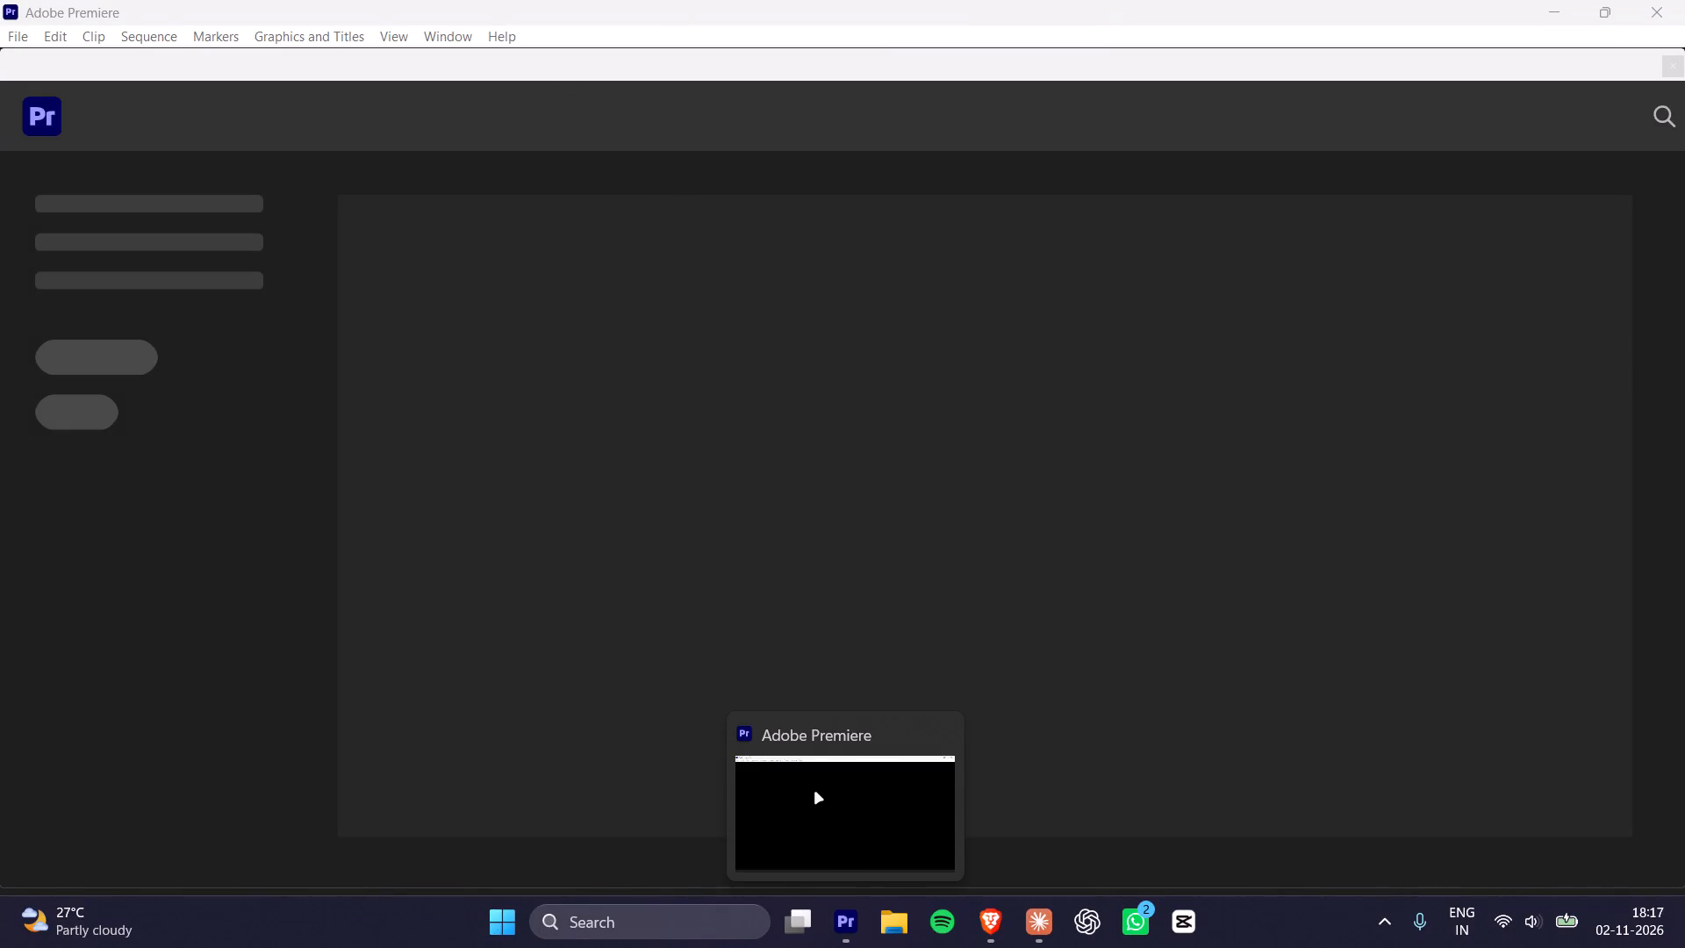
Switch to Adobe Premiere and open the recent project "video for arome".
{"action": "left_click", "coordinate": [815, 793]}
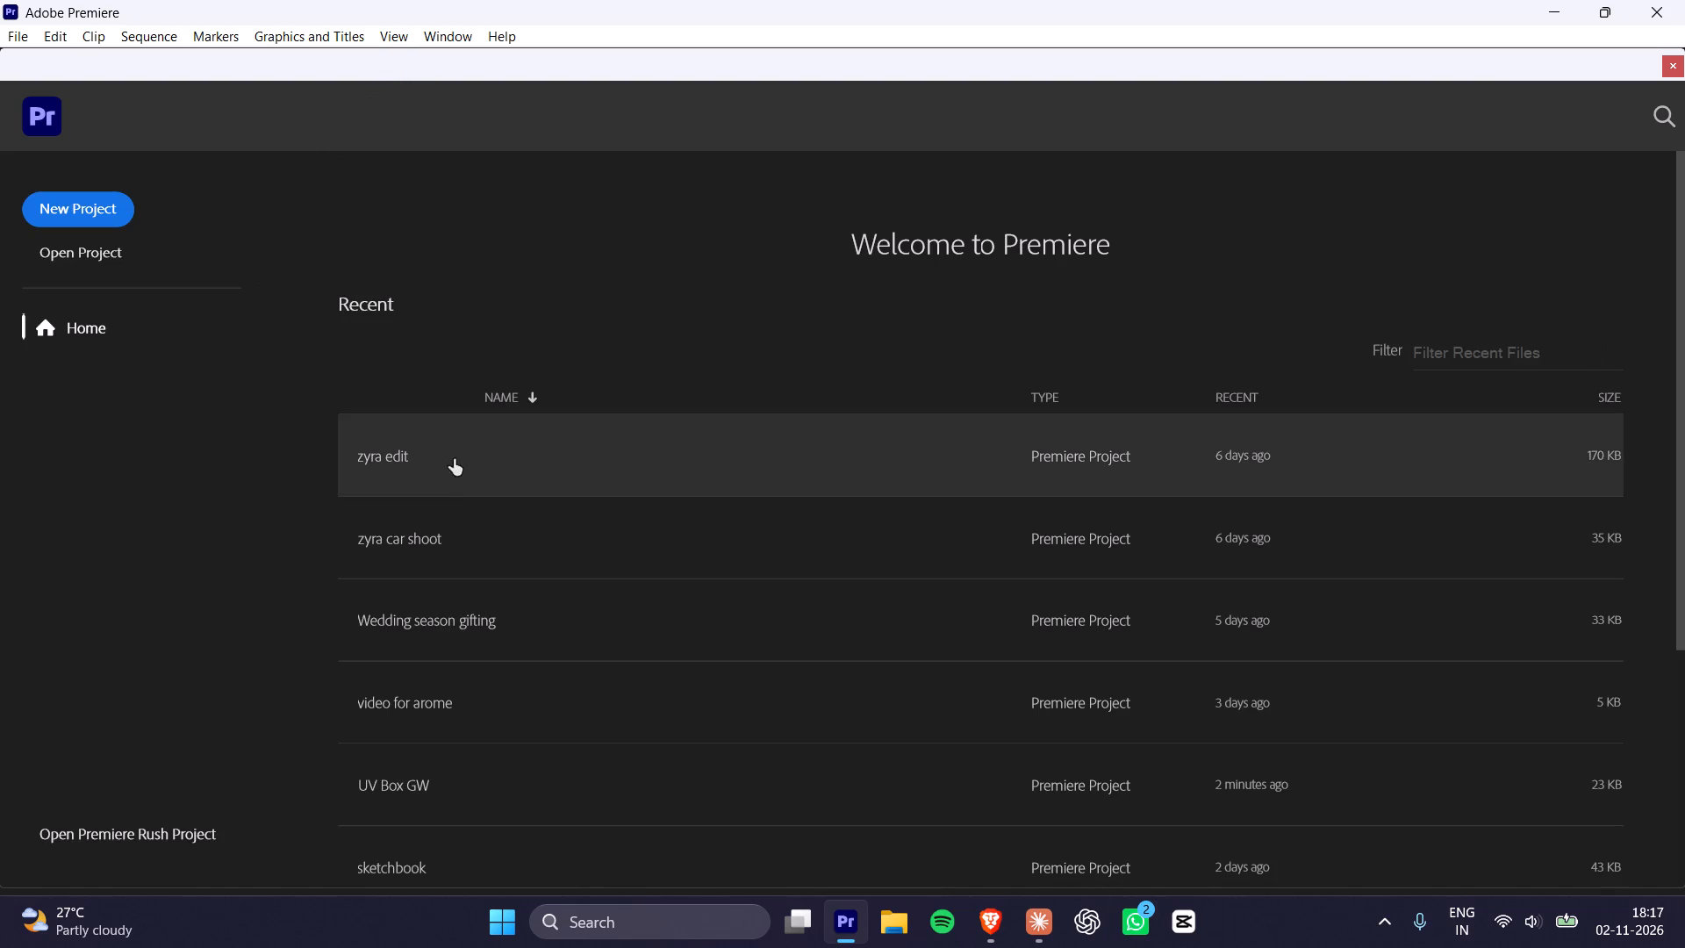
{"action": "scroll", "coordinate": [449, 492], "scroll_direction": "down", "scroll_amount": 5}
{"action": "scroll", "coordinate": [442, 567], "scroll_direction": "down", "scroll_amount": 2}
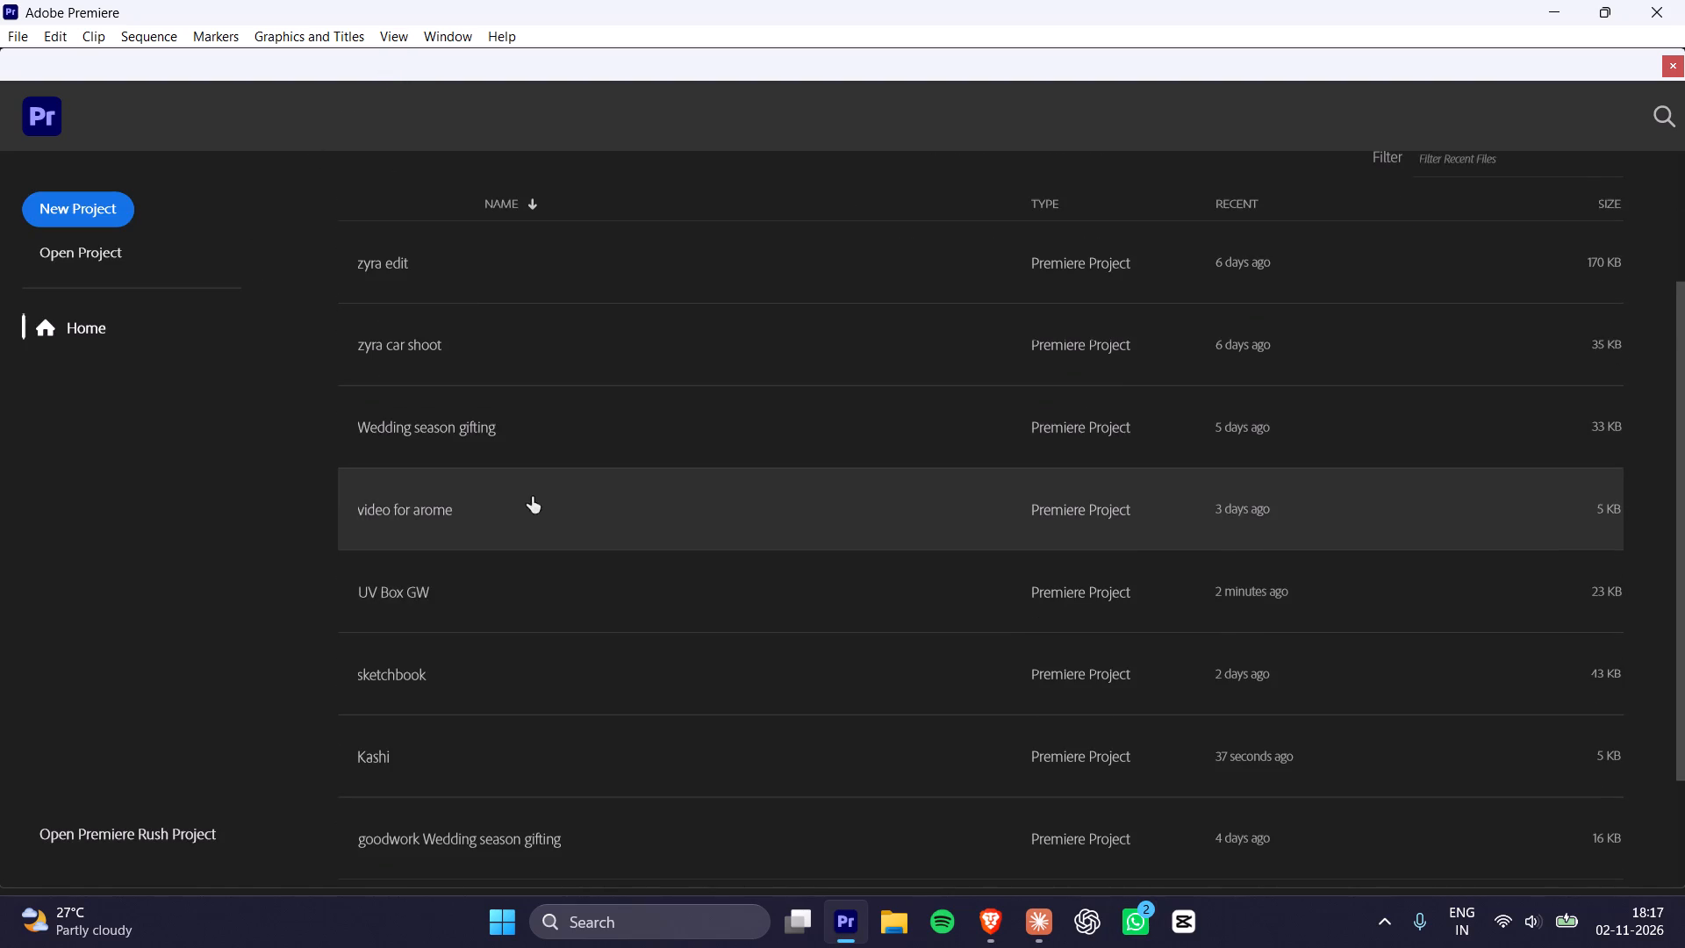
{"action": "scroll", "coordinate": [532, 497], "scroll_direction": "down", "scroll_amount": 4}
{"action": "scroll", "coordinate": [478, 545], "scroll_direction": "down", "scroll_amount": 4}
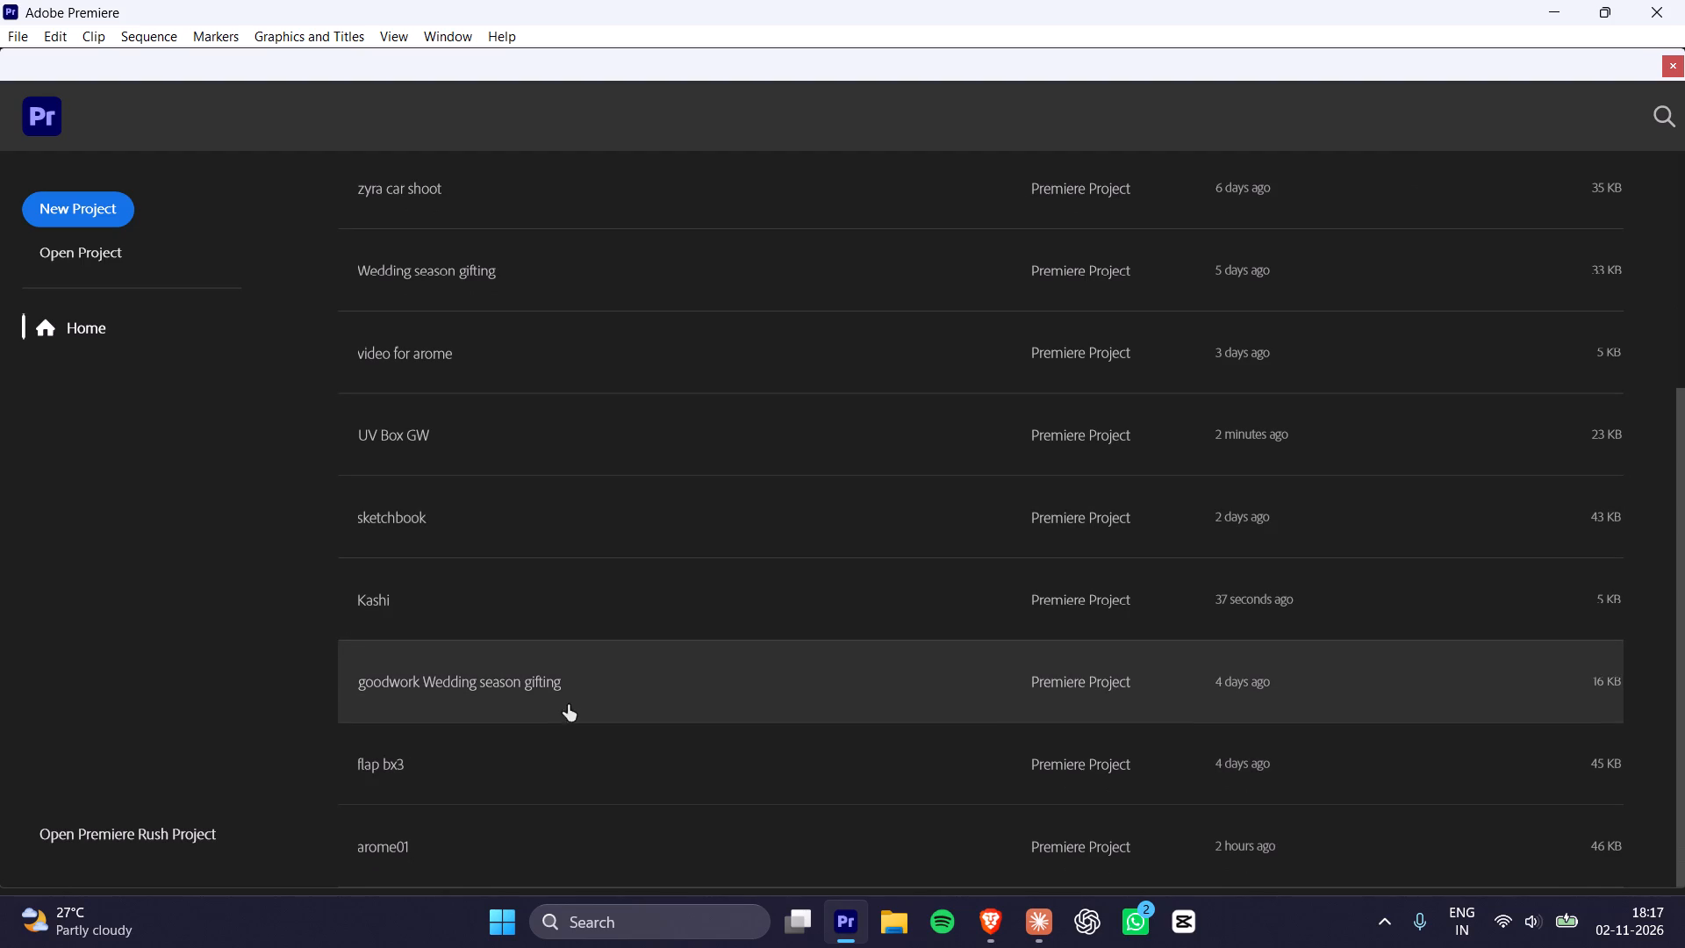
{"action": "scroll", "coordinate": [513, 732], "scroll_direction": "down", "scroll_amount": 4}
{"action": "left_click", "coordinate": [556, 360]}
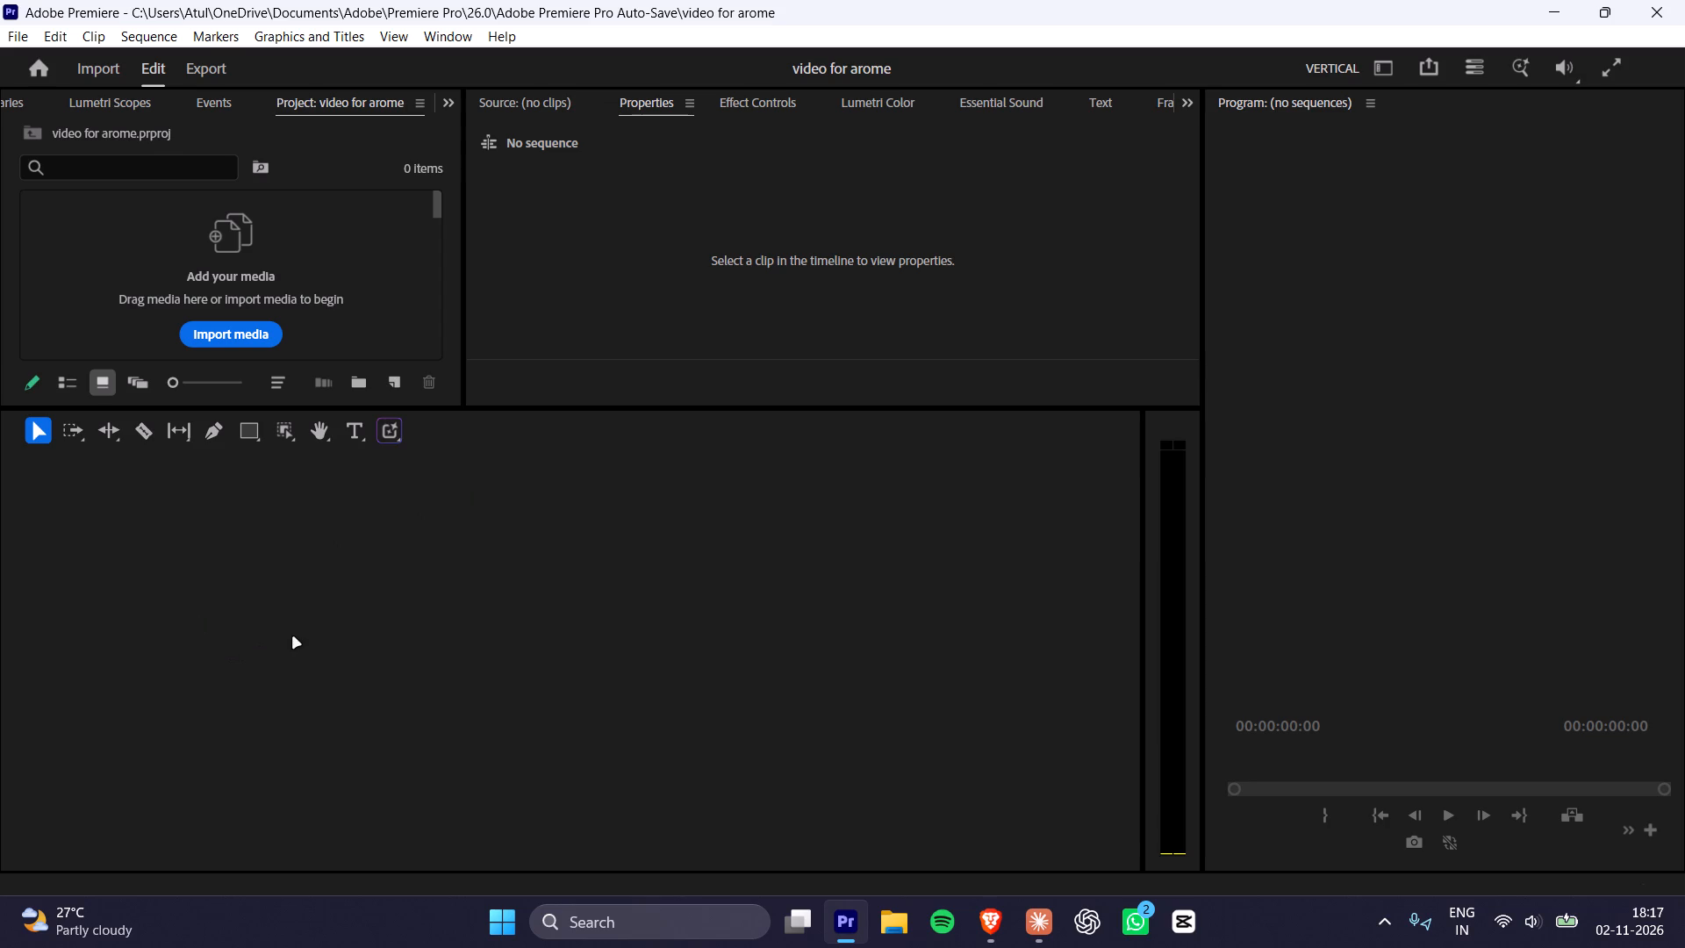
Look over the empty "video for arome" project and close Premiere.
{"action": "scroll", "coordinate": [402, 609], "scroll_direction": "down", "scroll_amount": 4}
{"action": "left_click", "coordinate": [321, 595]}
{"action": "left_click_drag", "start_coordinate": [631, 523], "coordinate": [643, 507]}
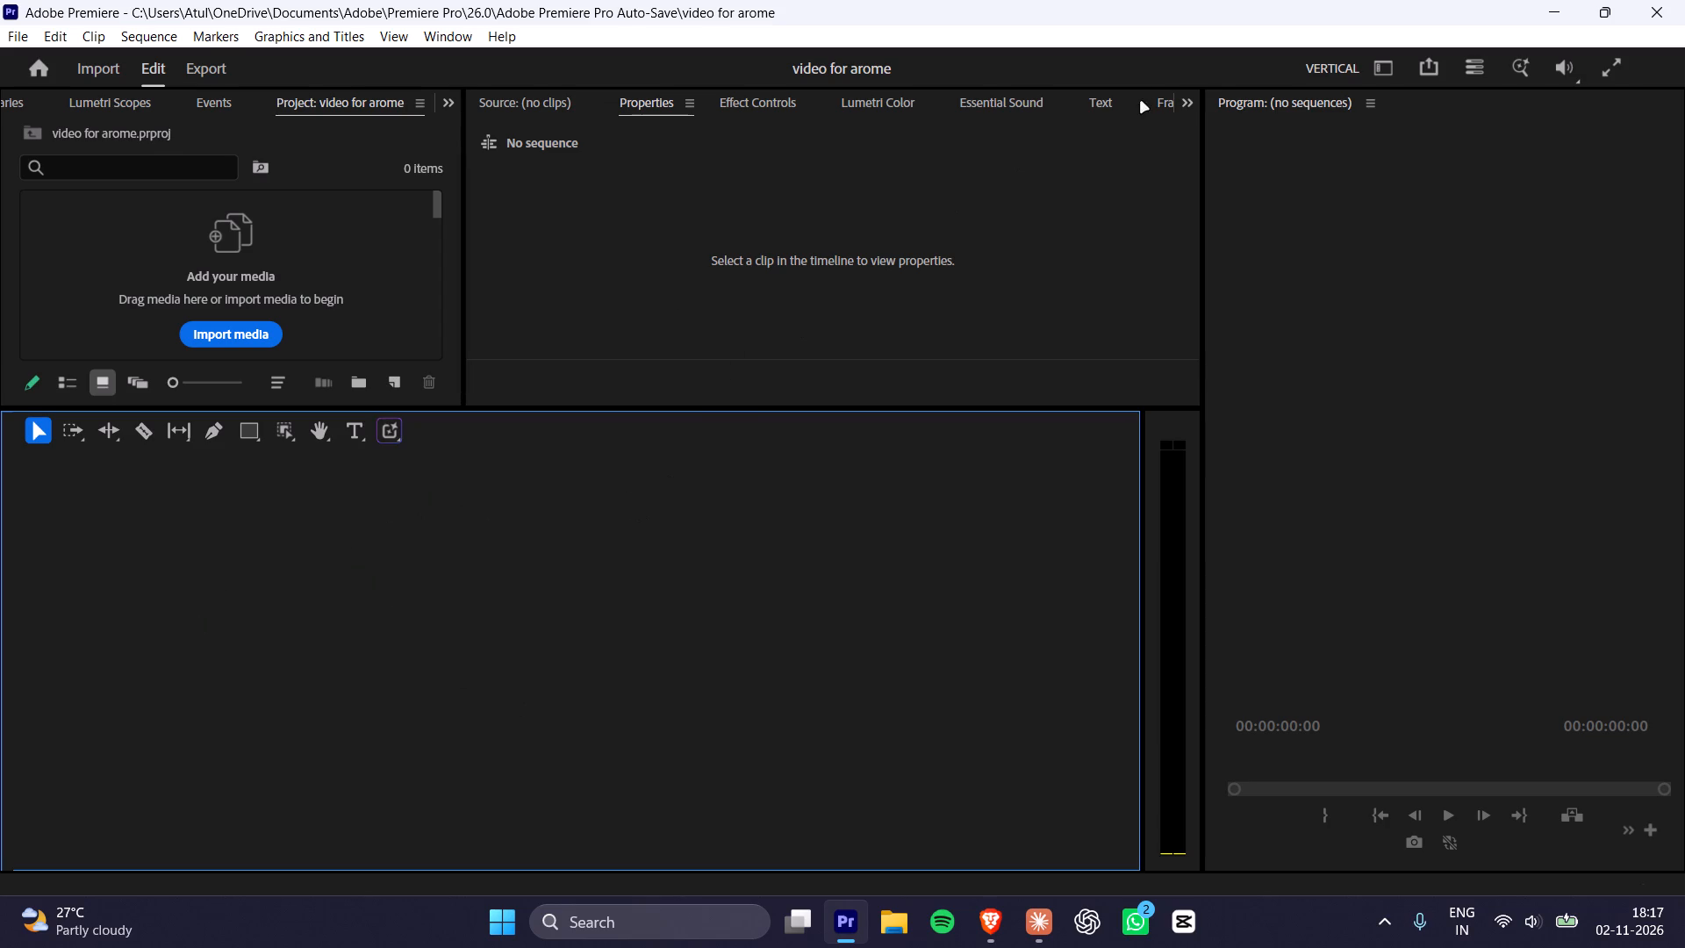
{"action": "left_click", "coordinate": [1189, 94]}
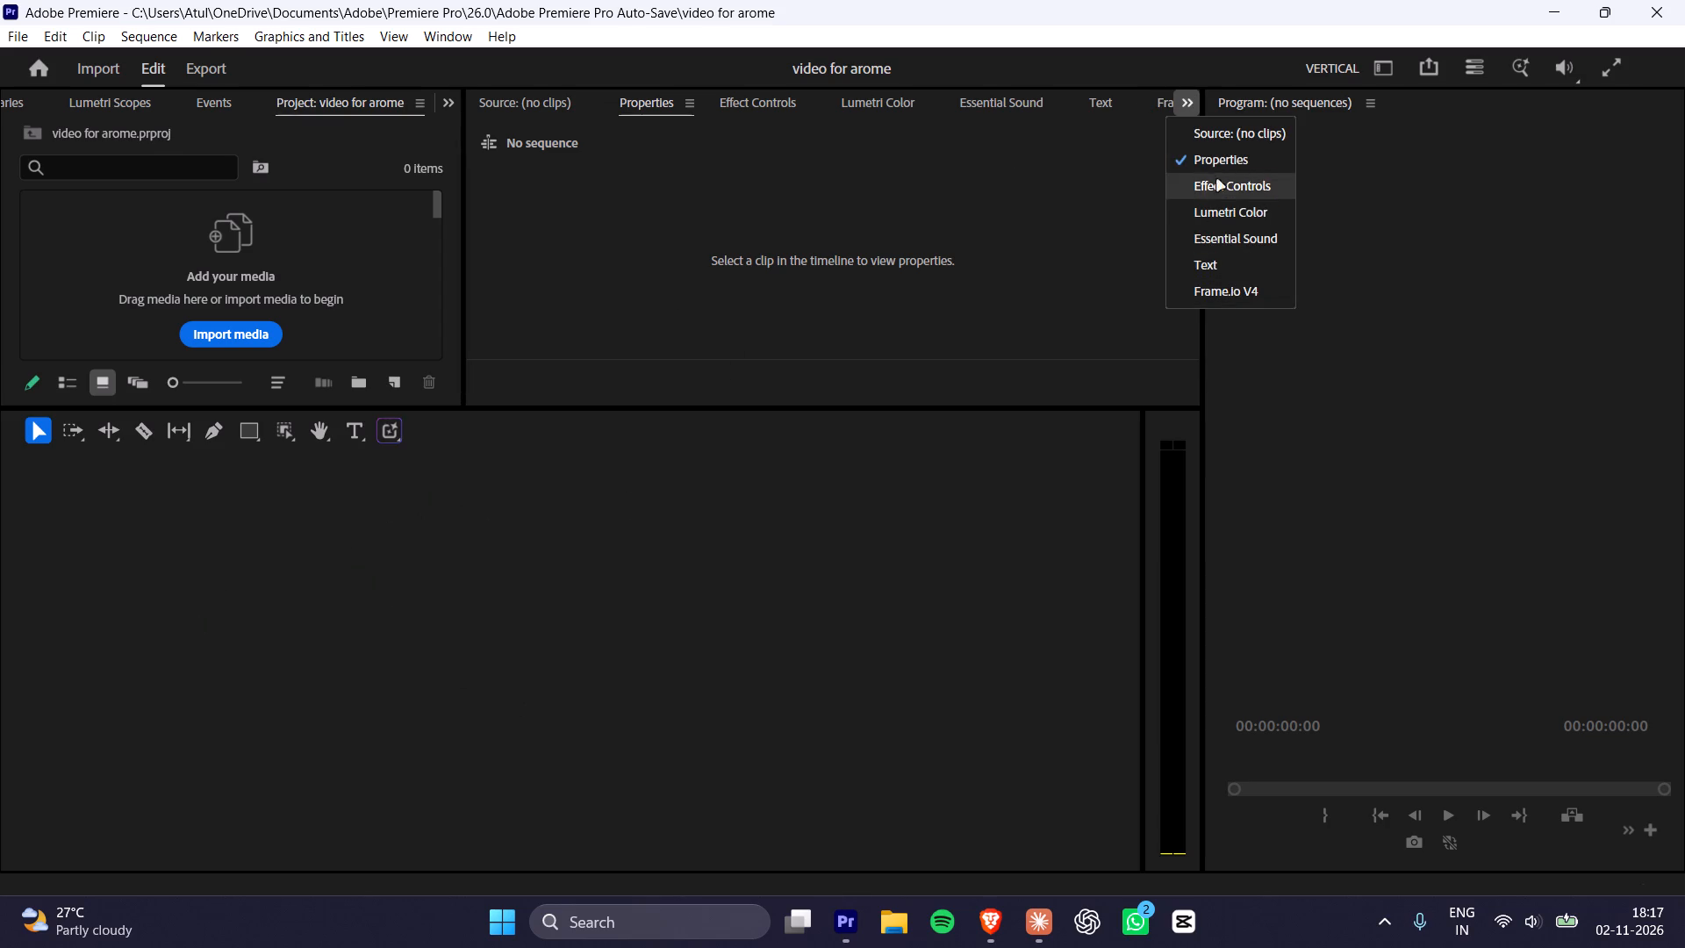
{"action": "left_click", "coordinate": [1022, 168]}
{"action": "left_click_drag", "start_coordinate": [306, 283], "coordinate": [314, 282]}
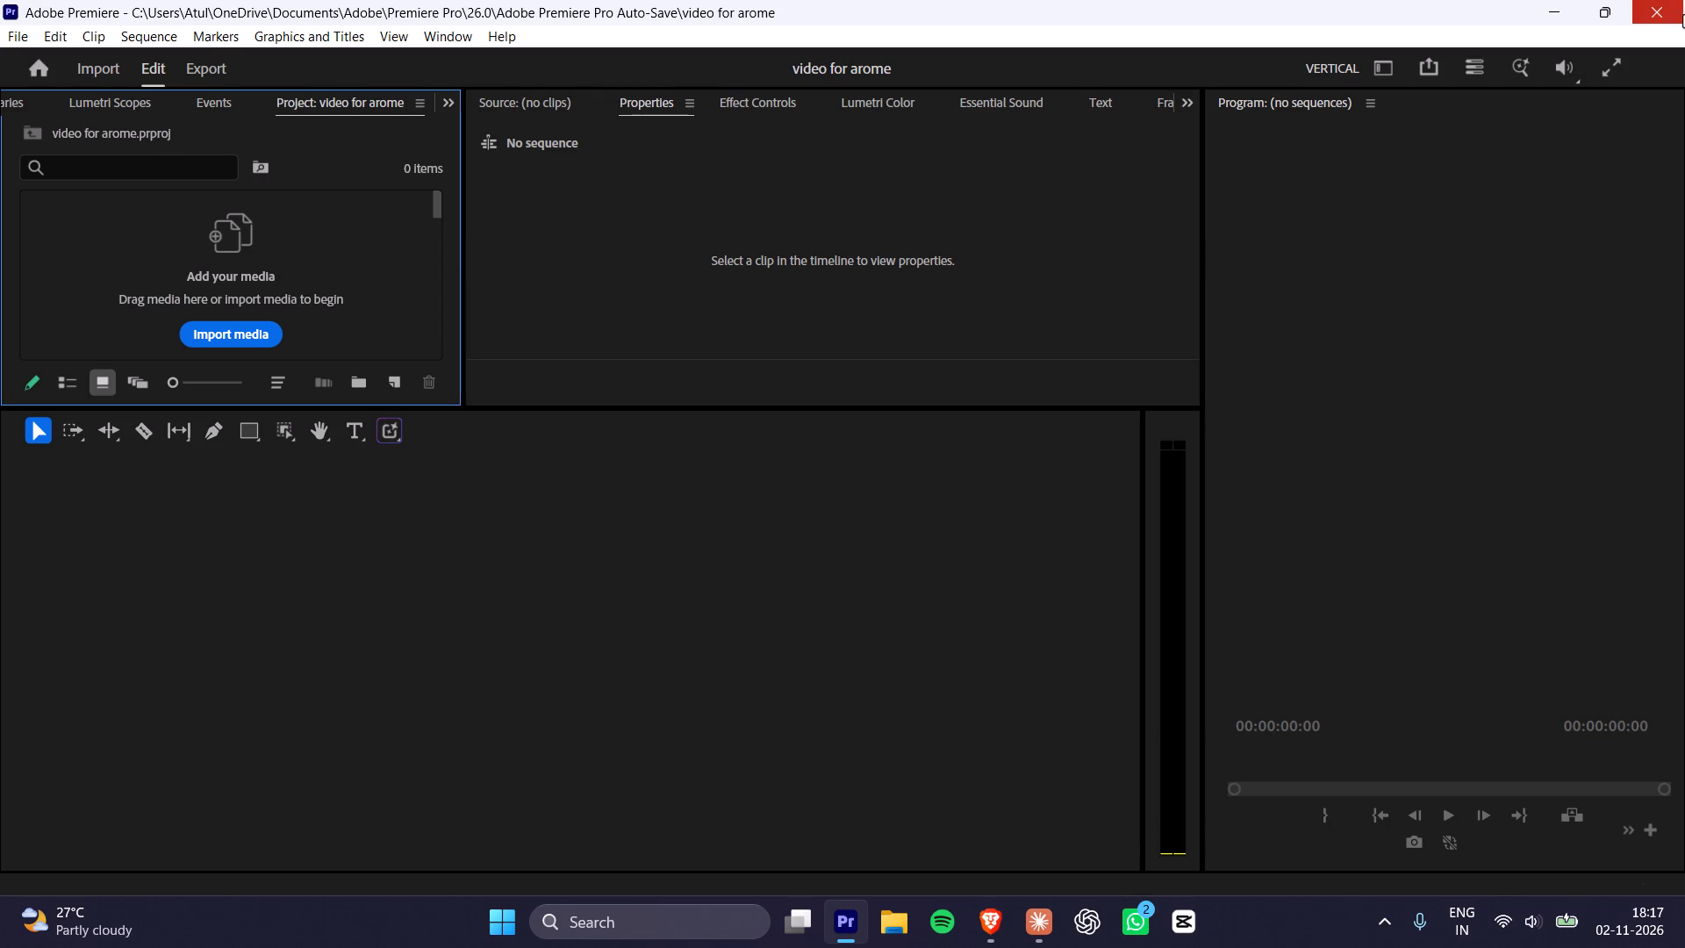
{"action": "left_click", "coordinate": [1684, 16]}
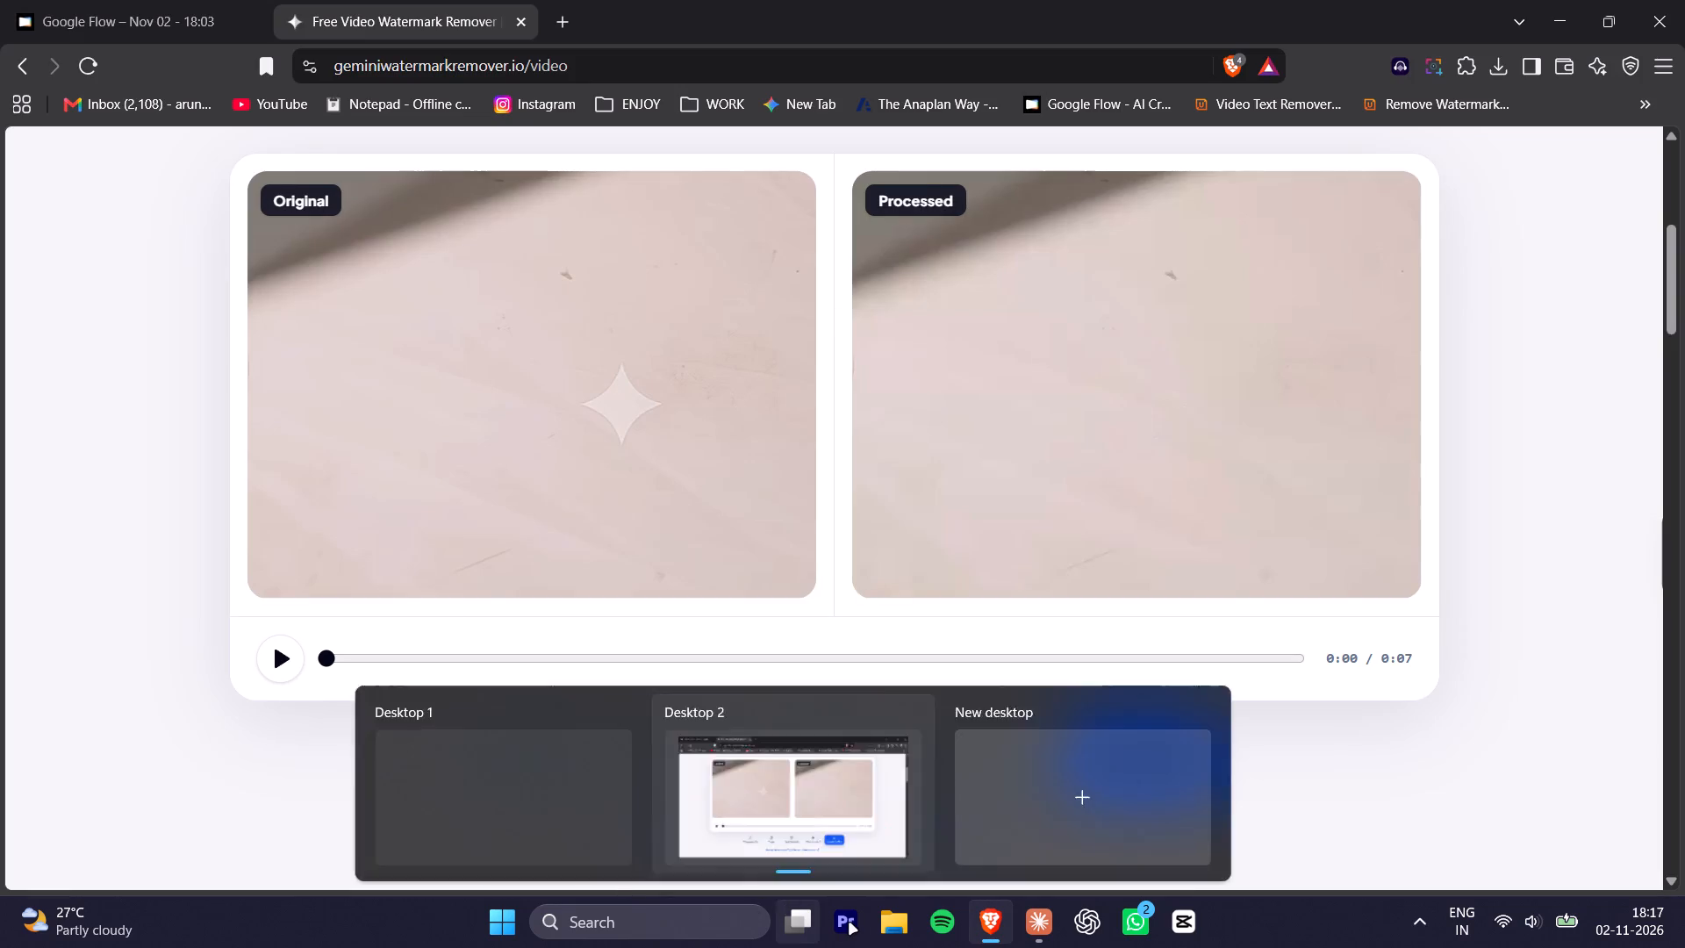
Relaunch Adobe Premiere and open the recent project "Kashi".
{"action": "left_click", "coordinate": [850, 923]}
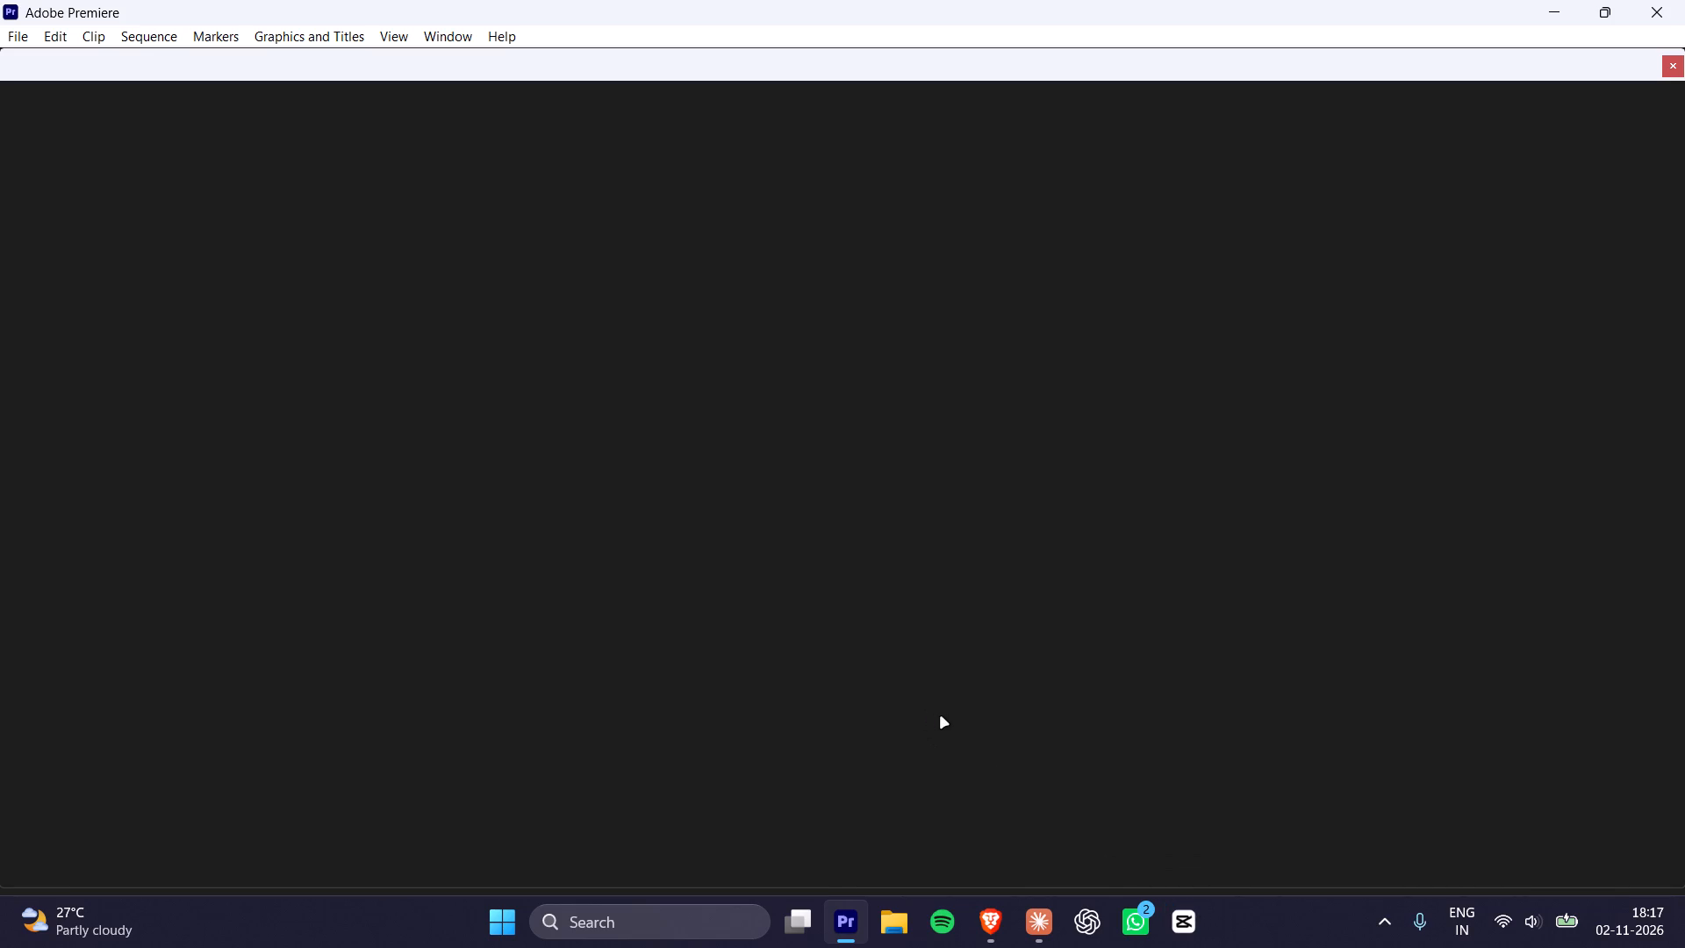
{"action": "left_click", "coordinate": [13, 40]}
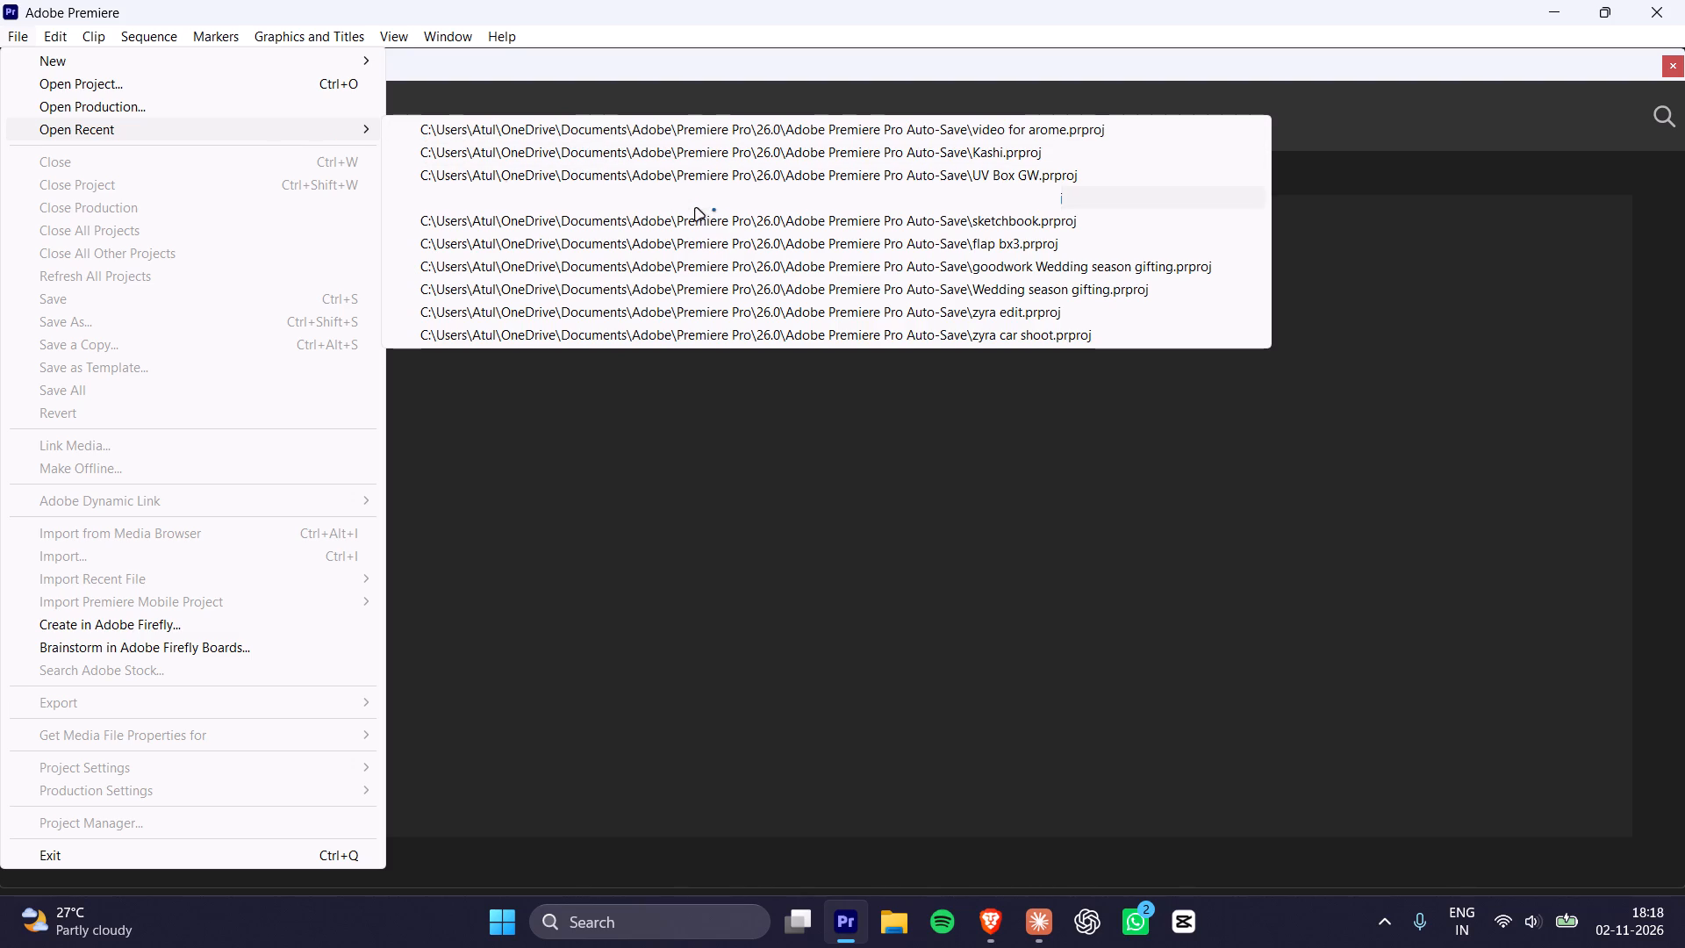
{"action": "left_click", "coordinate": [549, 152]}
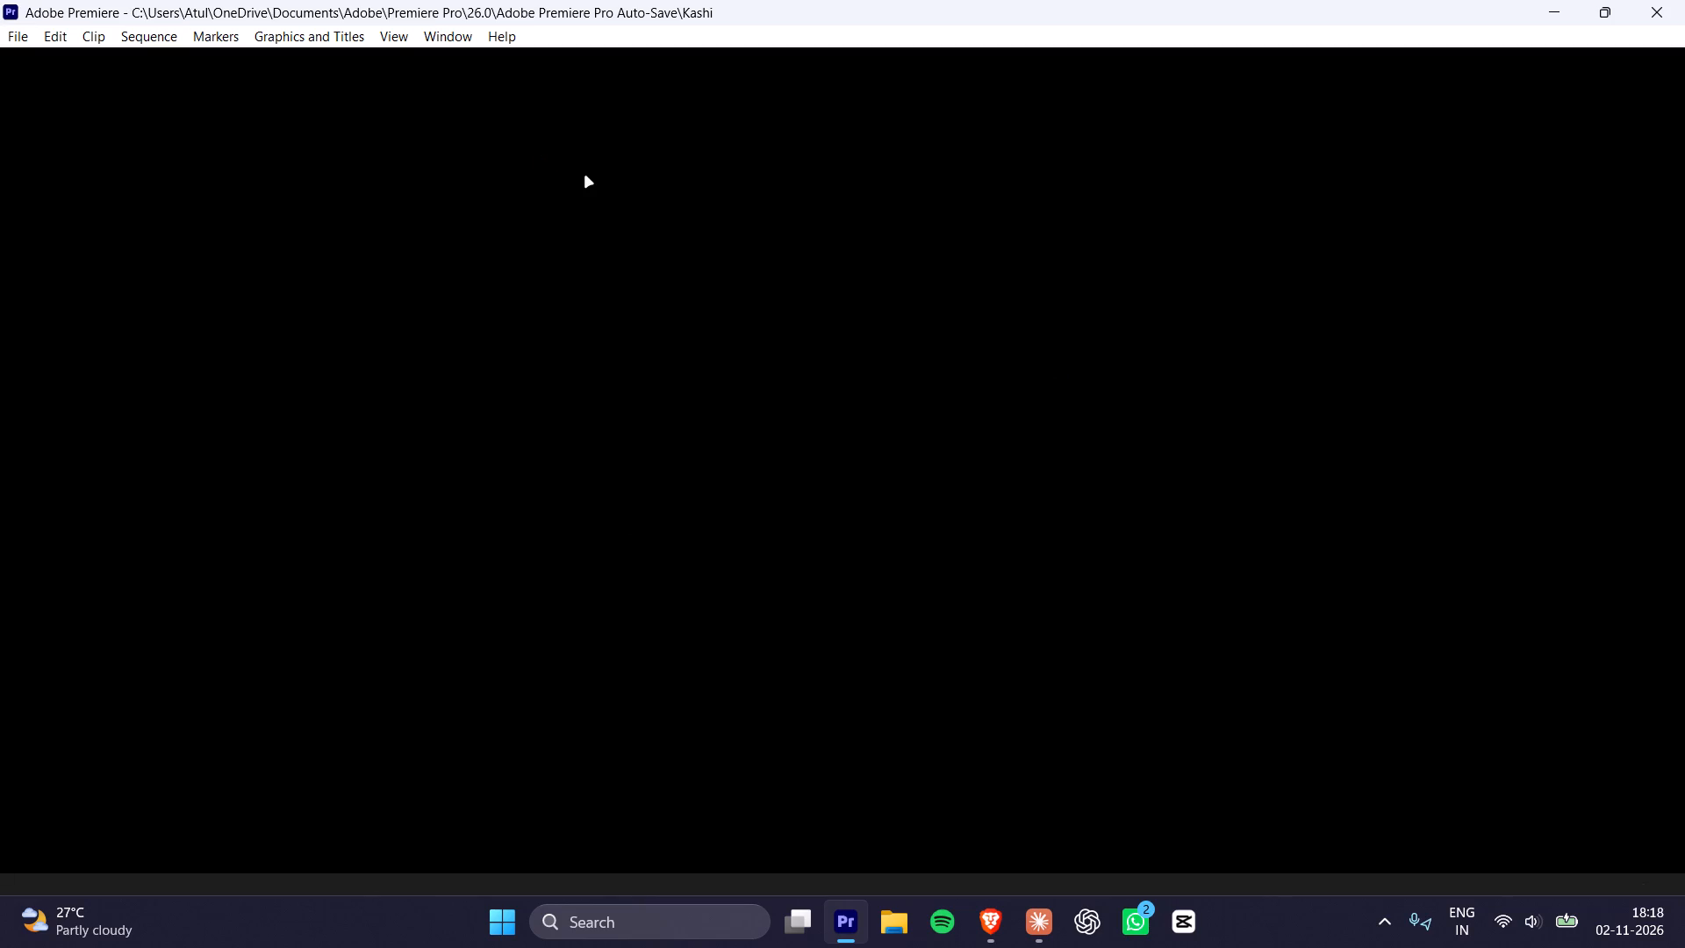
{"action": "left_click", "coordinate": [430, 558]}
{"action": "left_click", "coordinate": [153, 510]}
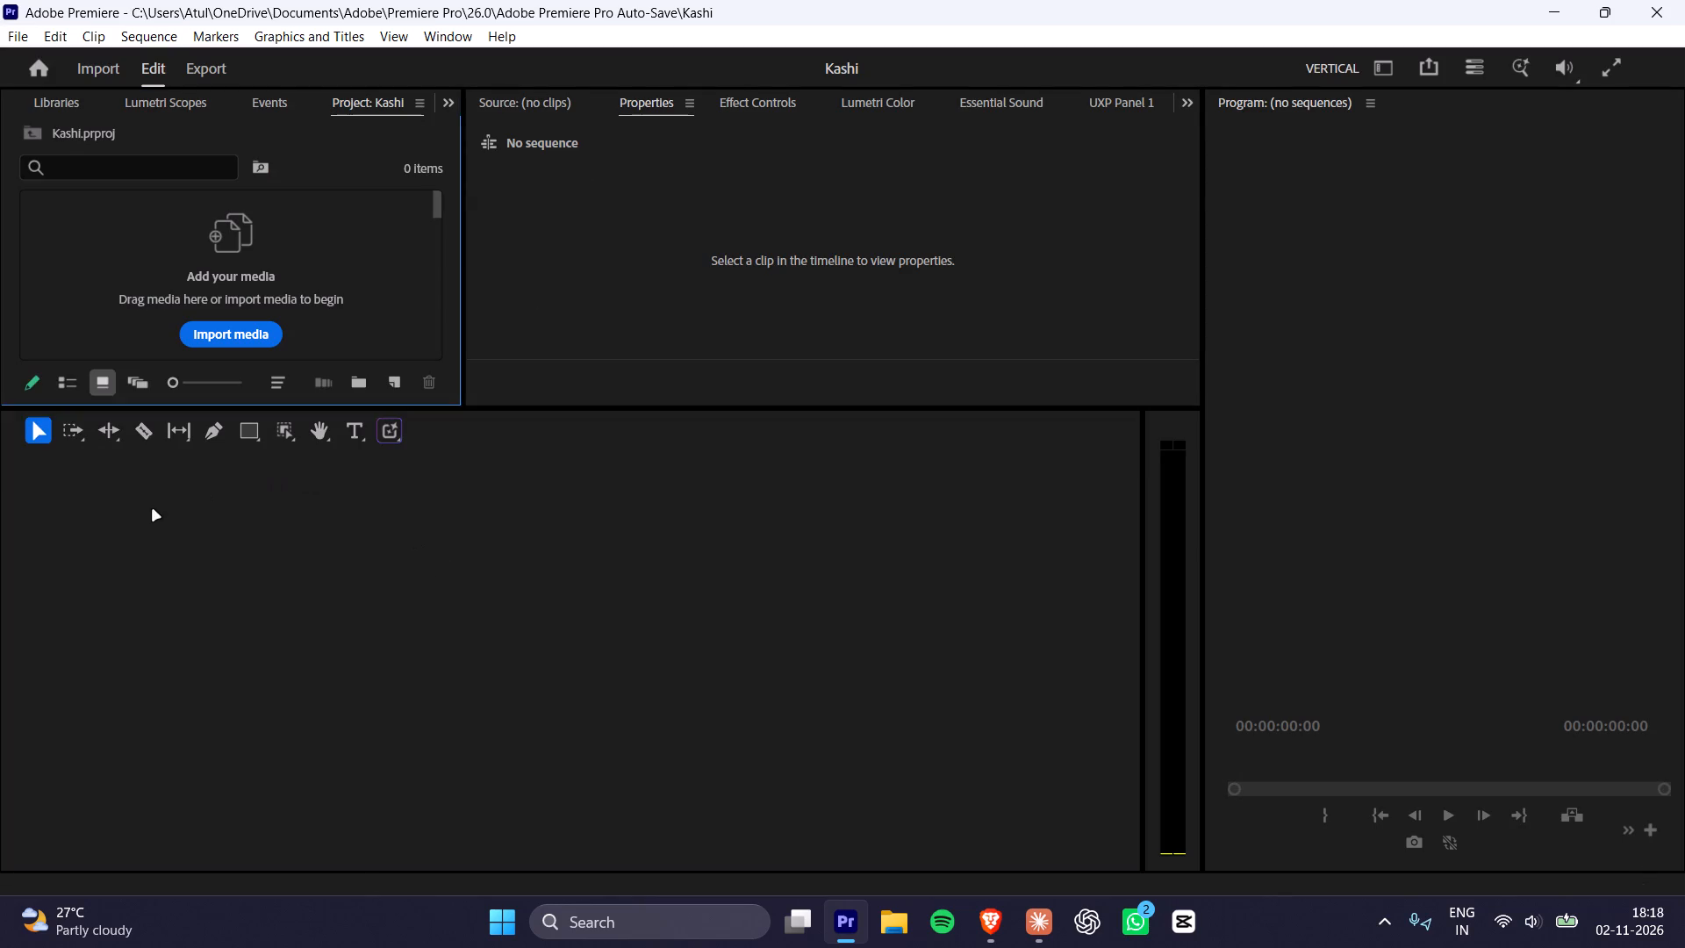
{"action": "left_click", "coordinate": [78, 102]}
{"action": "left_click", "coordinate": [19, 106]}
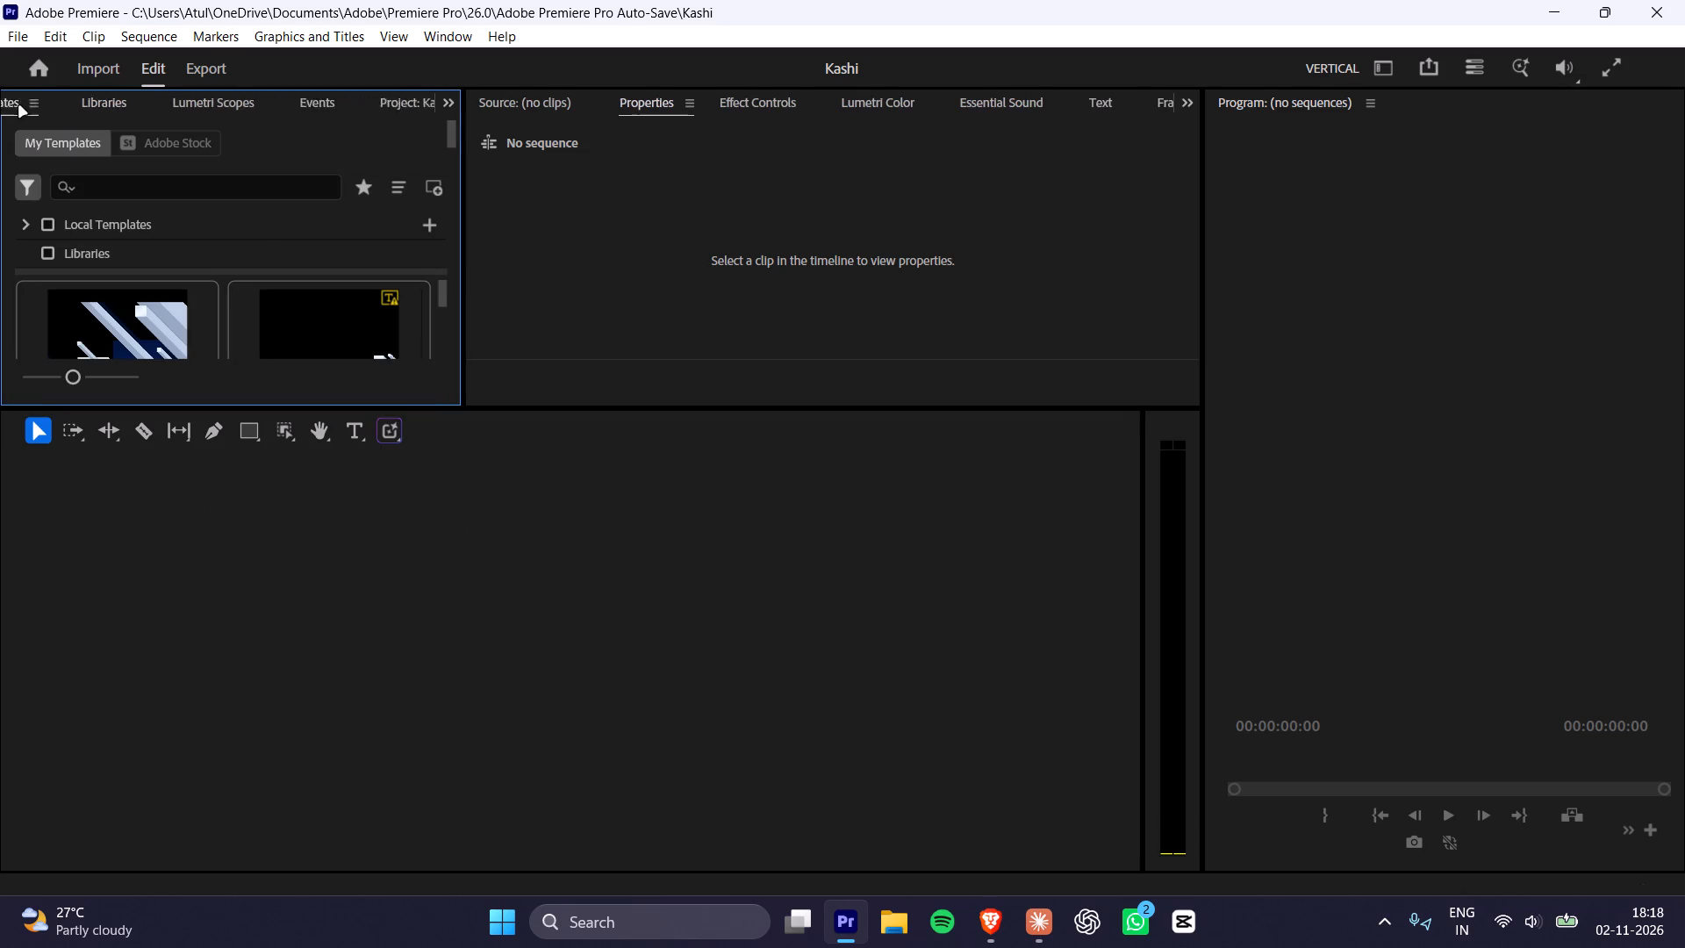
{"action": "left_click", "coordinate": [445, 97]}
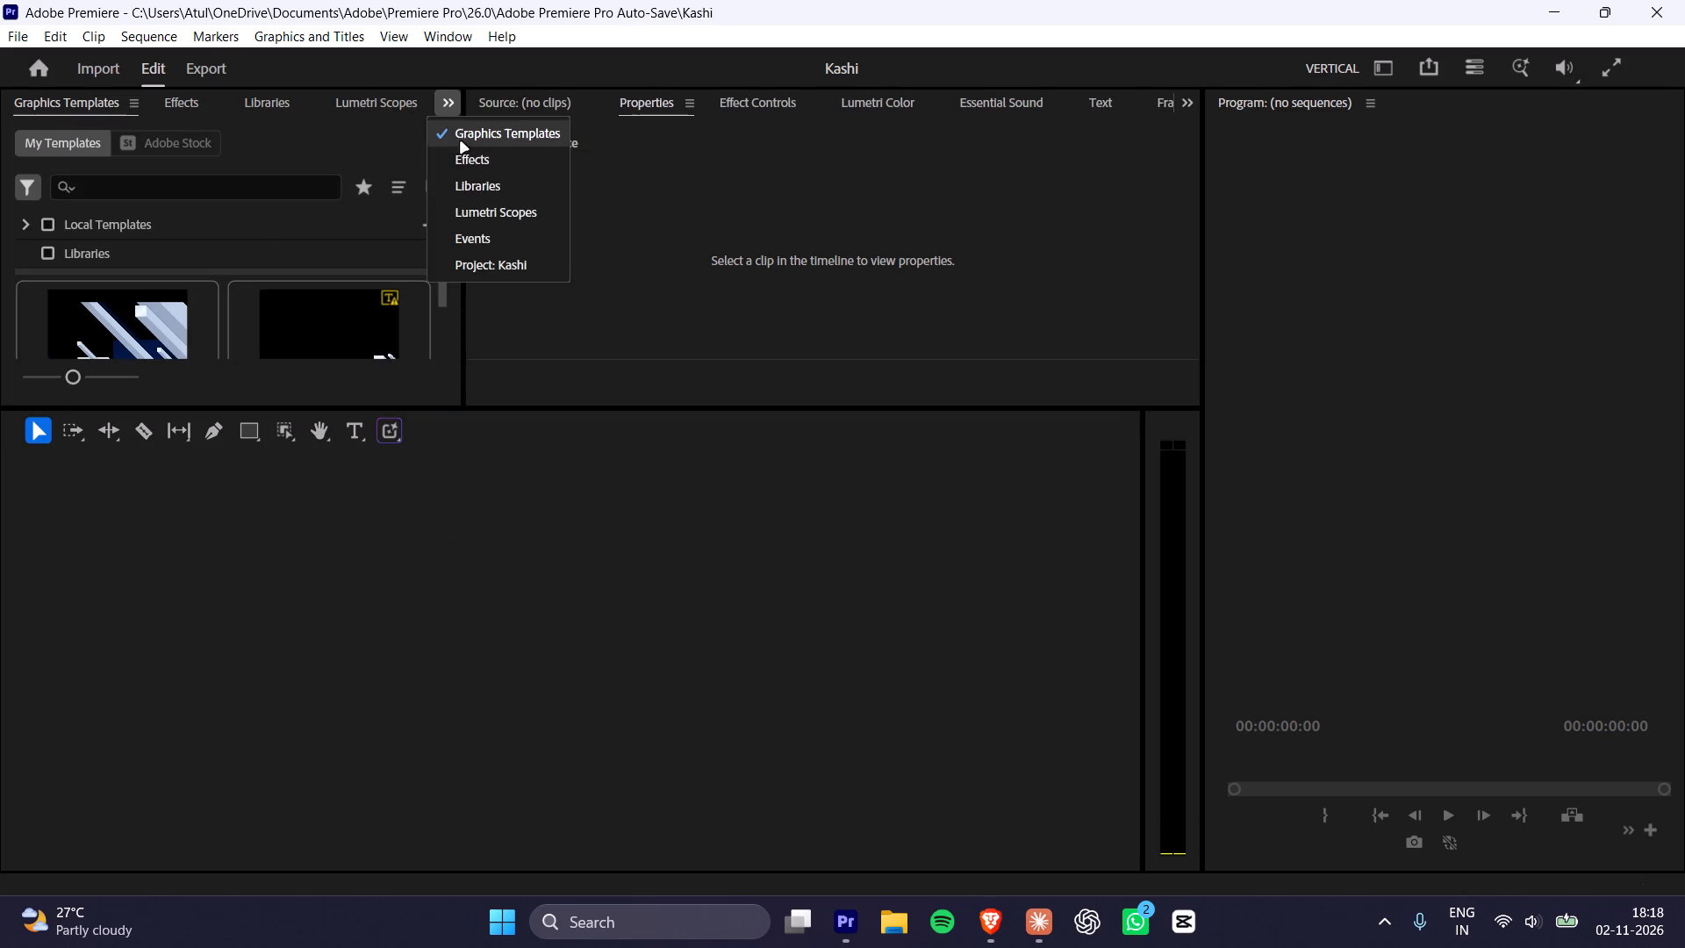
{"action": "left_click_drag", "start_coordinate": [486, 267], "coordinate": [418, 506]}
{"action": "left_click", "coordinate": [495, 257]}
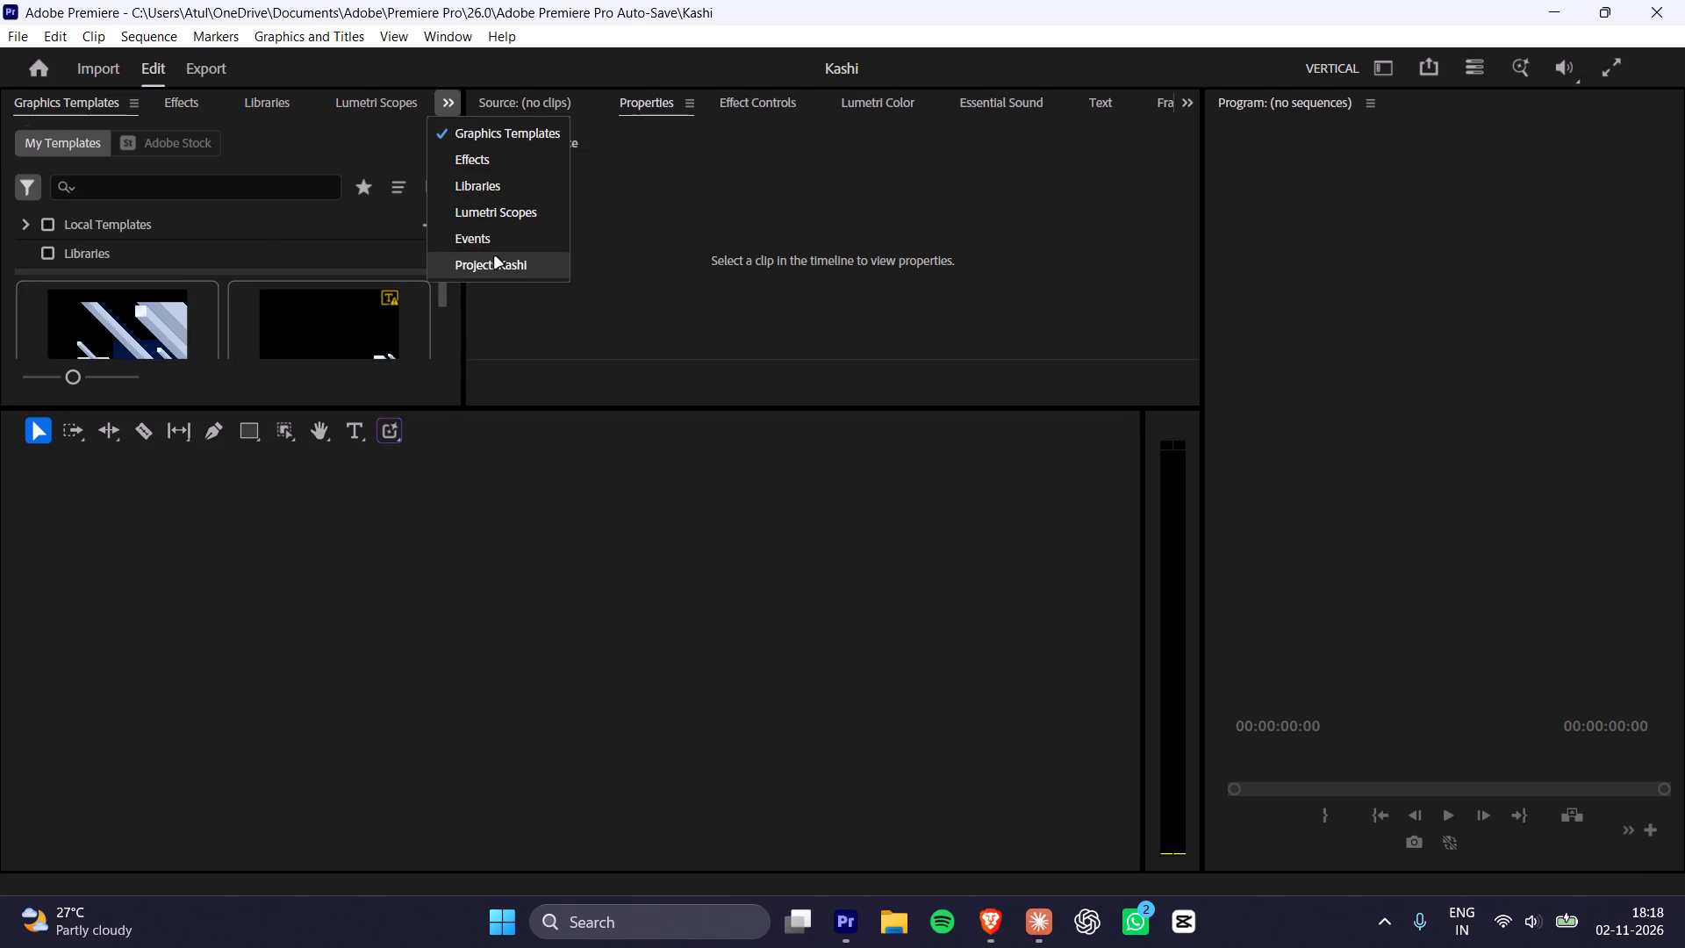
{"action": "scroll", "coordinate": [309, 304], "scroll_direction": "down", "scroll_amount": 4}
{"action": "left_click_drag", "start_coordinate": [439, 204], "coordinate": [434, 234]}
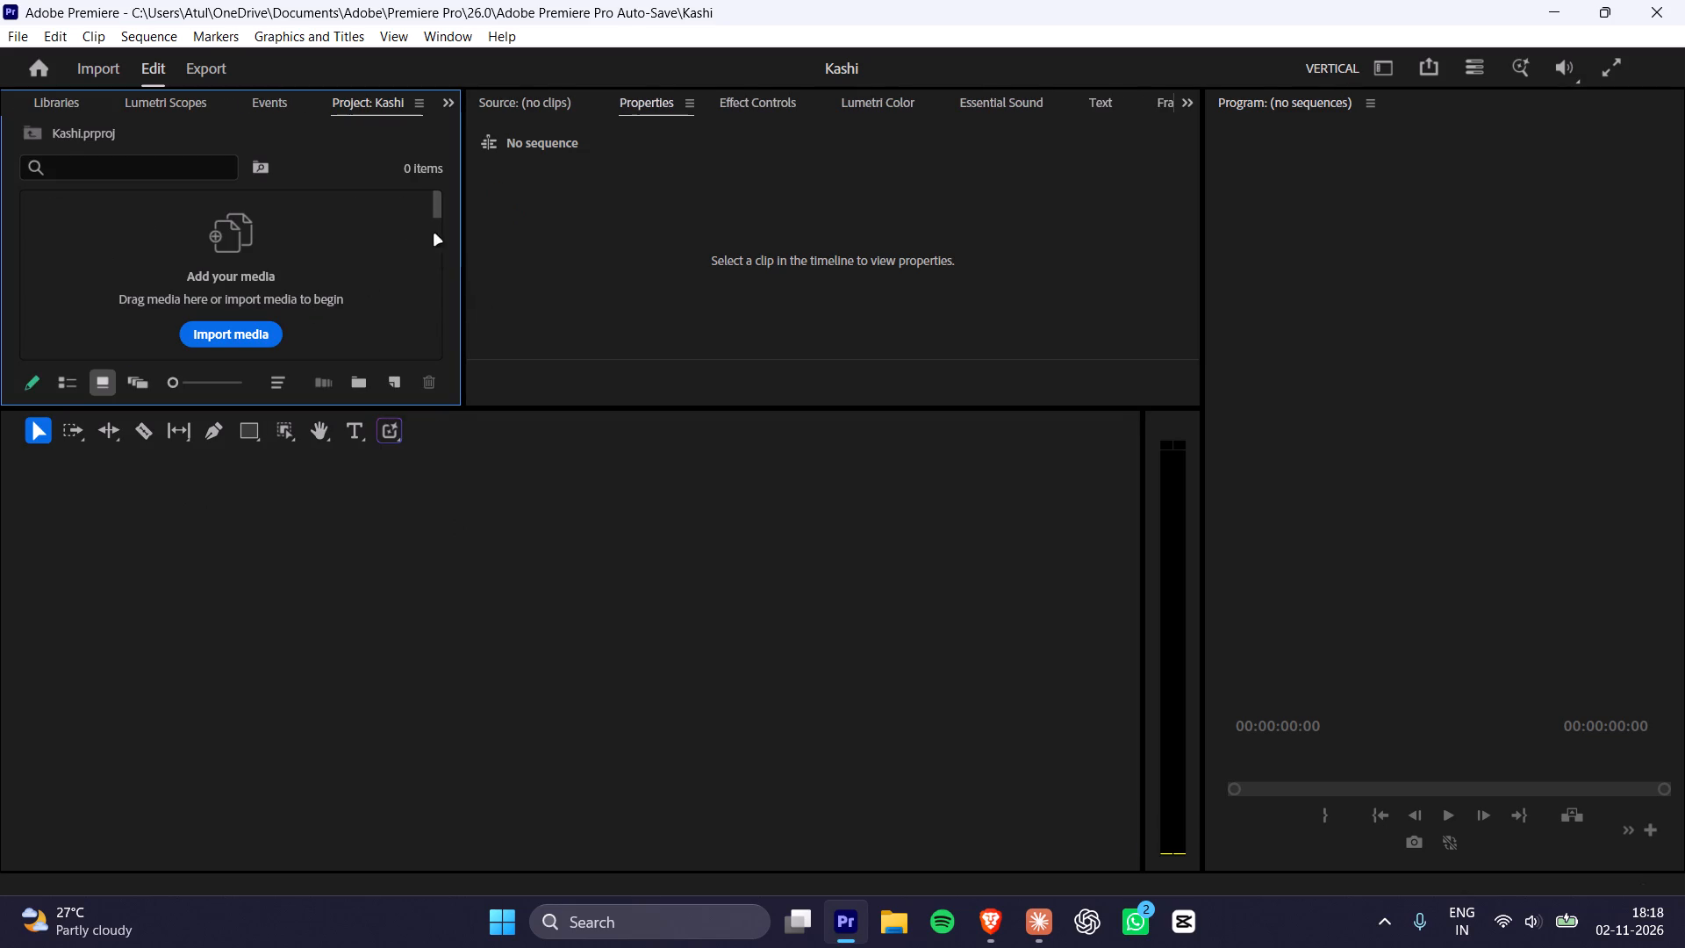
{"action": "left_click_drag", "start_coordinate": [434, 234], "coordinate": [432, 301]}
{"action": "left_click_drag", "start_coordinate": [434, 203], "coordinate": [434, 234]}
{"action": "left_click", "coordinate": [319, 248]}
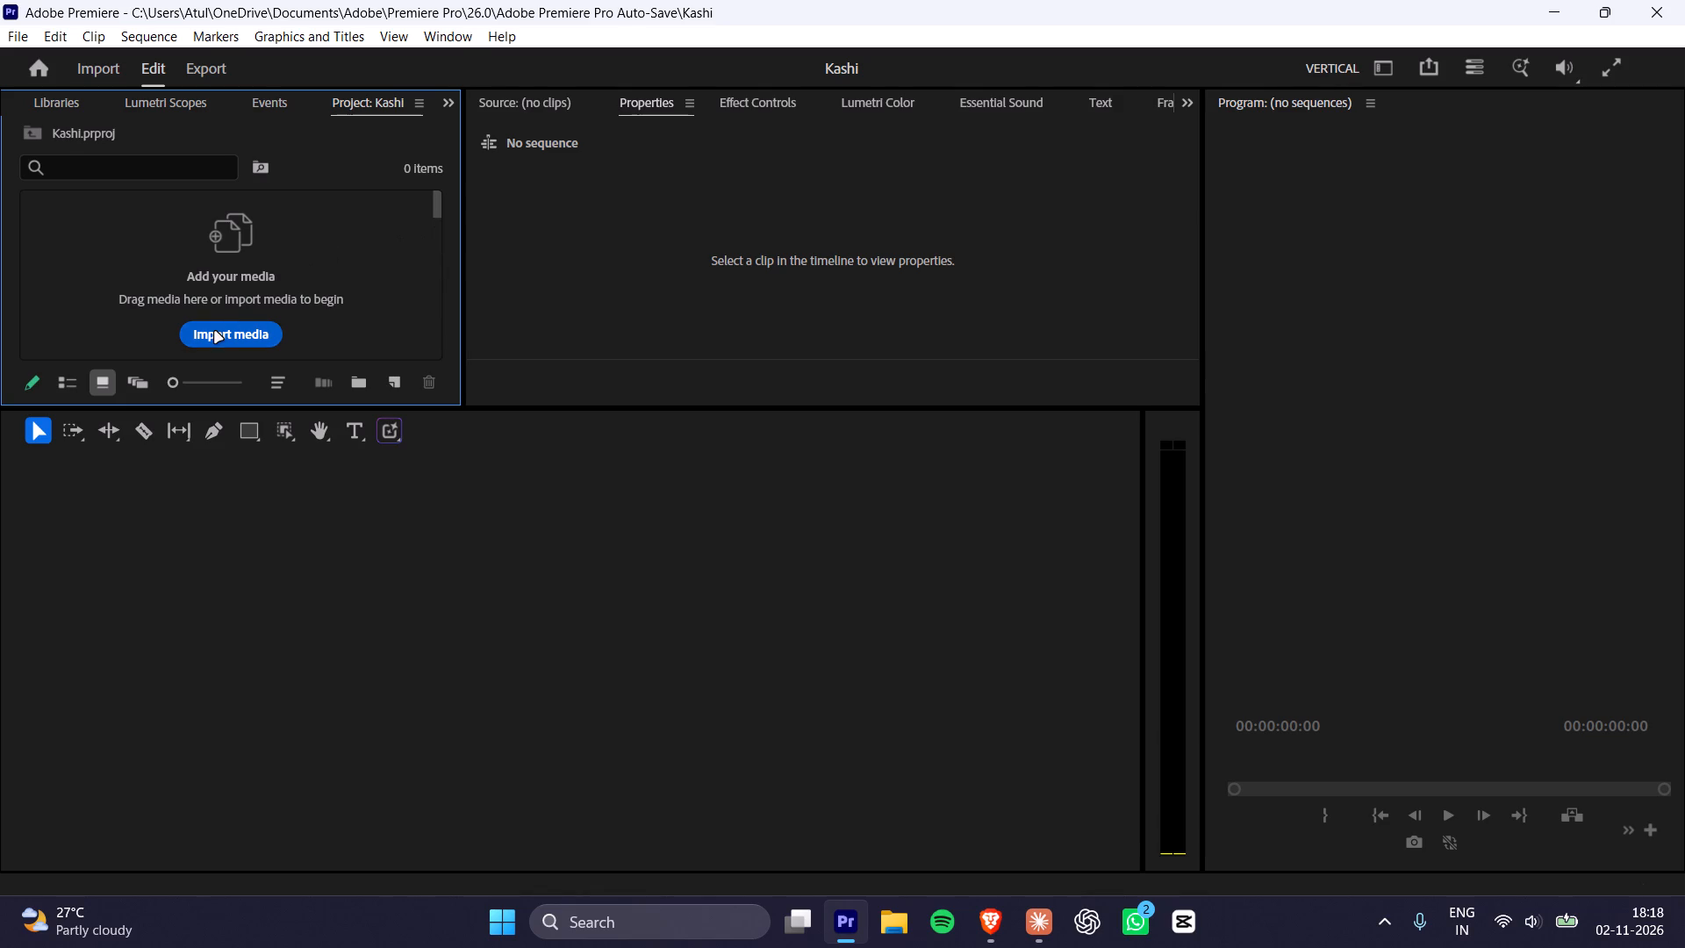
Import the video "kashish video cake" from the Desktop folder into the project.
{"action": "double_click", "coordinate": [215, 332]}
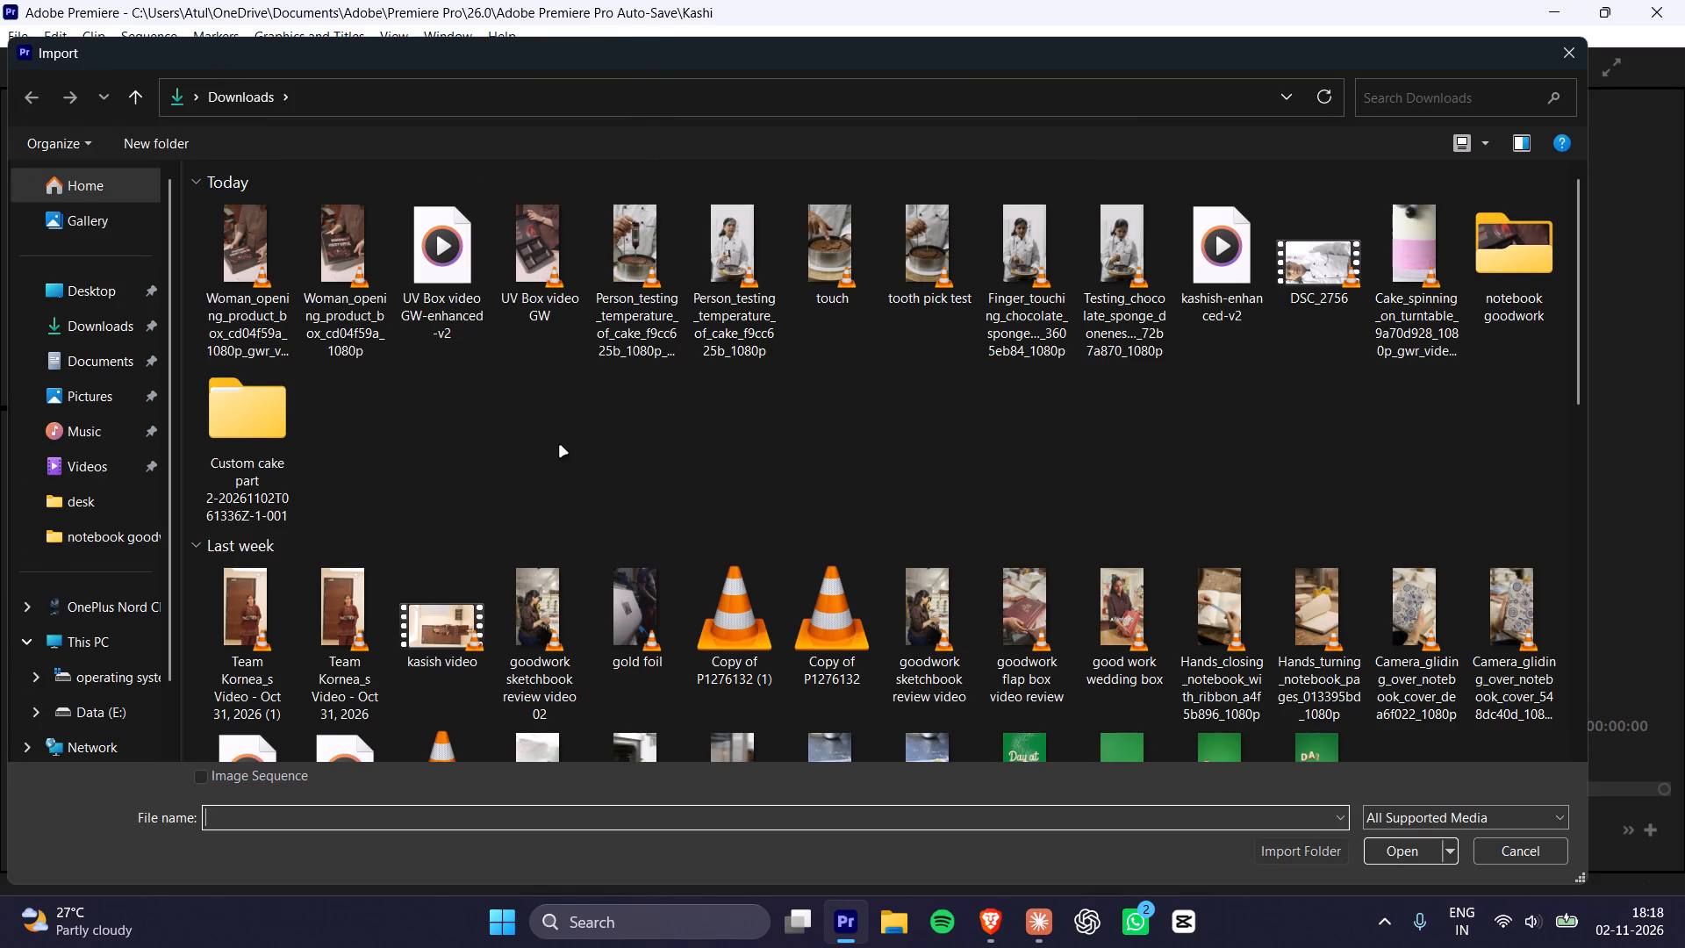
{"action": "left_click", "coordinate": [82, 295]}
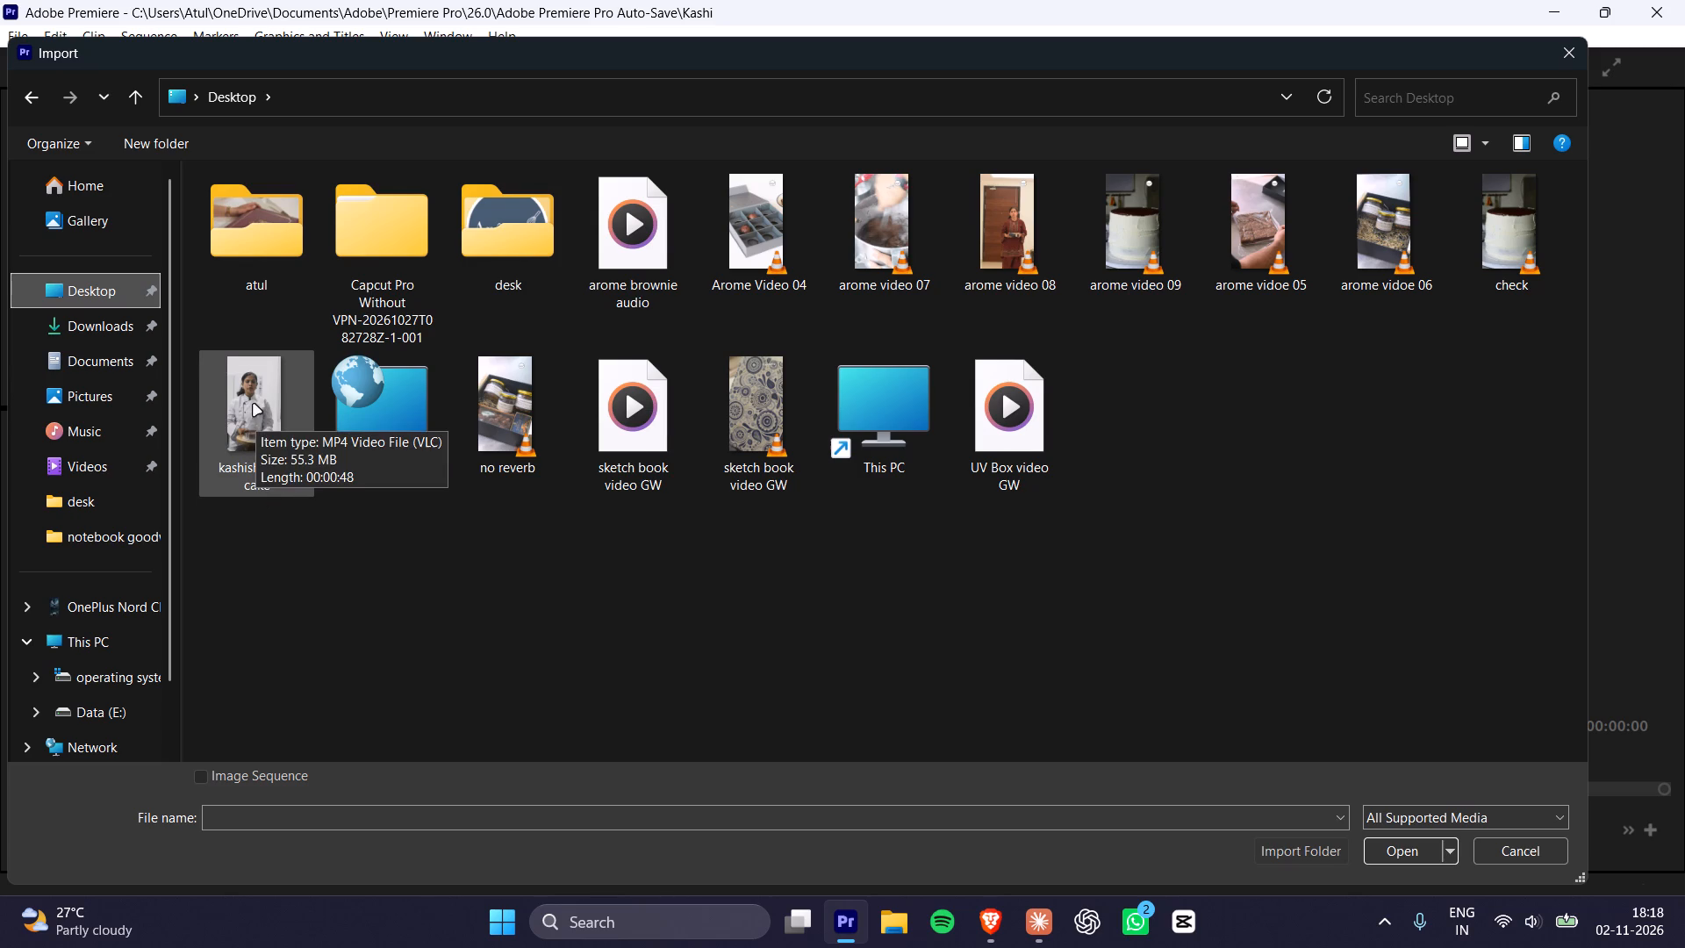
{"action": "left_click_drag", "start_coordinate": [247, 405], "coordinate": [241, 434]}
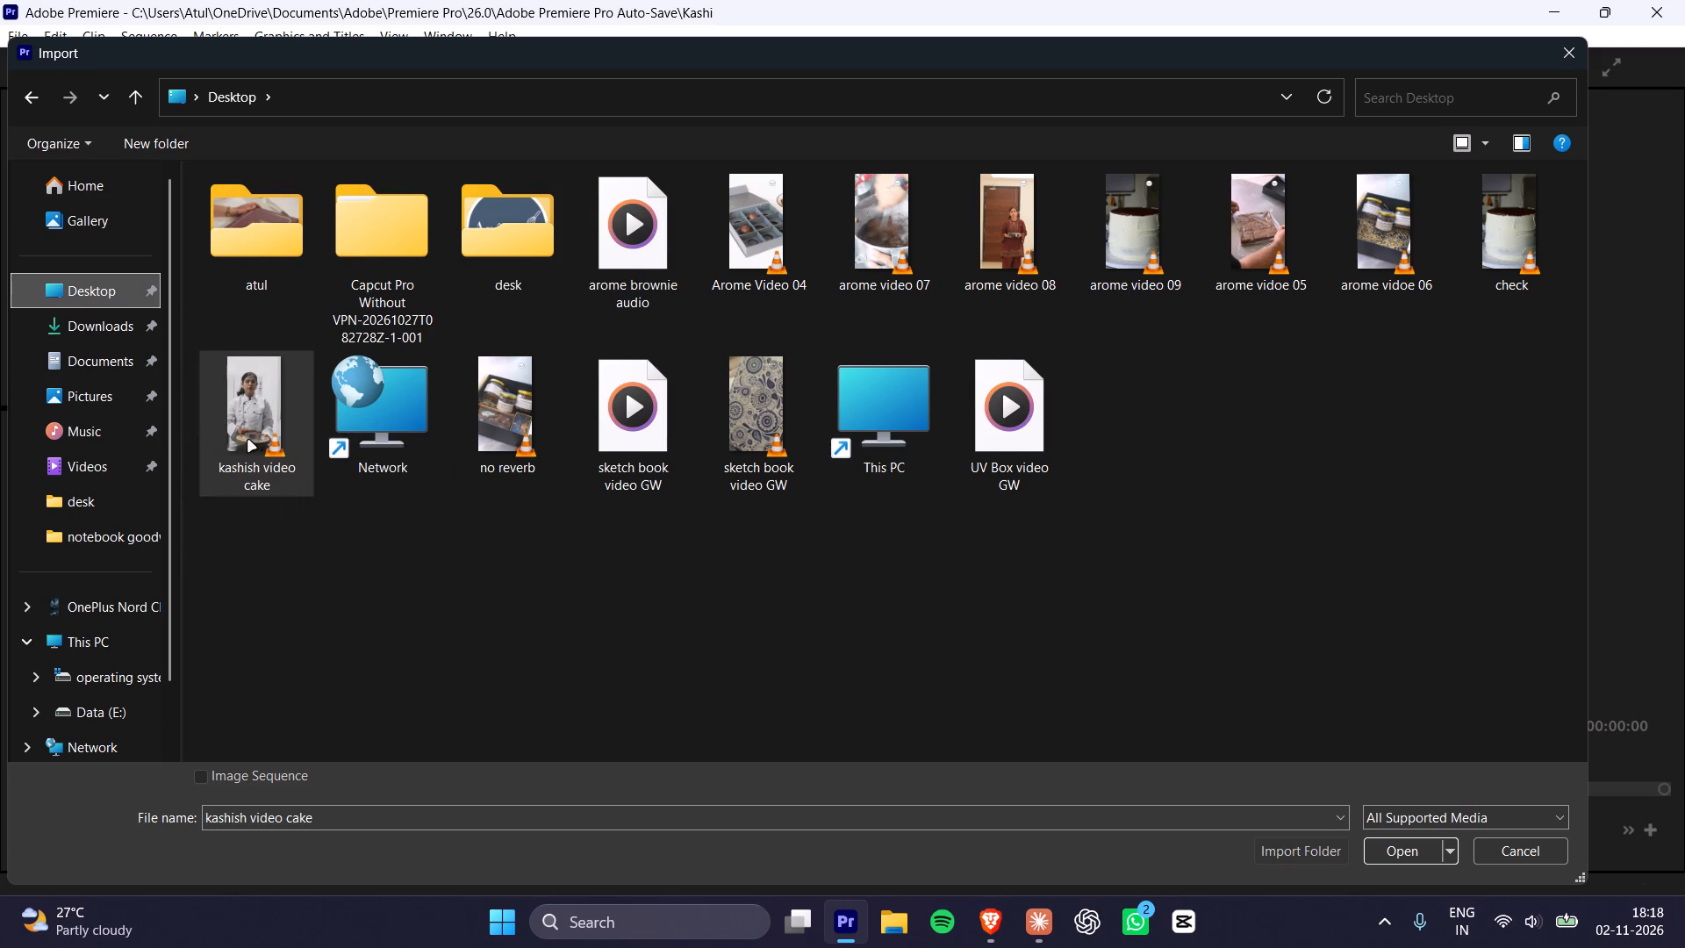
{"action": "double_click", "coordinate": [255, 408]}
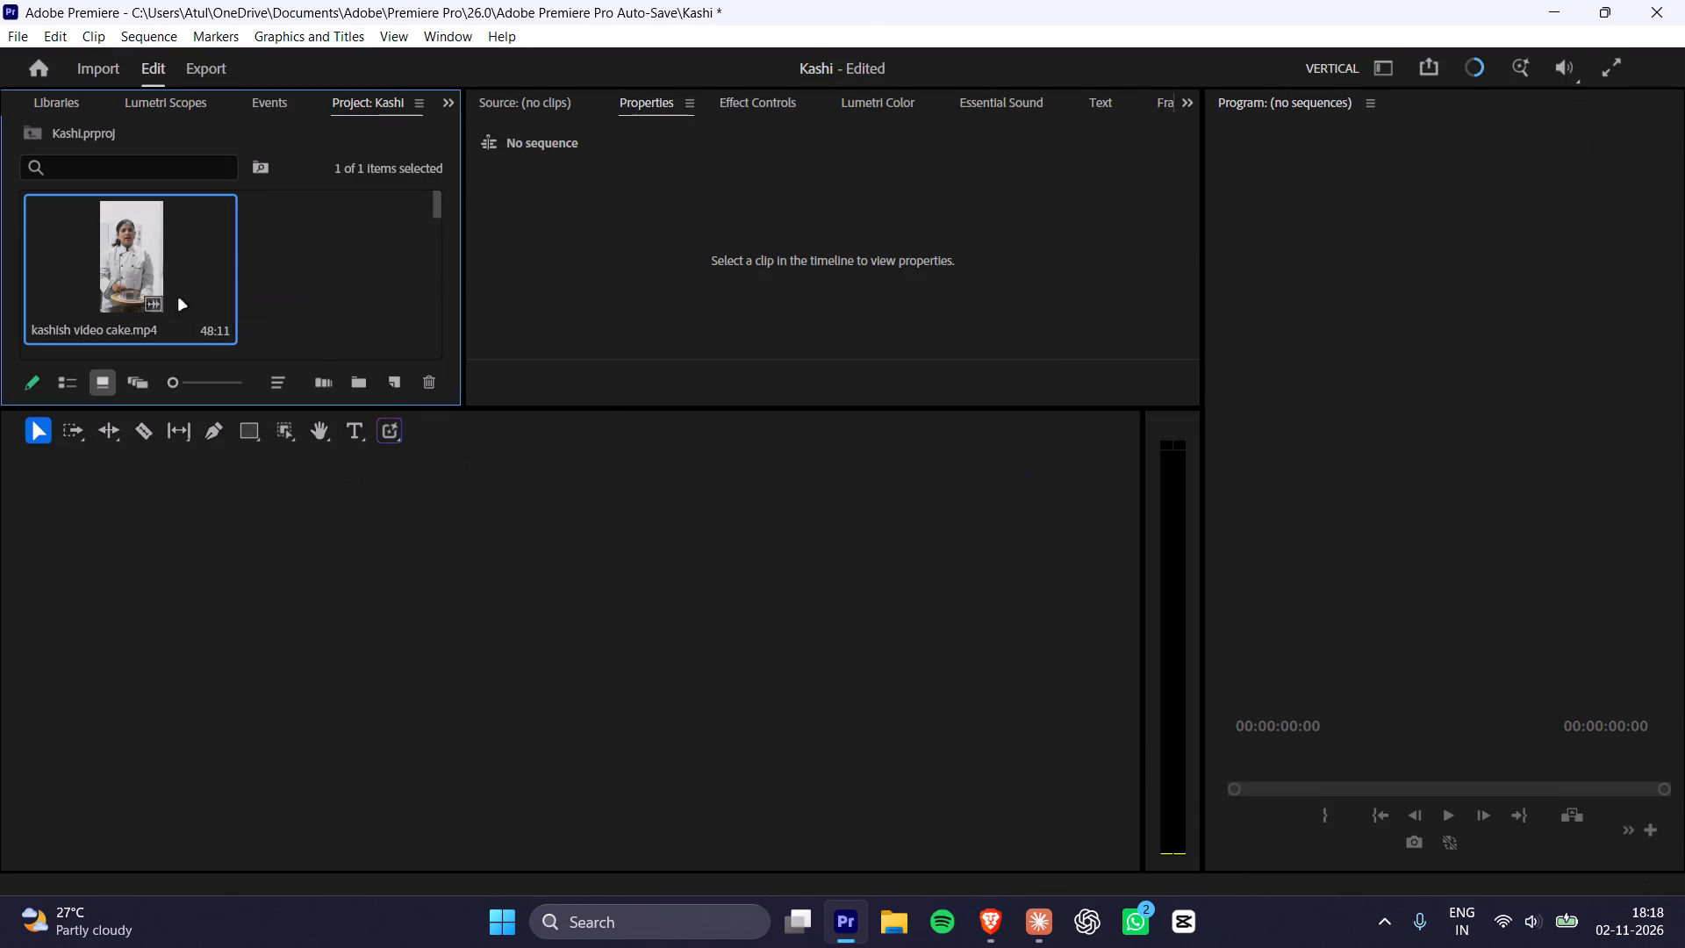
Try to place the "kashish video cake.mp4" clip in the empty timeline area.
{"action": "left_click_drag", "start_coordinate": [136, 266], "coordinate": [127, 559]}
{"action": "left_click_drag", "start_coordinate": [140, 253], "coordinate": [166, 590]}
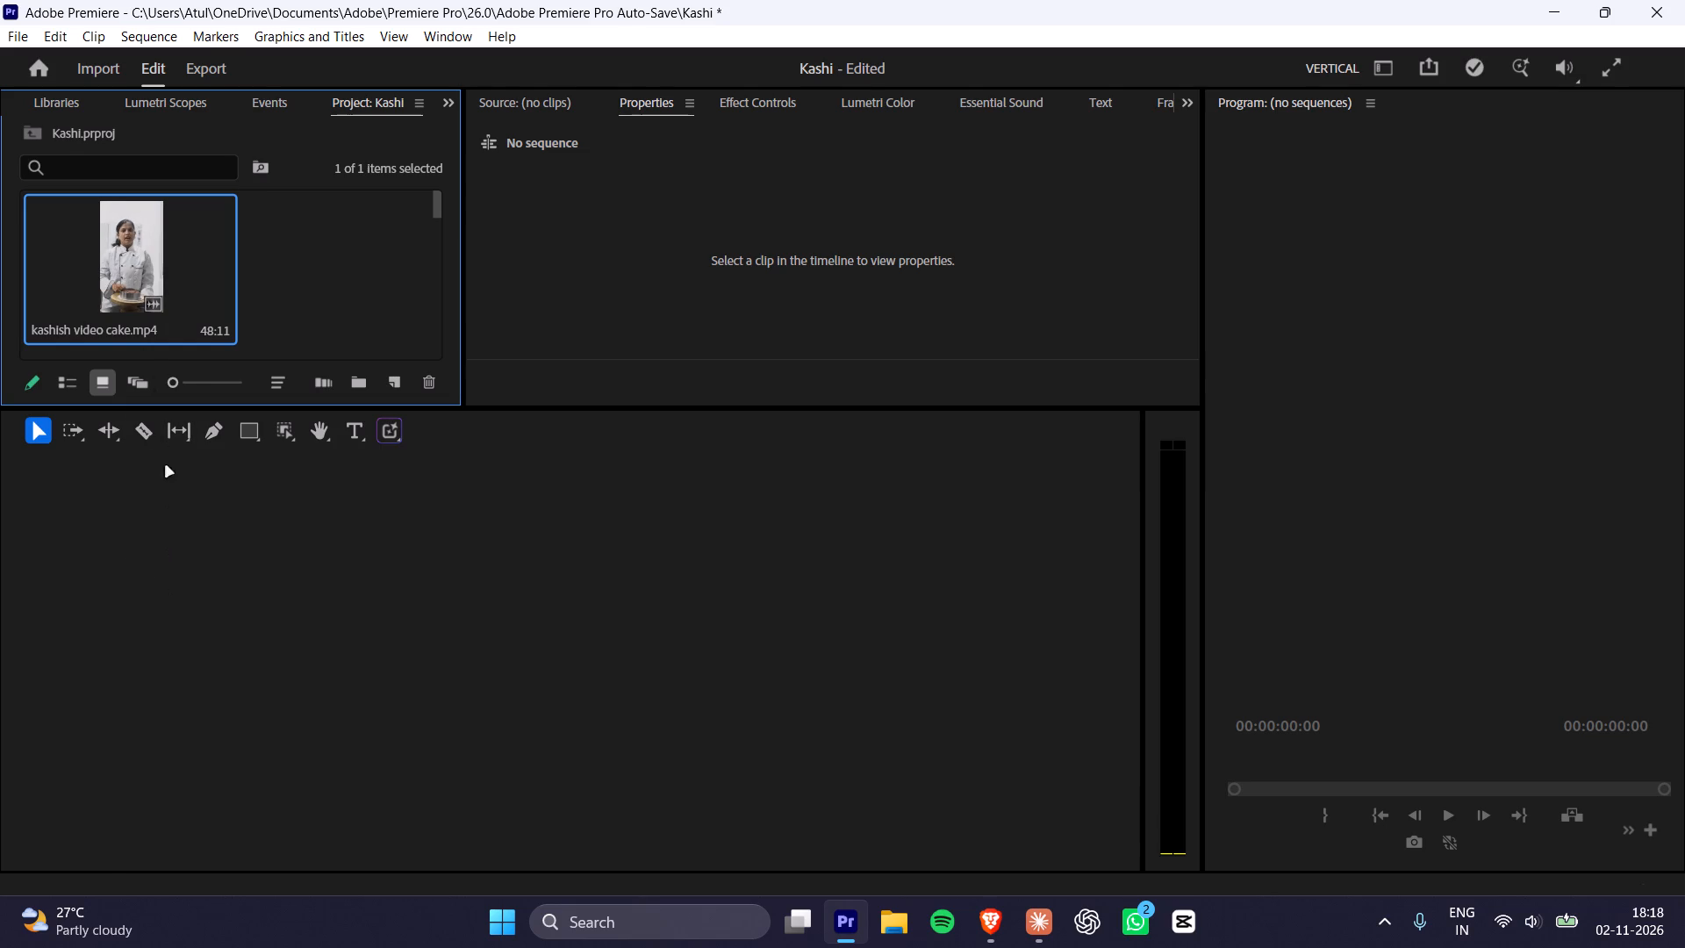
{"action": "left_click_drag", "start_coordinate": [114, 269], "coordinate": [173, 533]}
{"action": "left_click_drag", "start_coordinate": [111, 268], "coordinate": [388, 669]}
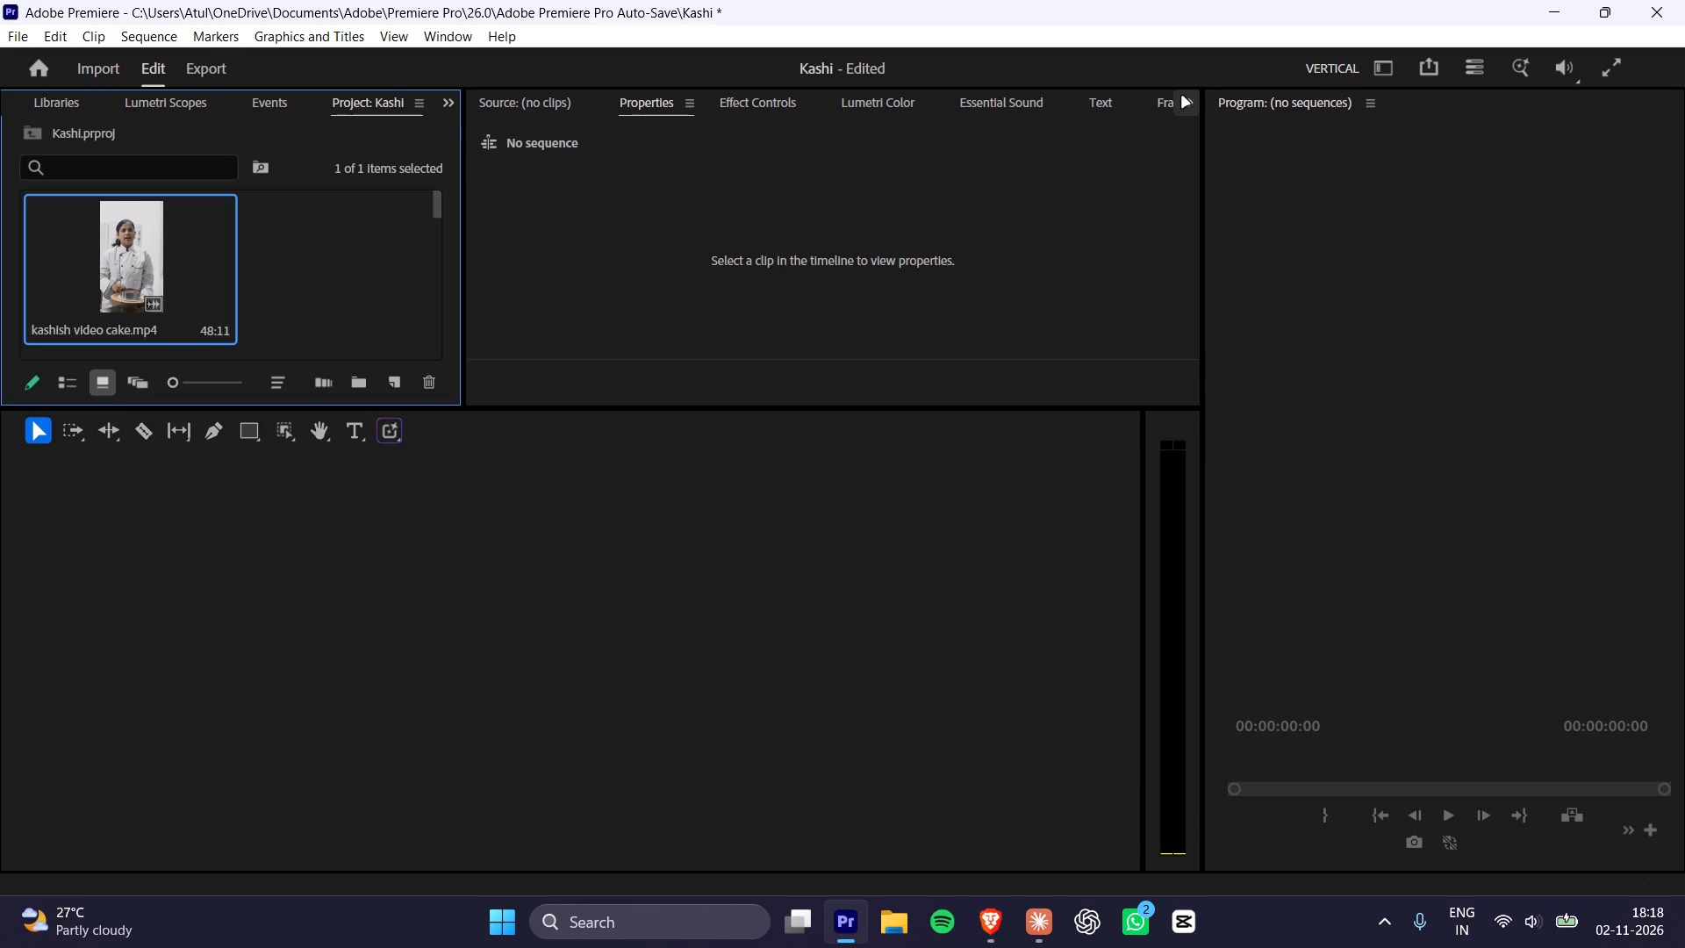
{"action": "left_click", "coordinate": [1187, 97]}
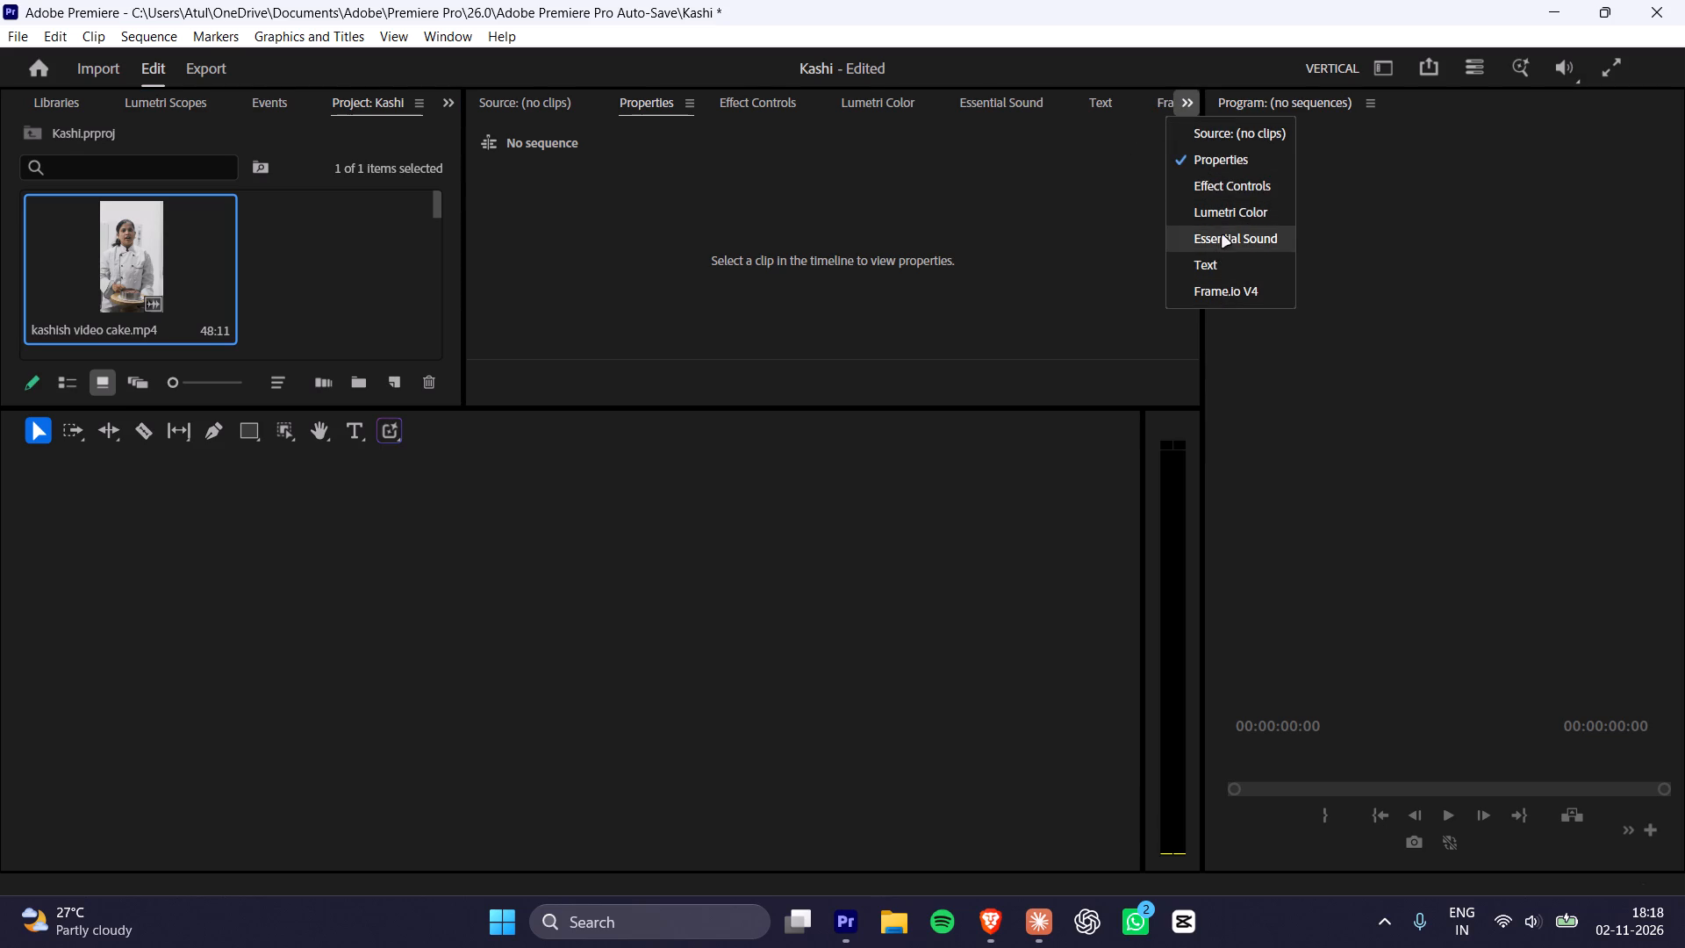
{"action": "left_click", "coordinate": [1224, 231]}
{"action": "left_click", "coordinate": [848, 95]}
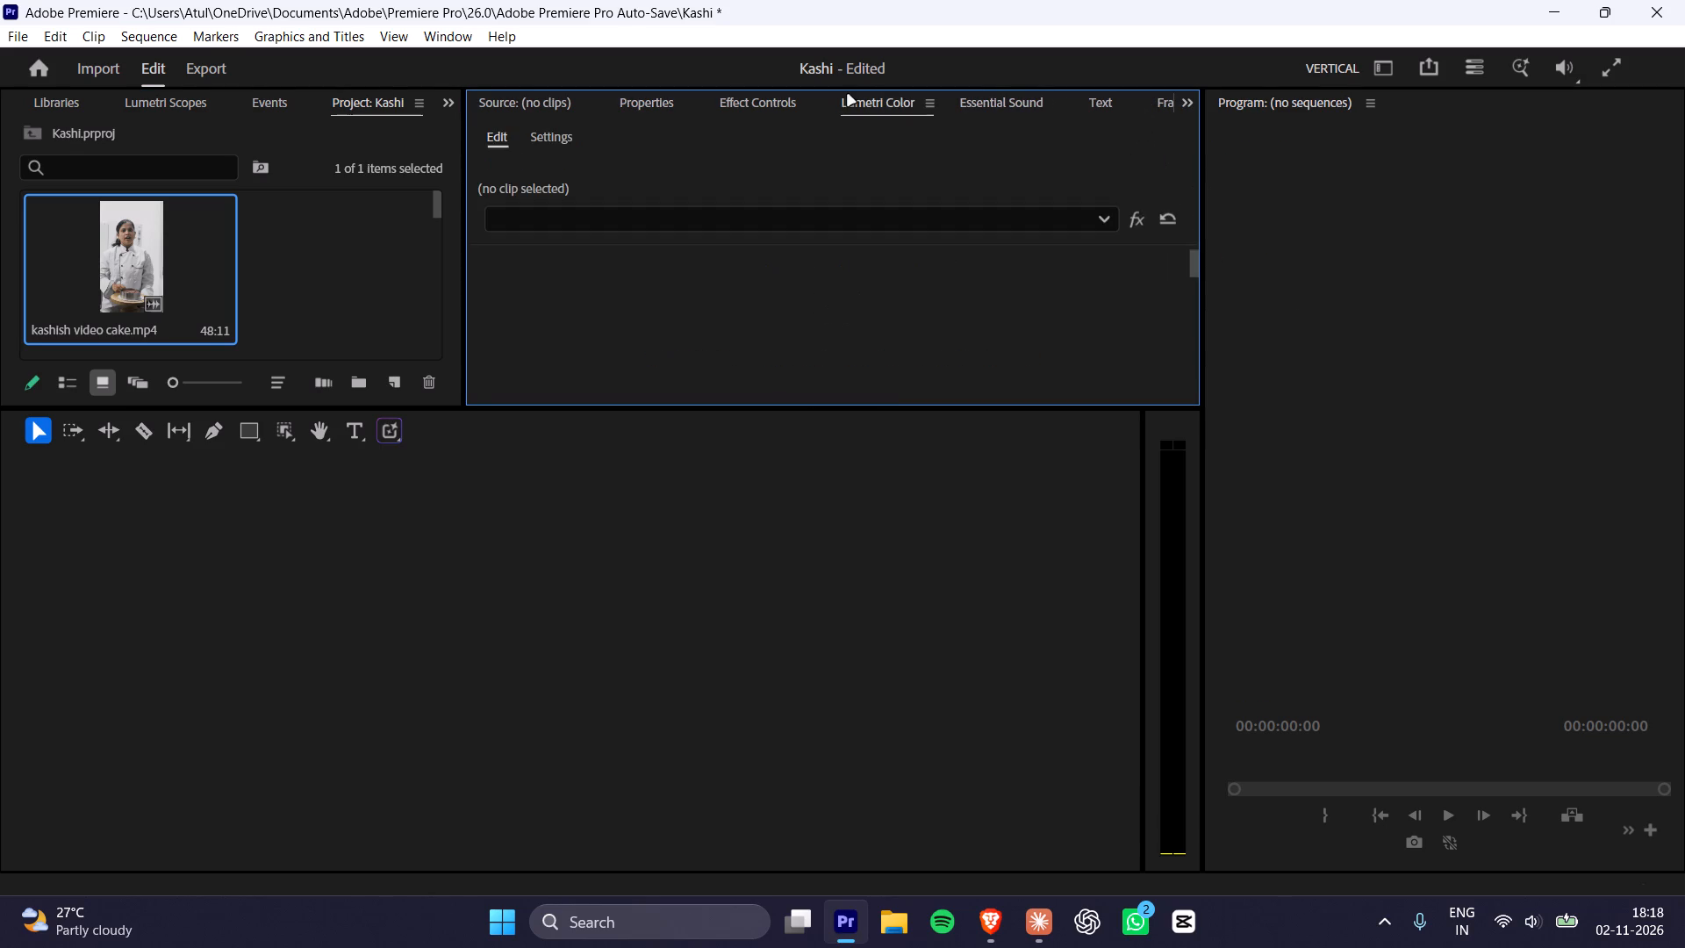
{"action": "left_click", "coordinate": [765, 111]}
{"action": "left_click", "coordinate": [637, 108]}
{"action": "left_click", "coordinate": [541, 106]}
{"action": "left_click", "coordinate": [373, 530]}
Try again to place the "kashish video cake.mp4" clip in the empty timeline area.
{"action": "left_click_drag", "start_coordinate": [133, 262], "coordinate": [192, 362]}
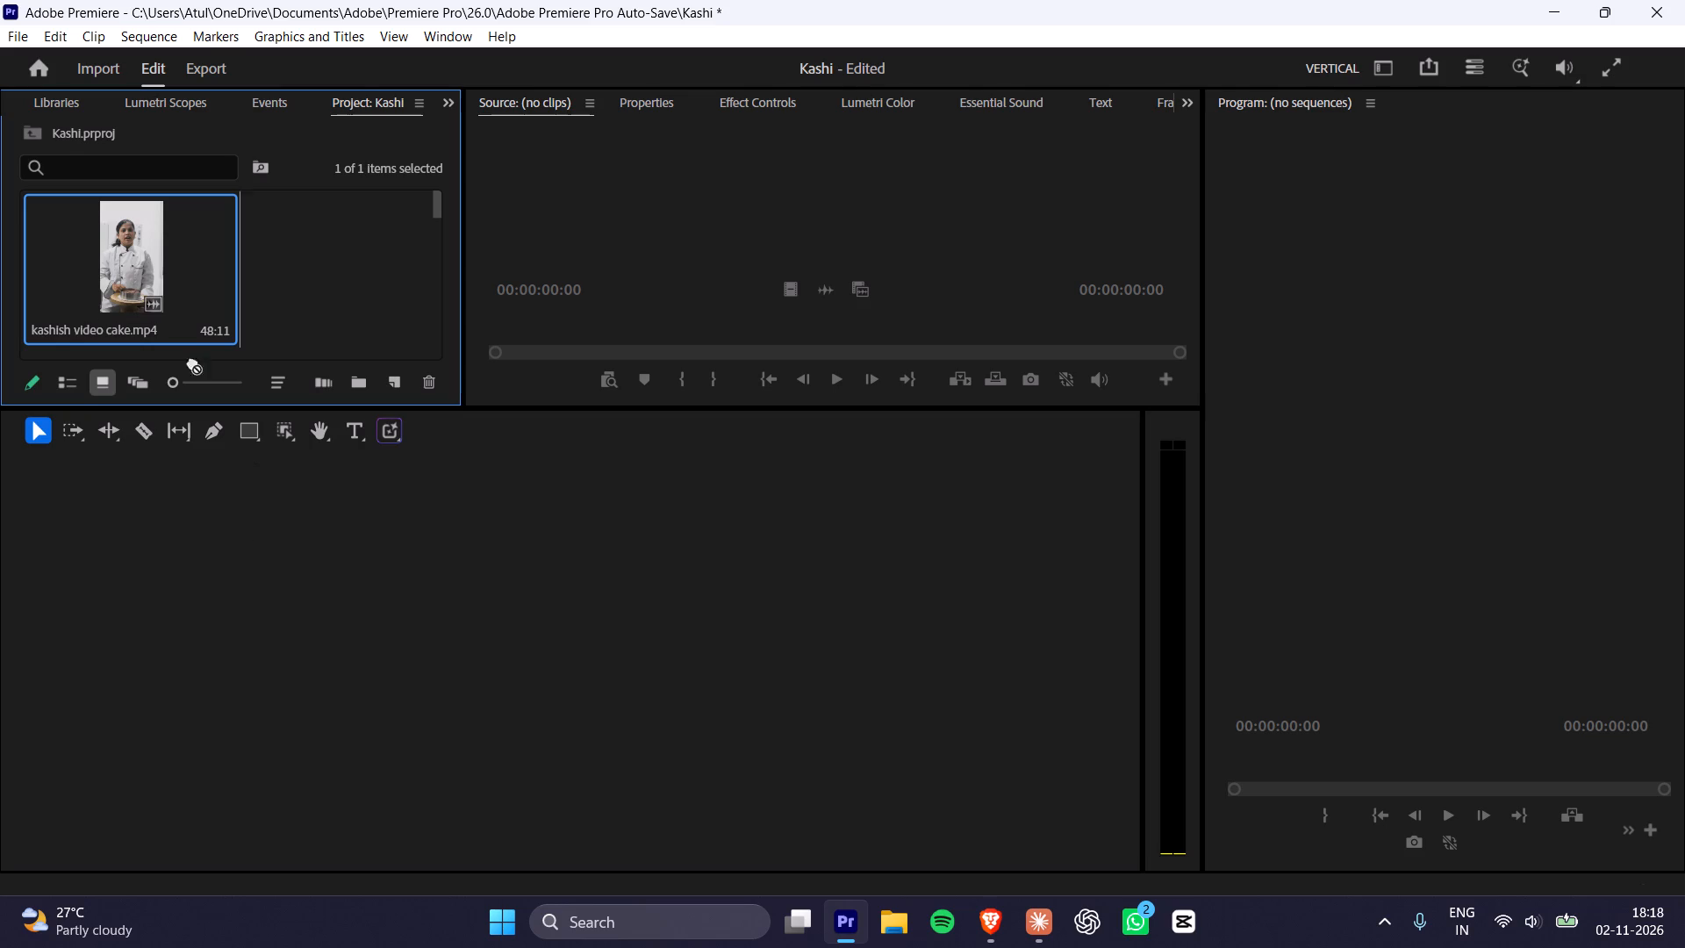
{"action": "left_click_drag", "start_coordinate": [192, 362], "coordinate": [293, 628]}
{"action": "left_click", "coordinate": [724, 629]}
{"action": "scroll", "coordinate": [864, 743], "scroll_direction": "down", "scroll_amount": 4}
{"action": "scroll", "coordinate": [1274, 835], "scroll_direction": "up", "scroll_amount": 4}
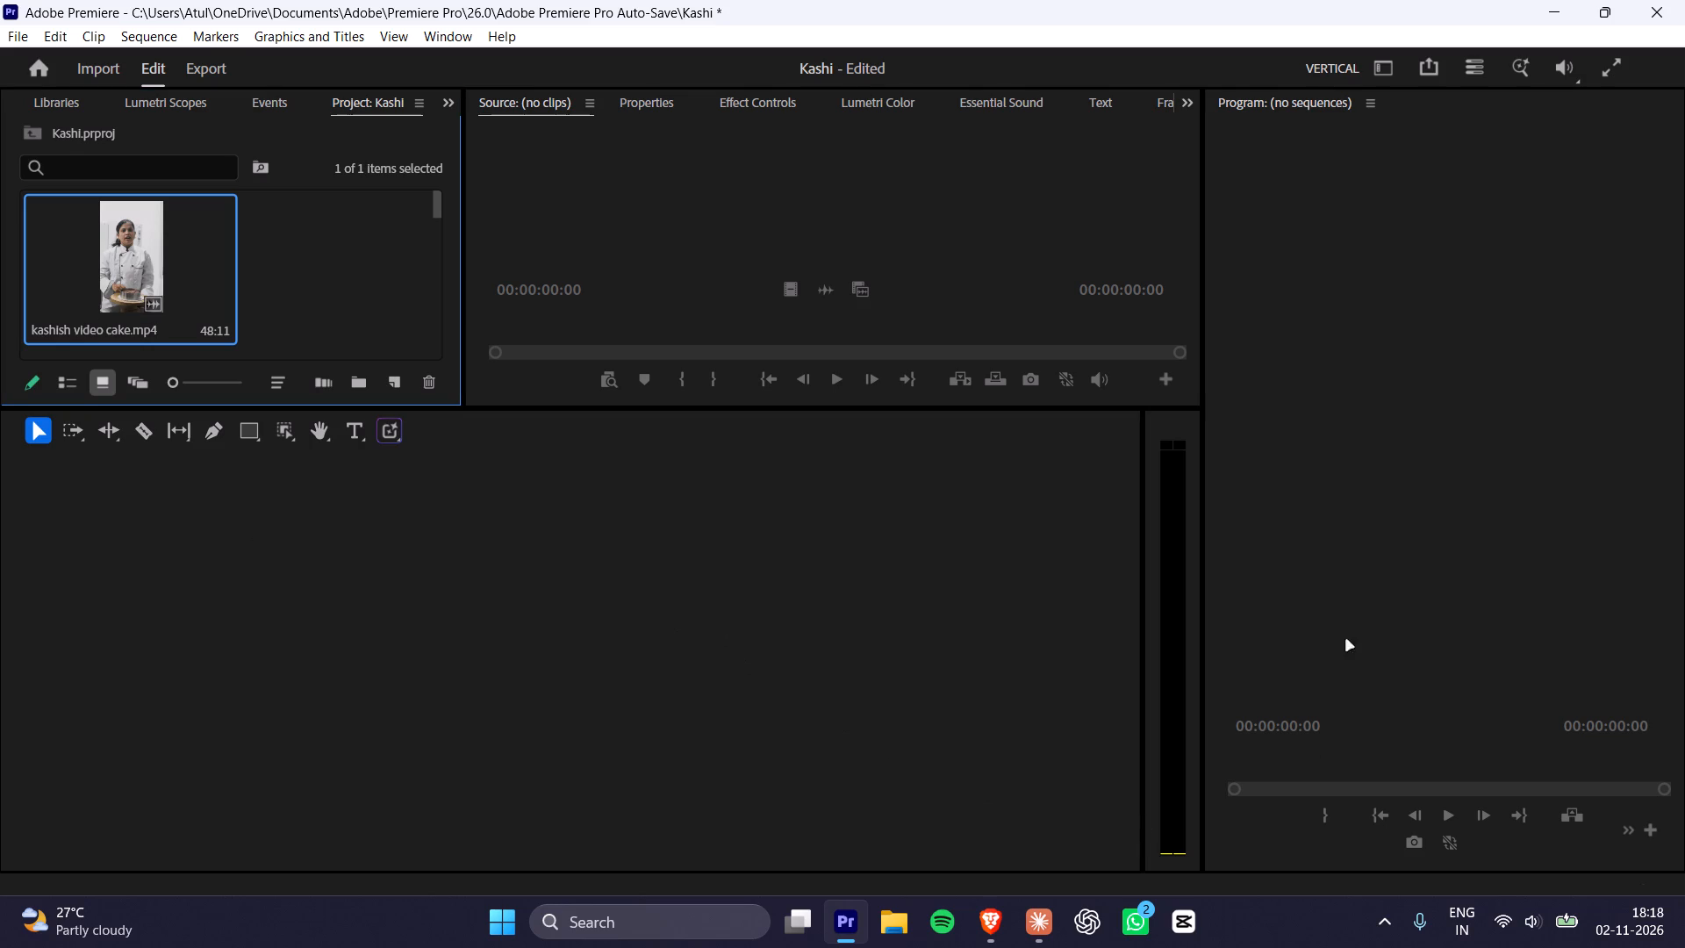
Reset the Vertical workspace to its saved layout.
{"action": "left_click", "coordinate": [1384, 68]}
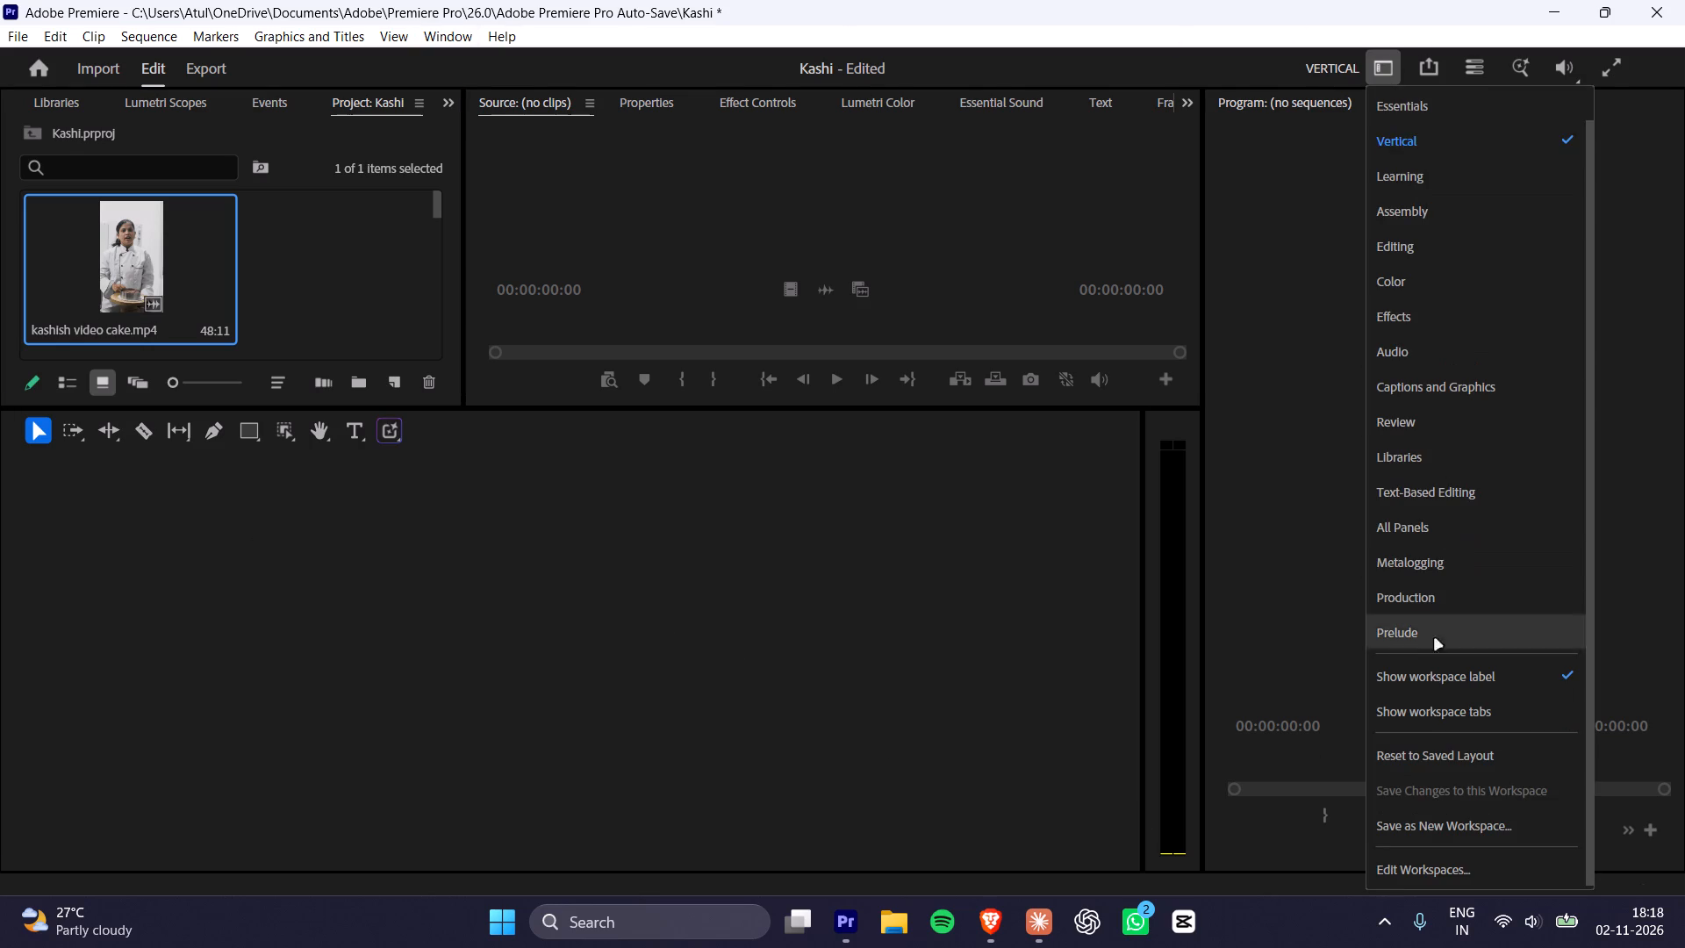
{"action": "left_click", "coordinate": [1412, 759]}
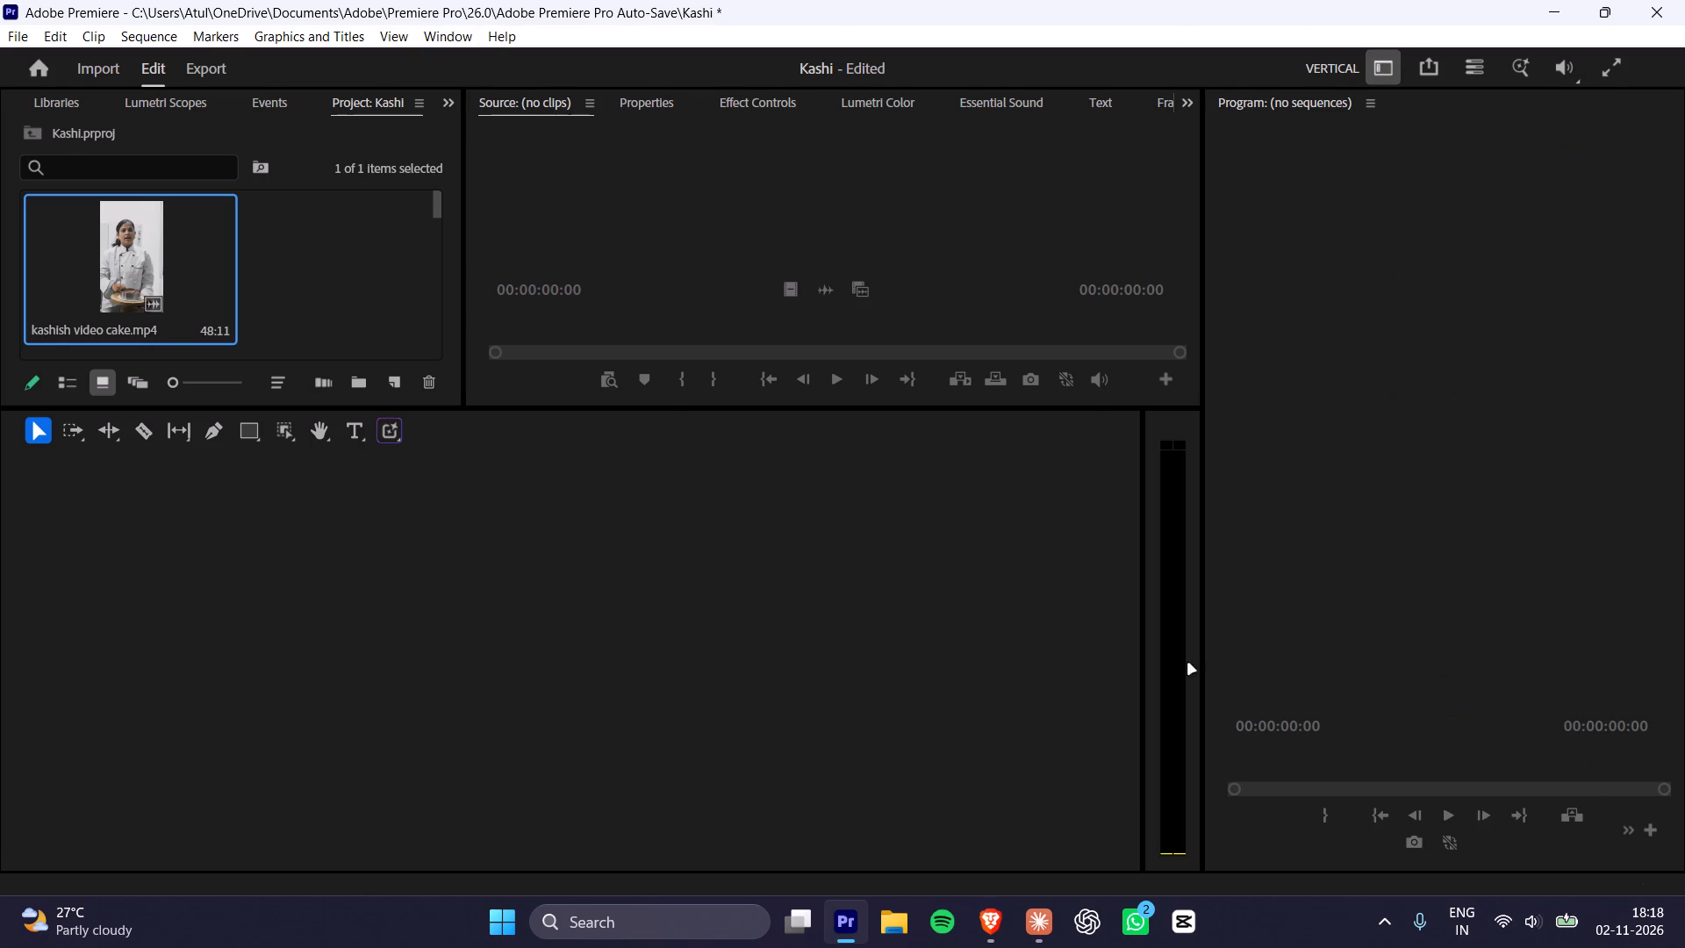
Create a sequence from the "kashish video cake.mp4" clip in the timeline, keeping the playhead at the start.
{"action": "left_click_drag", "start_coordinate": [92, 248], "coordinate": [247, 686]}
{"action": "left_click_drag", "start_coordinate": [307, 631], "coordinate": [254, 625]}
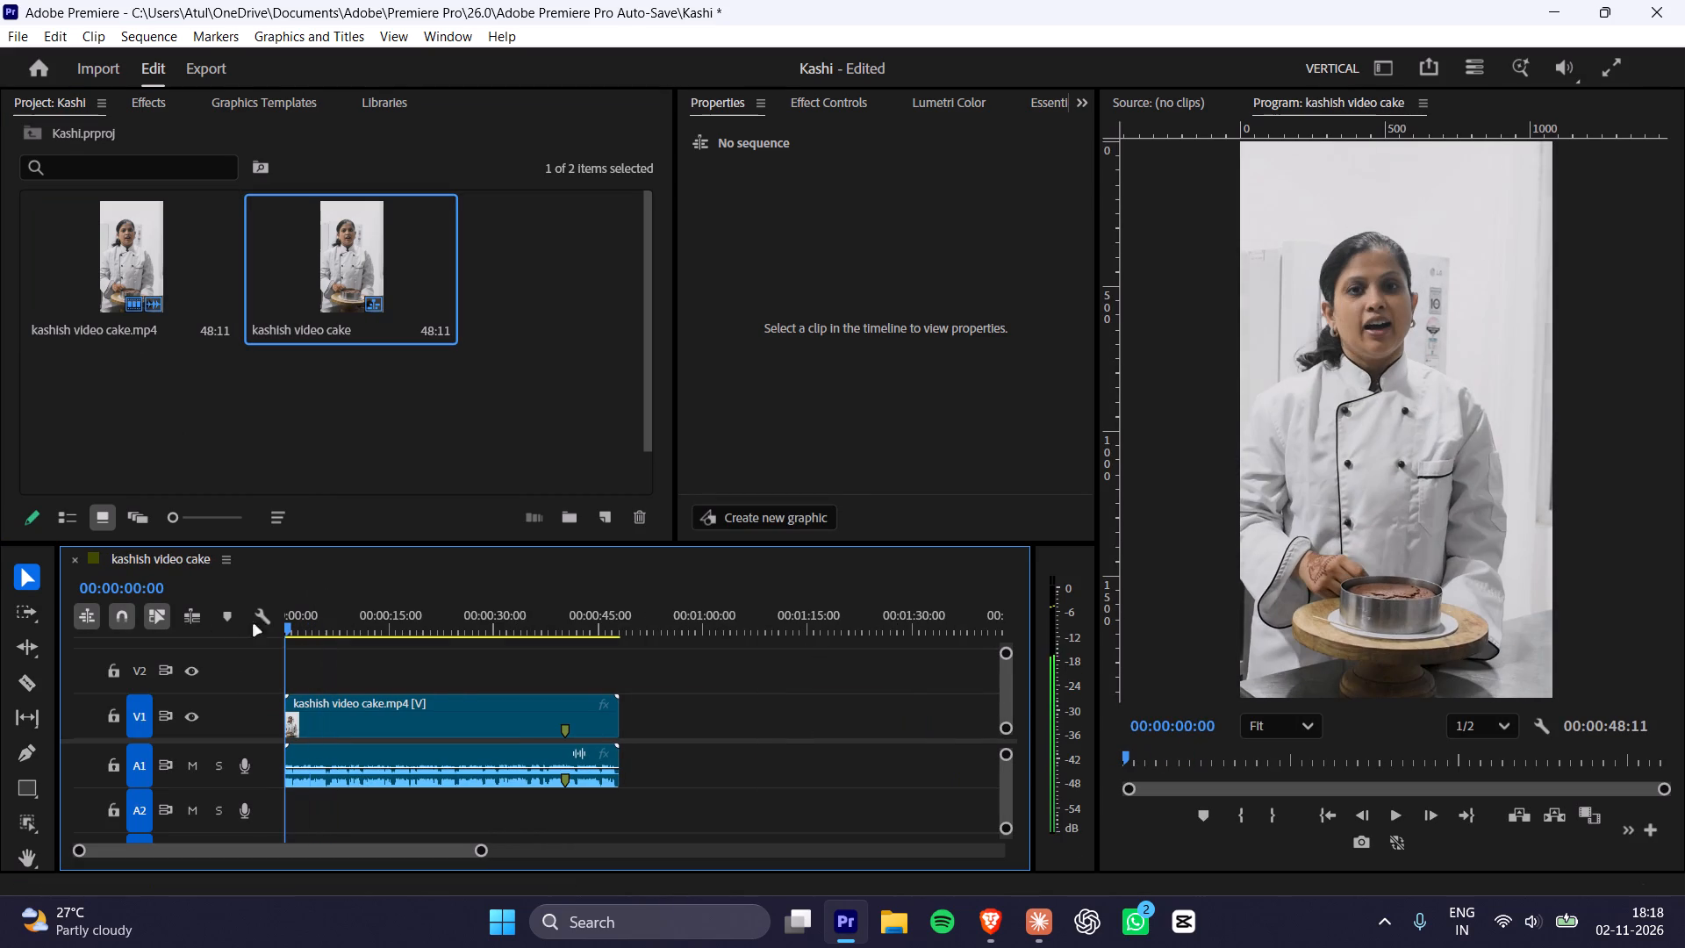
{"action": "left_click_drag", "start_coordinate": [254, 625], "coordinate": [204, 627]}
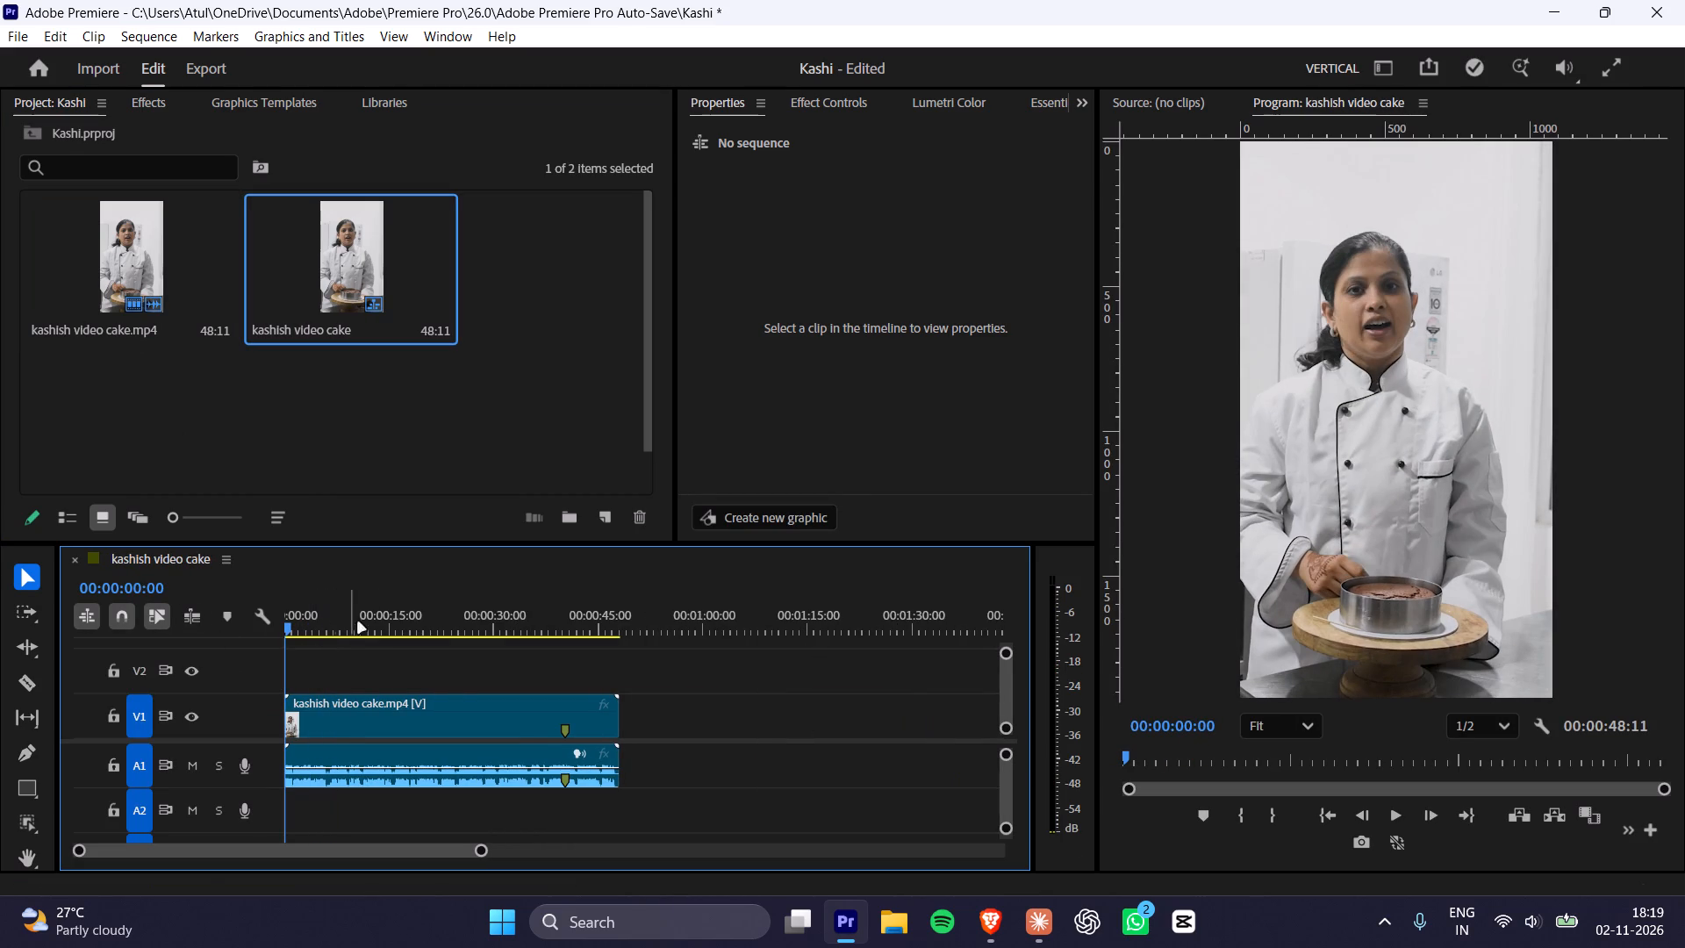
Scrub the start of the sequence and step frame by frame to the first frame of the cake close-up, at 00:00:11:24.
{"action": "left_click_drag", "start_coordinate": [317, 633], "coordinate": [401, 635]}
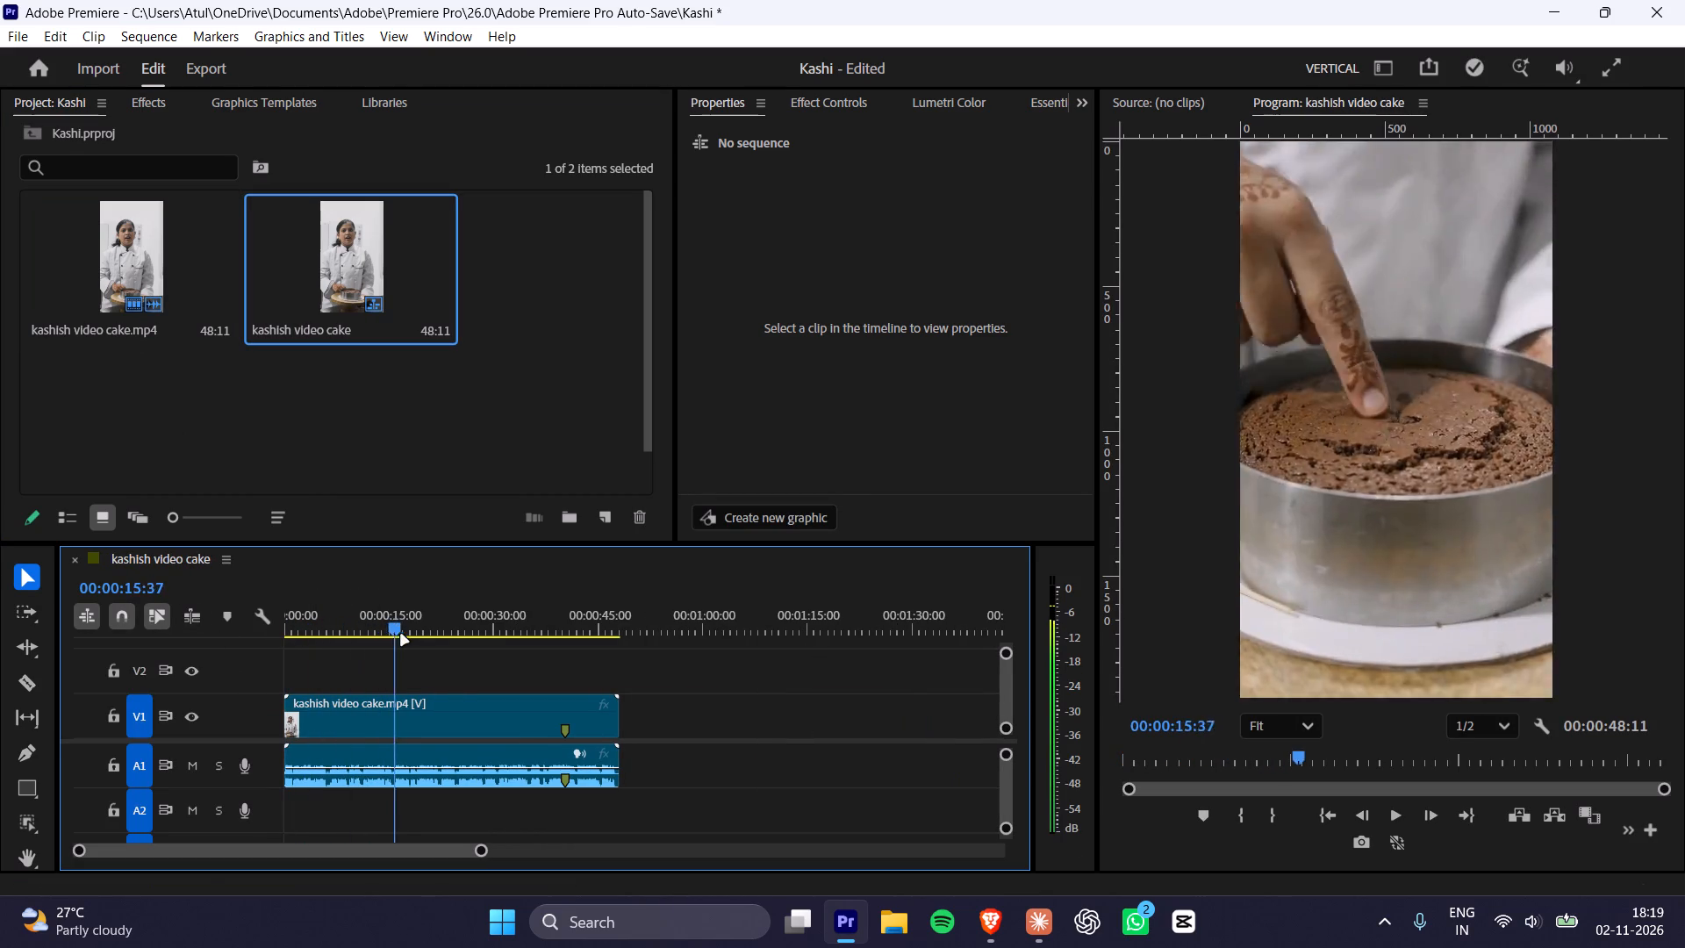
{"action": "left_click_drag", "start_coordinate": [401, 635], "coordinate": [360, 649]}
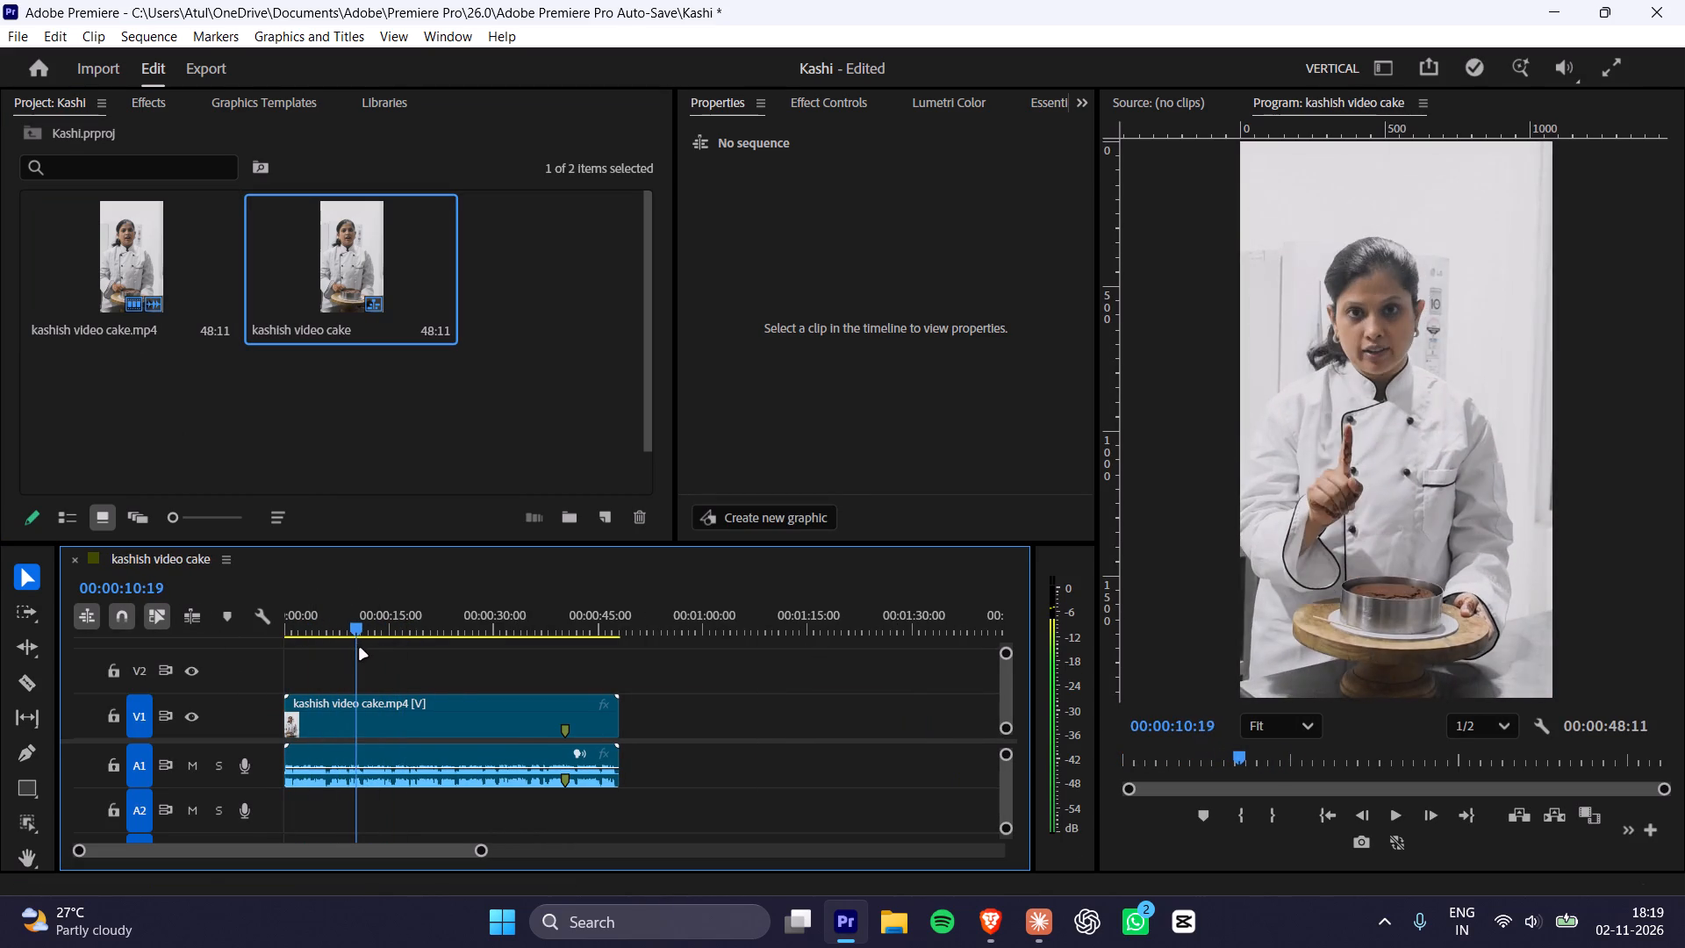
{"action": "left_click_drag", "start_coordinate": [360, 649], "coordinate": [369, 649]}
{"action": "scroll", "coordinate": [405, 728], "scroll_direction": "up", "scroll_amount": 7, "text": "alt"}
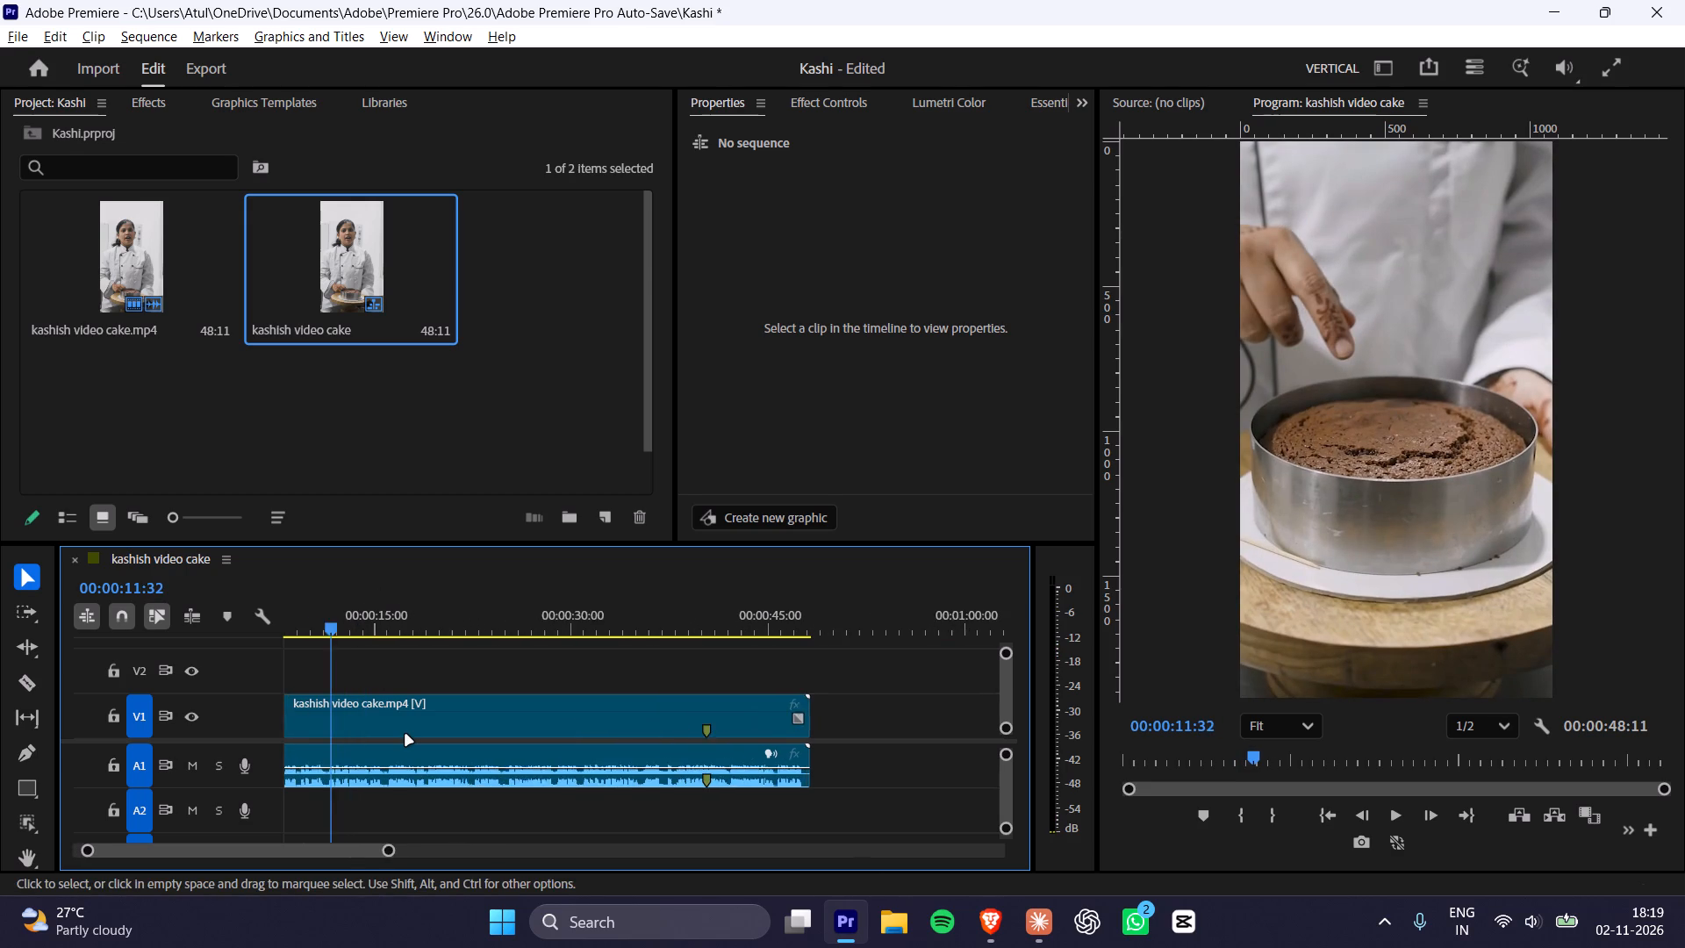
{"action": "scroll", "coordinate": [405, 735], "scroll_direction": "up", "scroll_amount": 2, "text": "alt"}
{"action": "key", "text": "Left"}
{"action": "key", "text": "Left"}
{"action": "key", "text": "Left"}
{"action": "key", "text": "Left"}
{"action": "key", "text": "Left"}
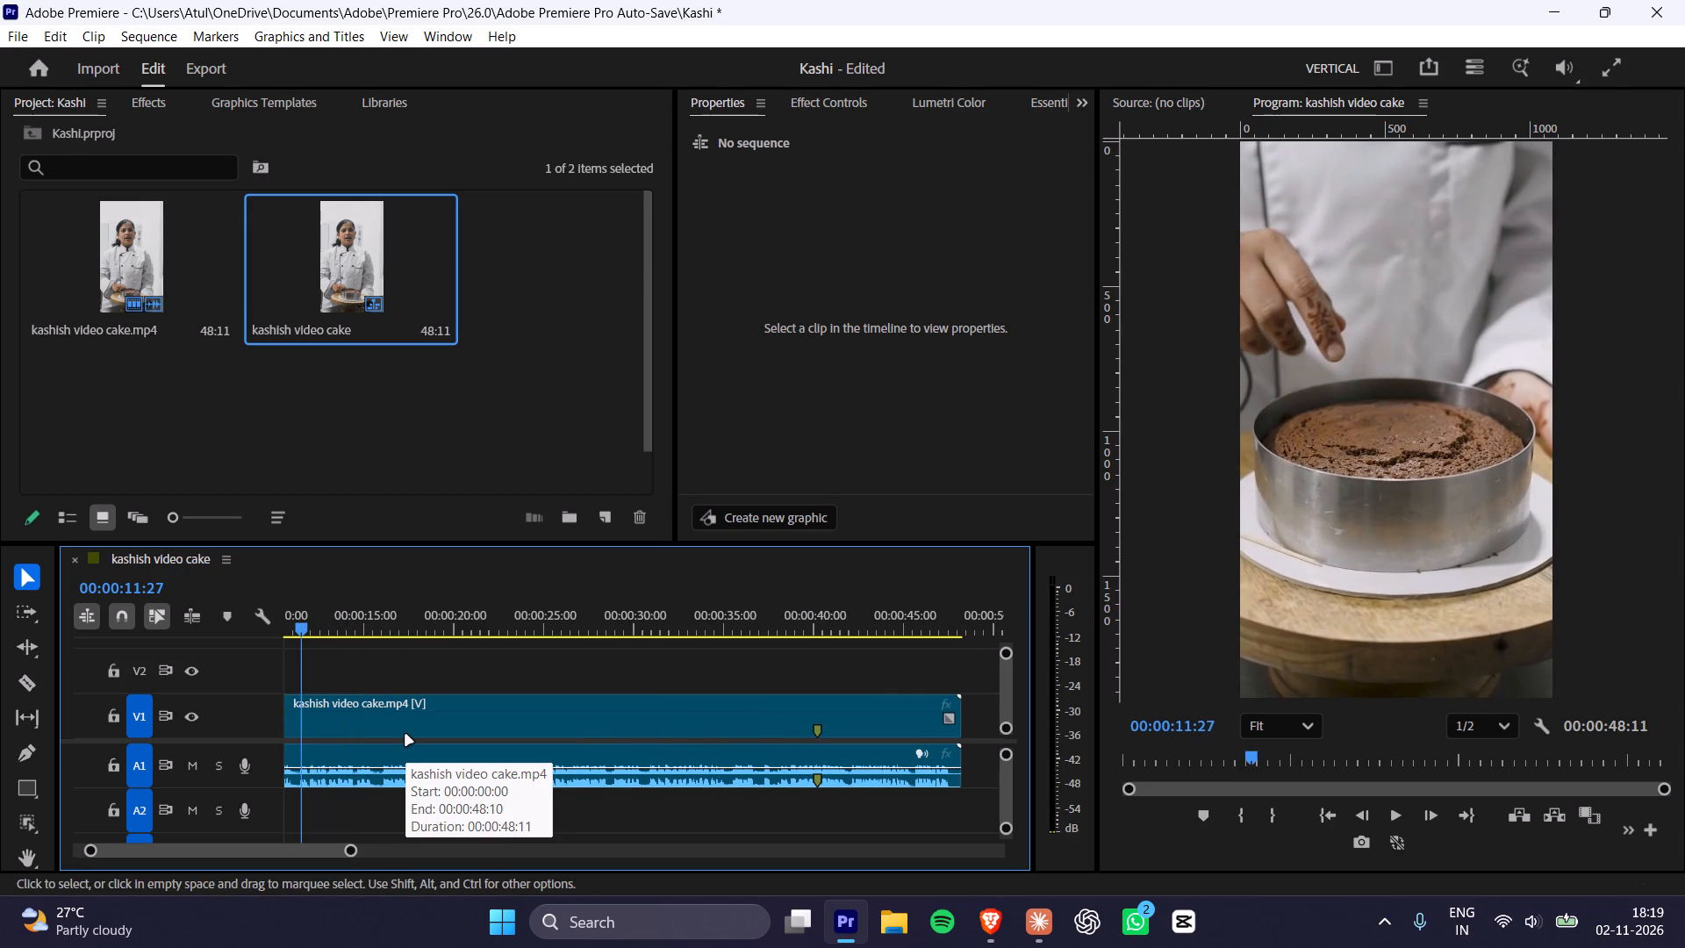
{"action": "key", "text": "Left"}
{"action": "key", "text": "Left"}
{"action": "key", "text": "Left"}
{"action": "key", "text": "Left"}
{"action": "key", "text": "Right"}
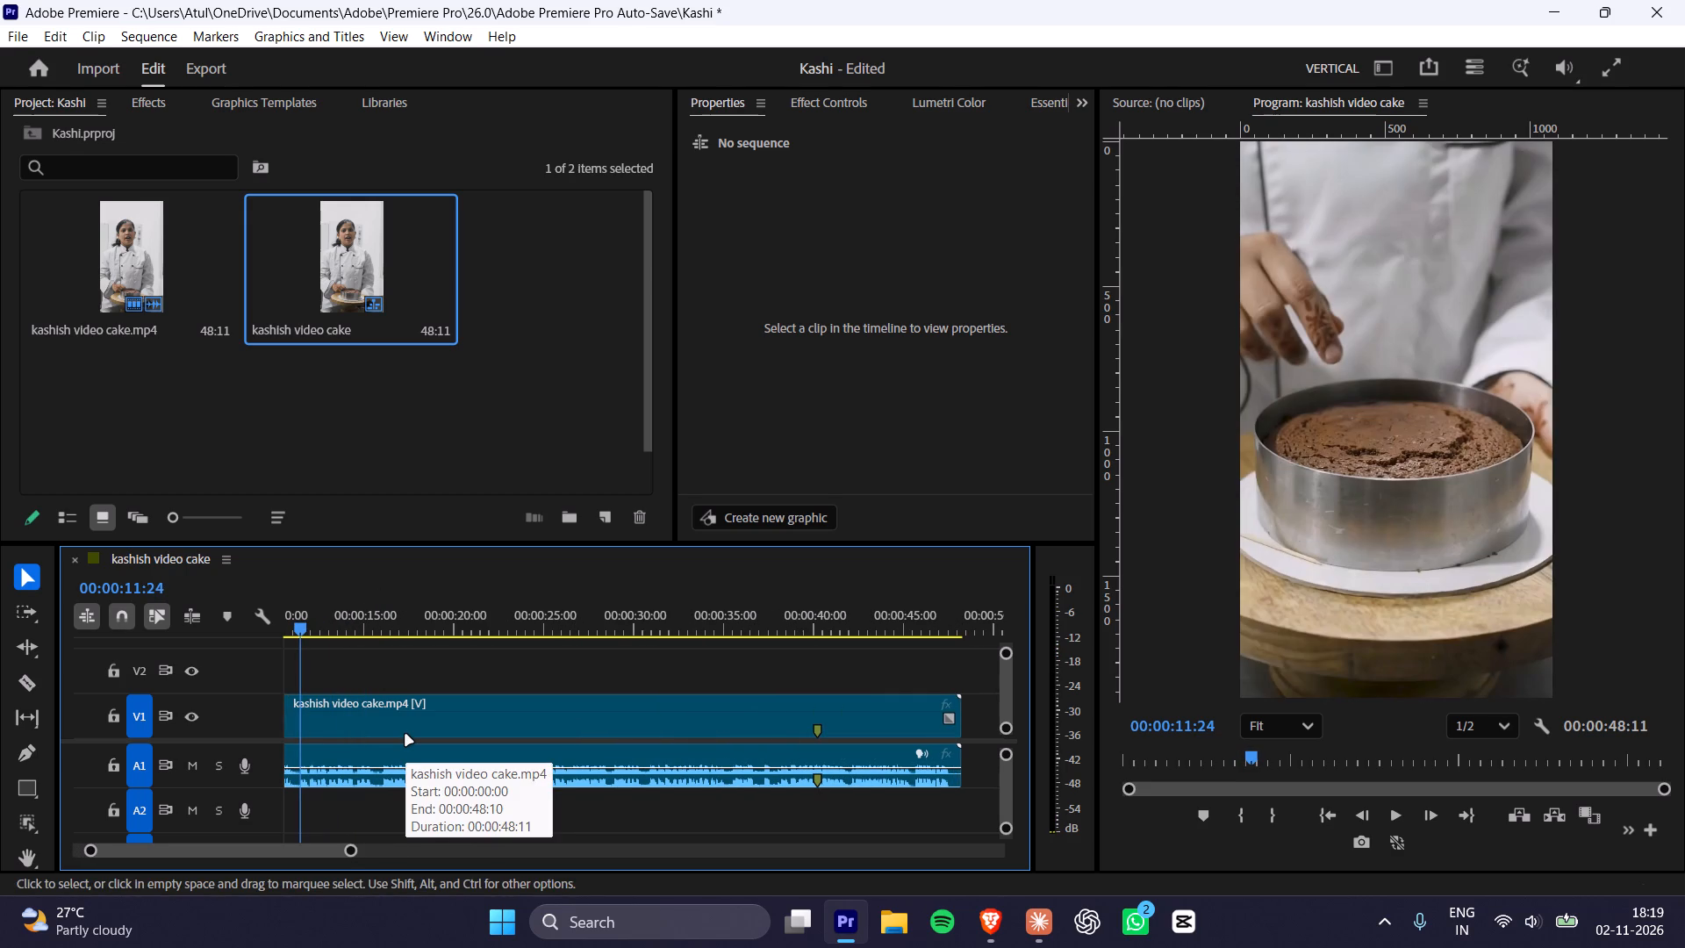
Select the "kashish video cake.mp4" clip in the timeline and scrub through its footage to about 00:00:20.
{"action": "left_click", "coordinate": [405, 735]}
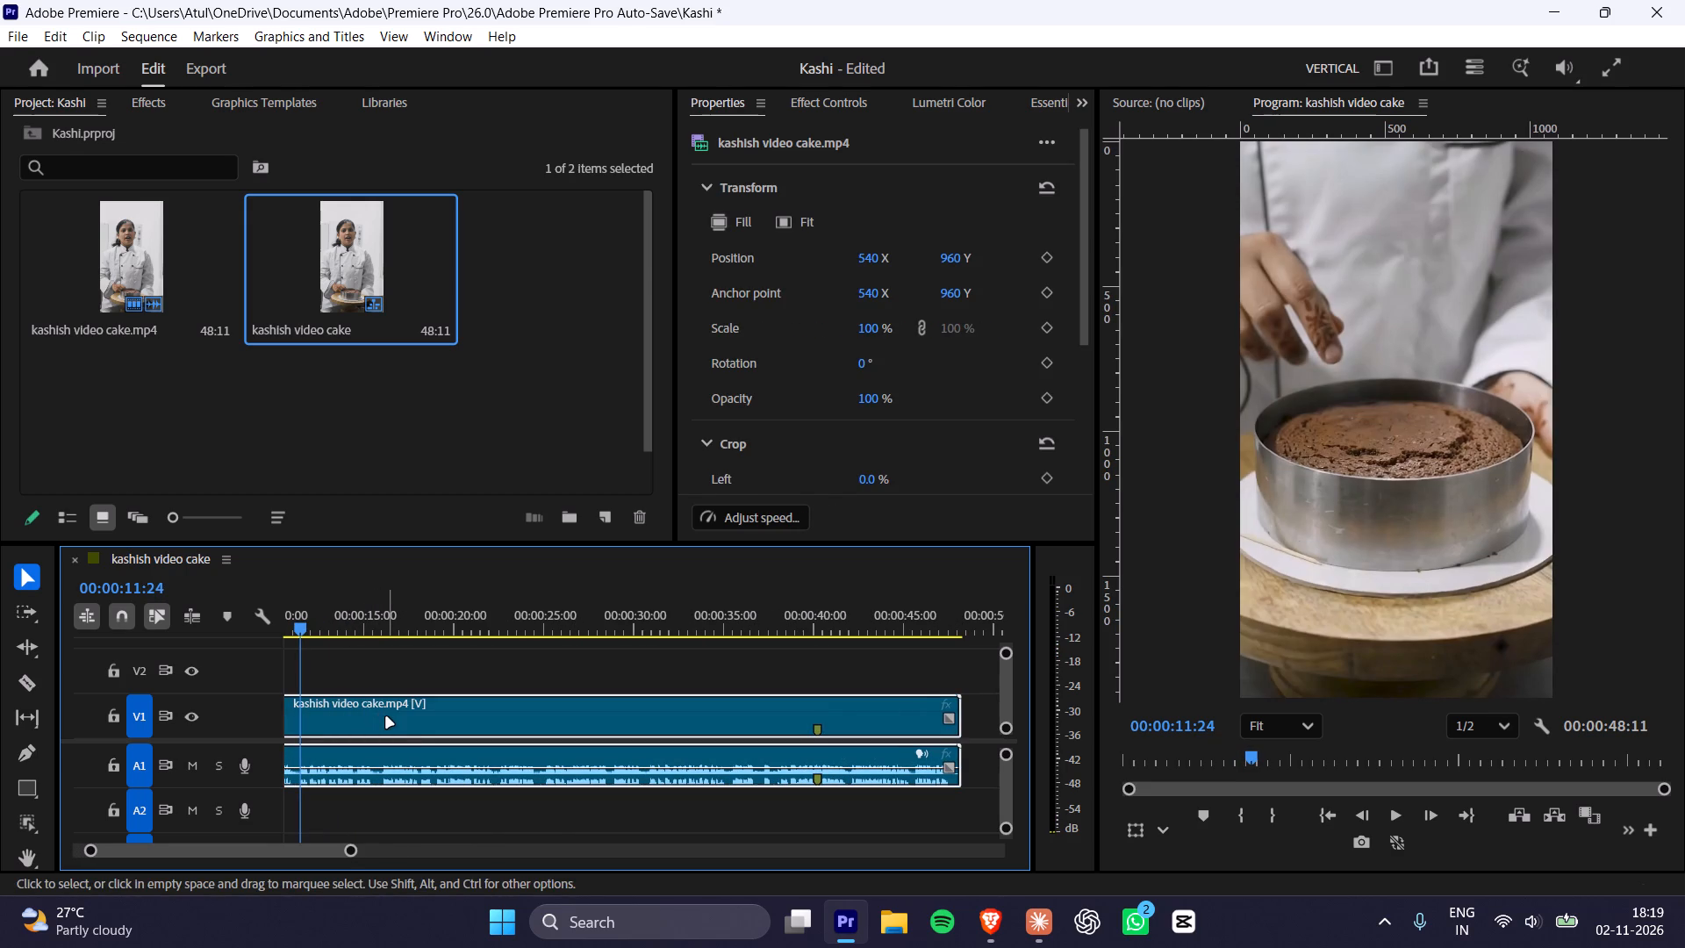
{"action": "scroll", "coordinate": [386, 717], "scroll_direction": "up", "scroll_amount": 7, "text": "alt"}
{"action": "left_click_drag", "start_coordinate": [309, 624], "coordinate": [749, 652]}
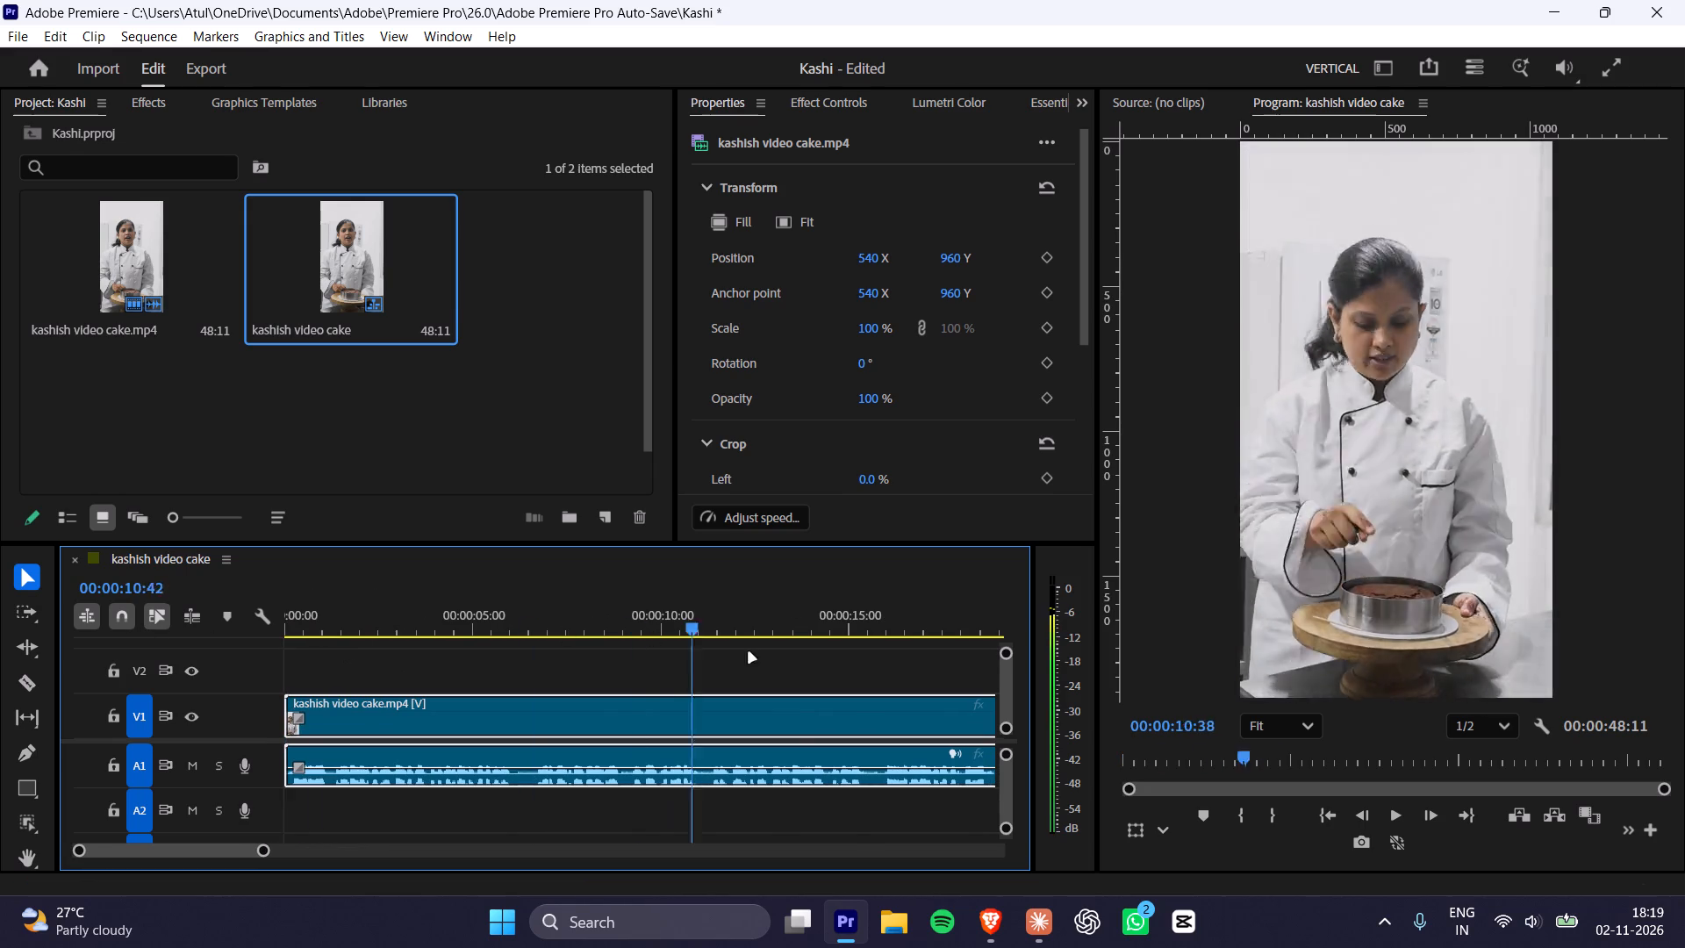
{"action": "left_click_drag", "start_coordinate": [749, 652], "coordinate": [847, 666]}
{"action": "scroll", "coordinate": [755, 684], "scroll_direction": "down", "scroll_amount": 12, "text": "alt"}
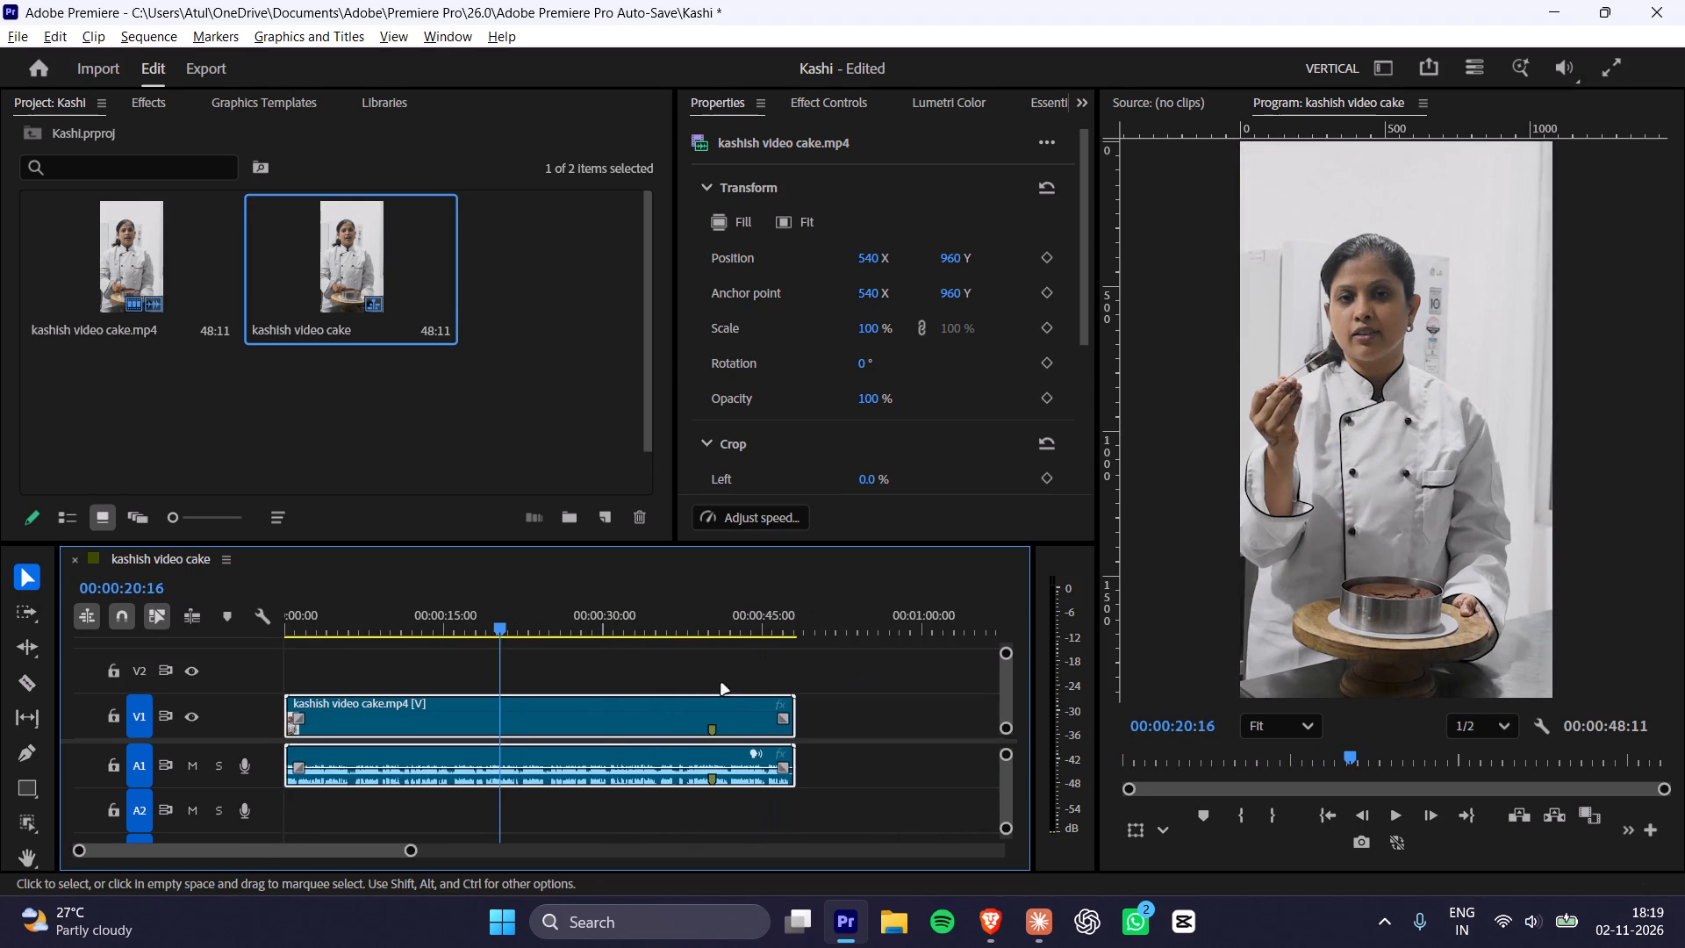
Play the sequence from its start in short bursts to review the opening seconds, pausing at about 00:00:06.
{"action": "left_click_drag", "start_coordinate": [480, 624], "coordinate": [90, 629]}
{"action": "key", "text": "space"}
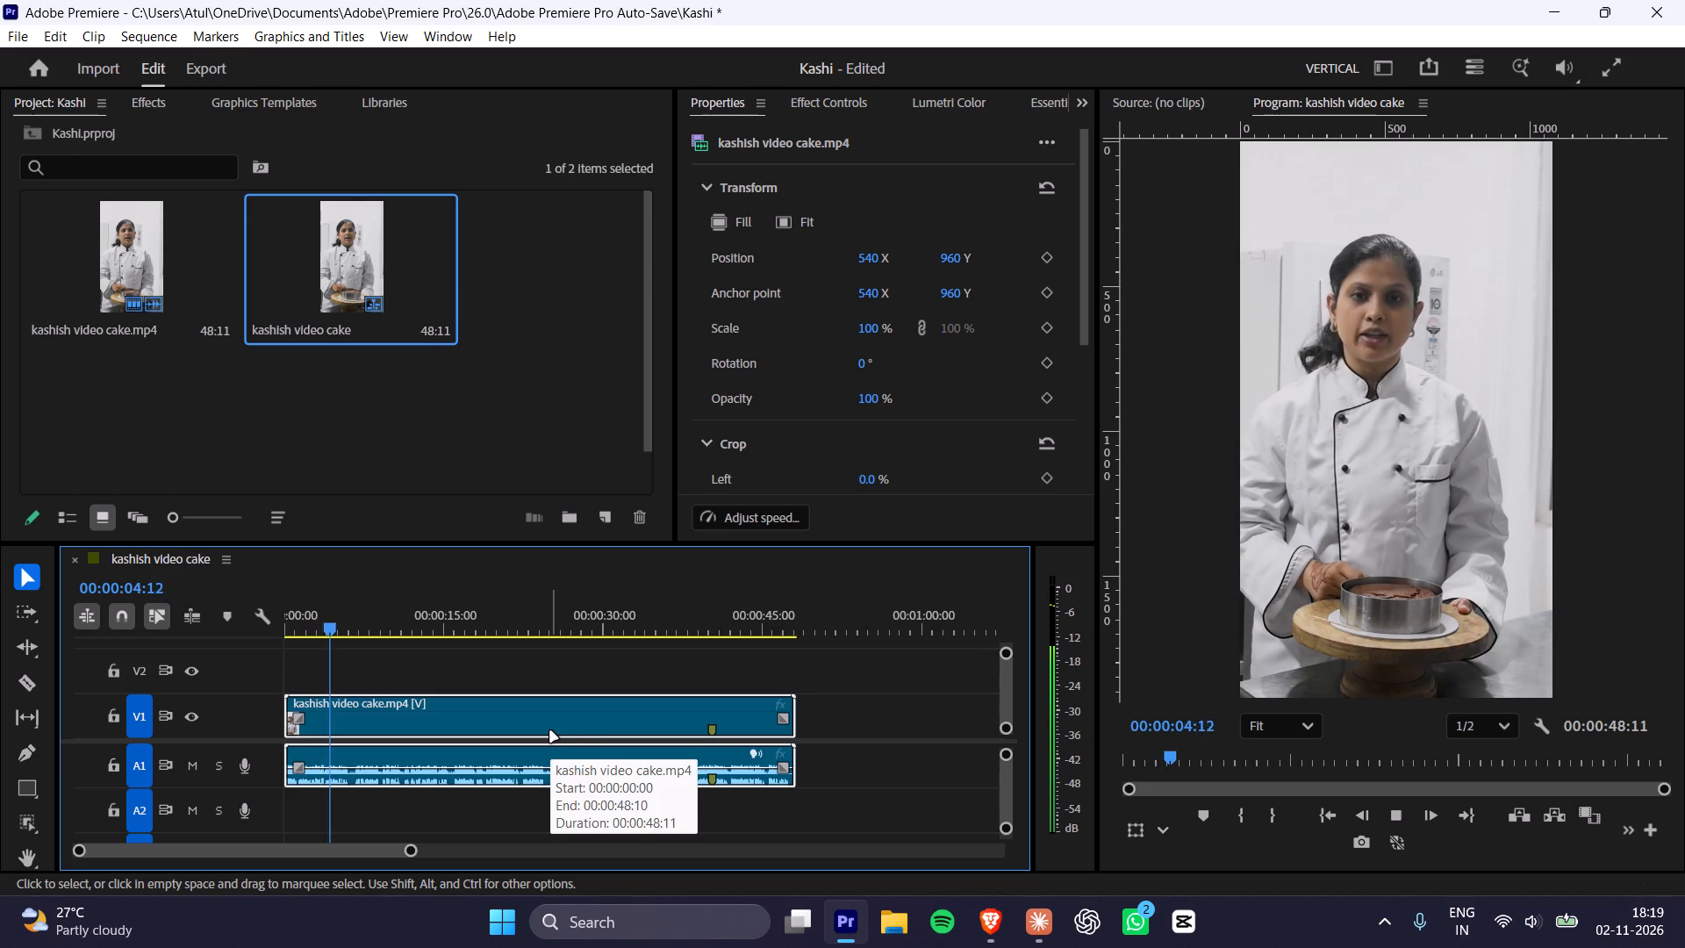
{"action": "key", "text": "space"}
{"action": "key", "text": "space"}
{"action": "key", "text": "space"}
{"action": "key", "text": "space"}
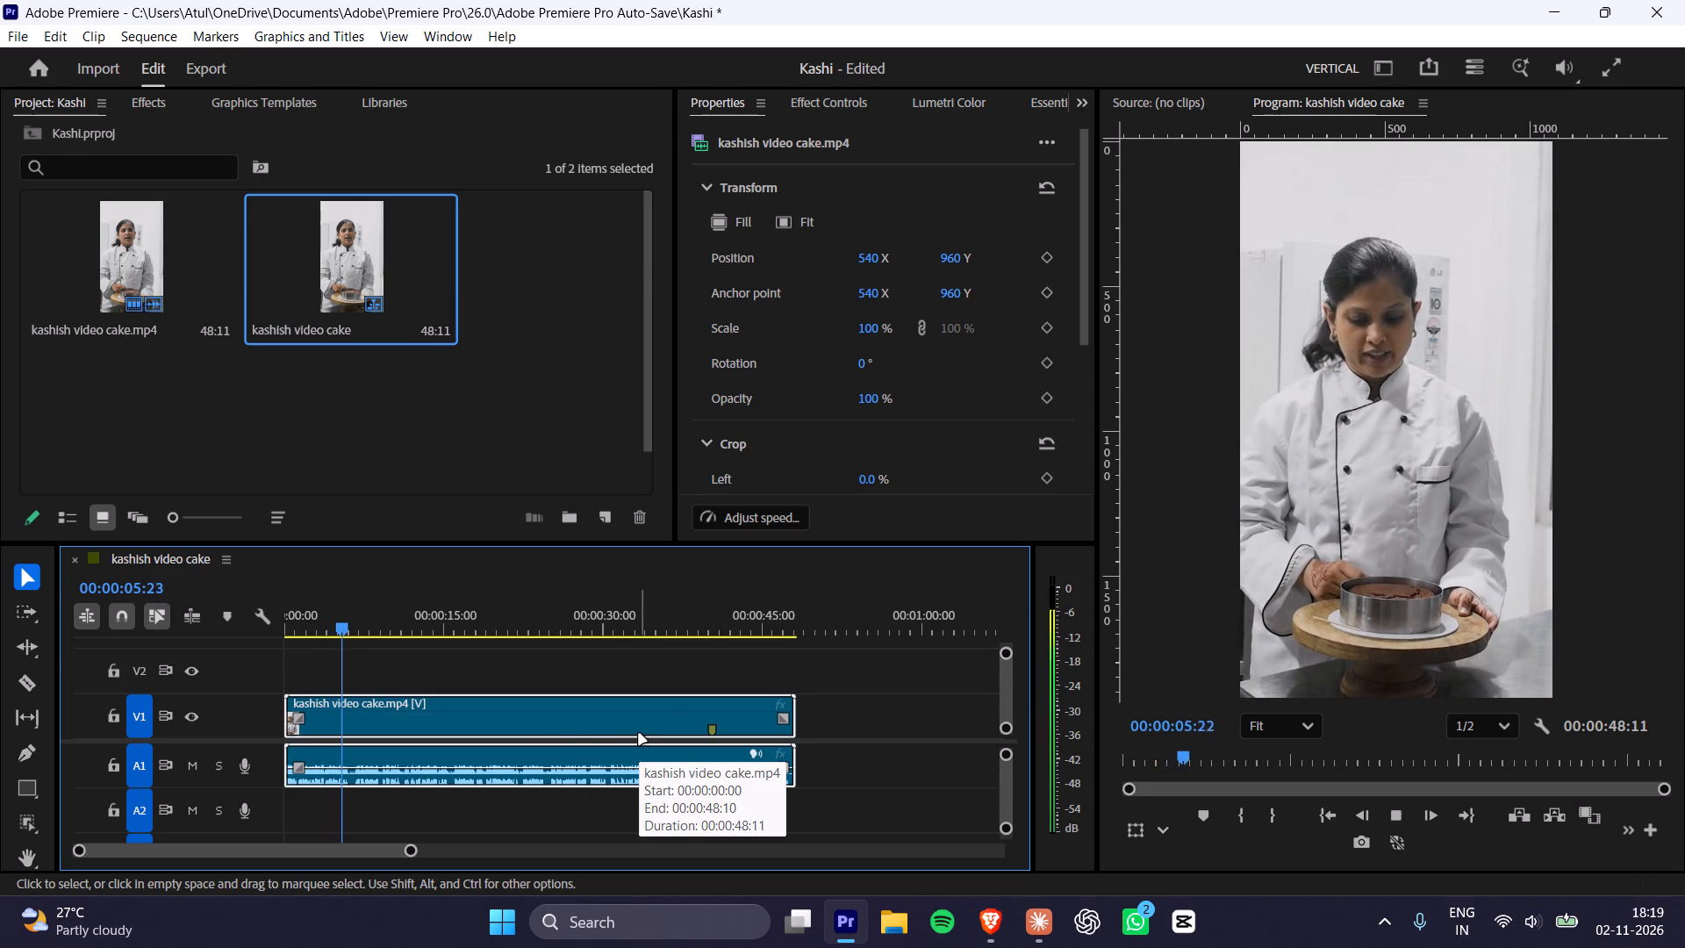
{"action": "key", "text": "space"}
{"action": "key", "text": "space"}
{"action": "key", "text": "space"}
{"action": "key", "text": "space"}
{"action": "key", "text": "space"}
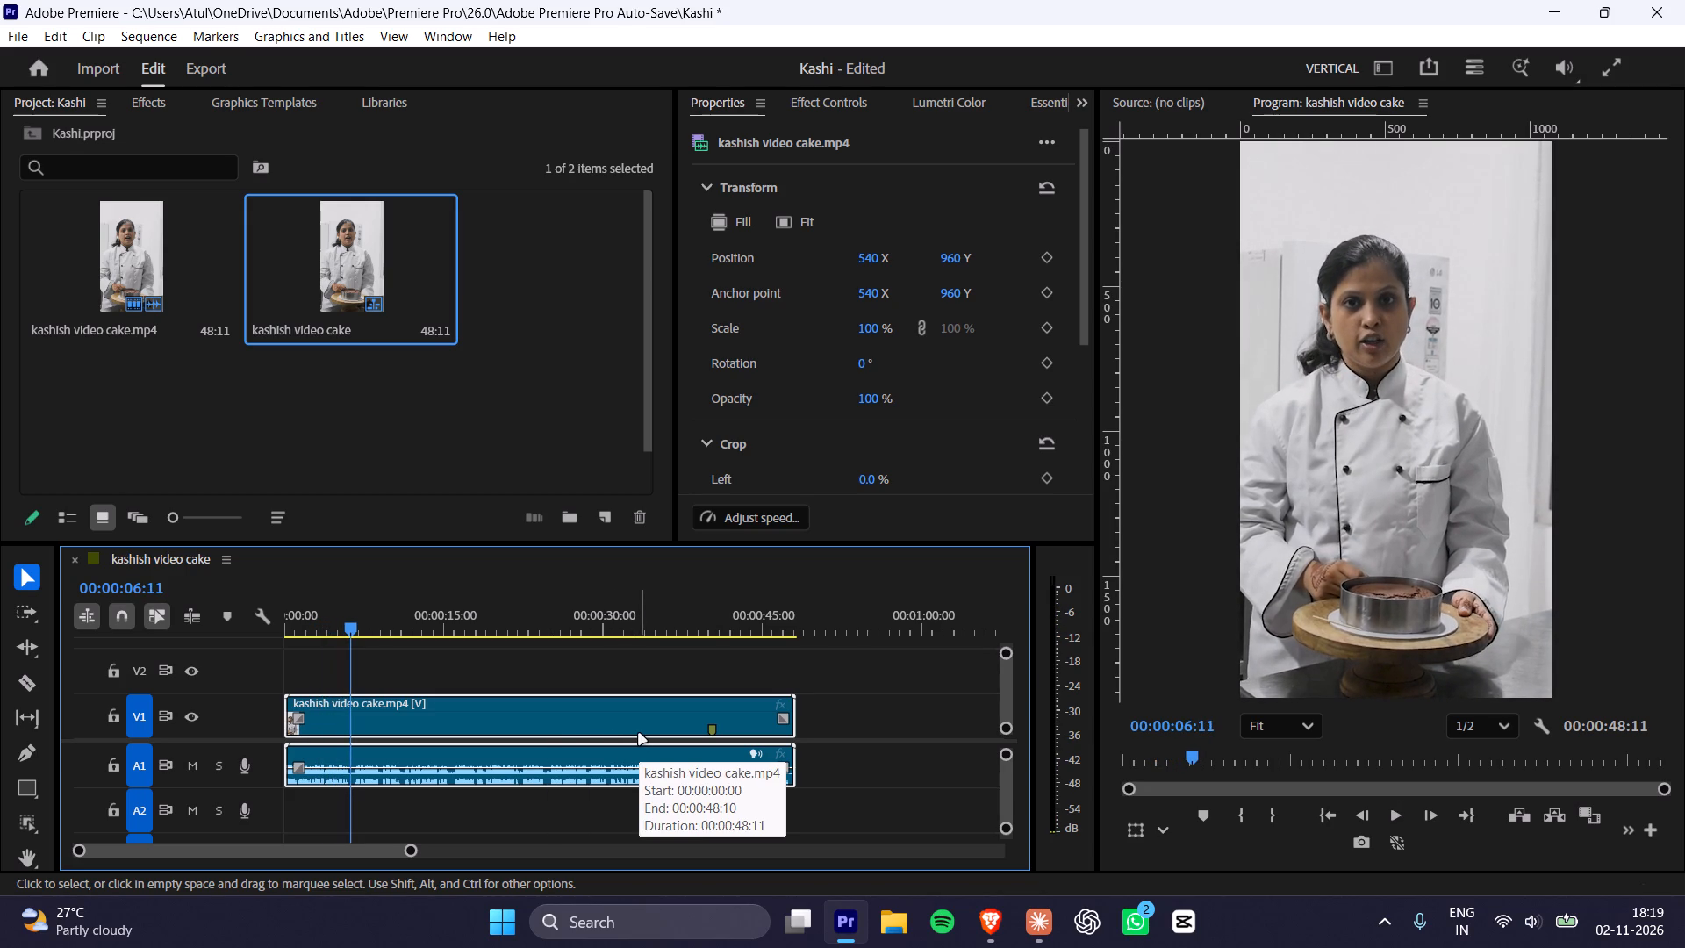
Advance frame by frame and resume playback to review the wide shot up to about 00:00:09.
{"action": "key", "text": "Right"}
{"action": "key", "text": "Right"}
{"action": "key", "text": "Right"}
{"action": "key", "text": "Right"}
{"action": "key", "text": "Right"}
{"action": "key", "text": "Right"}
{"action": "key", "text": "Right"}
{"action": "key", "text": "Right"}
{"action": "key", "text": "Right"}
{"action": "key", "text": "Right"}
{"action": "key", "text": "Right"}
{"action": "key", "text": "Right"}
{"action": "key", "text": "Right"}
{"action": "key", "text": "Right"}
{"action": "key", "text": "Right"}
{"action": "key", "text": "Right"}
{"action": "key", "text": "Right"}
{"action": "key", "text": "Right"}
{"action": "key", "text": "Right"}
{"action": "key", "text": "Right"}
{"action": "key", "text": "Right"}
{"action": "key", "text": "Right"}
{"action": "key", "text": "Right"}
{"action": "key", "text": "Right"}
{"action": "key", "text": "Right"}
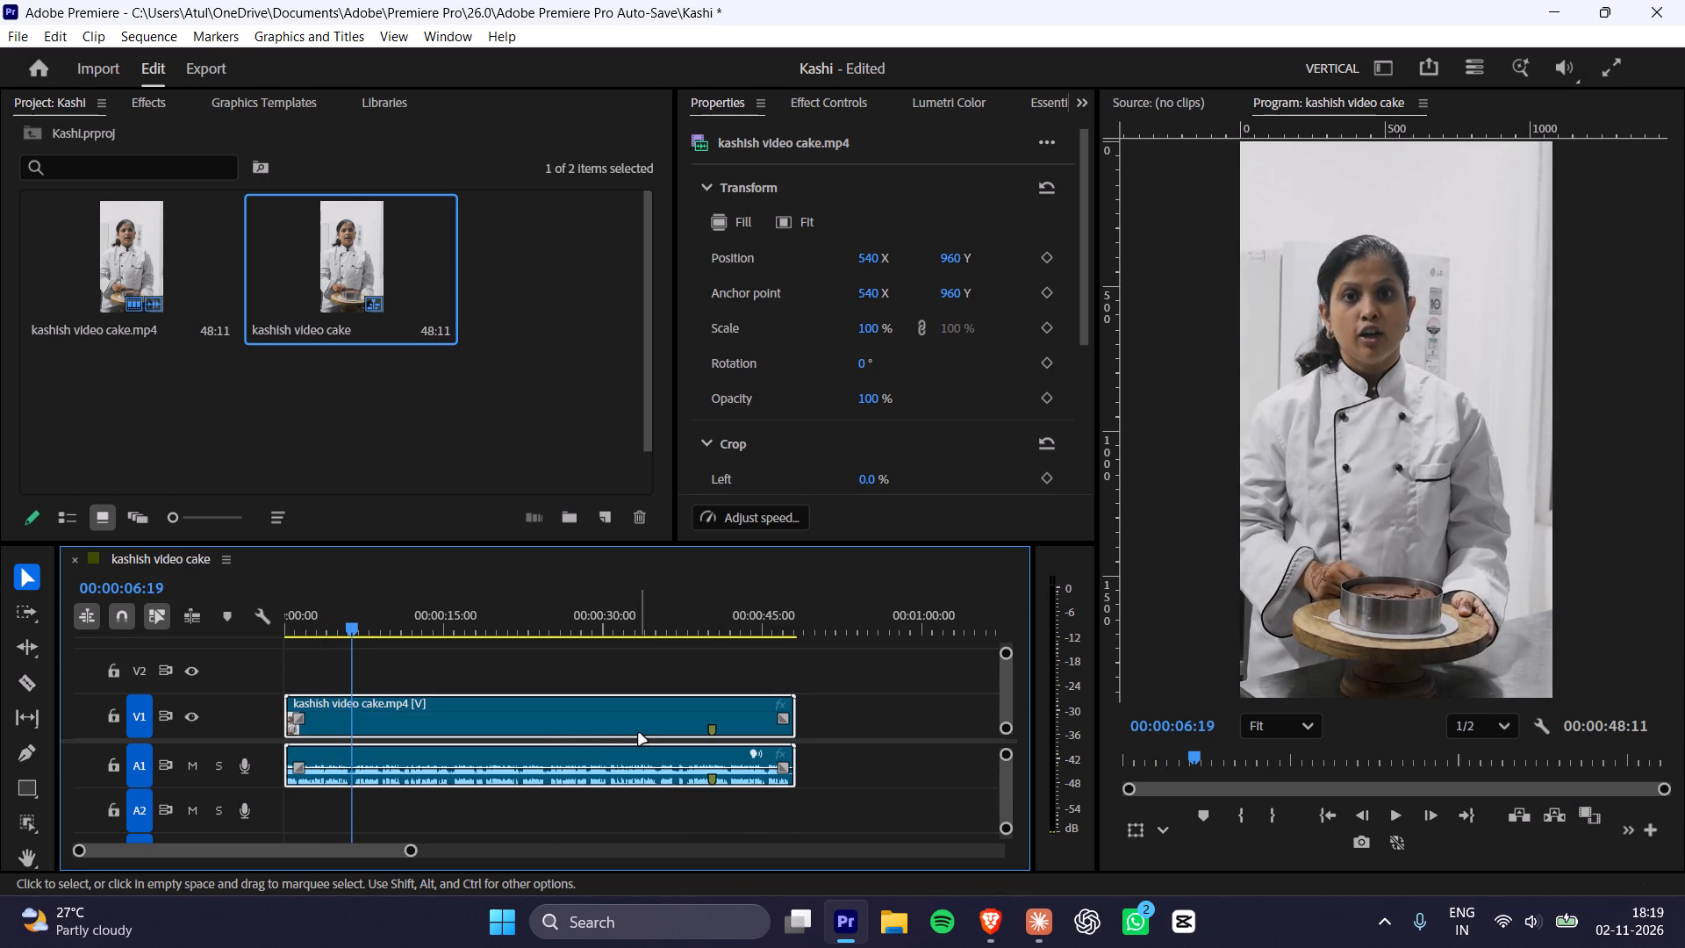
{"action": "key", "text": "Right"}
{"action": "key", "text": "space"}
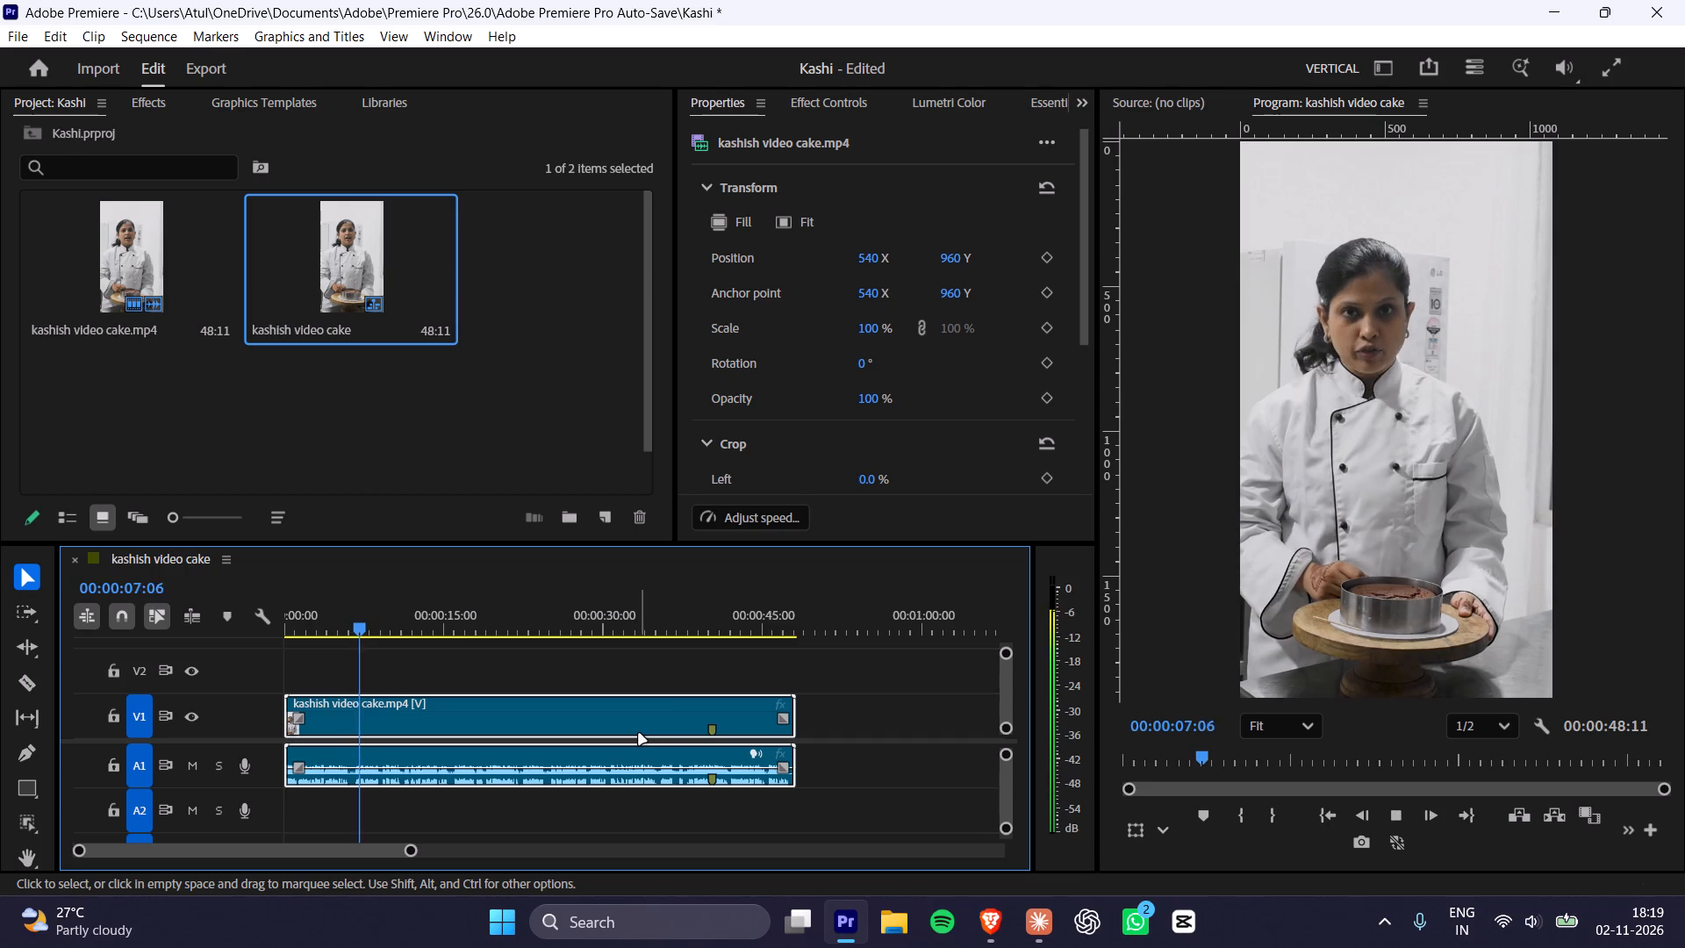
{"action": "key", "text": "space"}
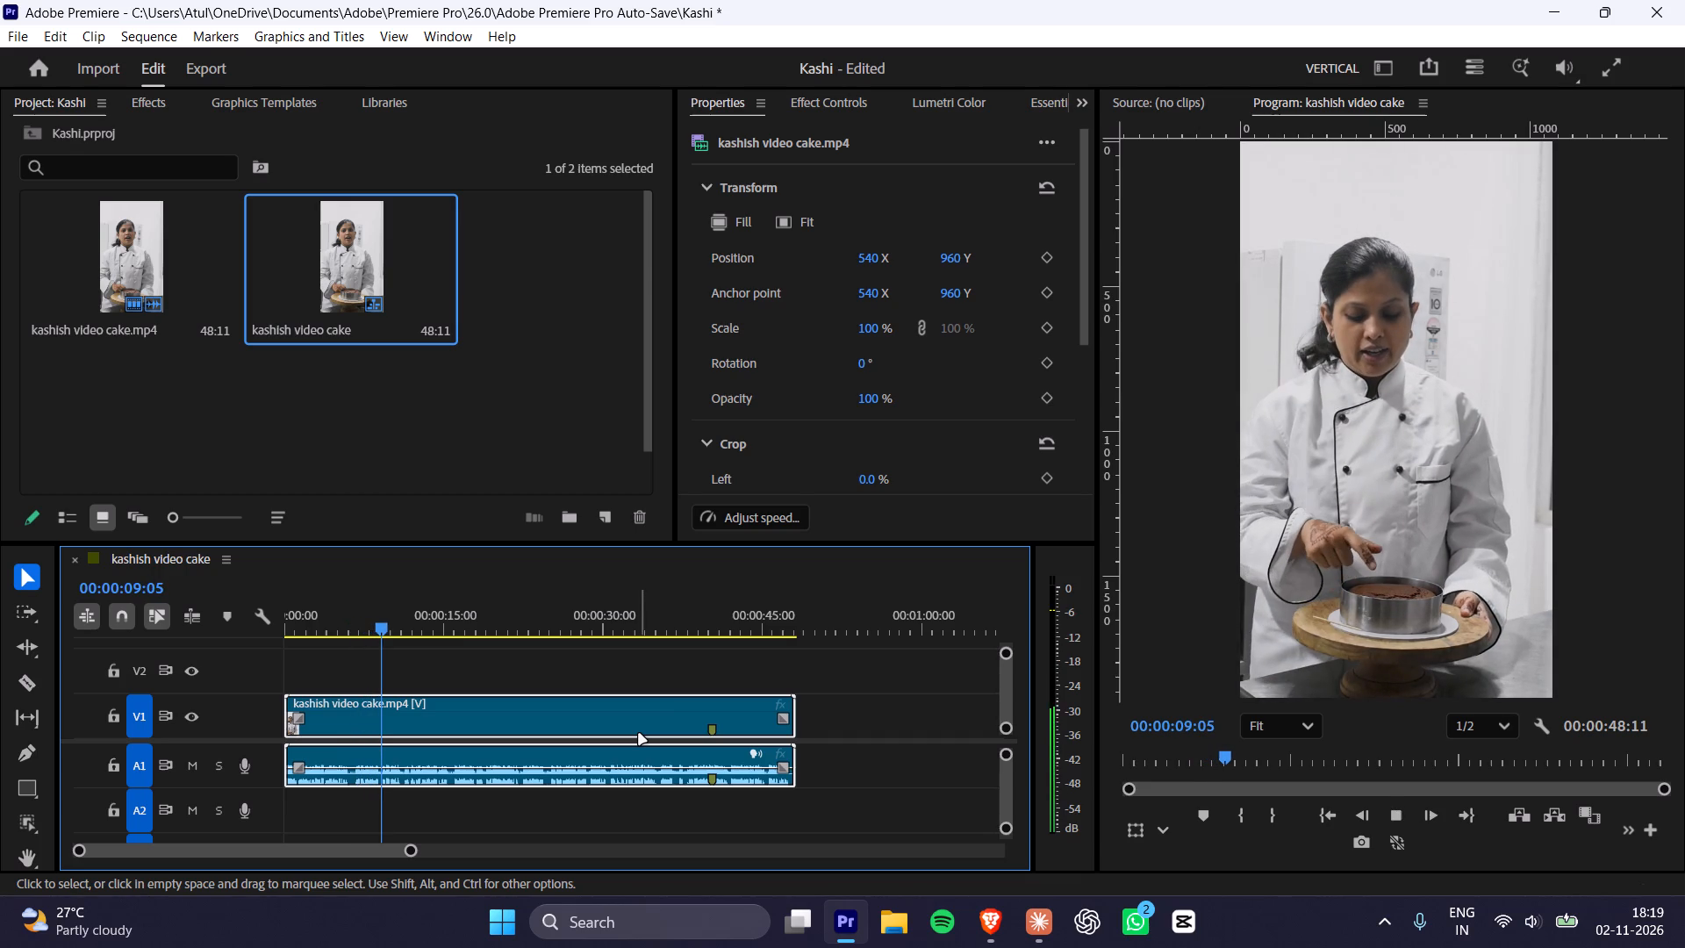
Step the playhead frame by frame to 00:00:11:24, the first frame of the cake close-up.
{"action": "key", "text": "Right"}
{"action": "key", "text": "Right"}
{"action": "key", "text": "Right"}
{"action": "key", "text": "Right"}
{"action": "key", "text": "Right"}
{"action": "key", "text": "Right"}
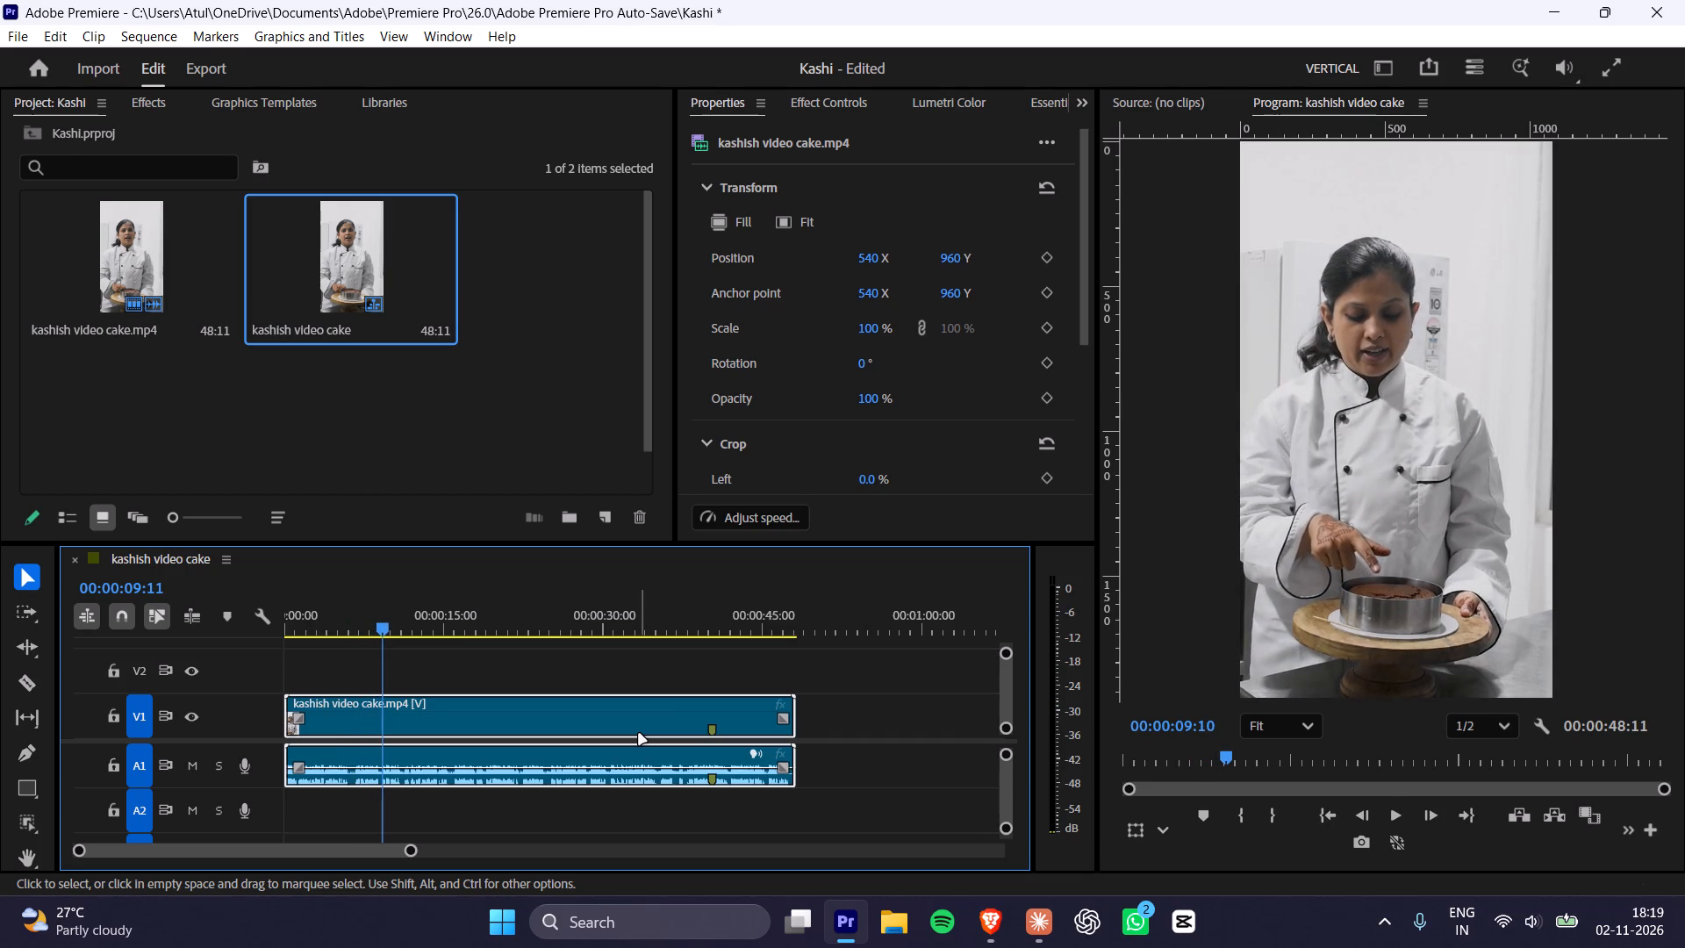
{"action": "key", "text": "Right"}
{"action": "key", "text": "Right"}
{"action": "key", "text": "Right"}
{"action": "key", "text": "Right"}
{"action": "key", "text": "Right"}
{"action": "key", "text": "Right"}
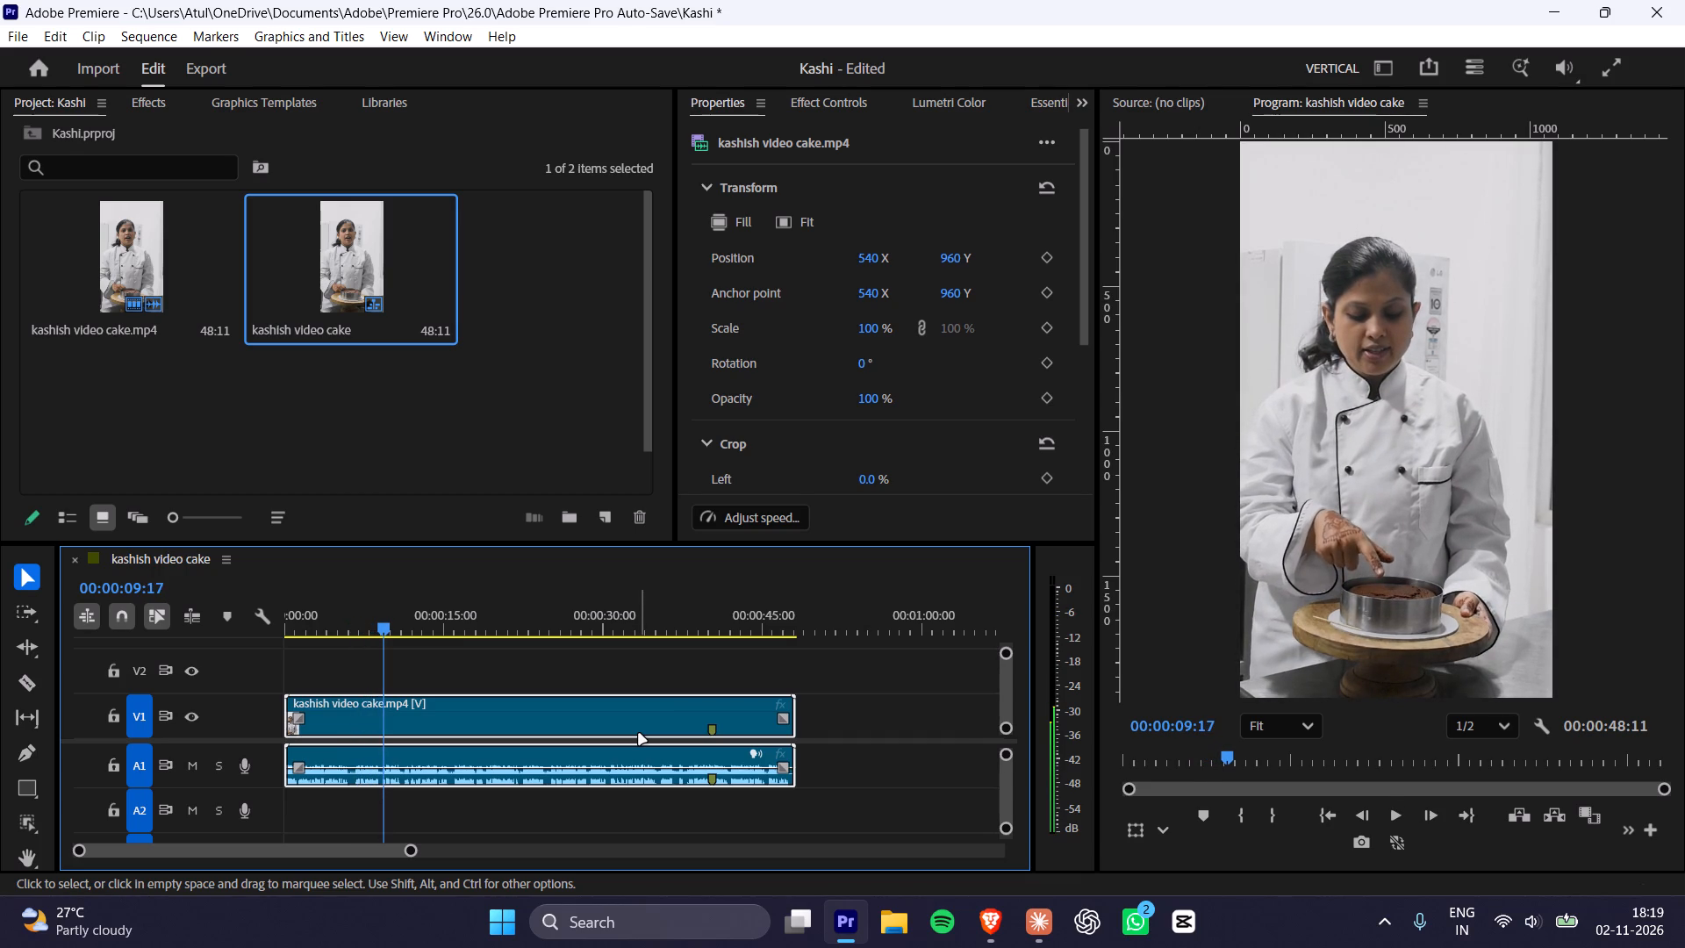
{"action": "key", "text": "Right"}
{"action": "key", "text": "Right"}
{"action": "key", "text": "Right"}
{"action": "key", "text": "Right"}
{"action": "key", "text": "Right"}
{"action": "key", "text": "Right"}
{"action": "key", "text": "Right"}
{"action": "key", "text": "Right"}
{"action": "key", "text": "Right"}
{"action": "key", "text": "Right"}
{"action": "key", "text": "Right"}
{"action": "key", "text": "Right"}
{"action": "key", "text": "Right"}
{"action": "key", "text": "Right"}
{"action": "key", "text": "Right"}
{"action": "key", "text": "Right"}
{"action": "key", "text": "Right"}
{"action": "key", "text": "Right"}
{"action": "key", "text": "Right"}
{"action": "key", "text": "Right"}
{"action": "key", "text": "Right"}
{"action": "key", "text": "Right"}
{"action": "key", "text": "Right"}
{"action": "key", "text": "Right"}
{"action": "key", "text": "Right"}
{"action": "key", "text": "Right"}
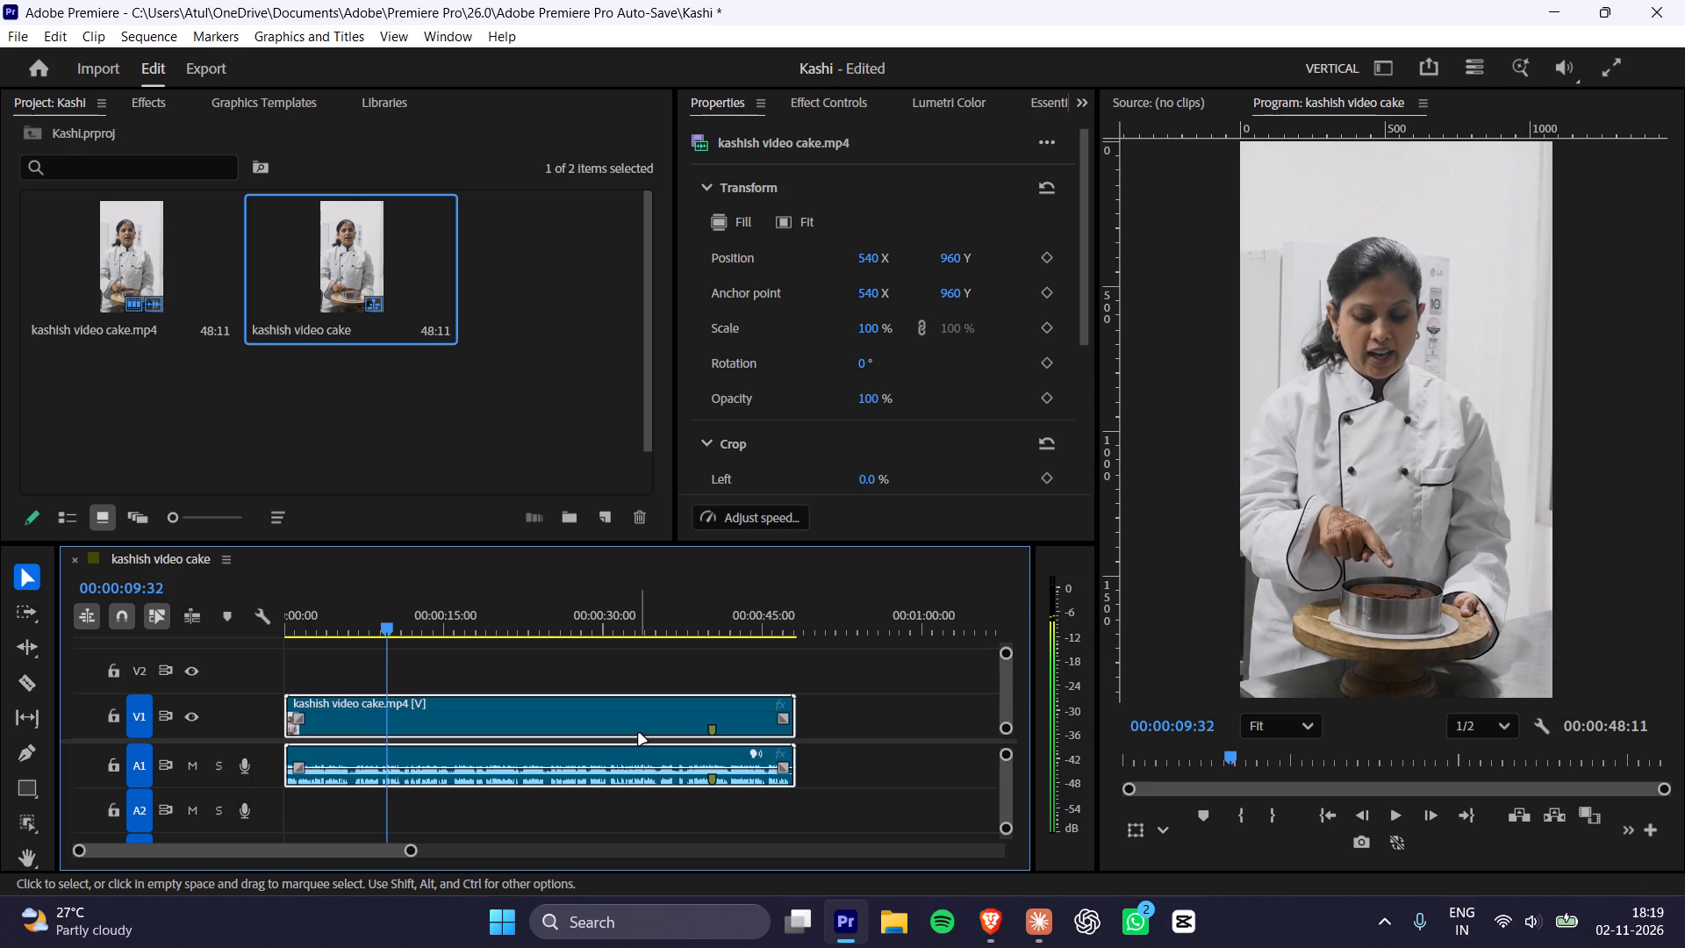
{"action": "key", "text": "Right"}
{"action": "key", "text": "Right"}
{"action": "key", "text": "Right"}
{"action": "key", "text": "Right"}
{"action": "key", "text": "Right"}
{"action": "key", "text": "Right"}
{"action": "key", "text": "Right"}
{"action": "key", "text": "Right"}
{"action": "key", "text": "Right"}
{"action": "key", "text": "Right"}
{"action": "key", "text": "Right"}
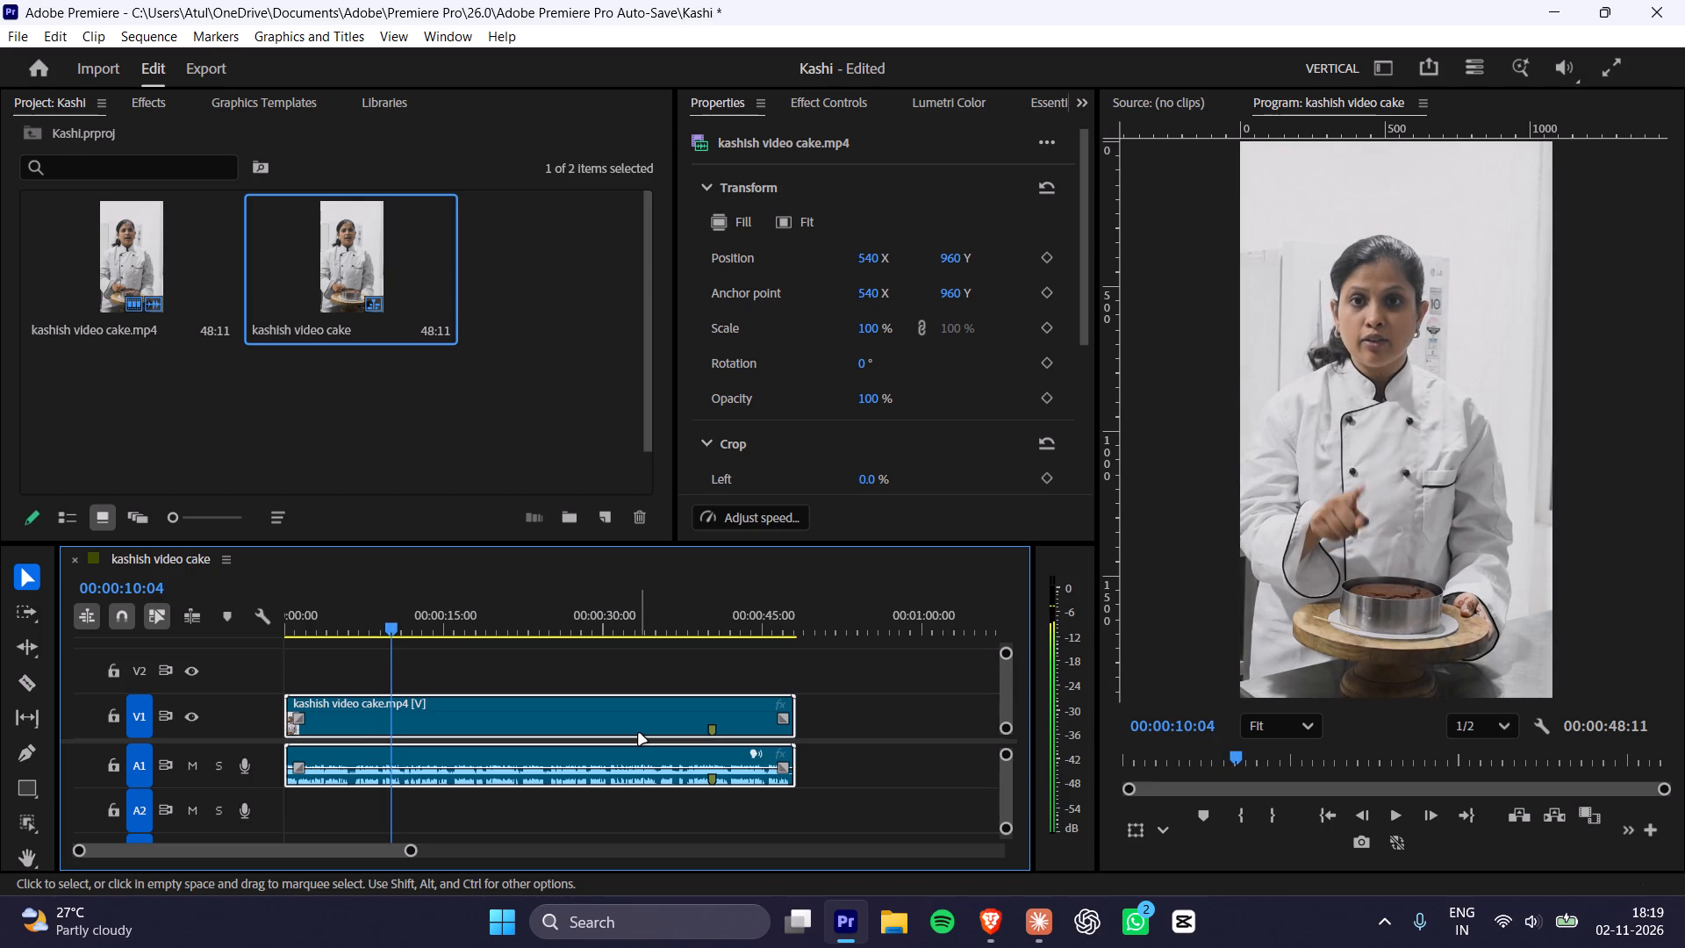
{"action": "key", "text": "Right"}
{"action": "key", "text": "Right"}
{"action": "key", "text": "Right"}
{"action": "key", "text": "Right"}
{"action": "key", "text": "Right"}
{"action": "key", "text": "Right"}
{"action": "key", "text": "Right"}
{"action": "key", "text": "Right"}
{"action": "key", "text": "Right"}
{"action": "key", "text": "Right"}
{"action": "key", "text": "Right"}
{"action": "key", "text": "Right"}
{"action": "key", "text": "Right"}
{"action": "key", "text": "Right"}
{"action": "key", "text": "Right"}
{"action": "key", "text": "Right"}
{"action": "key", "text": "Right"}
{"action": "key", "text": "Right"}
{"action": "key", "text": "Right"}
{"action": "key", "text": "Right"}
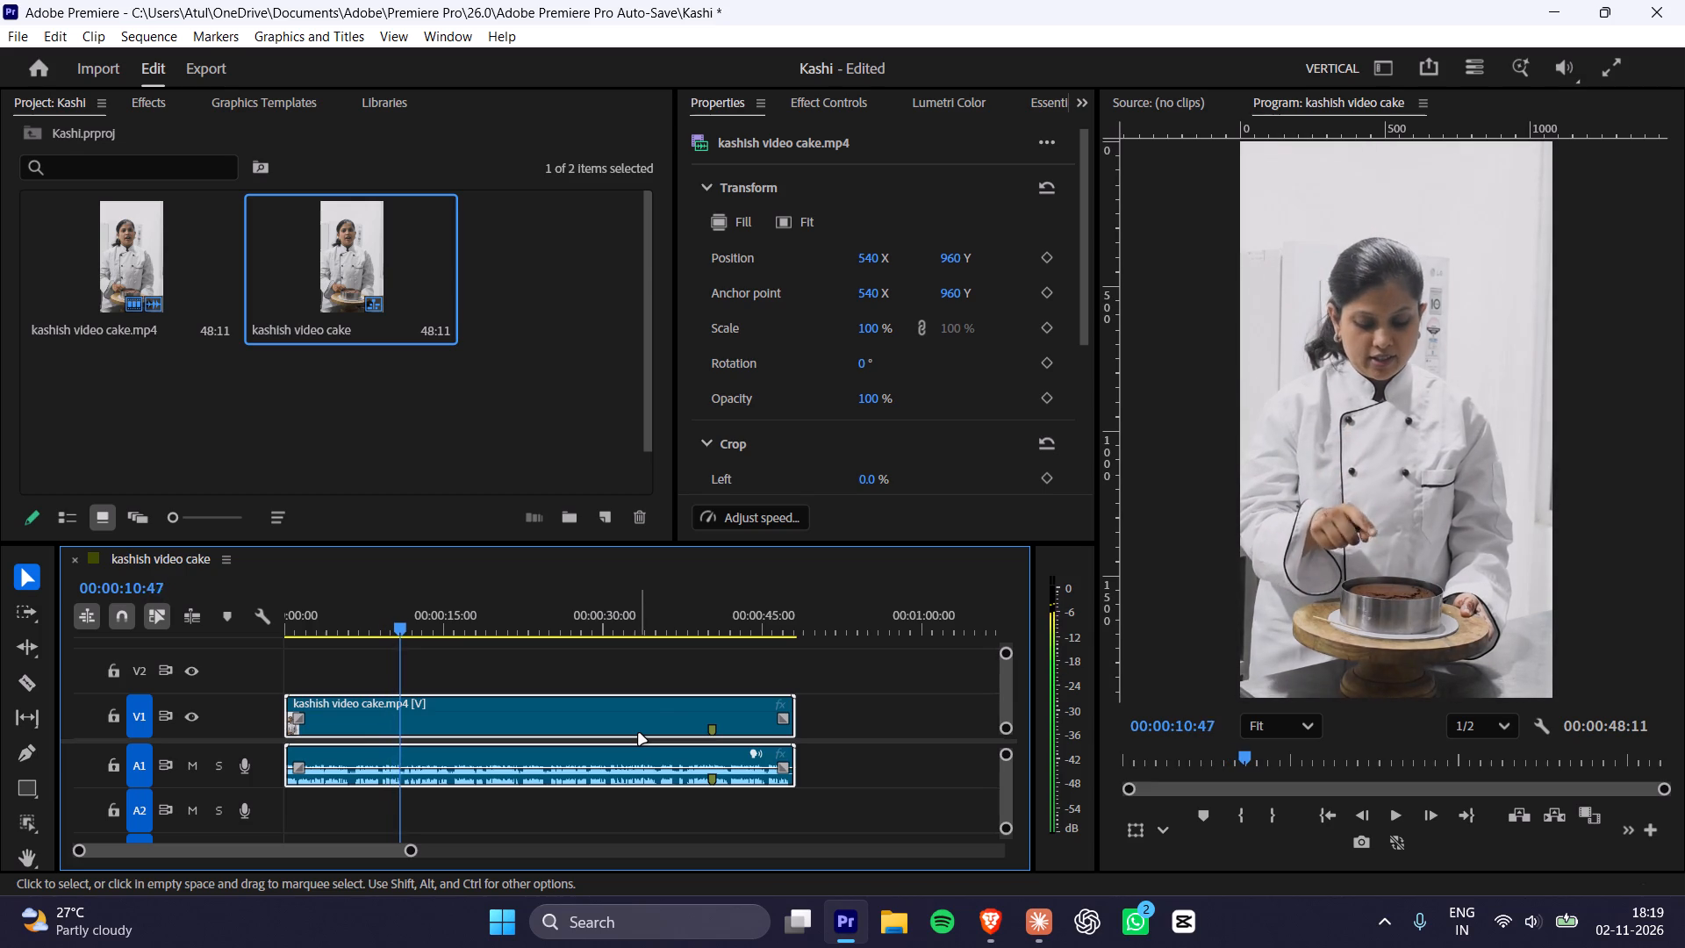
{"action": "key", "text": "Right"}
{"action": "key", "text": "Right"}
{"action": "key", "text": "Right"}
{"action": "key", "text": "Right"}
{"action": "key", "text": "Right"}
{"action": "key", "text": "Right"}
{"action": "key", "text": "Right"}
{"action": "key", "text": "Right"}
{"action": "key", "text": "Right"}
{"action": "key", "text": "Right"}
{"action": "key", "text": "Right"}
{"action": "key", "text": "Right"}
{"action": "key", "text": "Right"}
{"action": "key", "text": "Right"}
{"action": "key", "text": "Right"}
{"action": "key", "text": "Right"}
{"action": "key", "text": "Right"}
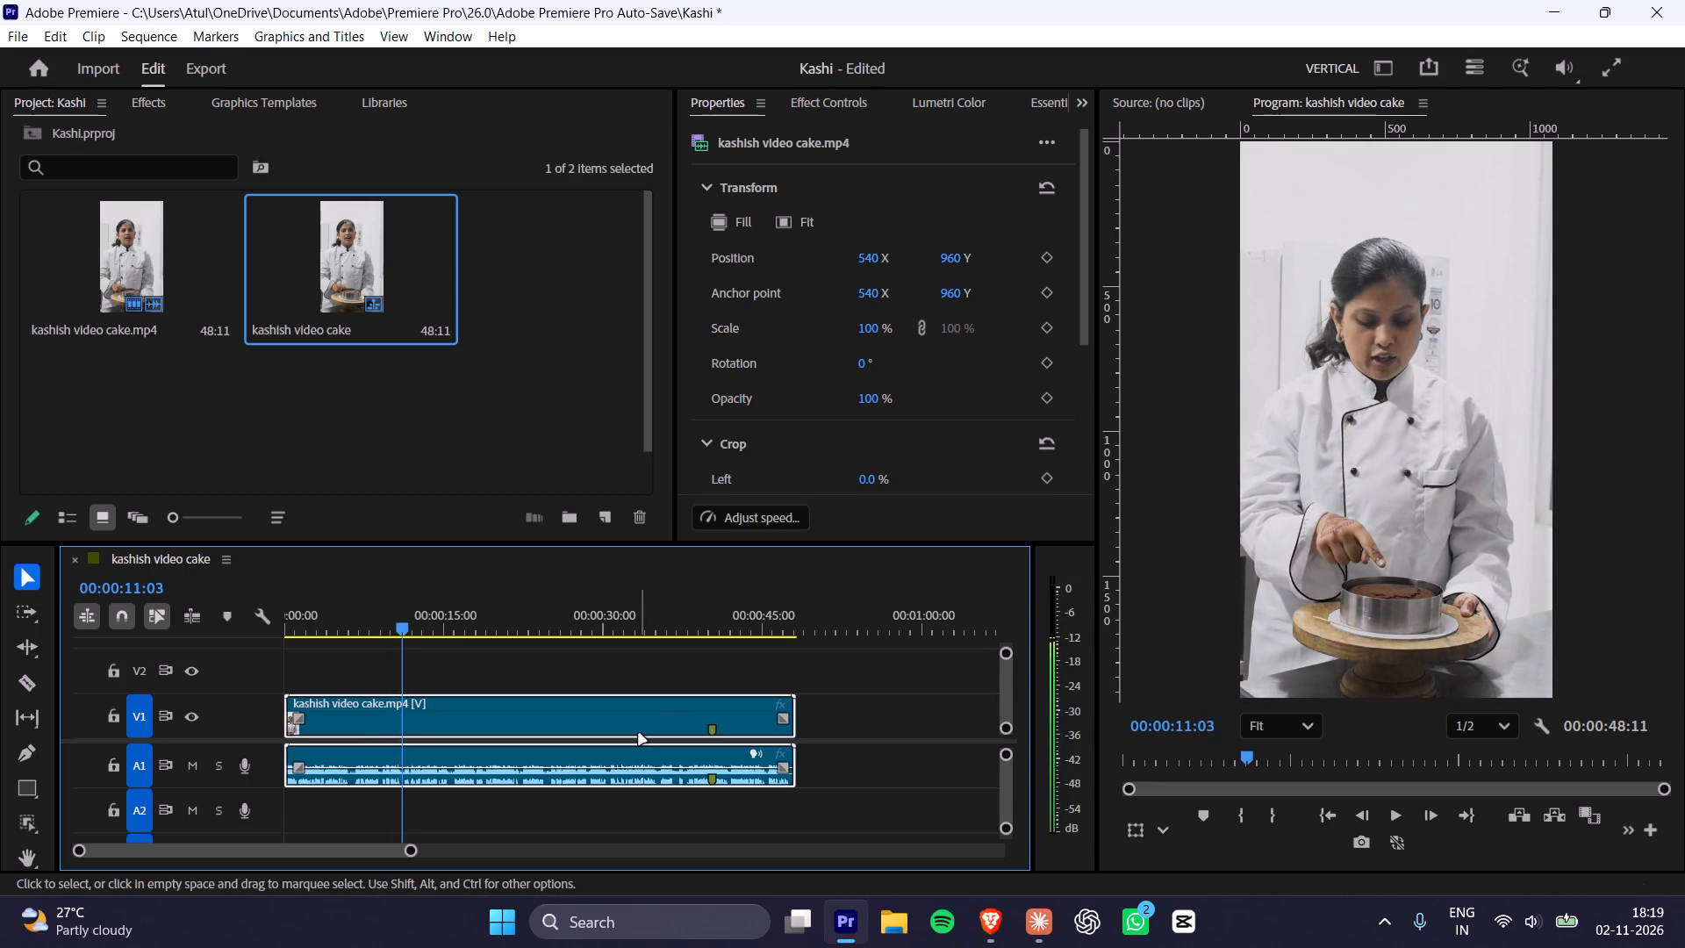
{"action": "key", "text": "Right"}
{"action": "key", "text": "Right"}
{"action": "key", "text": "Right"}
{"action": "key", "text": "Right"}
{"action": "key", "text": "Right"}
{"action": "key", "text": "Right"}
{"action": "key", "text": "Right"}
{"action": "key", "text": "Right"}
{"action": "key", "text": "Right"}
{"action": "key", "text": "Right"}
{"action": "key", "text": "Left"}
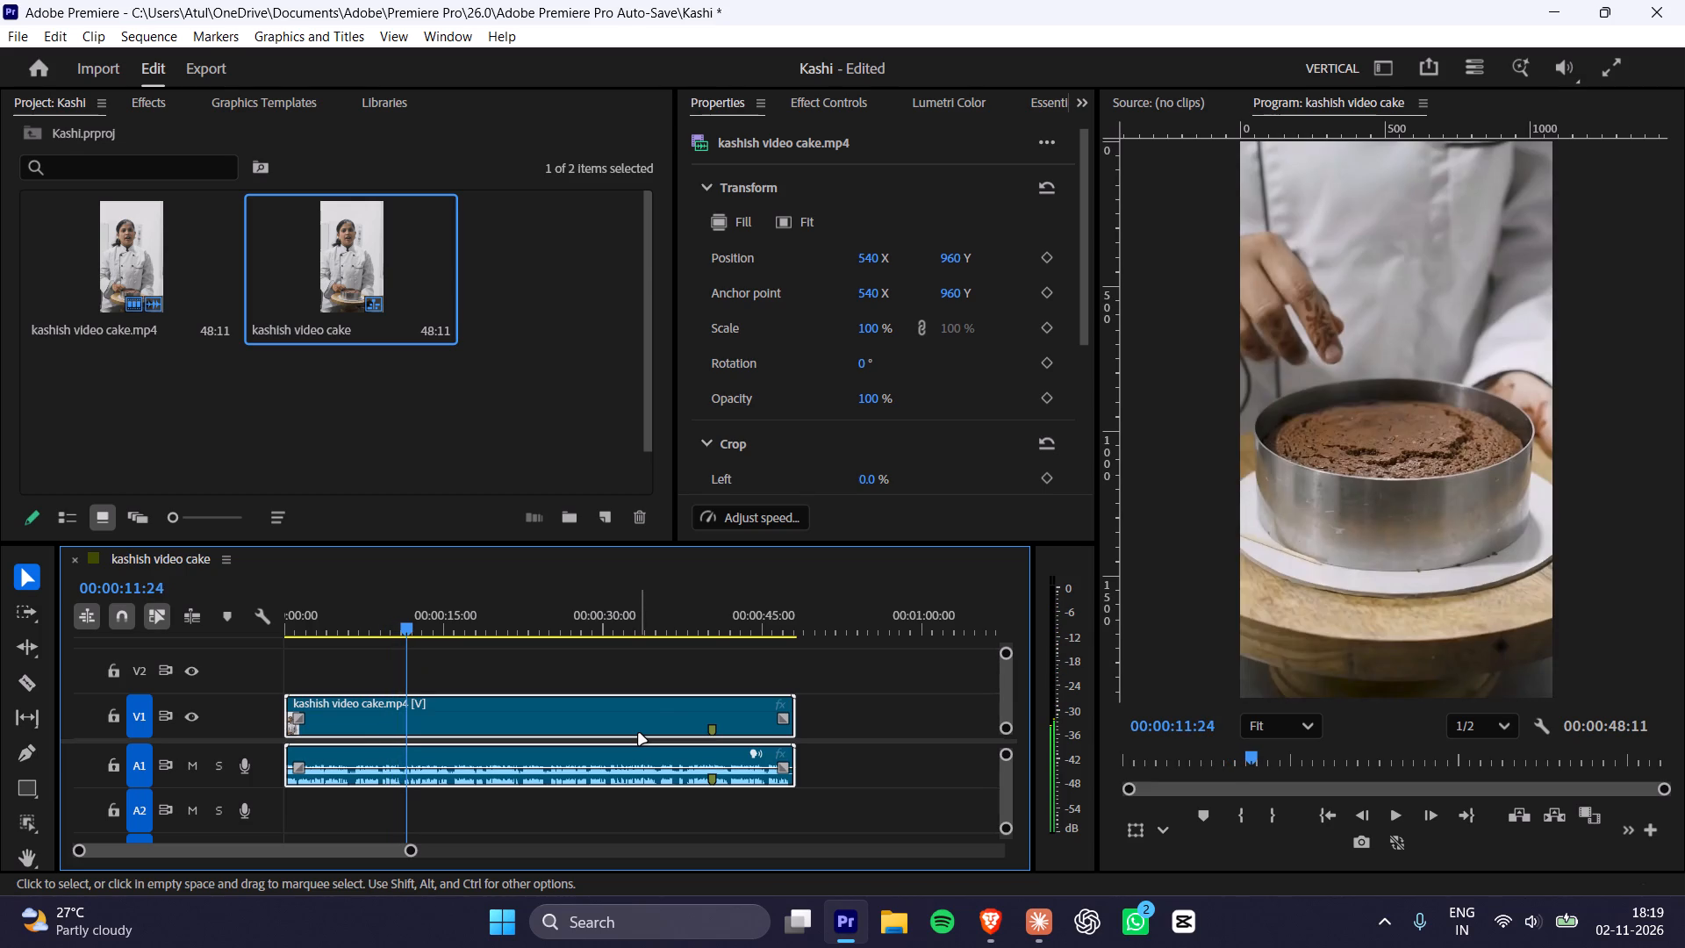
Split the clip on V1 and A1 at 00:00:11:23, on the last wide-shot frame before the cake close-up.
{"action": "key", "text": "Left"}
{"action": "key", "text": "Right"}
{"action": "key", "text": "Left"}
{"action": "key", "text": "Right"}
{"action": "key", "text": "Left"}
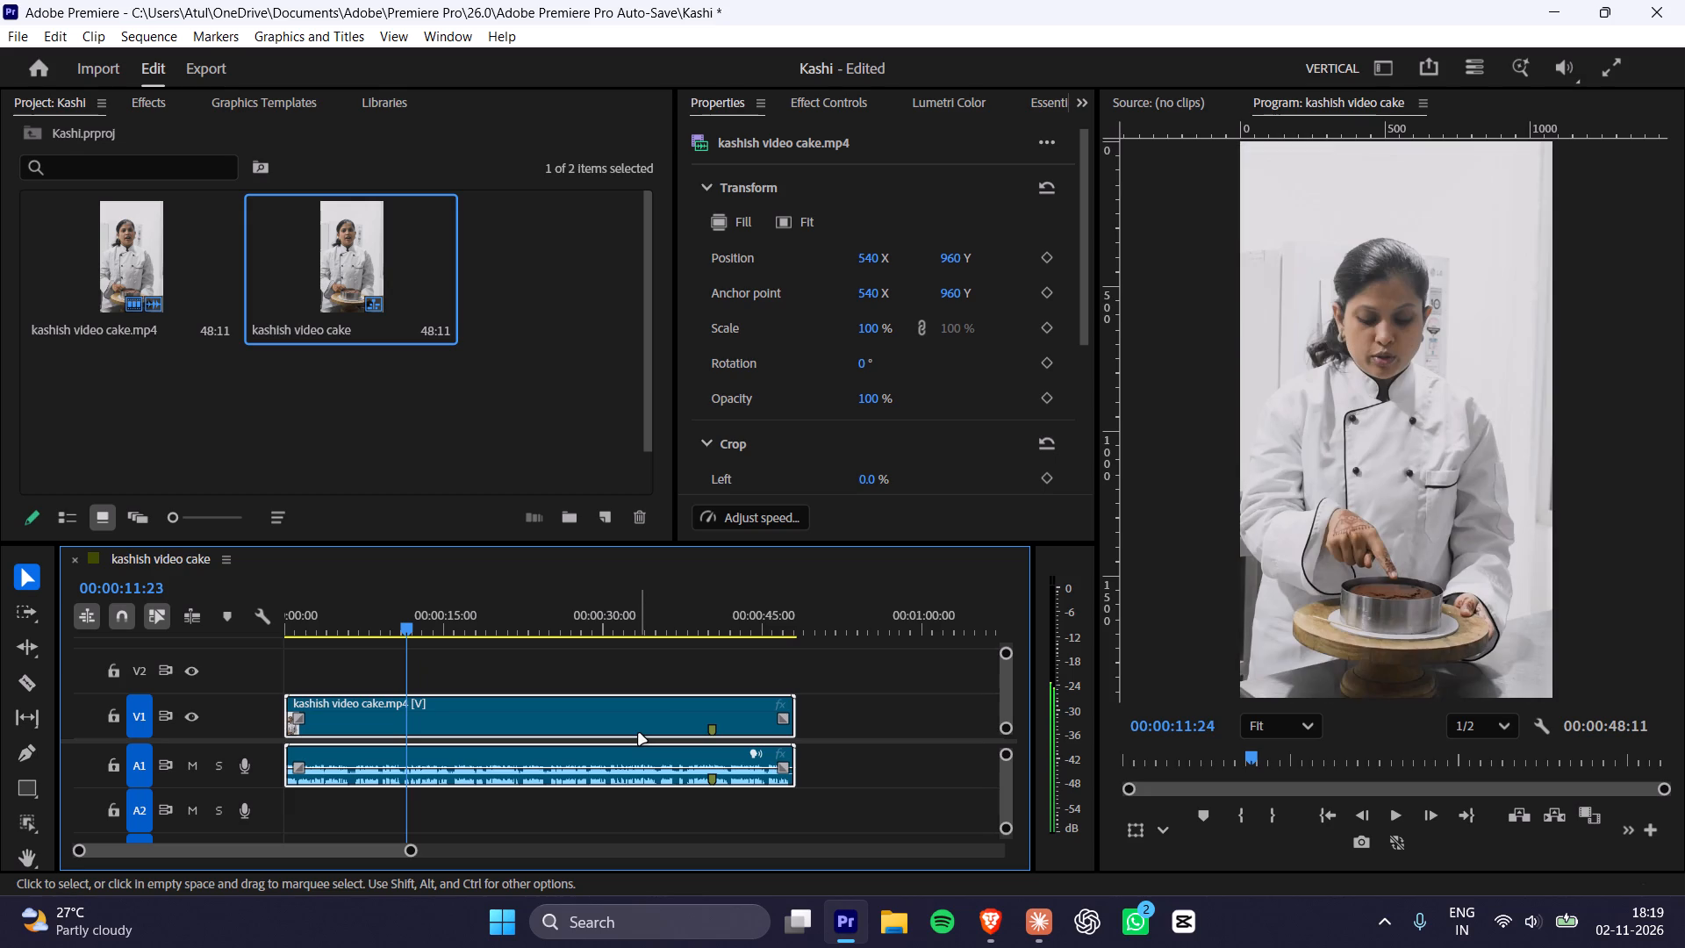
{"action": "key", "text": "ctrl+k"}
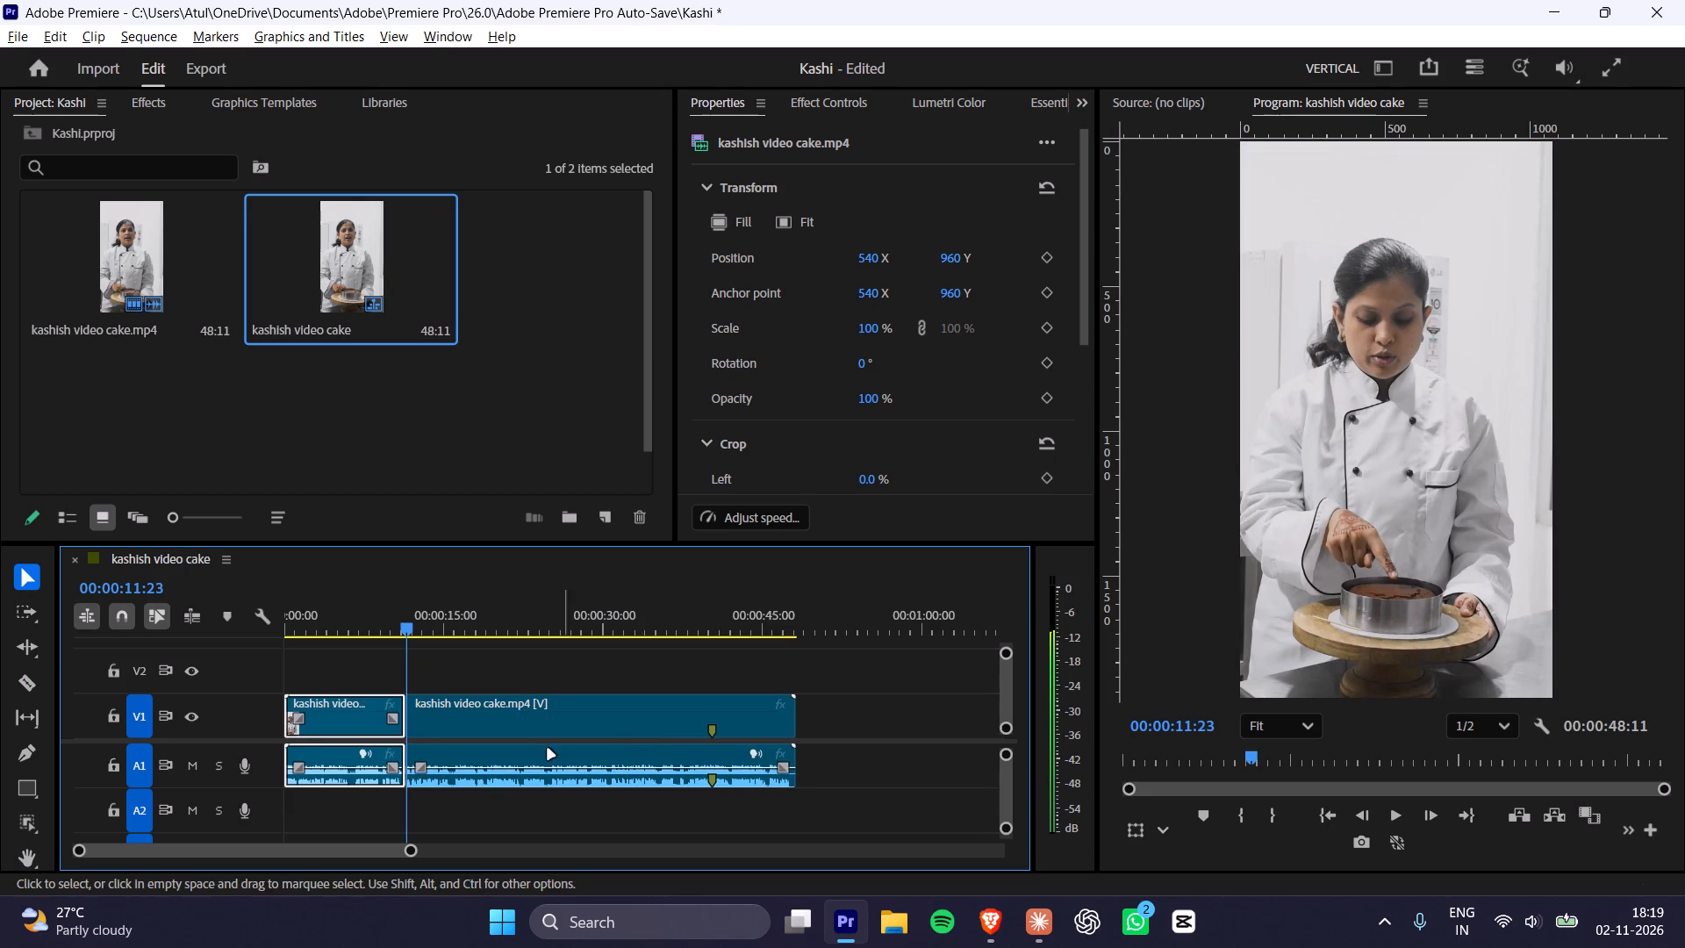
Inspect the footage around the cut and play the cake close-up in short bursts up to about 00:00:15:42.
{"action": "scroll", "coordinate": [462, 763], "scroll_direction": "up", "scroll_amount": 6, "text": "alt"}
{"action": "key", "text": "Right"}
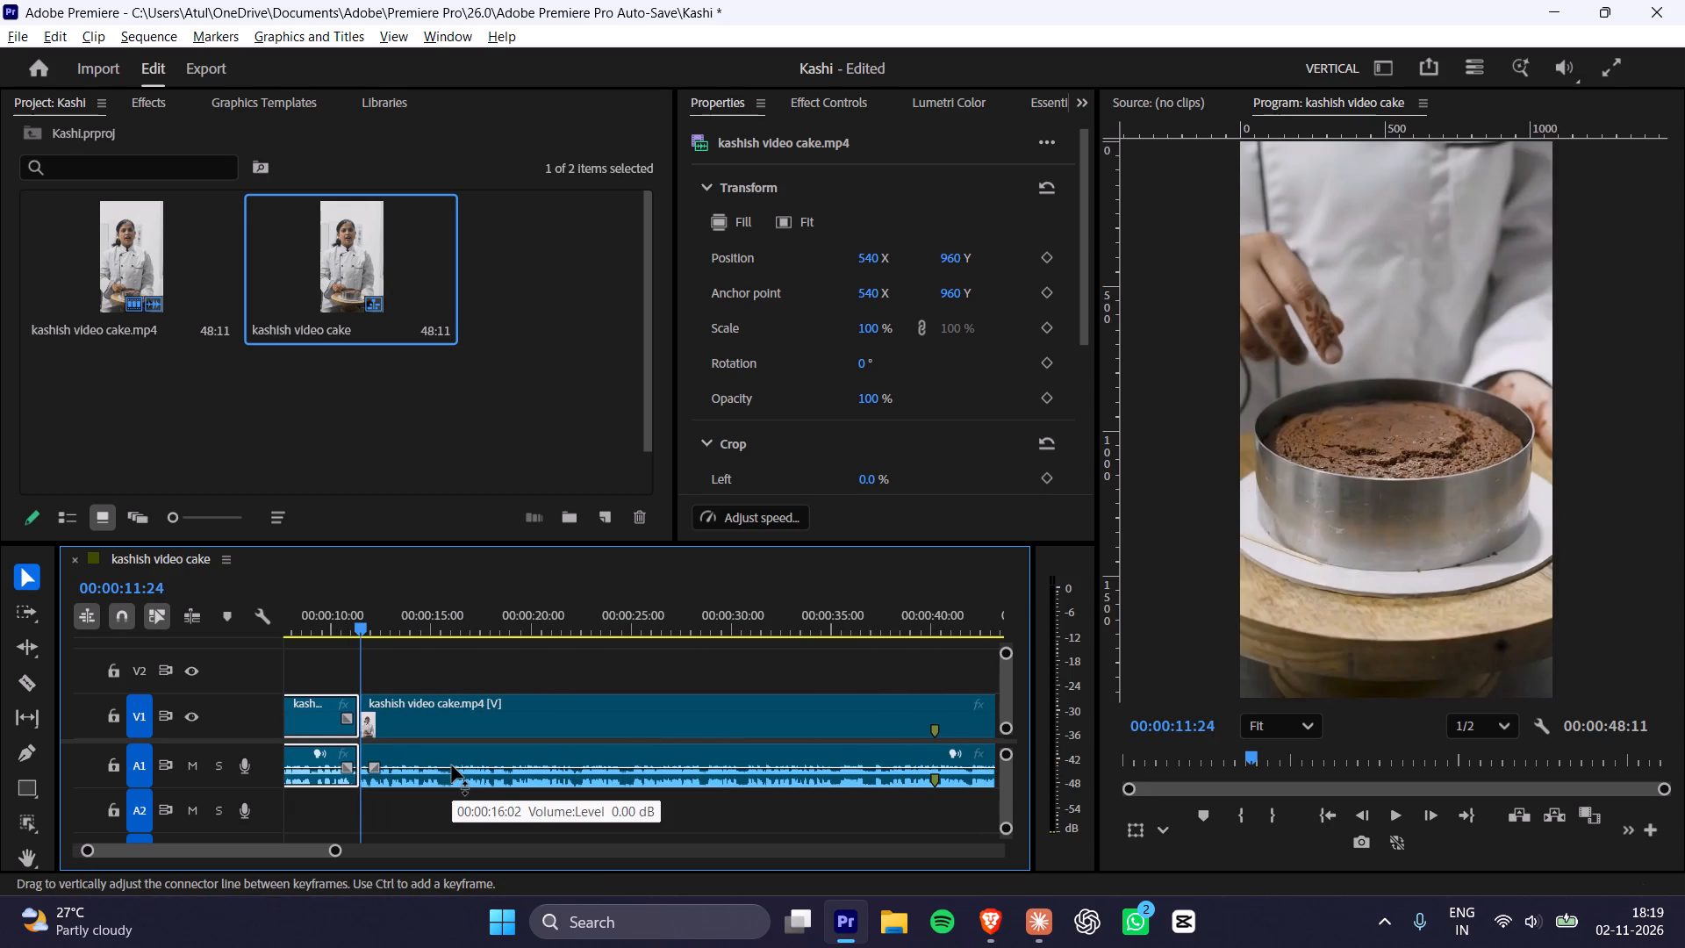
{"action": "scroll", "coordinate": [350, 786], "scroll_direction": "up", "scroll_amount": 18, "text": "alt"}
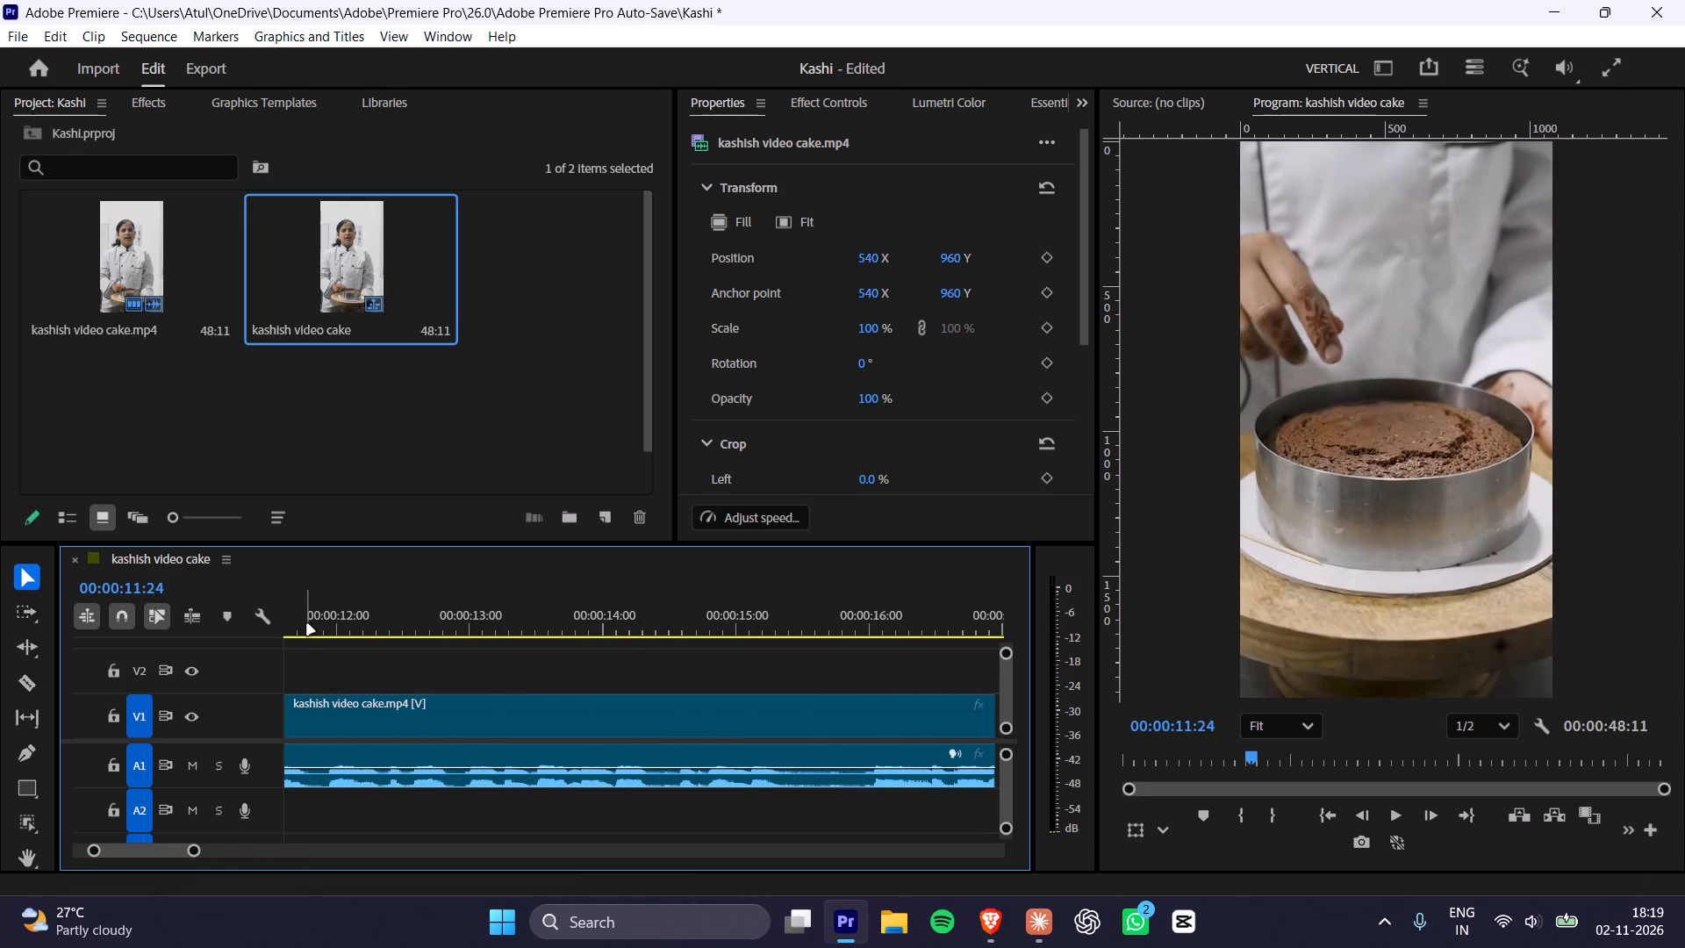
{"action": "left_click_drag", "start_coordinate": [307, 624], "coordinate": [733, 657]}
{"action": "scroll", "coordinate": [756, 682], "scroll_direction": "down", "scroll_amount": 10, "text": "alt"}
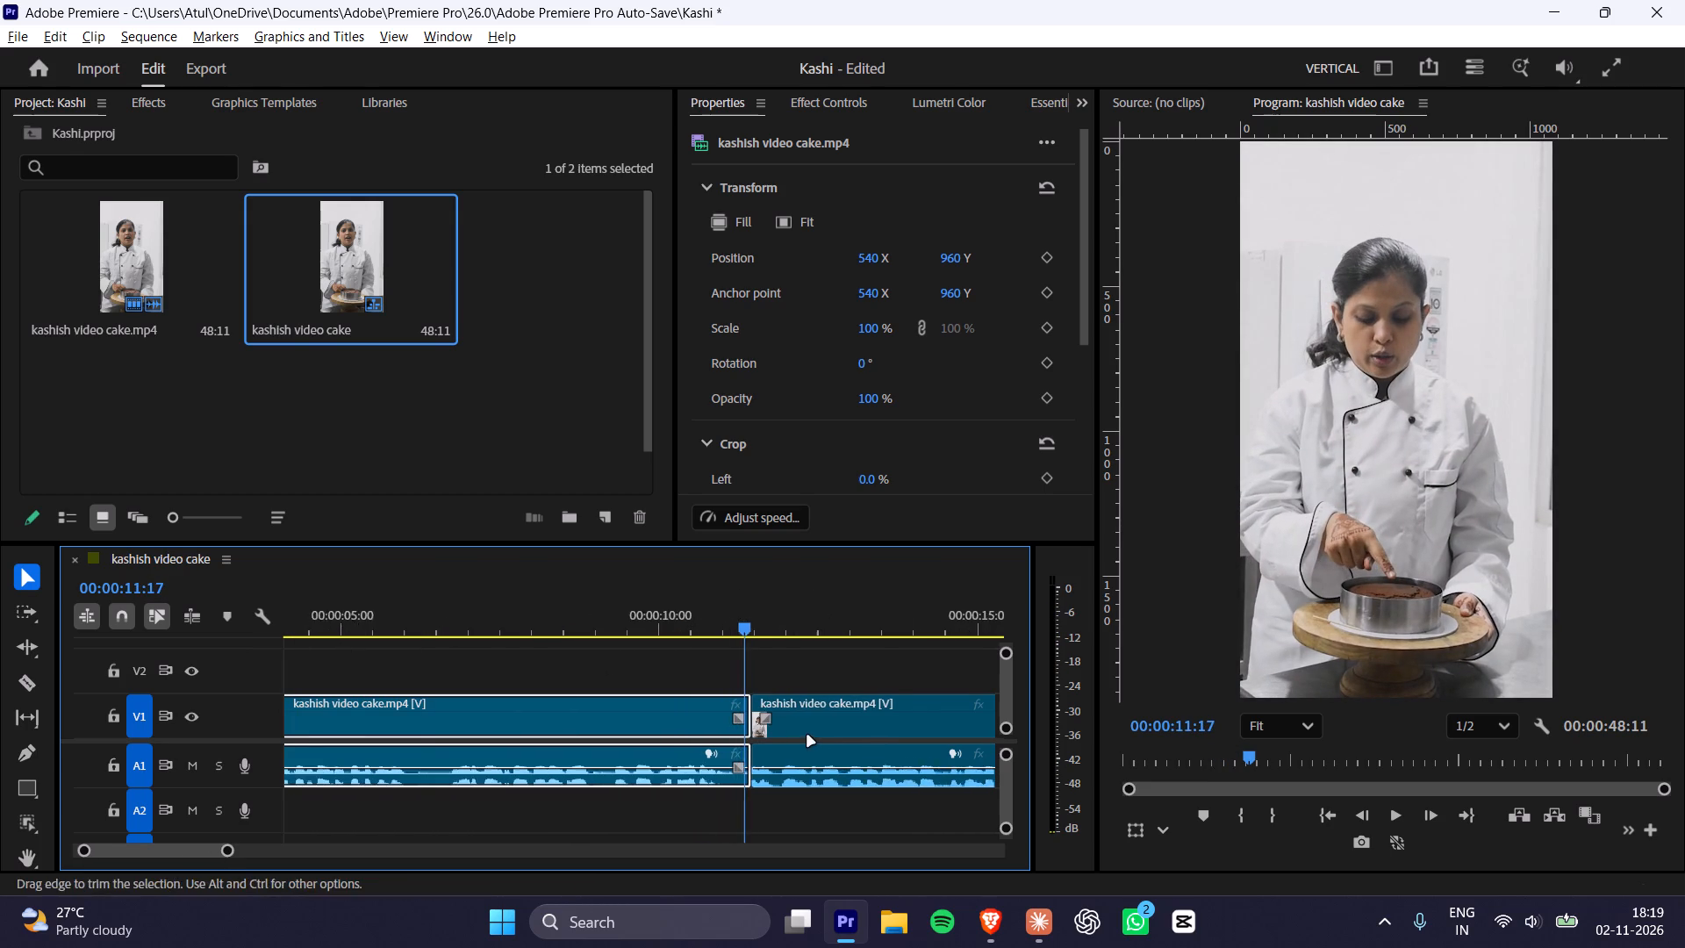
{"action": "scroll", "coordinate": [807, 736], "scroll_direction": "down", "scroll_amount": 2, "text": "alt"}
{"action": "left_click_drag", "start_coordinate": [752, 628], "coordinate": [761, 627]}
{"action": "key", "text": "space"}
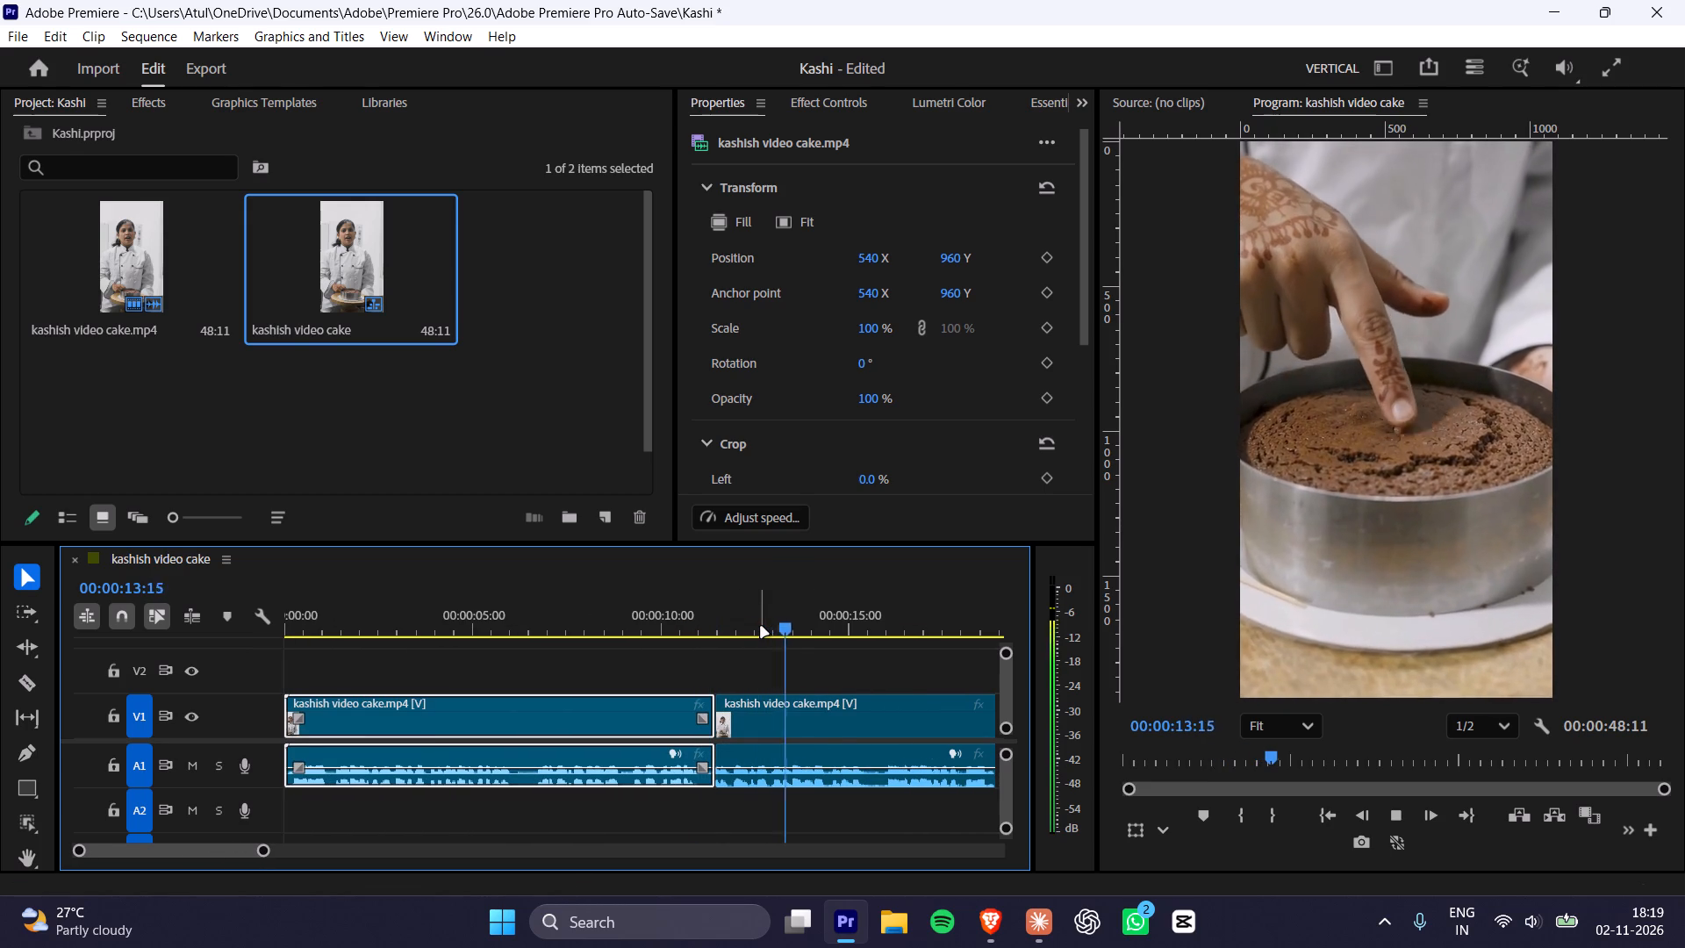
{"action": "key", "text": "space"}
{"action": "key", "text": "space"}
{"action": "key", "text": "space"}
{"action": "key", "text": "space"}
{"action": "key", "text": "space"}
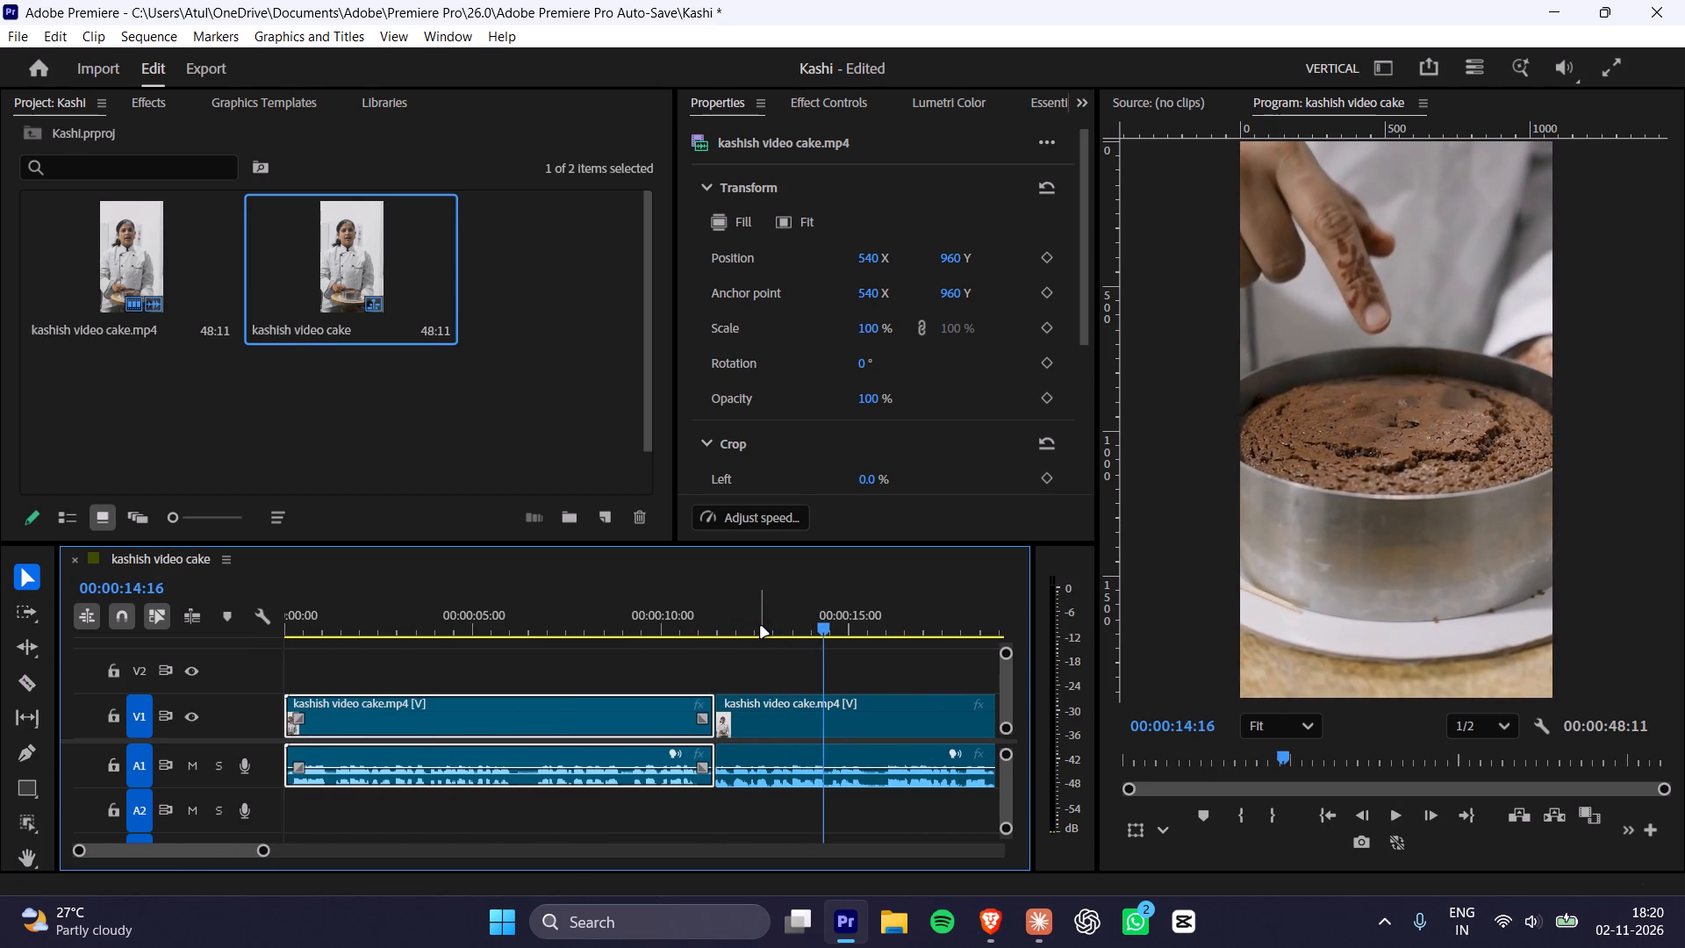
{"action": "key", "text": "space"}
{"action": "key", "text": "space"}
{"action": "key", "text": "space"}
{"action": "key", "text": "space"}
{"action": "key", "text": "space"}
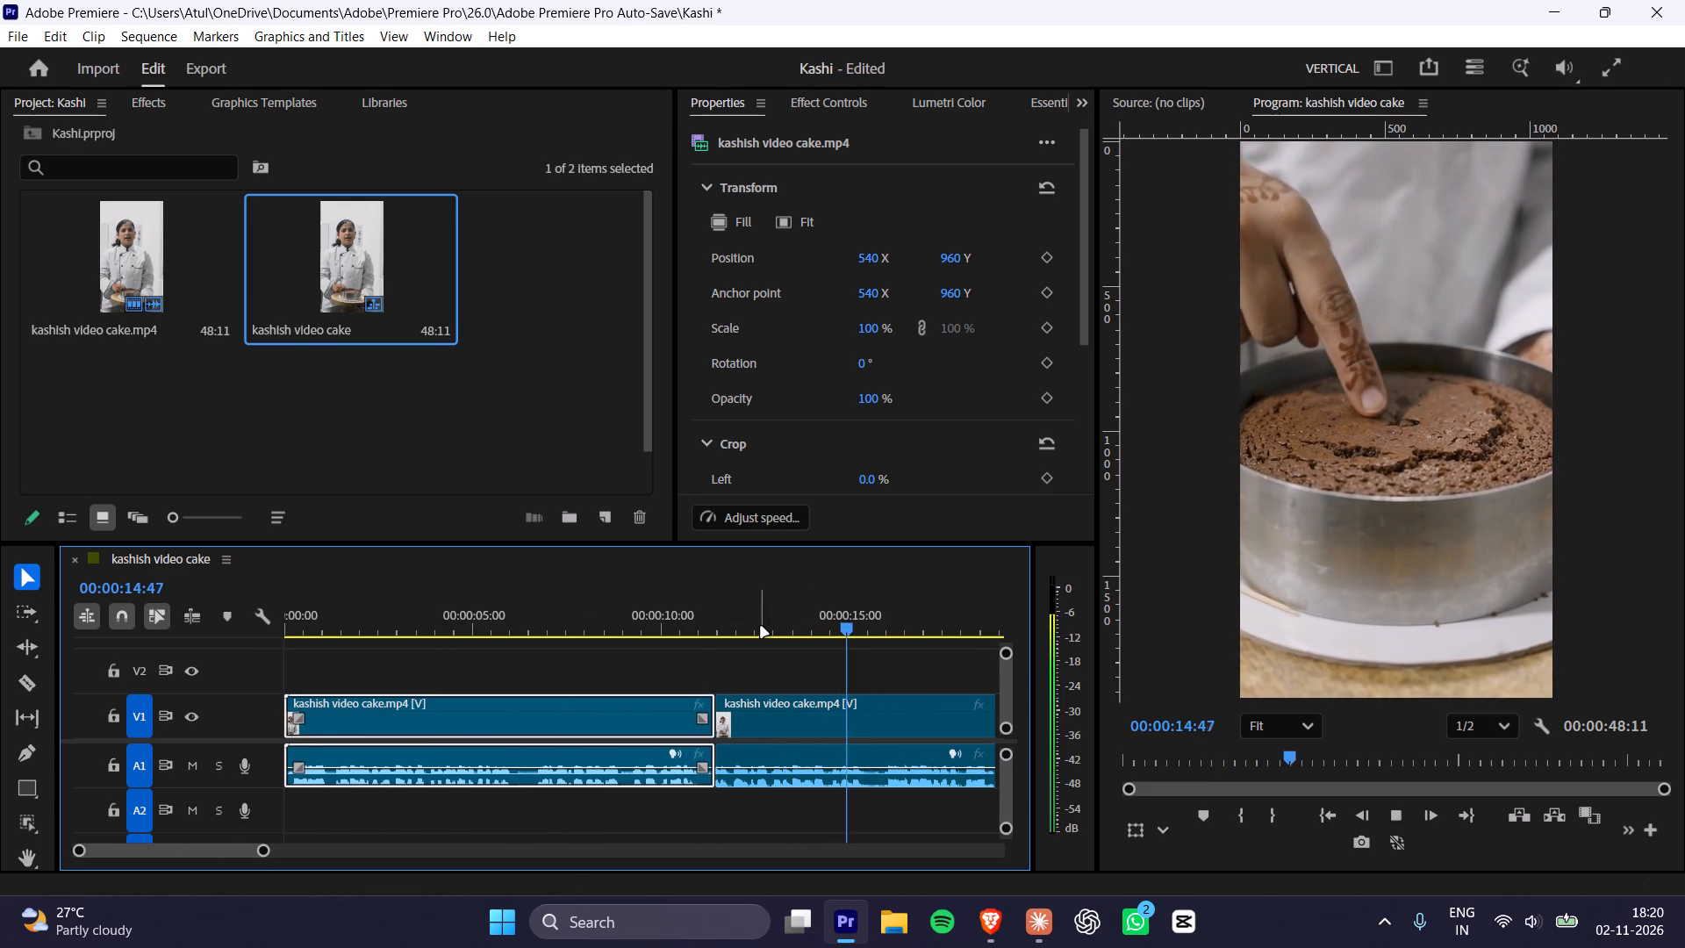
{"action": "key", "text": "space"}
{"action": "key", "text": "space"}
{"action": "key", "text": "space"}
{"action": "key", "text": "space"}
{"action": "key", "text": "space"}
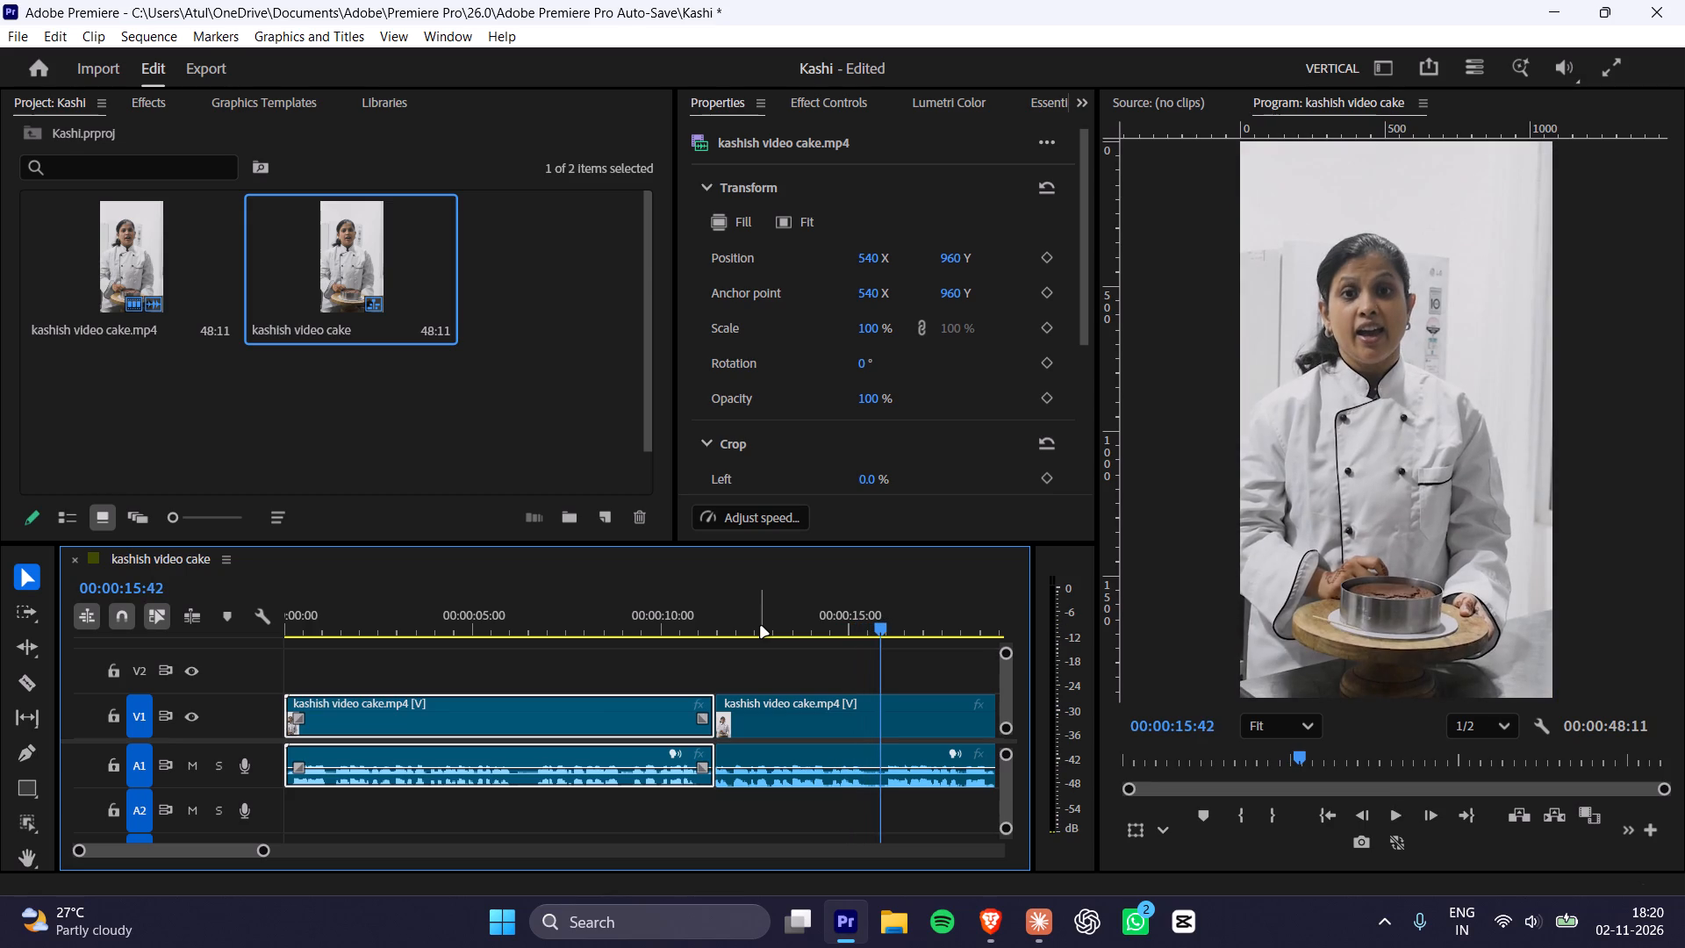
Step back frame by frame and split the clip at 00:00:15:32, where the close-up returns to the wide shot.
{"action": "key", "text": "Left"}
{"action": "key", "text": "Left"}
{"action": "key", "text": "Left"}
{"action": "key", "text": "Left"}
{"action": "key", "text": "Left"}
{"action": "key", "text": "Left"}
{"action": "key", "text": "Left"}
{"action": "key", "text": "Left"}
{"action": "key", "text": "Left"}
{"action": "key", "text": "Left"}
{"action": "key", "text": "Left"}
{"action": "key", "text": "Left"}
{"action": "key", "text": "Left"}
{"action": "key", "text": "Left"}
{"action": "key", "text": "Left"}
{"action": "key", "text": "Left"}
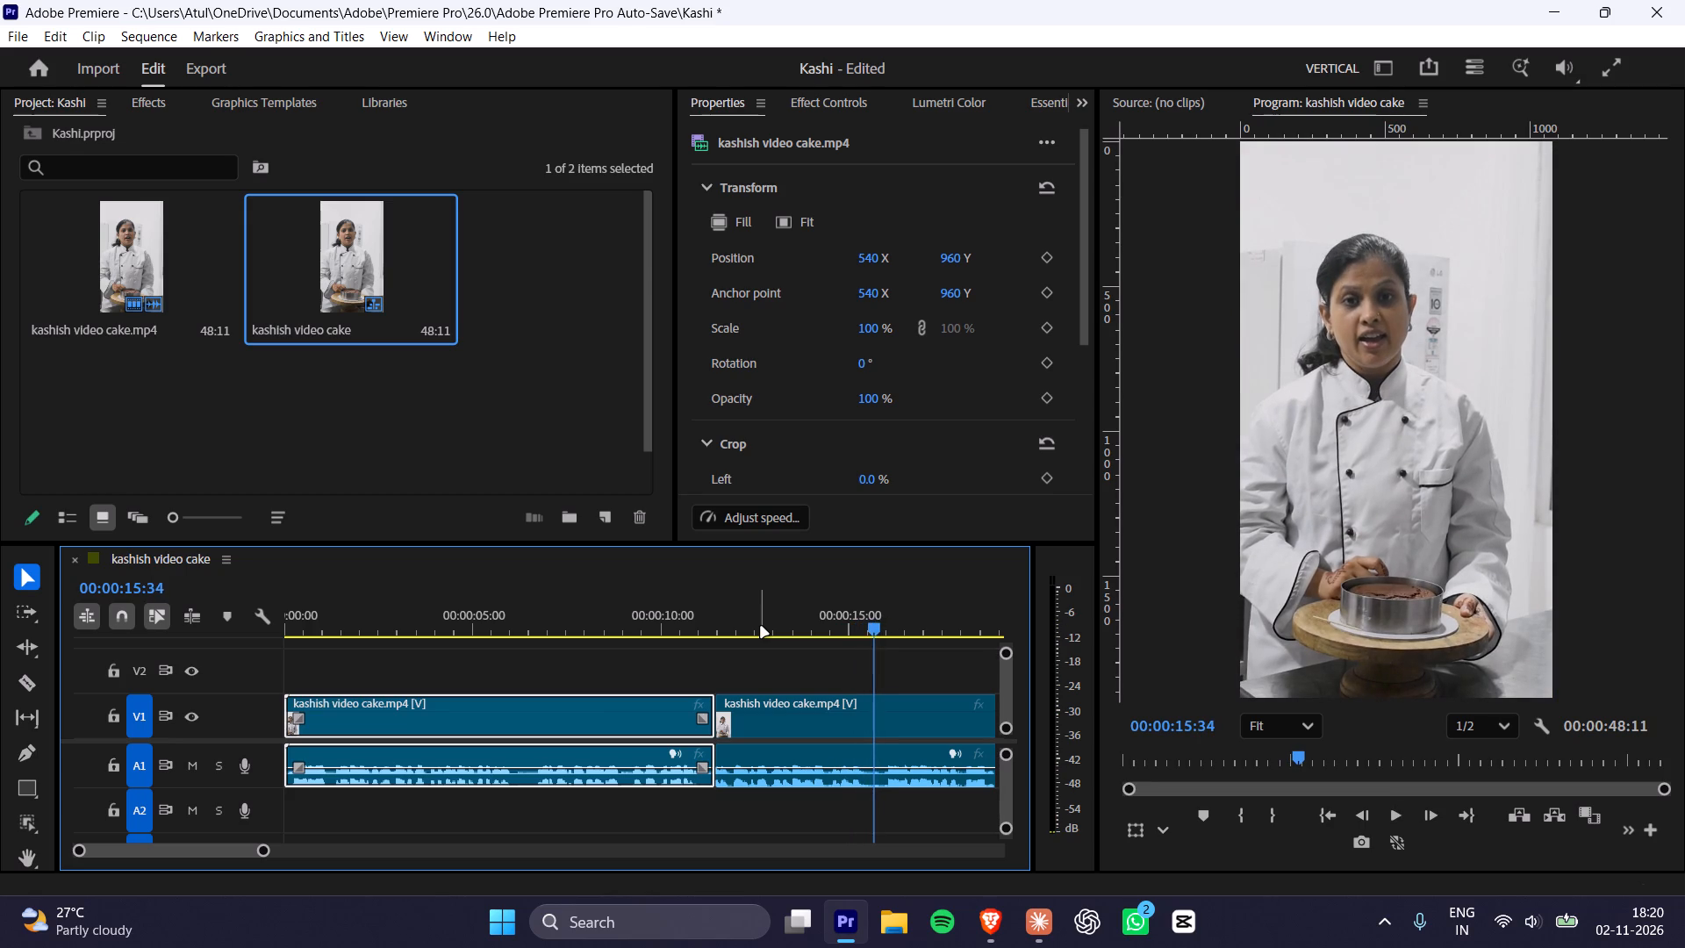
{"action": "key", "text": "Right"}
{"action": "key", "text": "Right"}
{"action": "key", "text": "Right"}
{"action": "key", "text": "Right"}
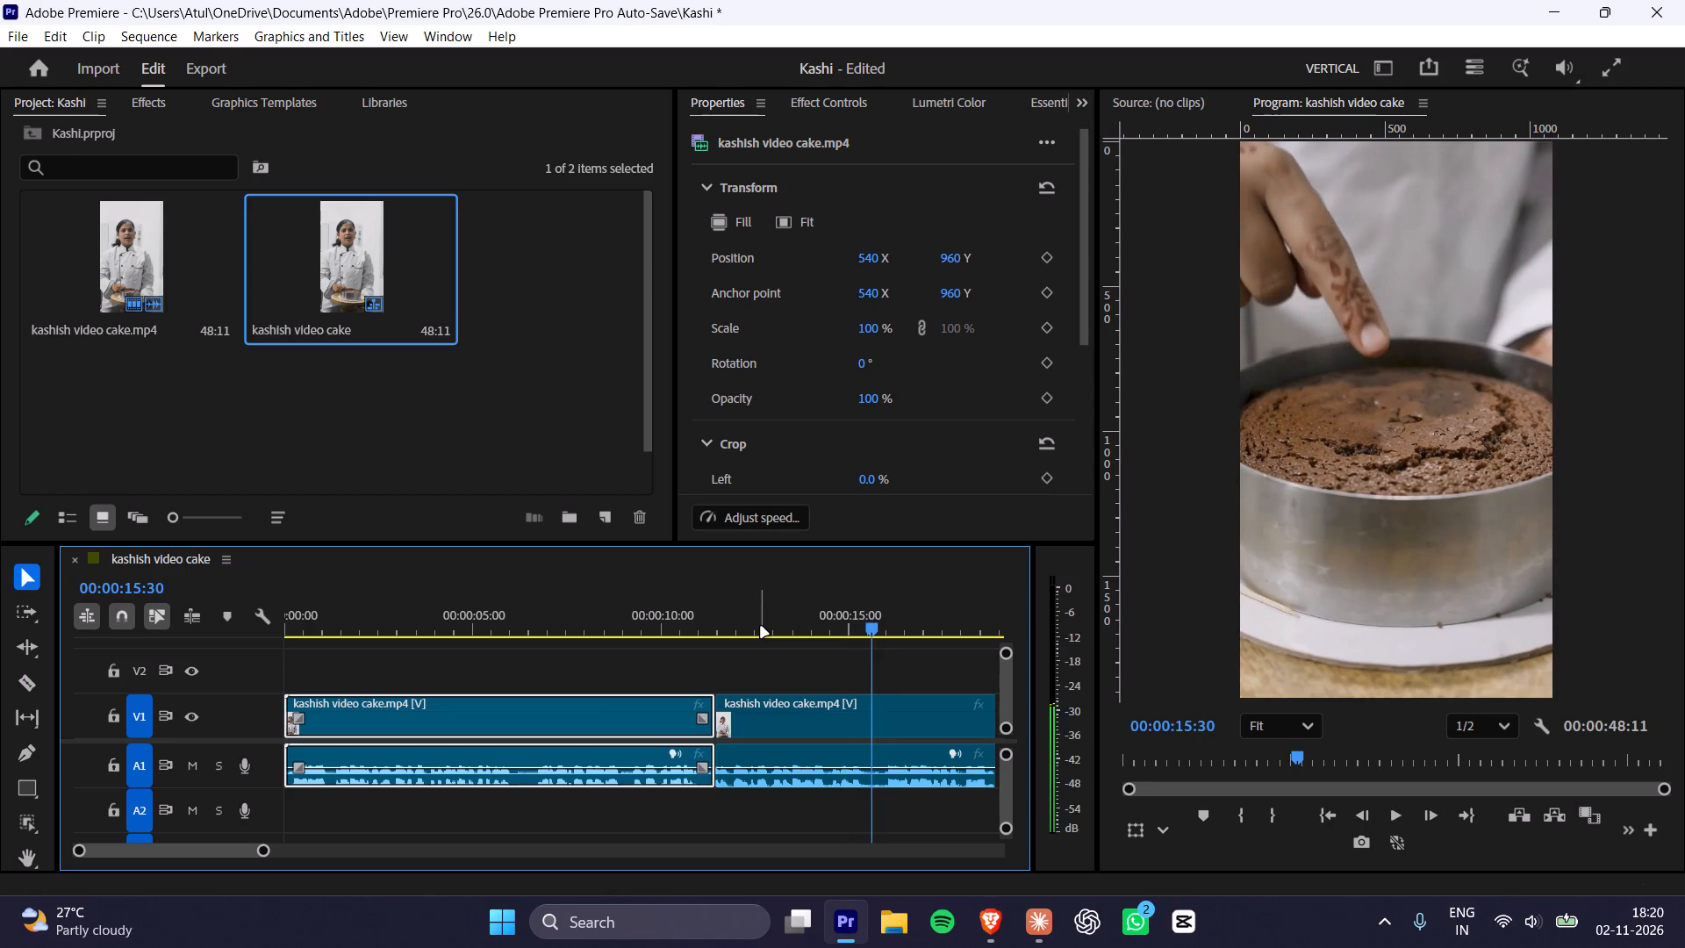
{"action": "key", "text": "Right"}
{"action": "key", "text": "Right"}
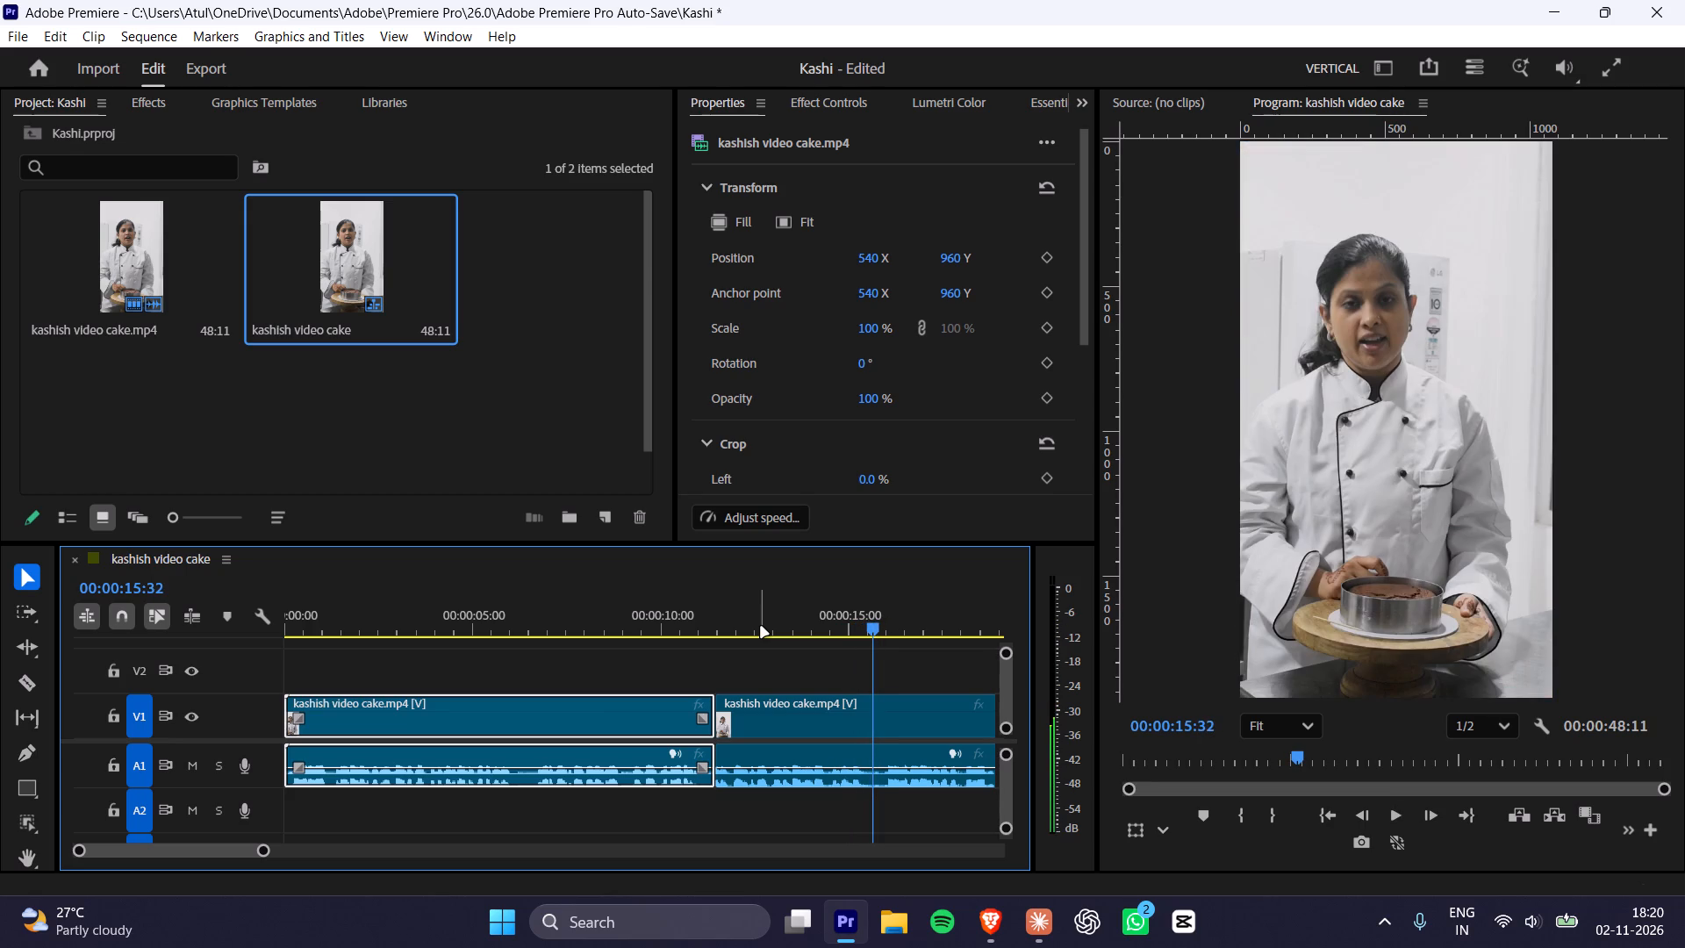
{"action": "key", "text": "ctrl+b"}
{"action": "left_click", "coordinate": [877, 747]}
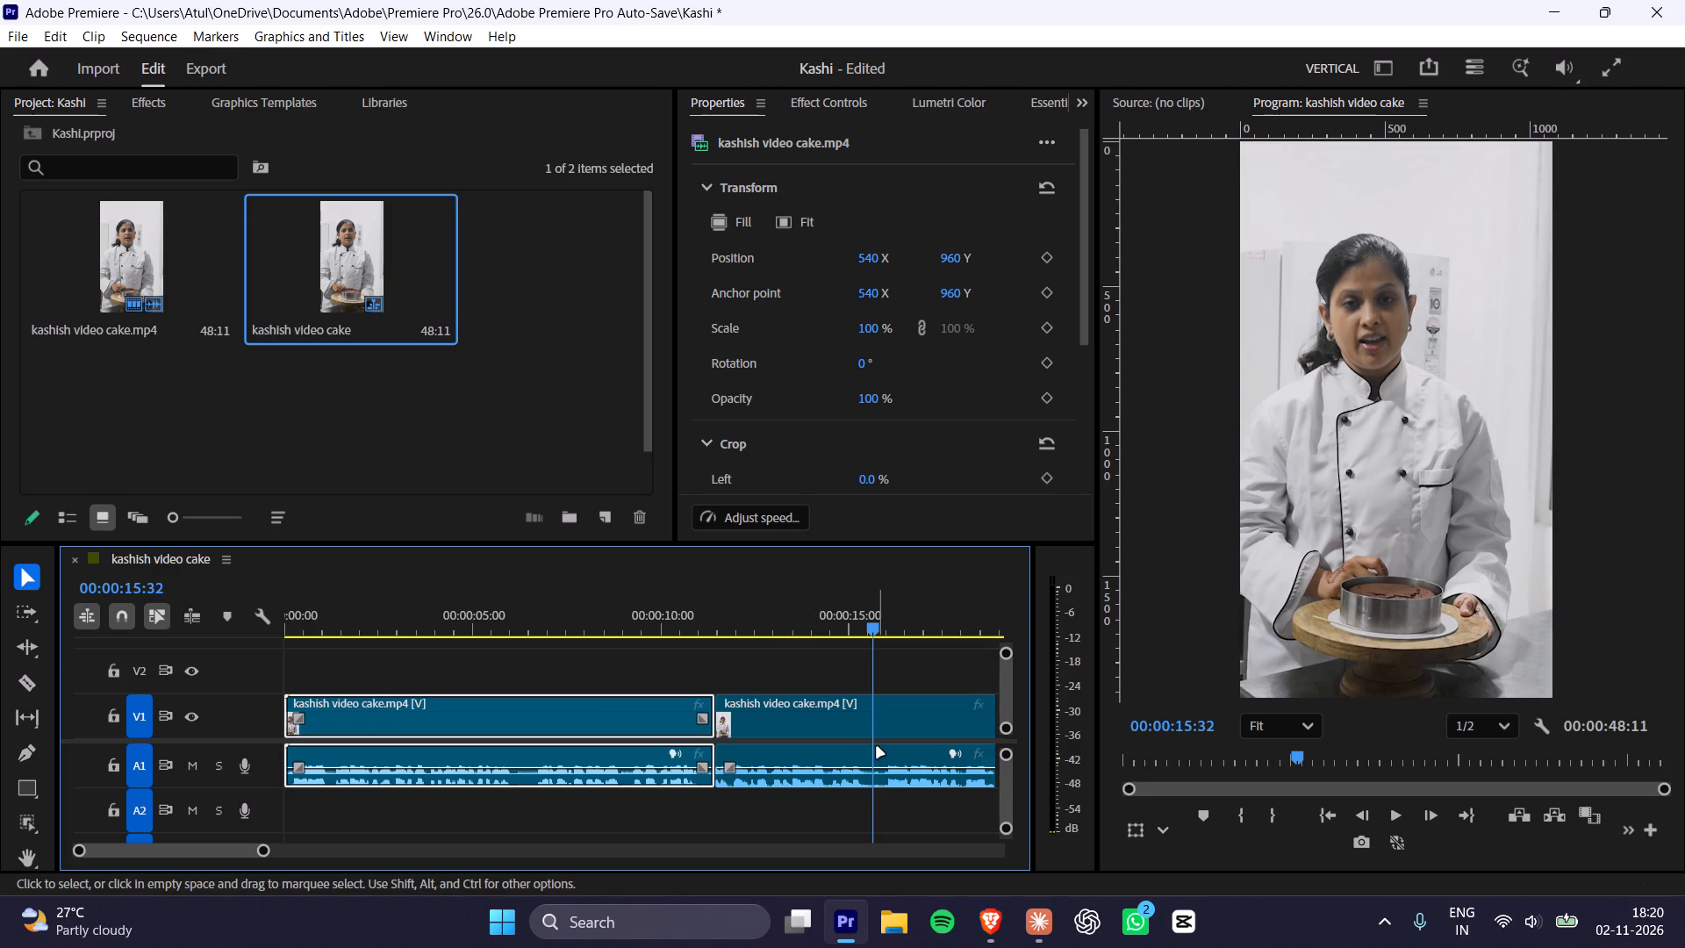
{"action": "key", "text": "ctrl+k"}
Play and scrub the following wide shot to about 00:00:22:26 and examine the frames around it for the zoom-in.
{"action": "key", "text": "space"}
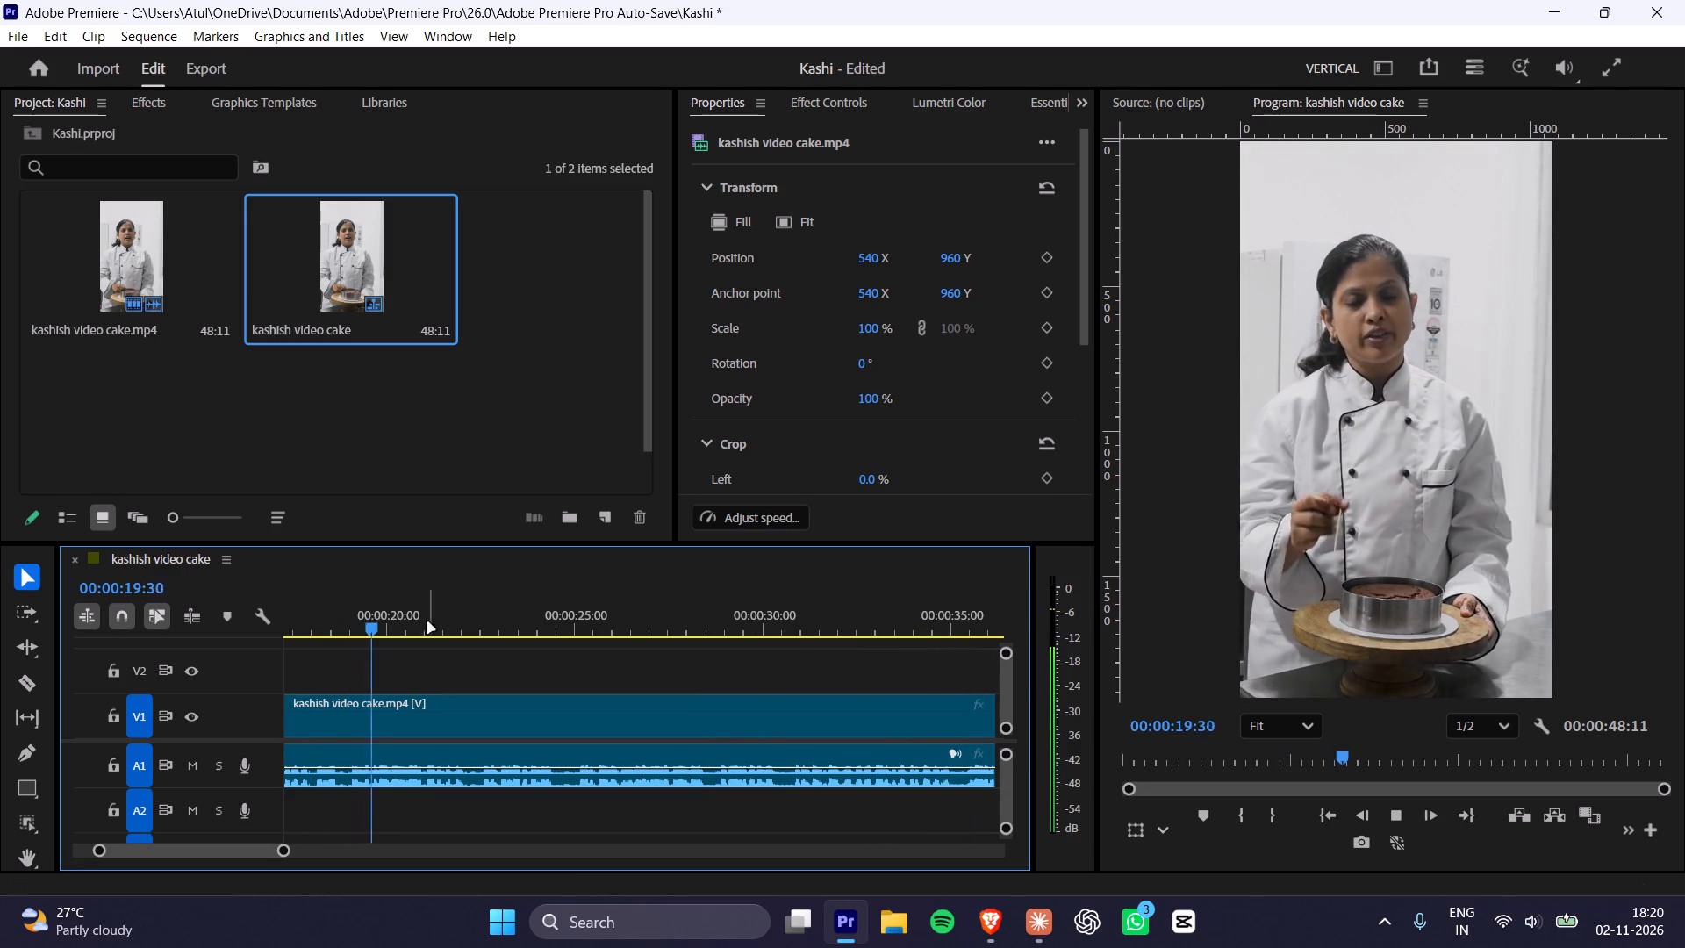
{"action": "left_click_drag", "start_coordinate": [393, 624], "coordinate": [476, 638]}
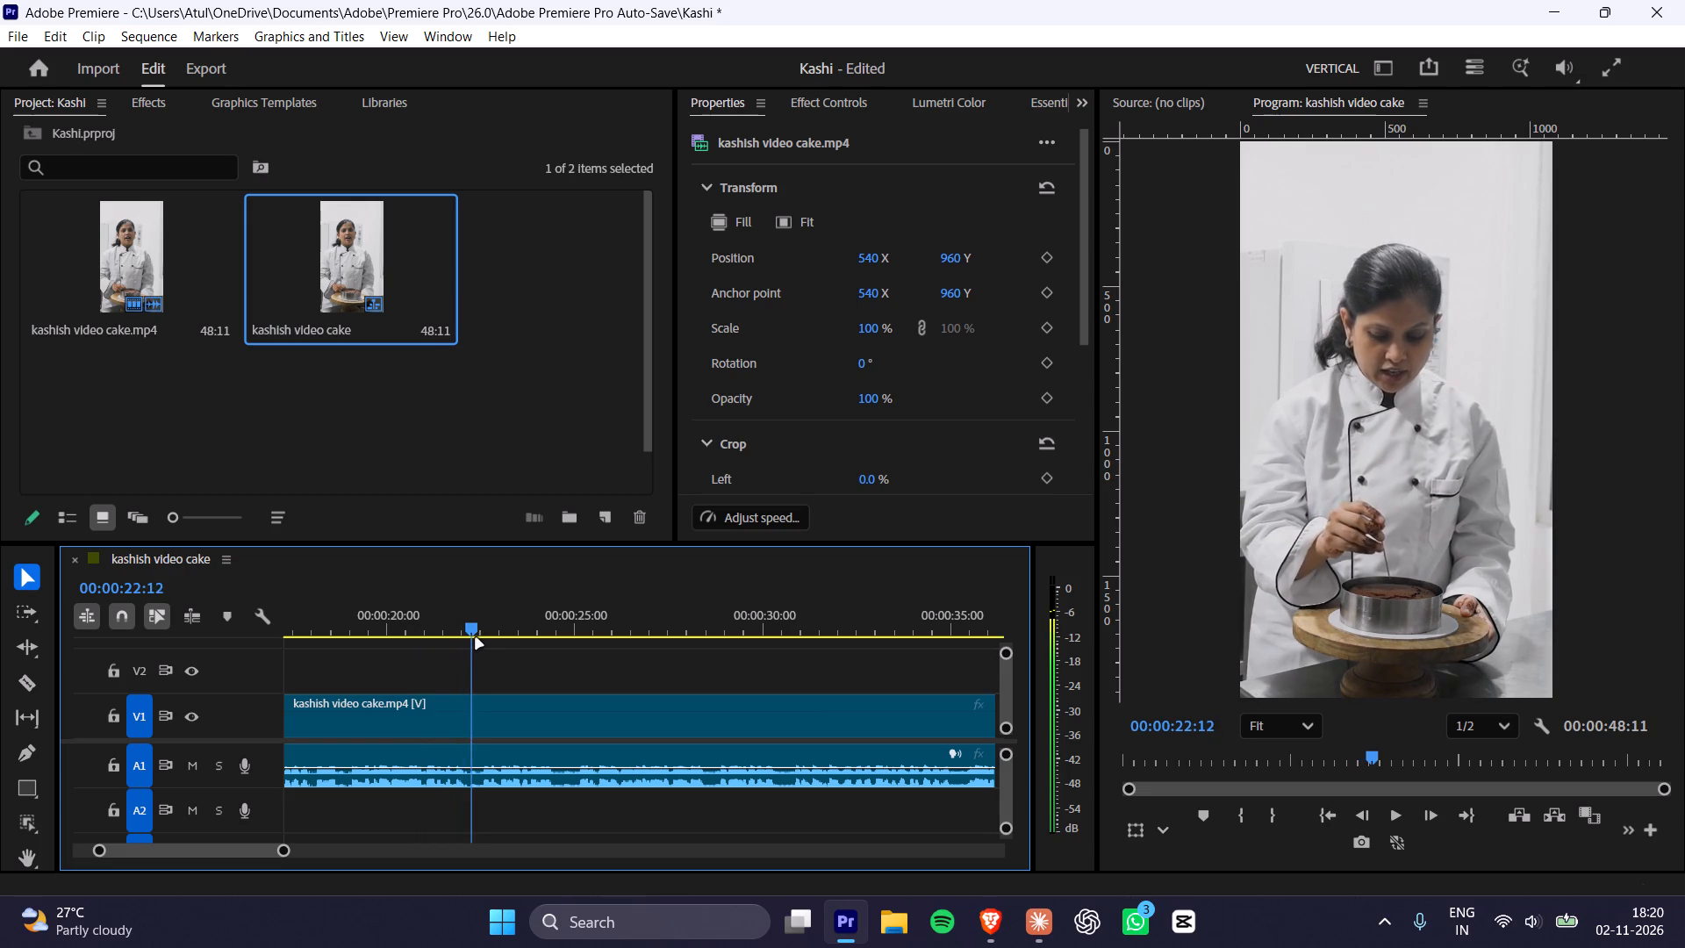
{"action": "left_click_drag", "start_coordinate": [476, 638], "coordinate": [485, 649]}
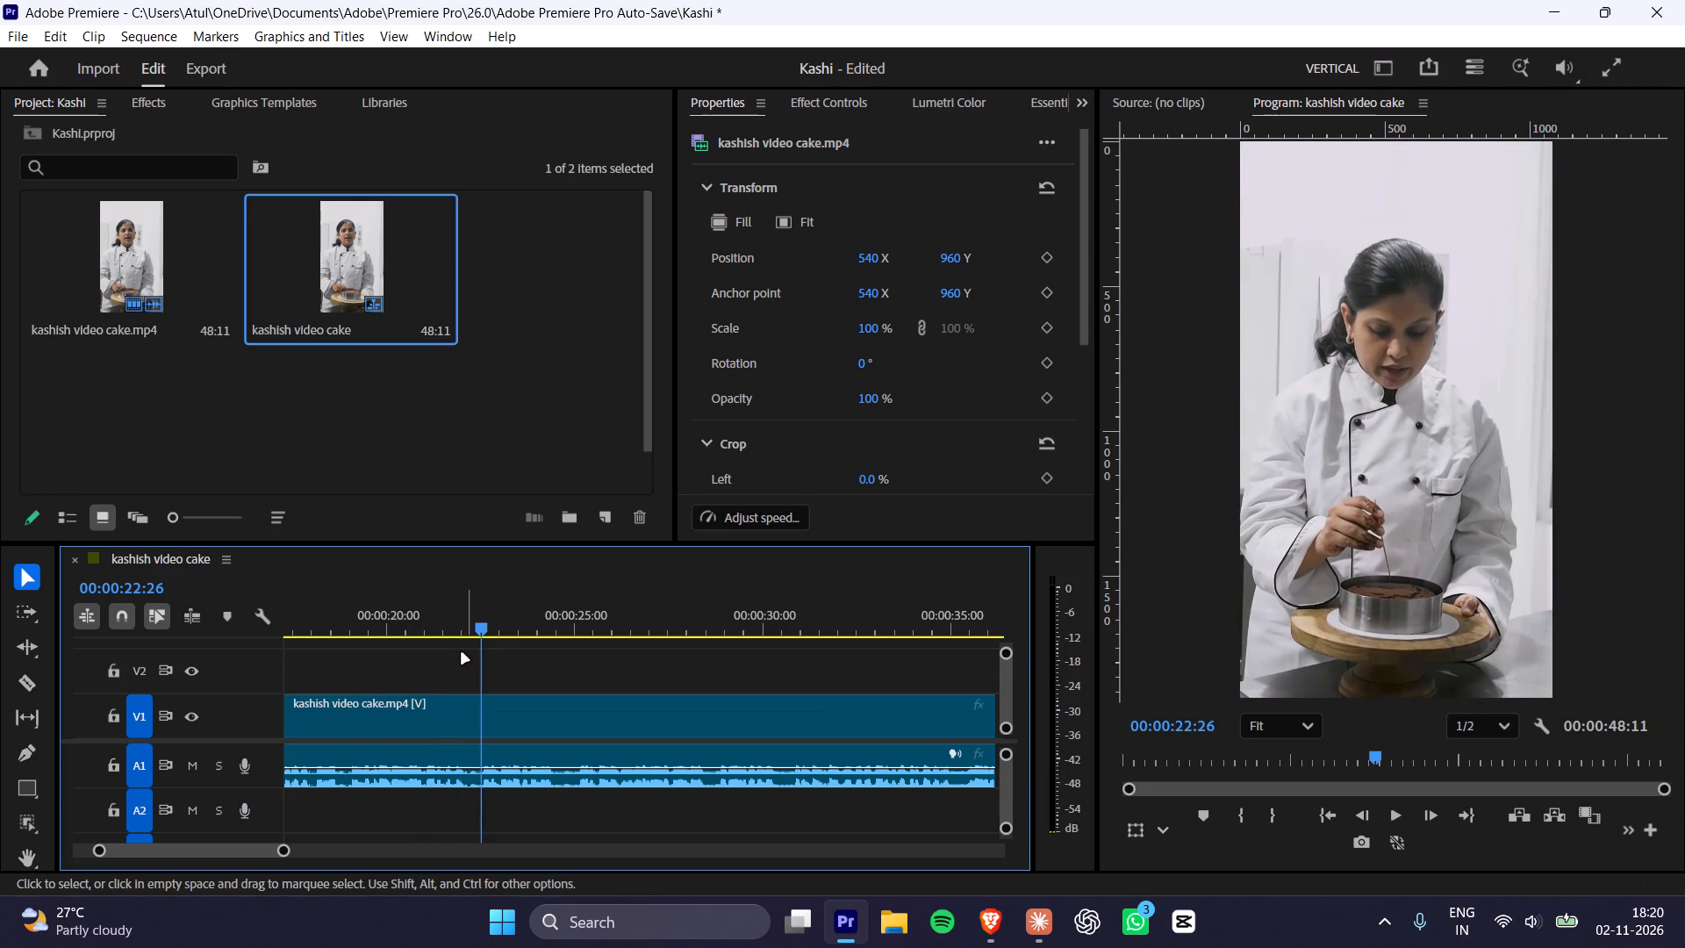
{"action": "key", "text": "Right"}
{"action": "key", "text": "Right"}
{"action": "key", "text": "Right"}
{"action": "key", "text": "Right"}
{"action": "key", "text": "Right"}
{"action": "key", "text": "Right"}
{"action": "key", "text": "Right"}
{"action": "key", "text": "Right"}
{"action": "key", "text": "Right"}
{"action": "key", "text": "Right"}
{"action": "key", "text": "Right"}
{"action": "key", "text": "Right"}
{"action": "key", "text": "Right"}
{"action": "key", "text": "Right"}
{"action": "key", "text": "Right"}
{"action": "key", "text": "Left"}
{"action": "key", "text": "Left"}
{"action": "key", "text": "Left"}
{"action": "key", "text": "Left"}
{"action": "key", "text": "Left"}
{"action": "key", "text": "Left"}
{"action": "key", "text": "Left"}
{"action": "key", "text": "Left"}
{"action": "key", "text": "Left"}
{"action": "key", "text": "Left"}
{"action": "key", "text": "Left"}
{"action": "key", "text": "Left"}
{"action": "key", "text": "Left"}
{"action": "key", "text": "Left"}
{"action": "key", "text": "Left"}
{"action": "key", "text": "Left"}
{"action": "key", "text": "Left"}
{"action": "key", "text": "Left"}
{"action": "key", "text": "Left"}
{"action": "key", "text": "Left"}
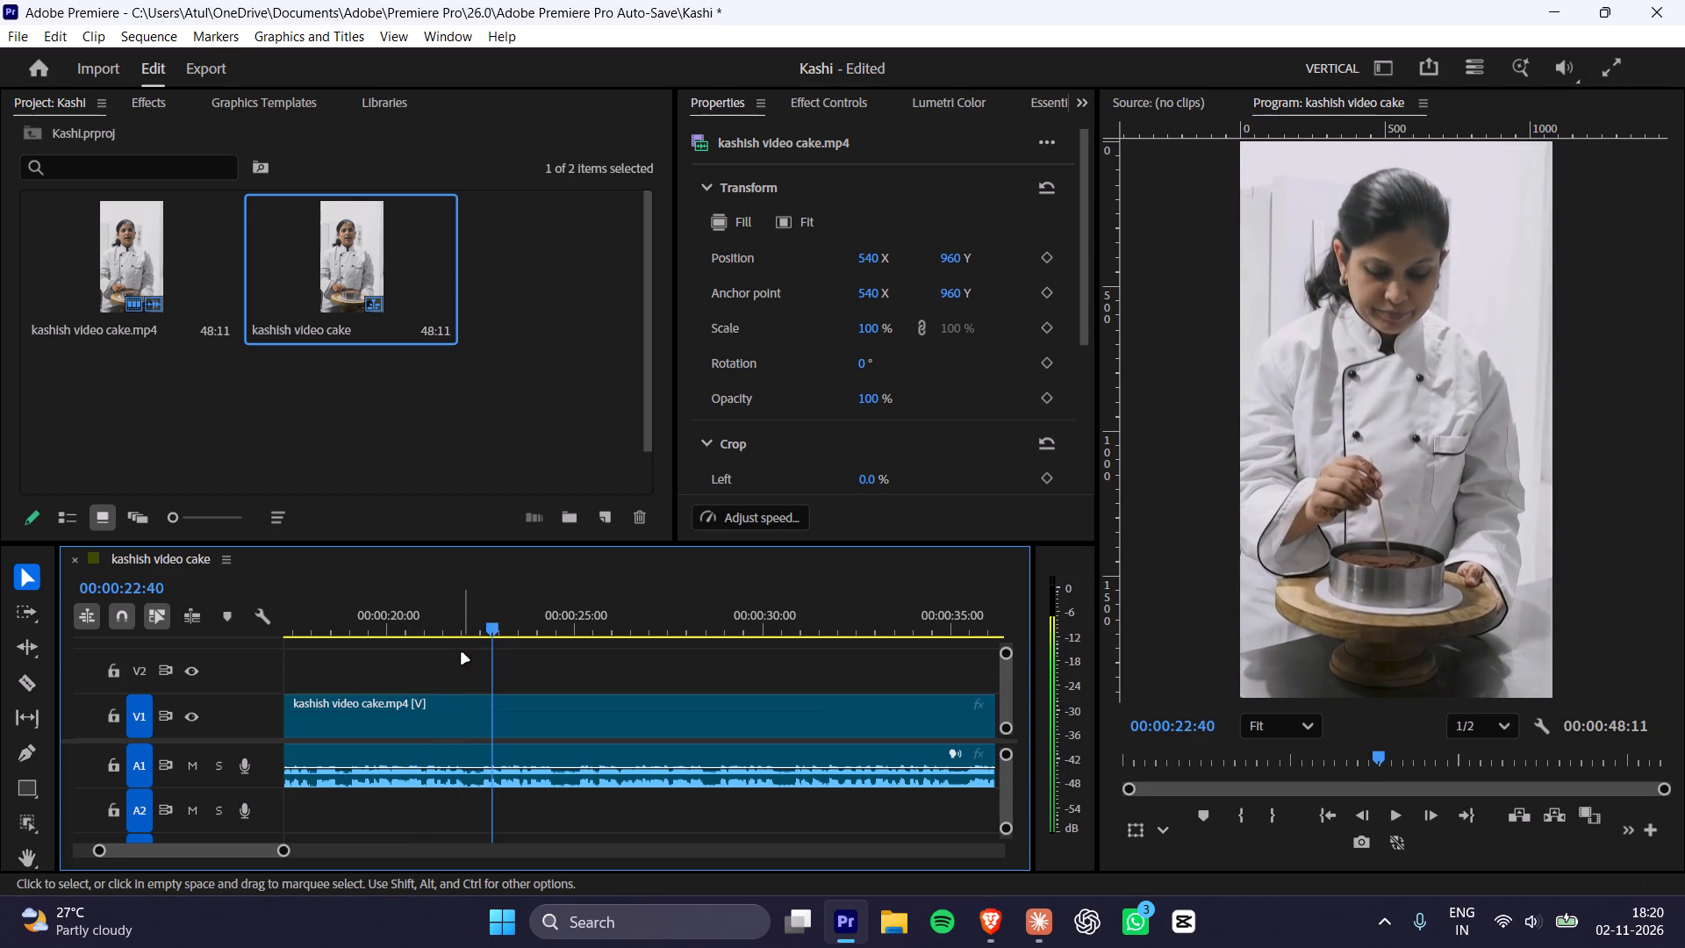
Examine the frames from about 00:00:22:05 to 00:00:22:30 for the start of the move toward the cake.
{"action": "key", "text": "Right"}
{"action": "key", "text": "Right"}
{"action": "key", "text": "Right"}
{"action": "key", "text": "Right"}
{"action": "key", "text": "Right"}
{"action": "key", "text": "Right"}
{"action": "key", "text": "Right"}
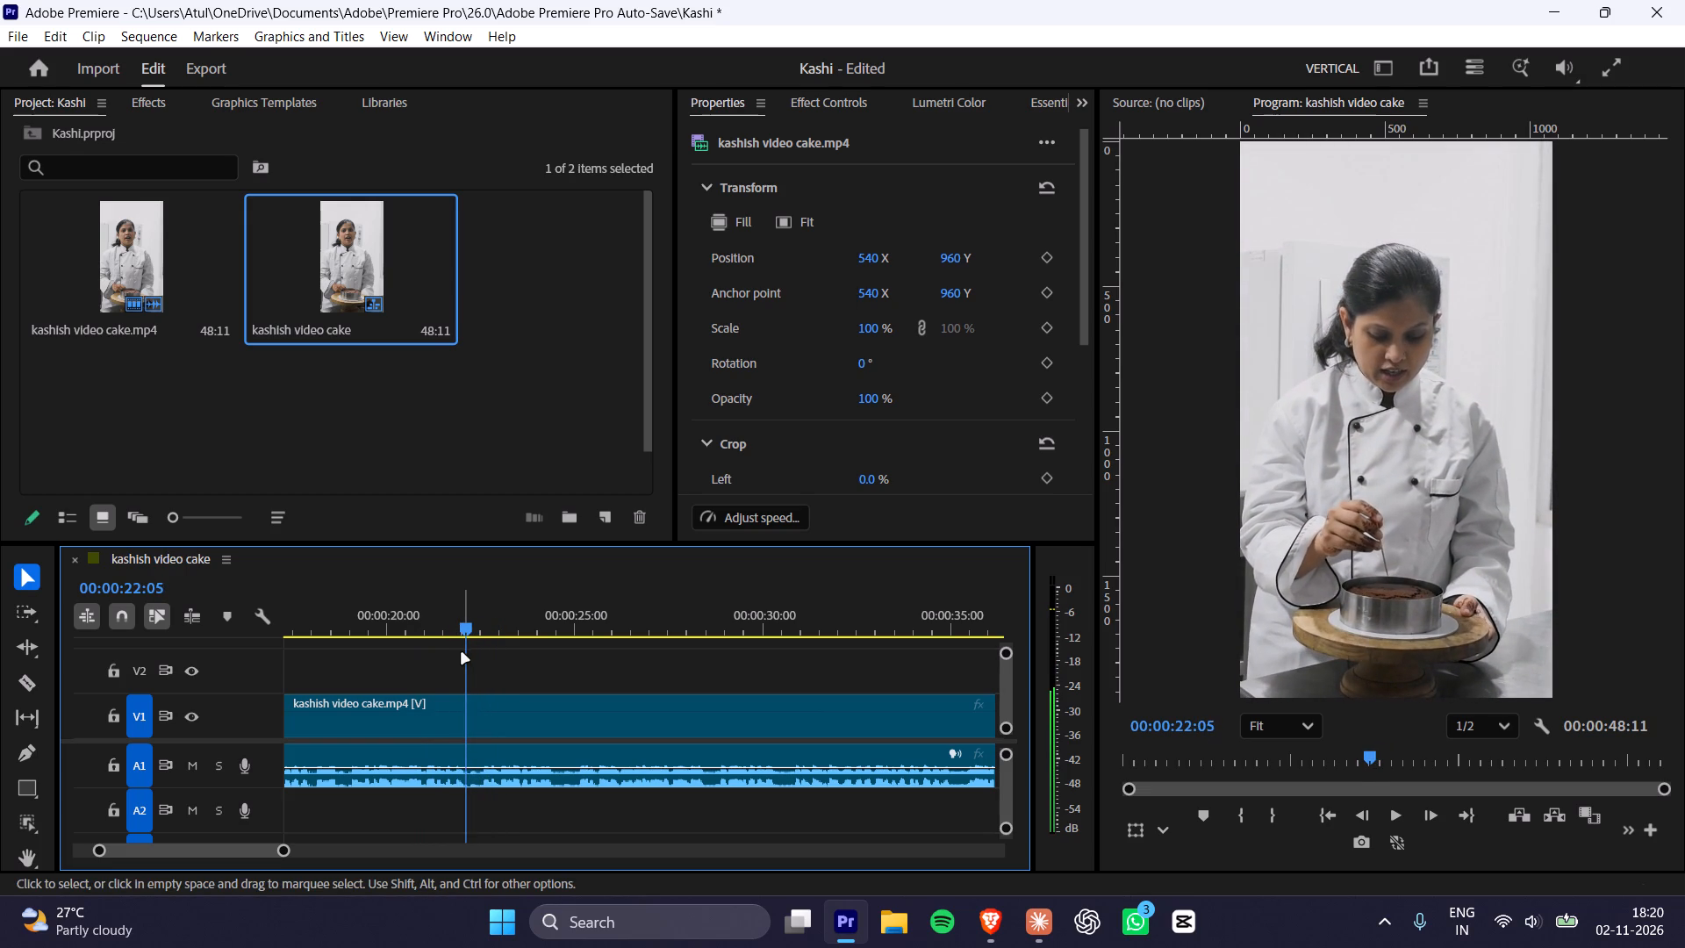
{"action": "key", "text": "Right"}
{"action": "key", "text": "Right"}
{"action": "key", "text": "Right"}
{"action": "key", "text": "Right"}
{"action": "key", "text": "Right"}
{"action": "key", "text": "Right"}
{"action": "key", "text": "Right"}
{"action": "key", "text": "Right"}
{"action": "key", "text": "Right"}
{"action": "key", "text": "Right"}
{"action": "key", "text": "Right"}
{"action": "key", "text": "Right"}
{"action": "key", "text": "Right"}
{"action": "key", "text": "Right"}
{"action": "key", "text": "Right"}
{"action": "key", "text": "Right"}
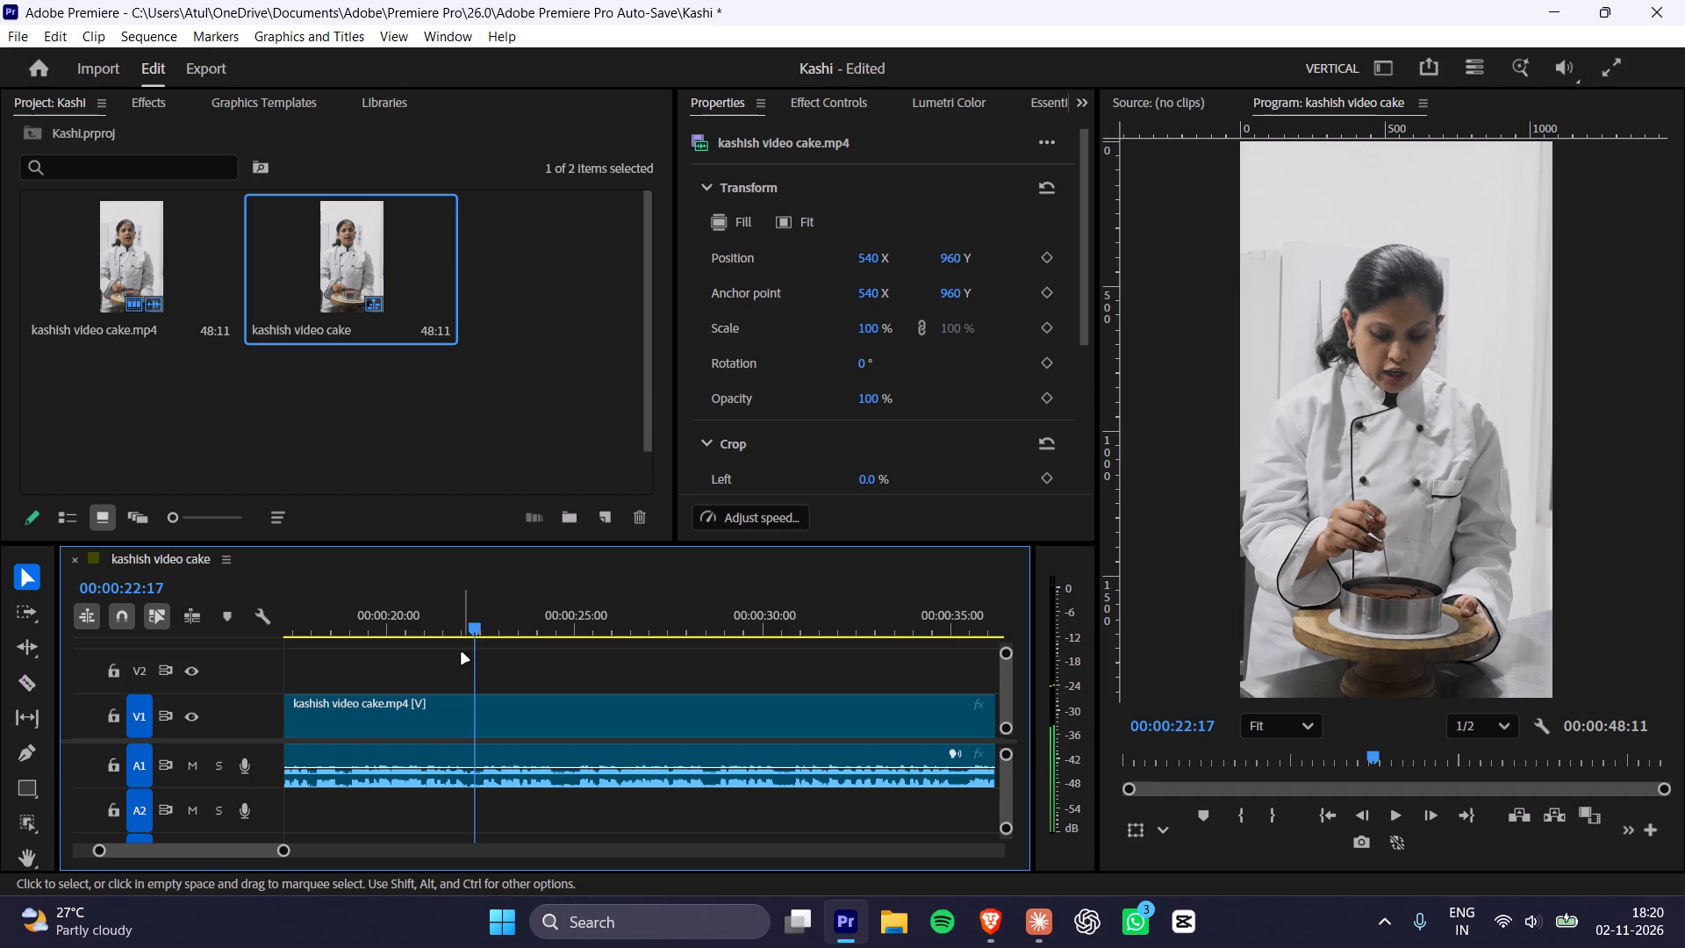
{"action": "key", "text": "Right"}
{"action": "key", "text": "Right"}
{"action": "key", "text": "Right"}
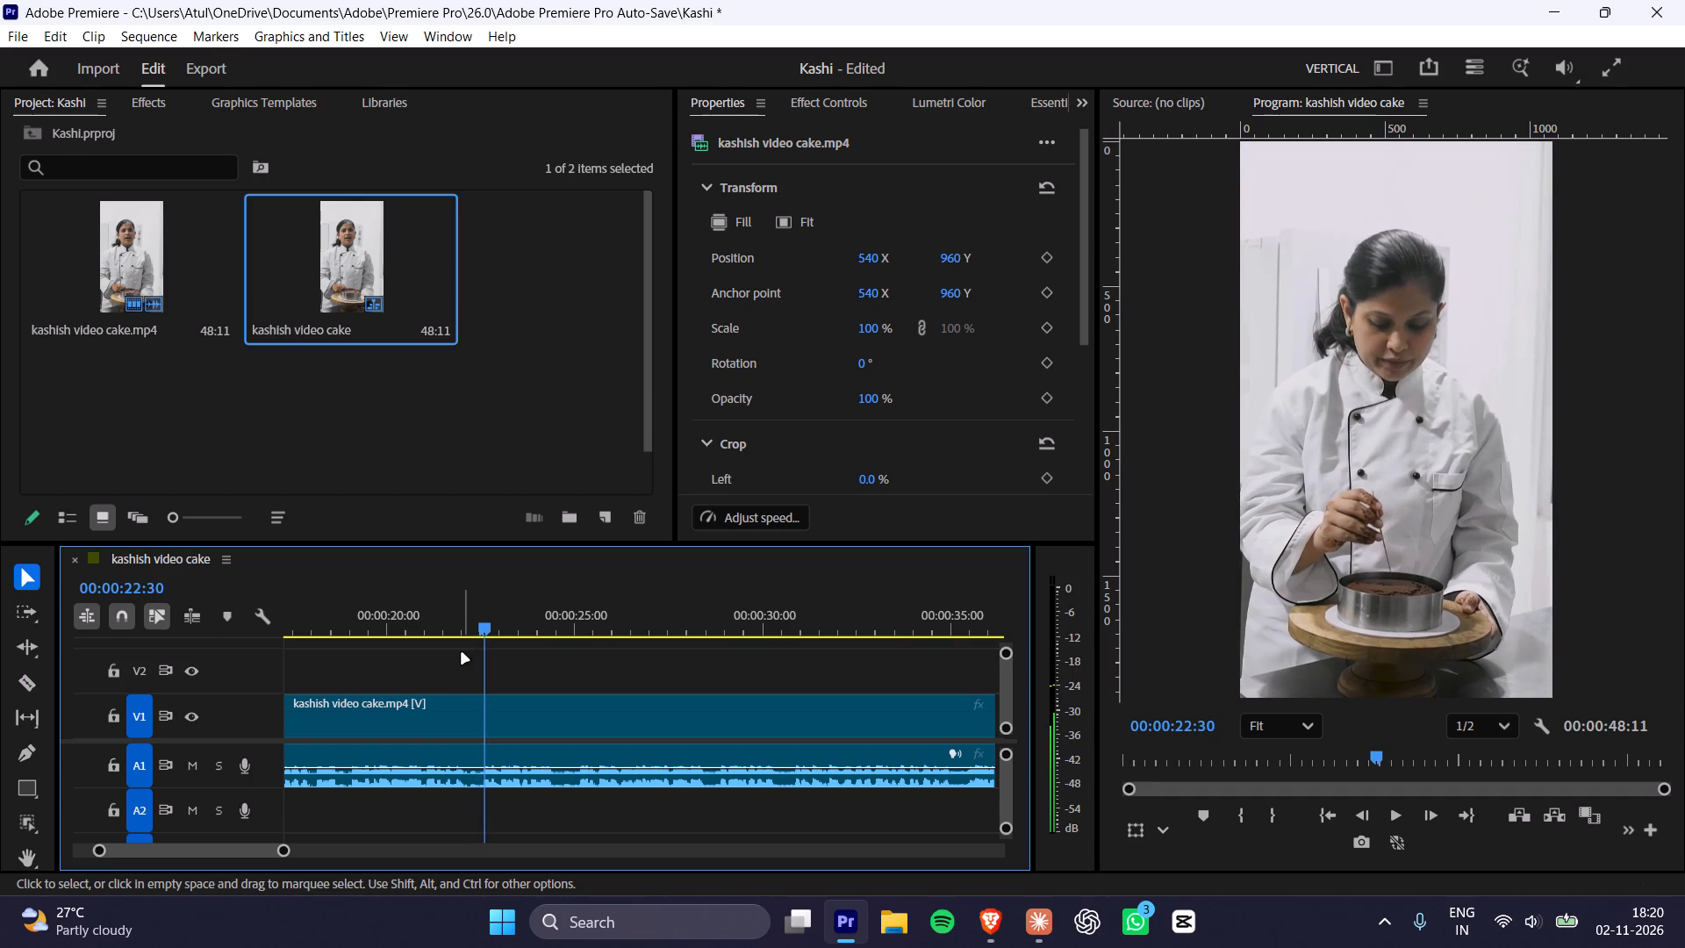
{"action": "key", "text": "Right"}
{"action": "key", "text": "Left"}
{"action": "key", "text": "Left"}
{"action": "key", "text": "Left"}
{"action": "key", "text": "Left"}
Split the clip at 00:00:23:05, during the zoom toward the cake, and select the part after the cut.
{"action": "key", "text": "Right"}
{"action": "key", "text": "Right"}
{"action": "key", "text": "Right"}
{"action": "key", "text": "Right"}
{"action": "key", "text": "Right"}
{"action": "key", "text": "Right"}
{"action": "key", "text": "Right"}
{"action": "key", "text": "Right"}
{"action": "key", "text": "Right"}
{"action": "key", "text": "Right"}
{"action": "key", "text": "Right"}
{"action": "key", "text": "Right"}
{"action": "key", "text": "Right"}
{"action": "key", "text": "Right"}
{"action": "key", "text": "Right"}
{"action": "key", "text": "Right"}
{"action": "key", "text": "Right"}
{"action": "key", "text": "Right"}
{"action": "key", "text": "Right"}
{"action": "key", "text": "Right"}
{"action": "key", "text": "Right"}
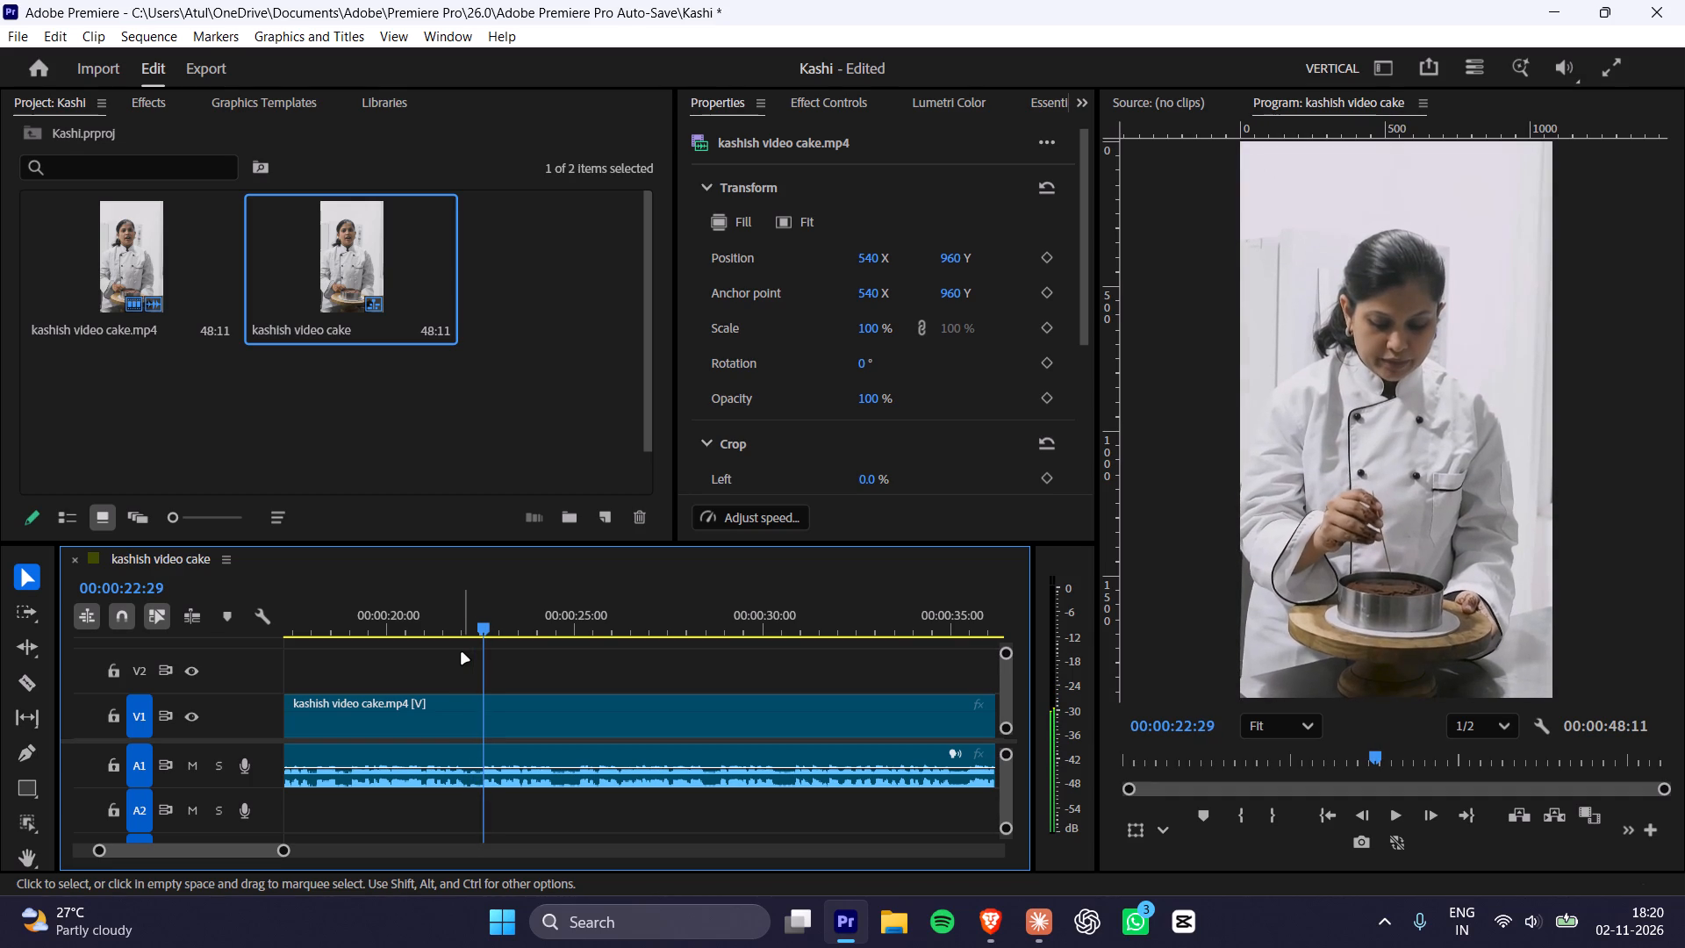
{"action": "key", "text": "Left"}
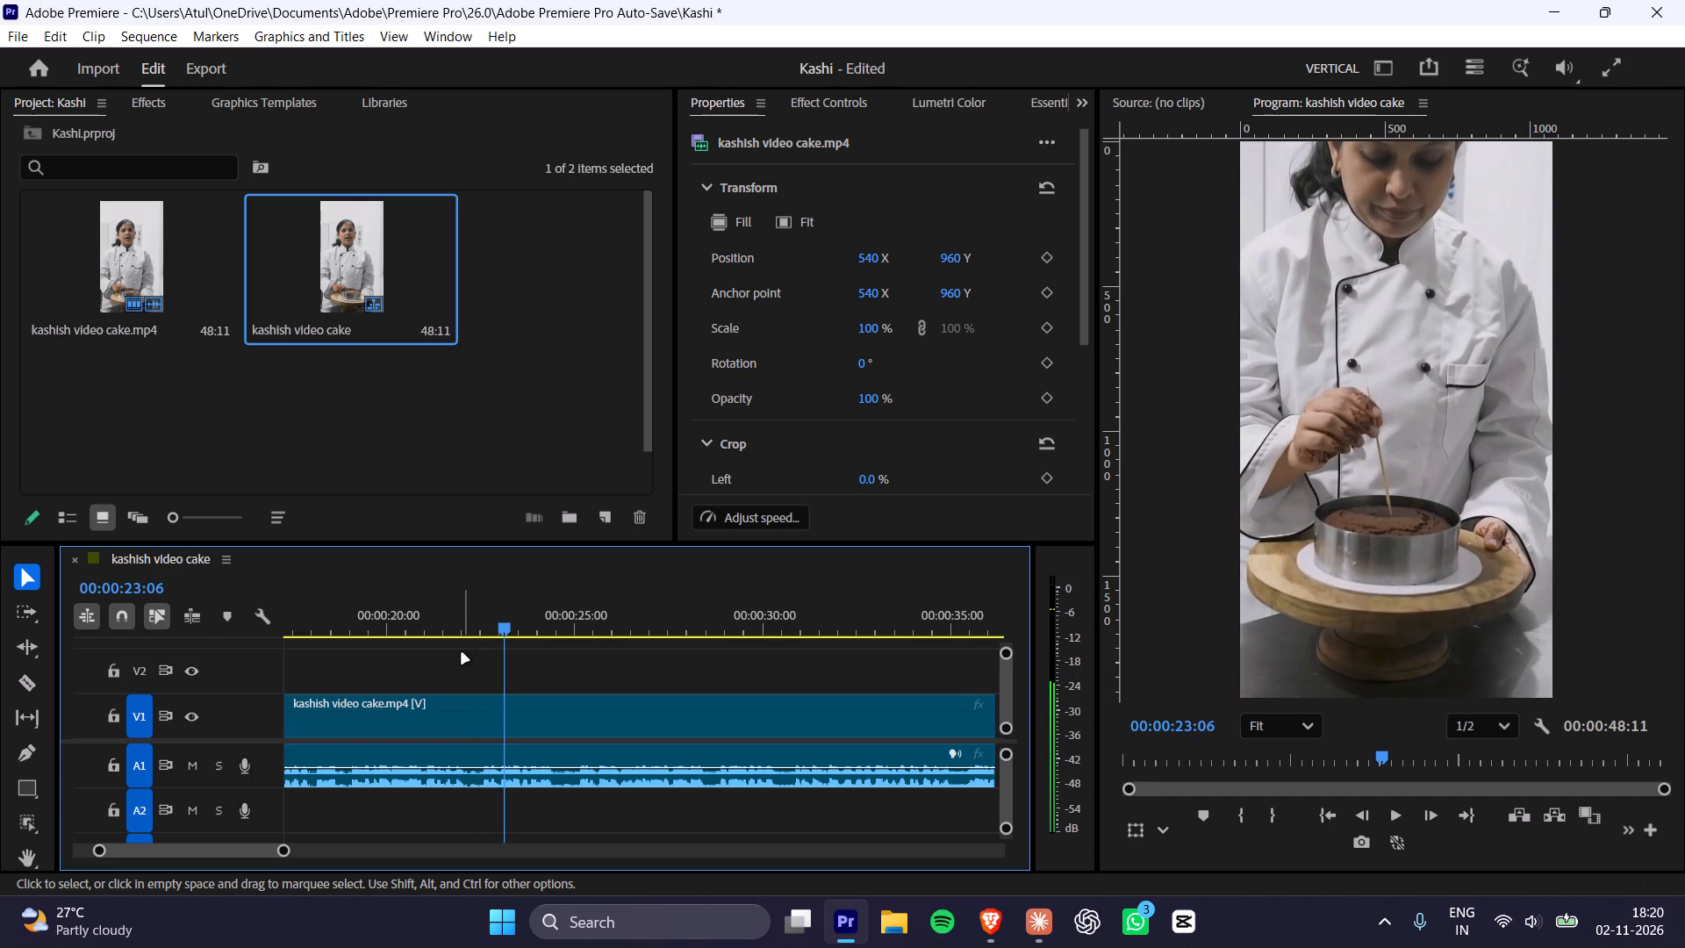
{"action": "key", "text": "Left"}
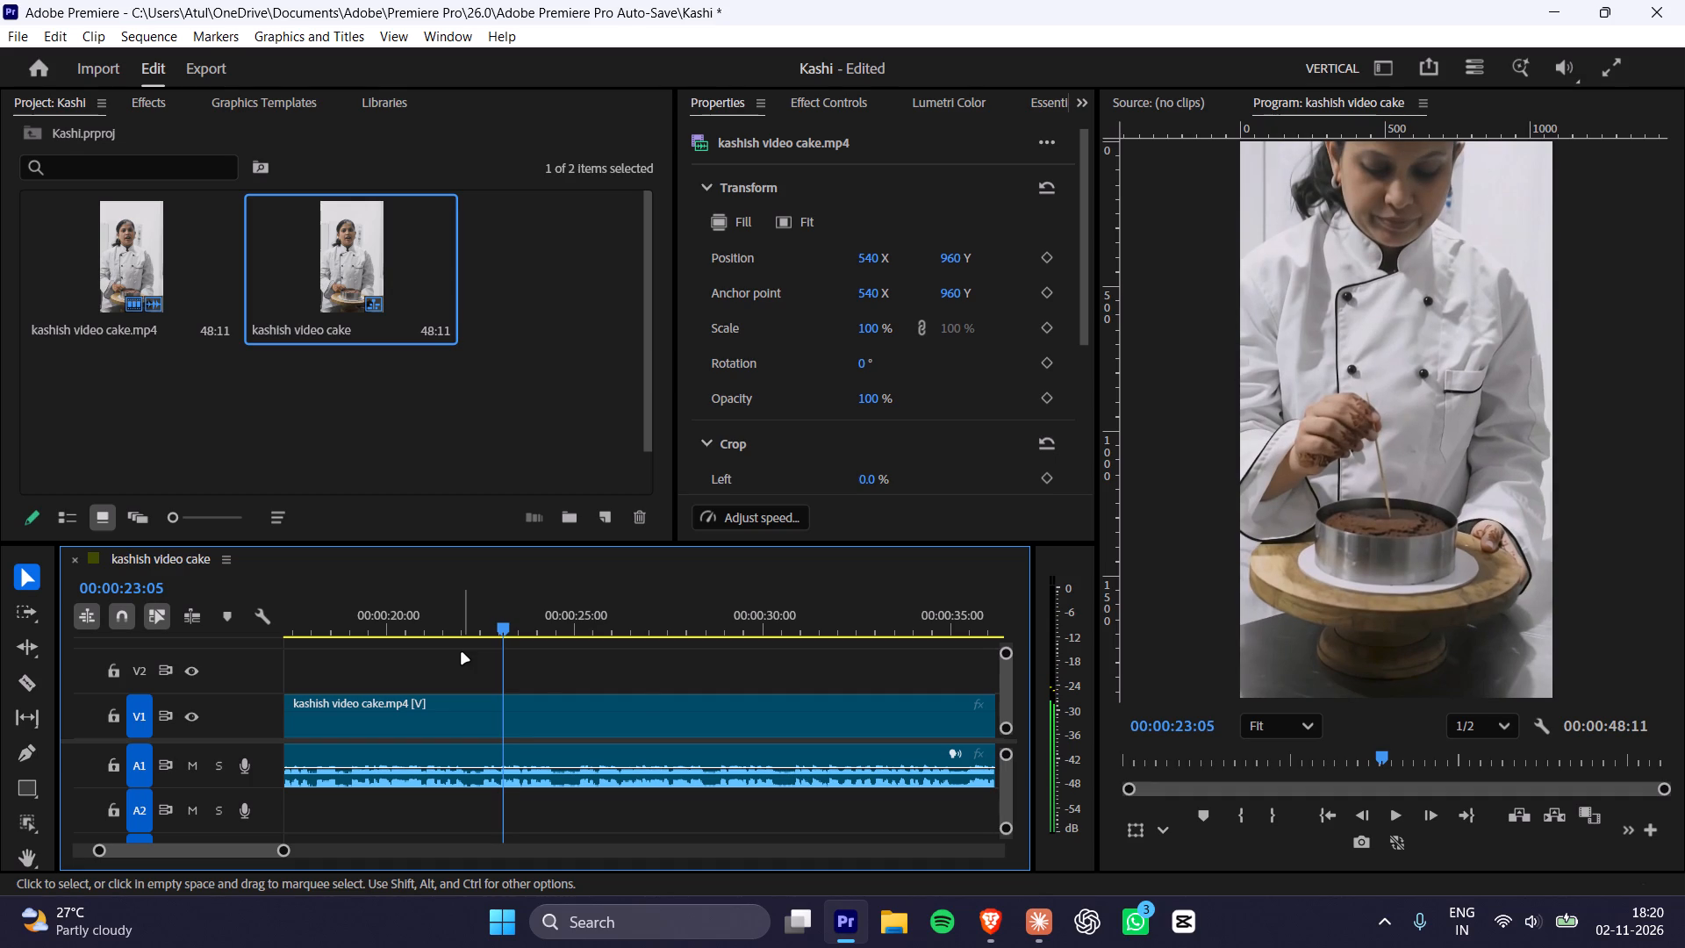
{"action": "key", "text": "ctrl+k"}
{"action": "left_click", "coordinate": [574, 709]}
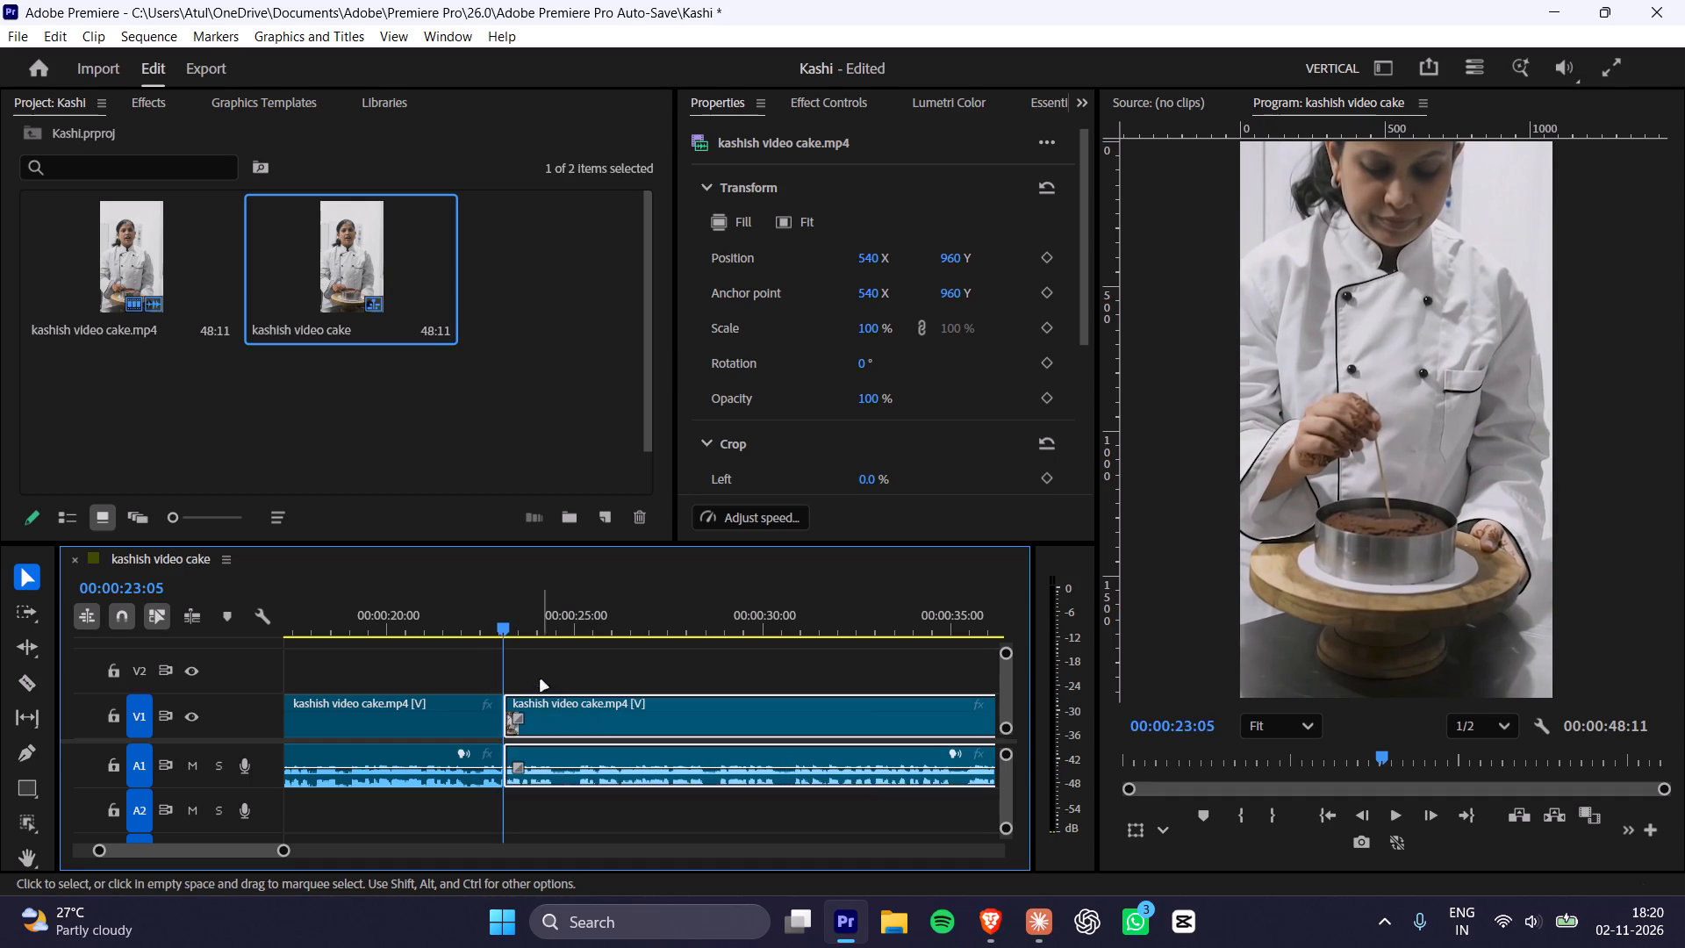
Split the clip at 00:00:26:05, where the skewer close-up returns to the wide shot.
{"action": "key", "text": "space"}
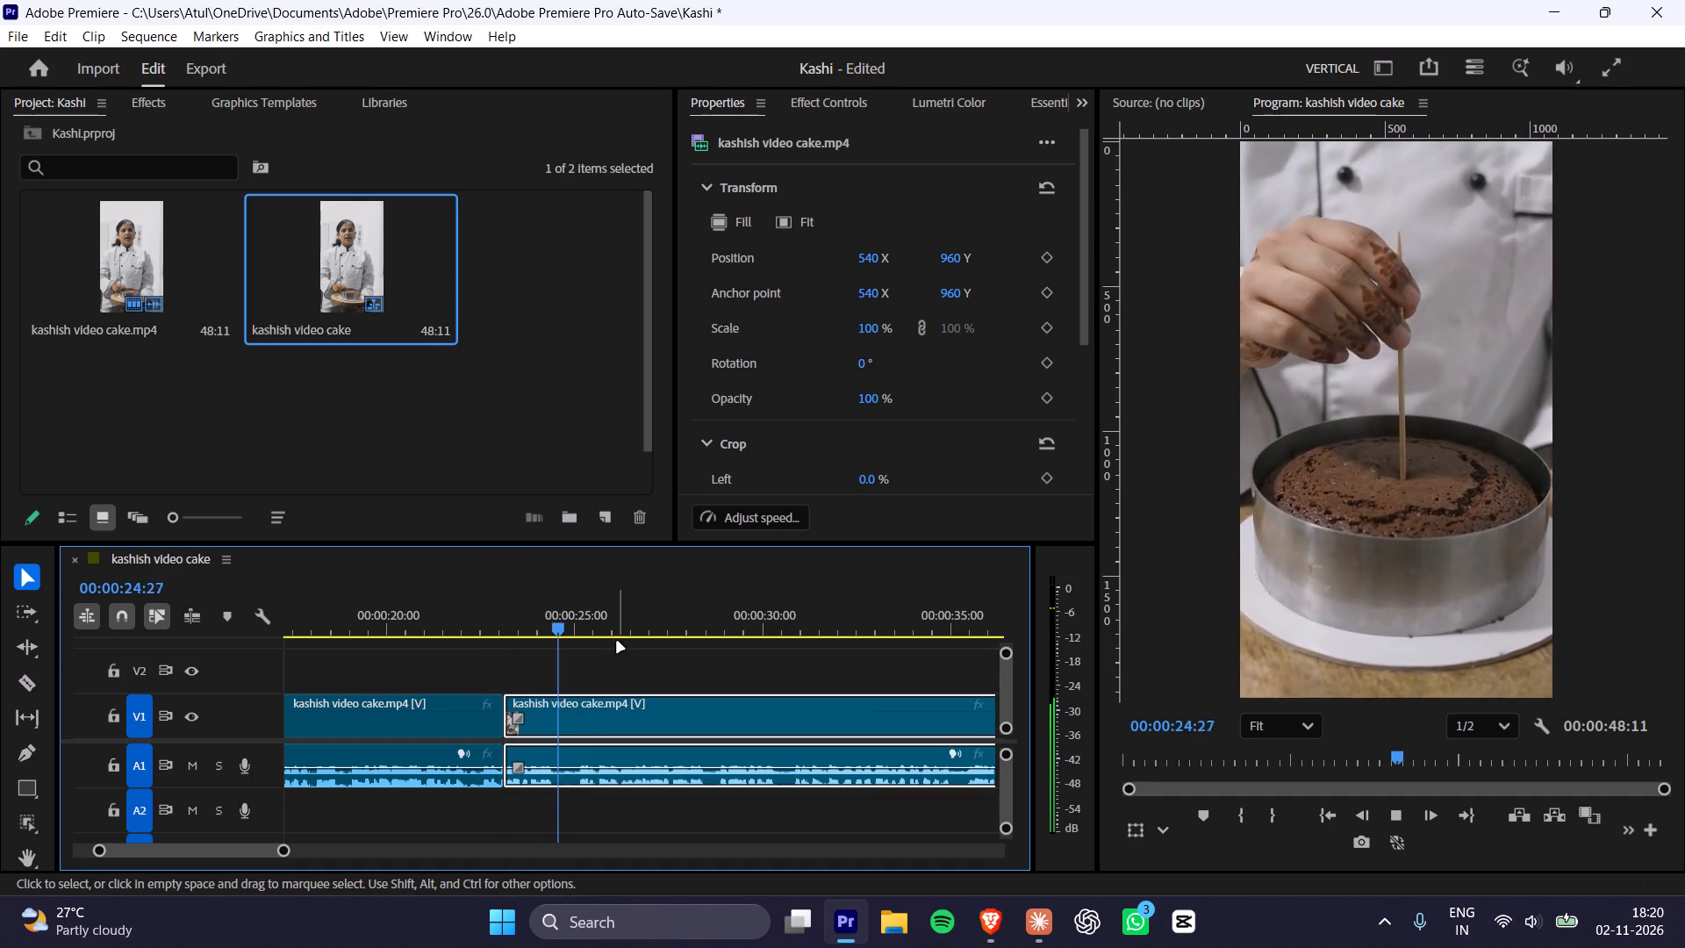
{"action": "left_click_drag", "start_coordinate": [627, 633], "coordinate": [642, 635]}
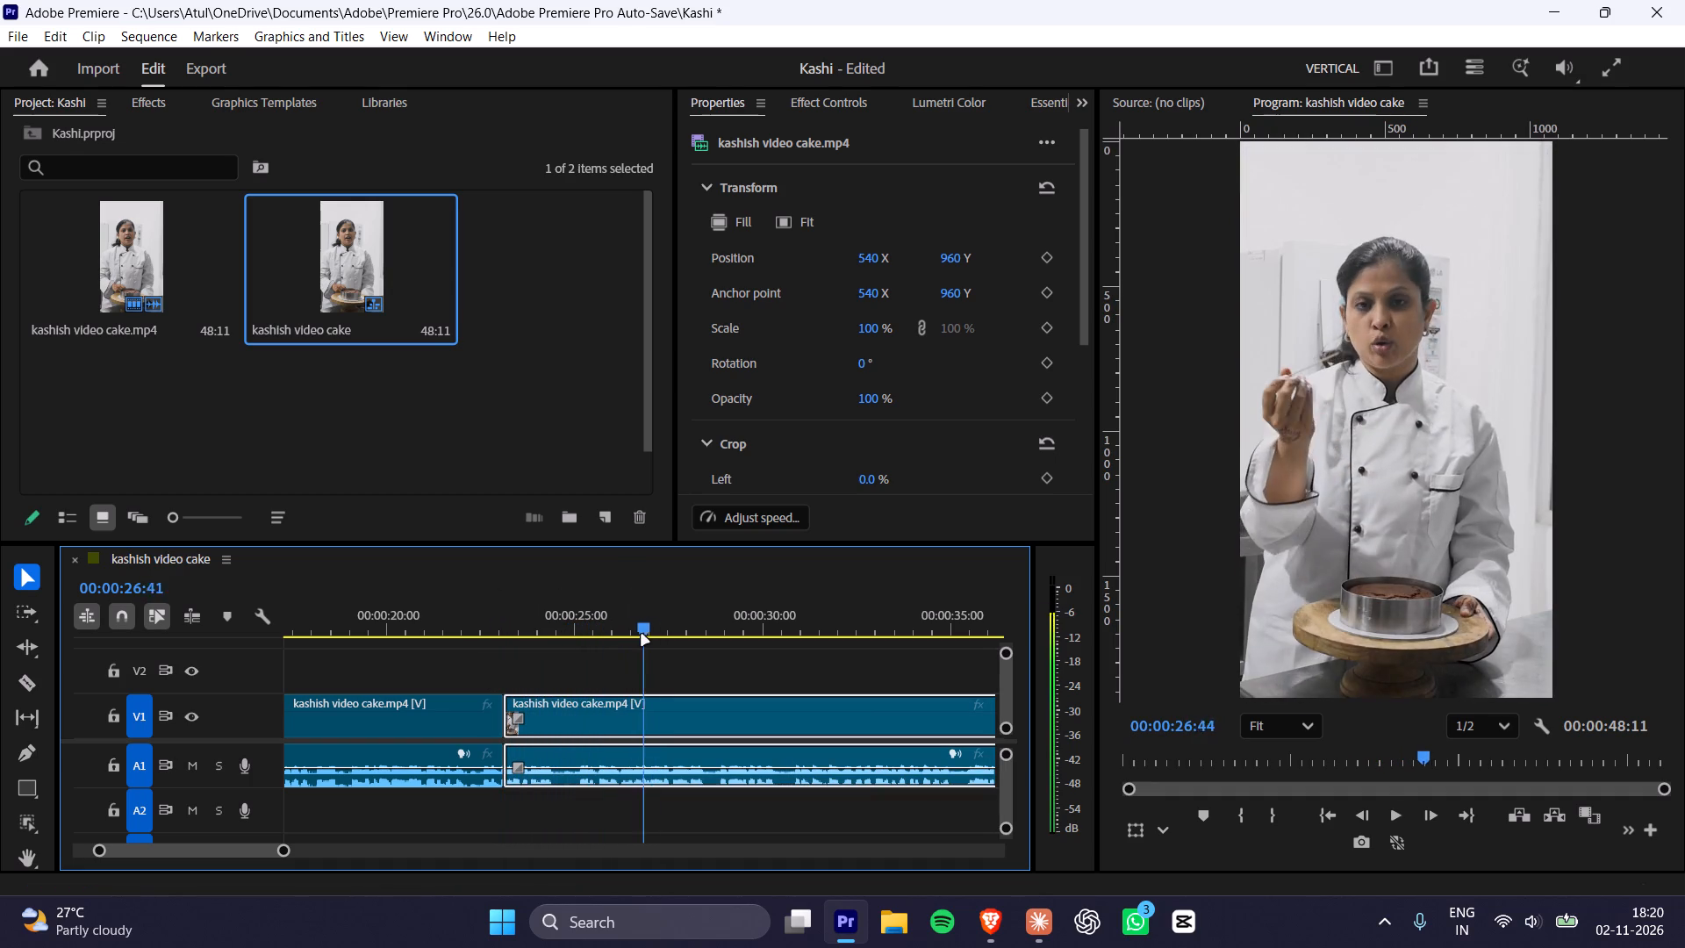
{"action": "left_click_drag", "start_coordinate": [642, 635], "coordinate": [609, 636]}
{"action": "key", "text": "Right"}
{"action": "key", "text": "Right"}
{"action": "key", "text": "Right"}
{"action": "key", "text": "Right"}
{"action": "key", "text": "Right"}
{"action": "key", "text": "Right"}
{"action": "key", "text": "Right"}
{"action": "key", "text": "Right"}
{"action": "key", "text": "Right"}
{"action": "key", "text": "Right"}
{"action": "key", "text": "Right"}
{"action": "key", "text": "Right"}
{"action": "key", "text": "Right"}
{"action": "key", "text": "Right"}
{"action": "key", "text": "Right"}
{"action": "key", "text": "Right"}
{"action": "key", "text": "Right"}
{"action": "key", "text": "Right"}
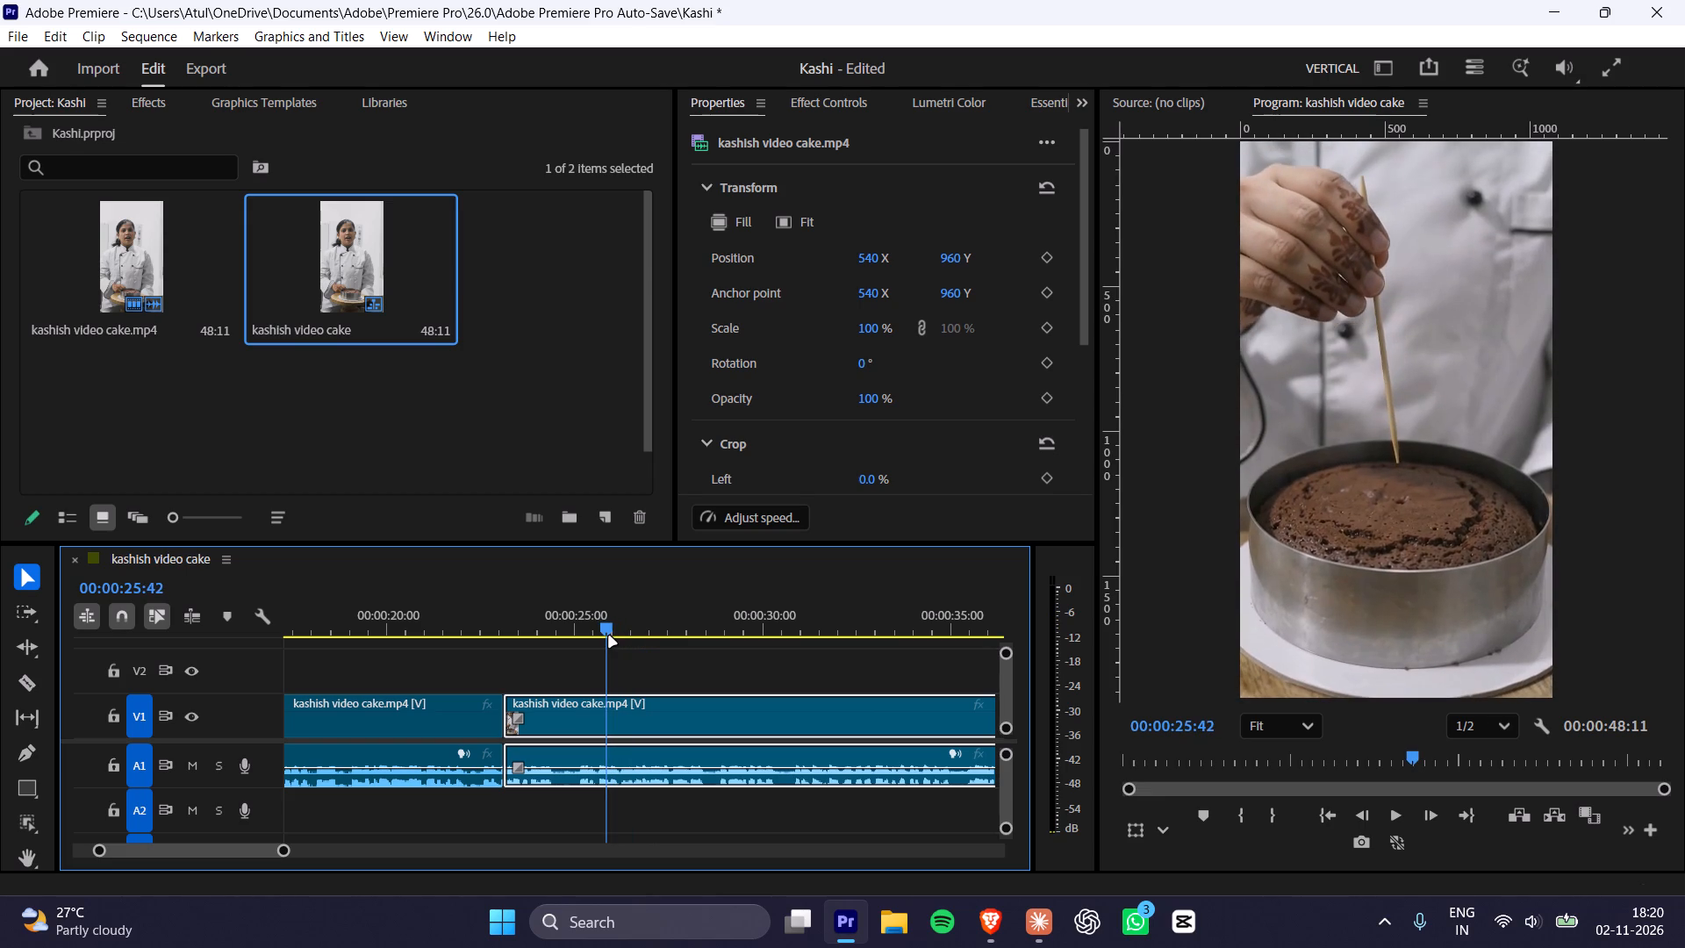
{"action": "key", "text": "Left"}
{"action": "key", "text": "Left"}
{"action": "key", "text": "Left"}
{"action": "key", "text": "Left"}
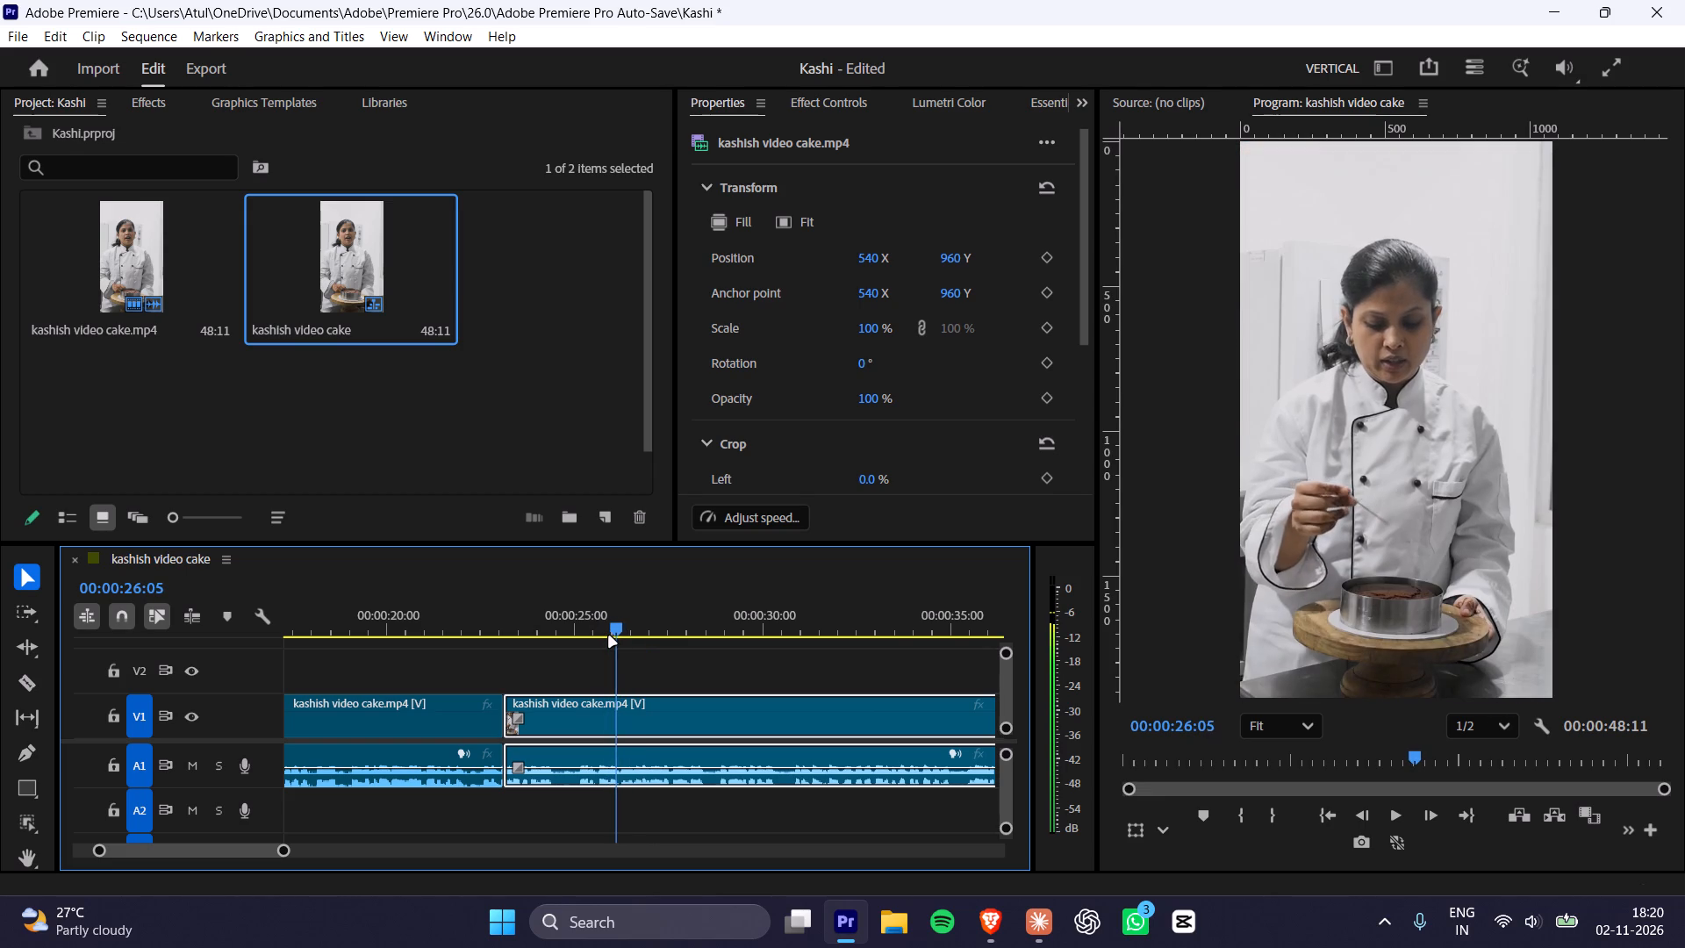
{"action": "key", "text": "Left"}
{"action": "key", "text": "Right"}
{"action": "key", "text": "ctrl+k"}
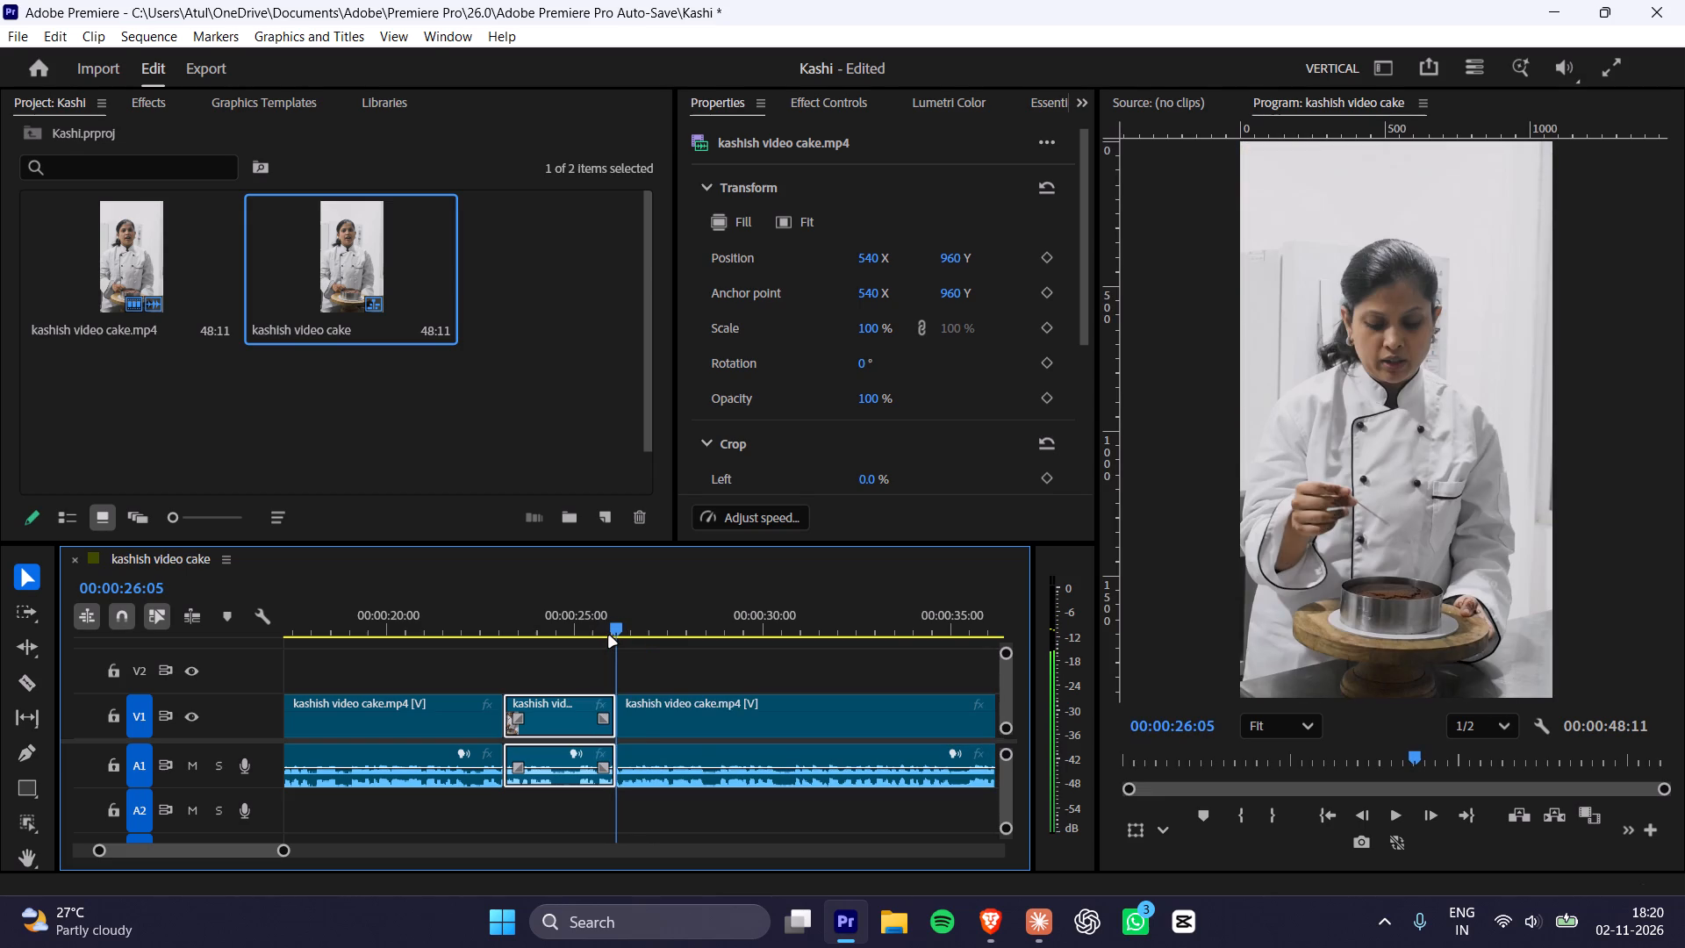
Find the next shot change near 00:00:39 and split the clip at 00:00:39:17, just before the thermometer close-up.
{"action": "scroll", "coordinate": [656, 691], "scroll_direction": "down", "scroll_amount": 8, "text": "alt"}
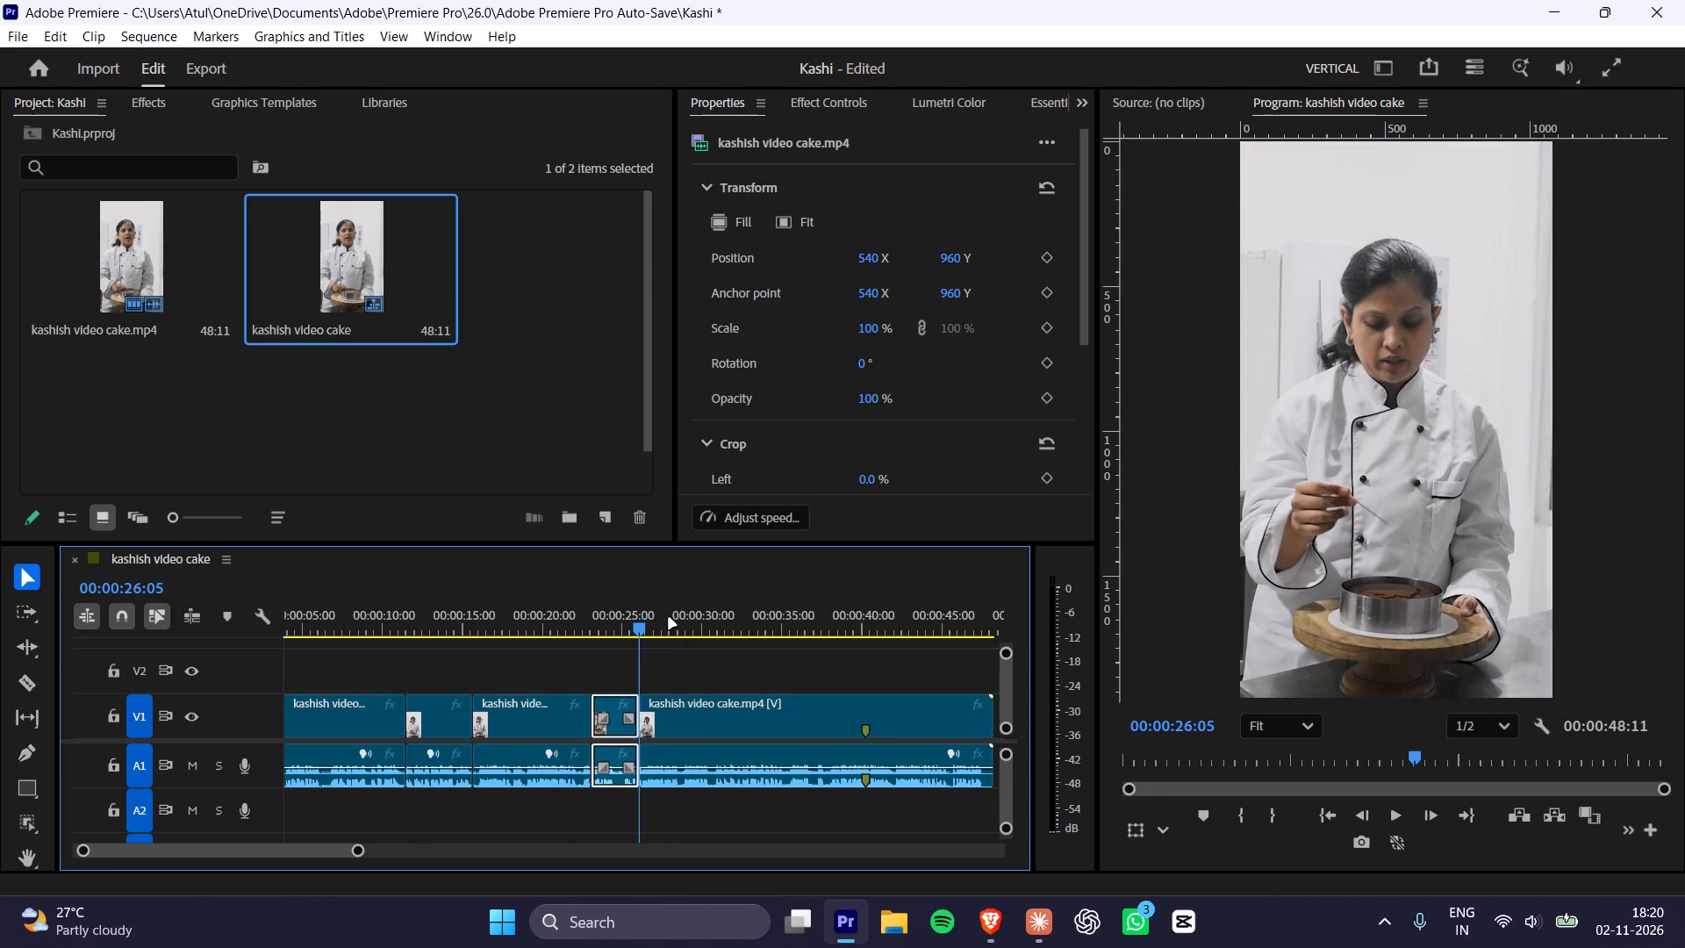
{"action": "left_click_drag", "start_coordinate": [658, 631], "coordinate": [873, 664]}
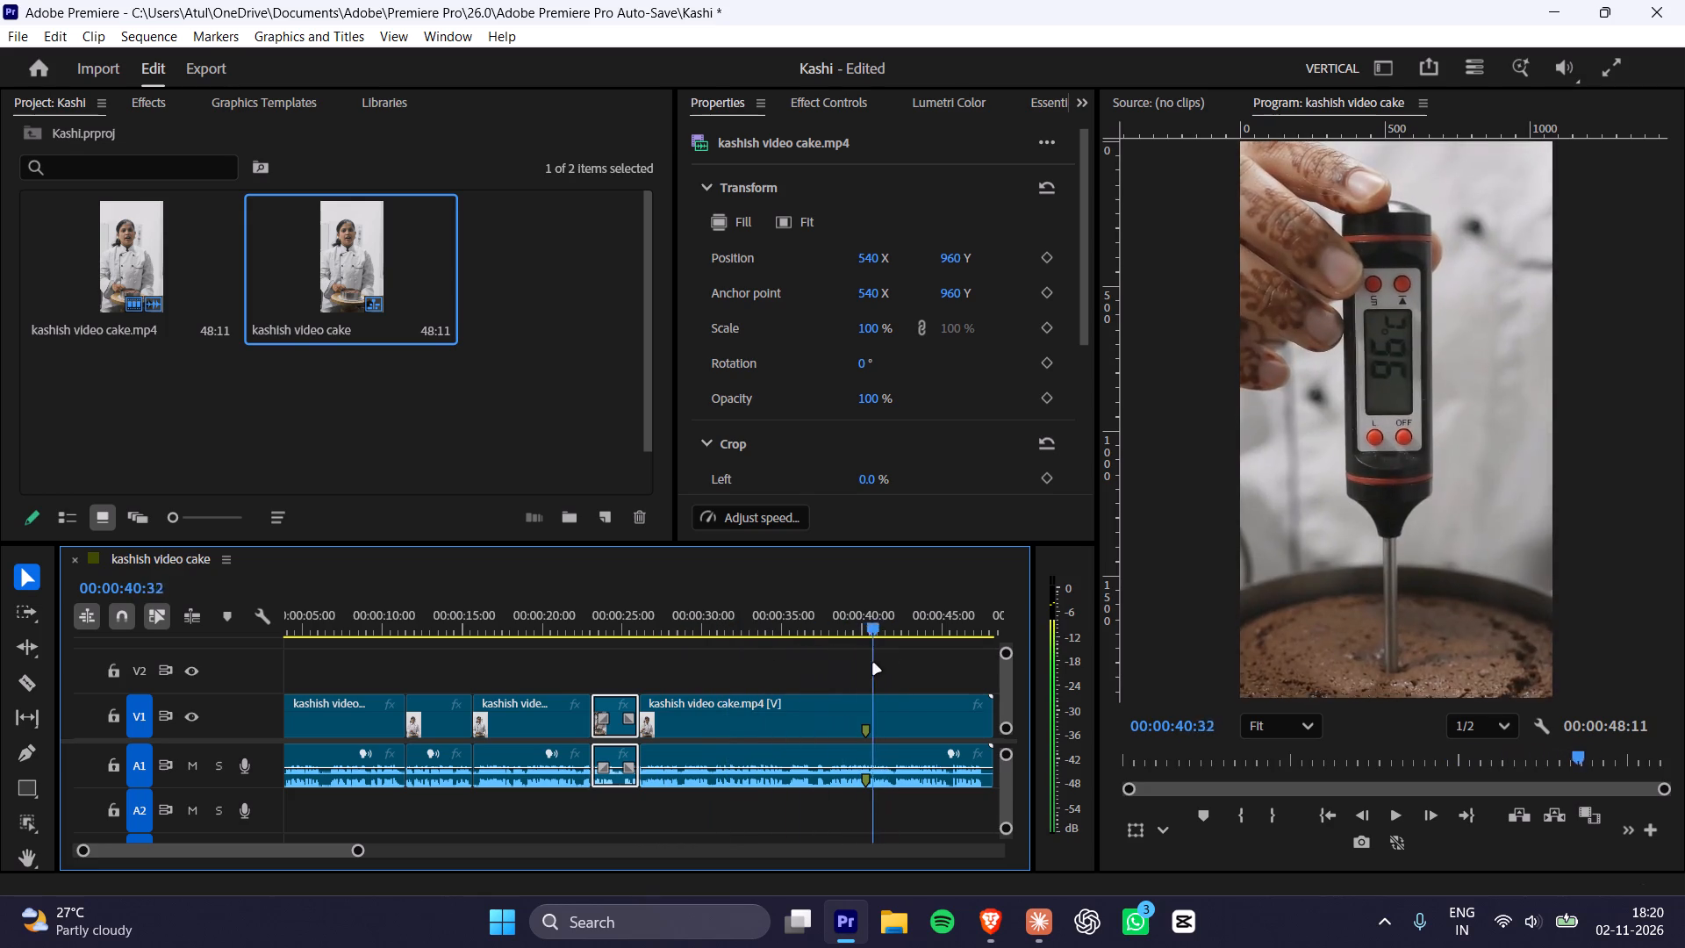
{"action": "left_click_drag", "start_coordinate": [873, 664], "coordinate": [840, 669]}
{"action": "scroll", "coordinate": [881, 741], "scroll_direction": "up", "scroll_amount": 6, "text": "alt"}
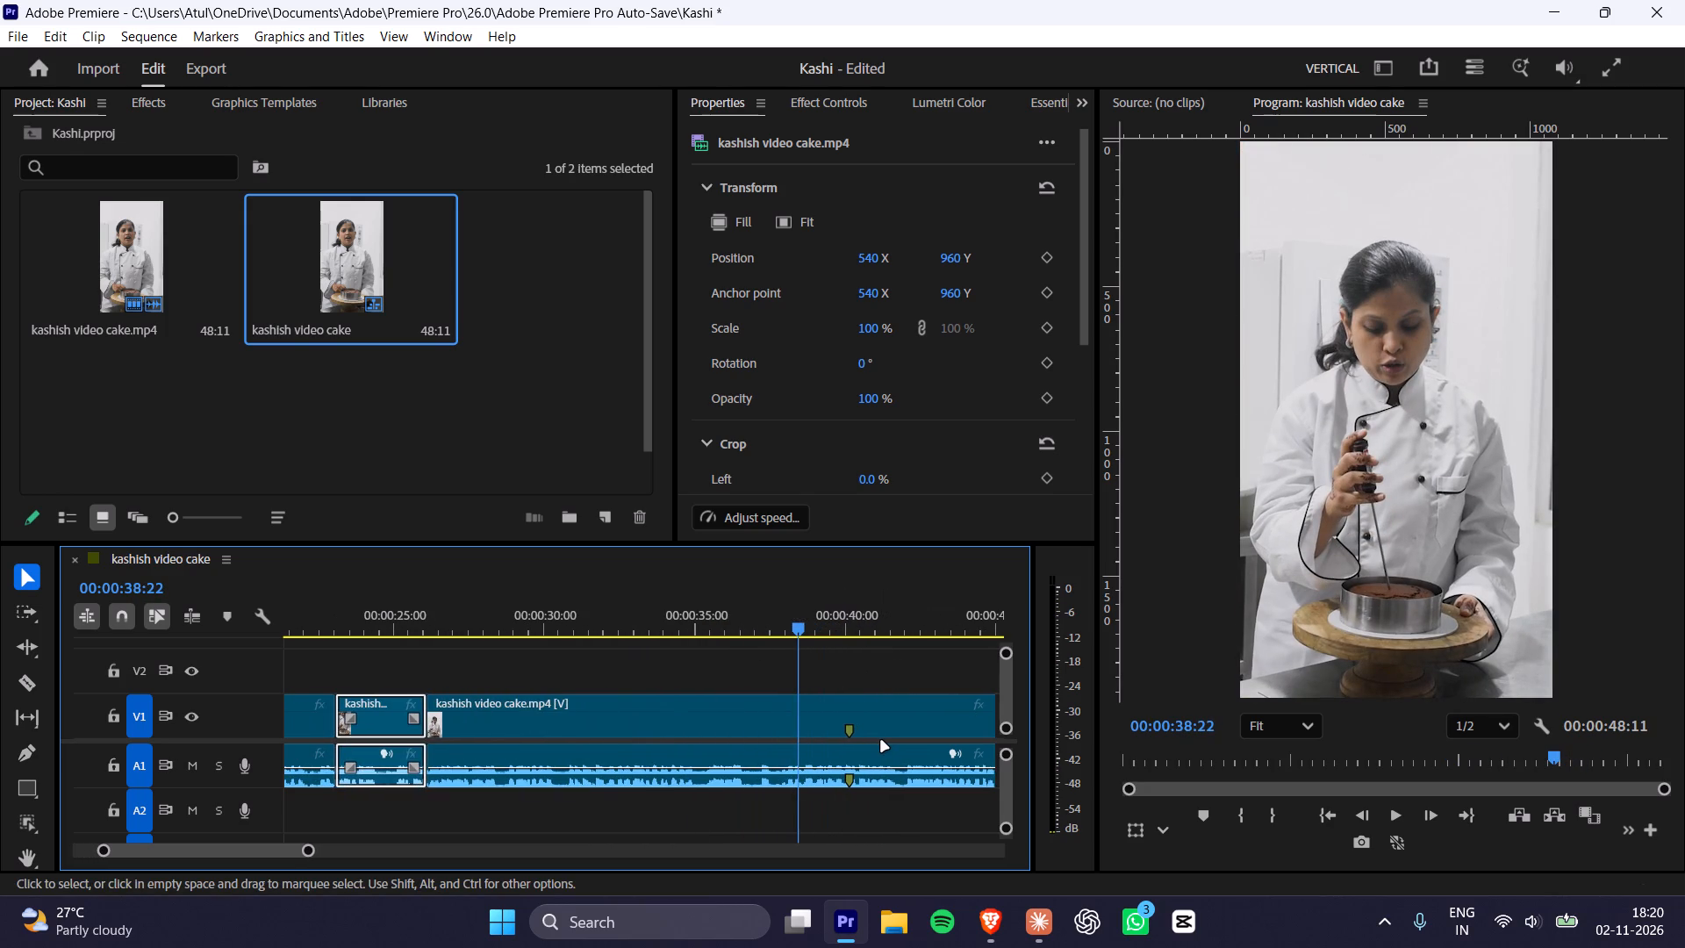
{"action": "key", "text": "Right"}
{"action": "key", "text": "Right"}
{"action": "key", "text": "Right"}
{"action": "key", "text": "Right"}
{"action": "key", "text": "Right"}
{"action": "key", "text": "Right"}
{"action": "key", "text": "Right"}
{"action": "key", "text": "Right"}
{"action": "key", "text": "Right"}
{"action": "key", "text": "Right"}
{"action": "key", "text": "Right"}
{"action": "key", "text": "Right"}
{"action": "key", "text": "Right"}
{"action": "key", "text": "Right"}
{"action": "key", "text": "Right"}
{"action": "key", "text": "Right"}
{"action": "key", "text": "Right"}
{"action": "key", "text": "Right"}
{"action": "key", "text": "Right"}
{"action": "key", "text": "Right"}
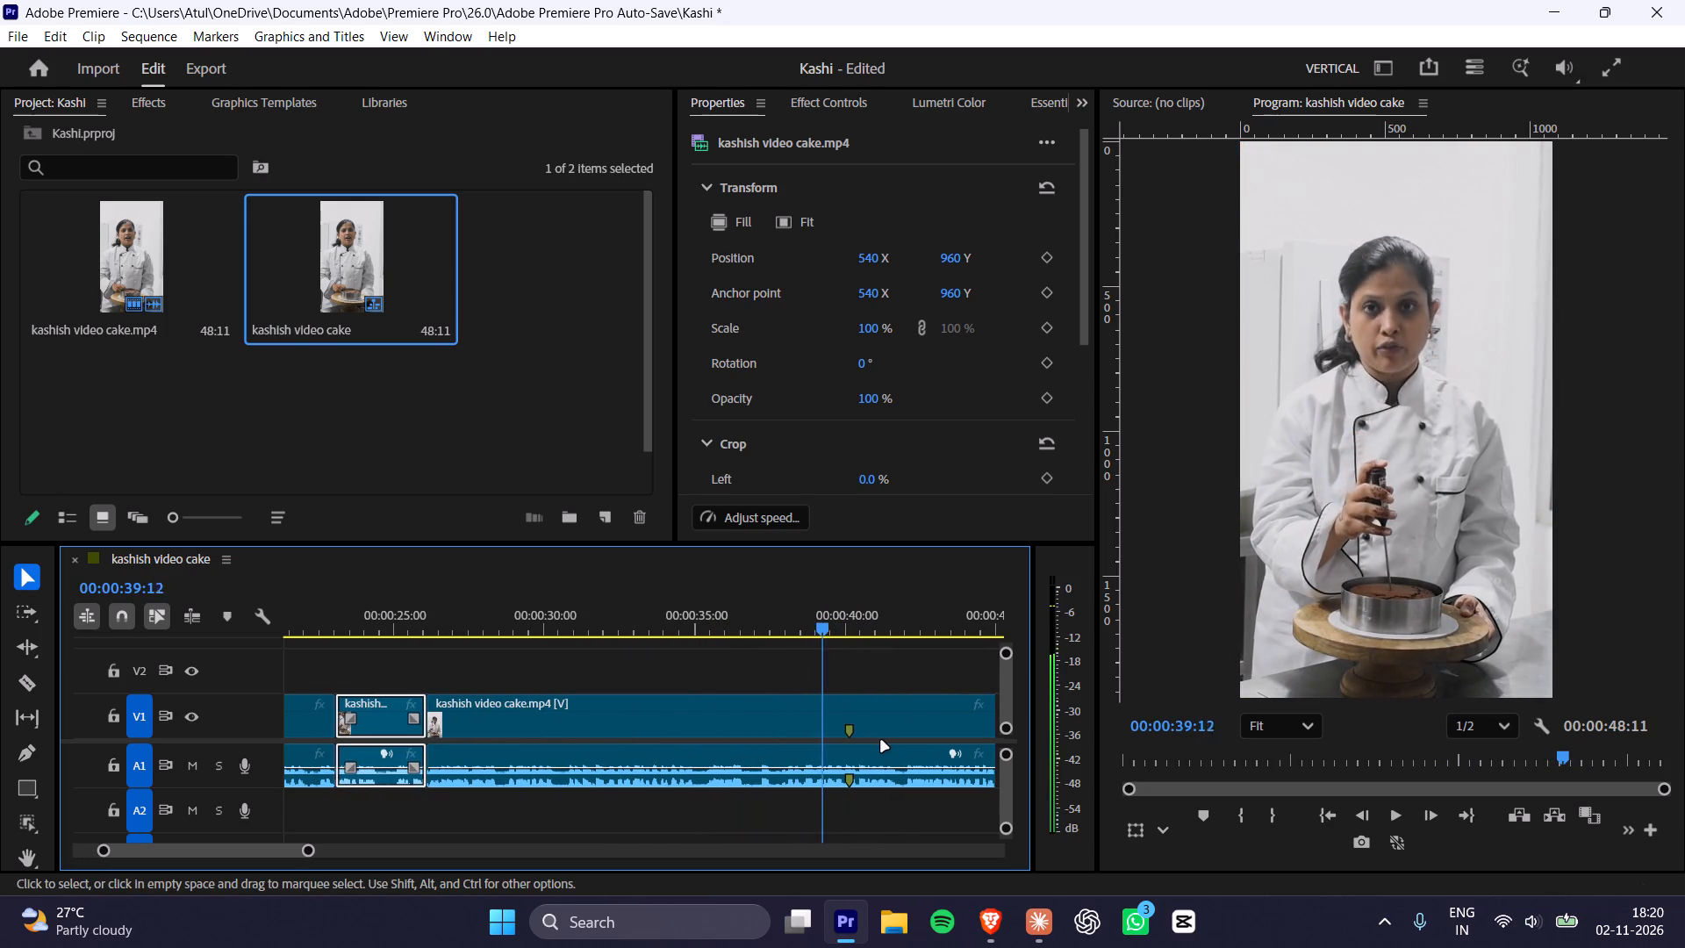
{"action": "key", "text": "Left"}
{"action": "key", "text": "Left"}
{"action": "key", "text": "Left"}
{"action": "key", "text": "Left"}
{"action": "key", "text": "Left"}
{"action": "key", "text": "Left"}
{"action": "key", "text": "Left"}
{"action": "key", "text": "Left"}
{"action": "key", "text": "Left"}
{"action": "key", "text": "Left"}
{"action": "key", "text": "Left"}
{"action": "key", "text": "Left"}
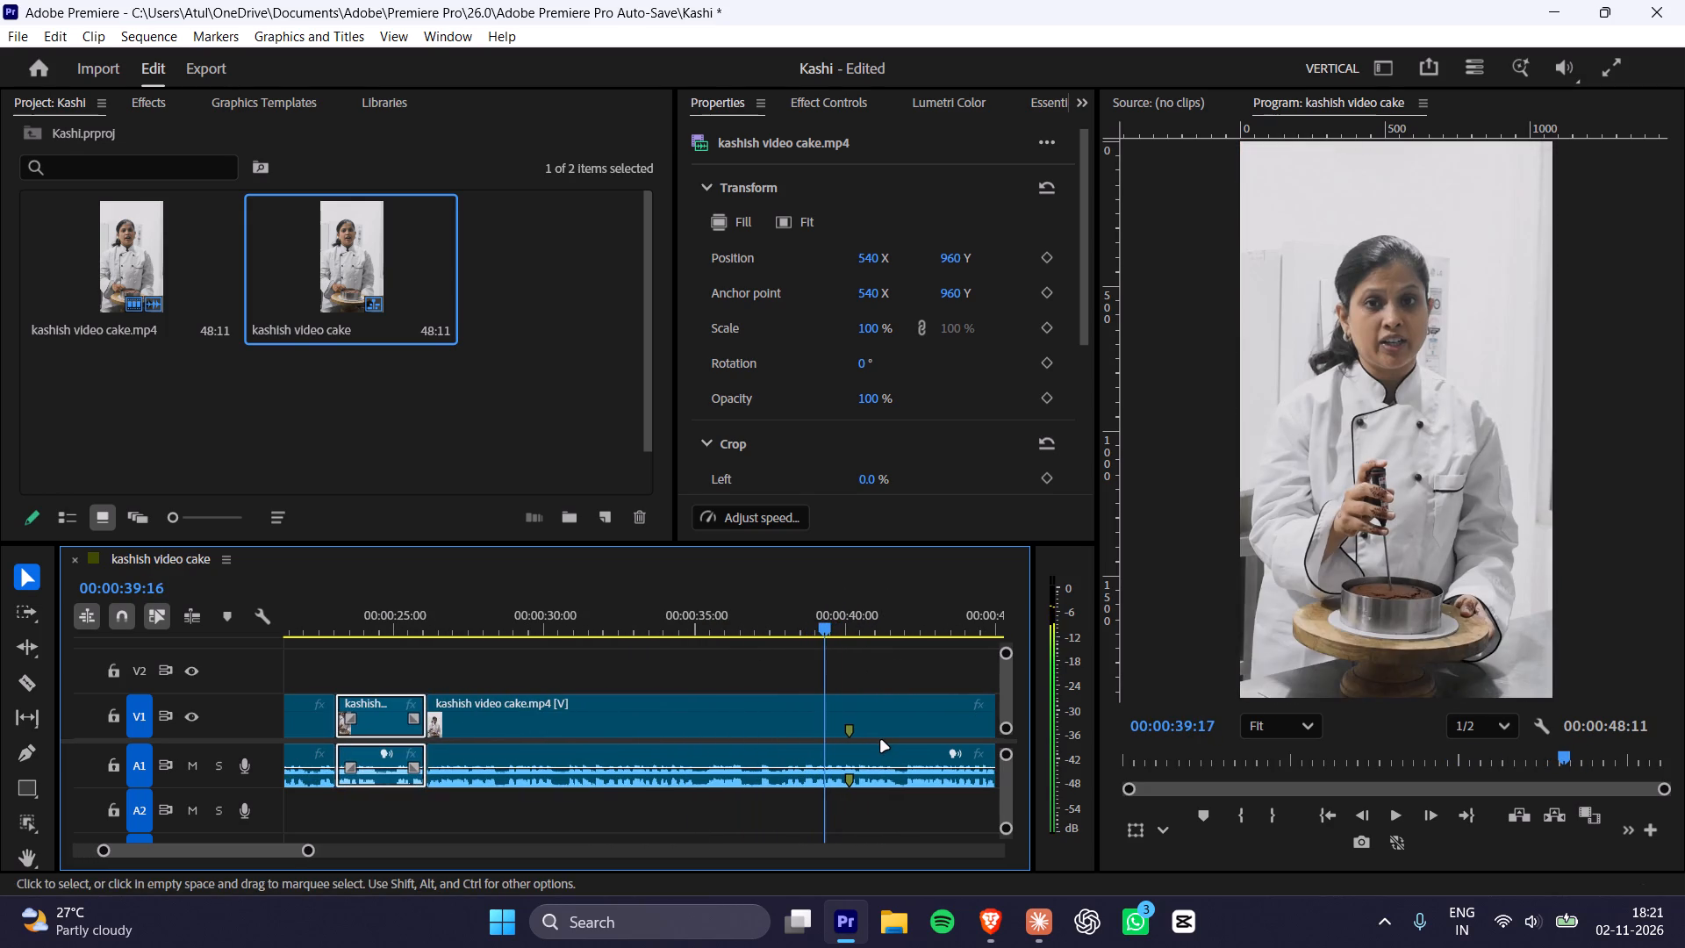
{"action": "key", "text": "Right"}
{"action": "key", "text": "Right"}
{"action": "key", "text": "Left"}
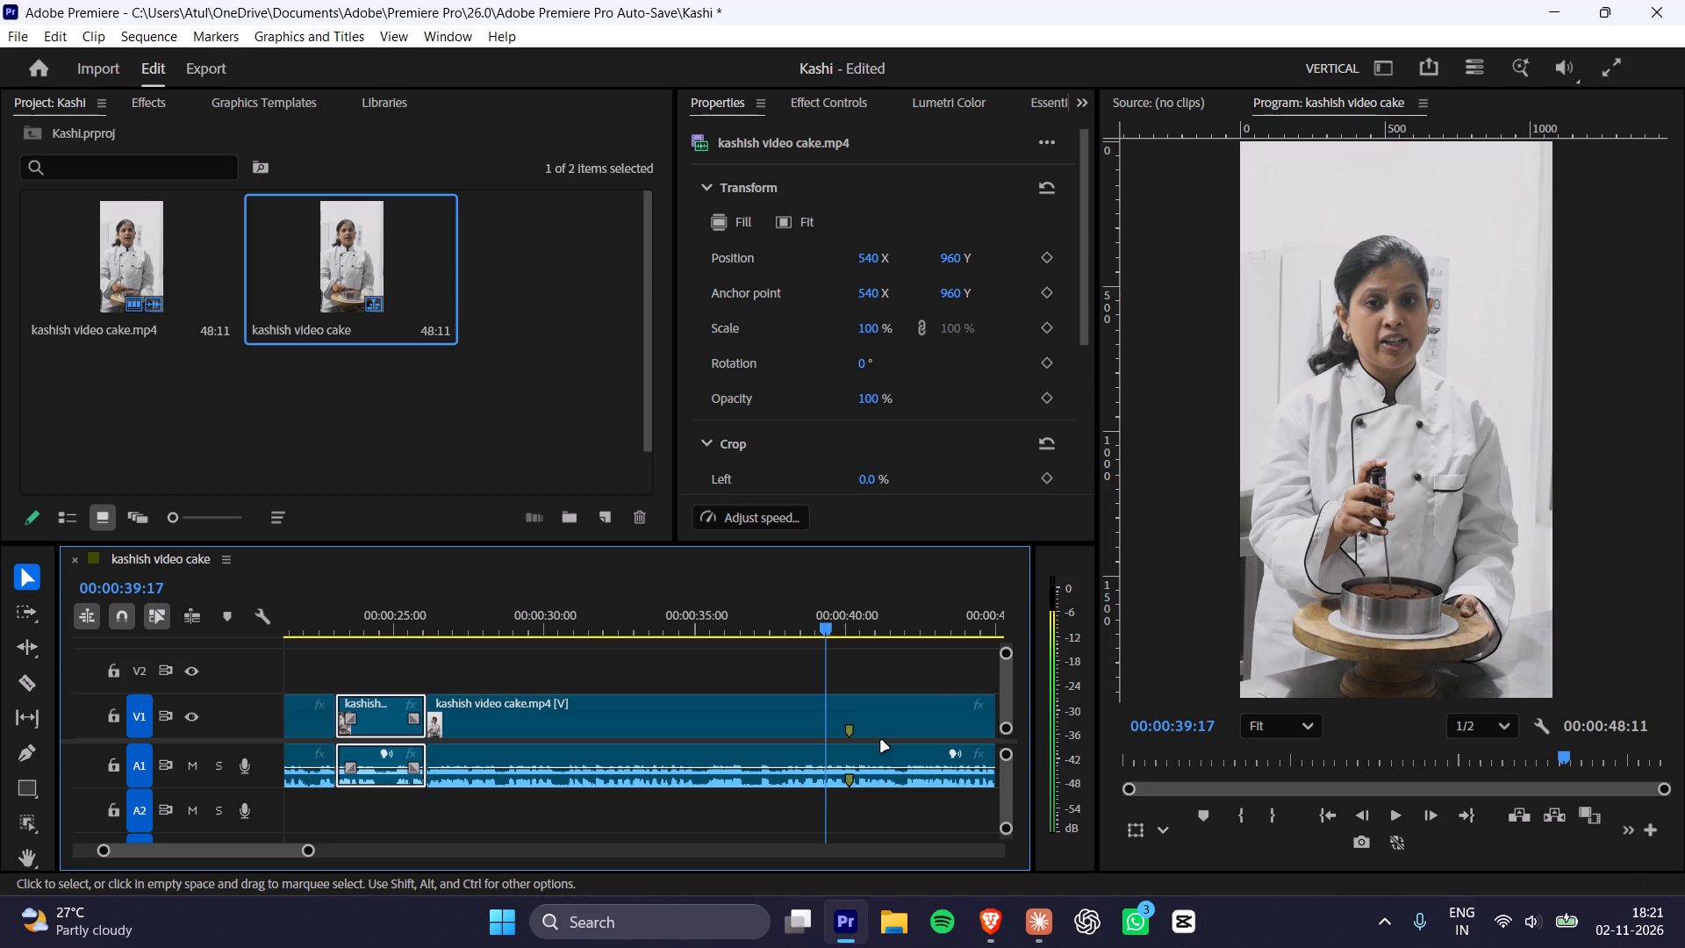
{"action": "key", "text": "ctrl+k"}
Step through the thermometer close-up, select its clip segment and split it at 00:00:42:22, where the wide shot returns.
{"action": "scroll", "coordinate": [881, 741], "scroll_direction": "up", "scroll_amount": 7, "text": "alt"}
{"action": "key", "text": "Right"}
{"action": "key", "text": "Right"}
{"action": "key", "text": "Right"}
{"action": "key", "text": "Right"}
{"action": "key", "text": "Right"}
{"action": "key", "text": "Right"}
{"action": "key", "text": "Right"}
{"action": "key", "text": "Right"}
{"action": "key", "text": "Right"}
{"action": "key", "text": "Right"}
{"action": "key", "text": "Right"}
{"action": "key", "text": "Right"}
{"action": "key", "text": "Right"}
{"action": "key", "text": "Right"}
{"action": "key", "text": "Right"}
{"action": "key", "text": "Right"}
{"action": "key", "text": "Right"}
{"action": "key", "text": "Right"}
{"action": "key", "text": "Right"}
{"action": "key", "text": "Right"}
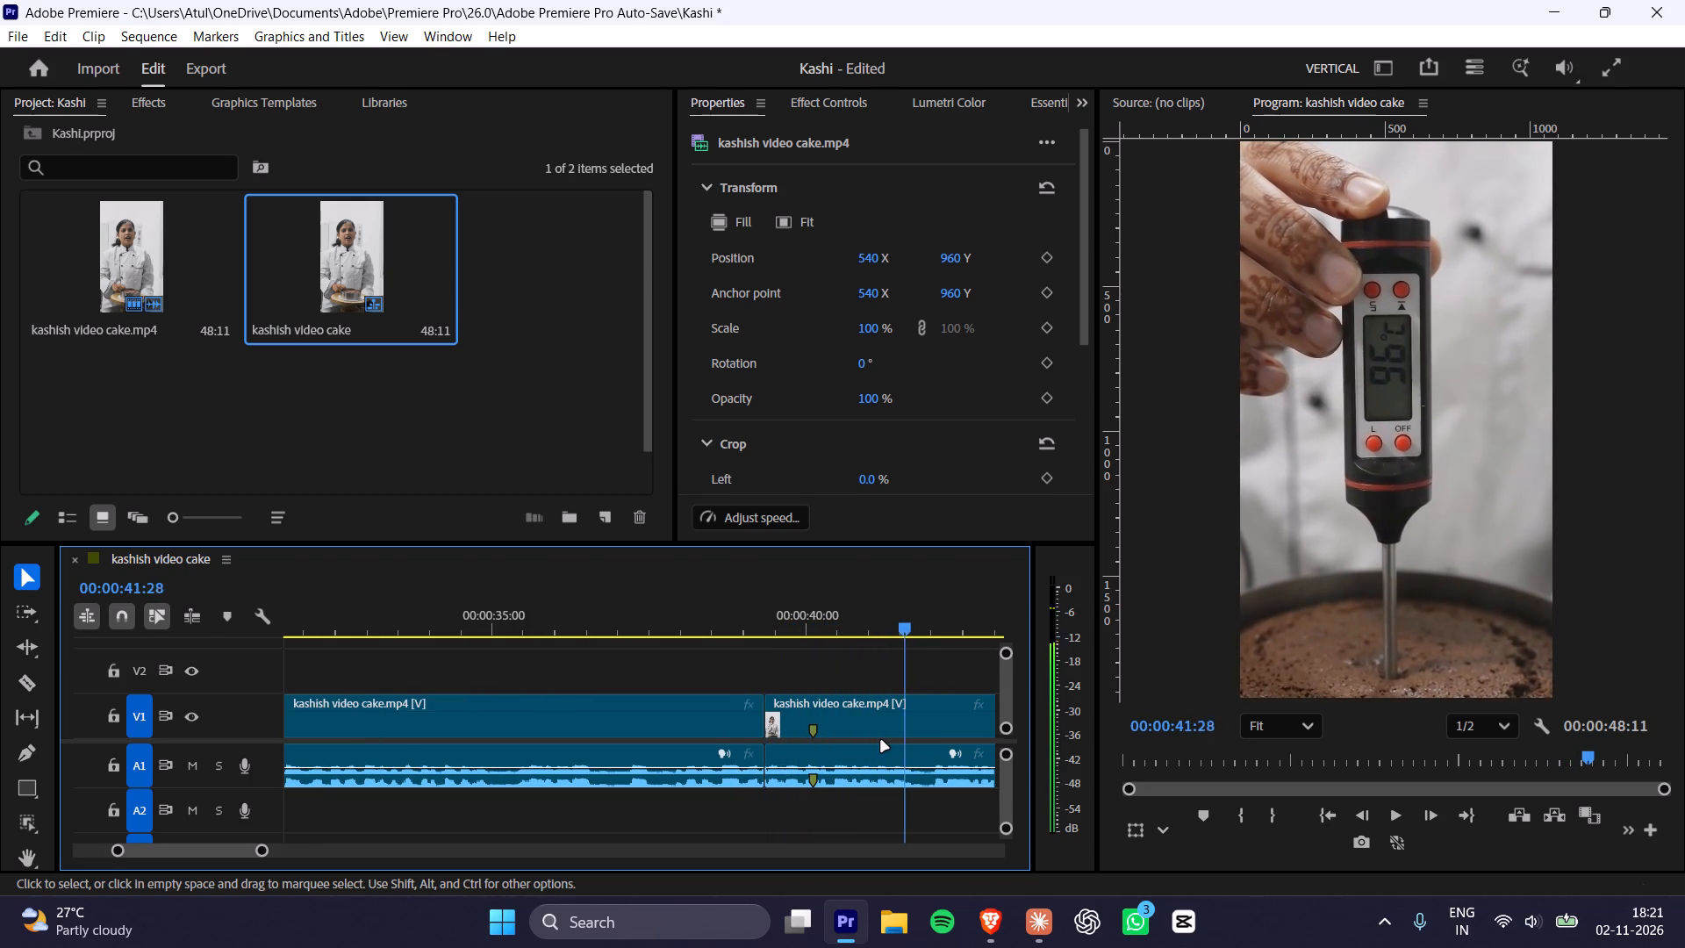
{"action": "scroll", "coordinate": [881, 741], "scroll_direction": "down", "scroll_amount": 12, "text": "alt"}
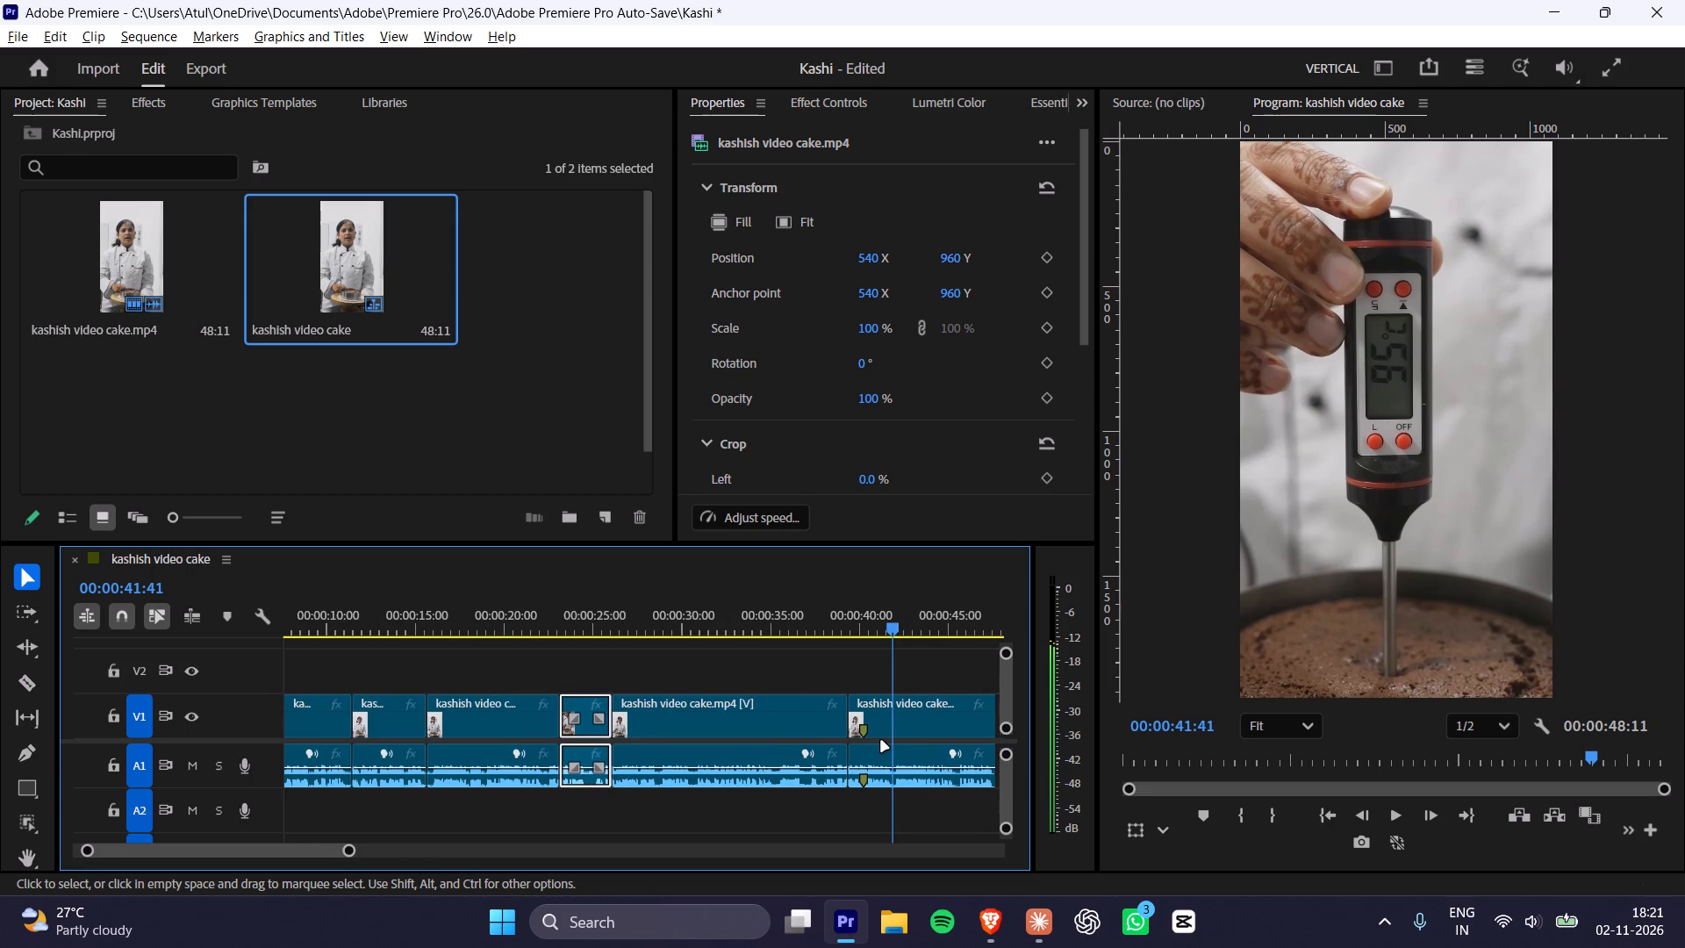
{"action": "key", "text": "Right"}
{"action": "key", "text": "Right"}
{"action": "key", "text": "Right"}
{"action": "key", "text": "Right"}
{"action": "key", "text": "Right"}
{"action": "key", "text": "Right"}
{"action": "key", "text": "Right"}
{"action": "key", "text": "Right"}
{"action": "key", "text": "Right"}
{"action": "key", "text": "Right"}
{"action": "key", "text": "Right"}
{"action": "key", "text": "Right"}
{"action": "key", "text": "Right"}
{"action": "key", "text": "Right"}
{"action": "key", "text": "Right"}
{"action": "key", "text": "Right"}
{"action": "key", "text": "Right"}
{"action": "key", "text": "Right"}
{"action": "key", "text": "Right"}
{"action": "key", "text": "Right"}
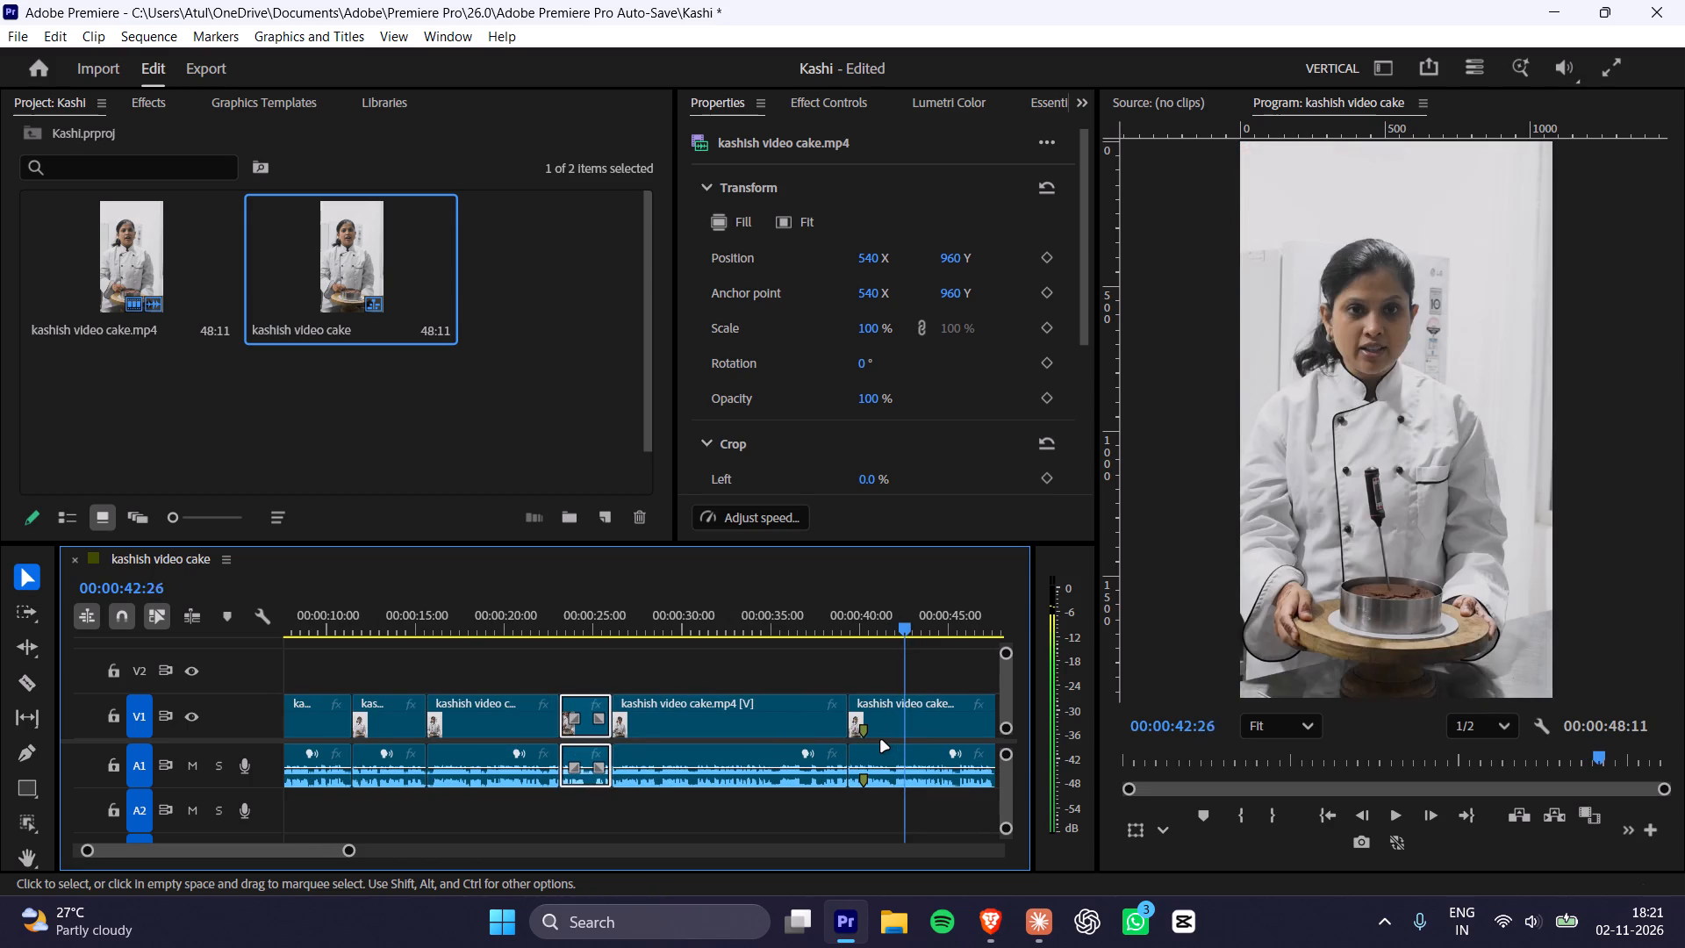
{"action": "key", "text": "Left"}
{"action": "key", "text": "Left"}
{"action": "key", "text": "Left"}
{"action": "key", "text": "Left"}
{"action": "key", "text": "Left"}
{"action": "key", "text": "Left"}
{"action": "key", "text": "Left"}
{"action": "key", "text": "Left"}
{"action": "key", "text": "Left"}
{"action": "key", "text": "Left"}
{"action": "key", "text": "Left"}
{"action": "key", "text": "Left"}
{"action": "key", "text": "Left"}
{"action": "key", "text": "Left"}
{"action": "key", "text": "Left"}
{"action": "key", "text": "Left"}
{"action": "key", "text": "Left"}
{"action": "key", "text": "Left"}
{"action": "key", "text": "Left"}
{"action": "key", "text": "Left"}
{"action": "key", "text": "Left"}
{"action": "key", "text": "Left"}
{"action": "key", "text": "Left"}
{"action": "key", "text": "Left"}
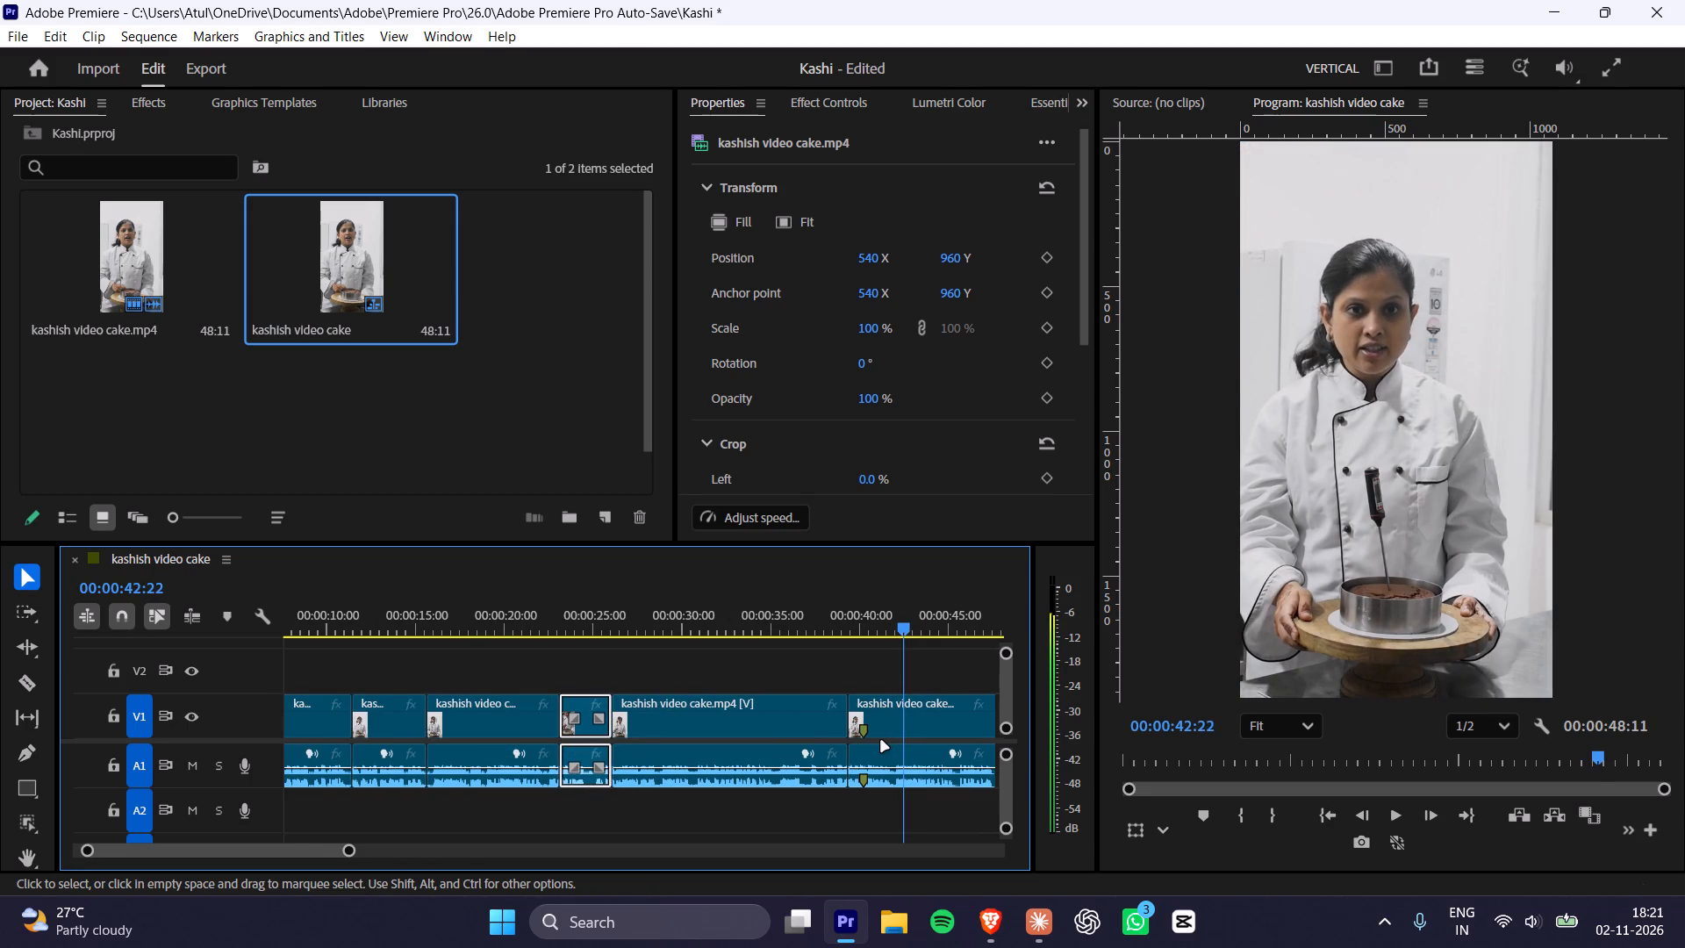
{"action": "key", "text": "Right"}
{"action": "key", "text": "Right"}
{"action": "key", "text": "Right"}
{"action": "key", "text": "Right"}
{"action": "key", "text": "Right"}
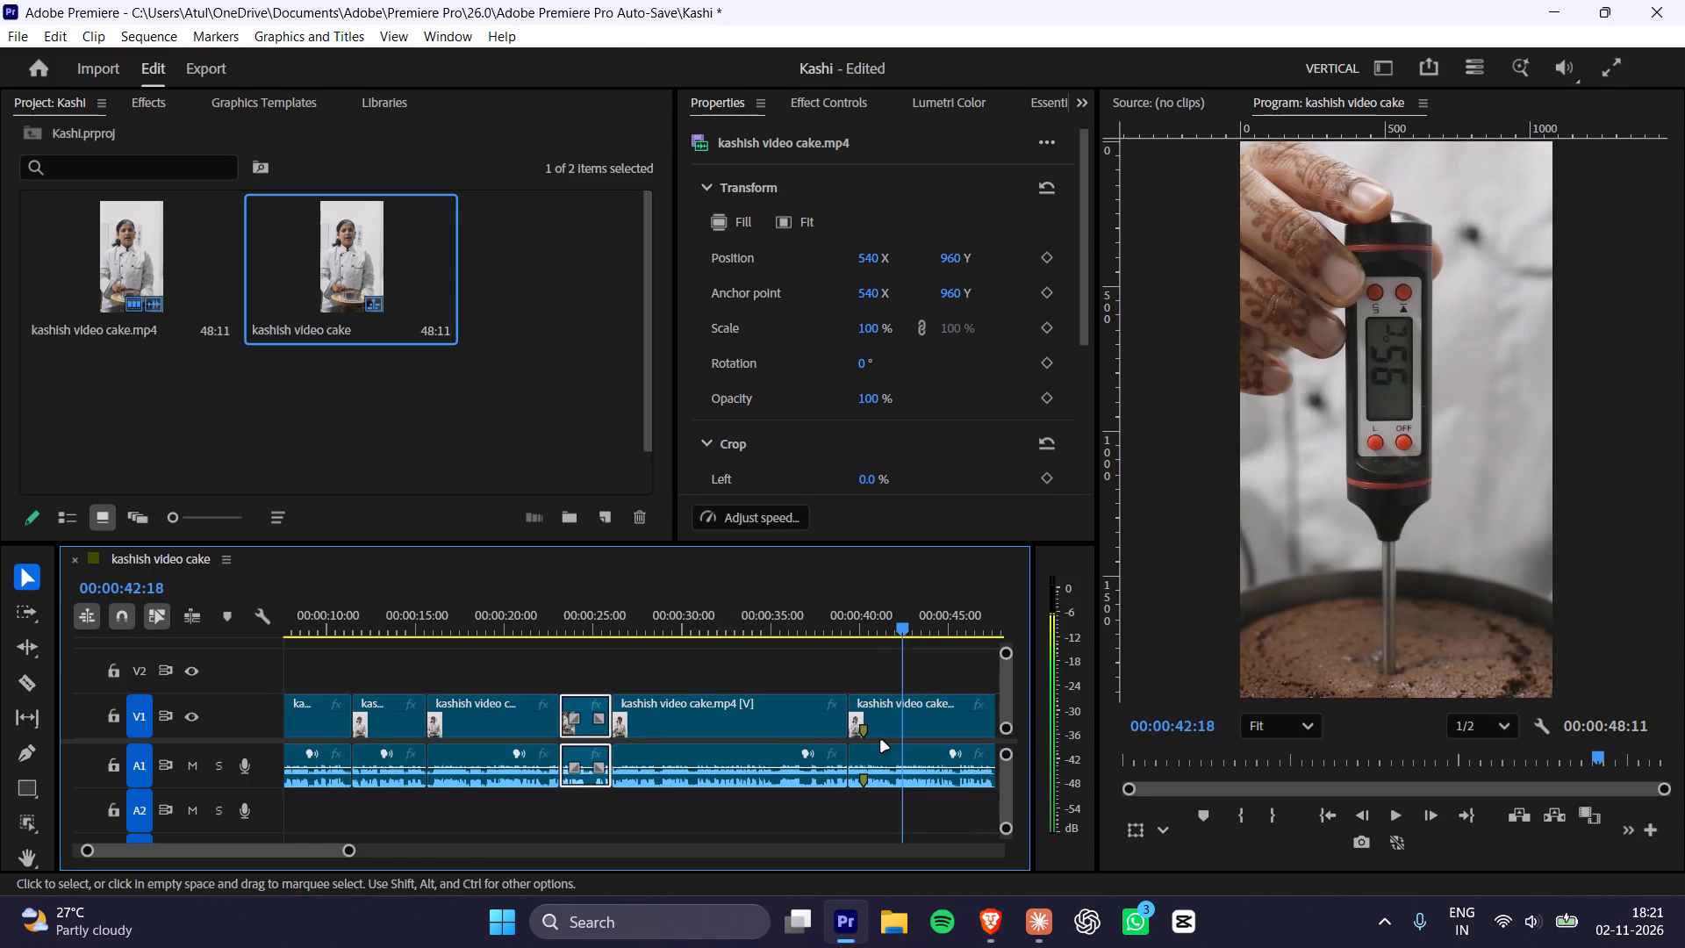
{"action": "key", "text": "Right"}
{"action": "key", "text": "Right"}
{"action": "key", "text": "Right"}
{"action": "key", "text": "Right"}
{"action": "key", "text": "Right"}
{"action": "key", "text": "Left"}
{"action": "key", "text": "Left"}
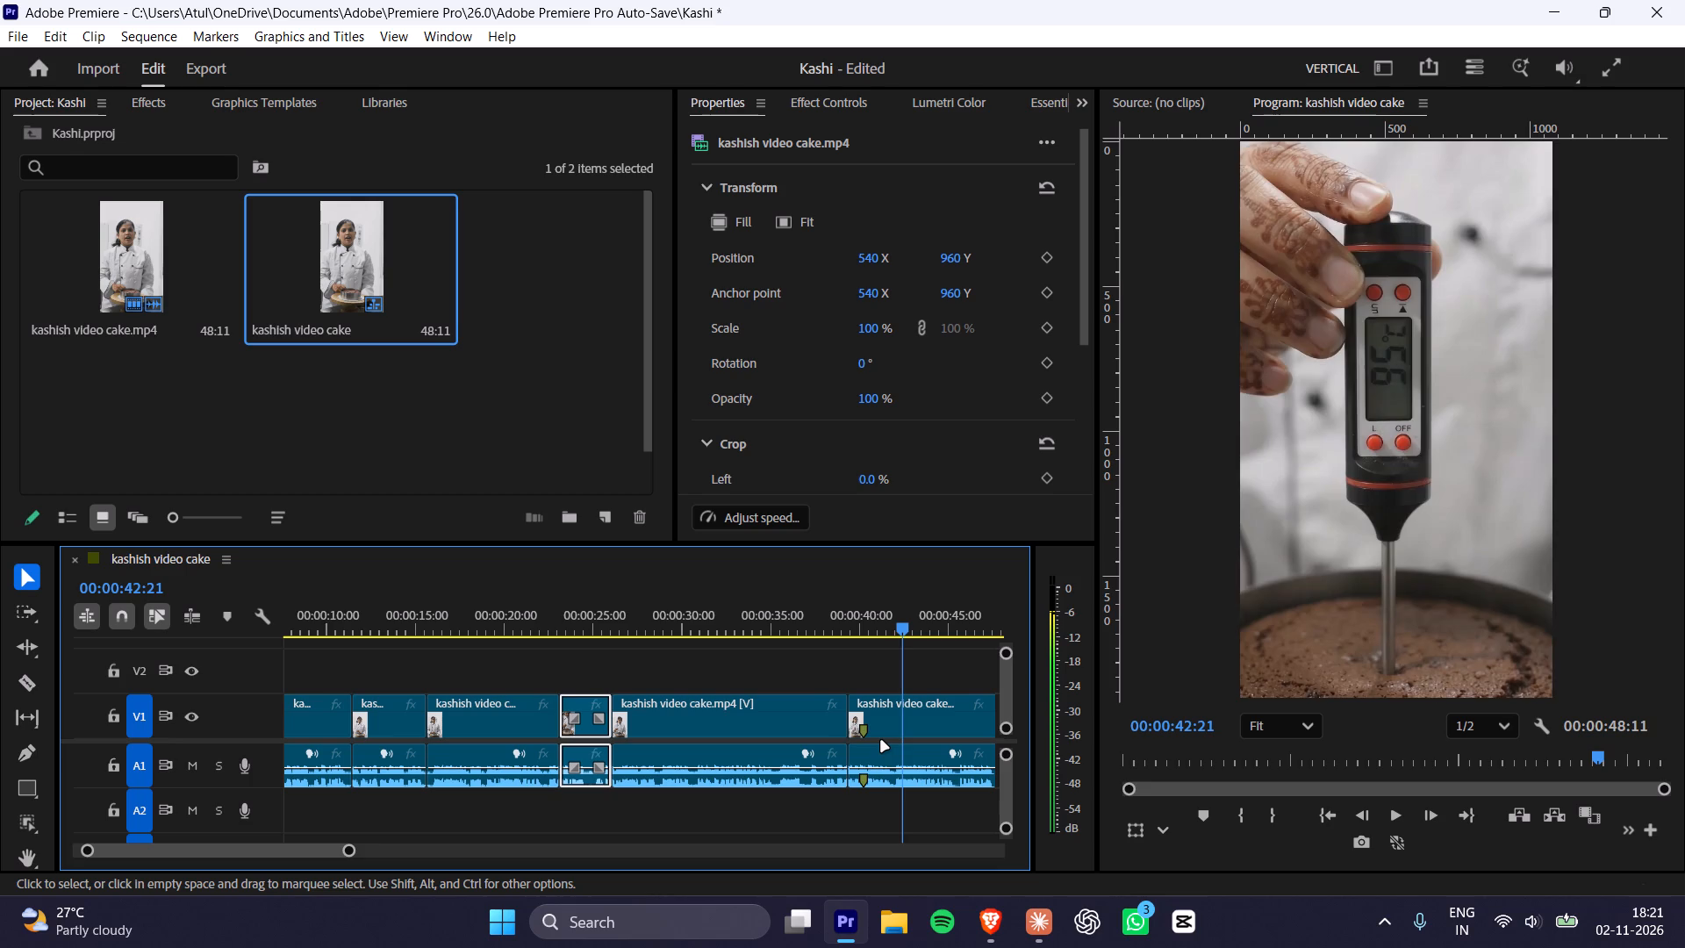
{"action": "key", "text": "Right"}
{"action": "left_click", "coordinate": [881, 741]}
{"action": "left_click", "coordinate": [878, 741]}
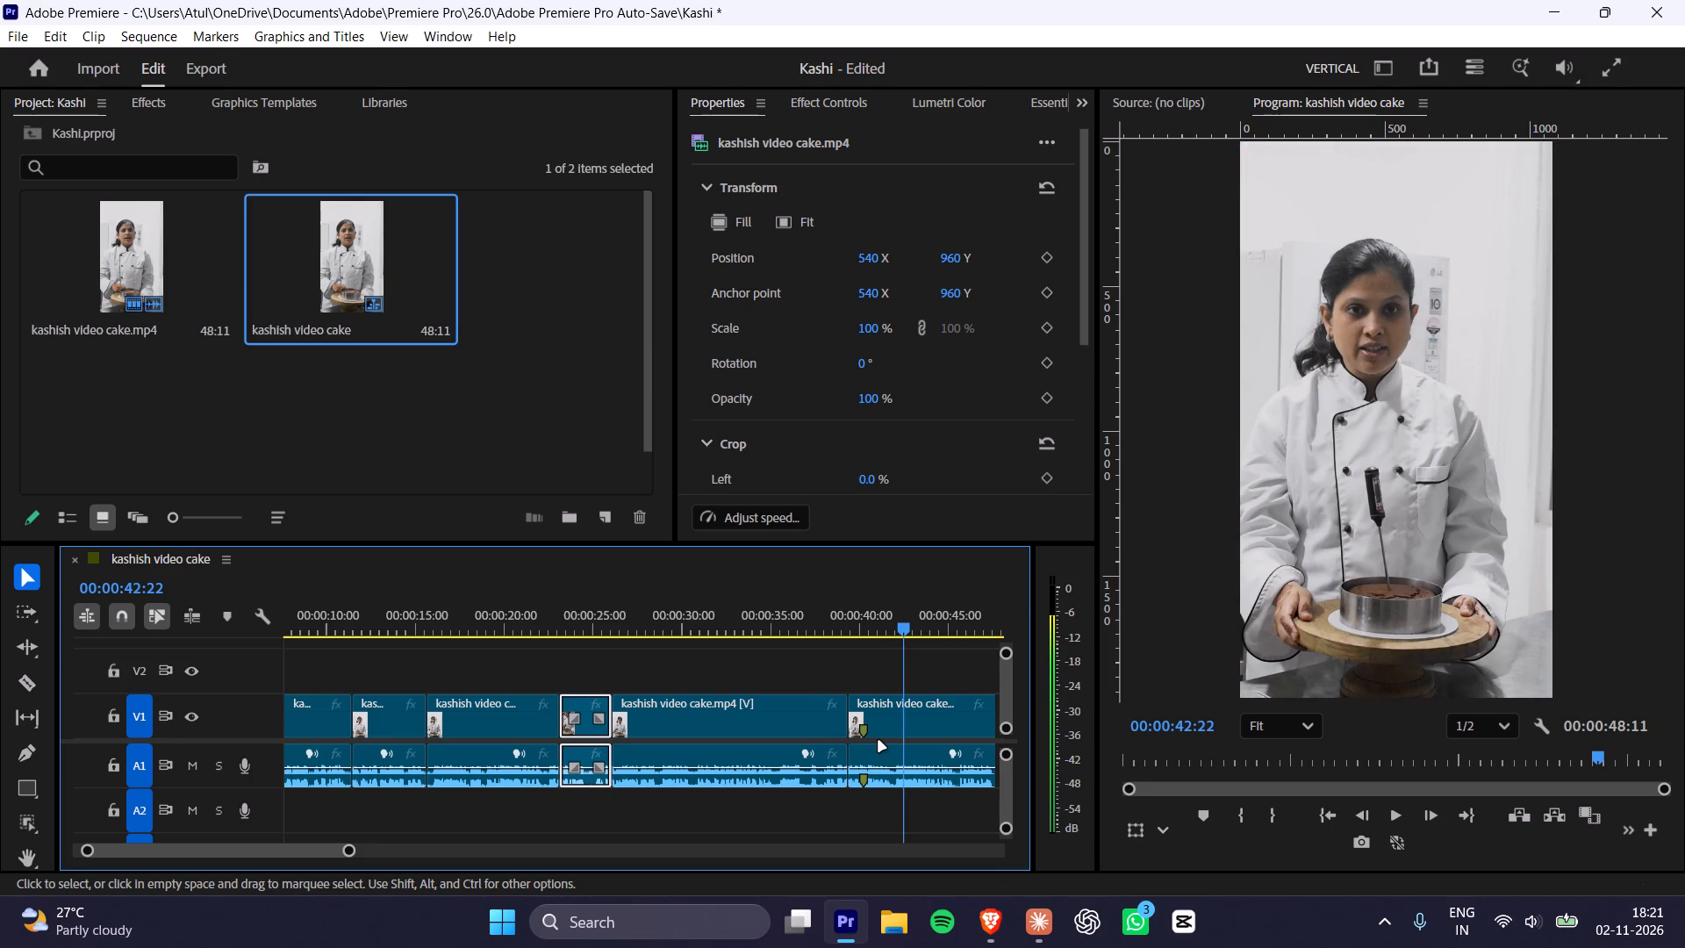
{"action": "left_click", "coordinate": [886, 712]}
{"action": "key", "text": "ctrl+k"}
Scrub the last wide shot through to the sequence end for further shot changes, and return the playhead to 00:00:00:00.
{"action": "scroll", "coordinate": [888, 711], "scroll_direction": "down", "scroll_amount": 5, "text": "alt"}
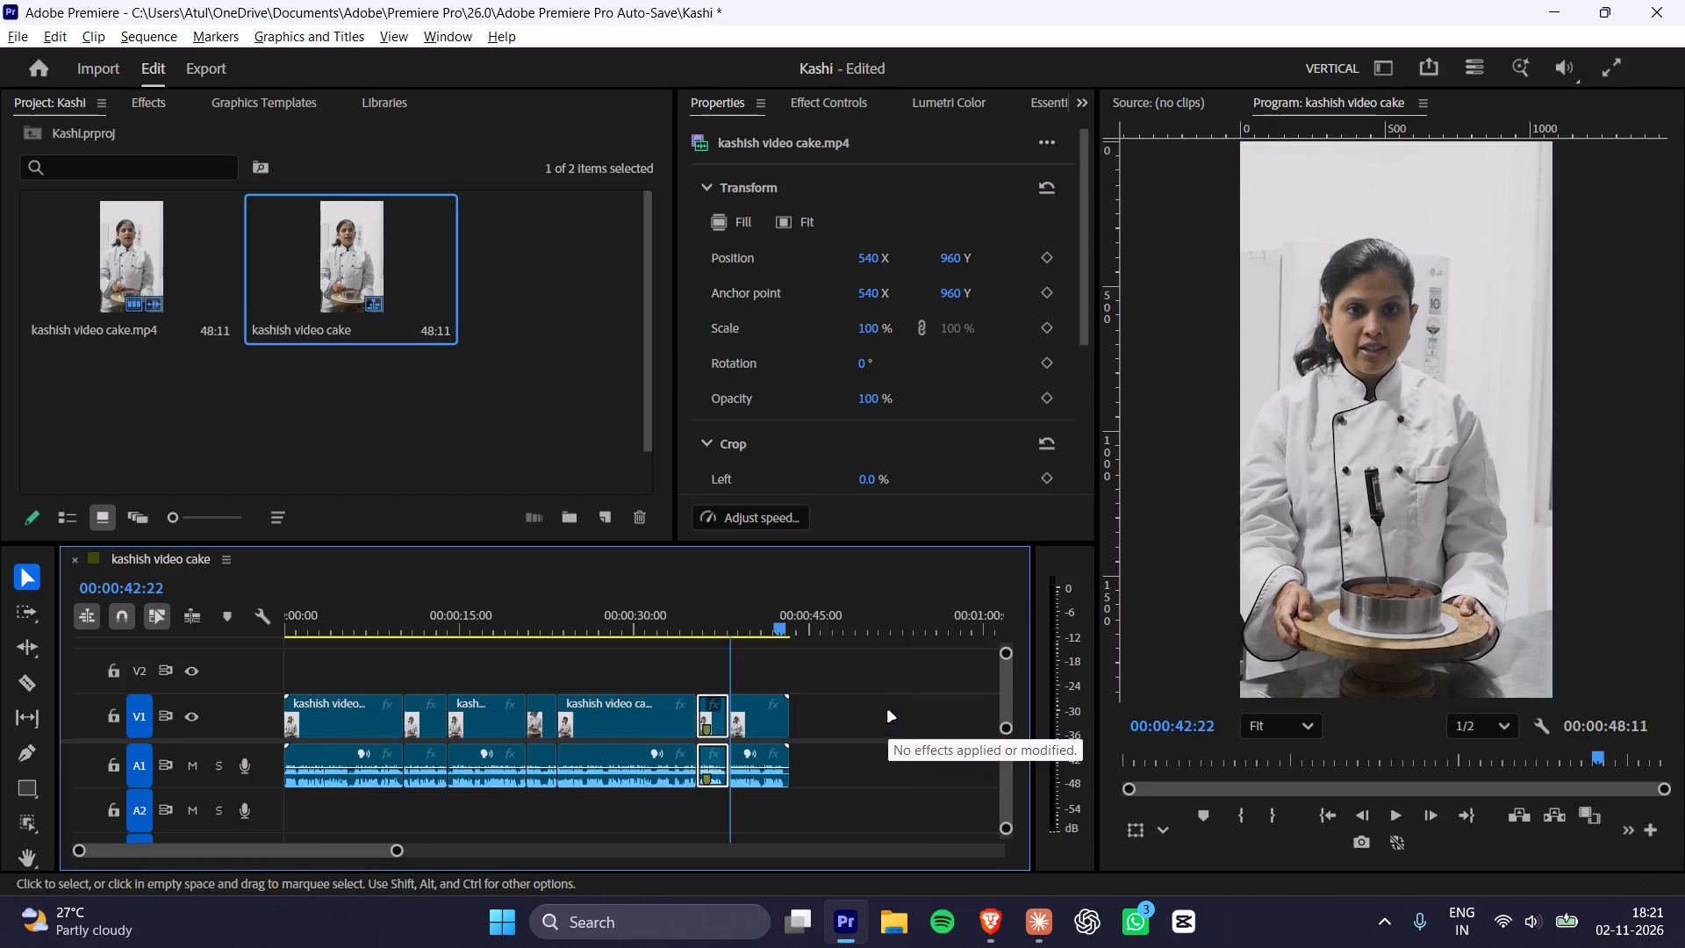
{"action": "left_click_drag", "start_coordinate": [732, 631], "coordinate": [792, 637]}
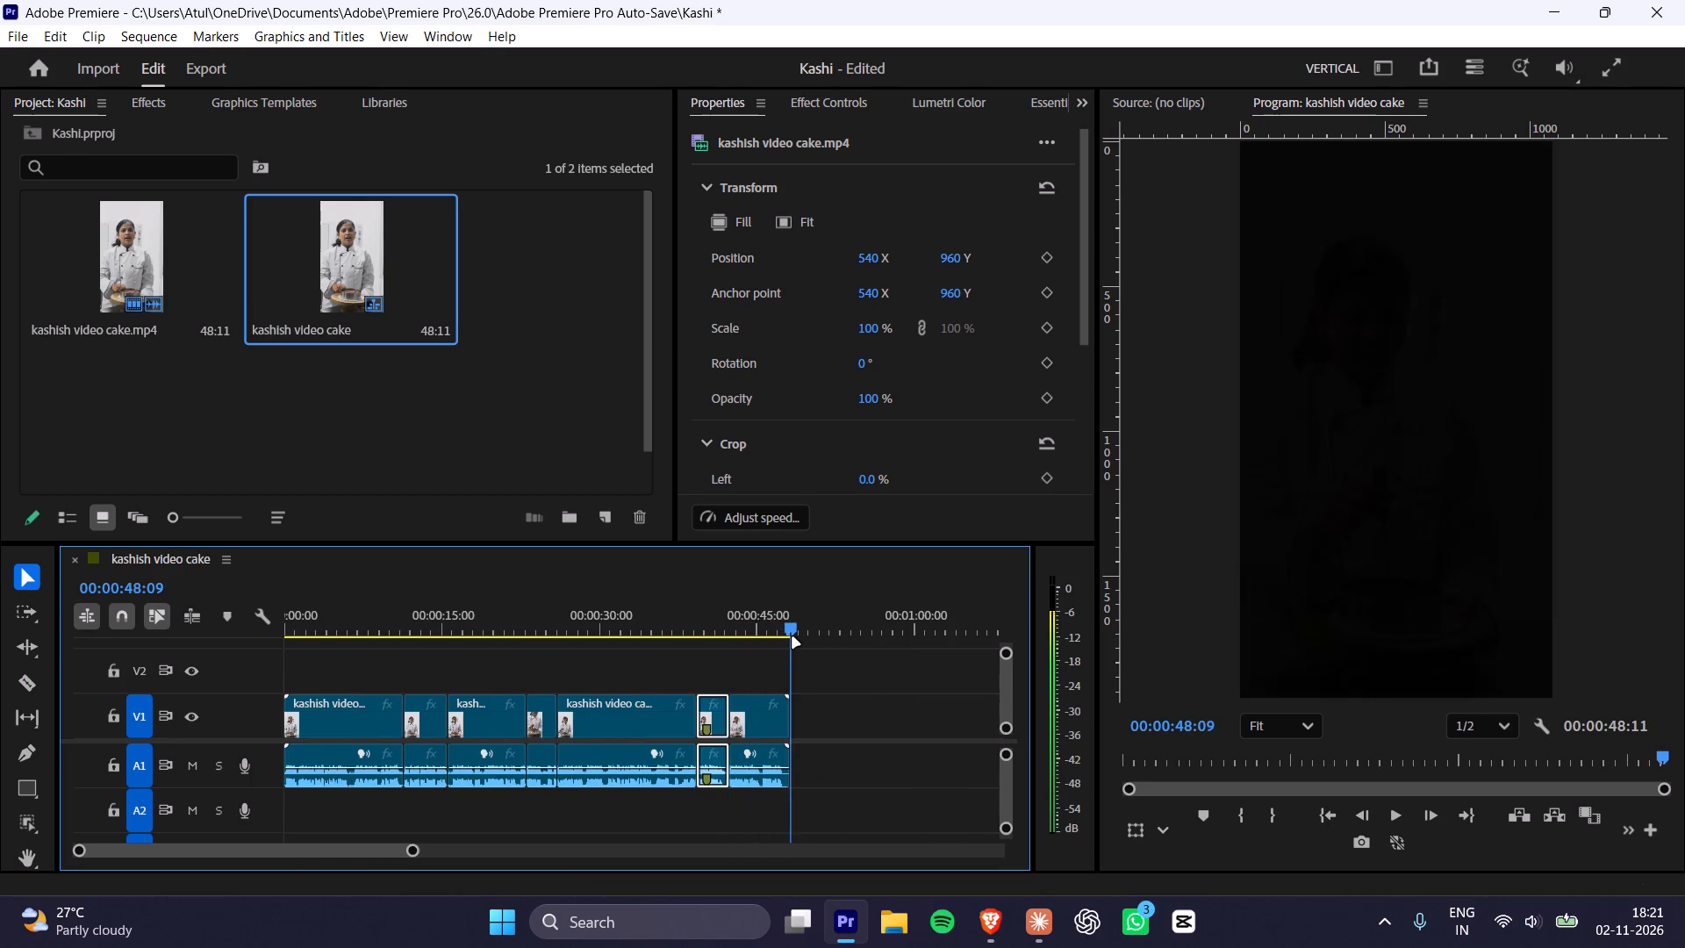
{"action": "left_click_drag", "start_coordinate": [792, 637], "coordinate": [18, 657]}
{"action": "scroll", "coordinate": [530, 784], "scroll_direction": "up", "scroll_amount": 3, "text": "alt"}
{"action": "scroll", "coordinate": [535, 784], "scroll_direction": "down", "scroll_amount": 4, "text": "alt"}
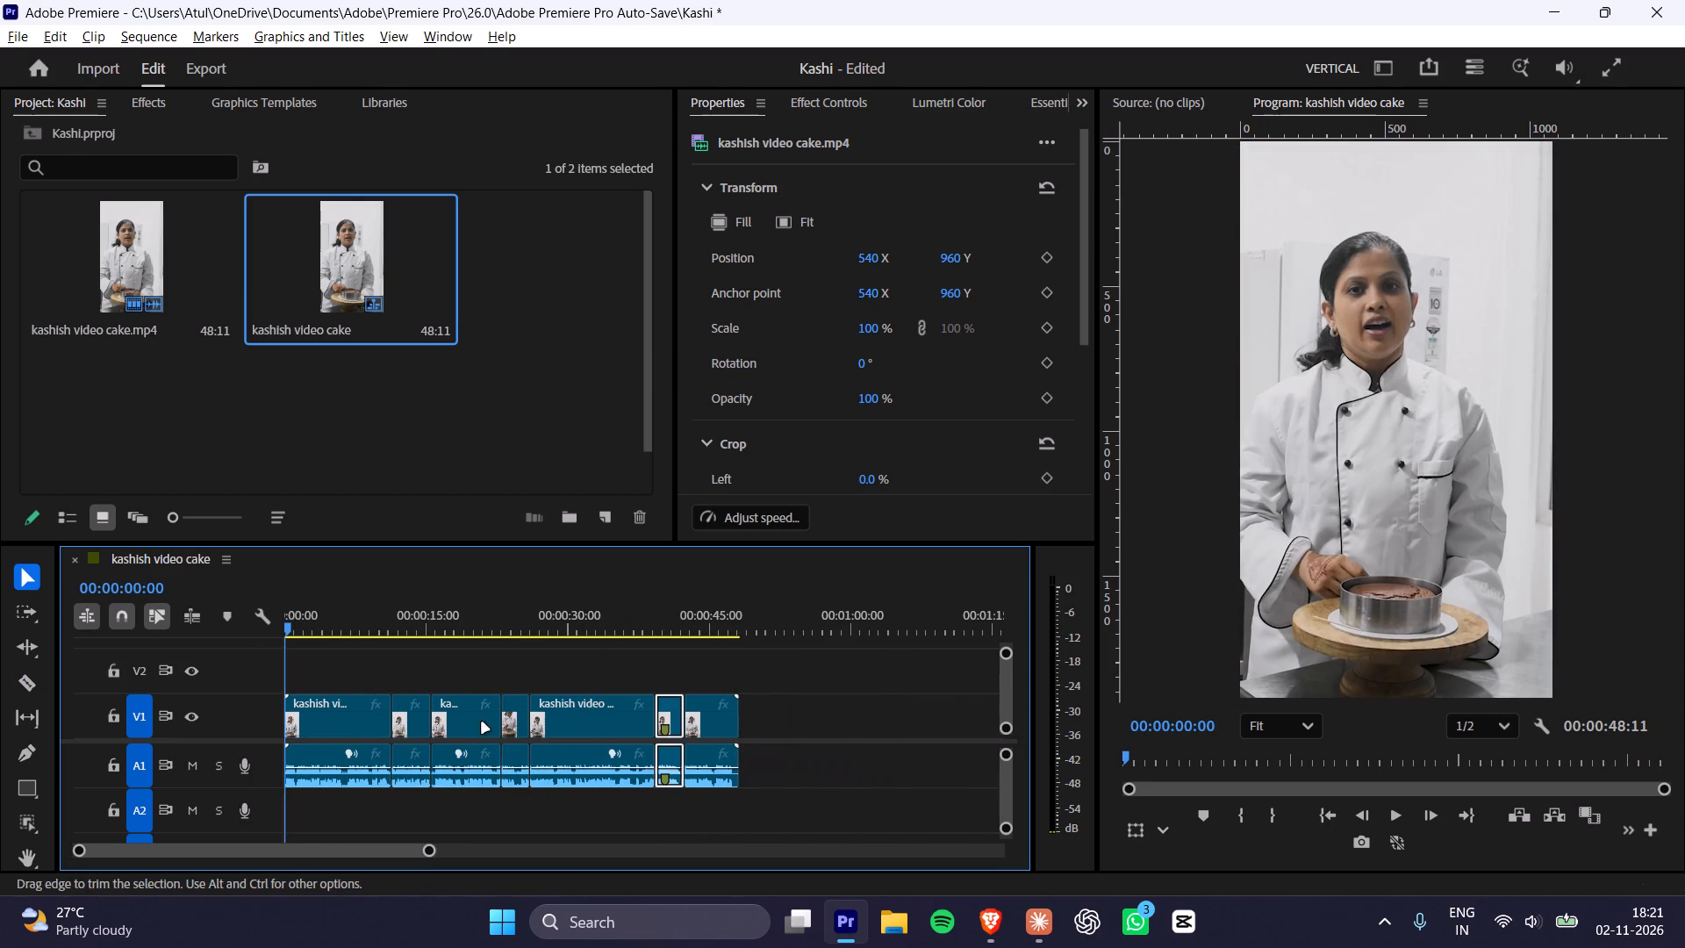
{"action": "left_click_drag", "start_coordinate": [312, 618], "coordinate": [119, 631]}
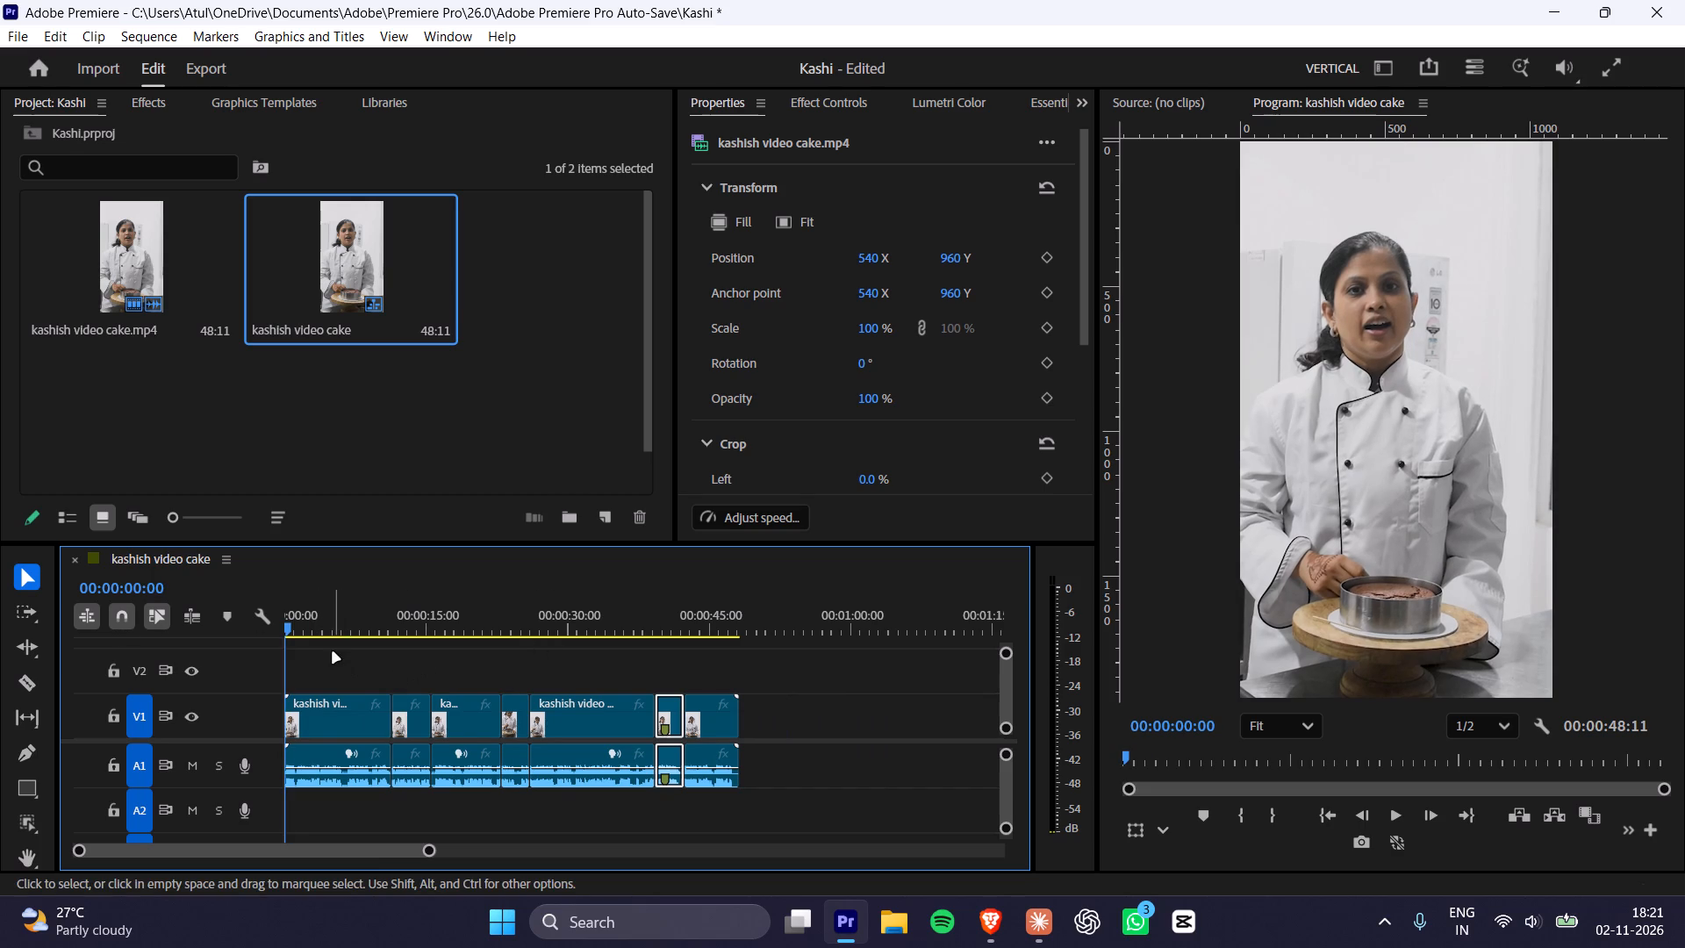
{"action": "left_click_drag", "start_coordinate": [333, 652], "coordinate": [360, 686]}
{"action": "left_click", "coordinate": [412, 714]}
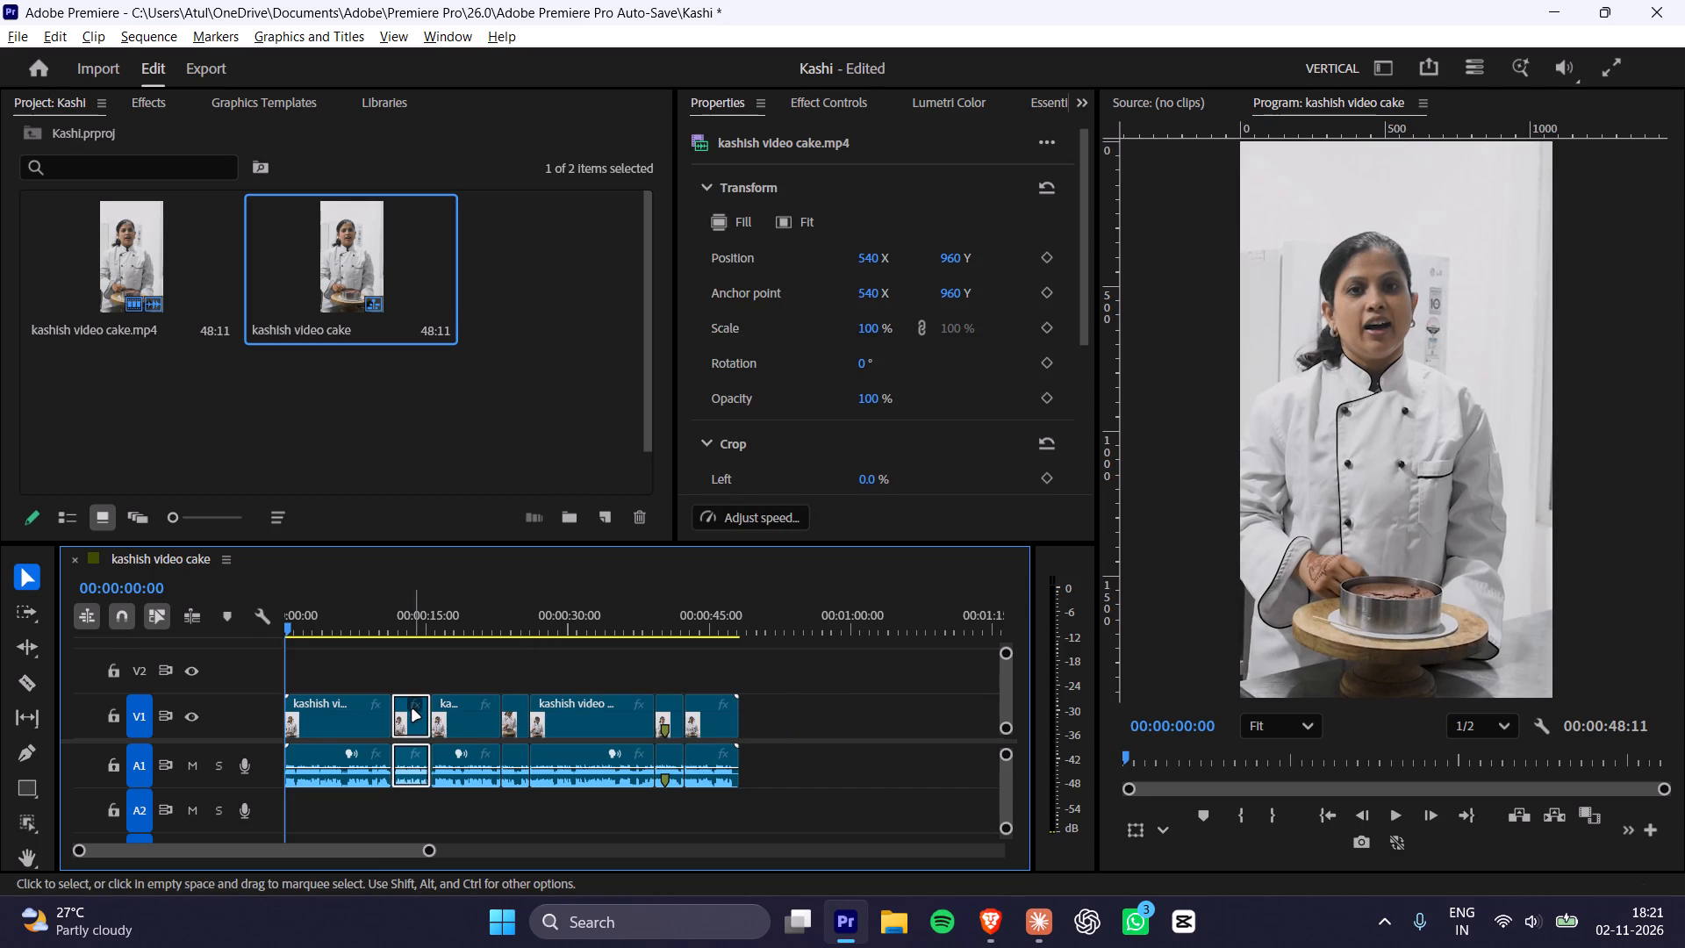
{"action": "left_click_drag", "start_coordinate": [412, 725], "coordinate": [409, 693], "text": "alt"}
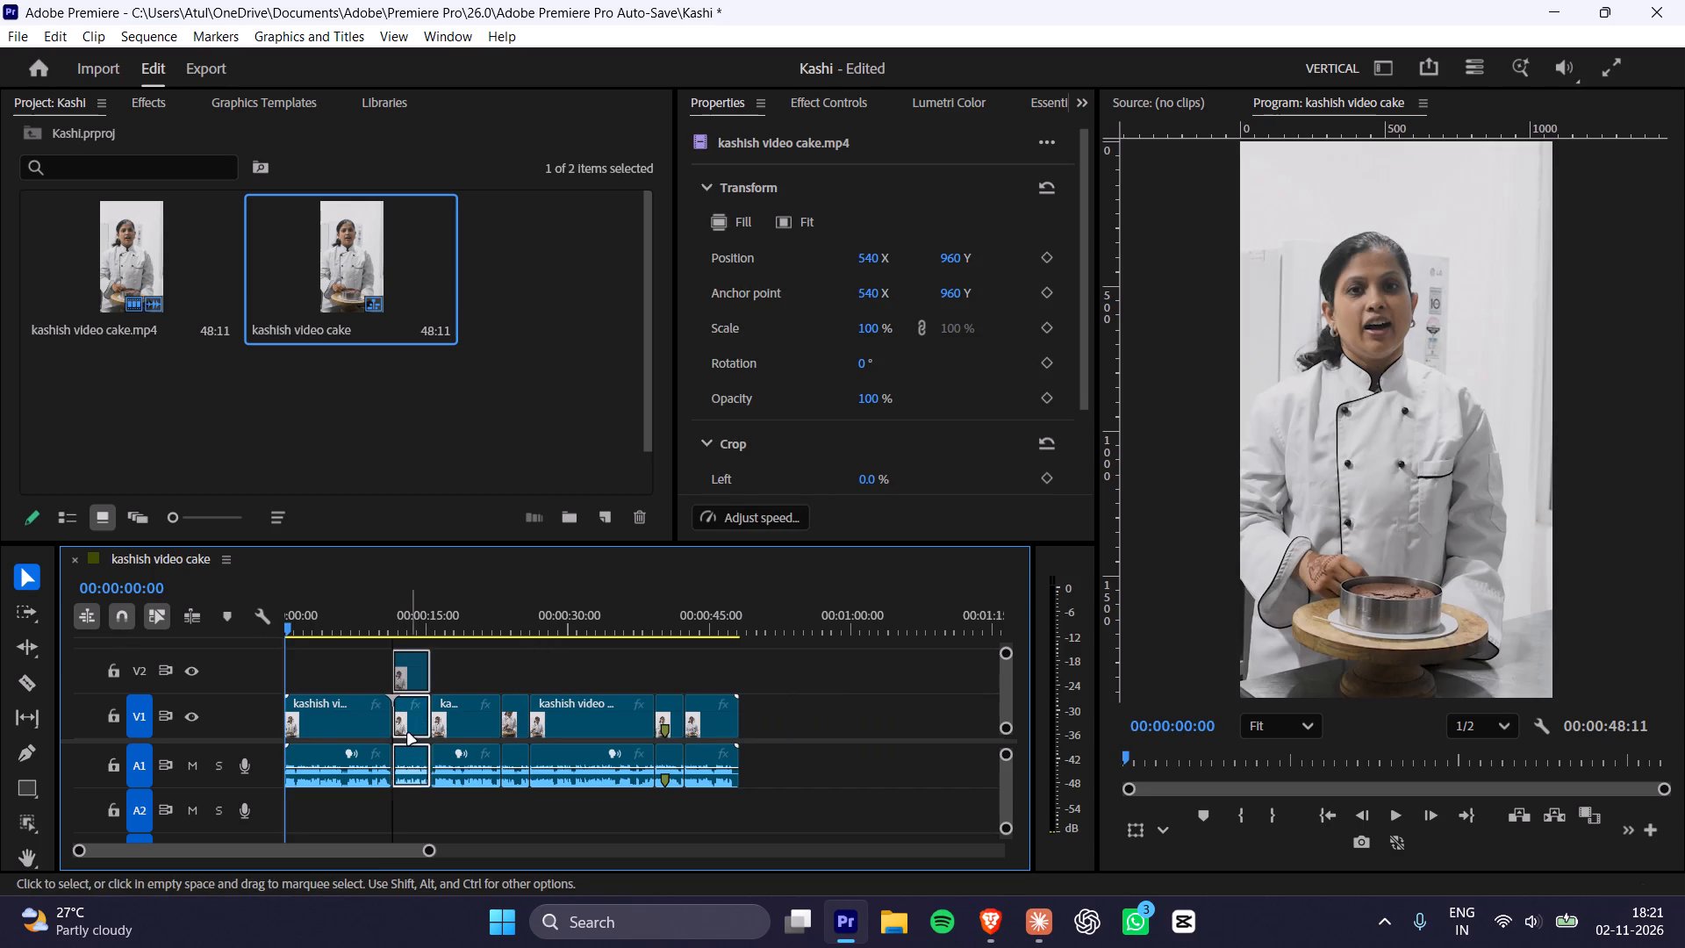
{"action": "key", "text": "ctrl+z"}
Move the three cake close-up segments' video up from V1 to V2, keeping their timing.
{"action": "left_click_drag", "start_coordinate": [417, 717], "coordinate": [417, 718]}
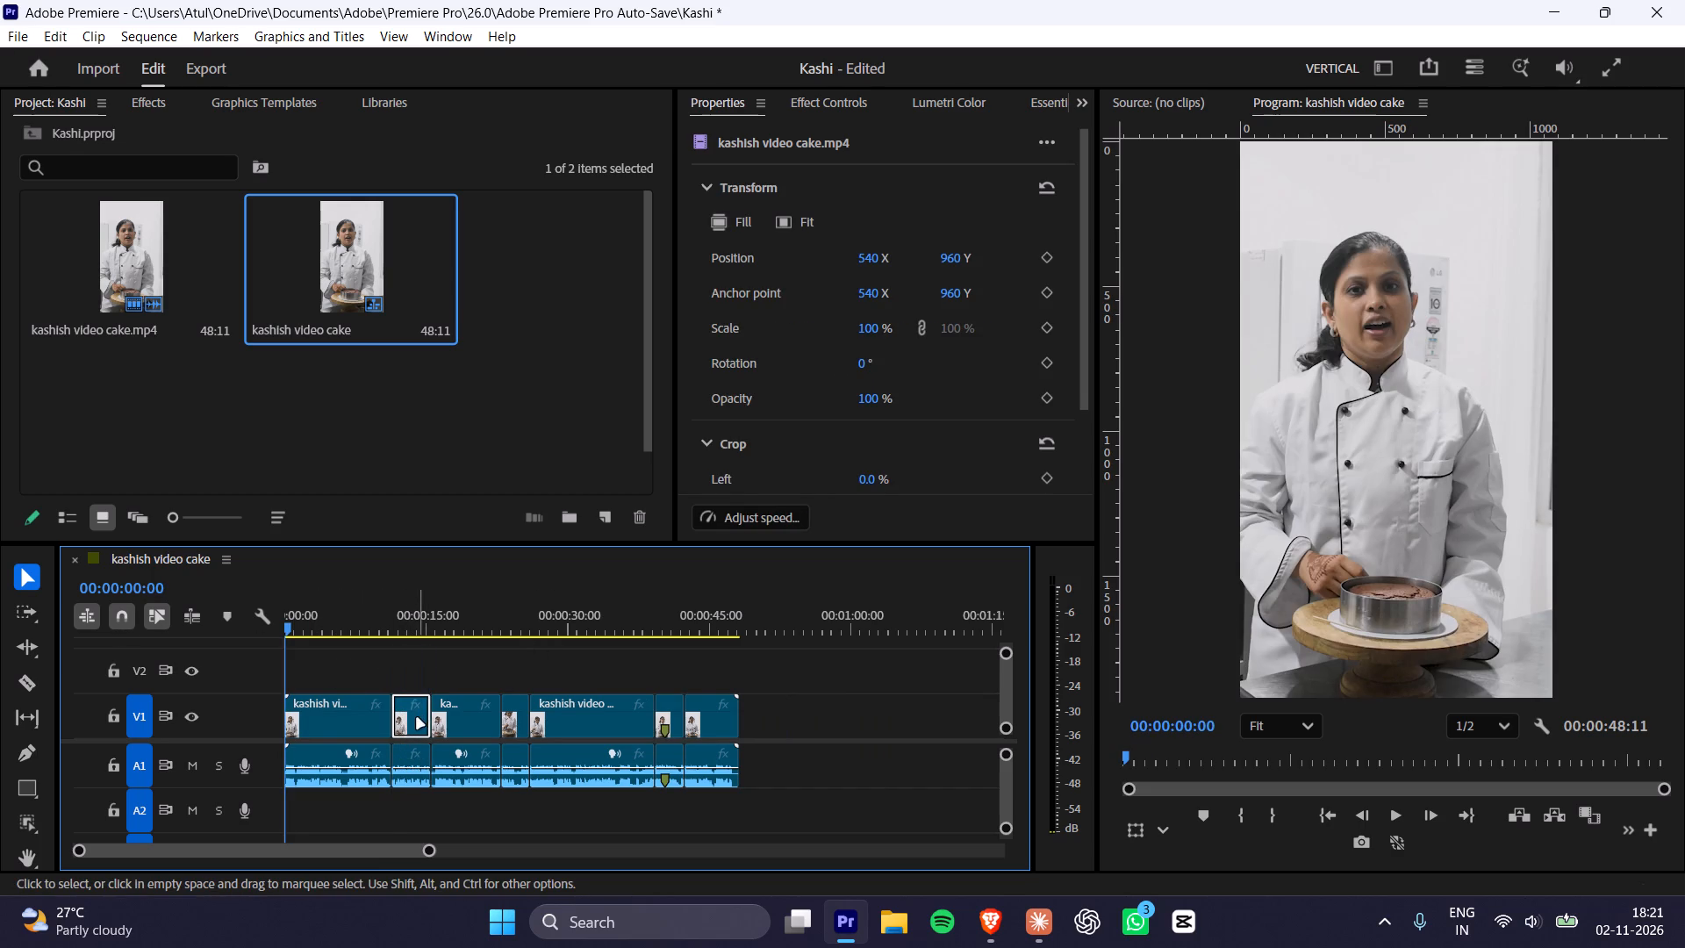
{"action": "left_click_drag", "start_coordinate": [417, 718], "coordinate": [414, 686]}
{"action": "left_click_drag", "start_coordinate": [513, 710], "coordinate": [517, 684]}
{"action": "left_click_drag", "start_coordinate": [667, 713], "coordinate": [669, 676]}
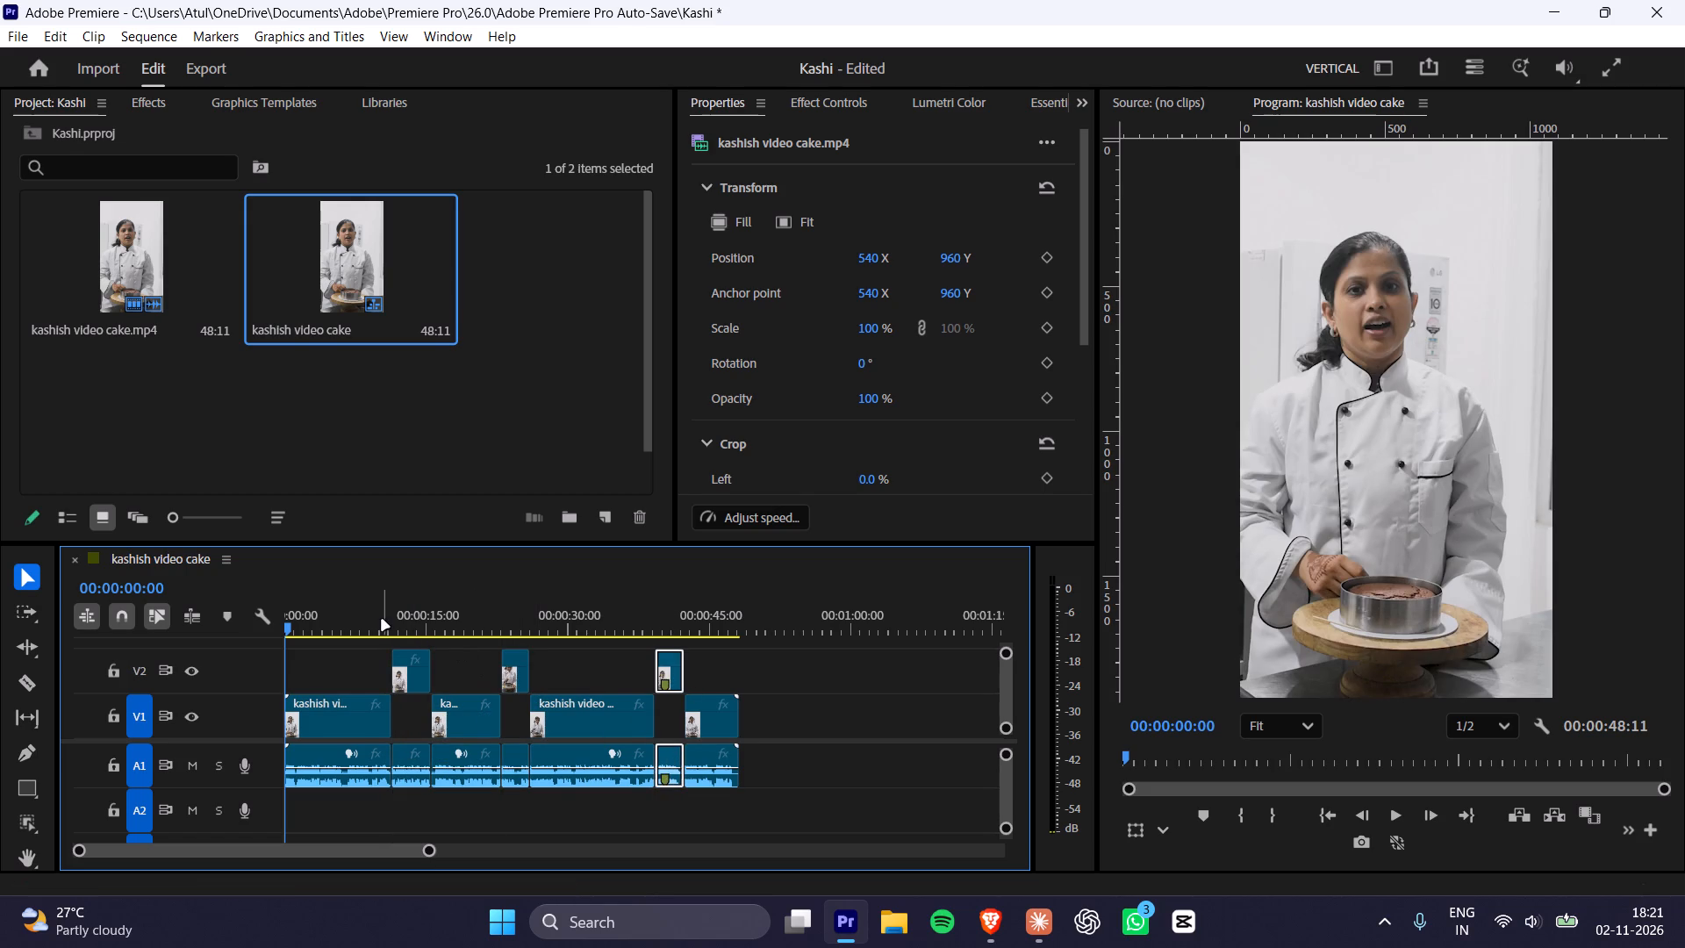
Select all three close-up segments on V2 together and move them up to V3, leaving V2 empty.
{"action": "scroll", "coordinate": [486, 743], "scroll_direction": "down", "scroll_amount": 5, "text": "alt"}
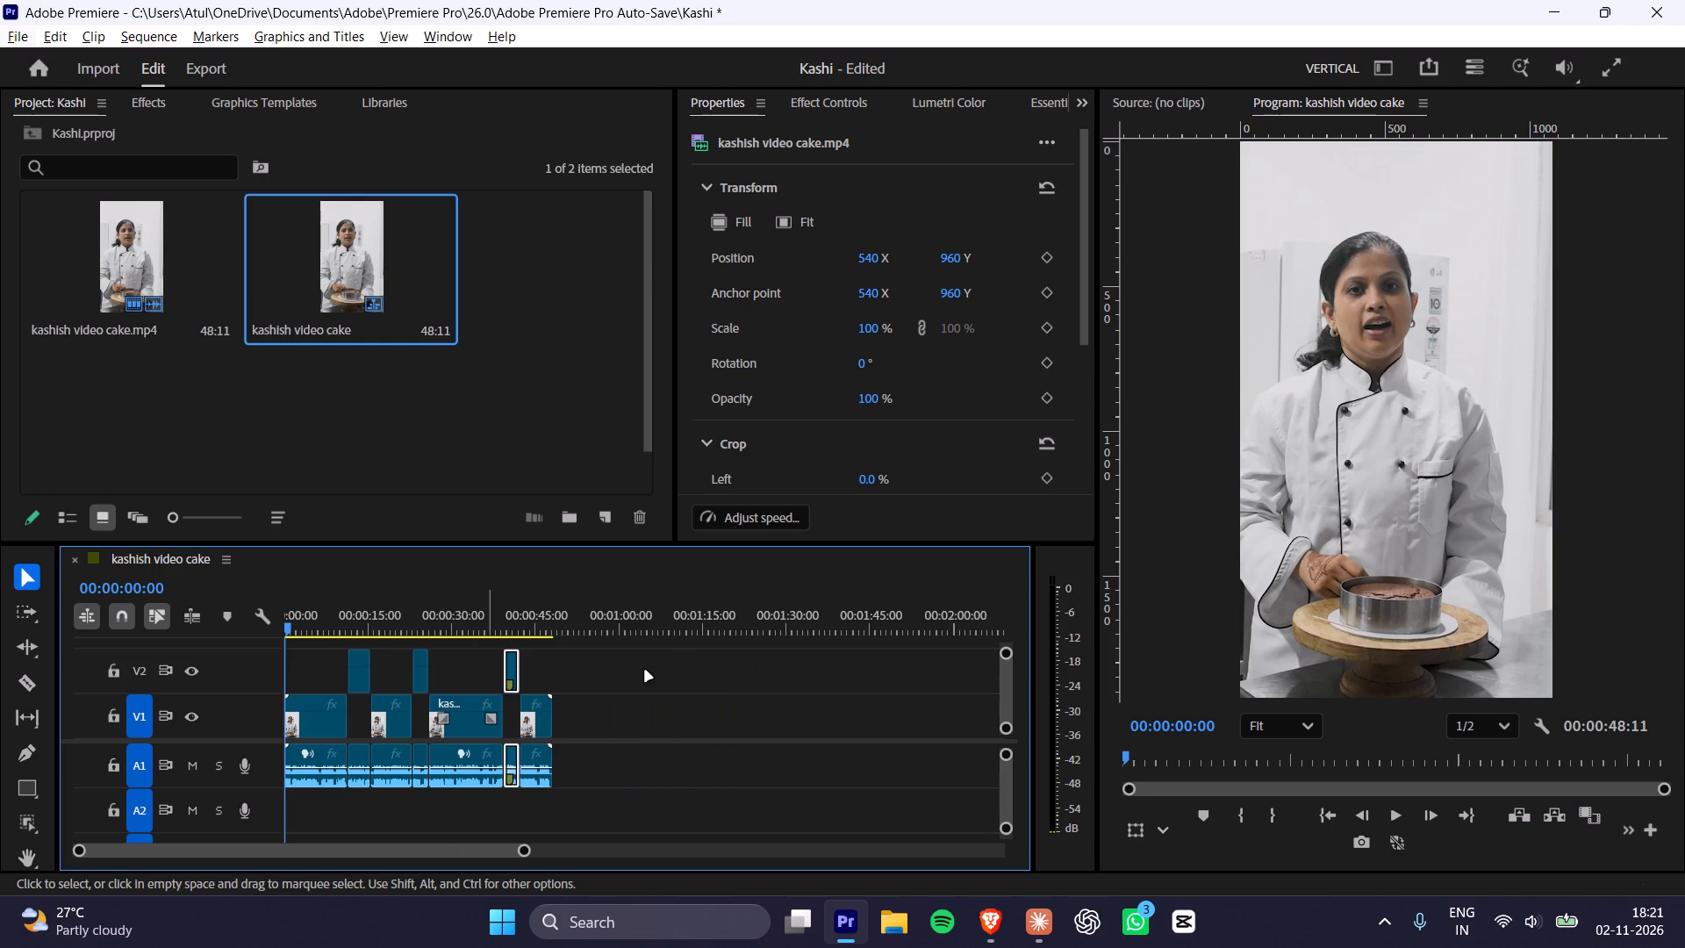
{"action": "left_click_drag", "start_coordinate": [610, 662], "coordinate": [322, 675]}
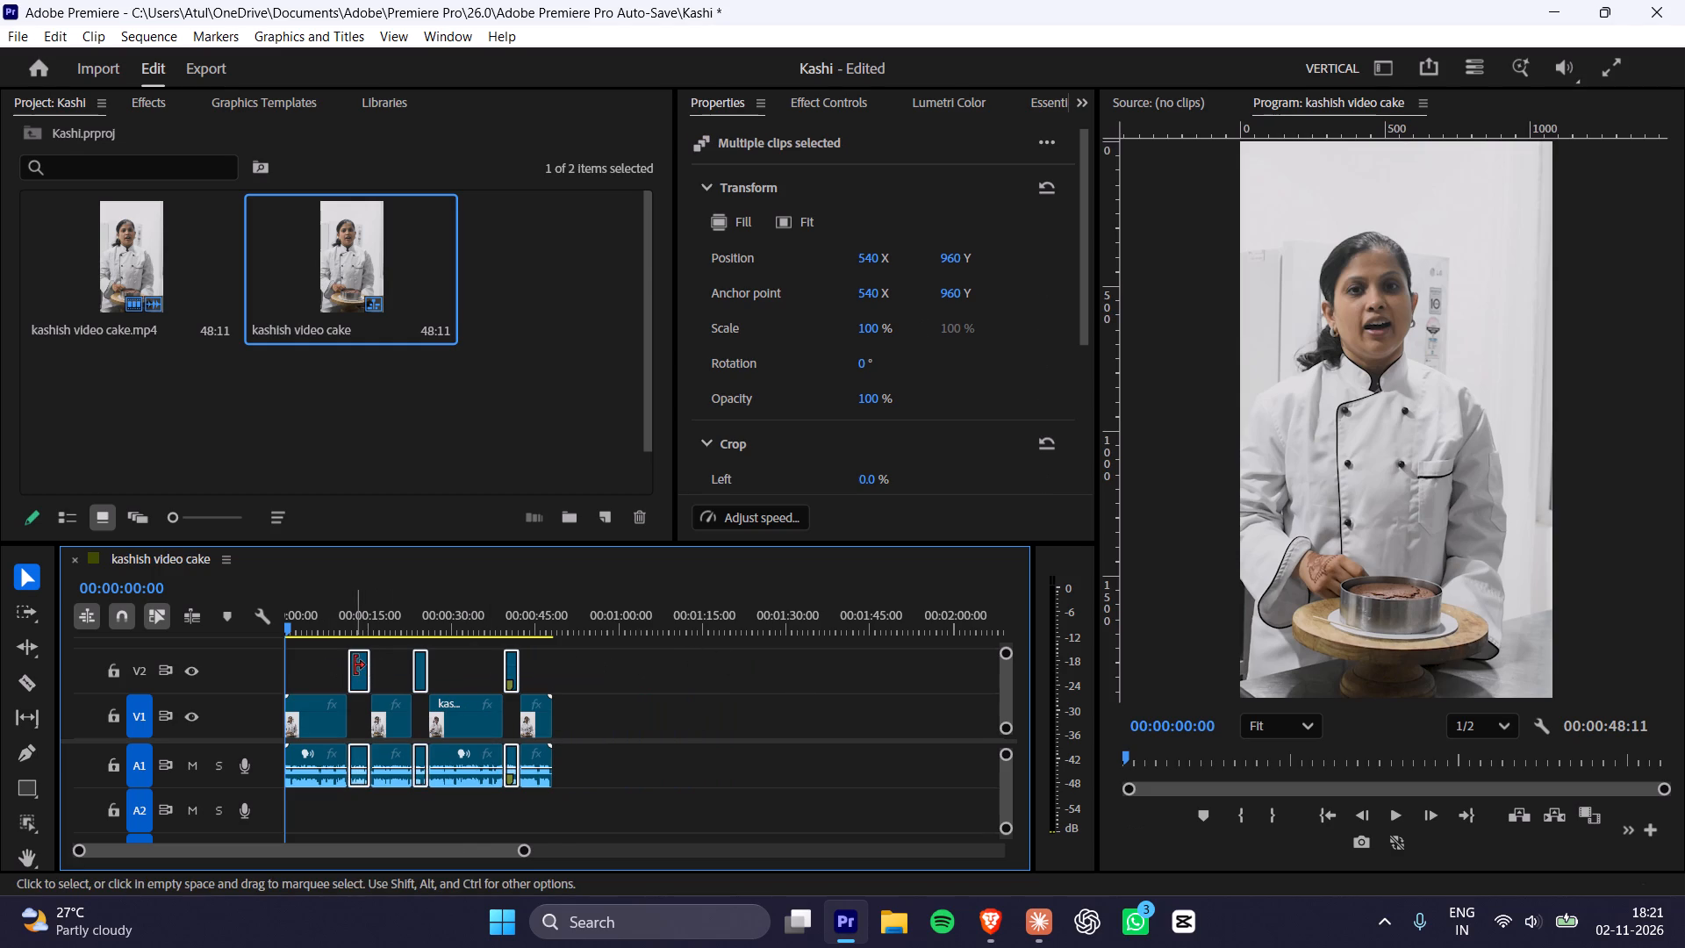
{"action": "left_click_drag", "start_coordinate": [359, 659], "coordinate": [359, 646]}
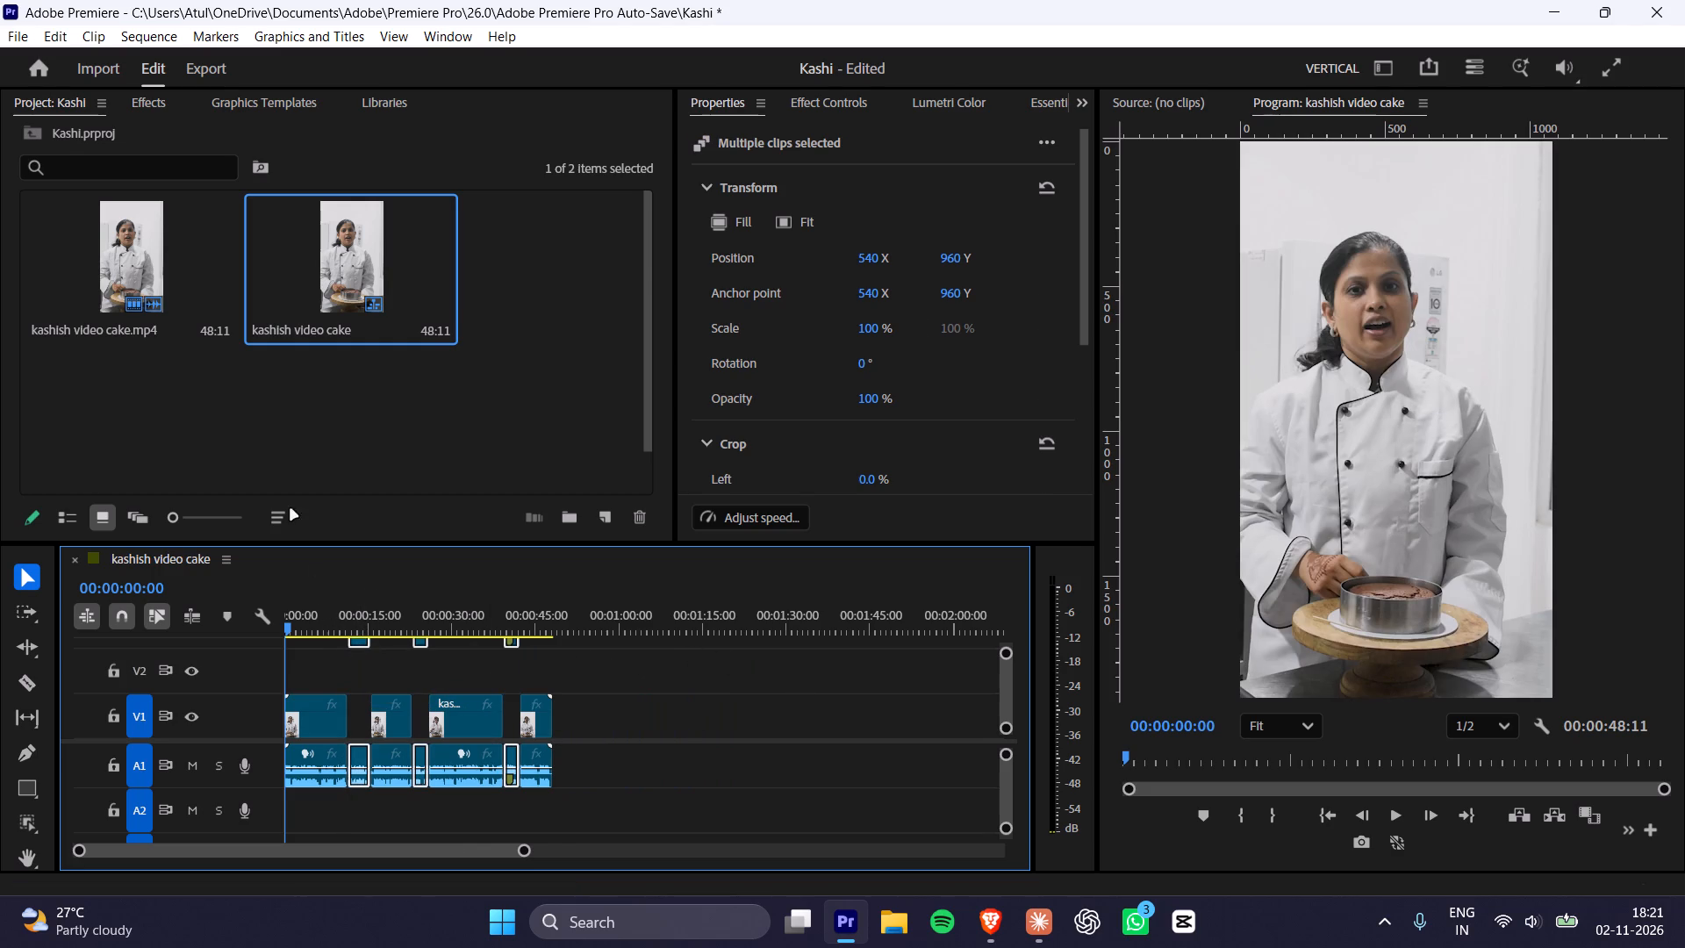
Create an adjustment layer in the project with the default video settings.
{"action": "left_click", "coordinate": [132, 103]}
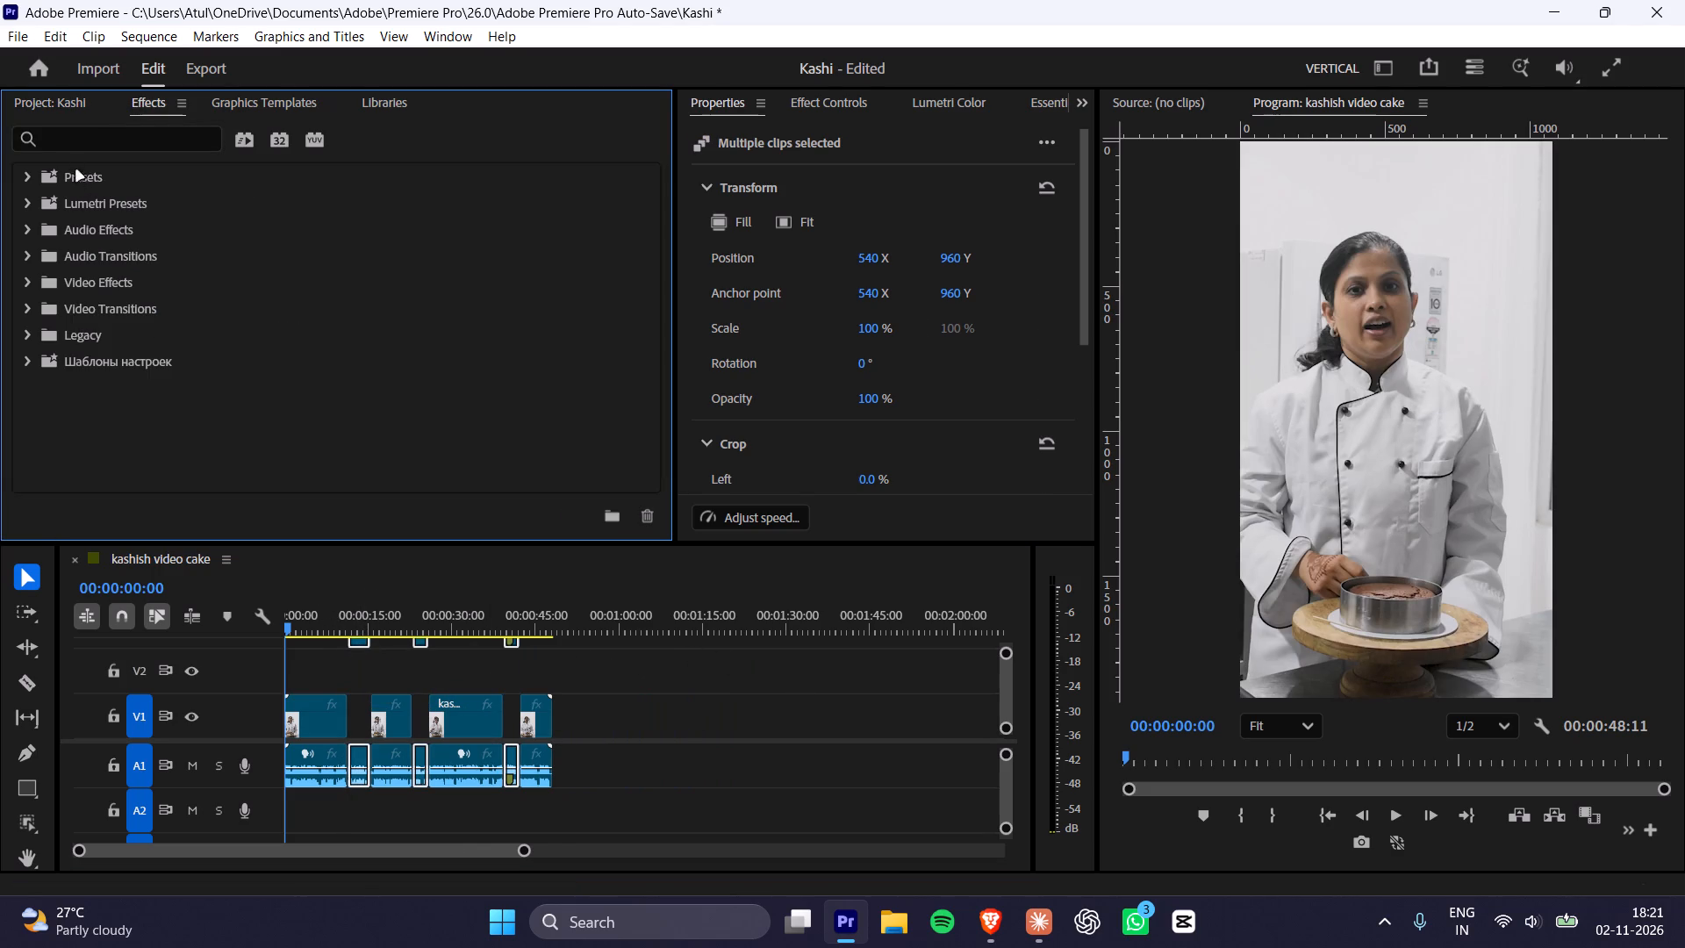
{"action": "left_click", "coordinate": [43, 101]}
{"action": "right_click", "coordinate": [266, 383]}
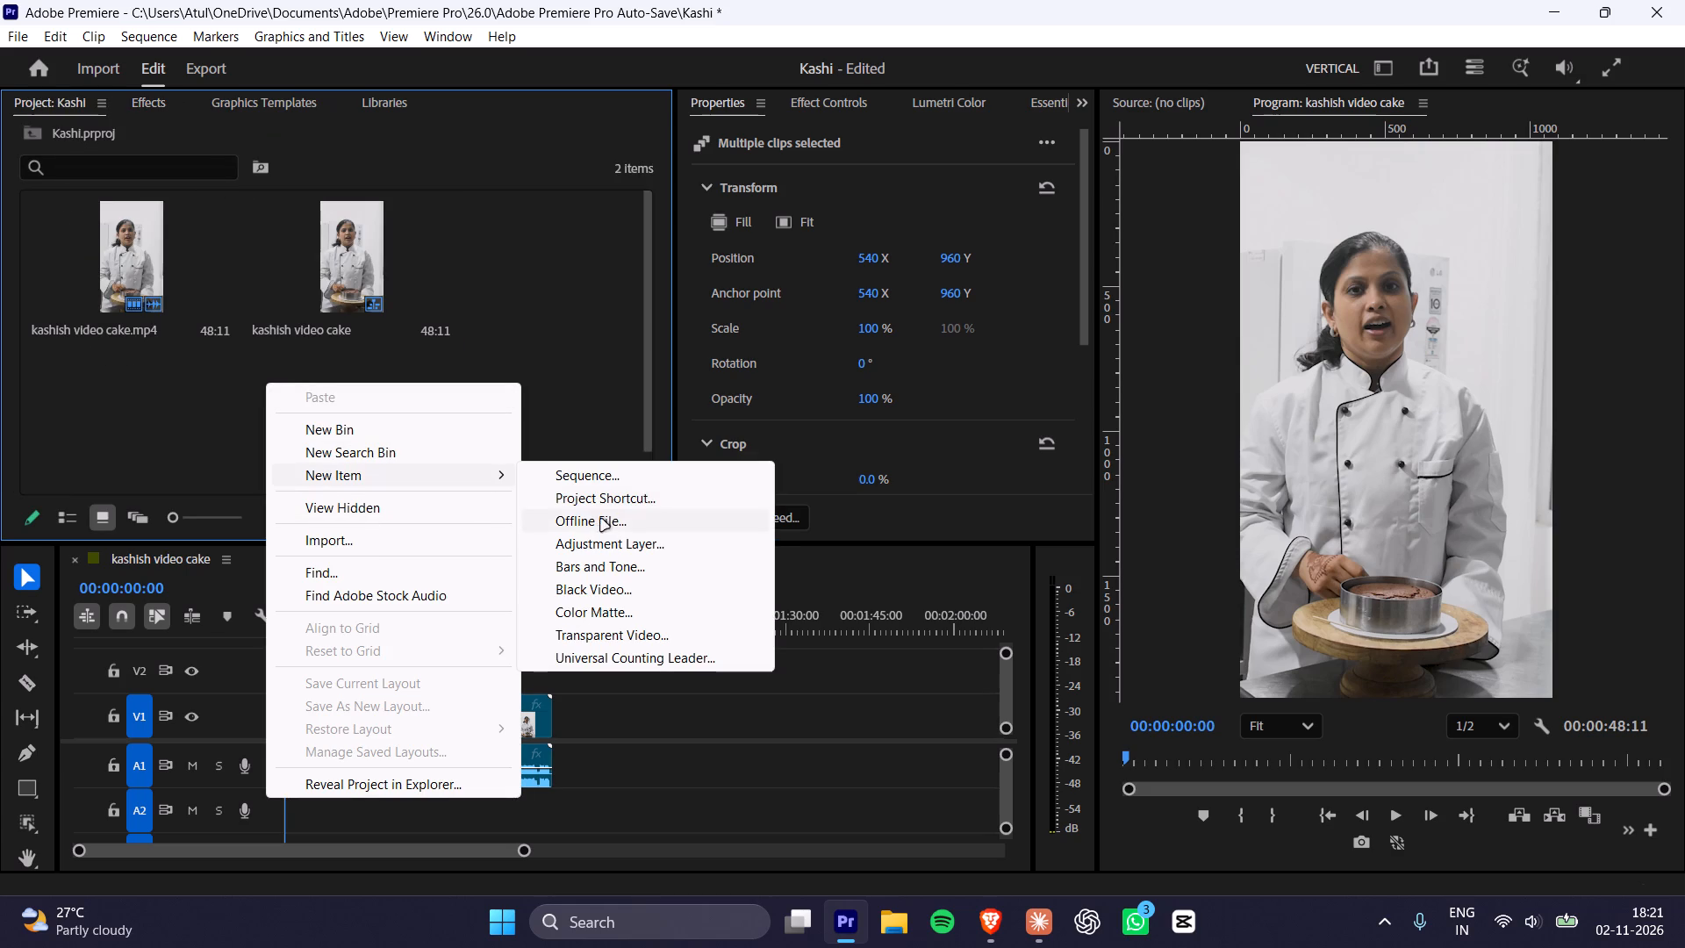
{"action": "left_click", "coordinate": [612, 540]}
{"action": "left_click", "coordinate": [907, 564]}
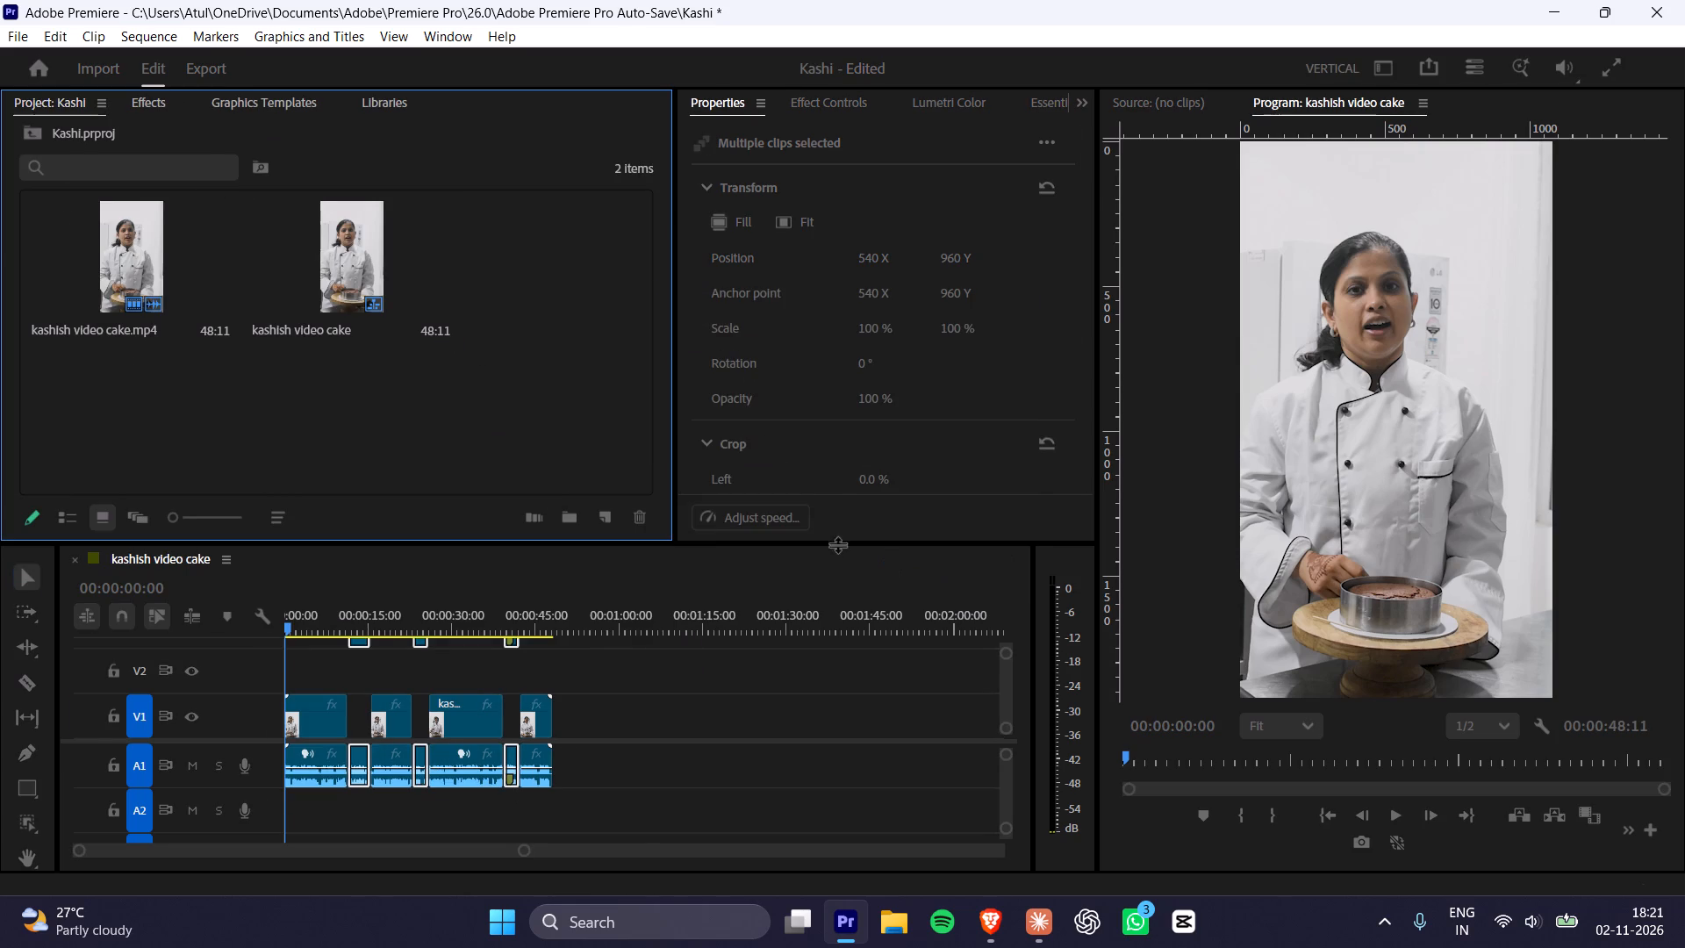
Place the adjustment layer at the start of V2, extend it to the sequence end, and return the playhead to 00:00:00:00.
{"action": "left_click_drag", "start_coordinate": [525, 266], "coordinate": [282, 682]}
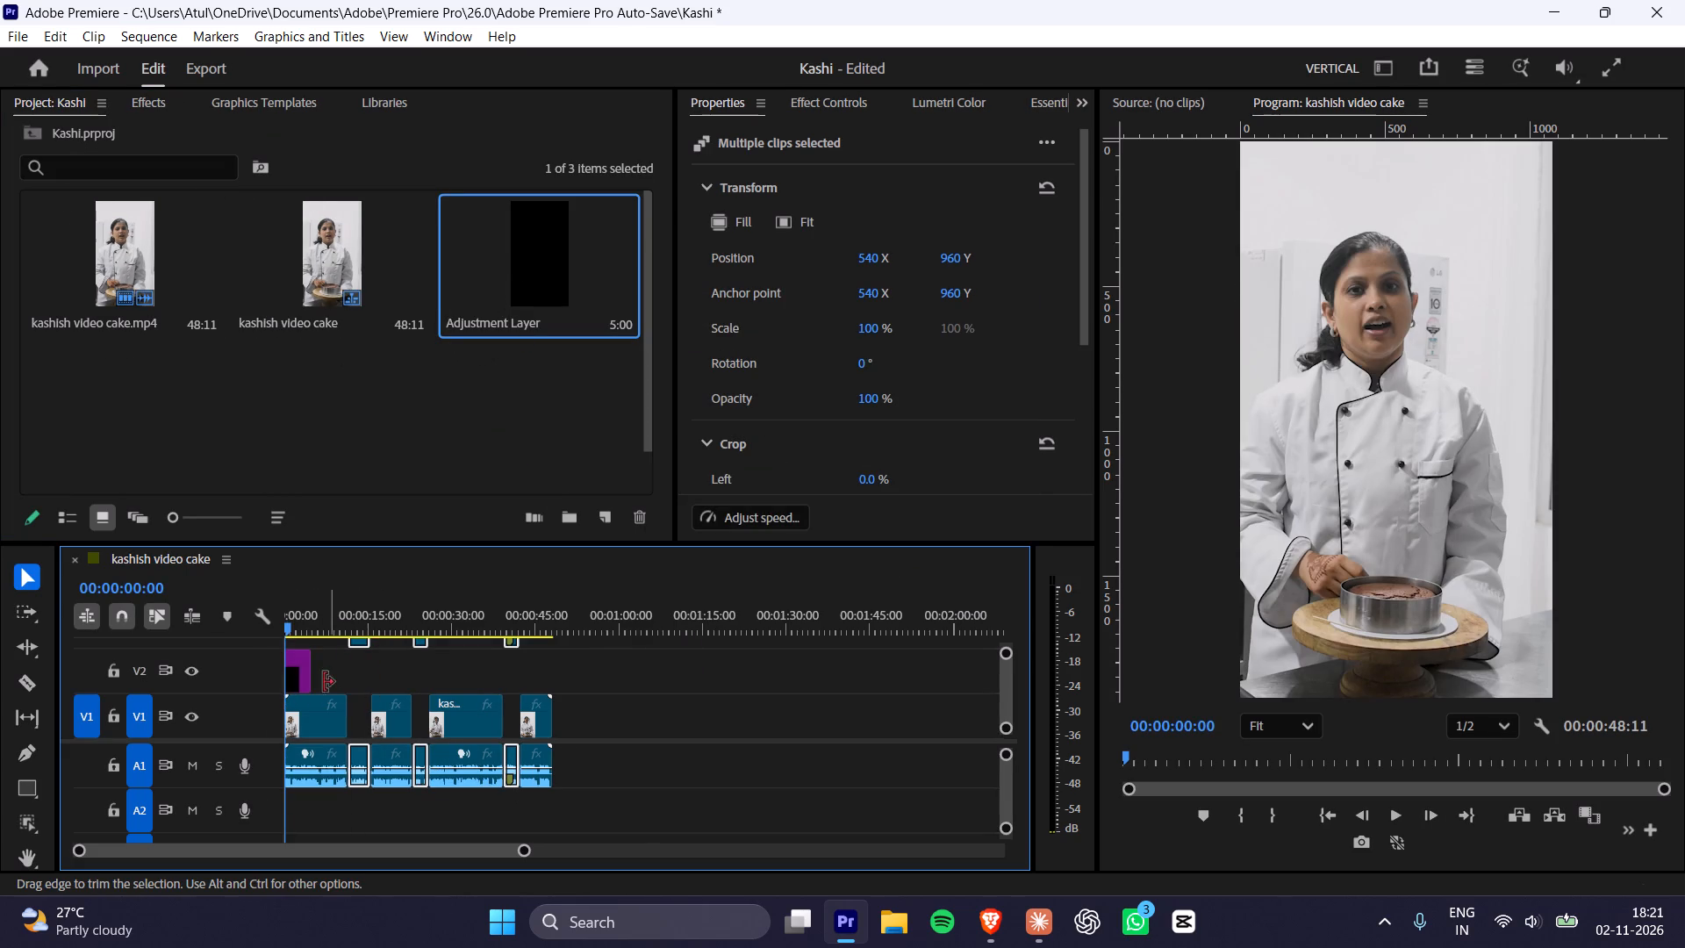
{"action": "left_click_drag", "start_coordinate": [307, 677], "coordinate": [552, 675]}
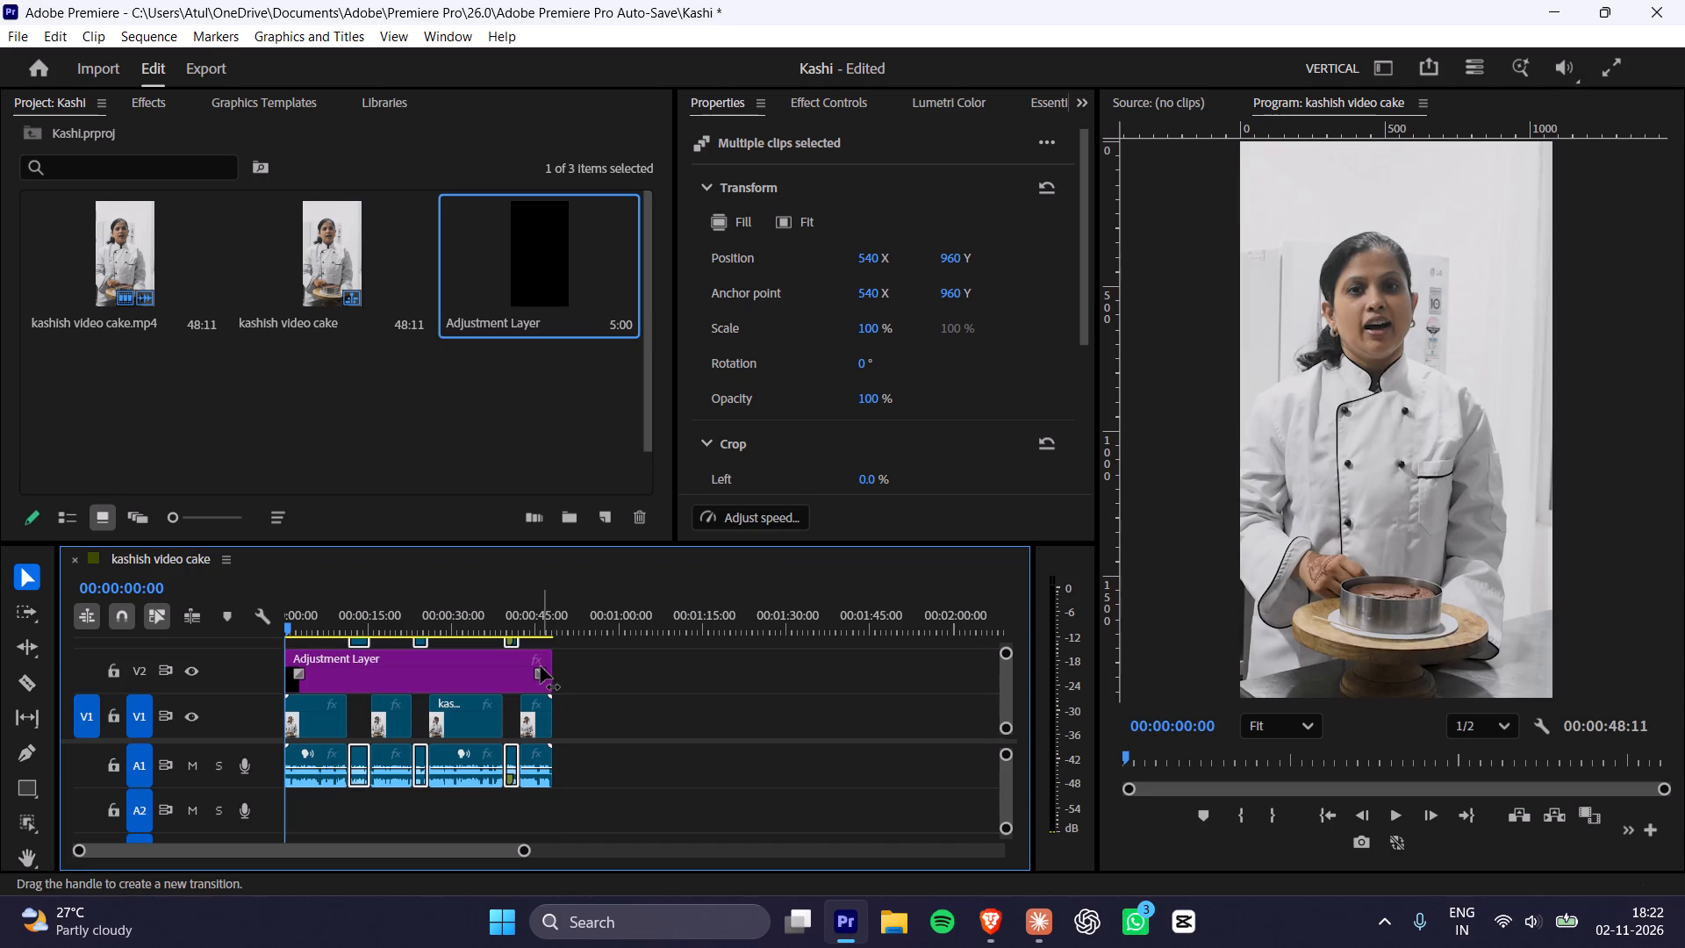
{"action": "left_click_drag", "start_coordinate": [474, 618], "coordinate": [61, 627]}
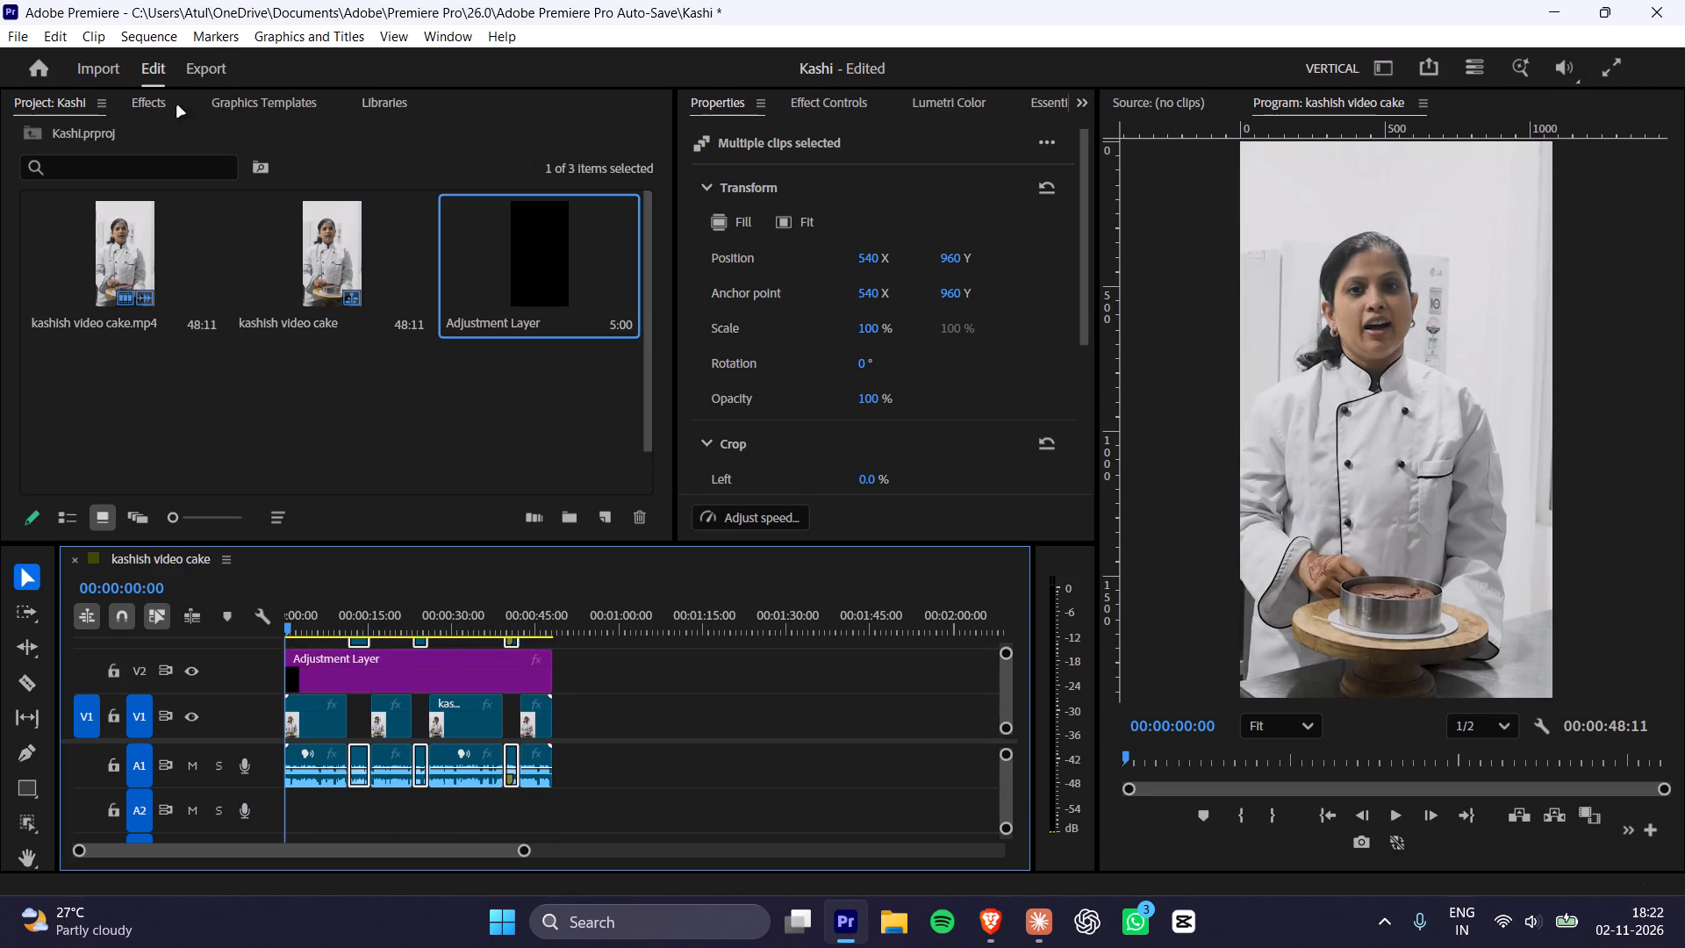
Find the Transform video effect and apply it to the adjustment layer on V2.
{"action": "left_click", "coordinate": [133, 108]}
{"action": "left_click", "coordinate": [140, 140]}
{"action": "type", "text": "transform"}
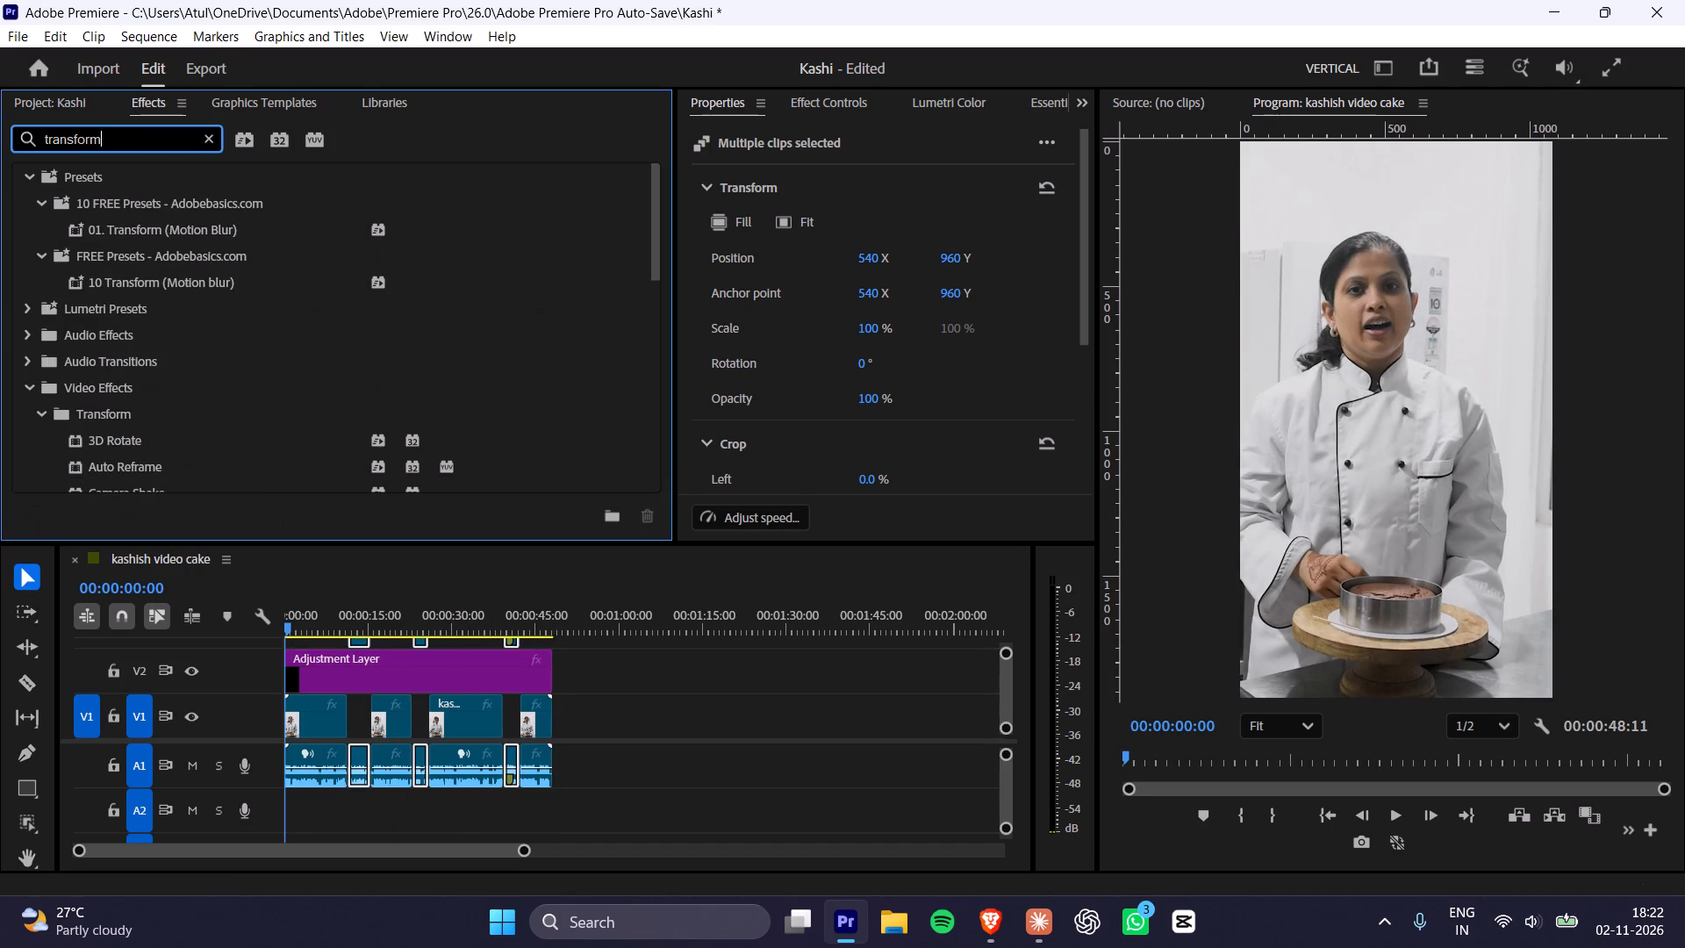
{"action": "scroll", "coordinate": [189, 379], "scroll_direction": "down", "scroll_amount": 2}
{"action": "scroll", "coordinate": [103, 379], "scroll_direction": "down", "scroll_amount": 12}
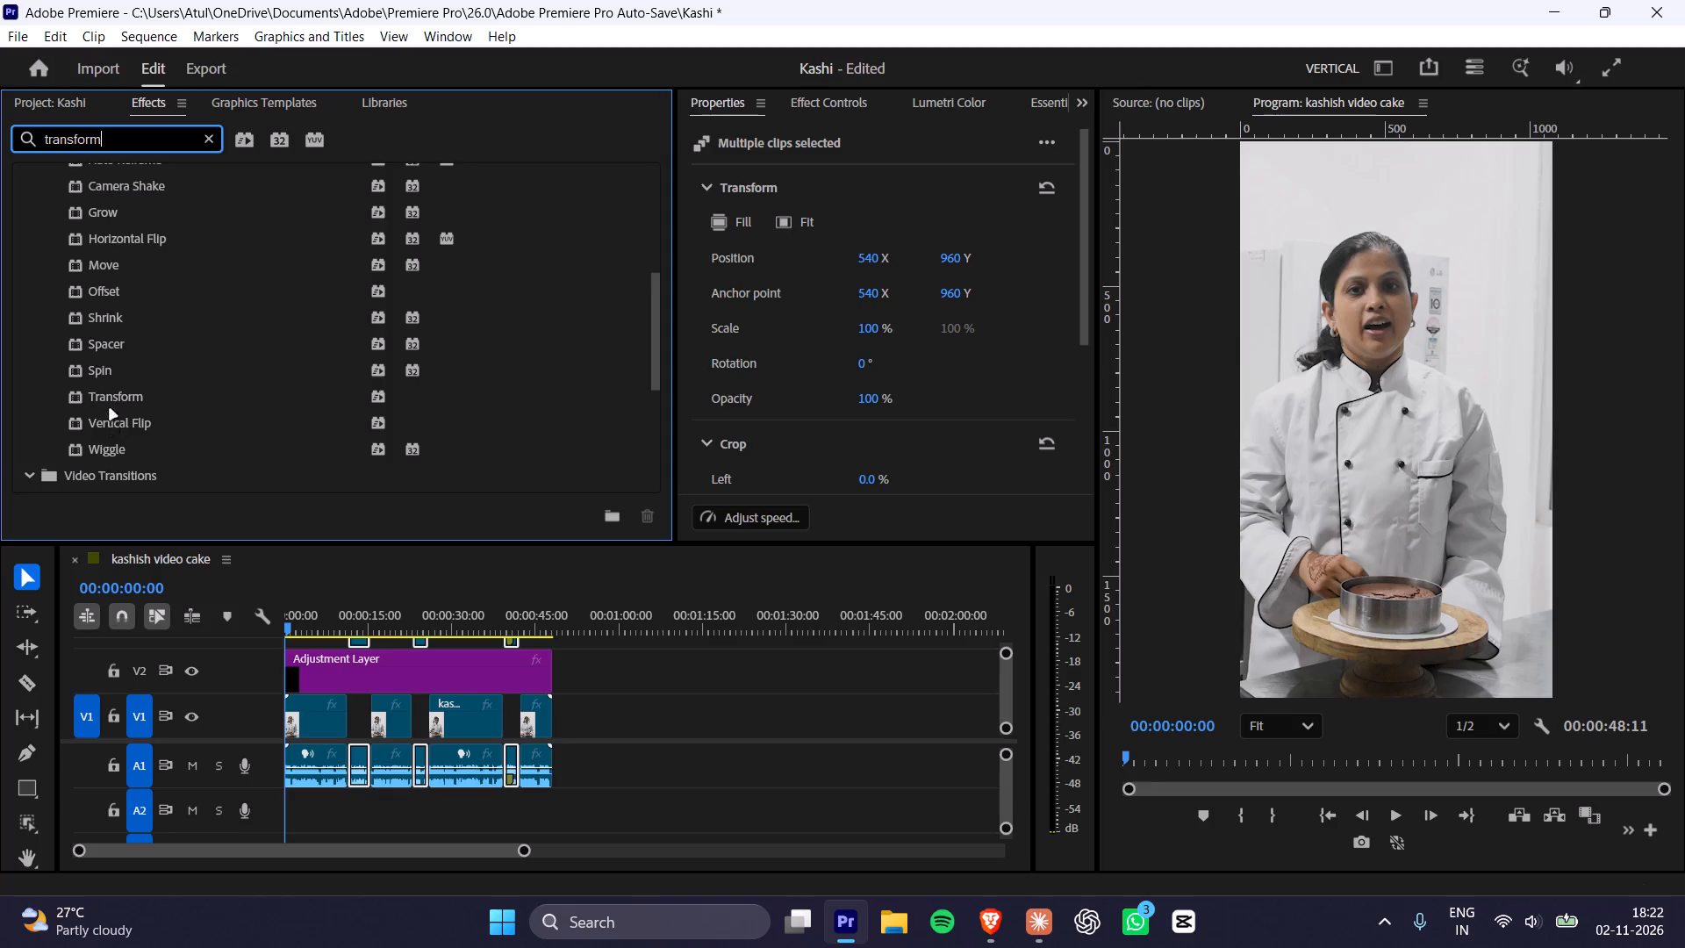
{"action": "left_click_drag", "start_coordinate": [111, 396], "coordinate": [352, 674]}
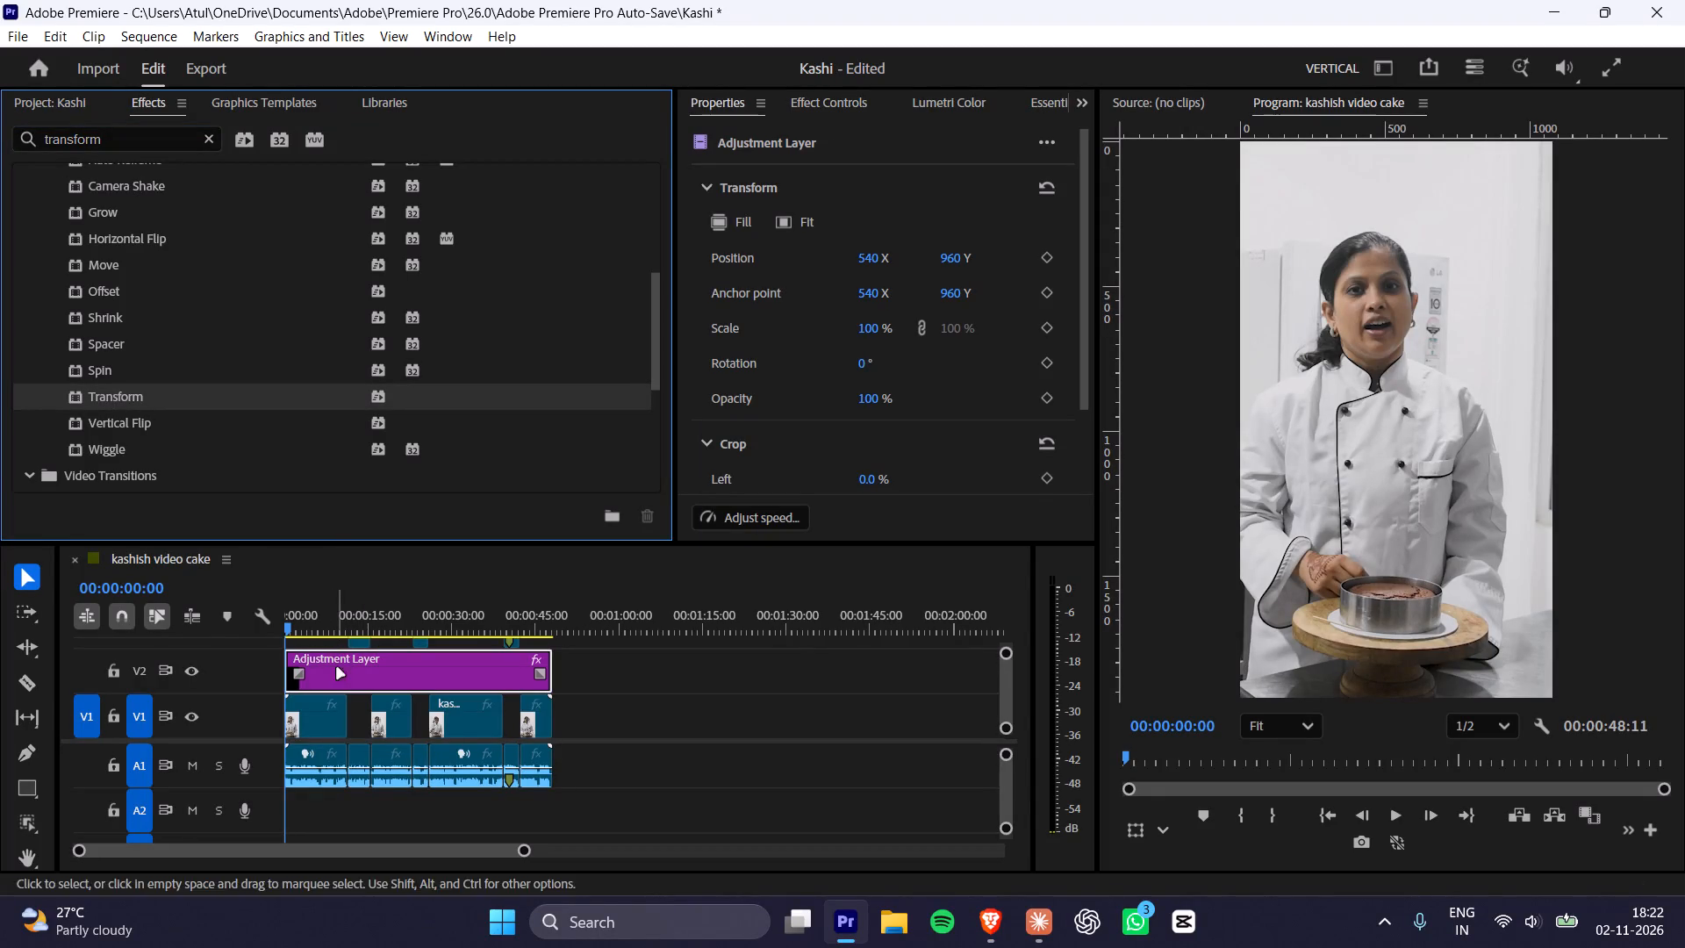
Scrub the sequence to examine the wide shots under the adjustment layer, then return the playhead to 00:00:00:00.
{"action": "left_click_drag", "start_coordinate": [325, 624], "coordinate": [344, 626]}
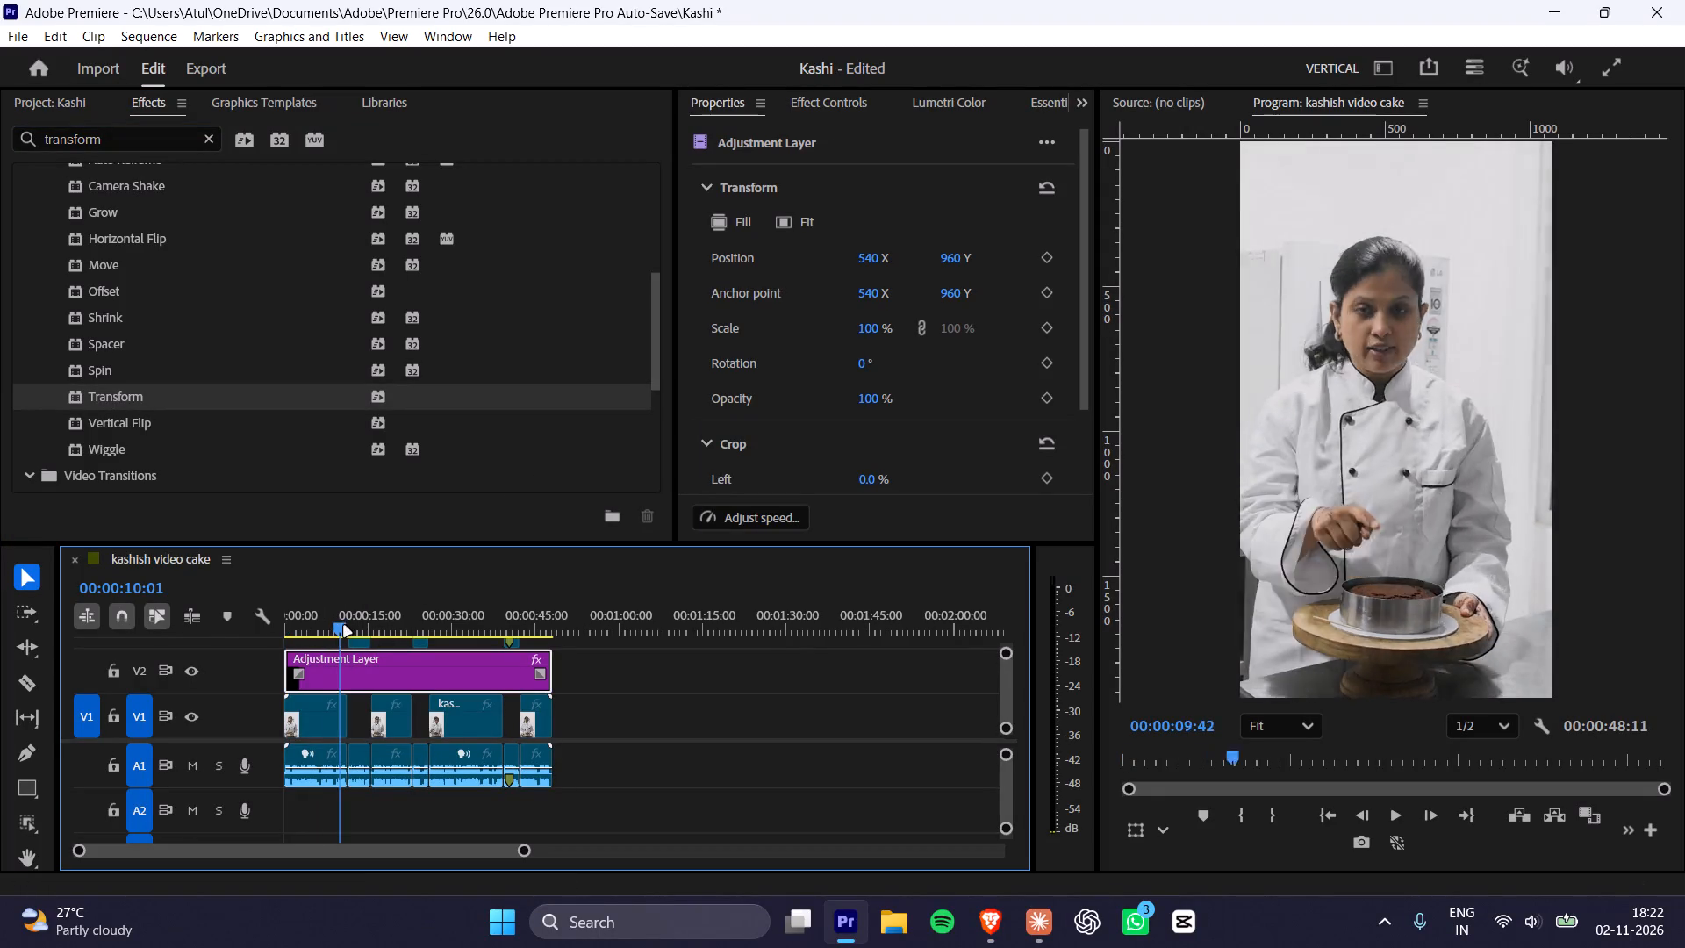
{"action": "left_click_drag", "start_coordinate": [344, 626], "coordinate": [255, 637]}
{"action": "left_click", "coordinate": [393, 671]}
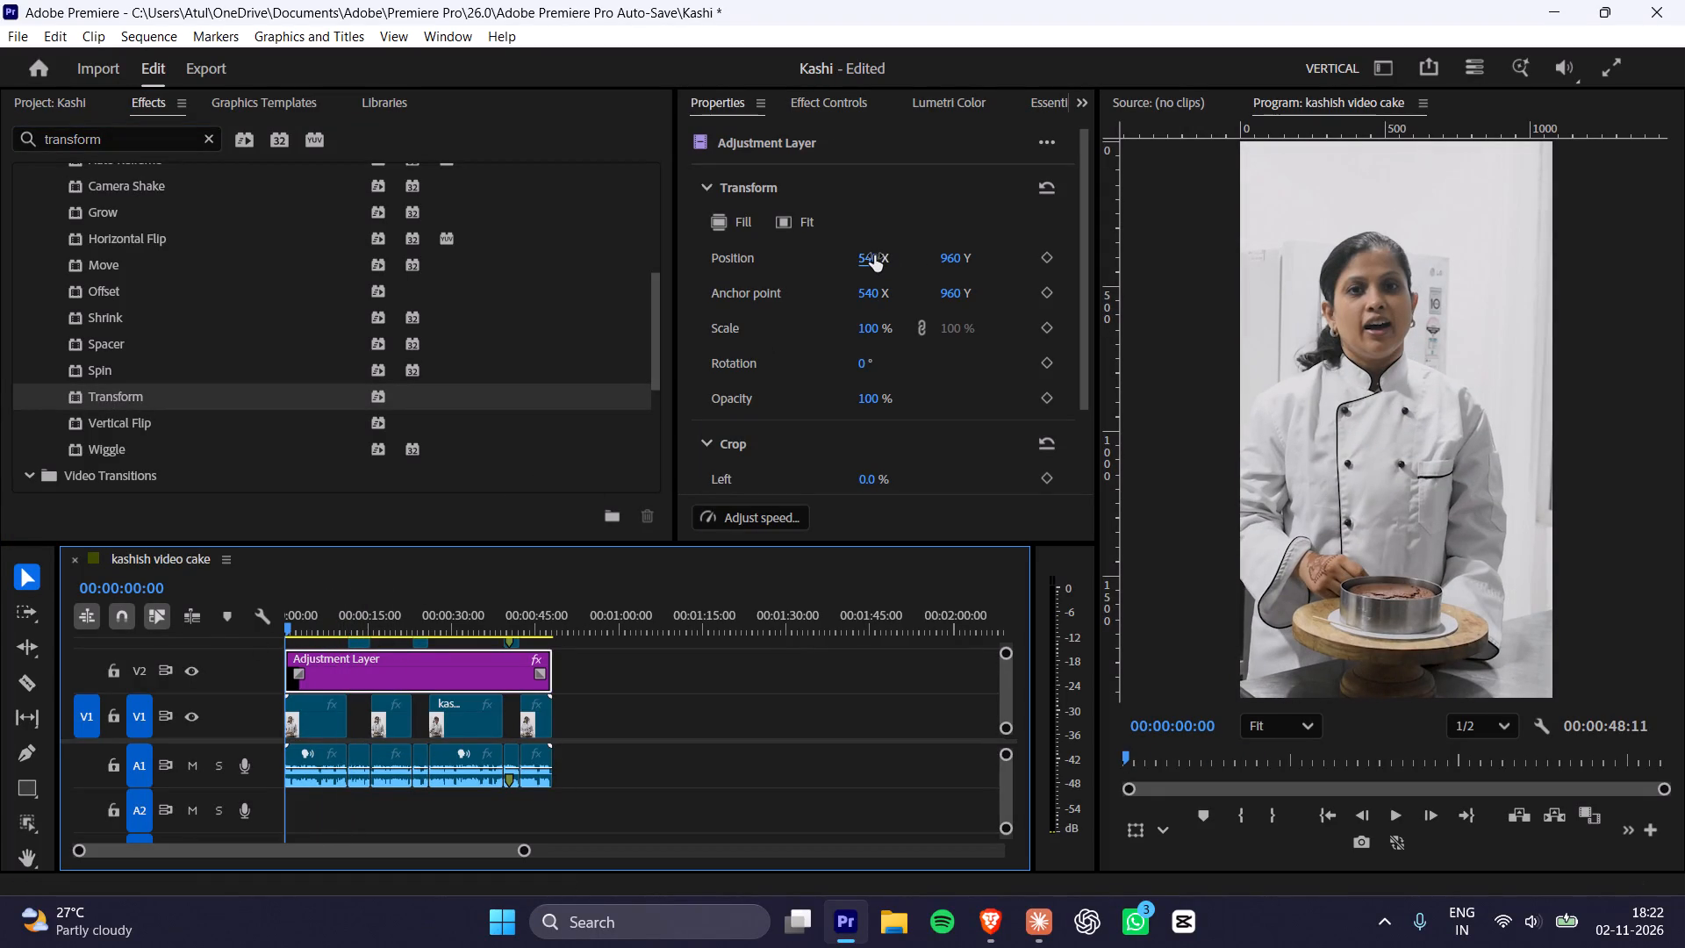
{"action": "left_click_drag", "start_coordinate": [517, 625], "coordinate": [525, 626]}
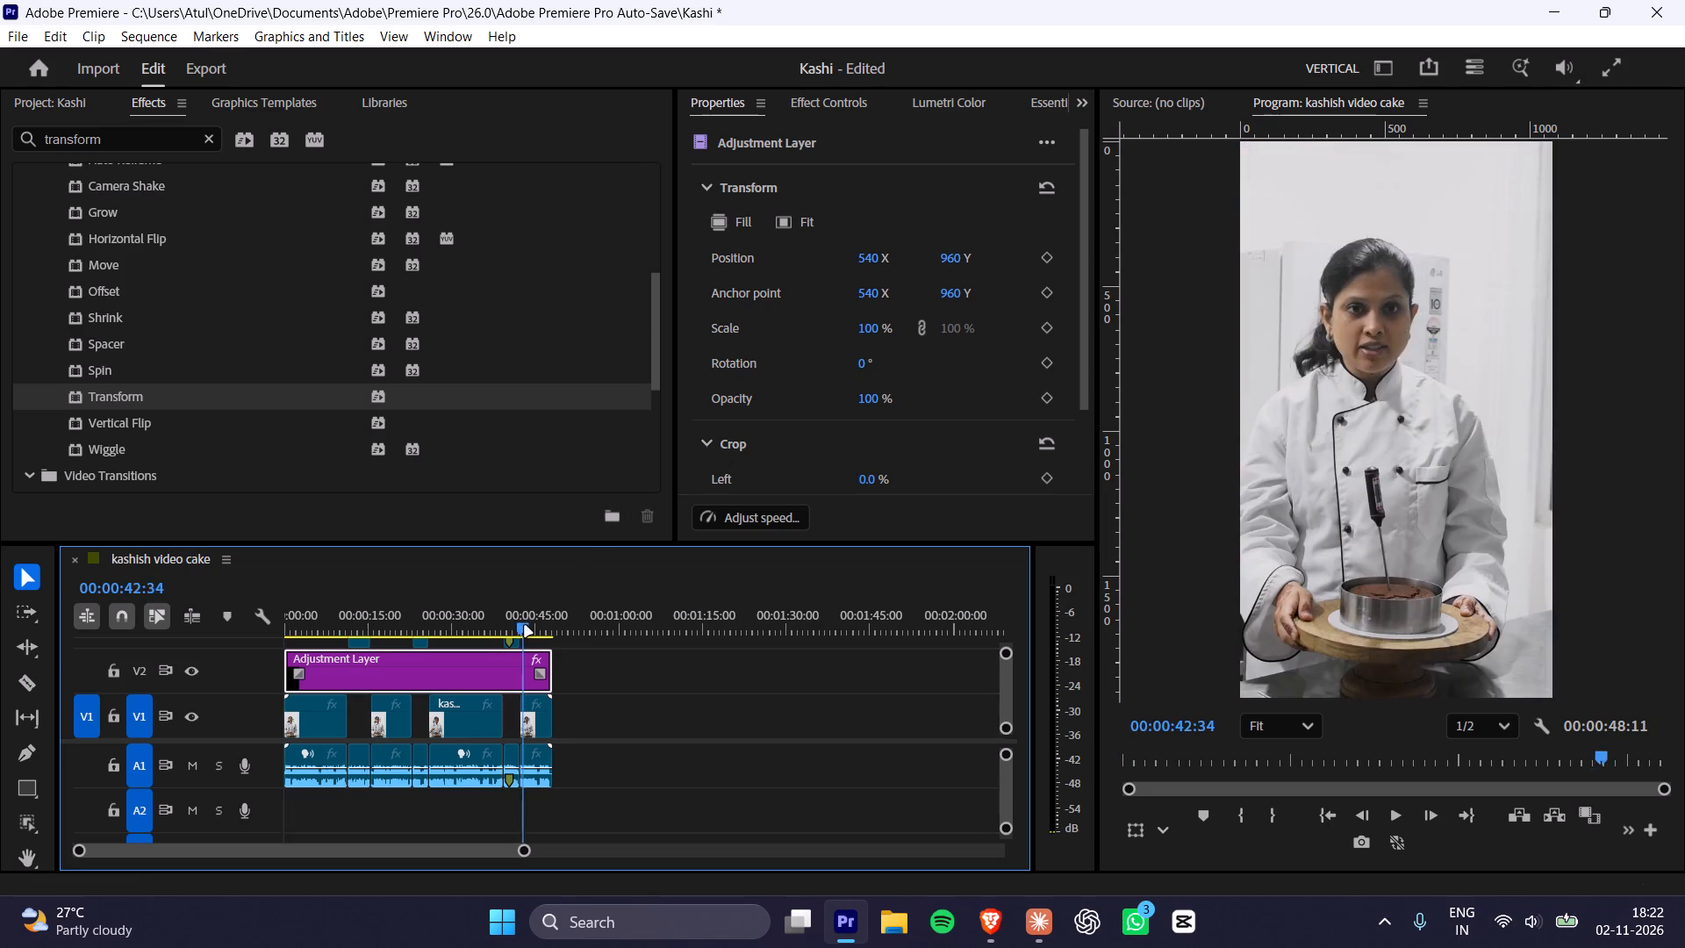
{"action": "left_click_drag", "start_coordinate": [525, 626], "coordinate": [524, 636]}
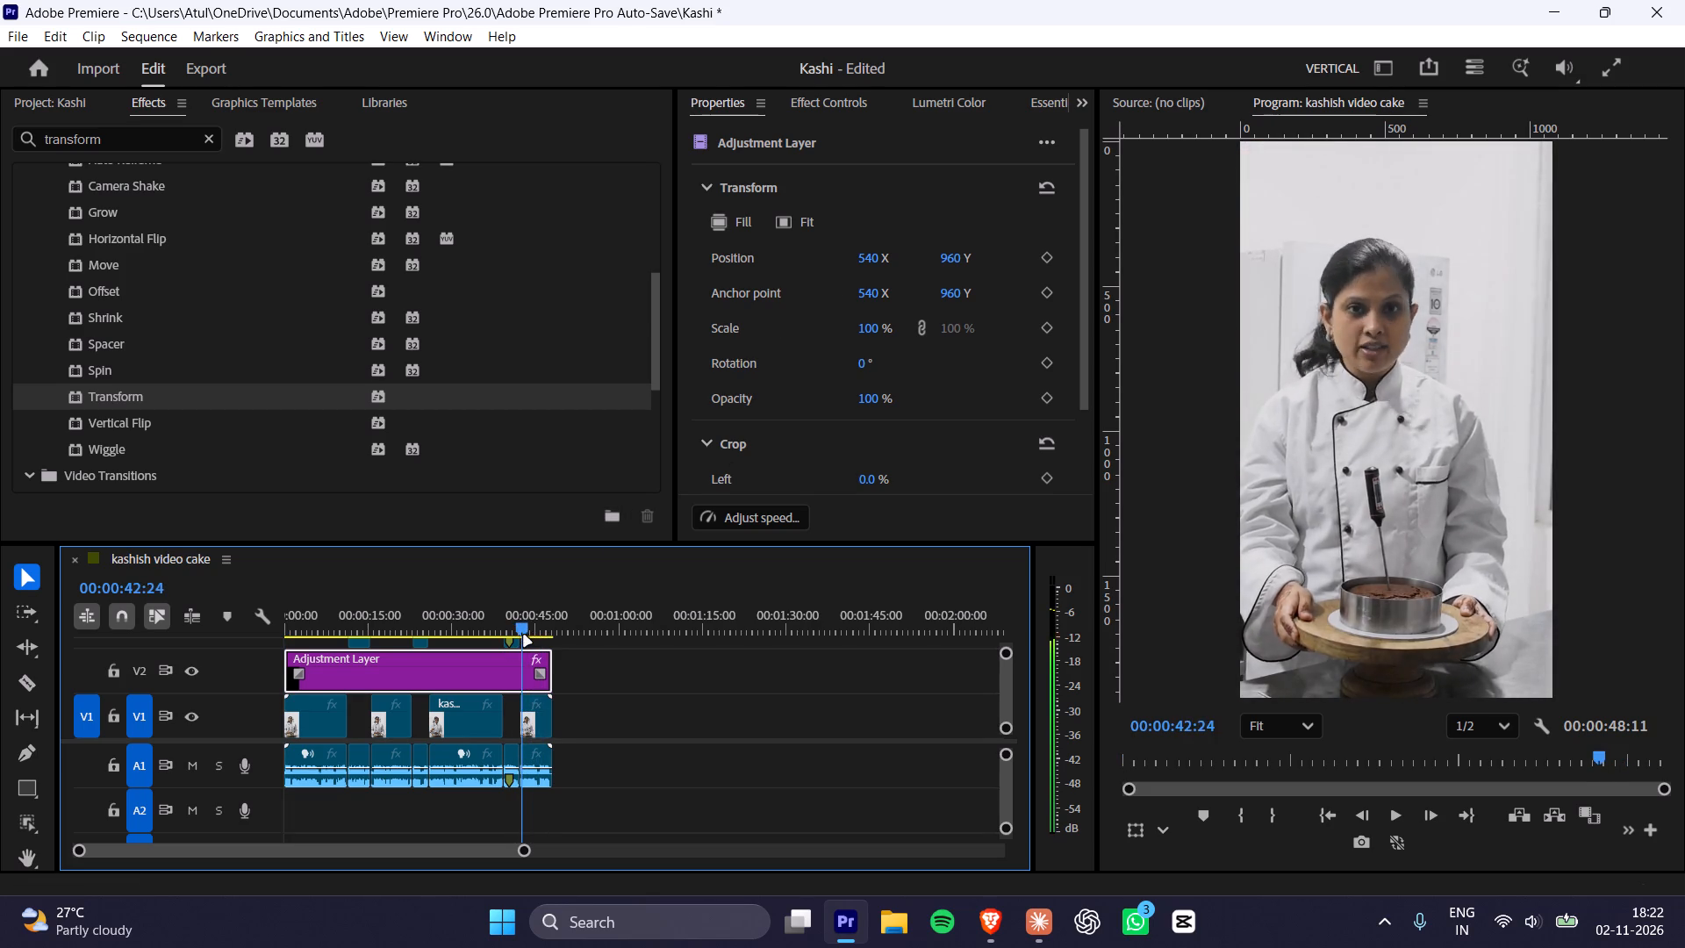
{"action": "left_click_drag", "start_coordinate": [524, 636], "coordinate": [299, 638]}
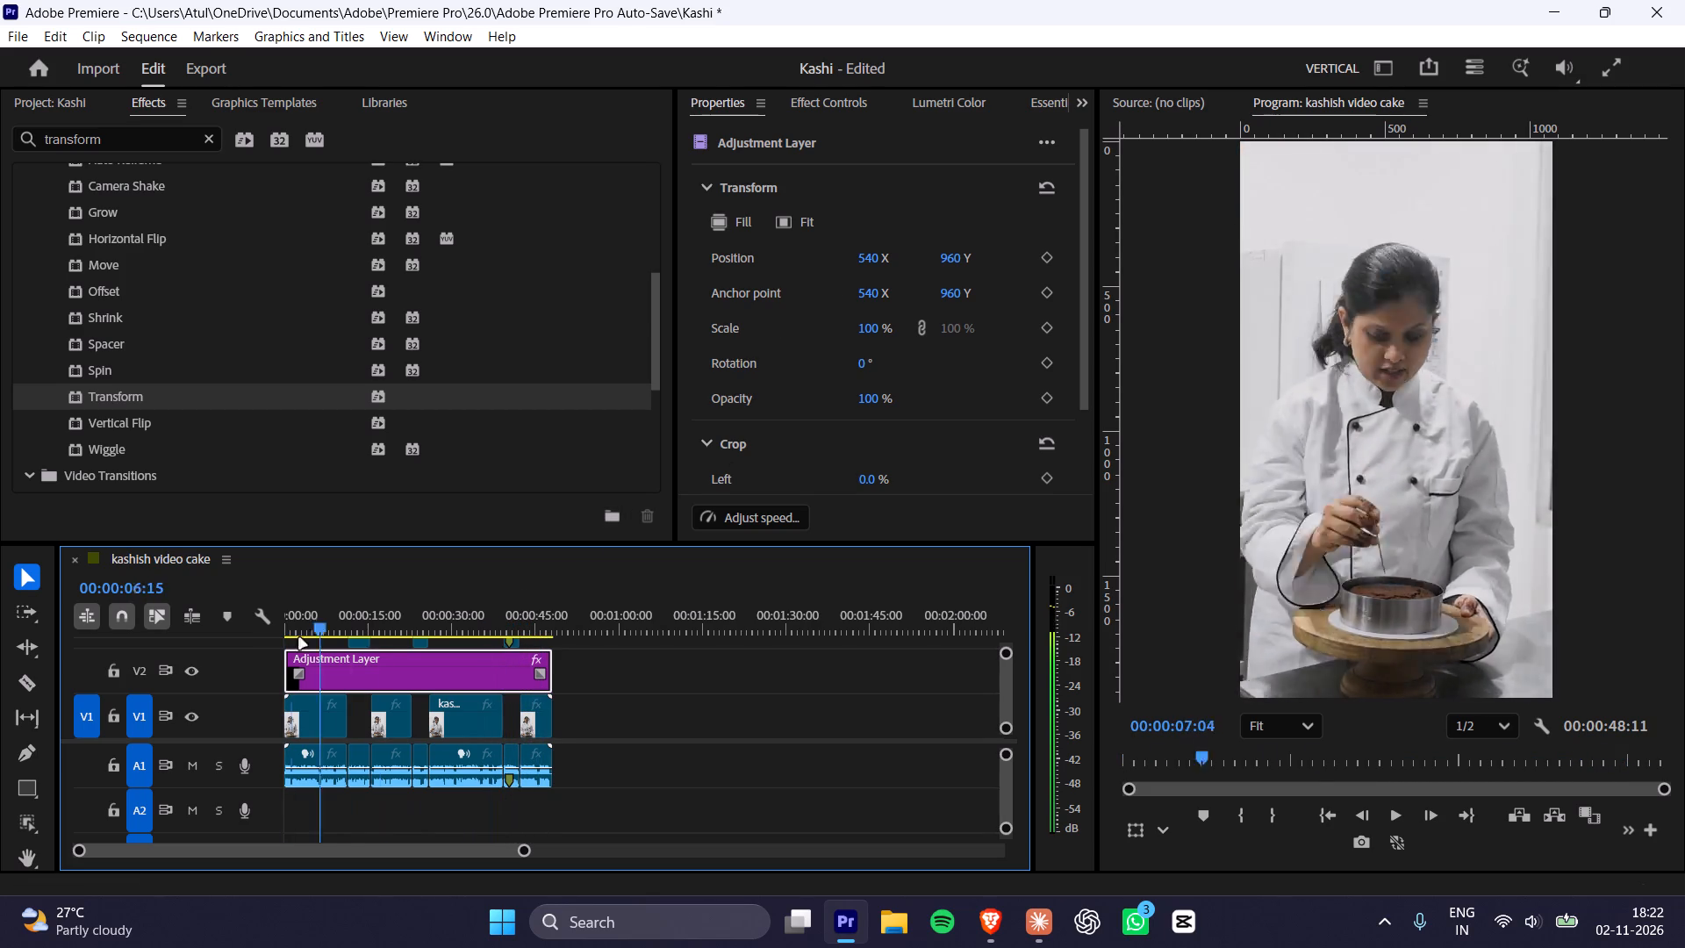
{"action": "left_click_drag", "start_coordinate": [299, 638], "coordinate": [246, 637]}
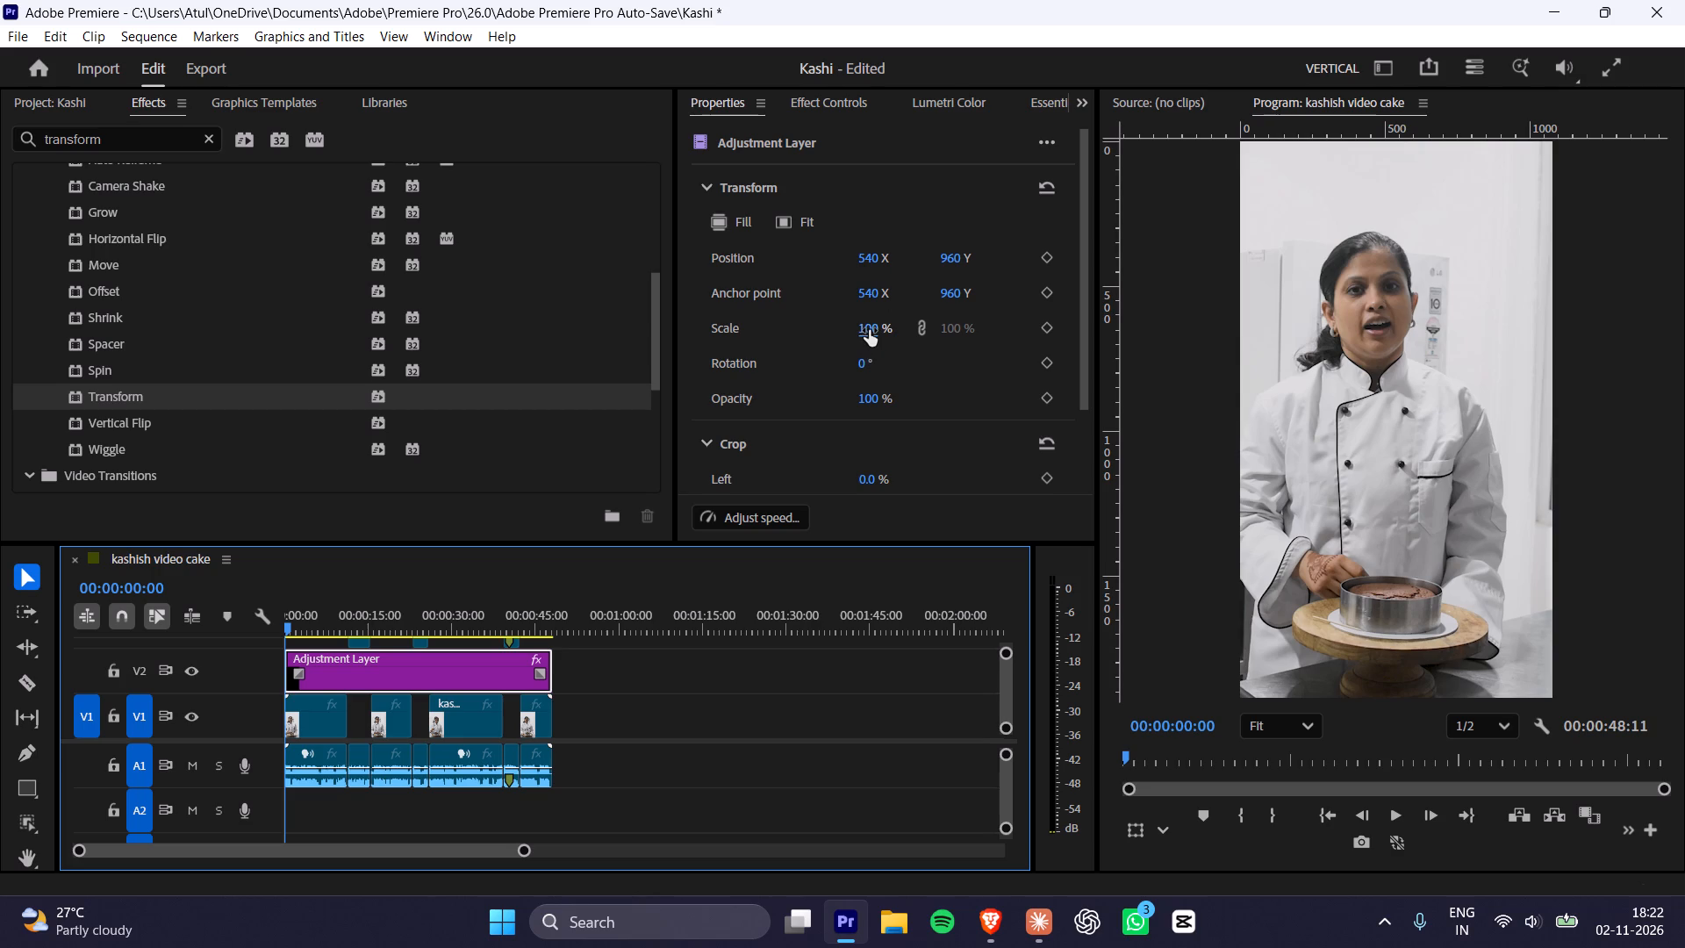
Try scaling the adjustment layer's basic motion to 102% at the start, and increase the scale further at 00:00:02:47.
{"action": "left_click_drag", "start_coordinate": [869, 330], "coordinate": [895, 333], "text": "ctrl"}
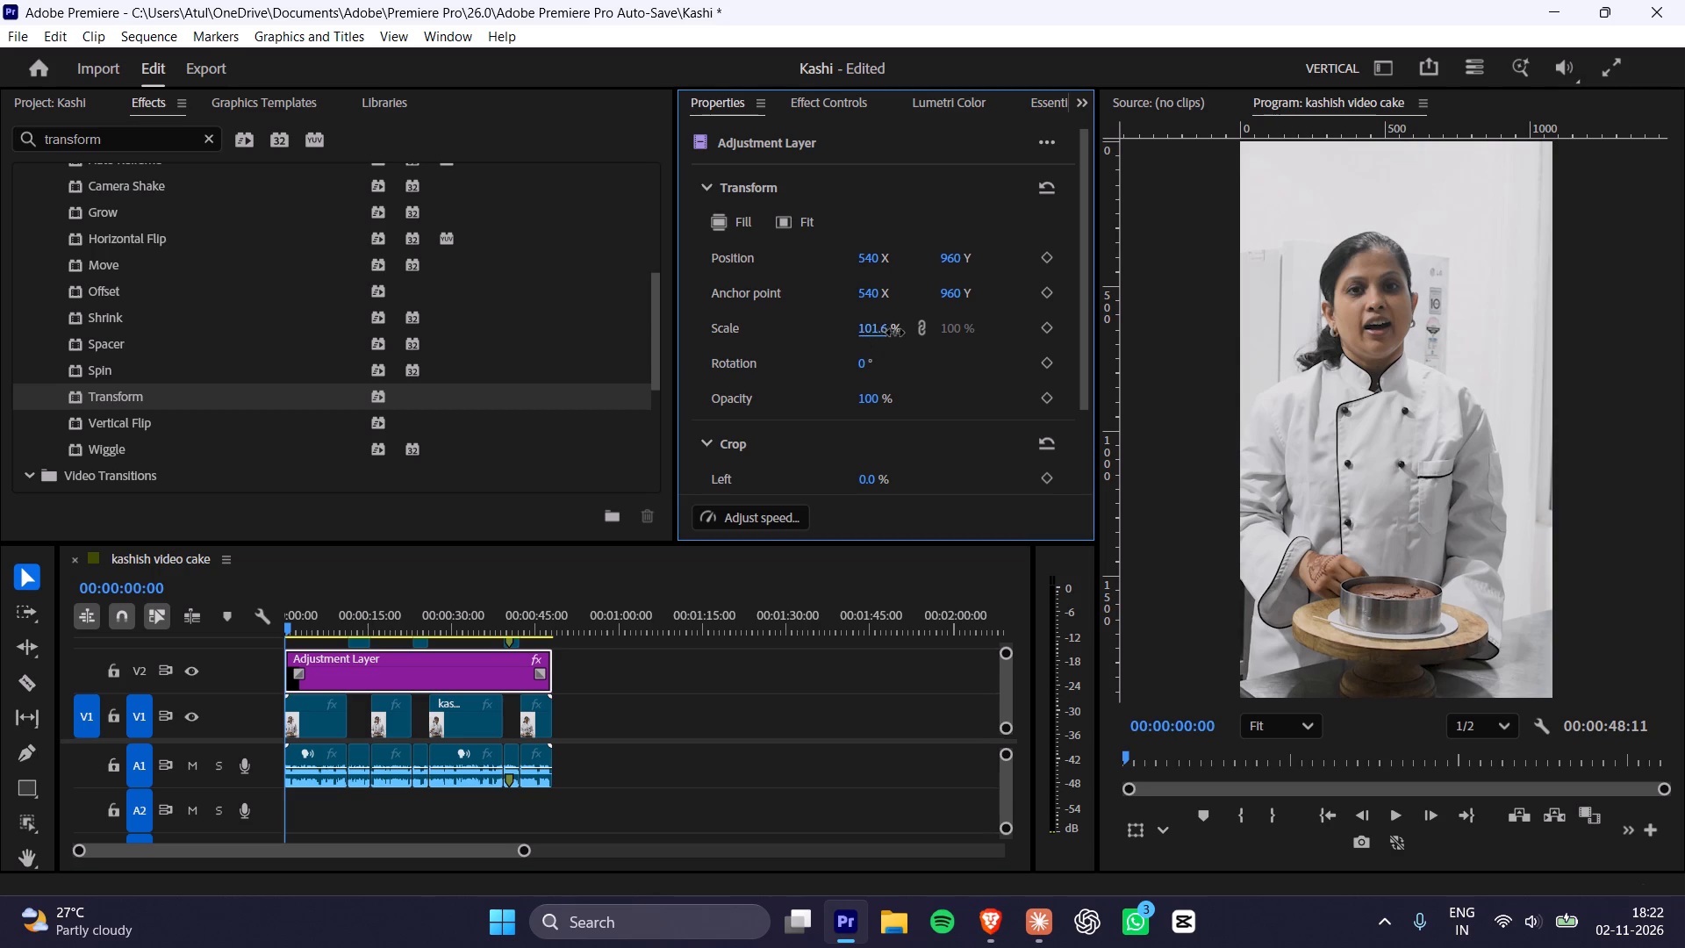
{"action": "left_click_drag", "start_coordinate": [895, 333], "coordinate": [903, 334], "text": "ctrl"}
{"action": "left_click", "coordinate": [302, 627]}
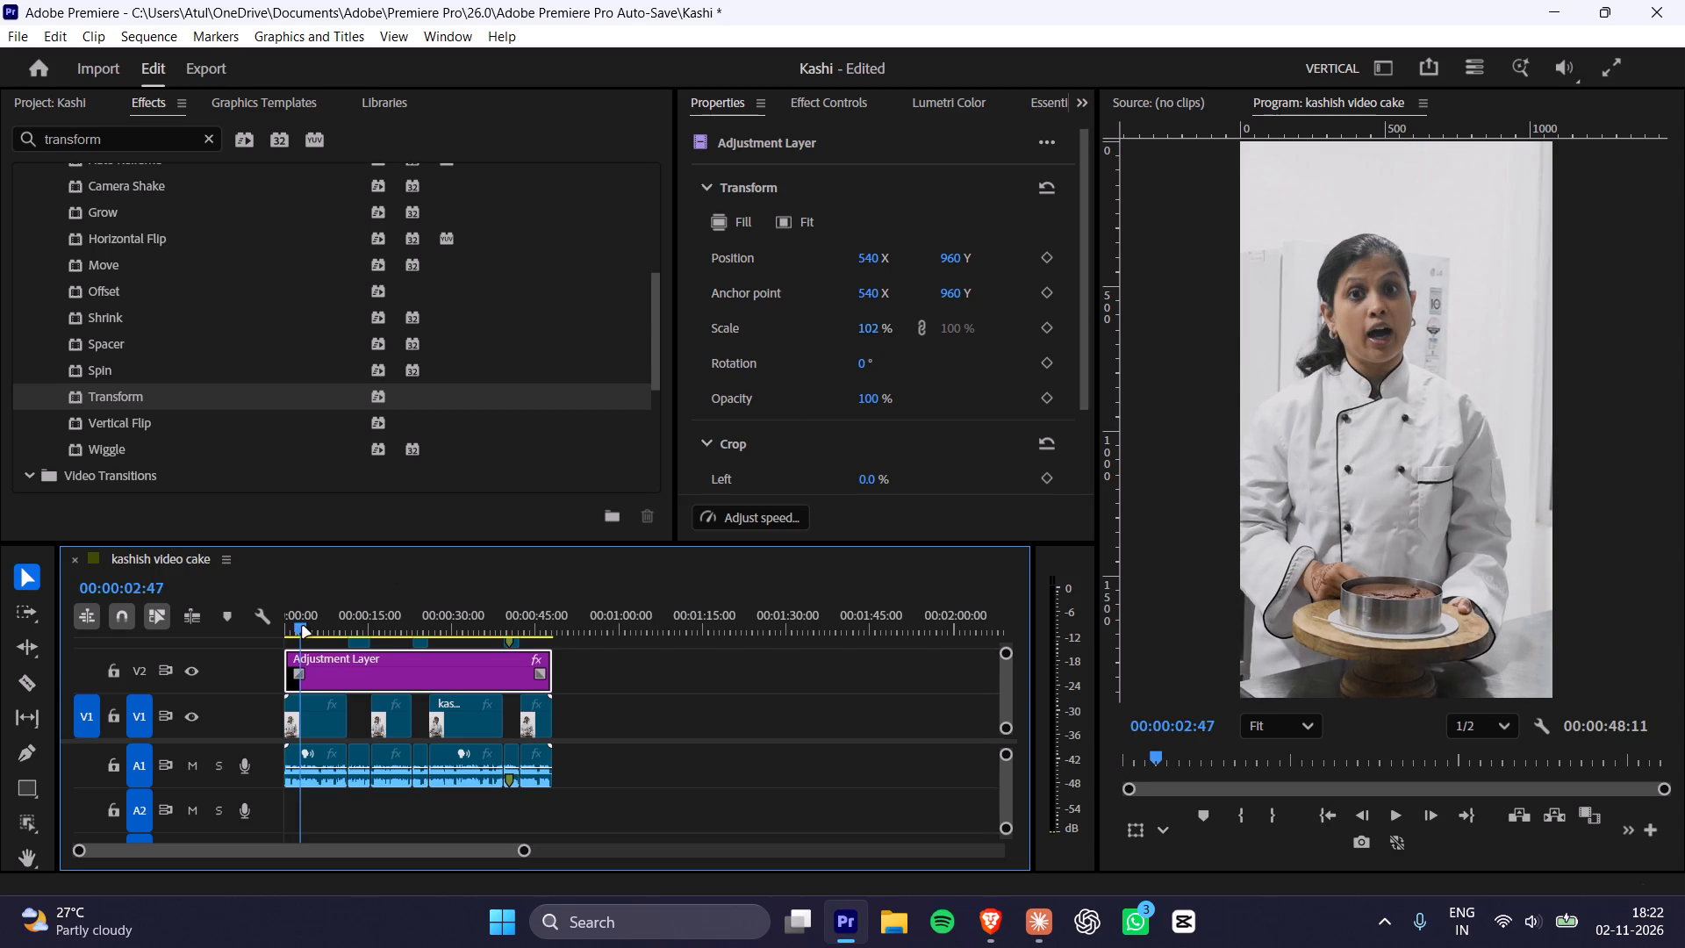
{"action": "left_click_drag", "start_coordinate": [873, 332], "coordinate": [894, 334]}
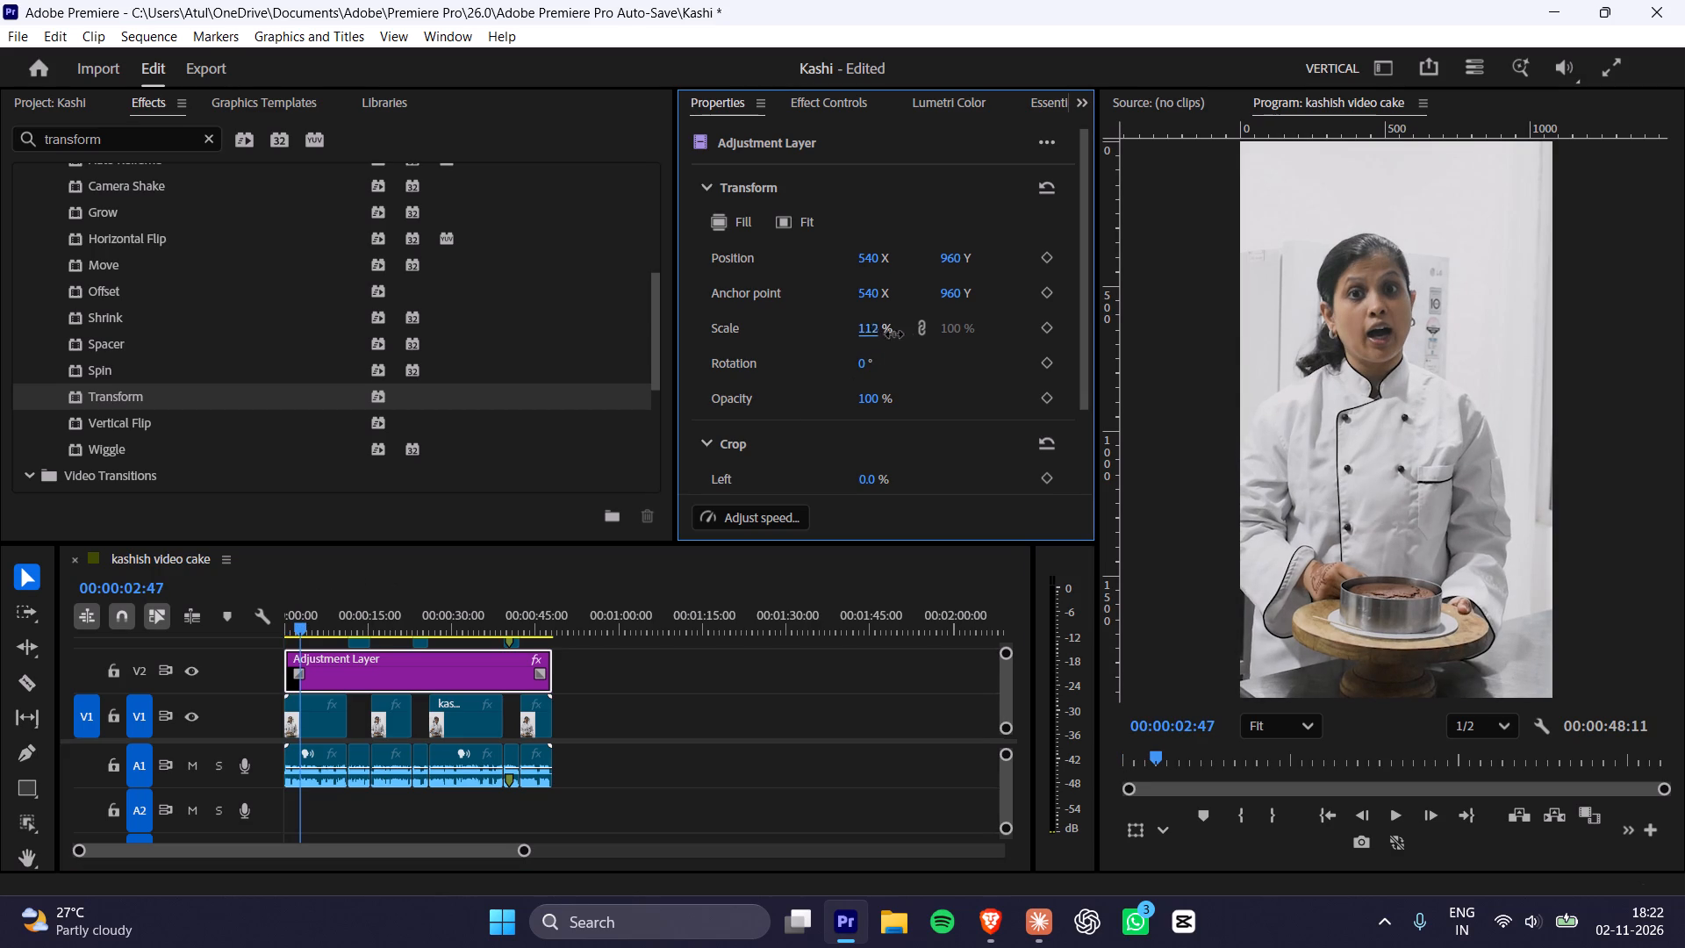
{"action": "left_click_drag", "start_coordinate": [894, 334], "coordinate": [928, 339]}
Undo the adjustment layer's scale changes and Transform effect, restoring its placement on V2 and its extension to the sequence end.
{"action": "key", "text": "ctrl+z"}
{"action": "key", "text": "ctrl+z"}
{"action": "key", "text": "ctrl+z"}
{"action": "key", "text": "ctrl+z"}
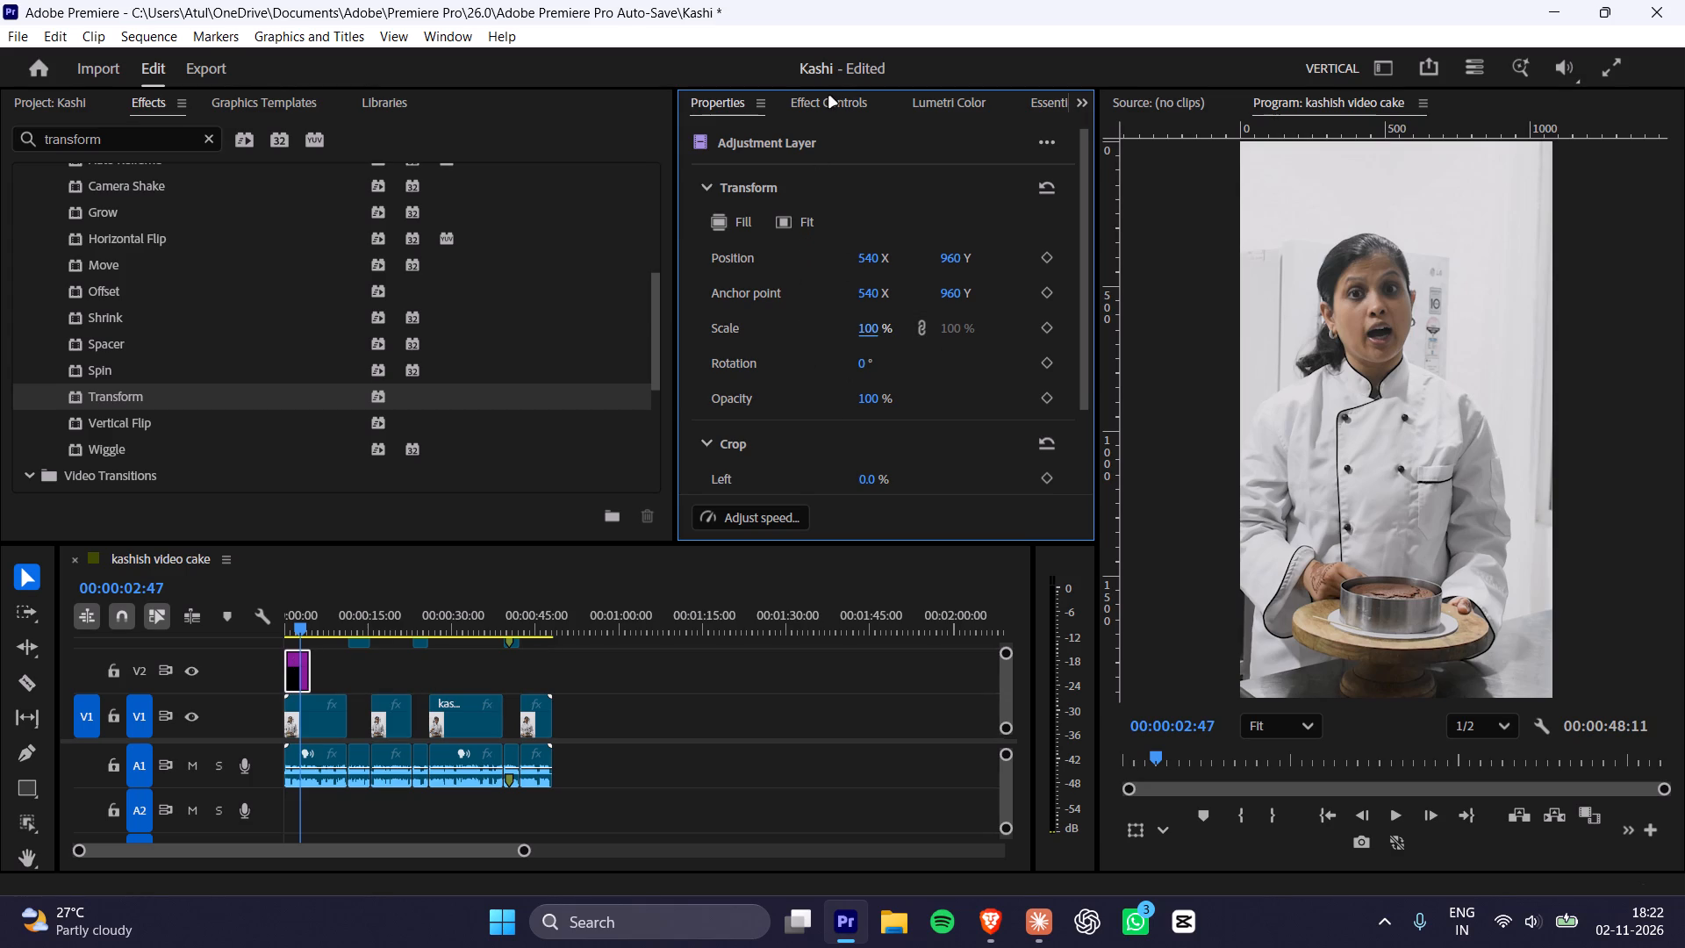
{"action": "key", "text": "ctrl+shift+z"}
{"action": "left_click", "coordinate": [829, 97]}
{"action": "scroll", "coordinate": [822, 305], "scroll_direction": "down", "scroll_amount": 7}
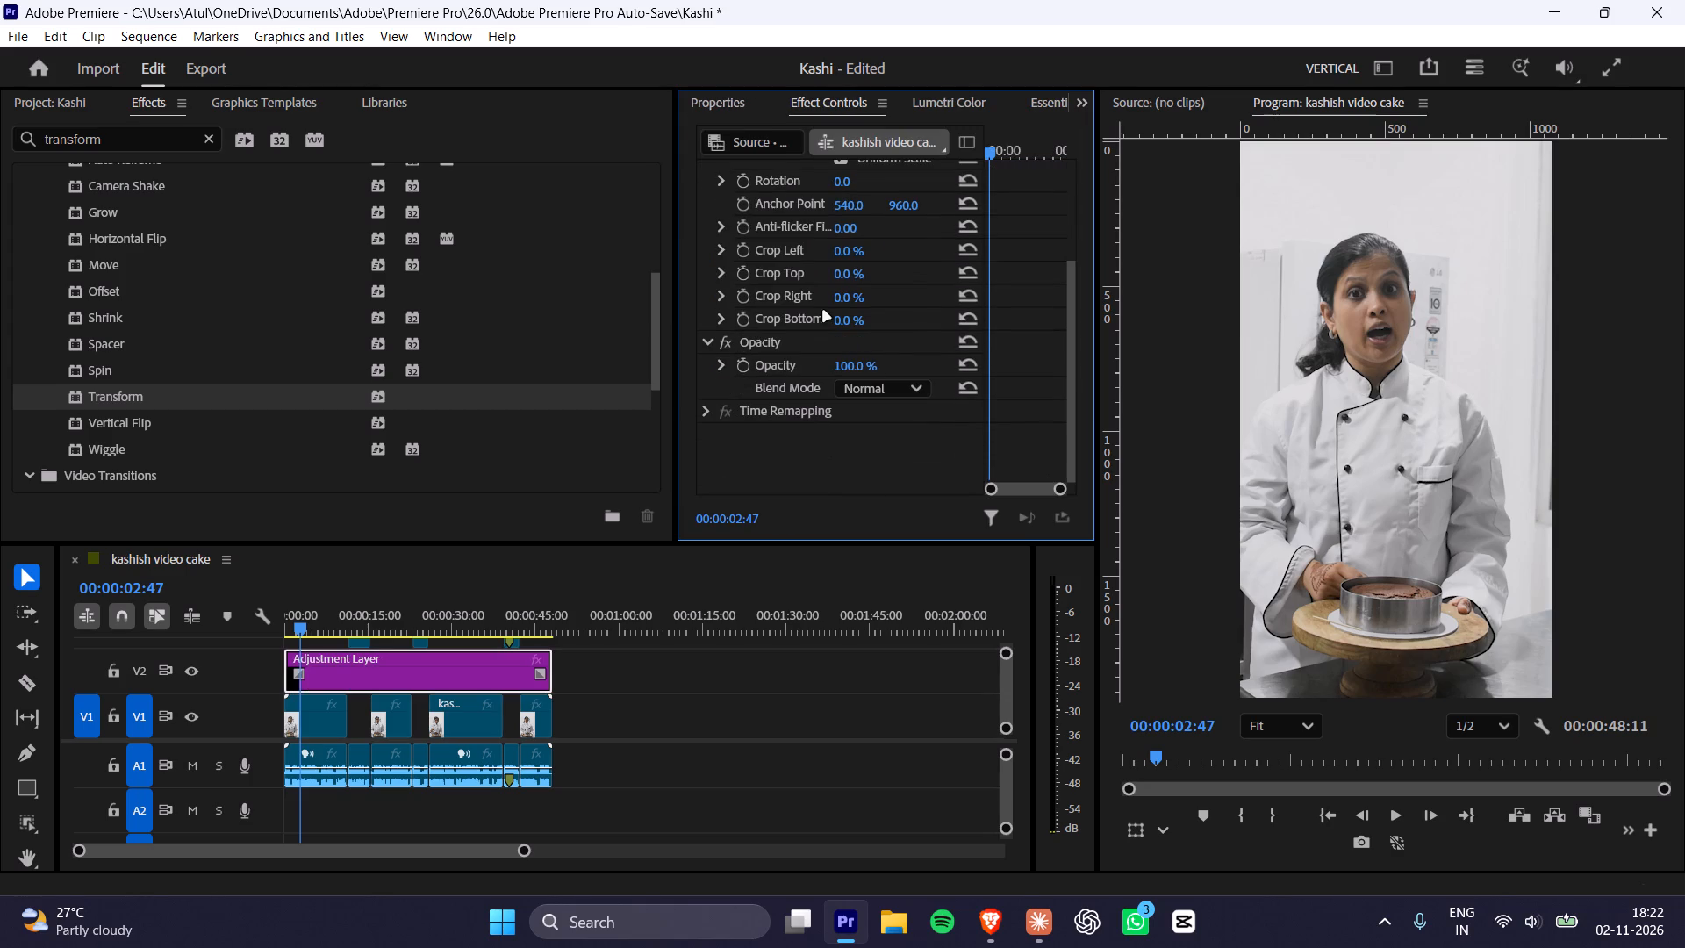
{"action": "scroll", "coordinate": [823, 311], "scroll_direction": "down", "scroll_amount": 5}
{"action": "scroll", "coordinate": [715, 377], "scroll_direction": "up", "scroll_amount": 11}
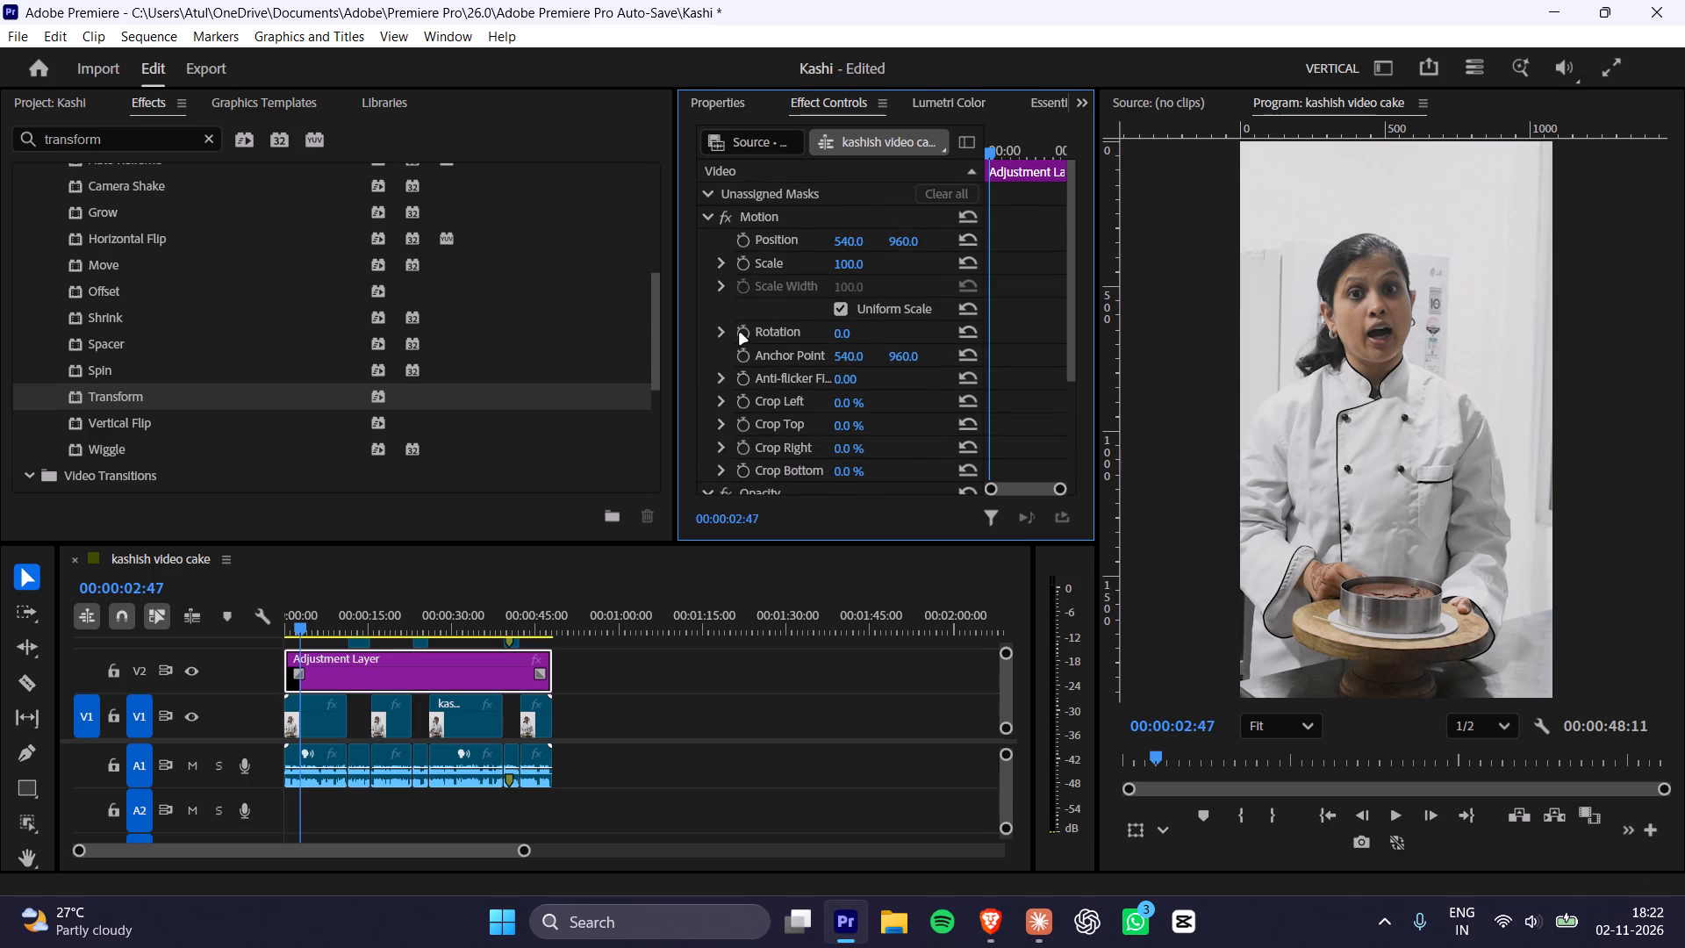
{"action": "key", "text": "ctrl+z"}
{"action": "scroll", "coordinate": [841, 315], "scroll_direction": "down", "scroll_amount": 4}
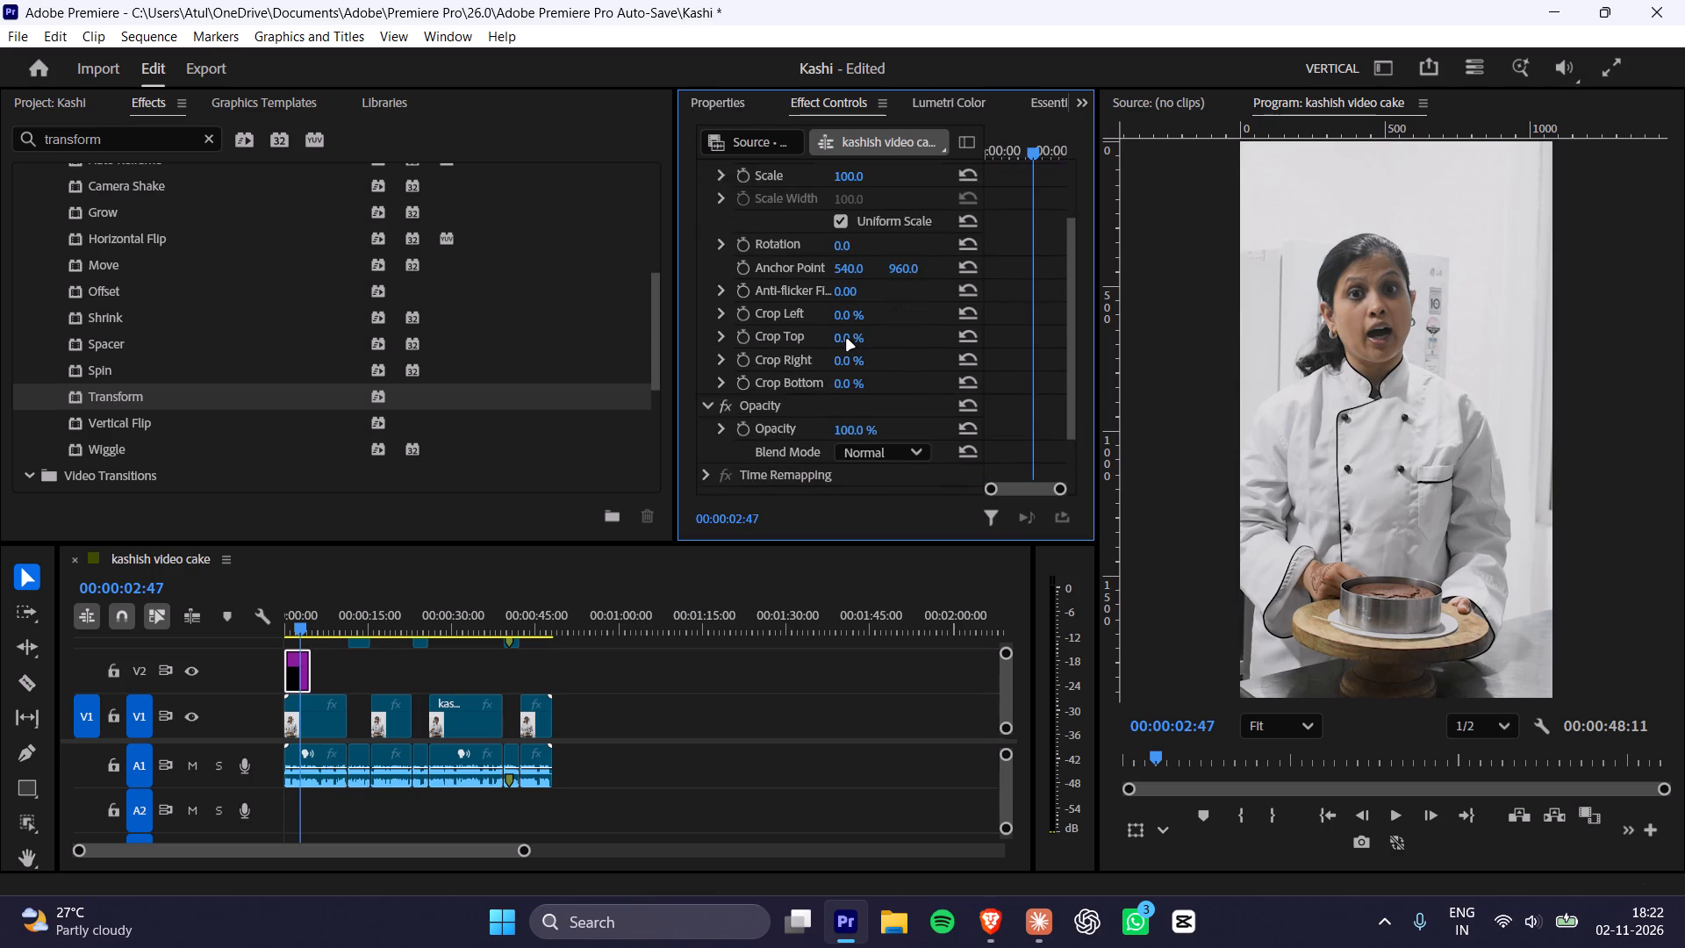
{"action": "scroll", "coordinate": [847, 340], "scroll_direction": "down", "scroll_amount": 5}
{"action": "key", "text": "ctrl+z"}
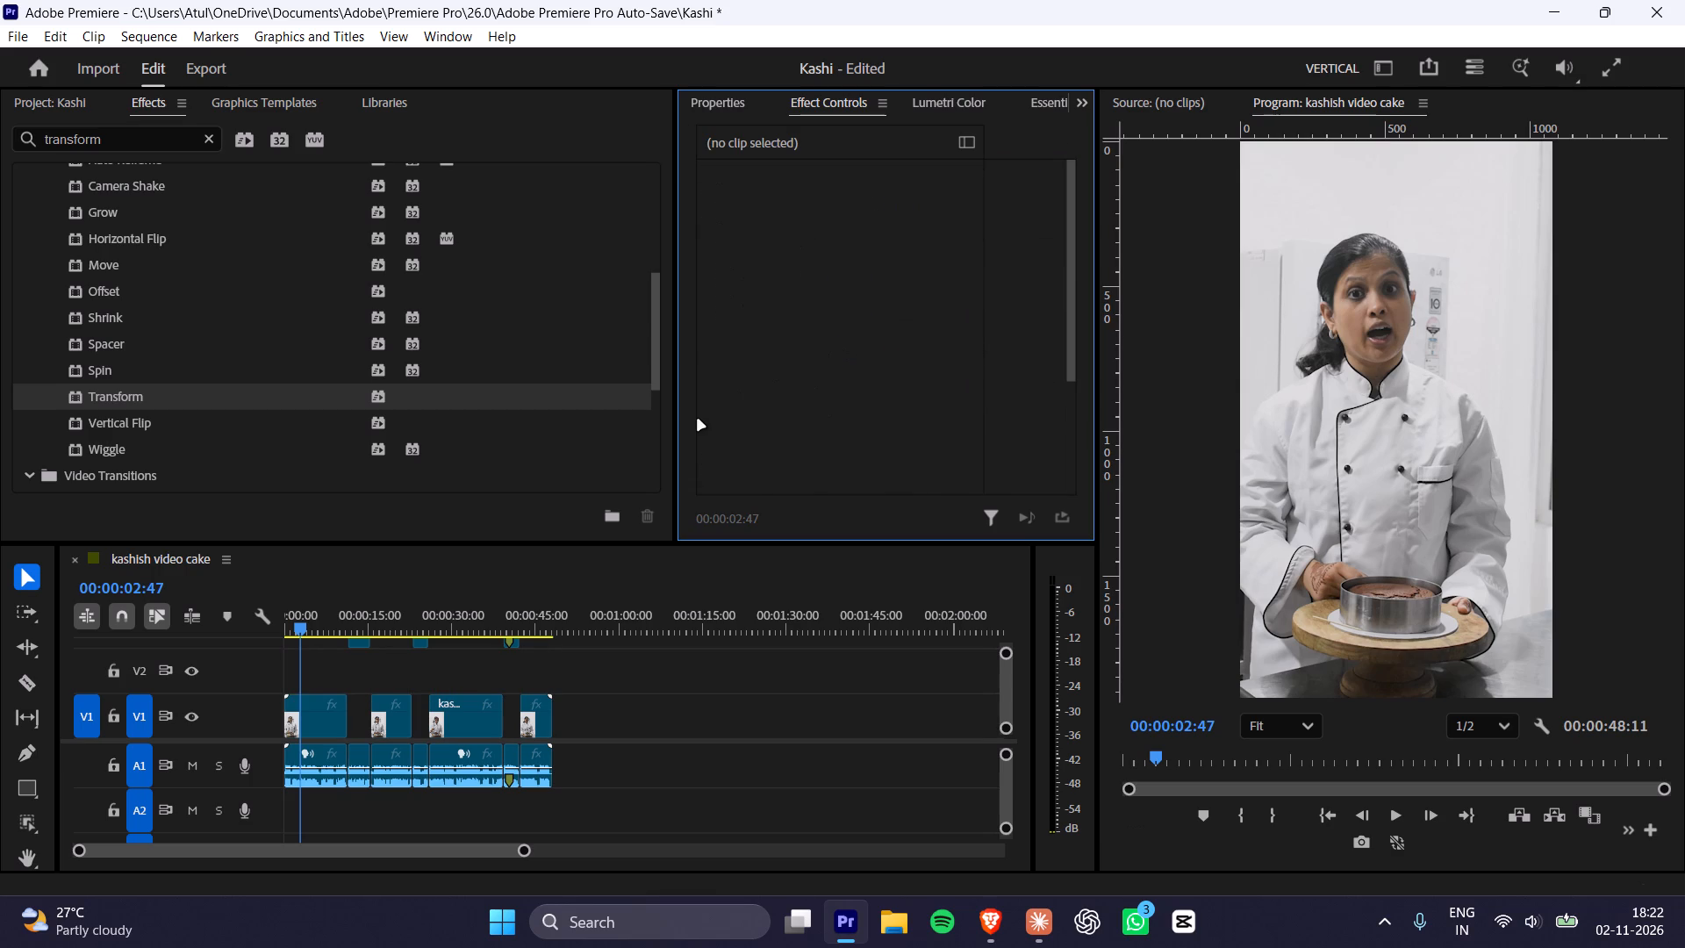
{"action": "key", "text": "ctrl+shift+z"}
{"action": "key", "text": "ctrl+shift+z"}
Check the first wide-shot clip's effect settings, and apply the Transform video effect to the adjustment layer on V2.
{"action": "left_click", "coordinate": [319, 709]}
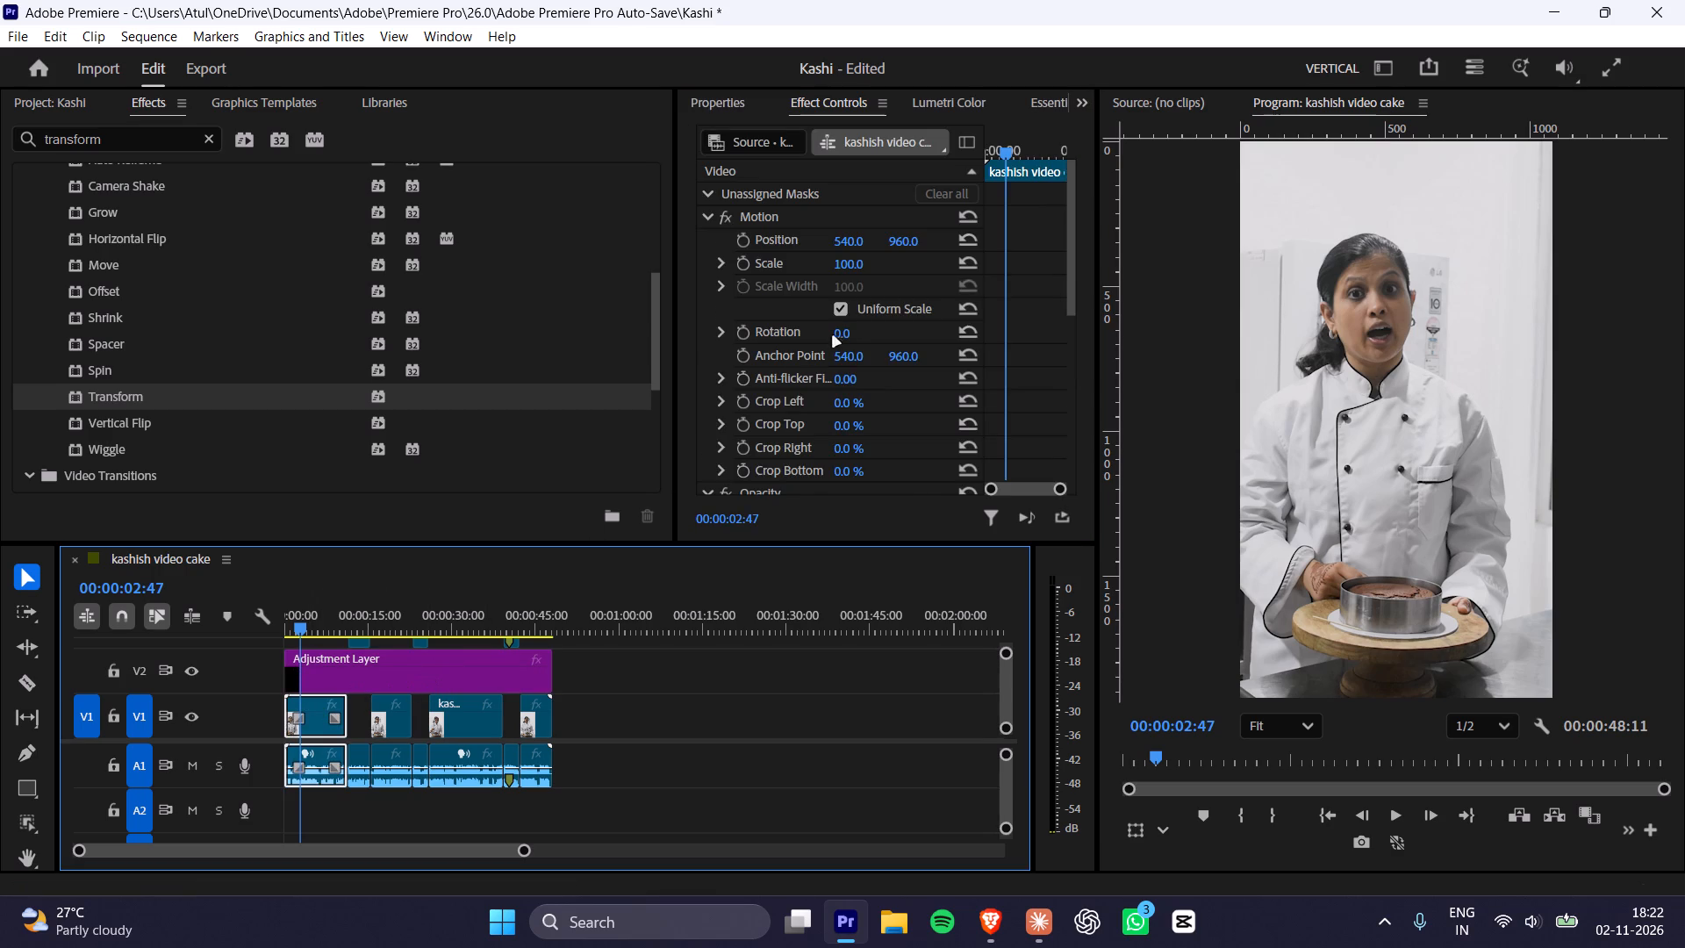
{"action": "scroll", "coordinate": [857, 320], "scroll_direction": "down", "scroll_amount": 17}
{"action": "scroll", "coordinate": [799, 320], "scroll_direction": "up", "scroll_amount": 8}
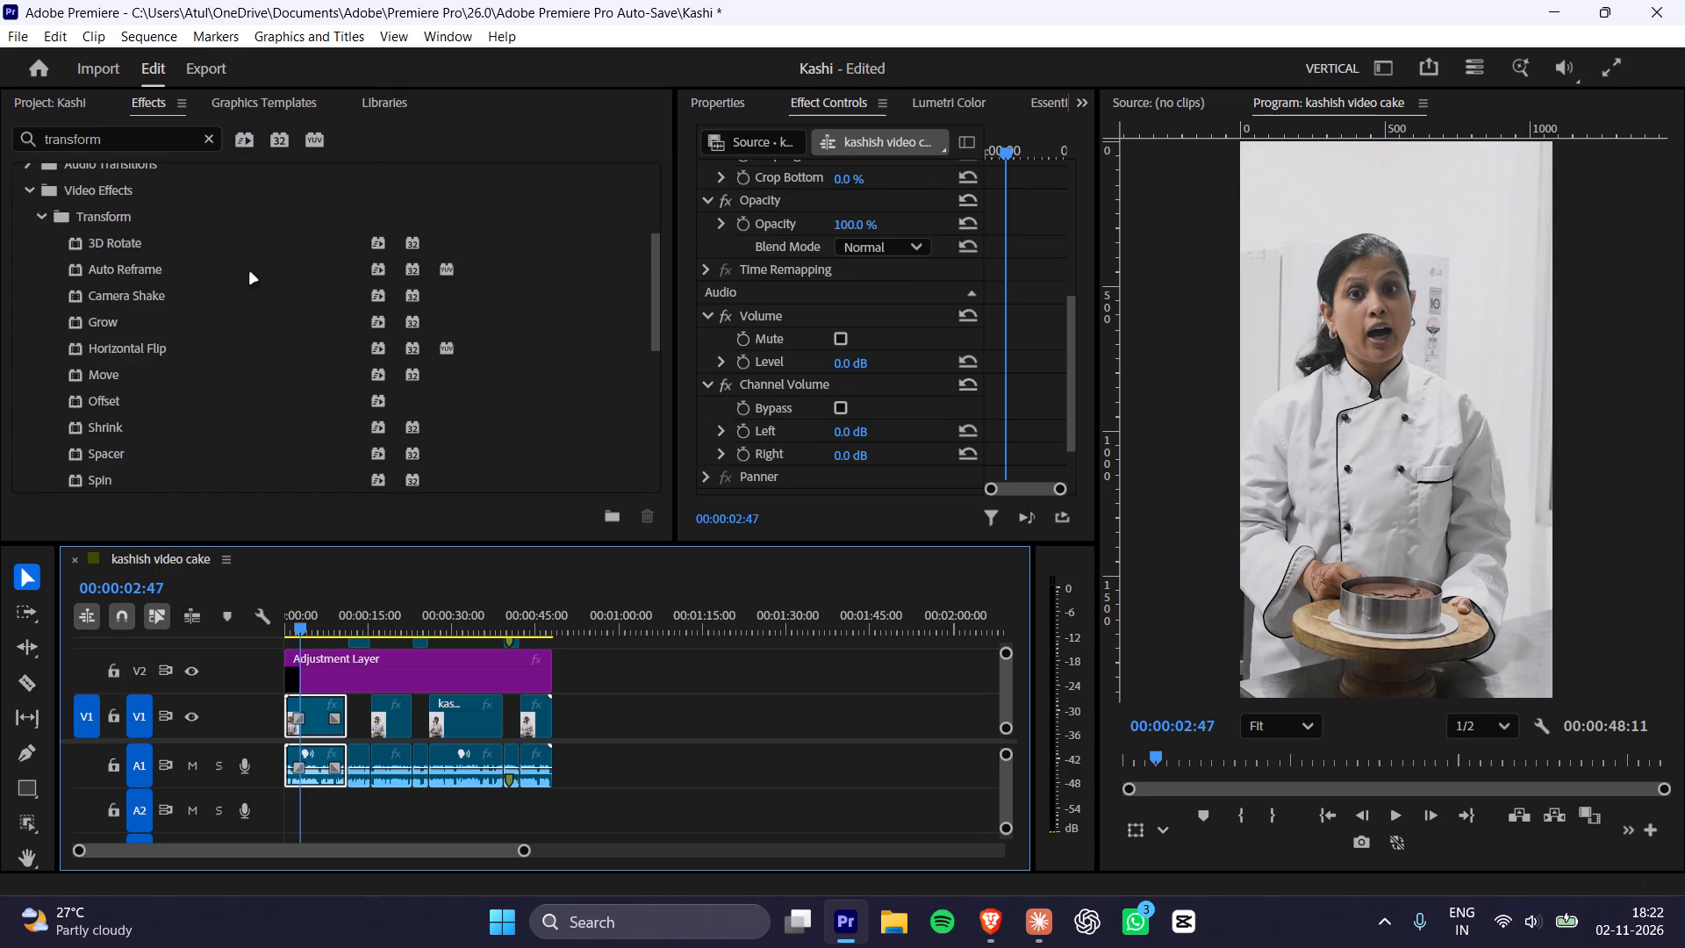
{"action": "scroll", "coordinate": [250, 273], "scroll_direction": "up", "scroll_amount": 1}
{"action": "scroll", "coordinate": [193, 380], "scroll_direction": "down", "scroll_amount": 5}
{"action": "left_click_drag", "start_coordinate": [104, 418], "coordinate": [347, 666]}
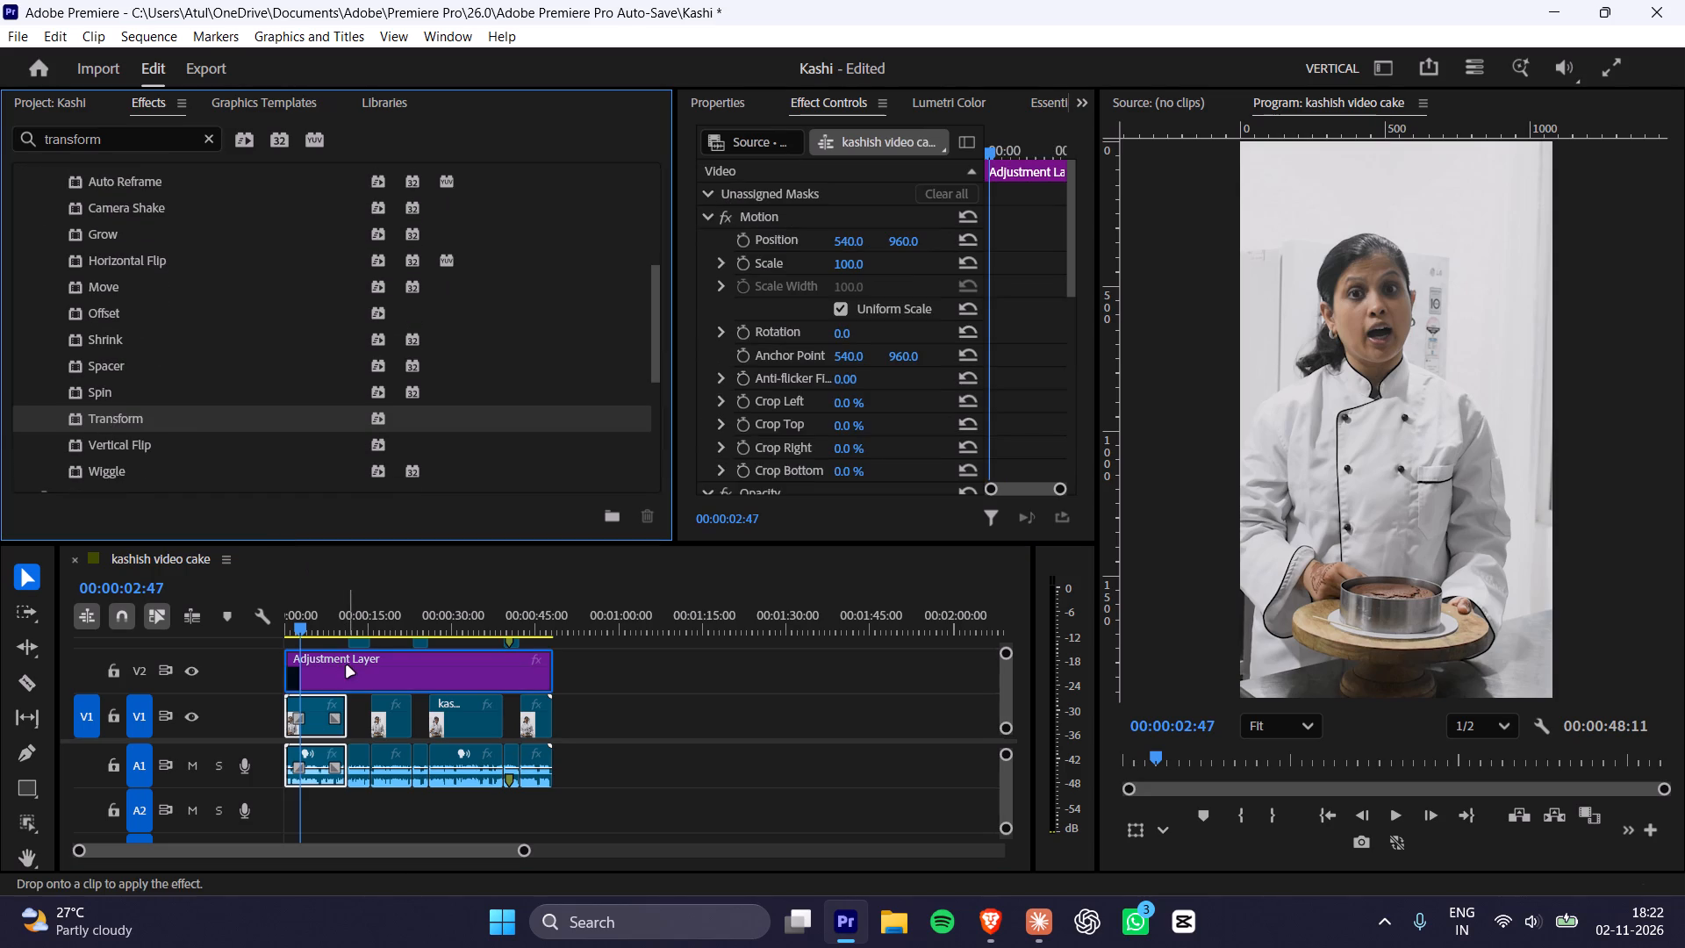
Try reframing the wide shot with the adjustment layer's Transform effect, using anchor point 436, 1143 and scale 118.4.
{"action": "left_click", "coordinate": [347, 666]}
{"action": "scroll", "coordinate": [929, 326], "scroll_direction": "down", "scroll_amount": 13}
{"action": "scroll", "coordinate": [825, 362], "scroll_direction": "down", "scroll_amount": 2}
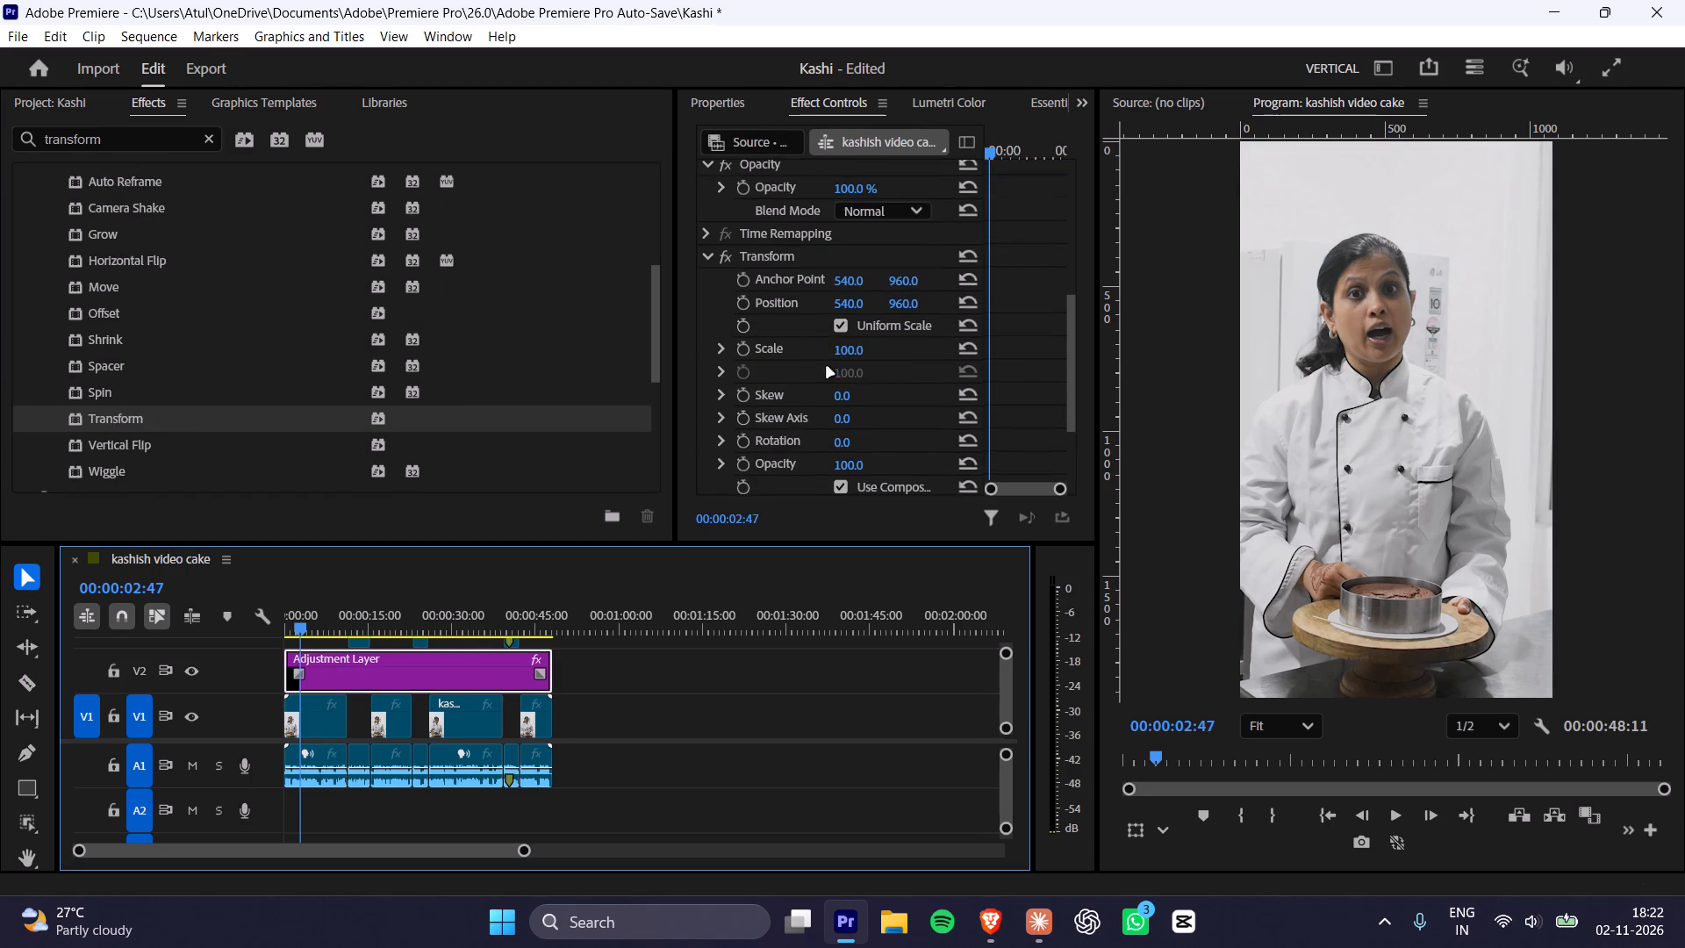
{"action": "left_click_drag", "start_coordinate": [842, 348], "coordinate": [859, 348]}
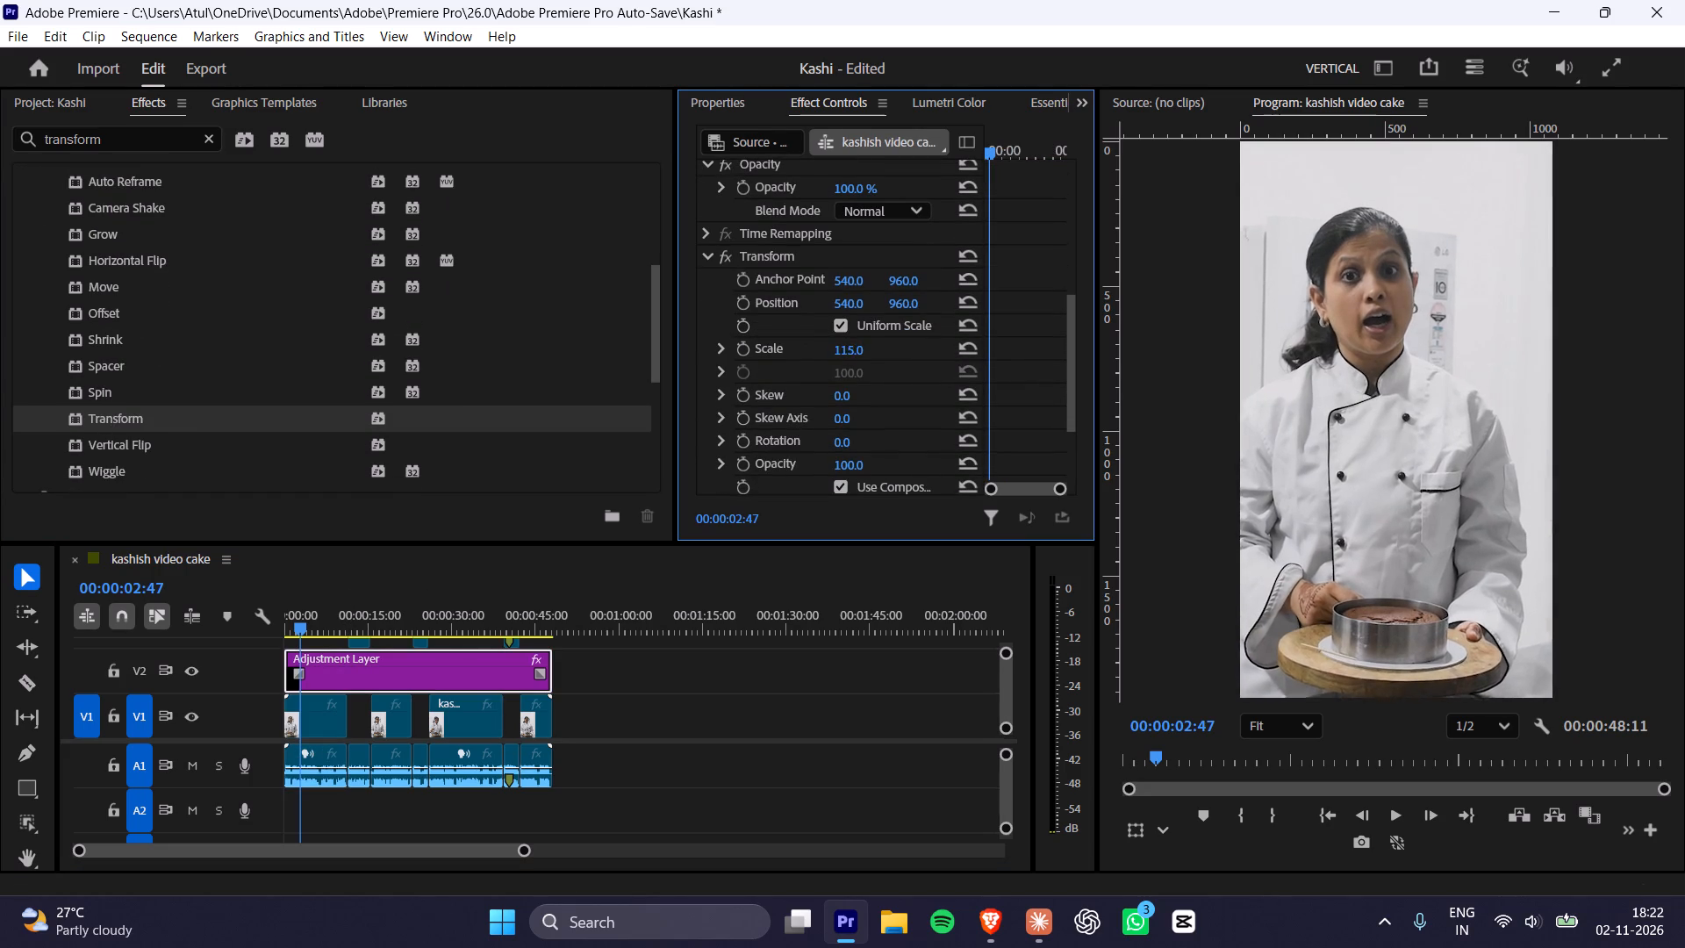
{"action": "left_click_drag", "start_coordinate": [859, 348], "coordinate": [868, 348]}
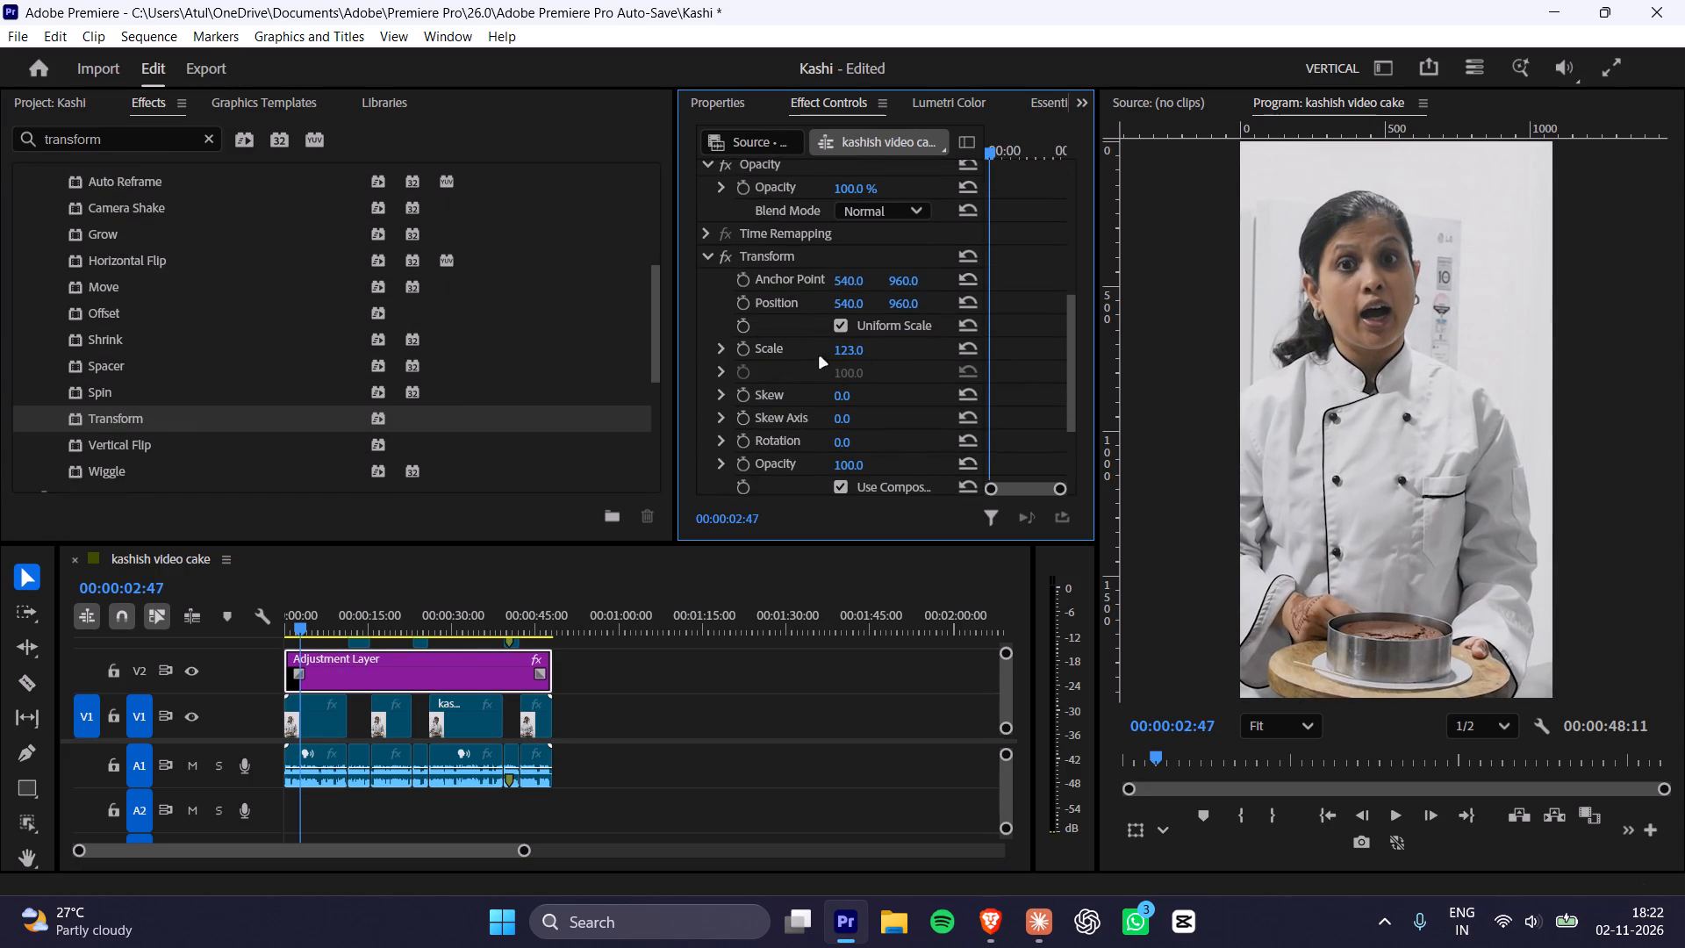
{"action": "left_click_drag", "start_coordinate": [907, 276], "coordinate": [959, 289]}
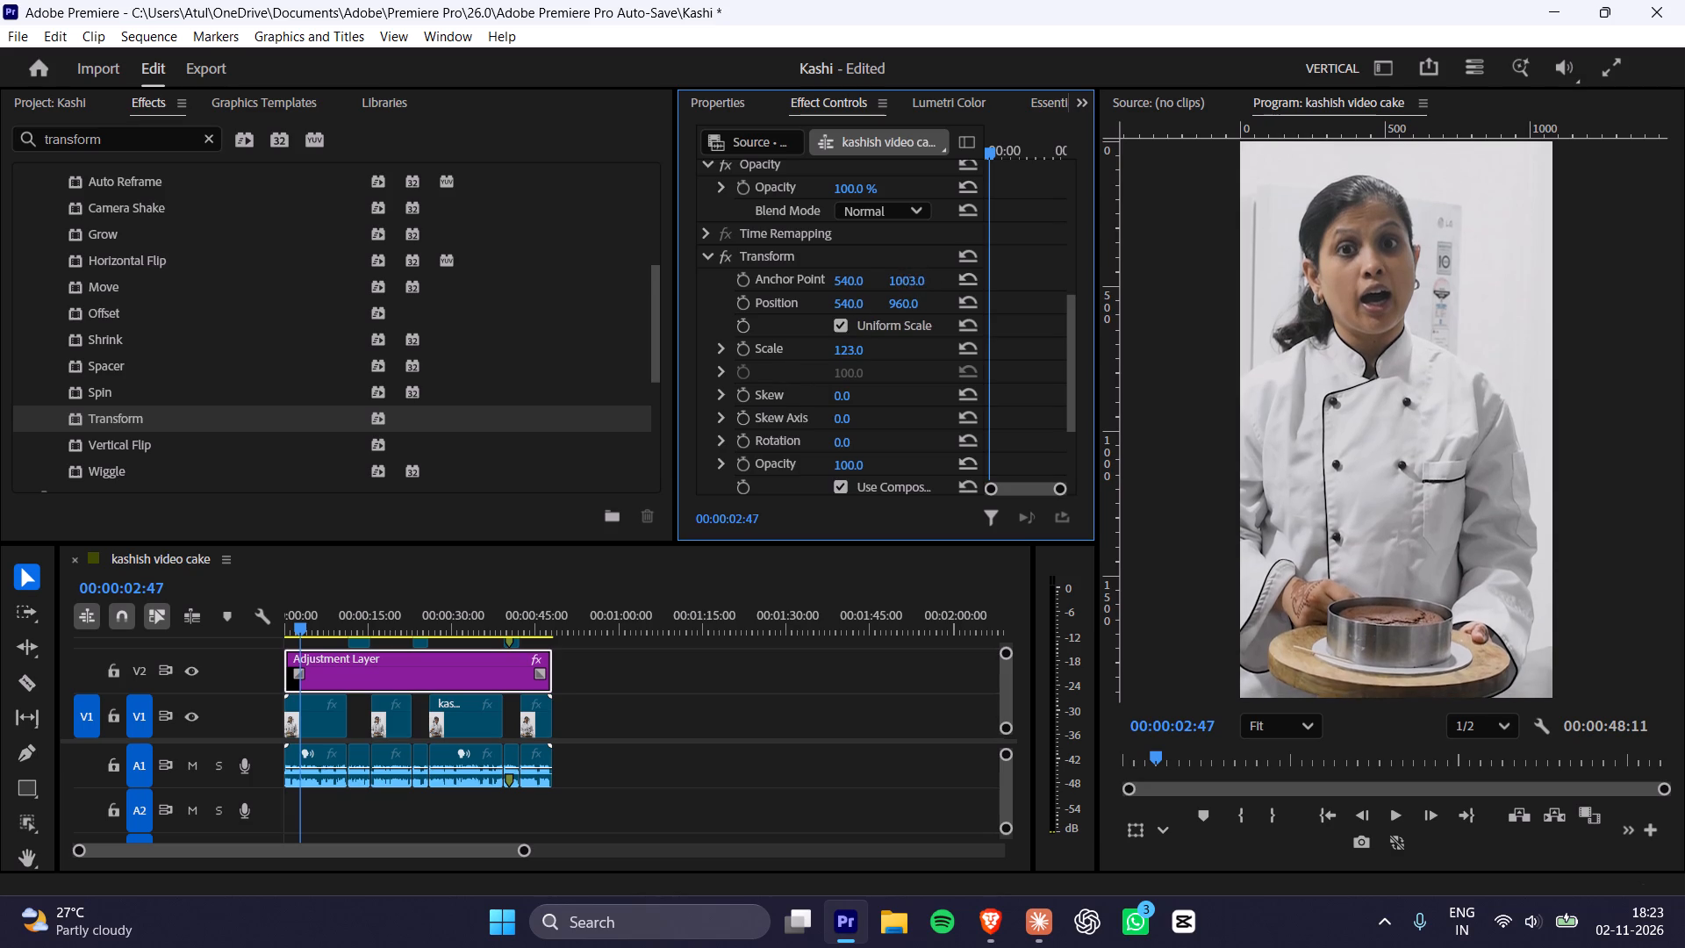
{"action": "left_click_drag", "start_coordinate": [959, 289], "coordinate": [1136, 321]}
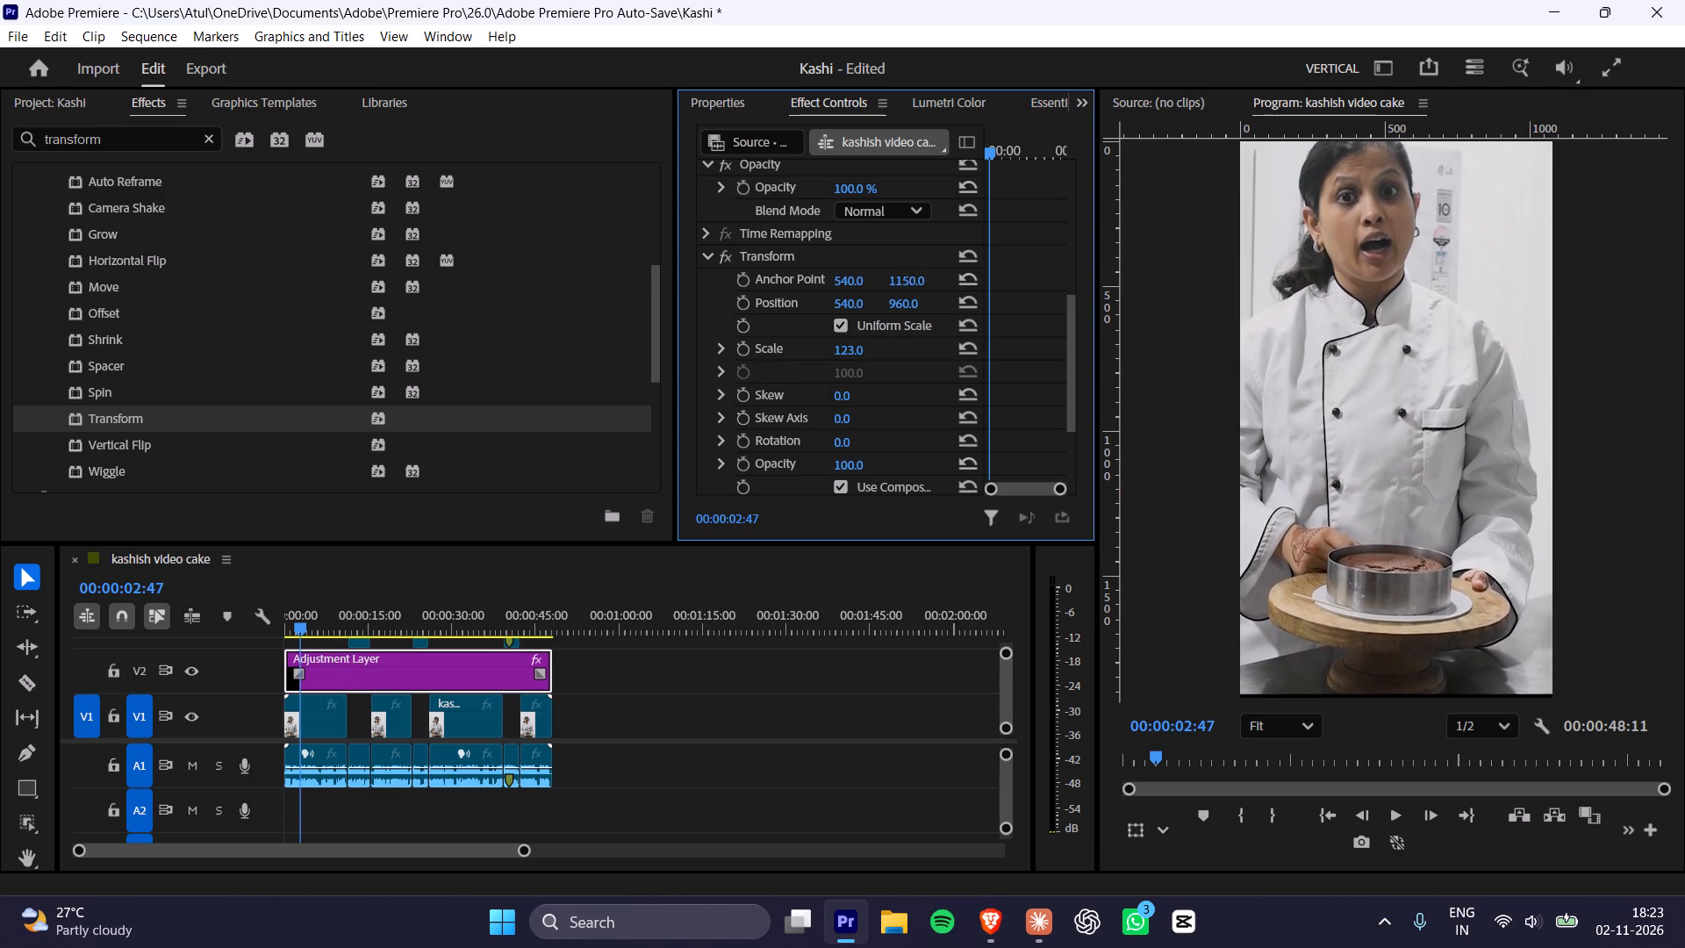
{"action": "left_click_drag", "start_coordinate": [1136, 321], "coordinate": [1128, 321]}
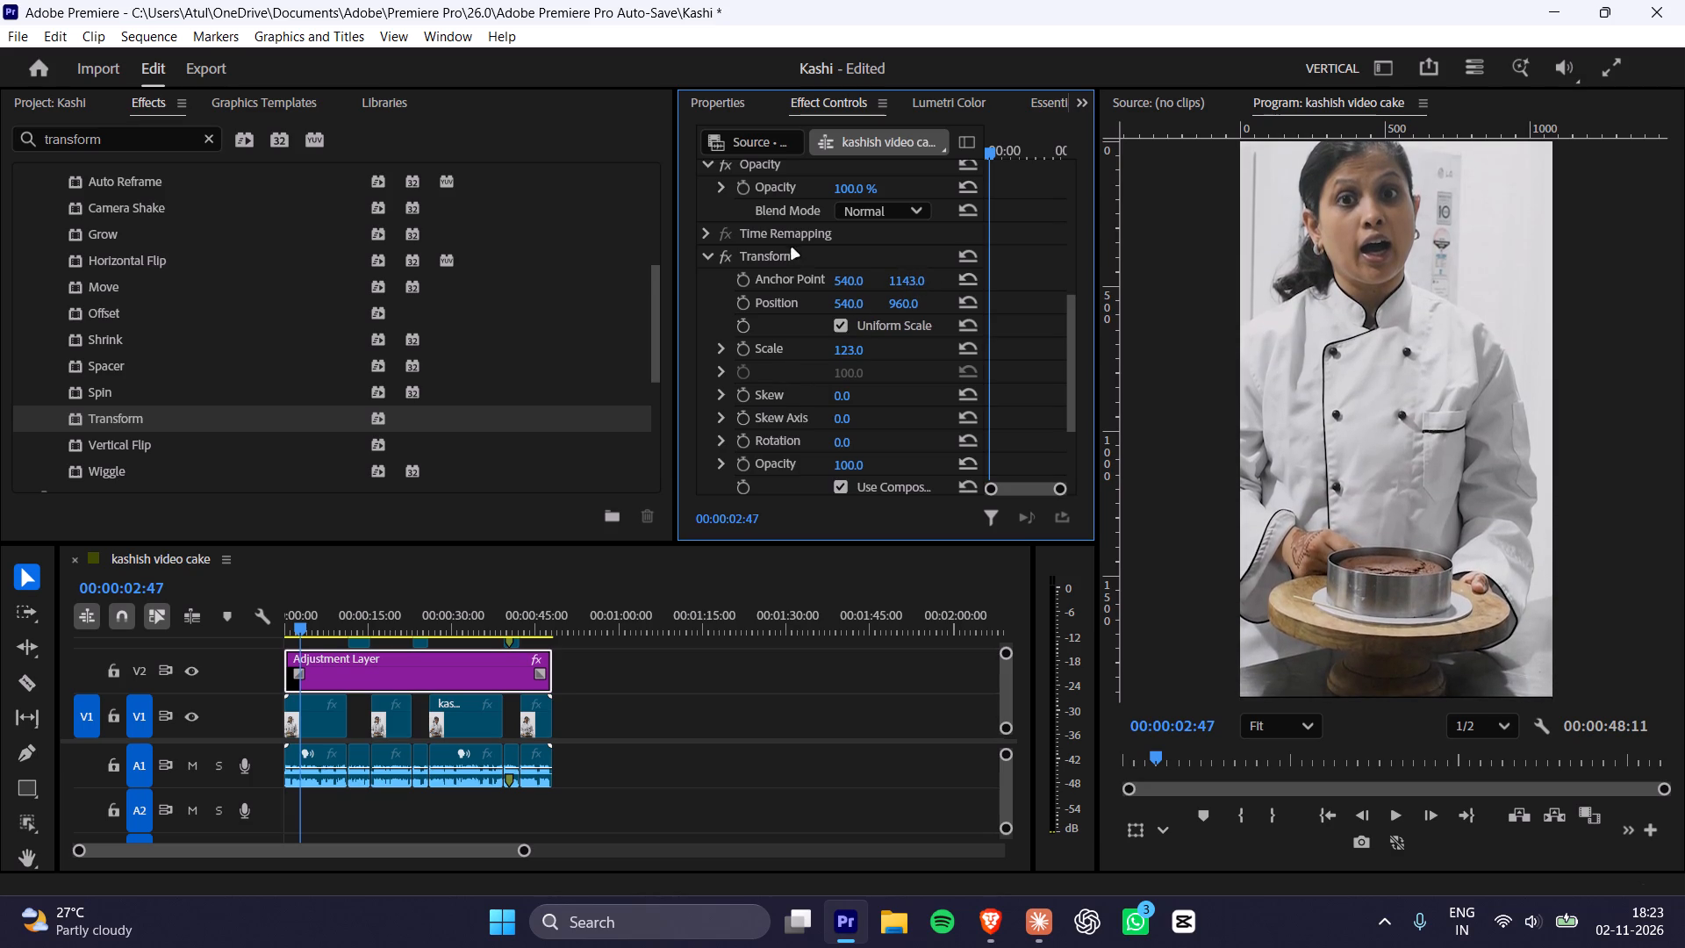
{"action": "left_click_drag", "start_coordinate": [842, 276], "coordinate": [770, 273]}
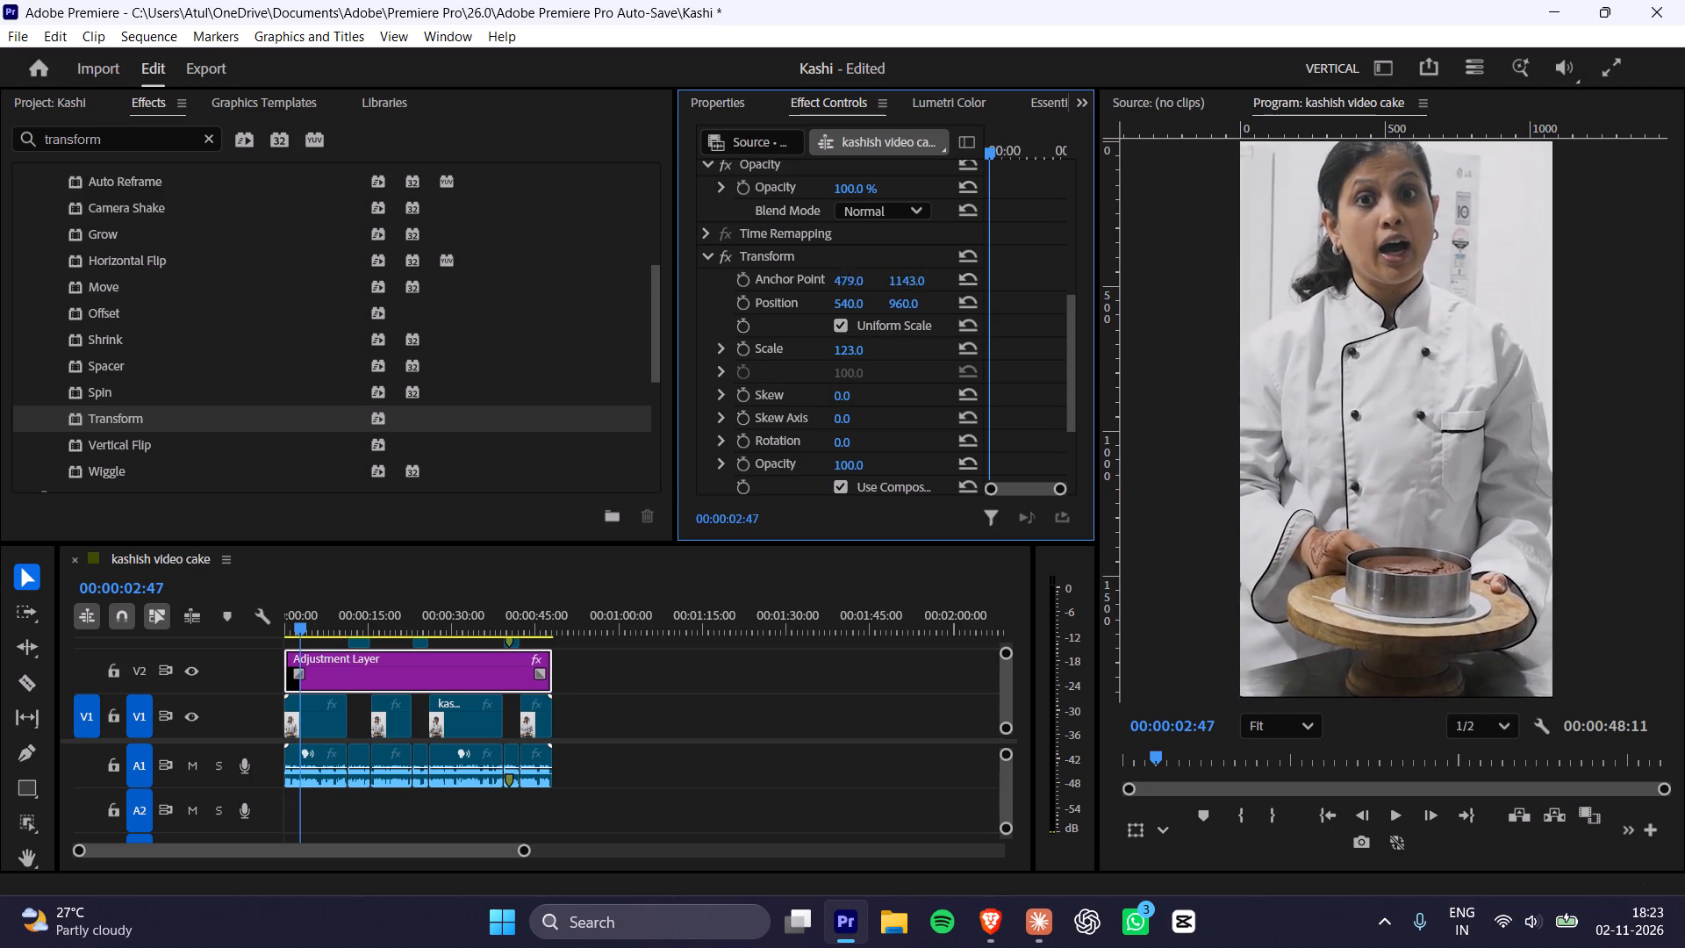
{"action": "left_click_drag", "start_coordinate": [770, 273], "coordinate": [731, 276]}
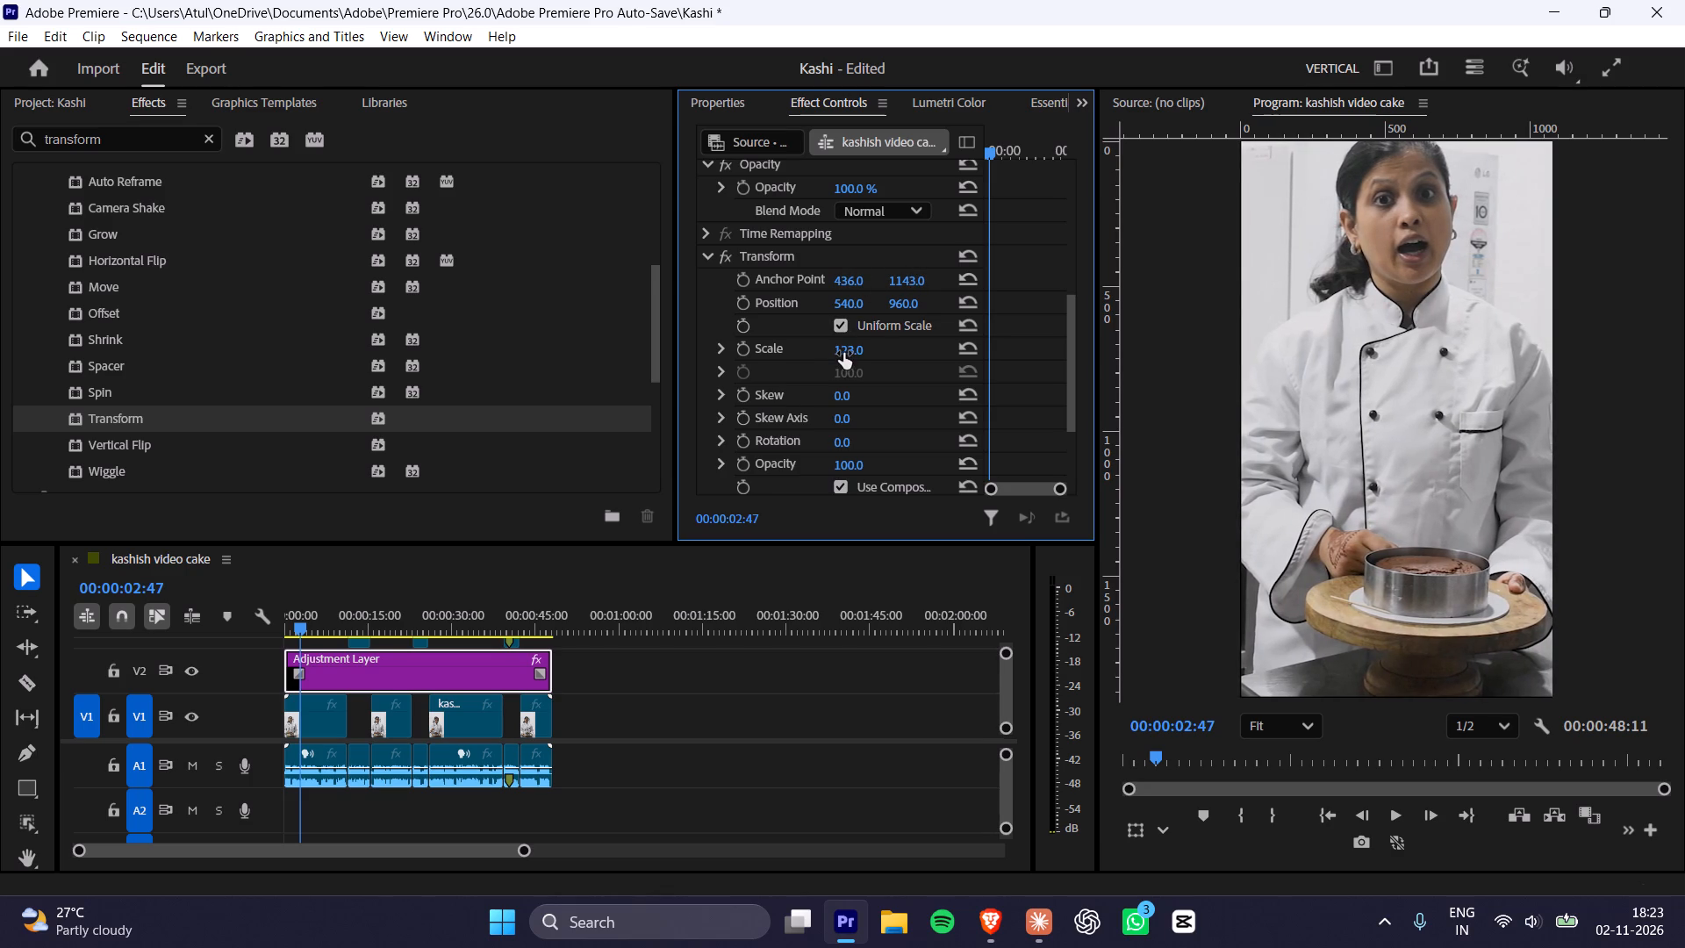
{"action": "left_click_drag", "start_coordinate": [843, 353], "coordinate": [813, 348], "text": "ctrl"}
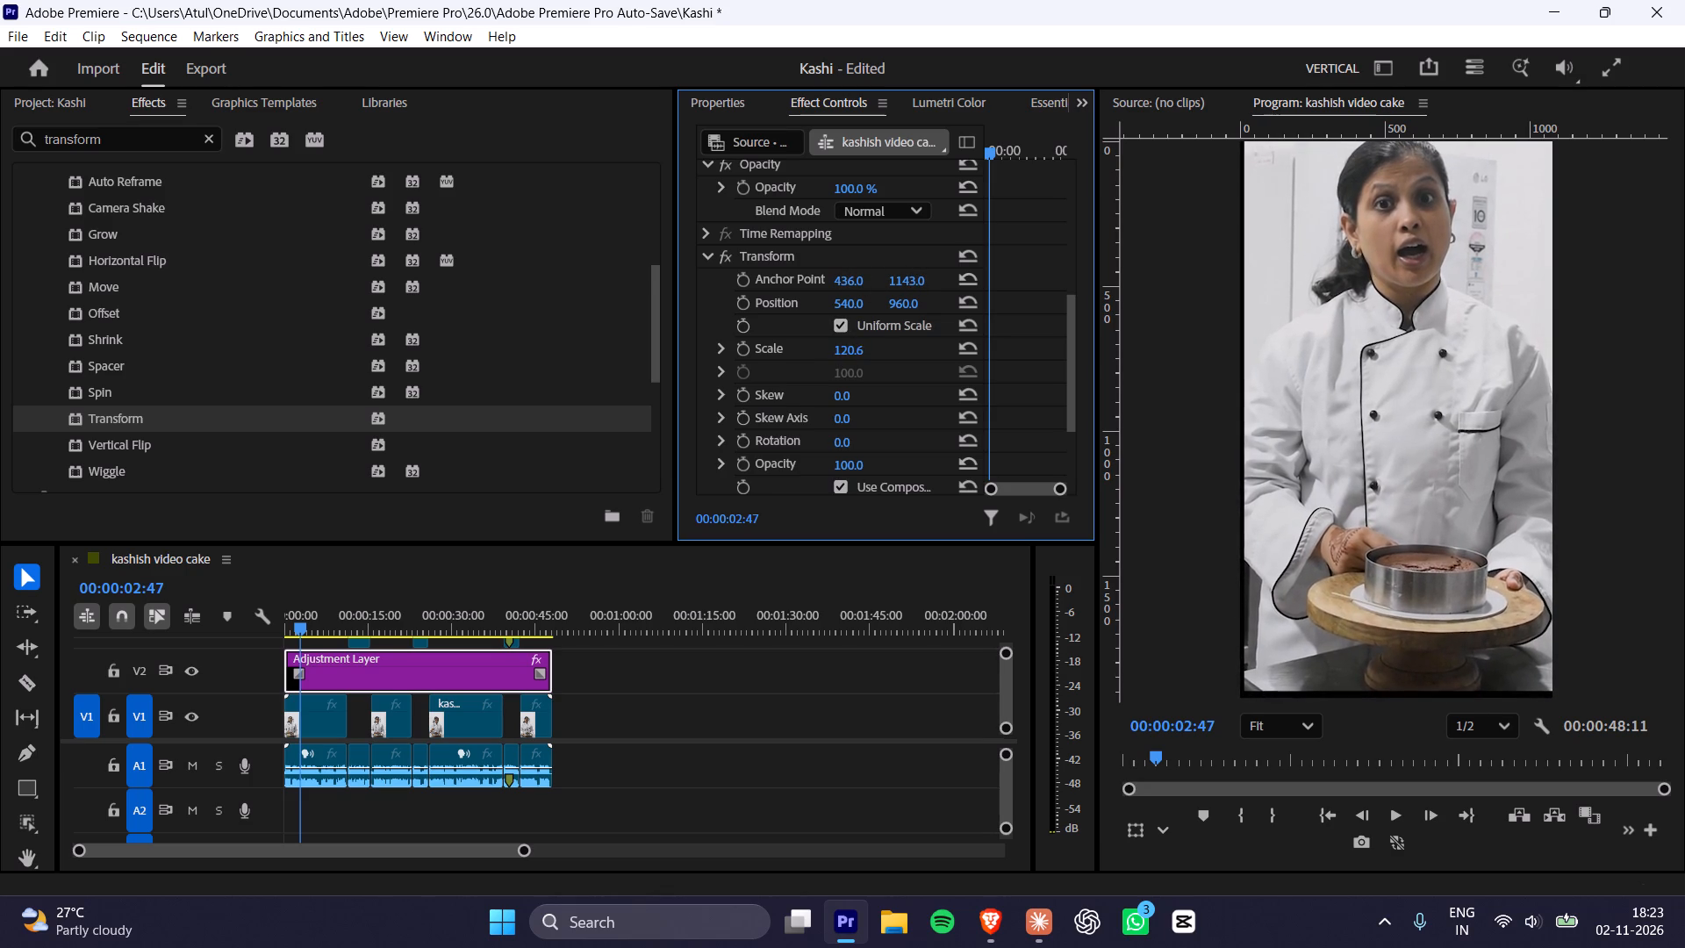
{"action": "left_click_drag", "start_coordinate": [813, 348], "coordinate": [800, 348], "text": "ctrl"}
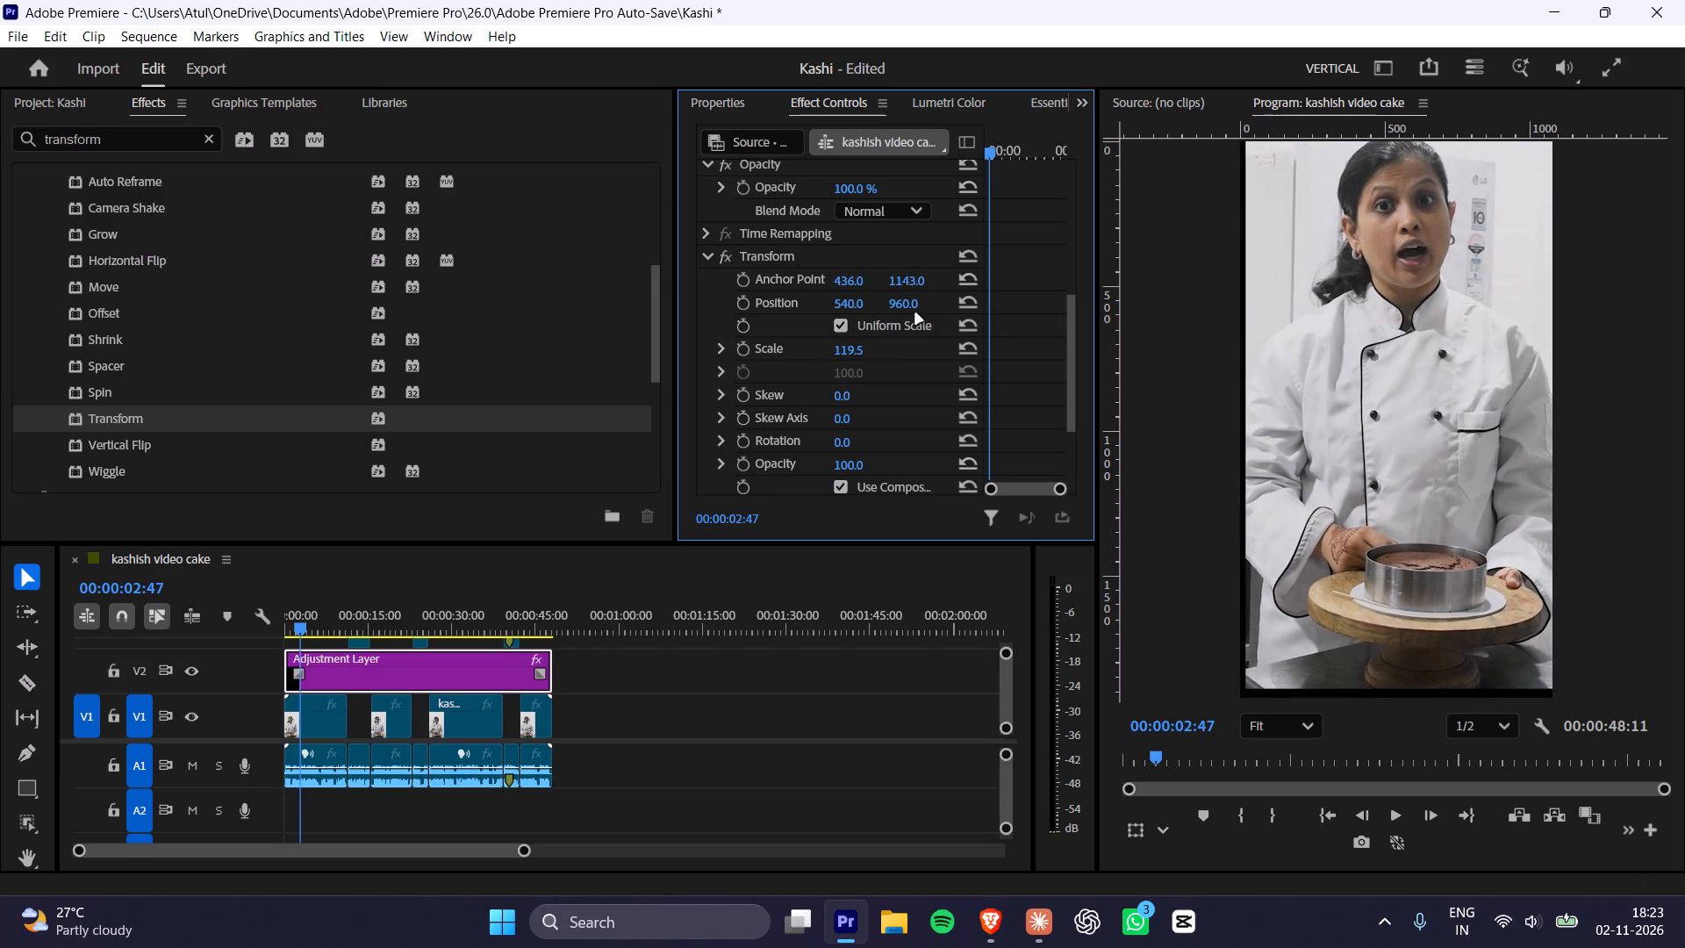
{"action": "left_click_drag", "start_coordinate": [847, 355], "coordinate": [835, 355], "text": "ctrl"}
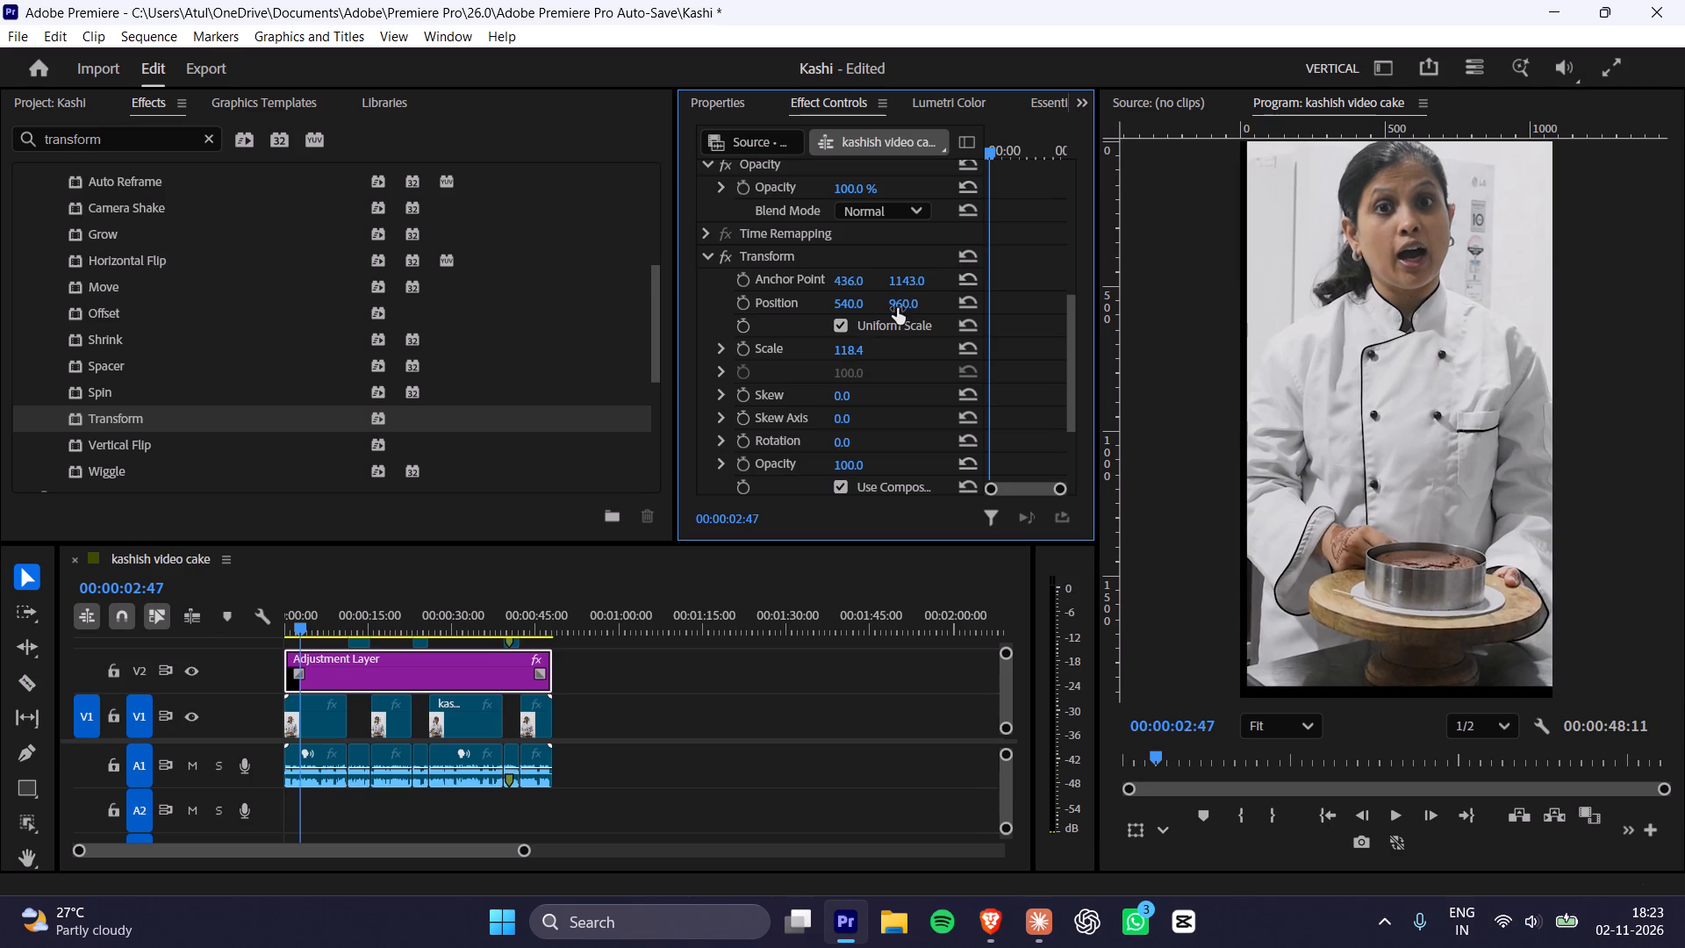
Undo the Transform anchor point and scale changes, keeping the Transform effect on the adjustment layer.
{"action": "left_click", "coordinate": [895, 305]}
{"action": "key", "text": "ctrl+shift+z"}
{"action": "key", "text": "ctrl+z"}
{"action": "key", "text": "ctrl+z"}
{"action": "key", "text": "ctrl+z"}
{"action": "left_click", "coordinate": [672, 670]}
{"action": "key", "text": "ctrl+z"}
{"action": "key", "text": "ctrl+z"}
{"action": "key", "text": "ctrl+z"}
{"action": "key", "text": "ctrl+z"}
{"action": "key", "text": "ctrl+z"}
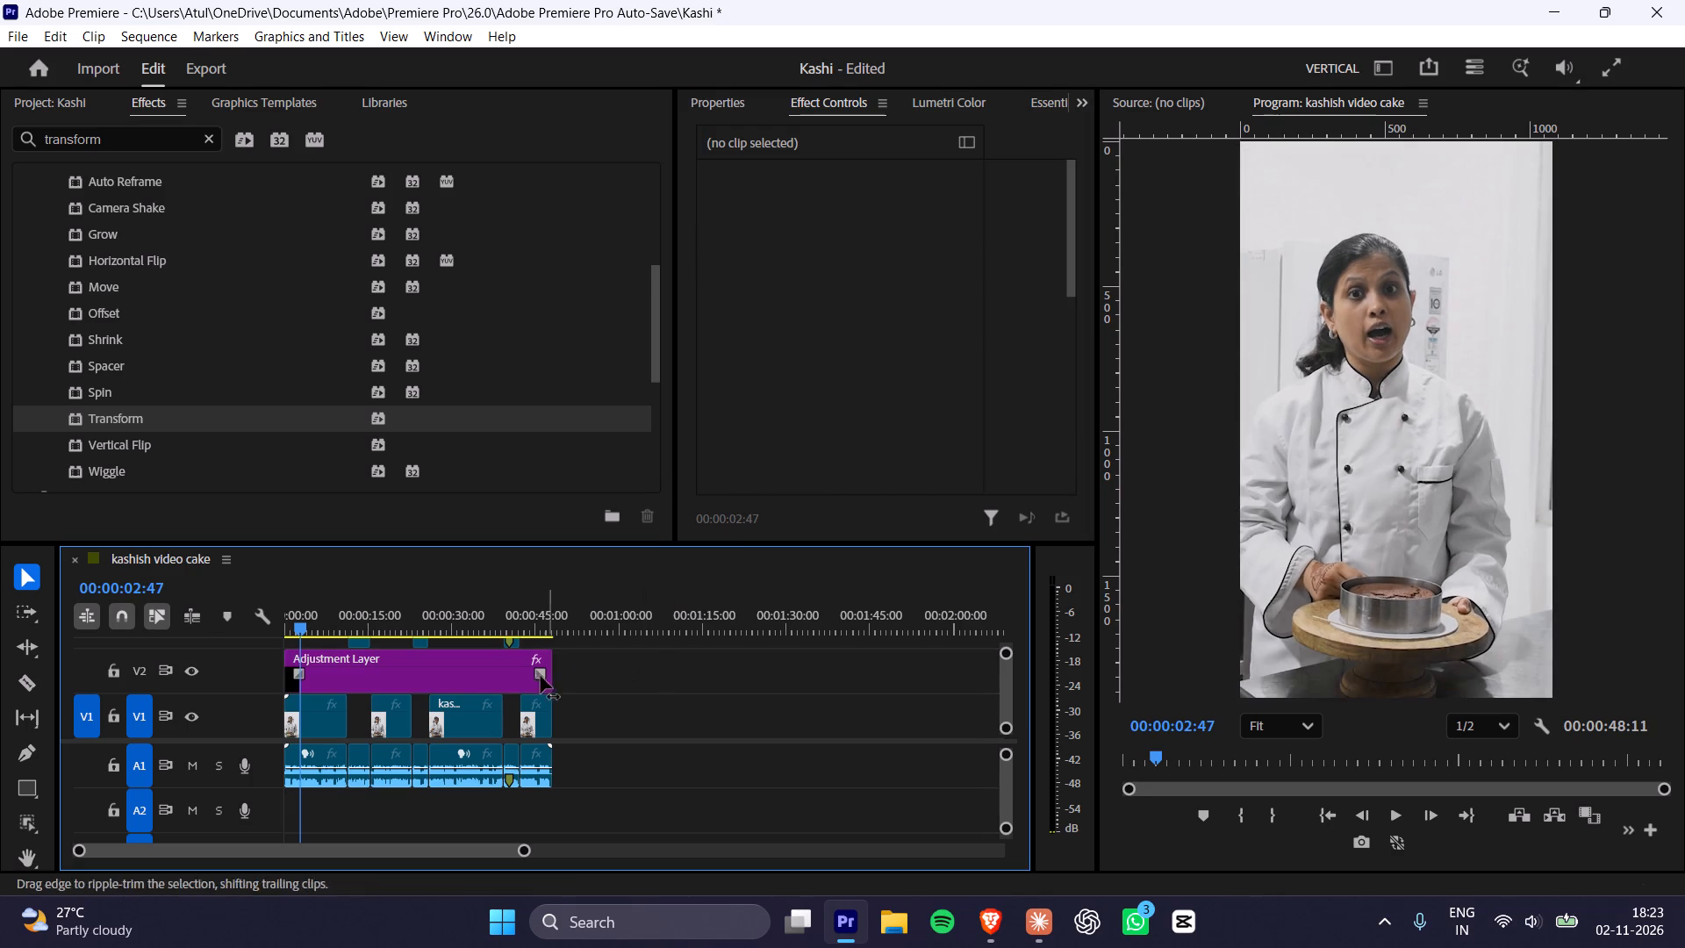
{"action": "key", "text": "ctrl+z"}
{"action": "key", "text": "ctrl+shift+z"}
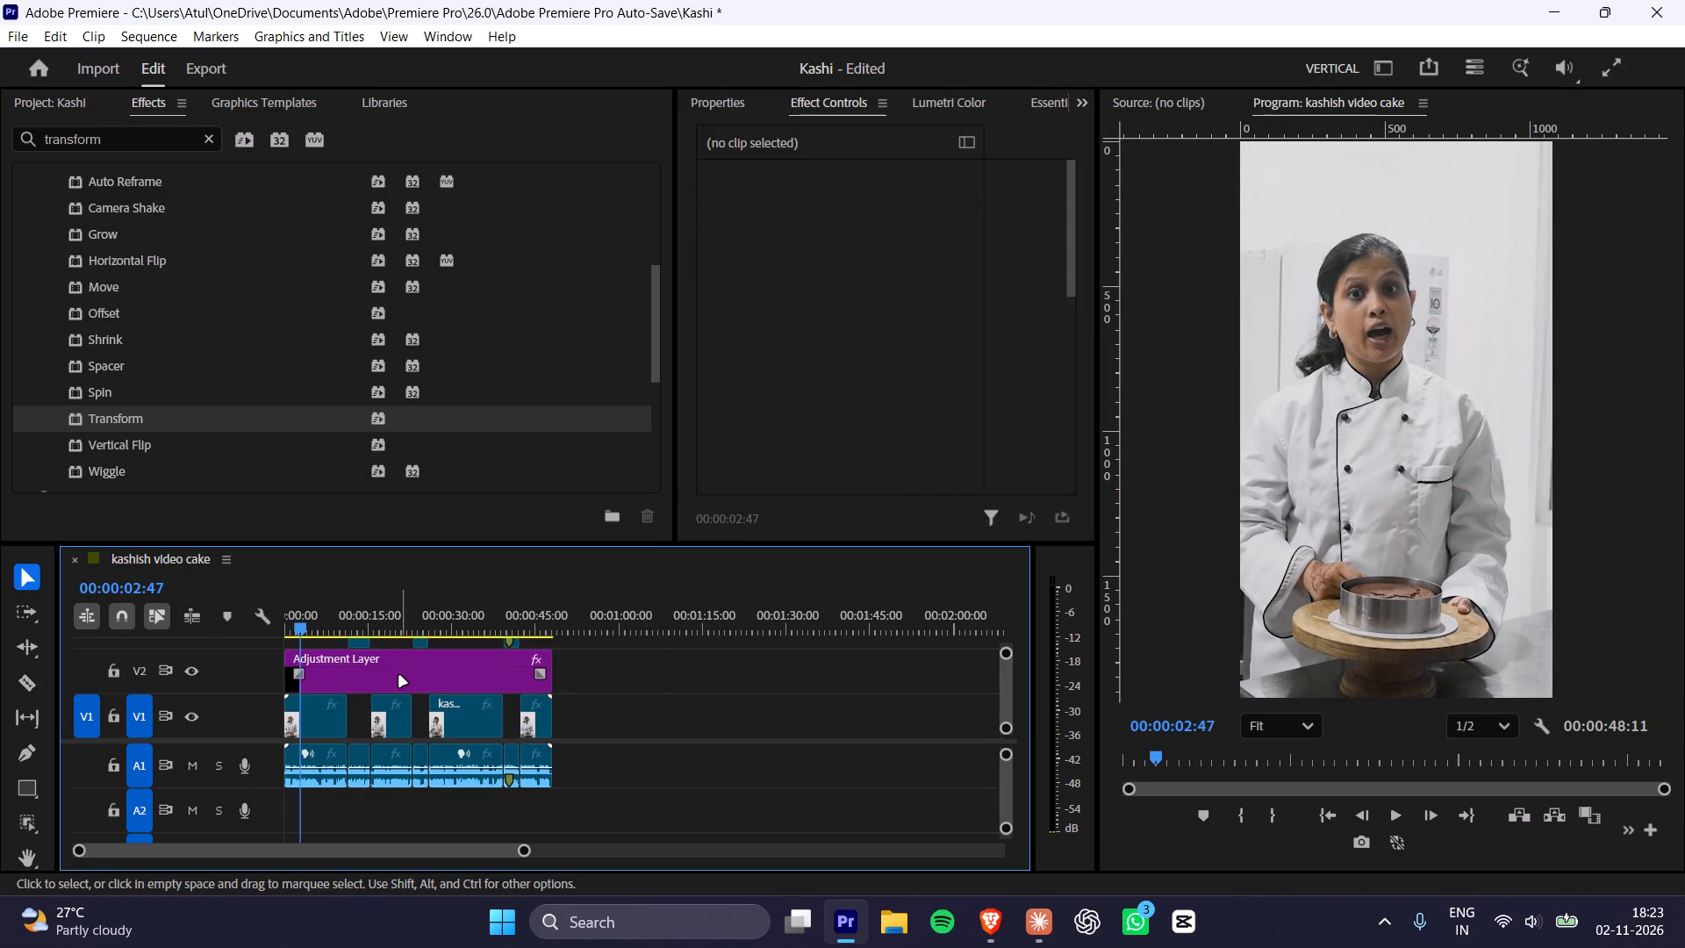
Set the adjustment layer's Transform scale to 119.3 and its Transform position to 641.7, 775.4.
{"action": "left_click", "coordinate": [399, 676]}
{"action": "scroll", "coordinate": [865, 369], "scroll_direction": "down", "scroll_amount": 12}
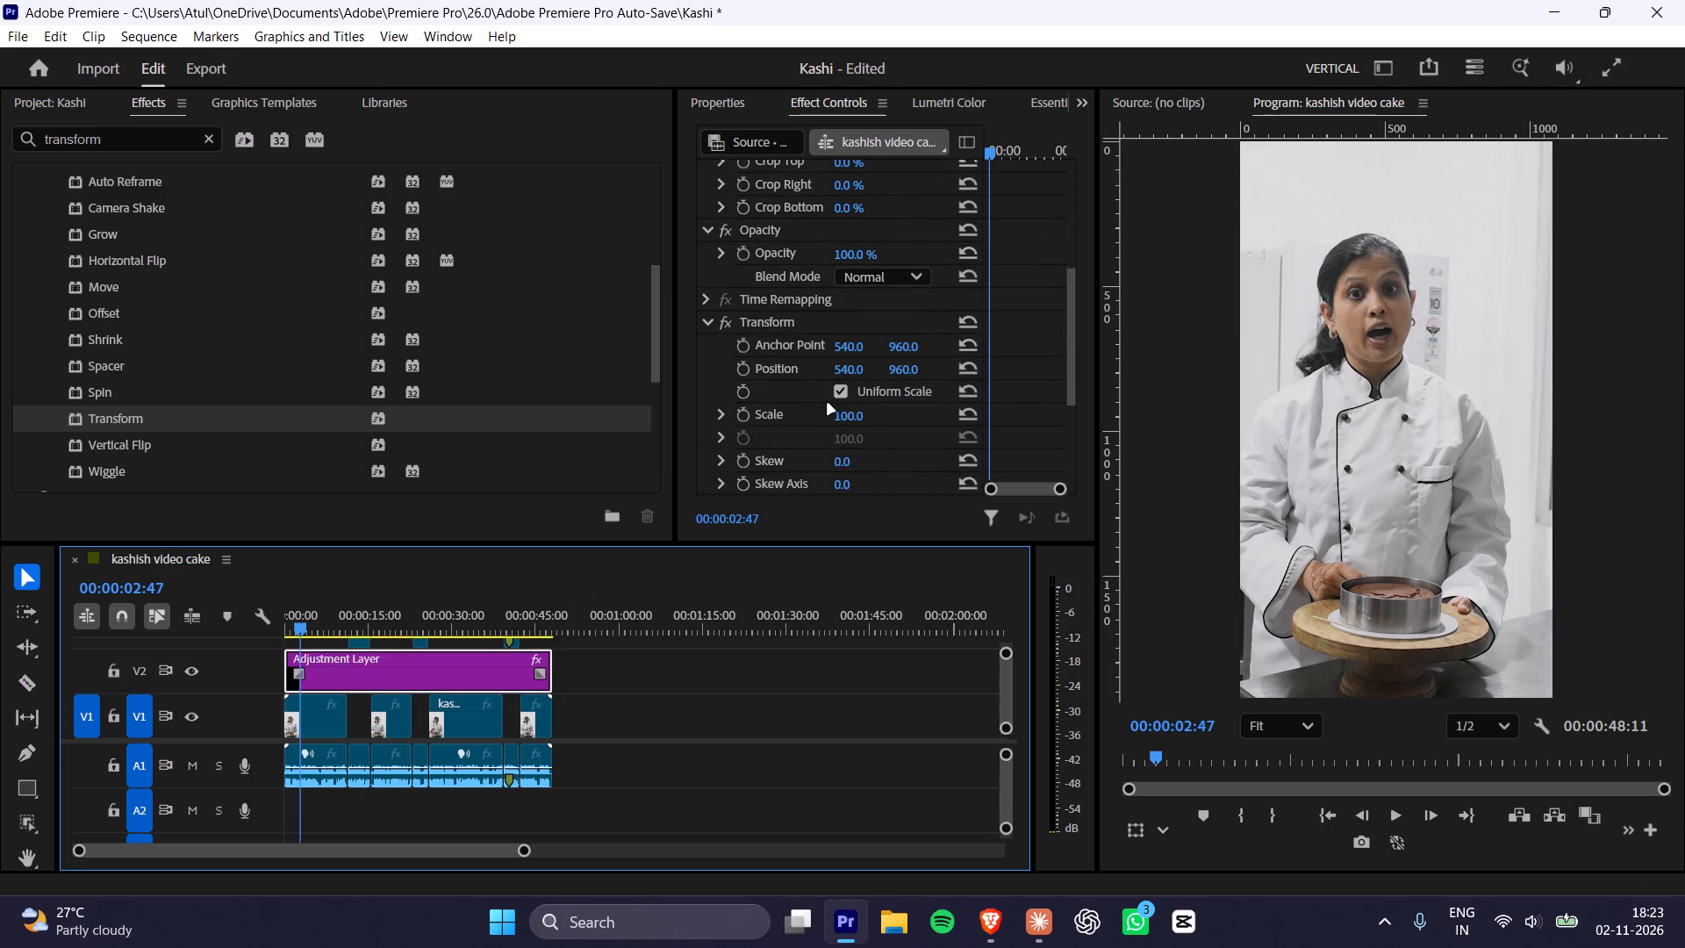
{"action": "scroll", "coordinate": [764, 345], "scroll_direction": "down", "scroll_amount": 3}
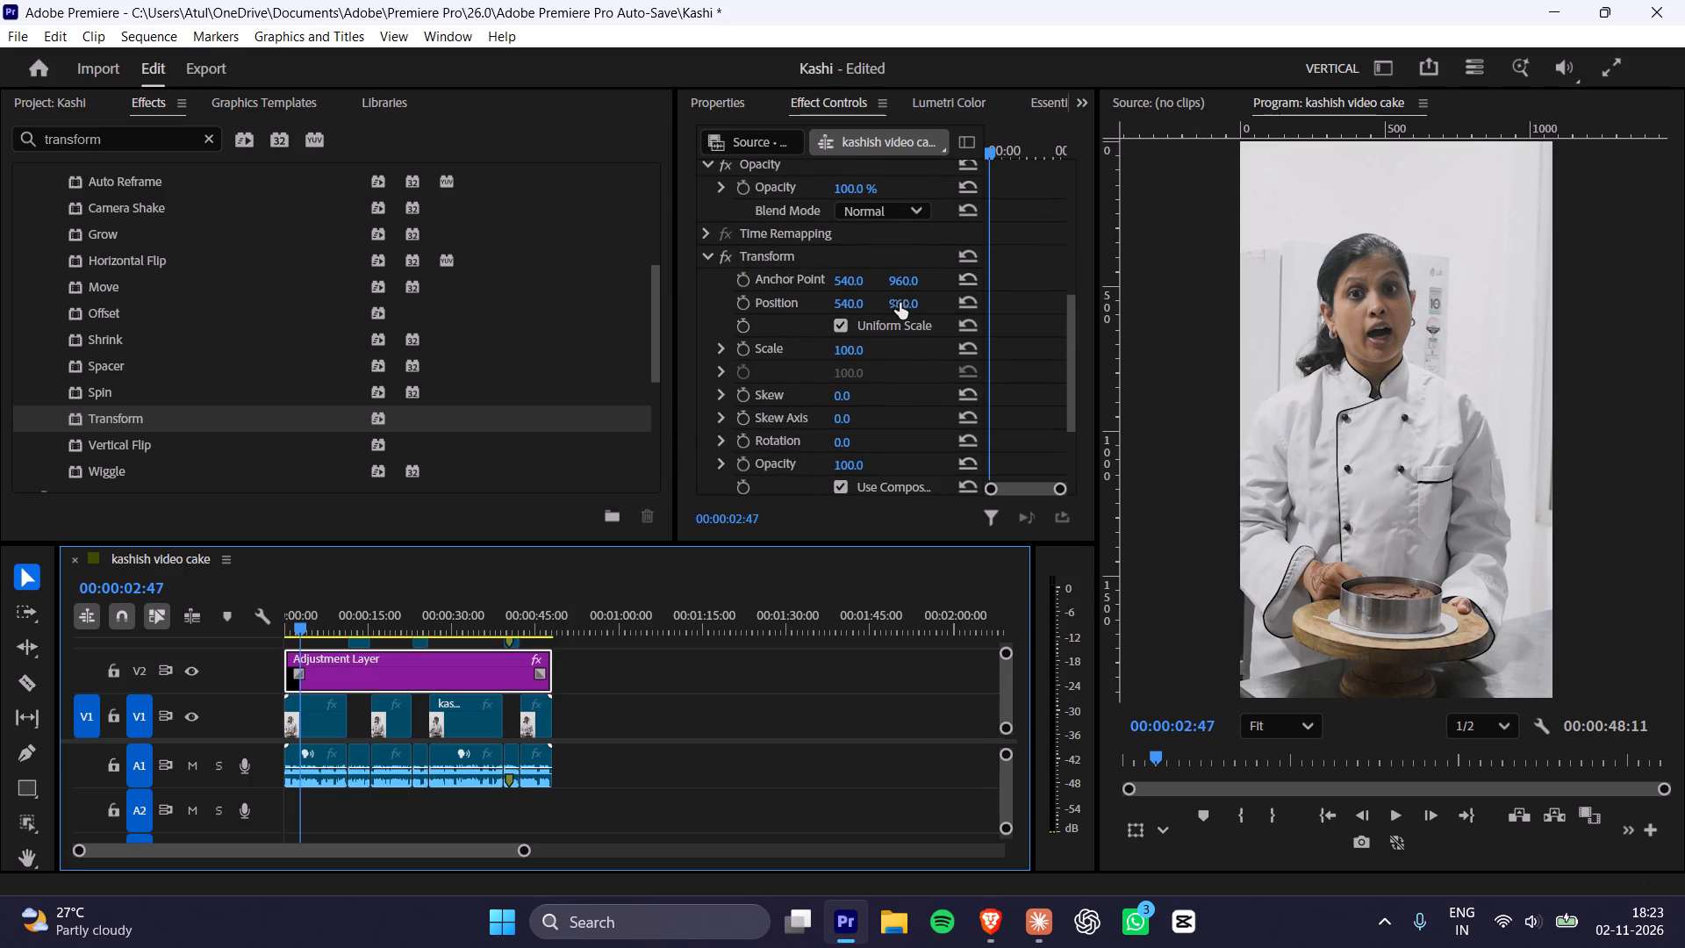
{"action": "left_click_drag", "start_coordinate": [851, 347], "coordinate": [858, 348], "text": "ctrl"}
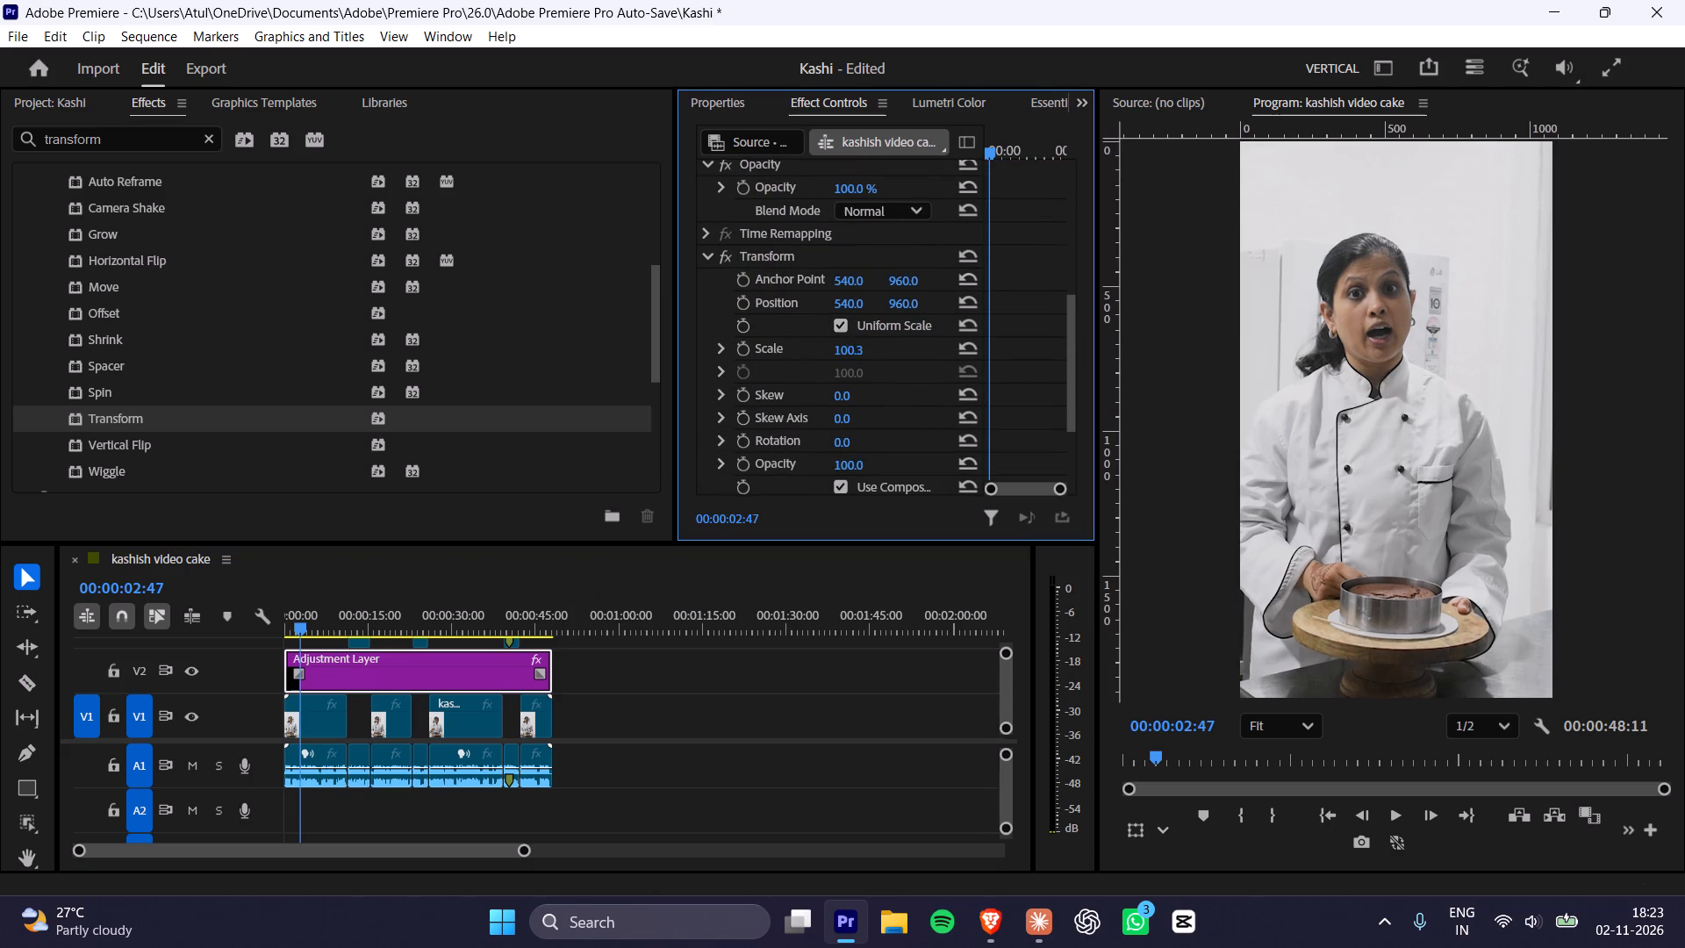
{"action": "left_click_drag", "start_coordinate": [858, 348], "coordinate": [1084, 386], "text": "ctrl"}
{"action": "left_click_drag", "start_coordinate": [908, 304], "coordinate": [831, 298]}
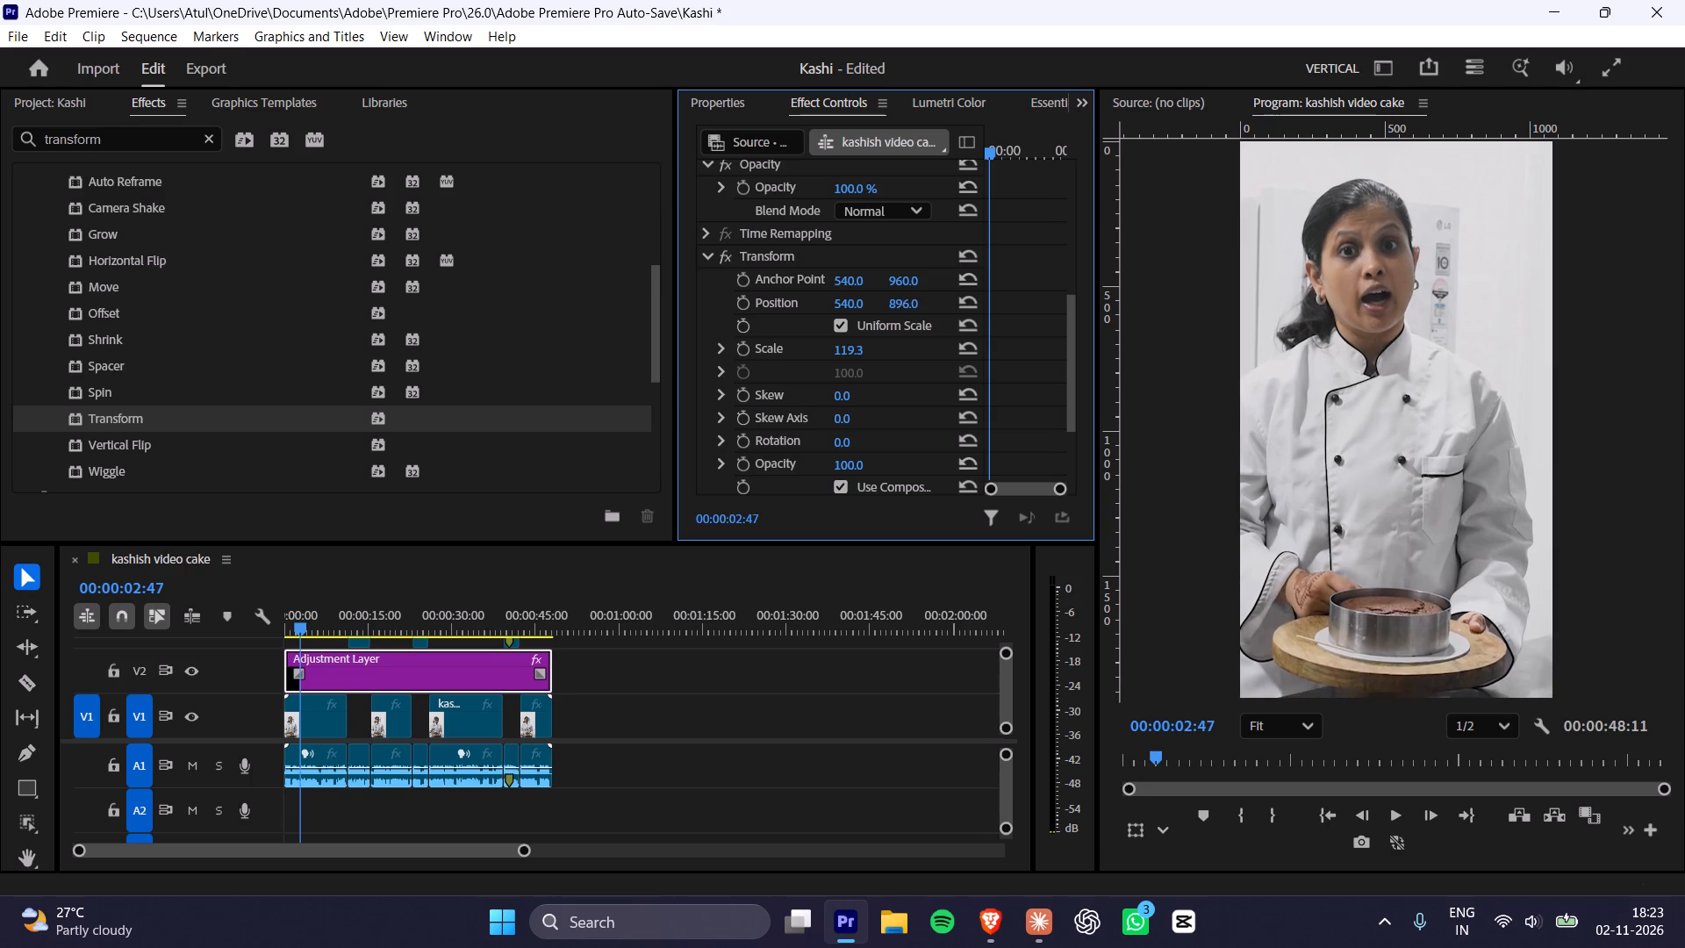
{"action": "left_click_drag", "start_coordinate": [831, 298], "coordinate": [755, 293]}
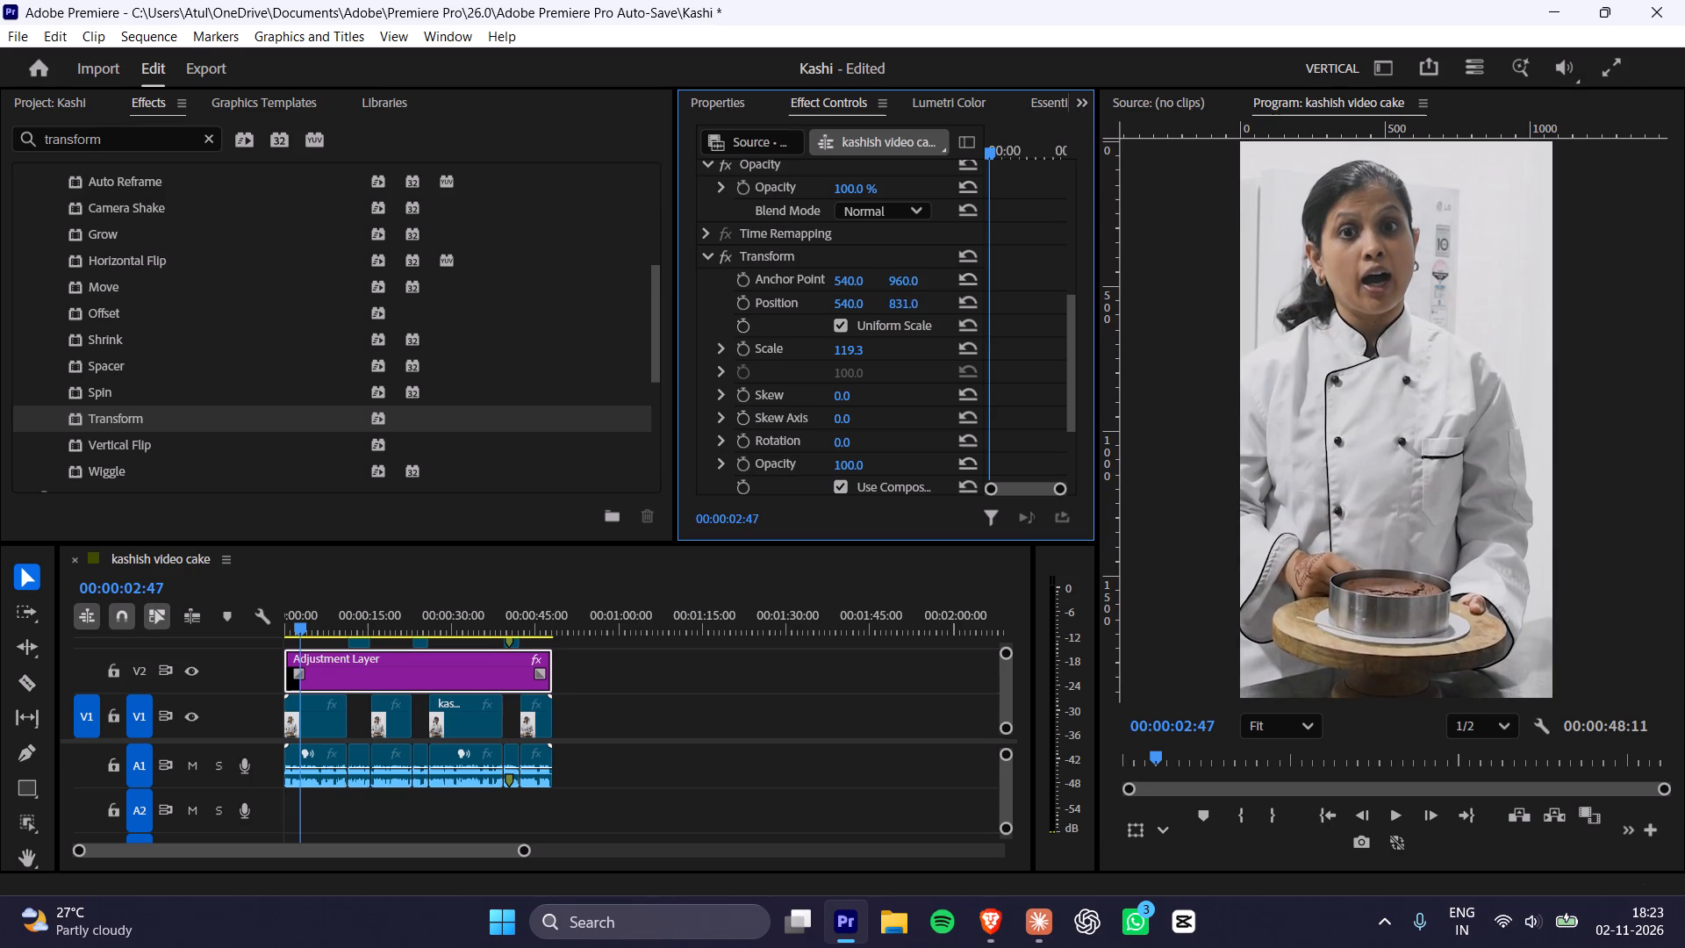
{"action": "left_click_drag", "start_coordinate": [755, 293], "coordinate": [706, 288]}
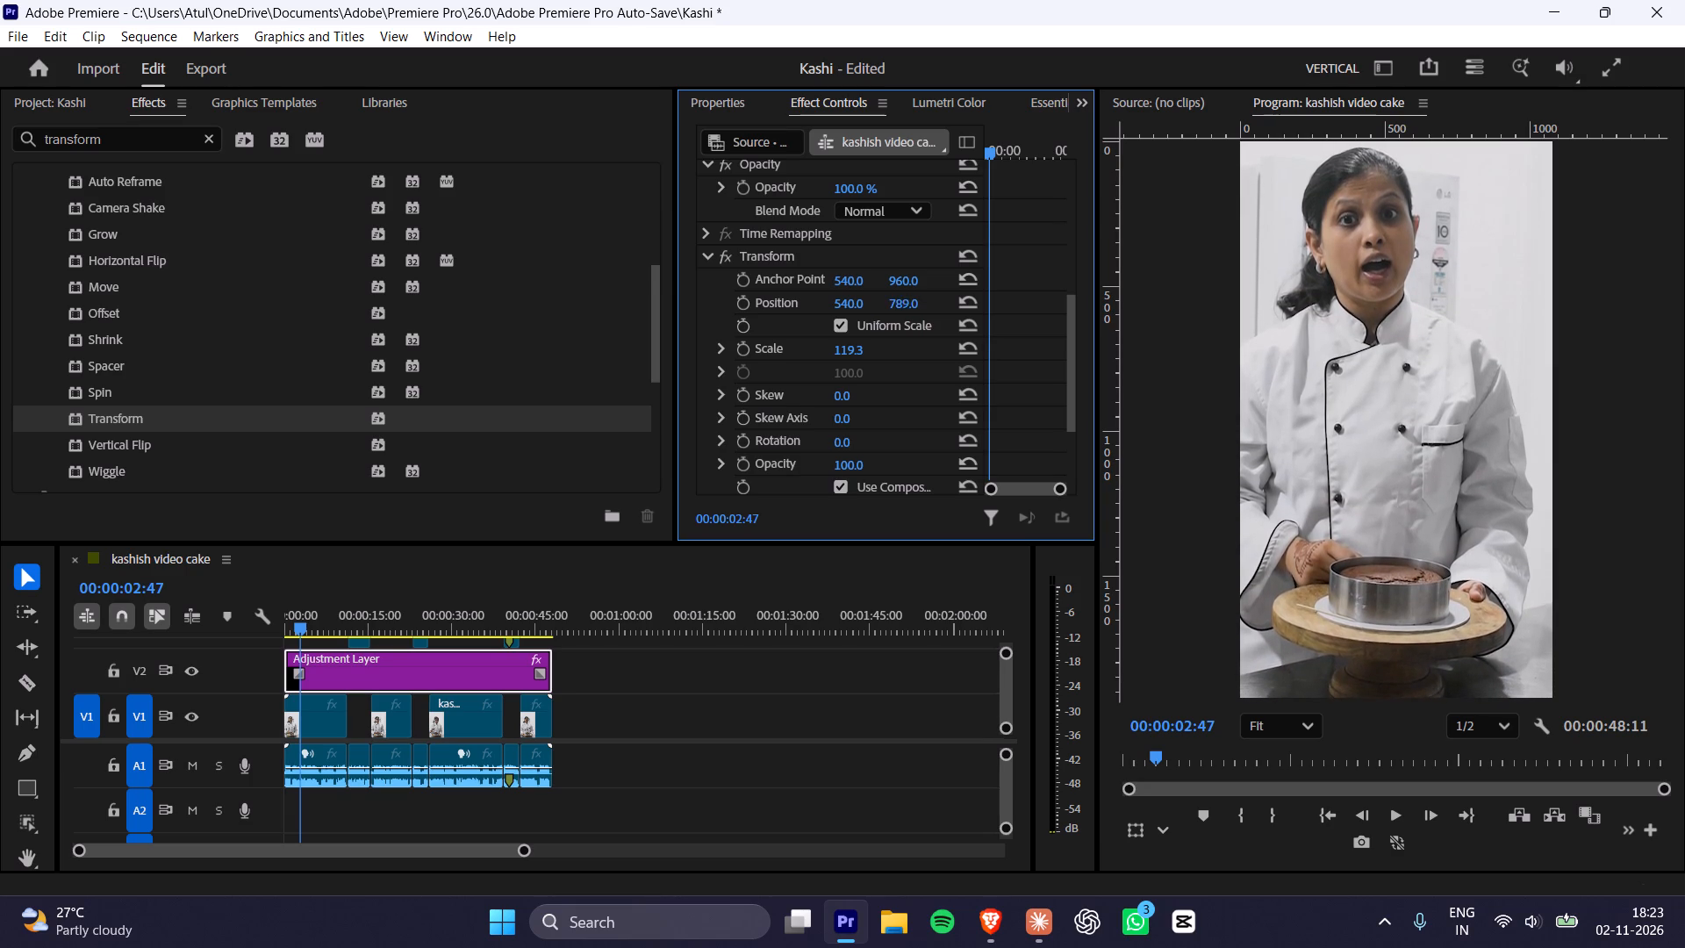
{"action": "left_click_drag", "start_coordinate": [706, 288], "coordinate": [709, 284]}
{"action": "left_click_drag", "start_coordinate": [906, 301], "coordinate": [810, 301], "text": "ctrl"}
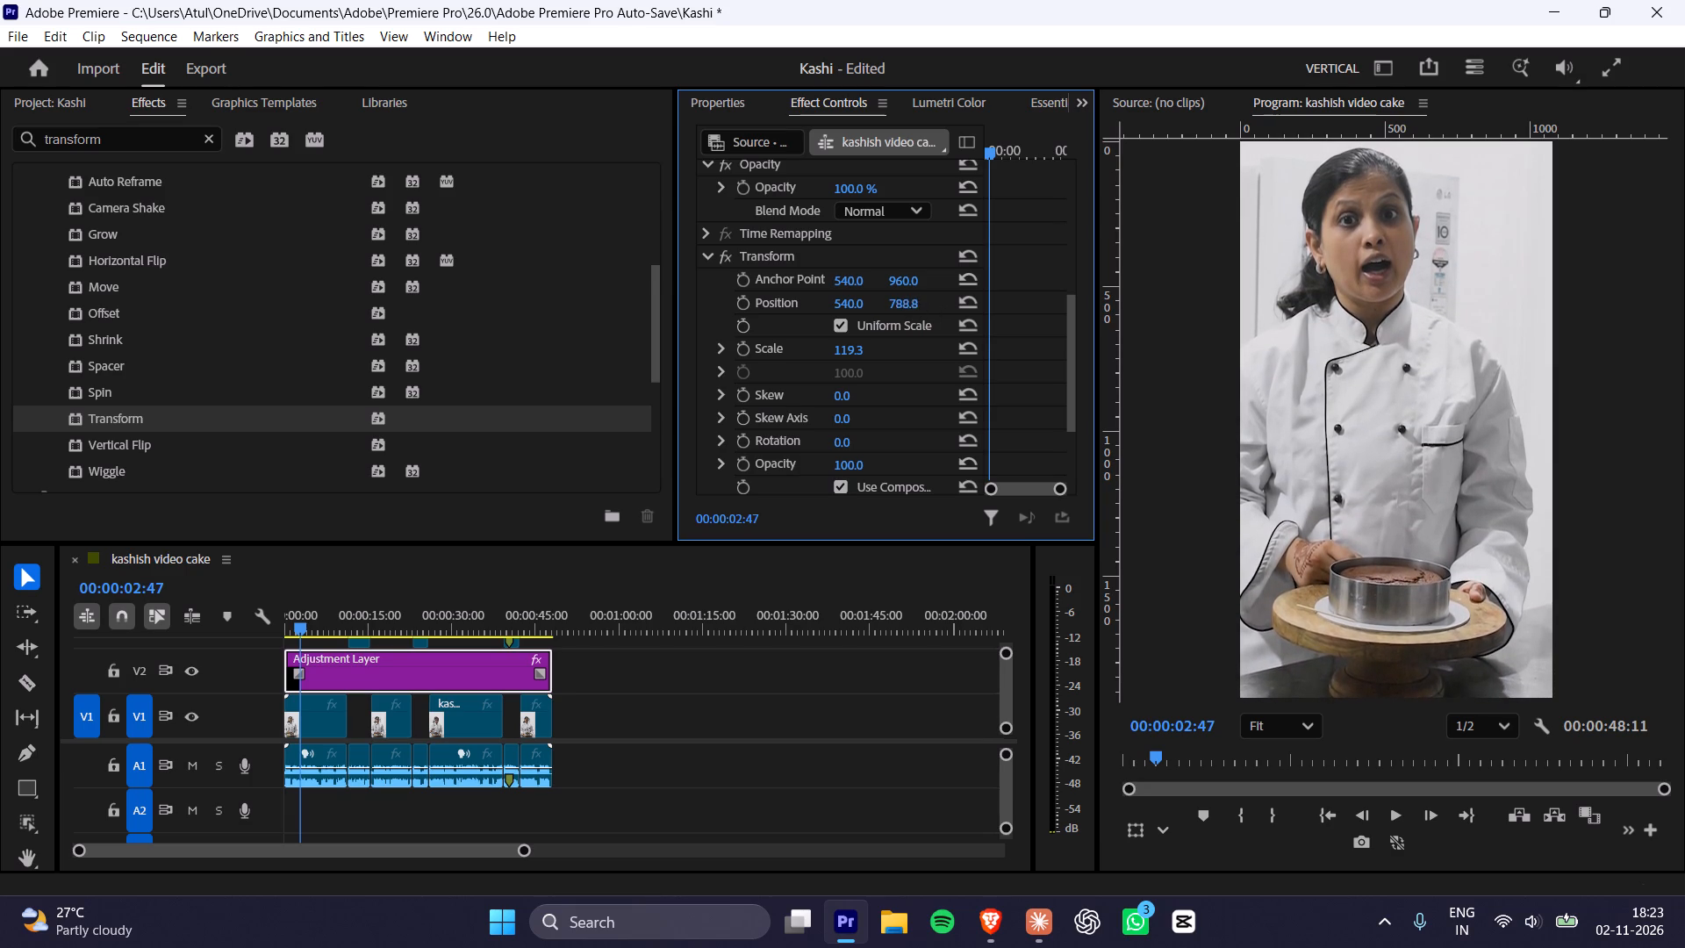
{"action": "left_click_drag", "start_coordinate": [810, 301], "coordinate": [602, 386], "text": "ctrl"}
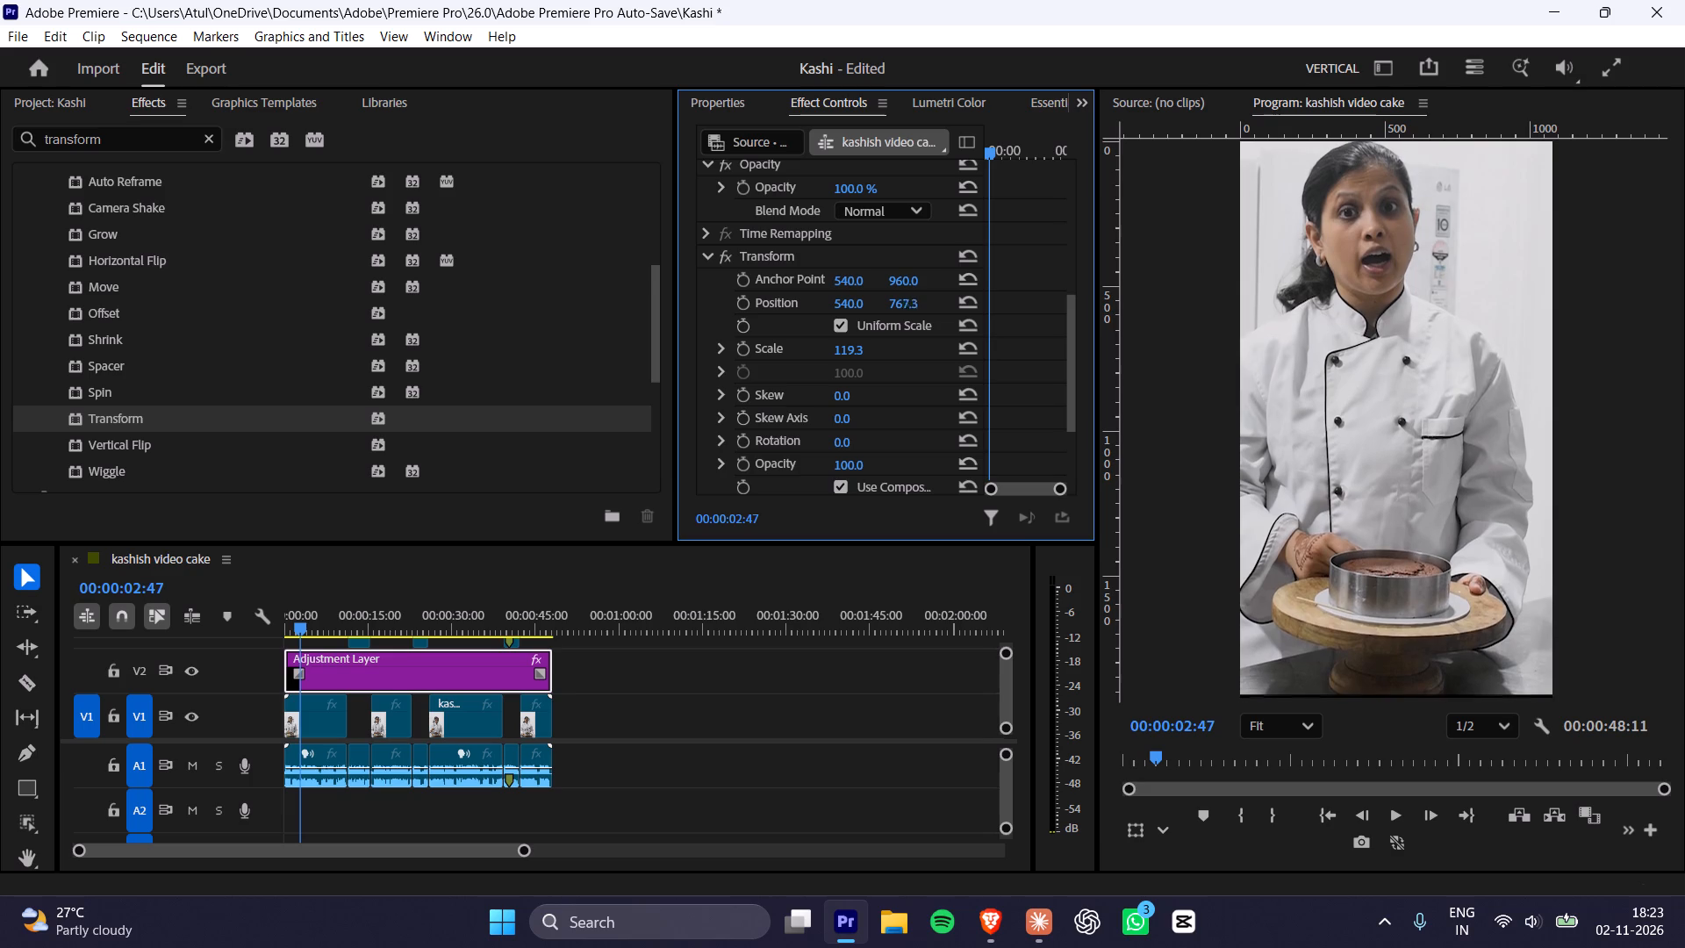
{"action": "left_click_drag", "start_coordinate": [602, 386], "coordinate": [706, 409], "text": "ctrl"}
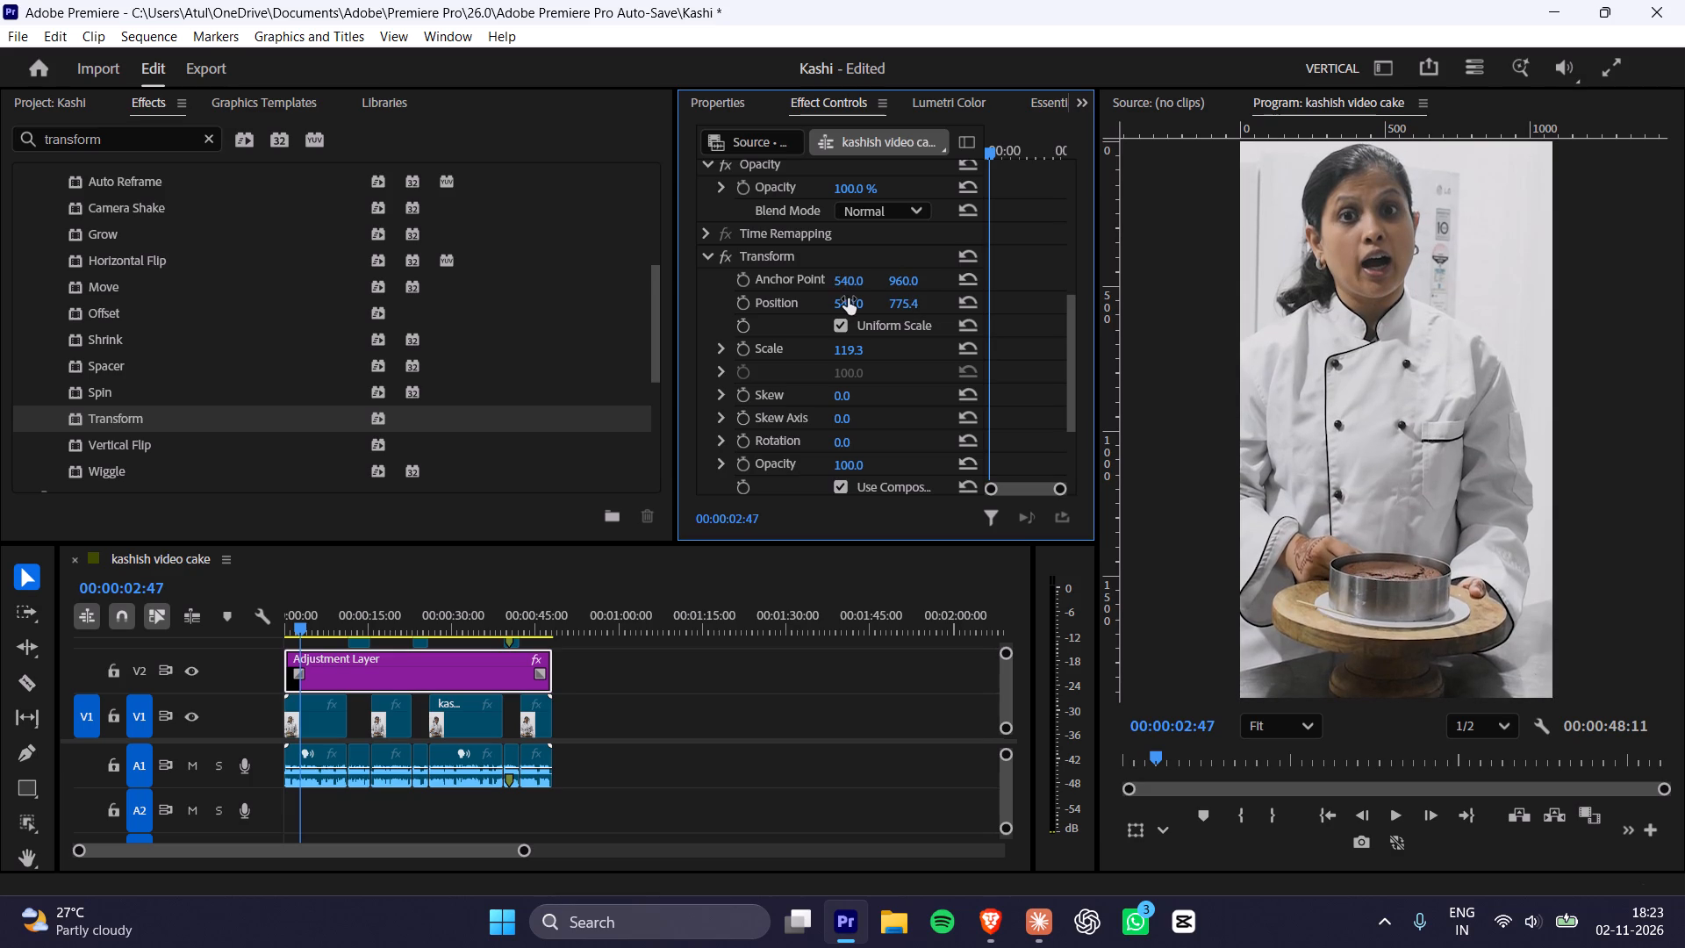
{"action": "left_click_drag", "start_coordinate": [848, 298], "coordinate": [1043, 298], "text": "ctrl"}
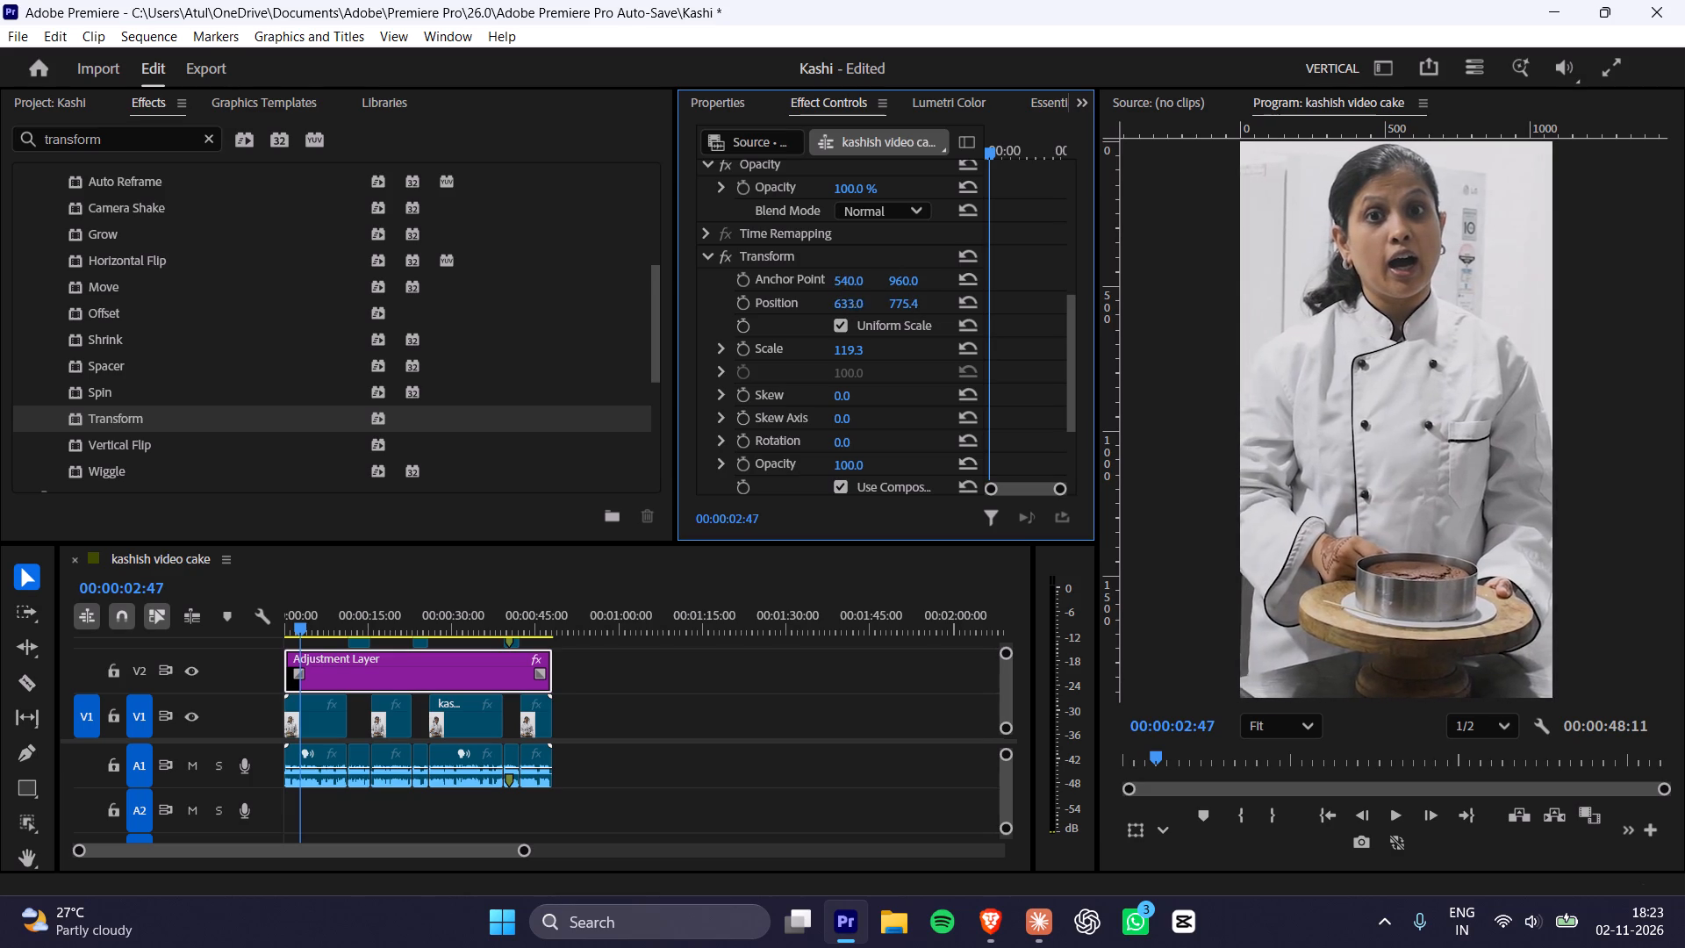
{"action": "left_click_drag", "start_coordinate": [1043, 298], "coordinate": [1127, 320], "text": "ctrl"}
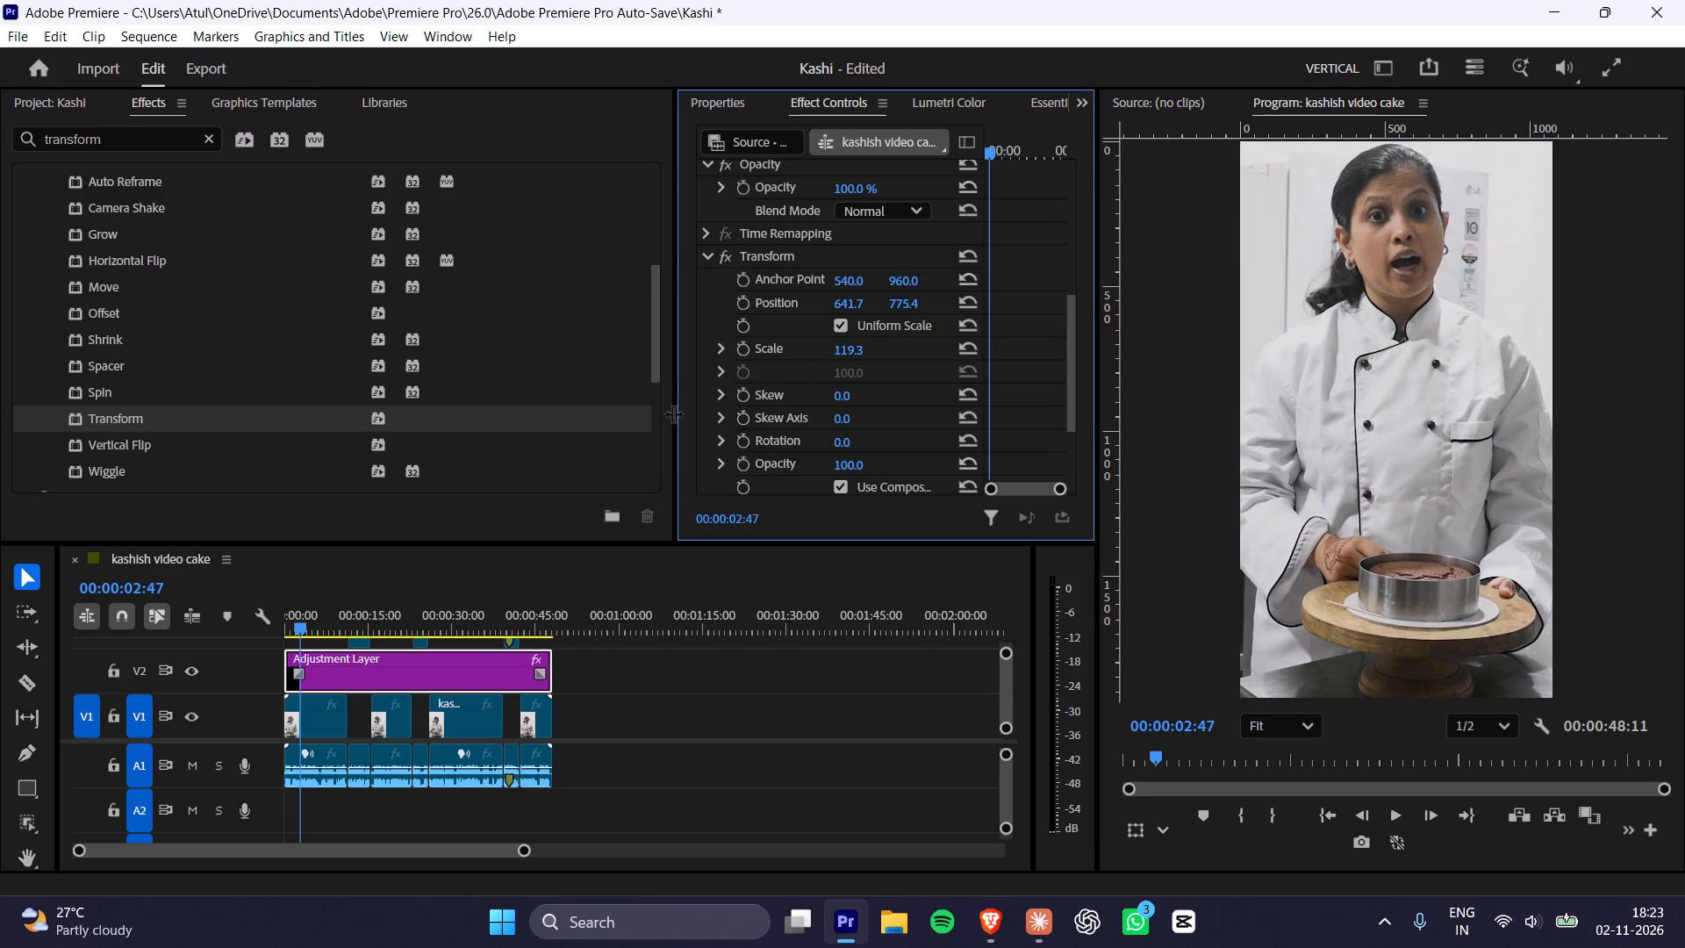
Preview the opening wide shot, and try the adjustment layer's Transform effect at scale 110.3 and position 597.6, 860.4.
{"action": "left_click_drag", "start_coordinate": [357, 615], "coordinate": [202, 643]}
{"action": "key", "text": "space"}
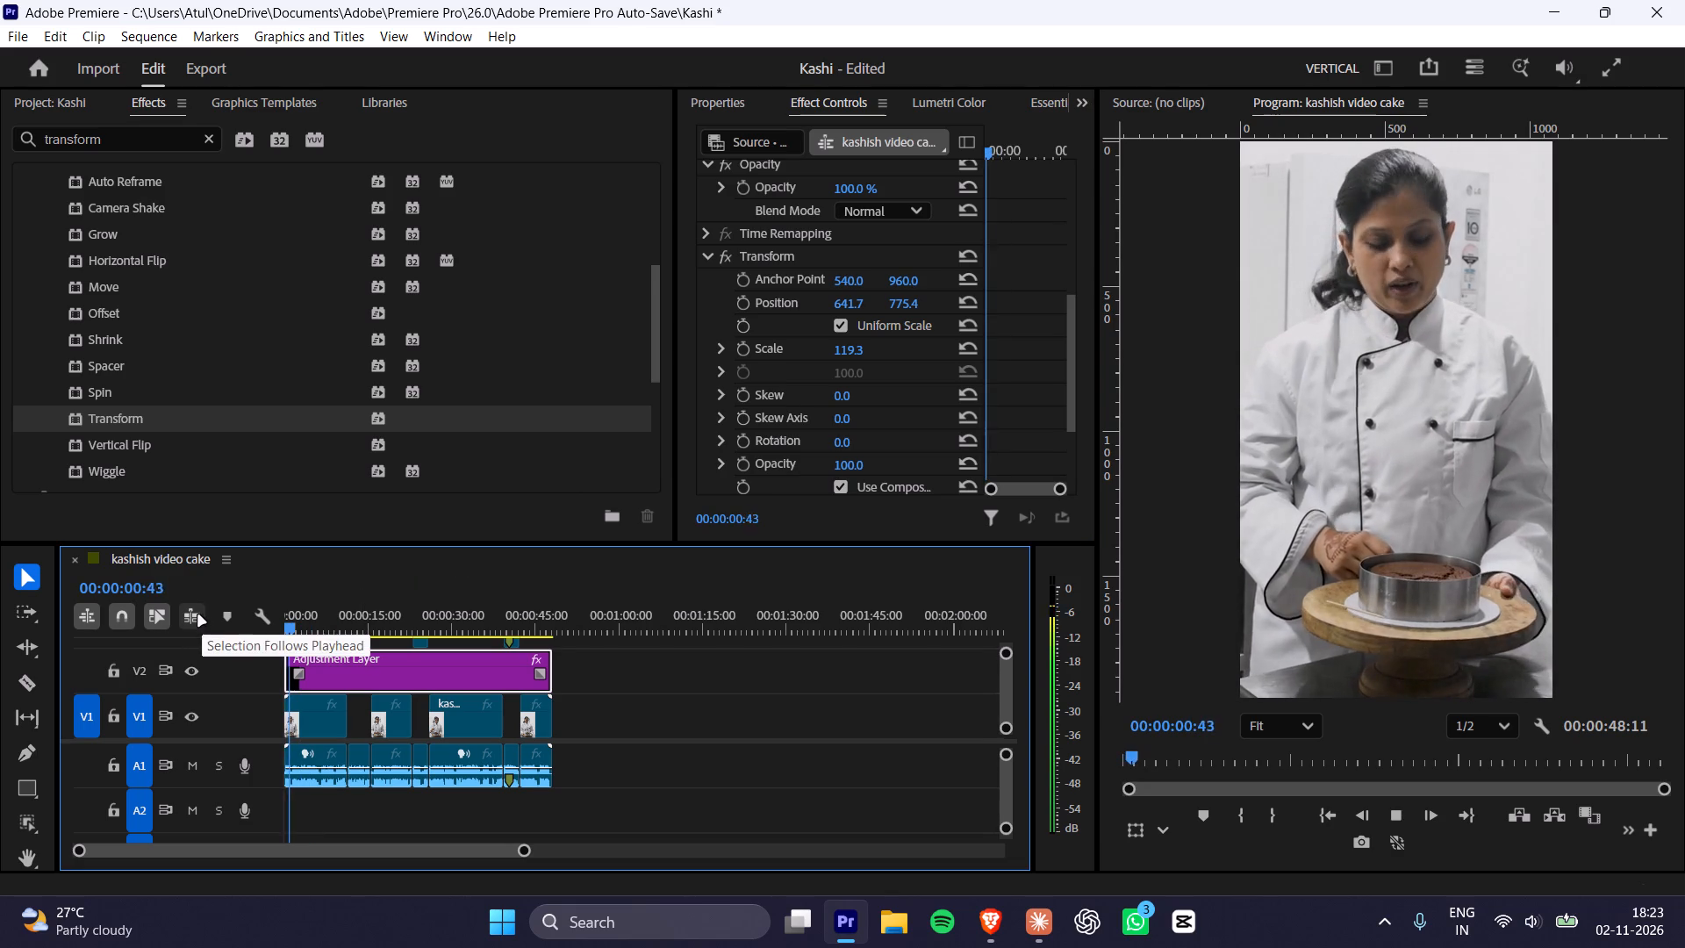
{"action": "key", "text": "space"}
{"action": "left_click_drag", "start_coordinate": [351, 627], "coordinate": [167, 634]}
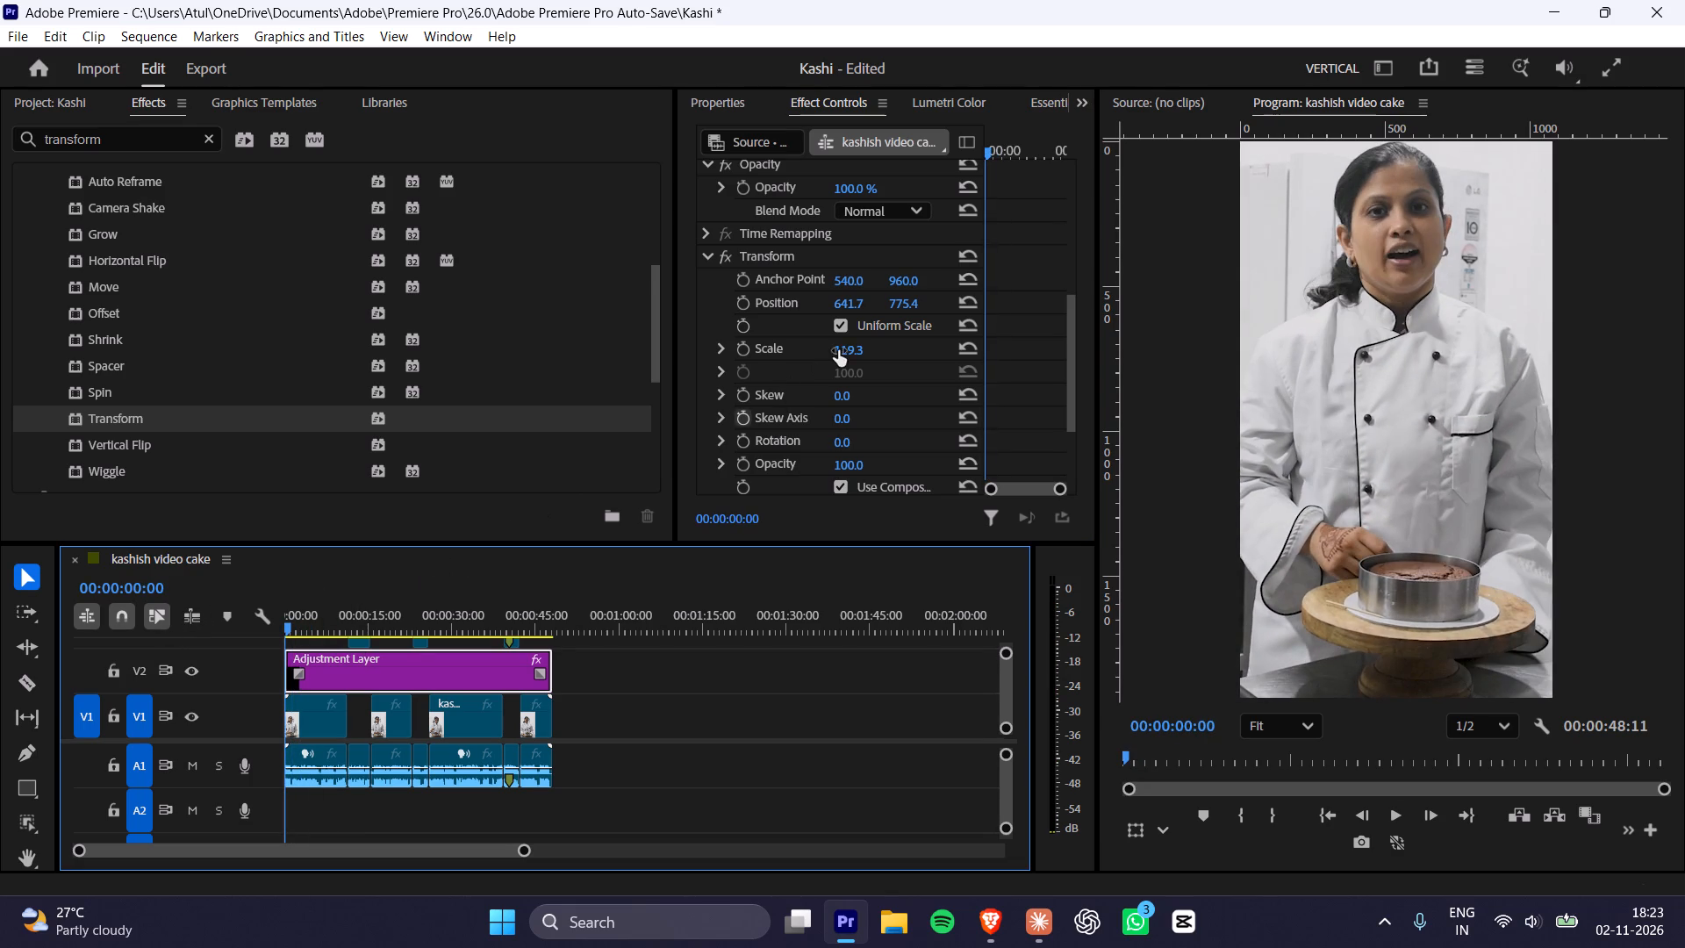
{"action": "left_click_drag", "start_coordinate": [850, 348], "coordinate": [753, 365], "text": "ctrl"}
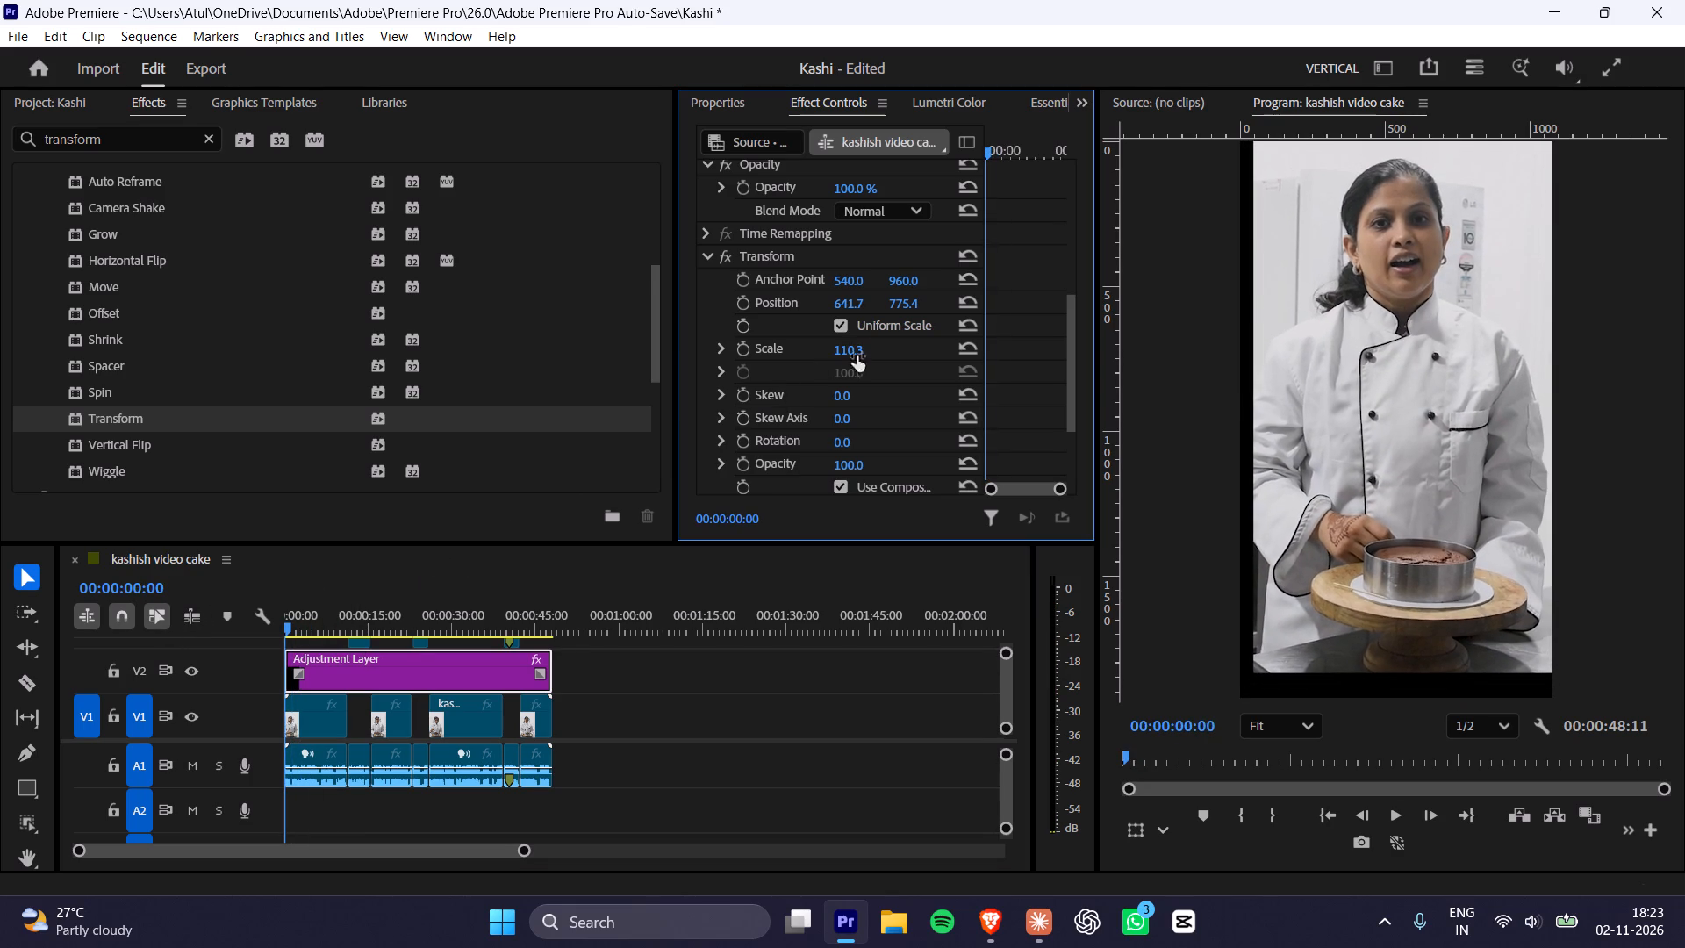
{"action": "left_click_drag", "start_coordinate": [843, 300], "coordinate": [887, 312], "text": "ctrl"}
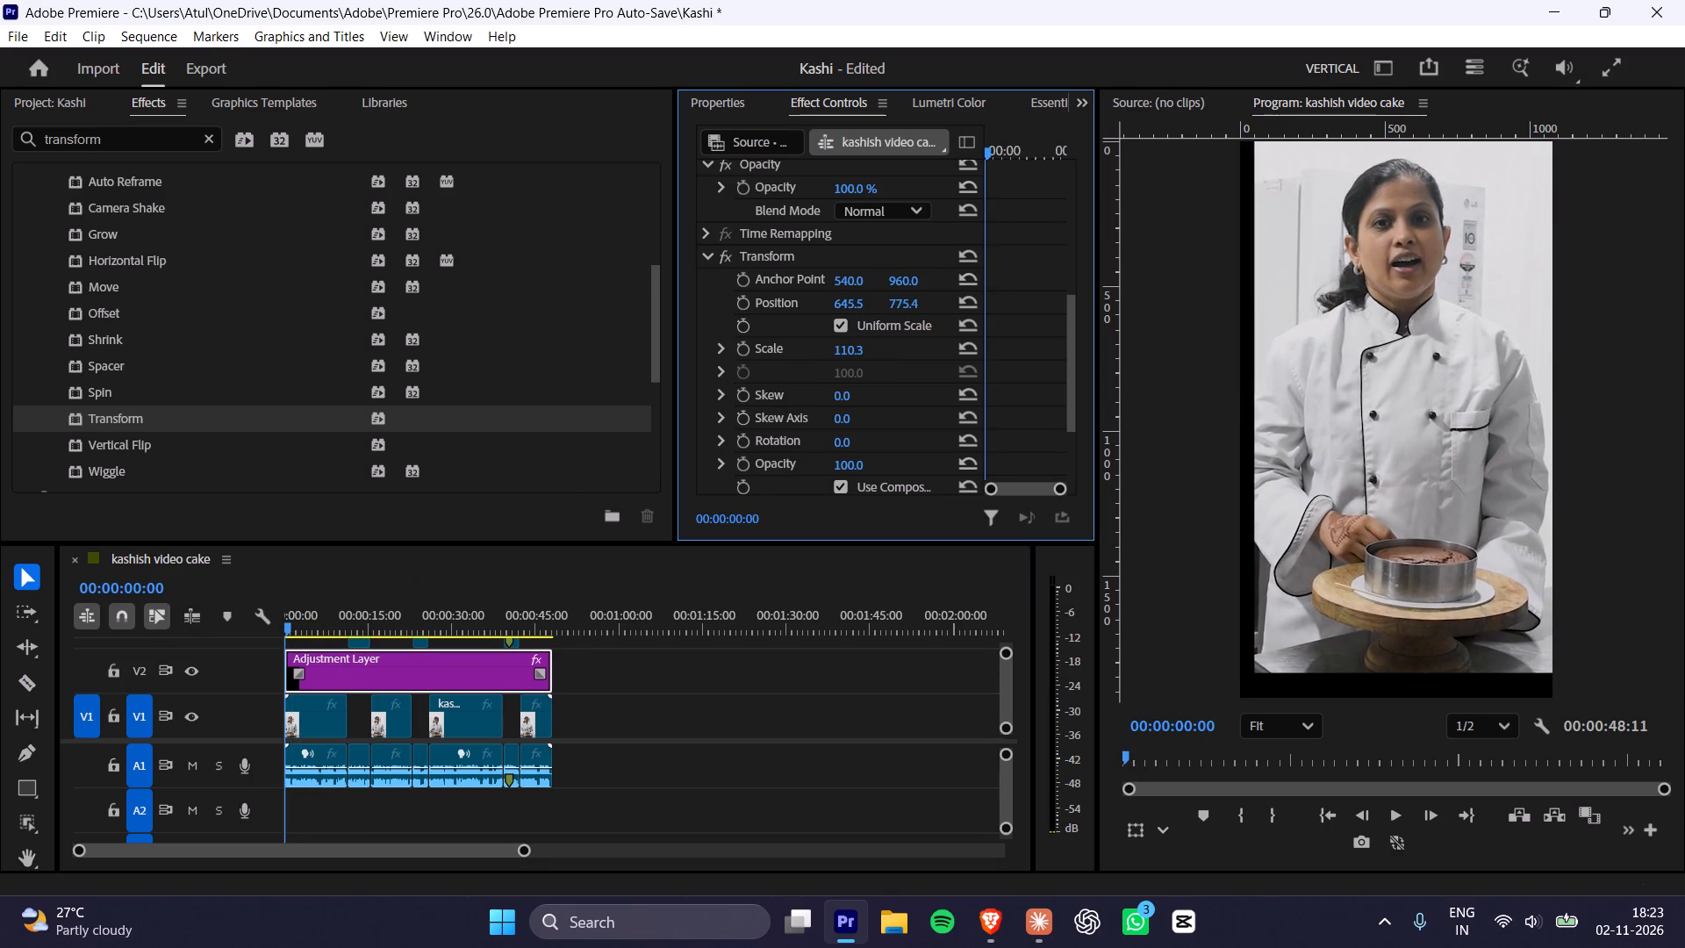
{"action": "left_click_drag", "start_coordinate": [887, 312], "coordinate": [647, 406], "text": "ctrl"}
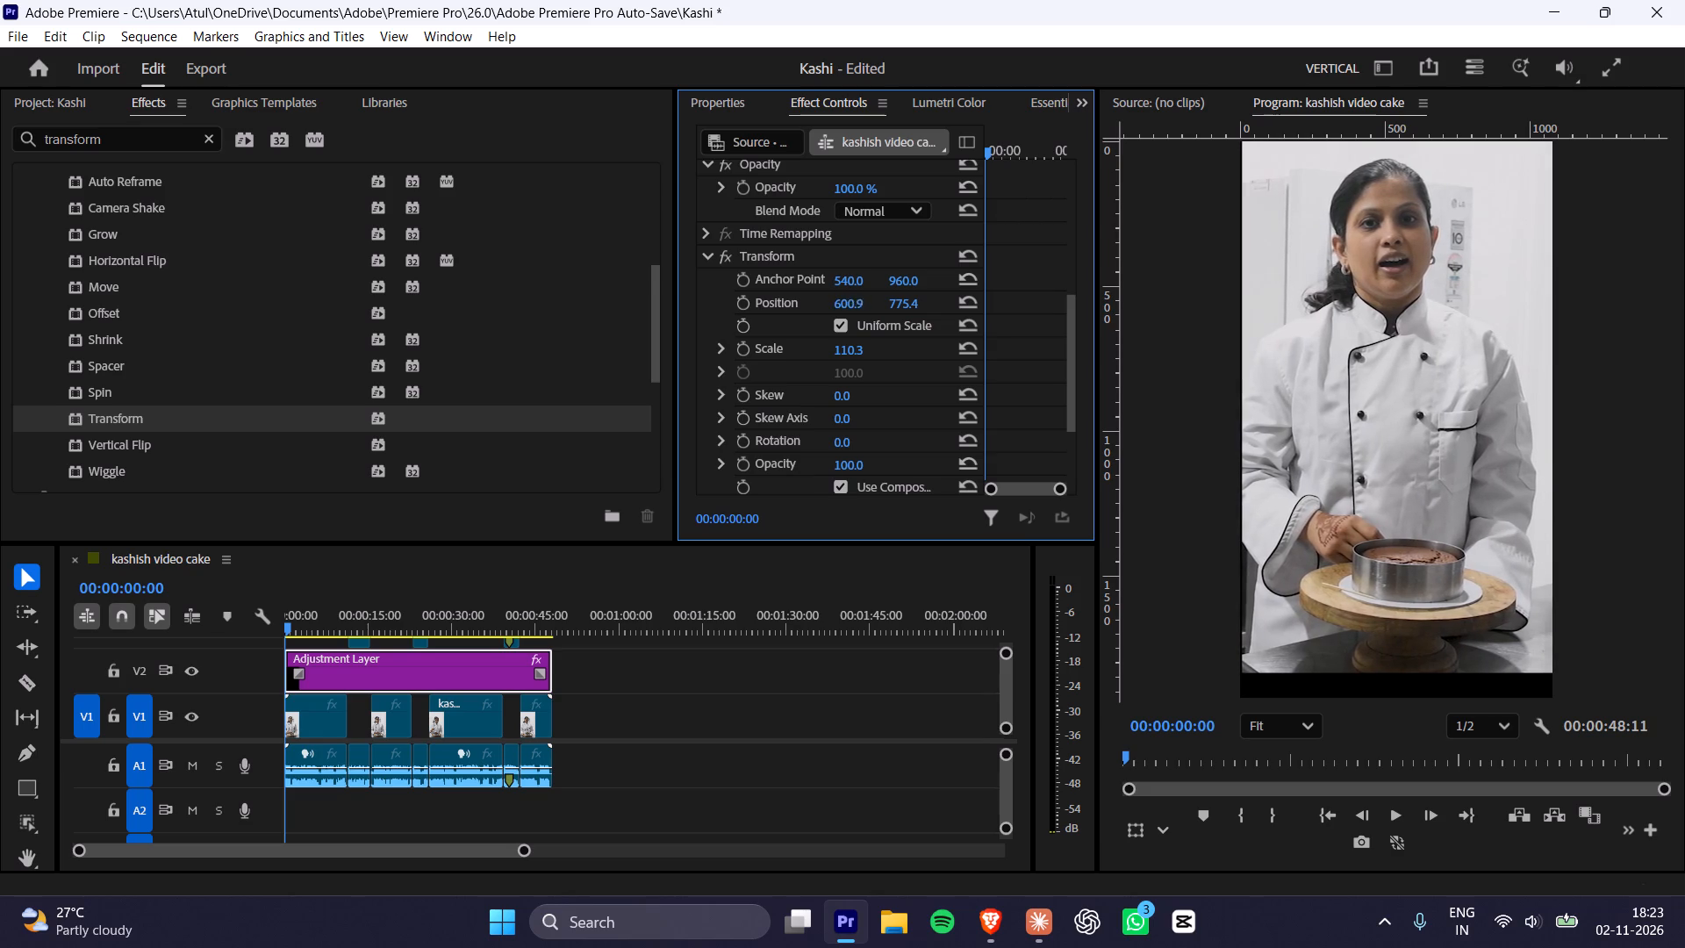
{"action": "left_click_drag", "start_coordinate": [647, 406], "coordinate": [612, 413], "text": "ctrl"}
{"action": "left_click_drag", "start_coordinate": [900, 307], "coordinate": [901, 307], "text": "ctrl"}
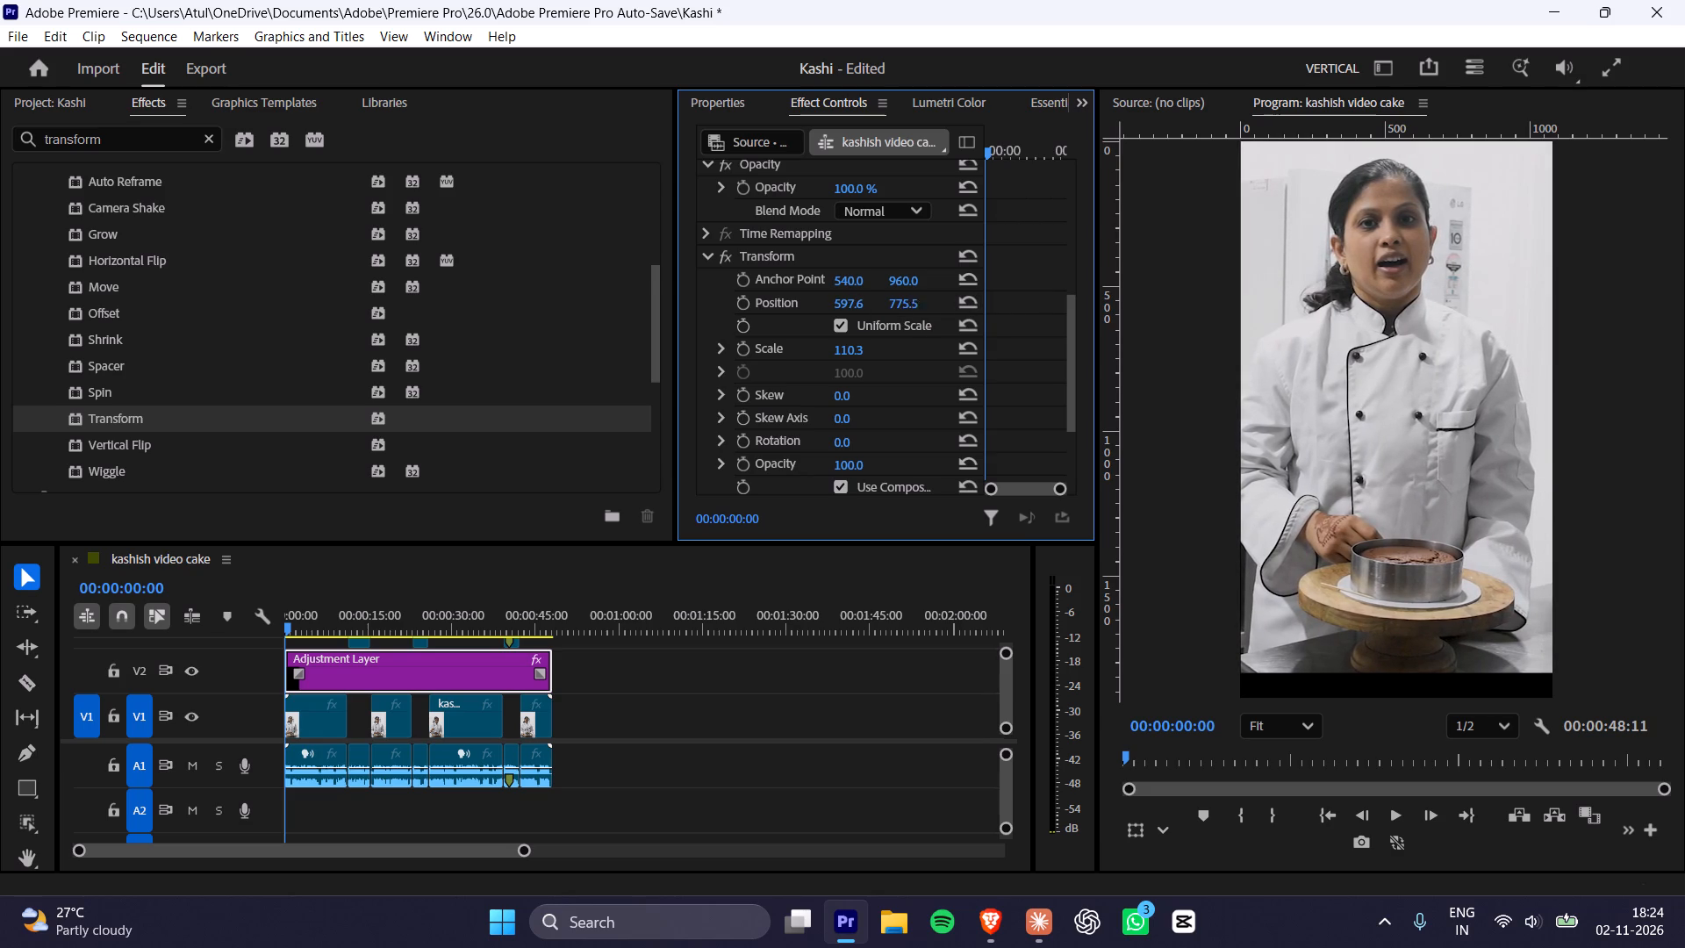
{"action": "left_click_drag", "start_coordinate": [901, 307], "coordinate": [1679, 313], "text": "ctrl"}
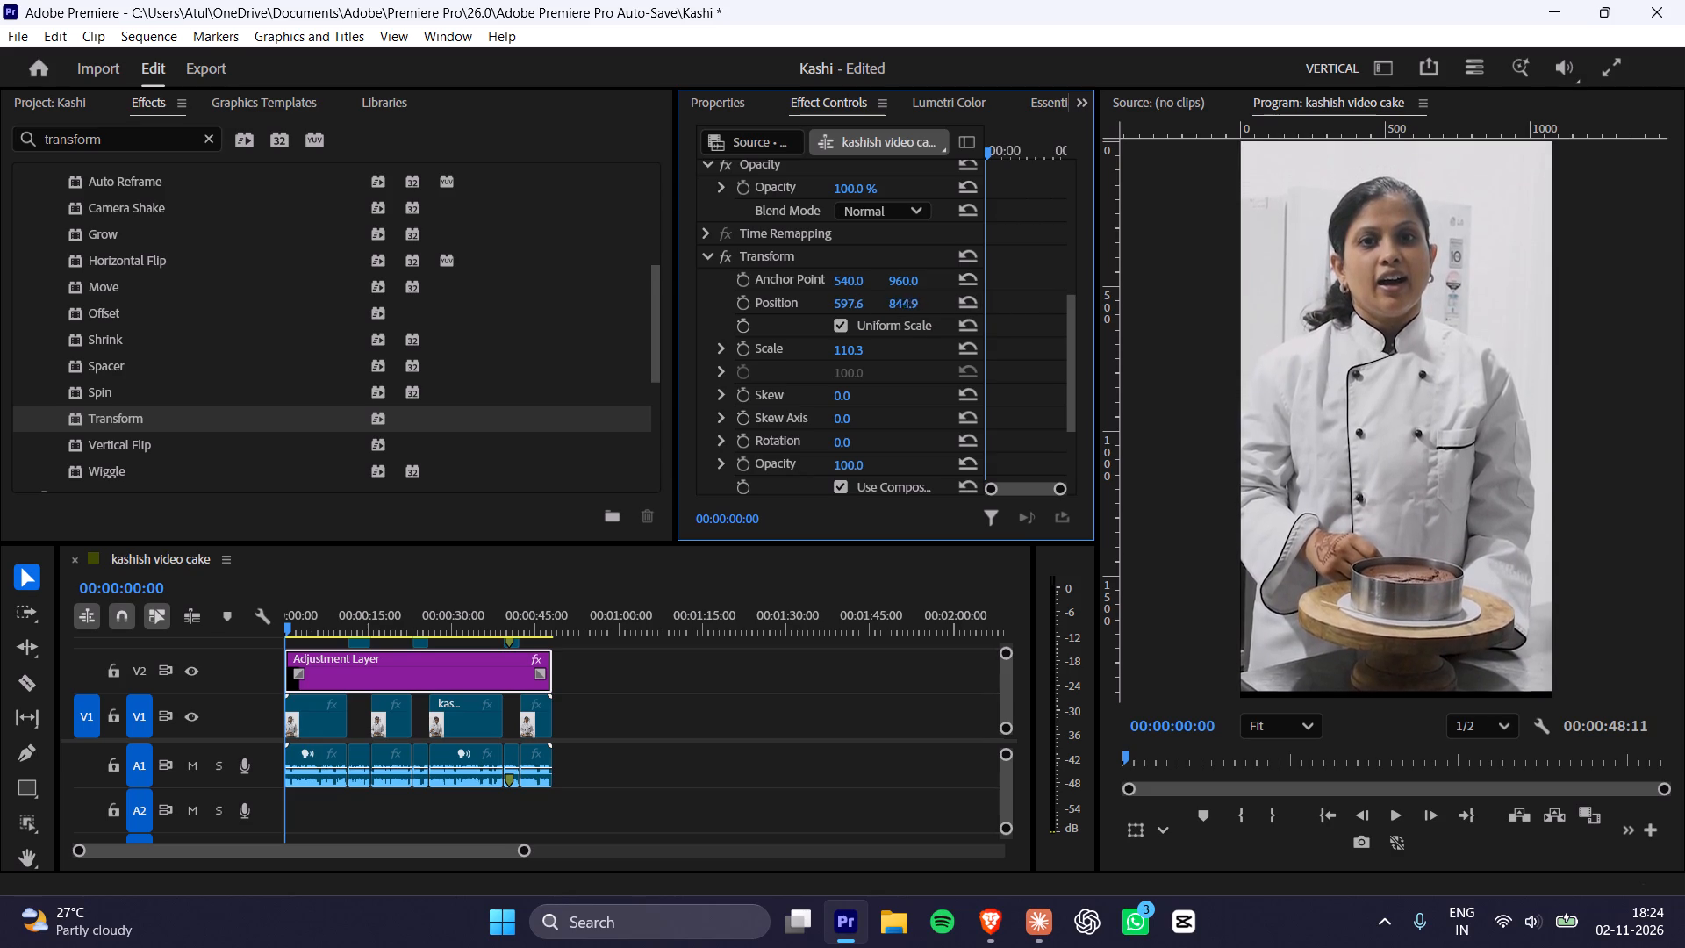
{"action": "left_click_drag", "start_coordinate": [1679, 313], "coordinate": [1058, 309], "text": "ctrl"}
Set the adjustment layer's Transform scale to 114.3 and its Transform position to 622.7, 820.3.
{"action": "left_click_drag", "start_coordinate": [845, 348], "coordinate": [846, 348], "text": "ctrl"}
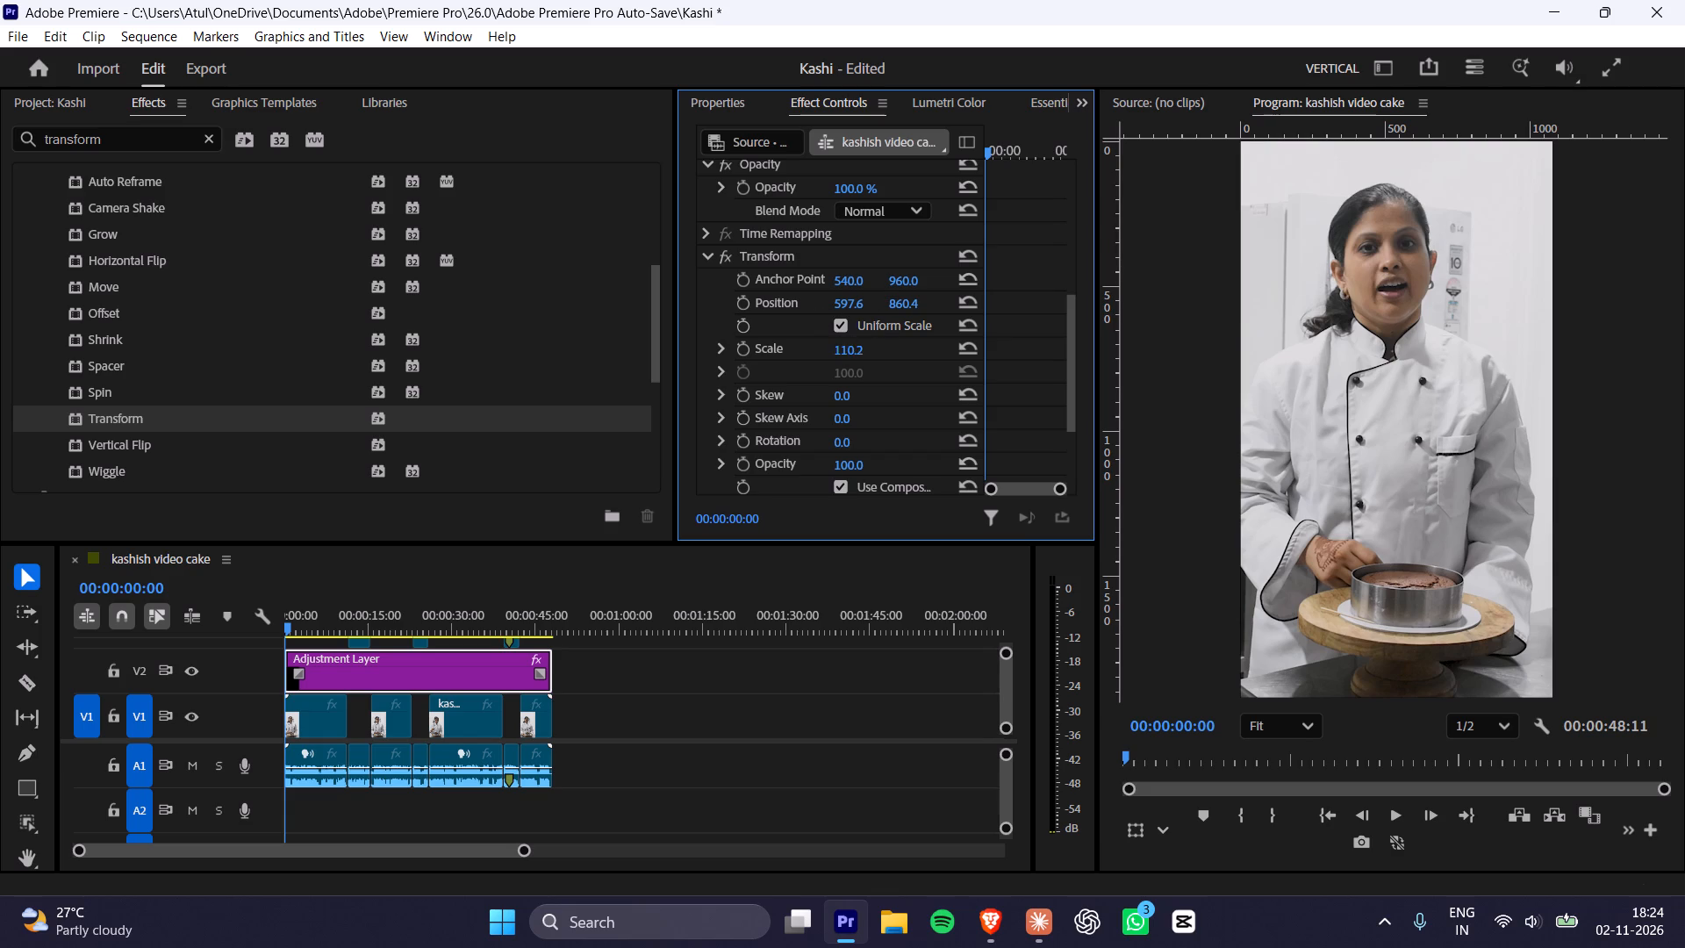
{"action": "left_click_drag", "start_coordinate": [846, 348], "coordinate": [892, 343], "text": "ctrl"}
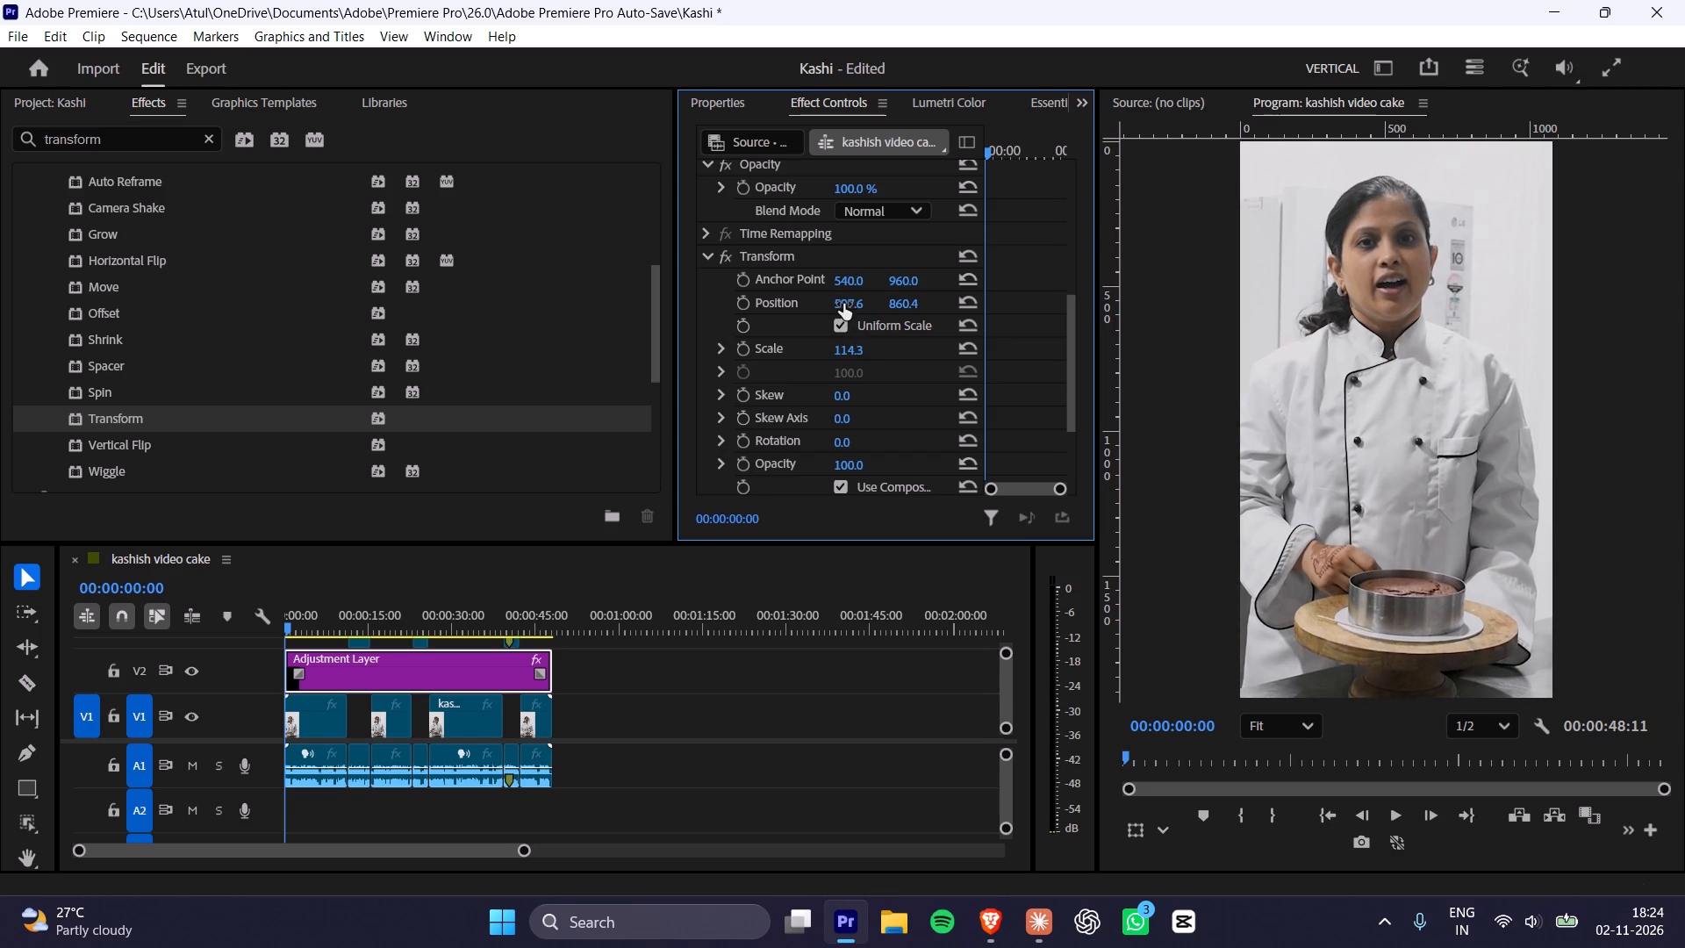
{"action": "left_click_drag", "start_coordinate": [843, 304], "coordinate": [1283, 310]}
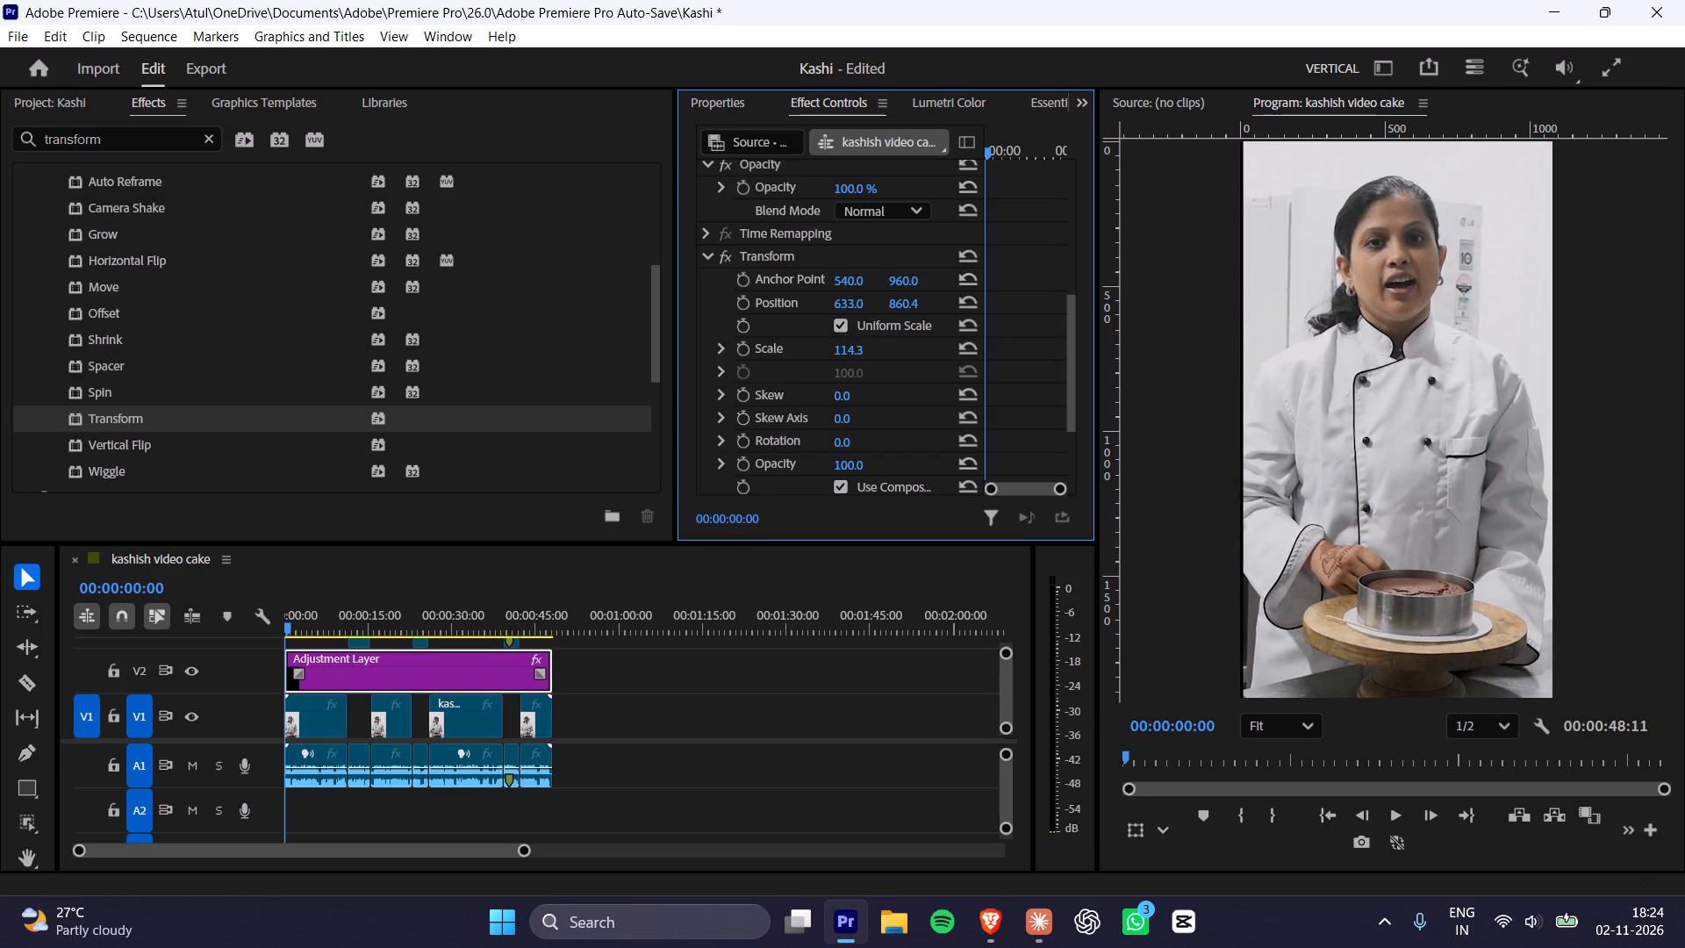
{"action": "left_click_drag", "start_coordinate": [1283, 310], "coordinate": [1170, 336]}
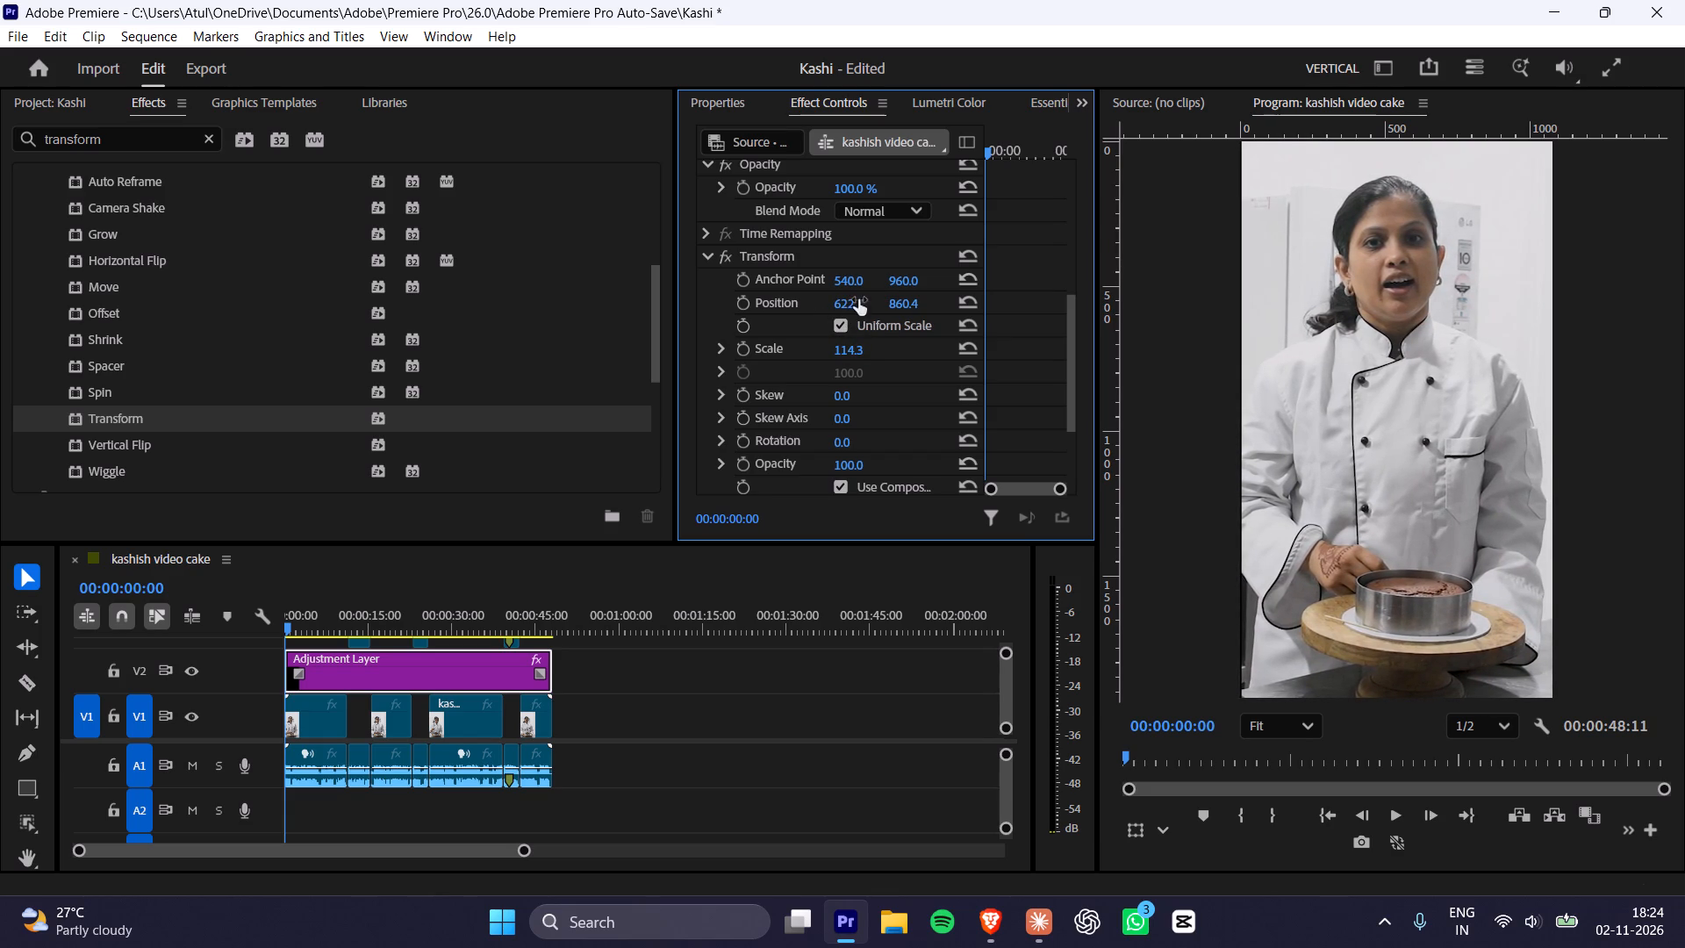
{"action": "left_click_drag", "start_coordinate": [909, 303], "coordinate": [642, 348], "text": "ctrl"}
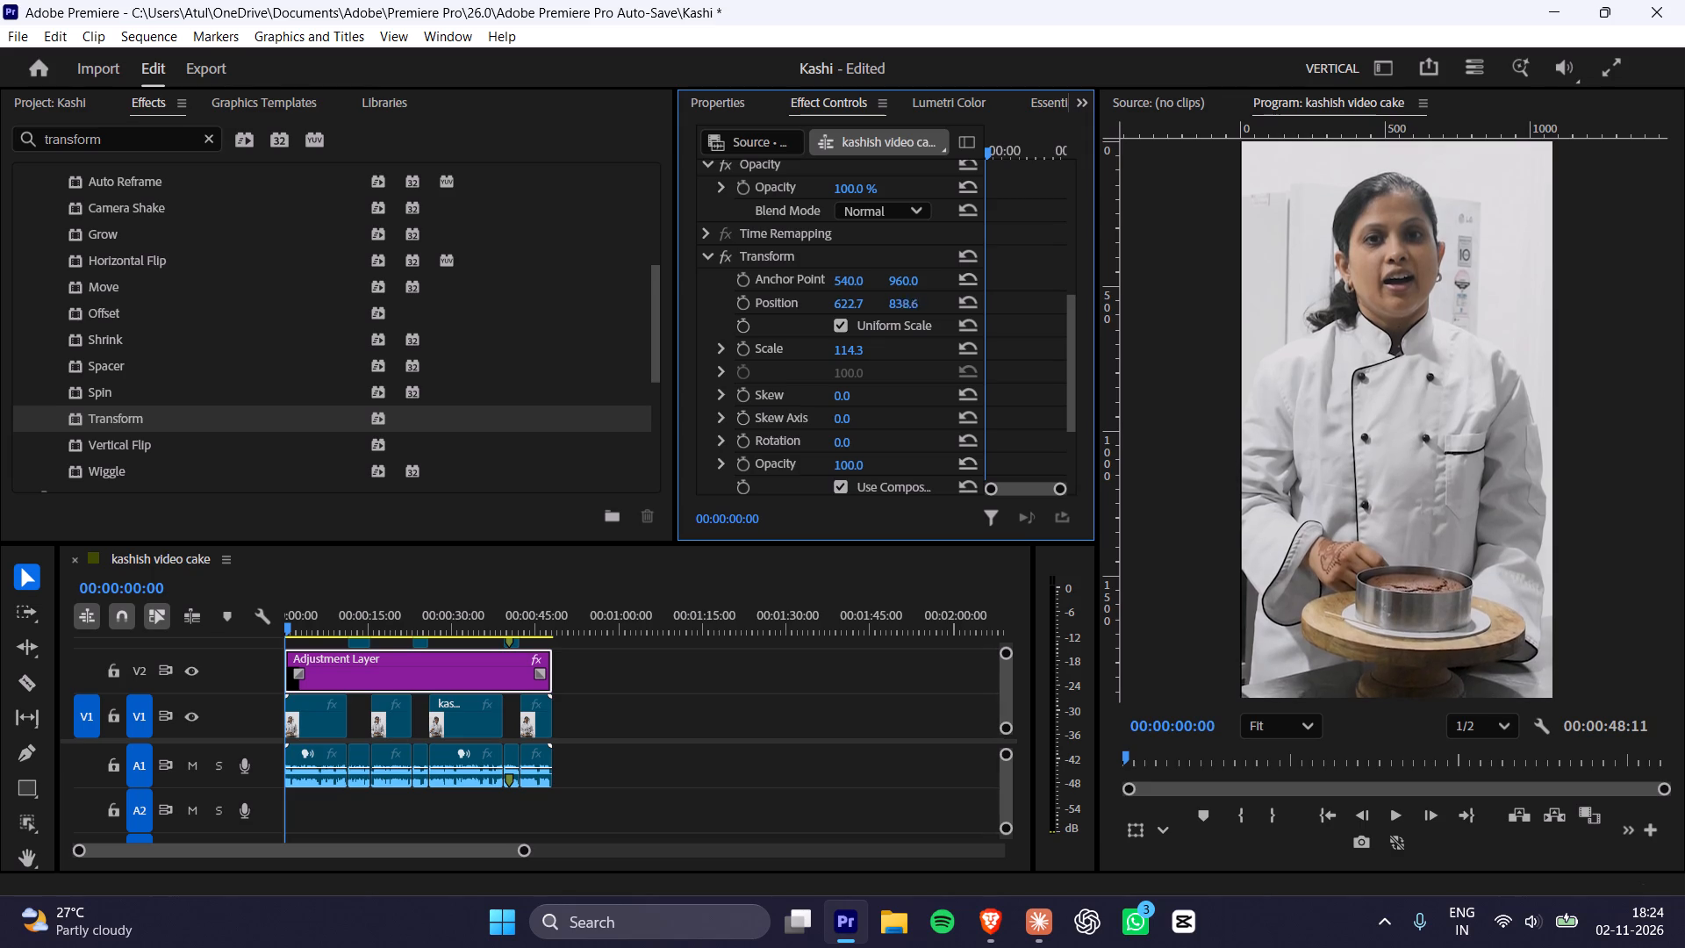
{"action": "left_click_drag", "start_coordinate": [642, 348], "coordinate": [470, 460], "text": "ctrl"}
Play the sequence from the start into the first cake close-up to check the new framing, and activate the Ripple Edit tool.
{"action": "left_click_drag", "start_coordinate": [346, 623], "coordinate": [183, 641]}
{"action": "key", "text": "space"}
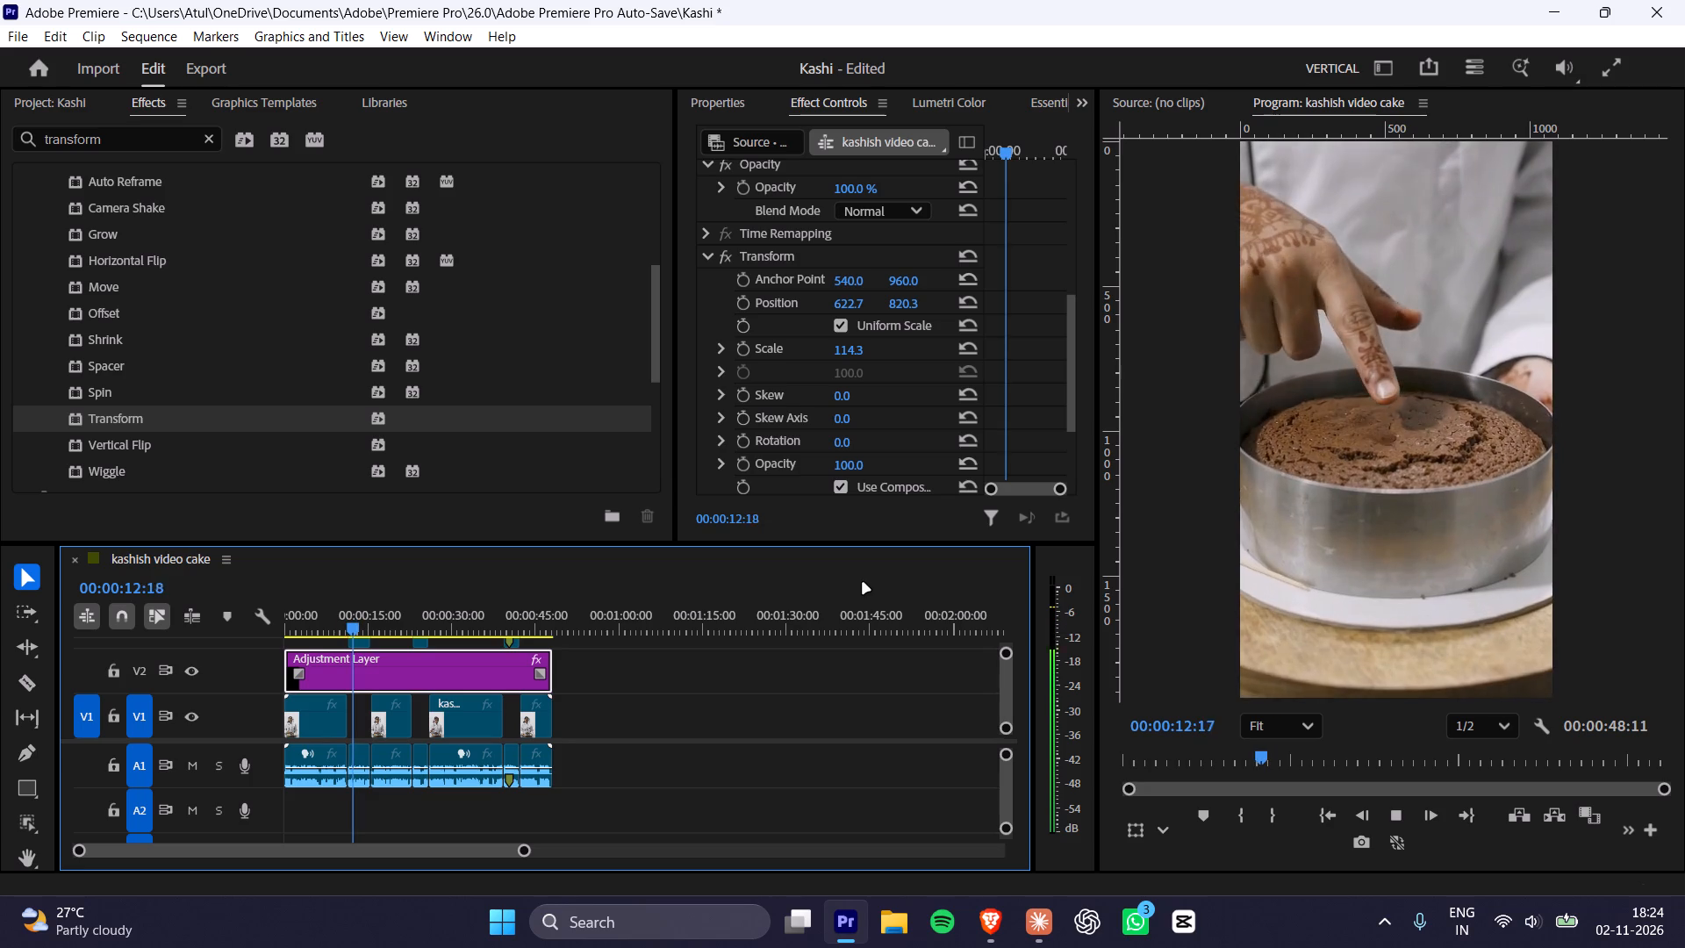
{"action": "type", "text": "b"}
{"action": "key", "text": "space"}
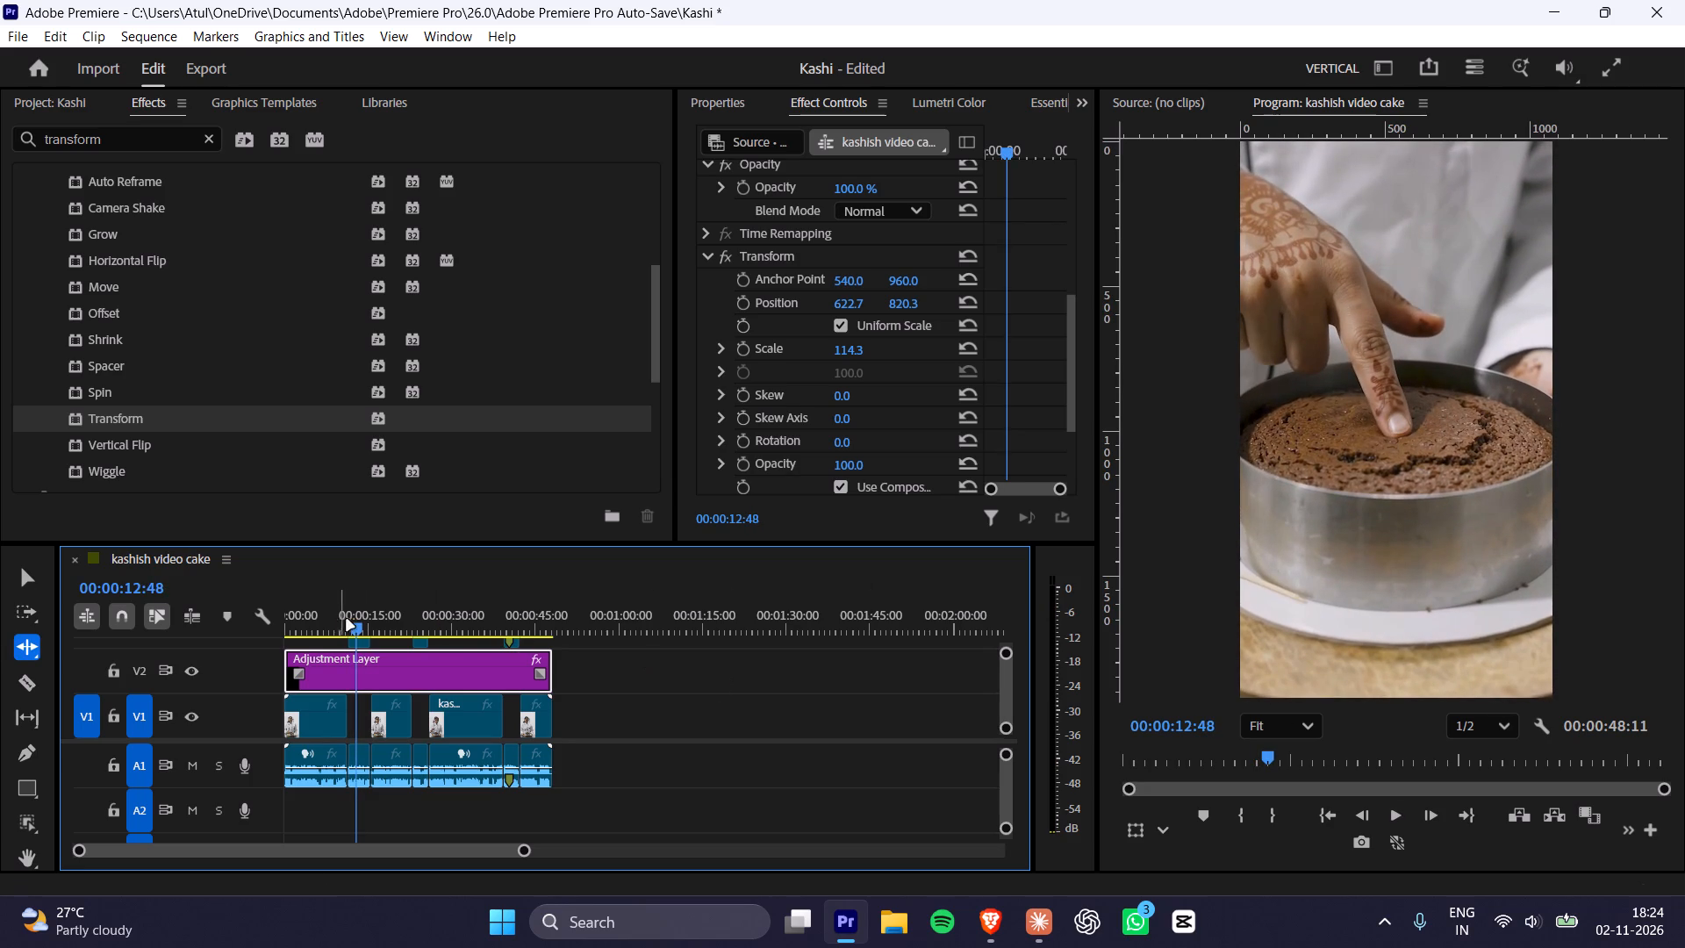
Examine the cut between the first wide shot and cake close-up at 00:00:11:23, and select the first wide-shot clip on V1.
{"action": "left_click", "coordinate": [349, 620]}
{"action": "scroll", "coordinate": [452, 705], "scroll_direction": "up", "scroll_amount": 11, "text": "alt"}
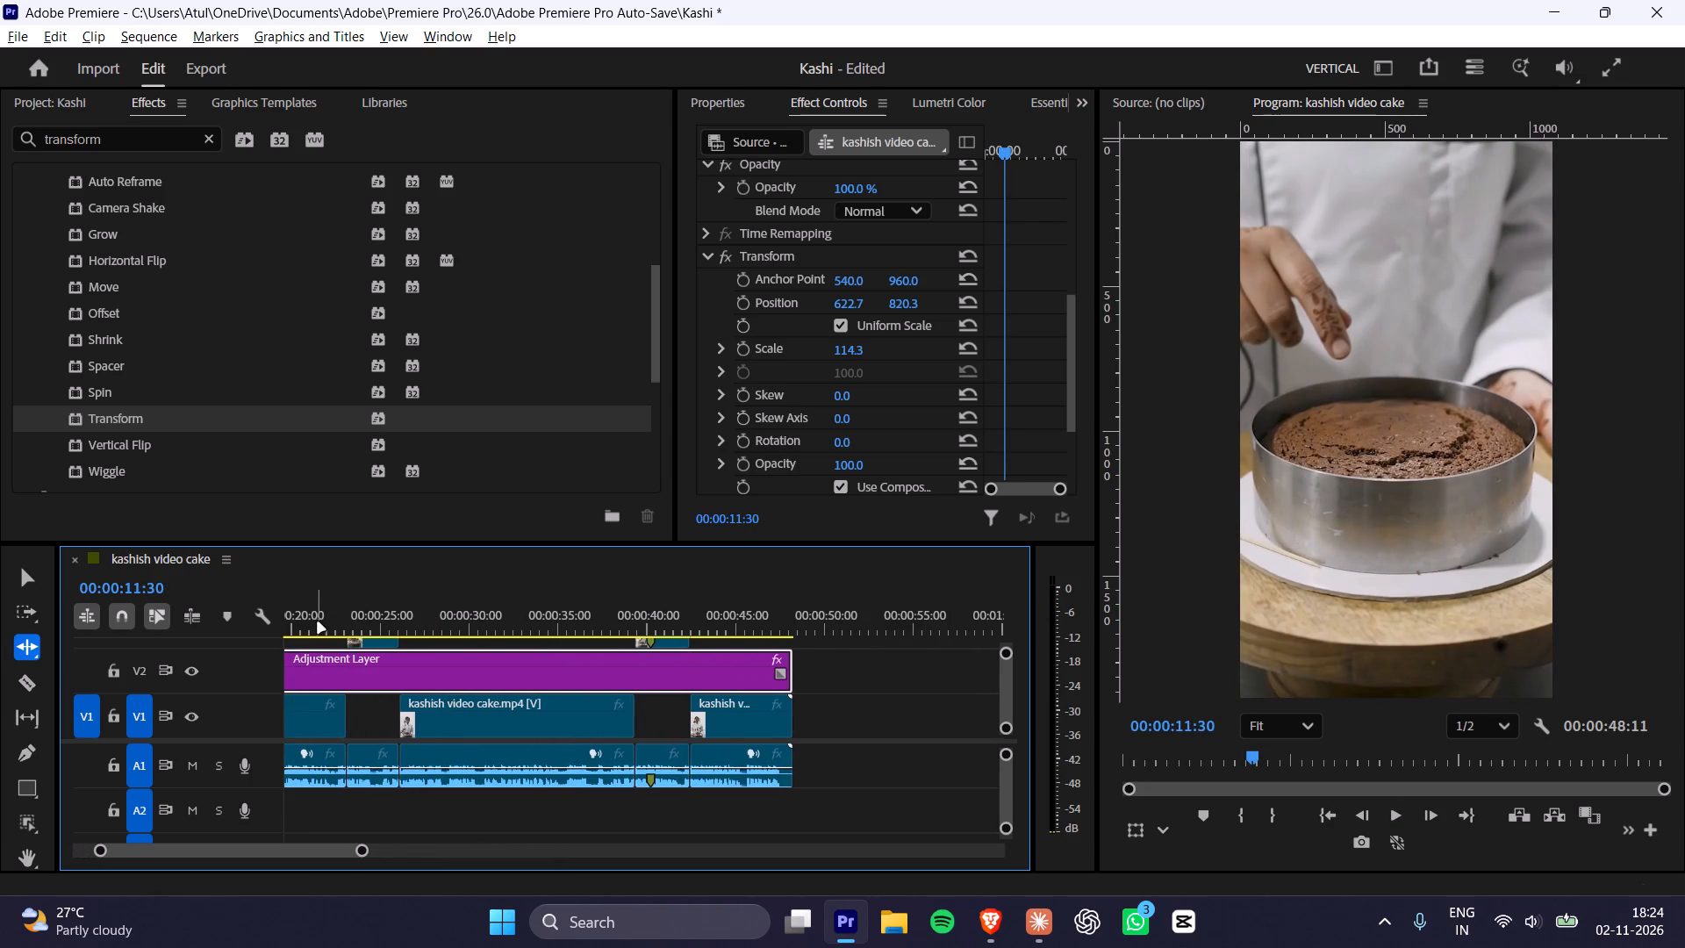
{"action": "left_click_drag", "start_coordinate": [318, 622], "coordinate": [305, 621], "text": "alt"}
{"action": "scroll", "coordinate": [507, 649], "scroll_direction": "up", "scroll_amount": 18, "text": "alt"}
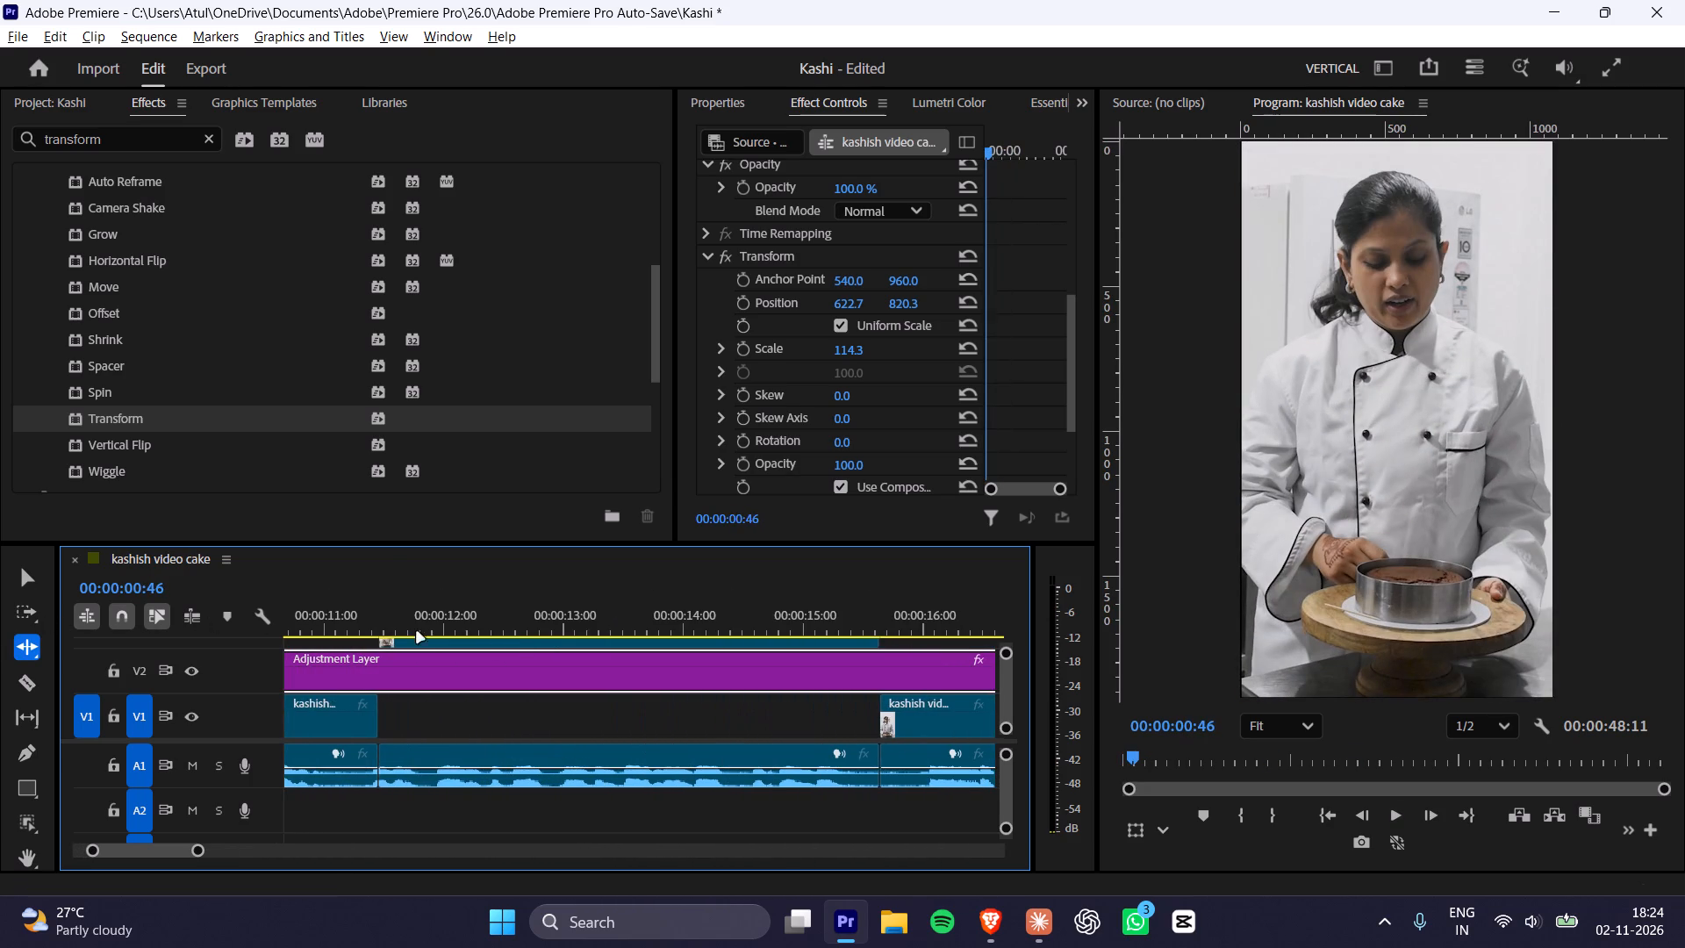
{"action": "left_click_drag", "start_coordinate": [380, 621], "coordinate": [369, 623]}
{"action": "scroll", "coordinate": [405, 652], "scroll_direction": "up", "scroll_amount": 16, "text": "alt"}
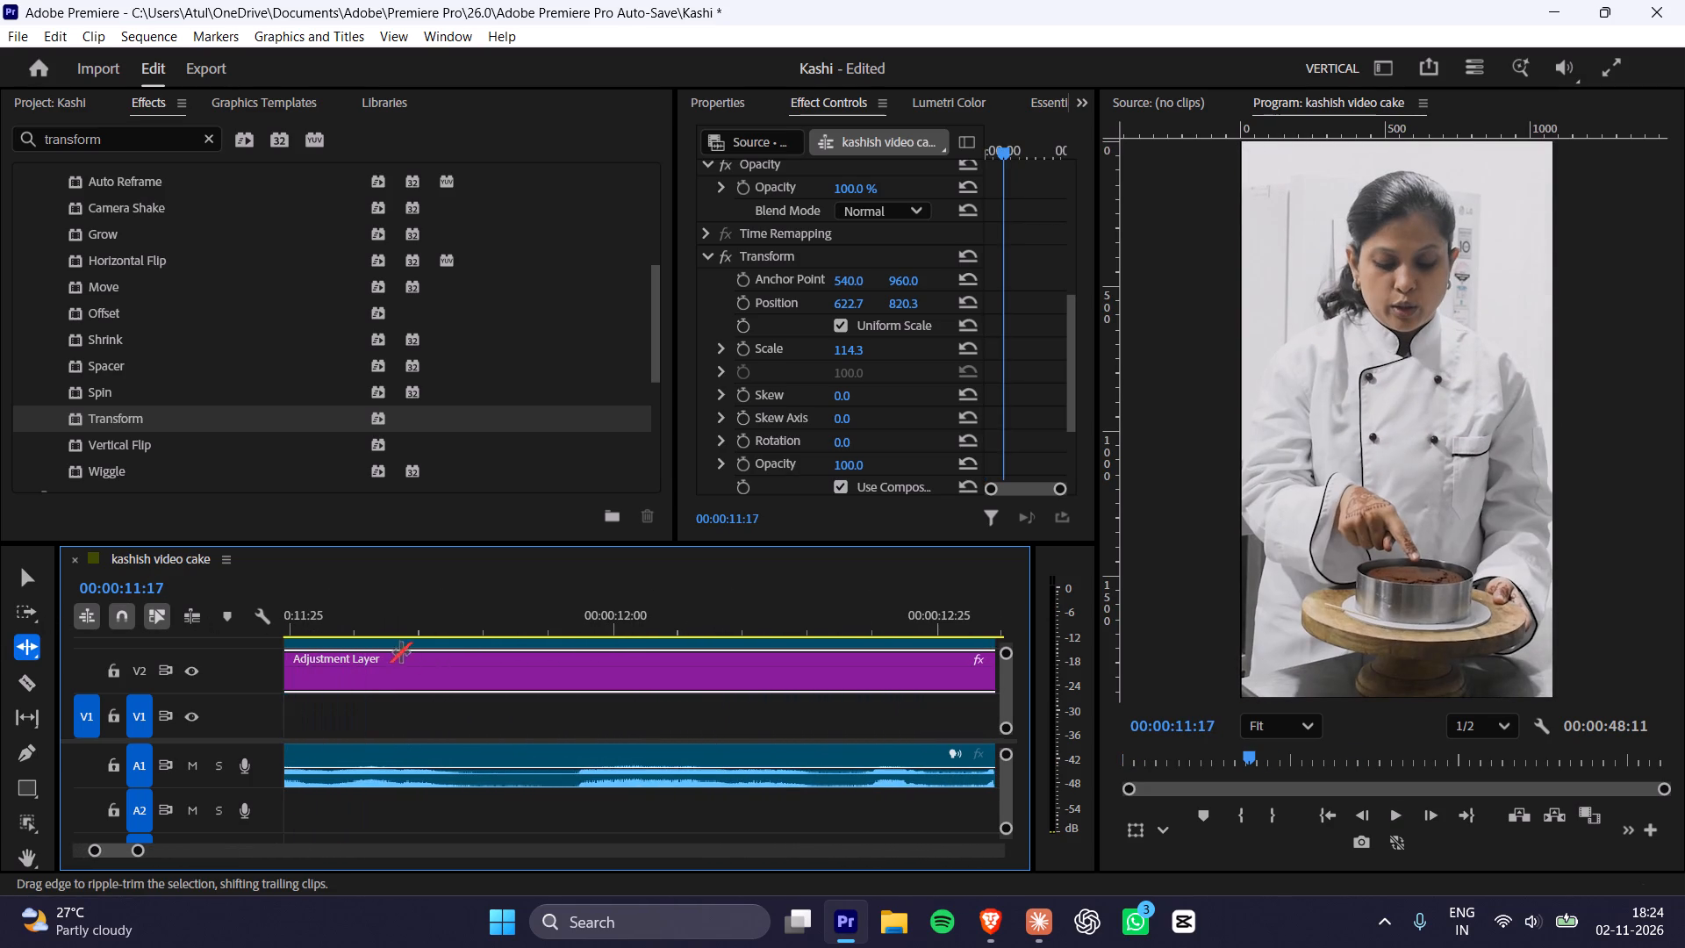
{"action": "left_click_drag", "start_coordinate": [312, 618], "coordinate": [787, 650]}
{"action": "key", "text": "Right"}
{"action": "key", "text": "Left"}
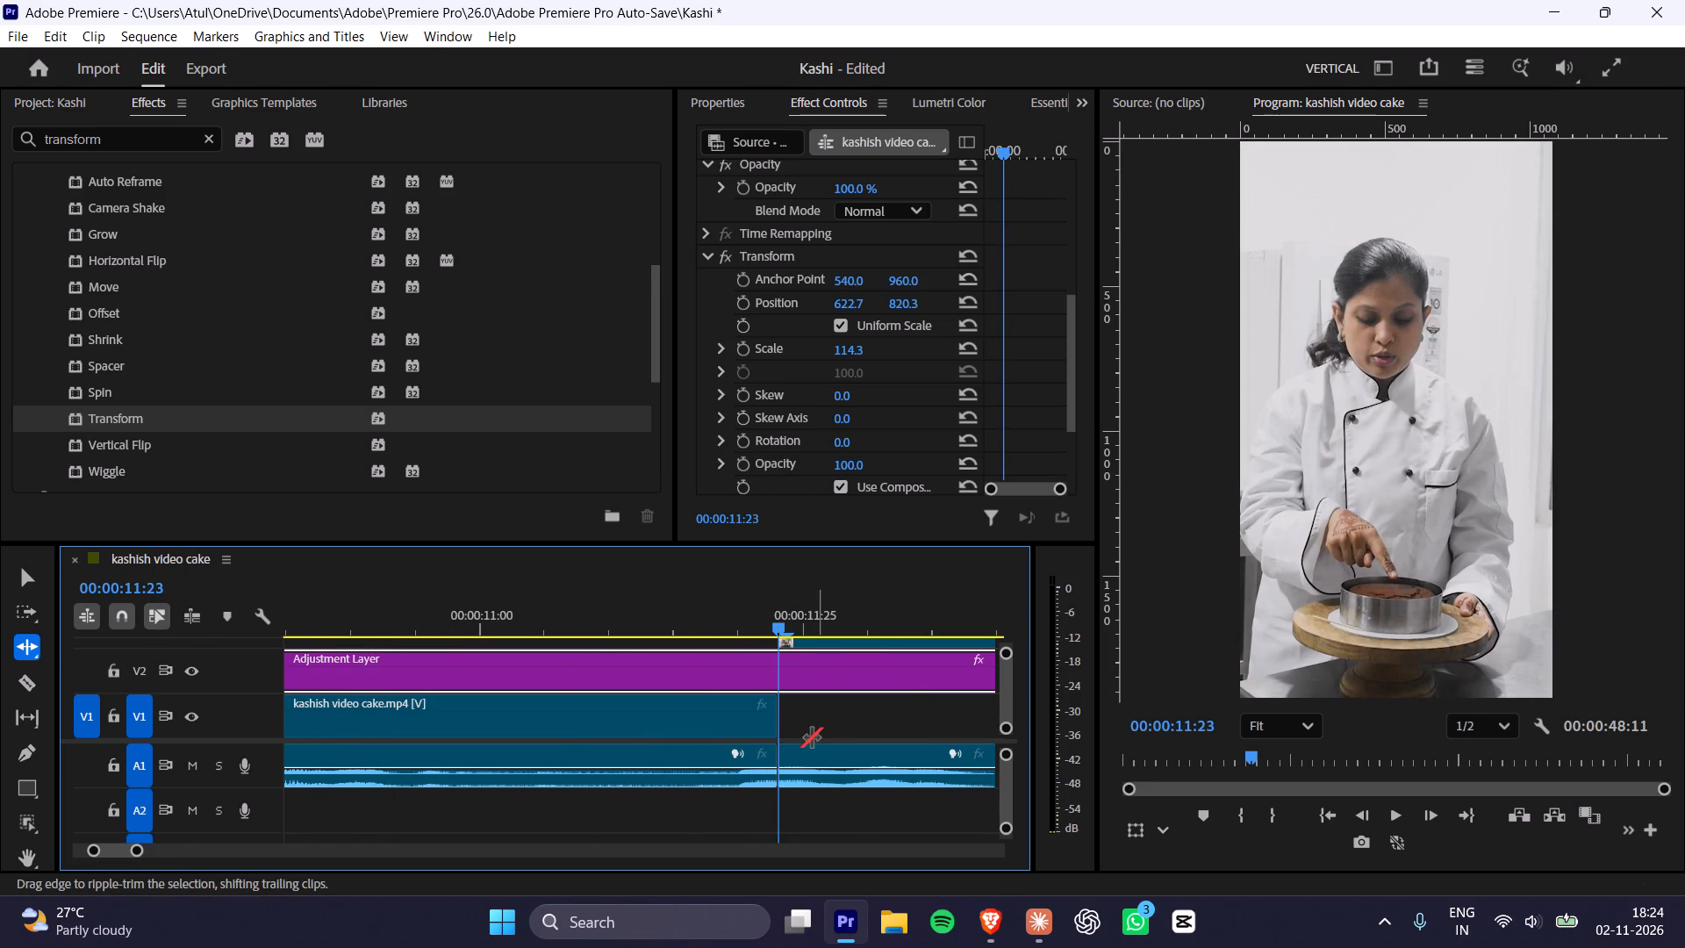
{"action": "scroll", "coordinate": [816, 738], "scroll_direction": "up", "scroll_amount": 9, "text": "alt"}
{"action": "left_click", "coordinate": [671, 724]}
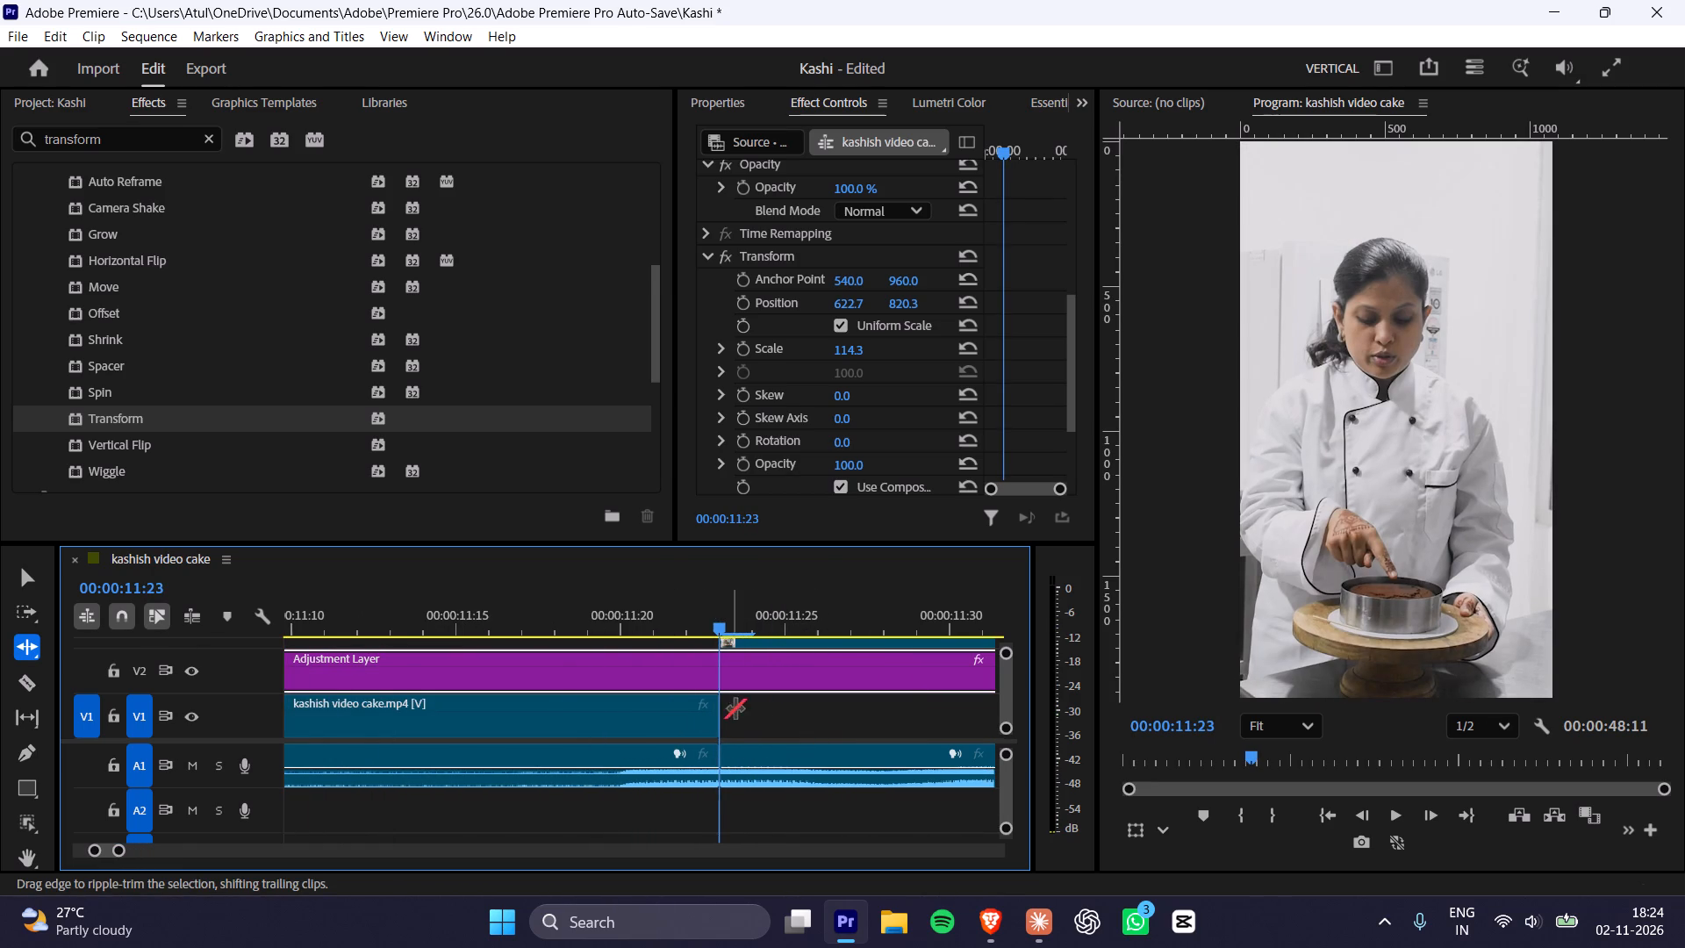
{"action": "scroll", "coordinate": [755, 709], "scroll_direction": "up", "scroll_amount": 2}
{"action": "left_click", "coordinate": [754, 722]}
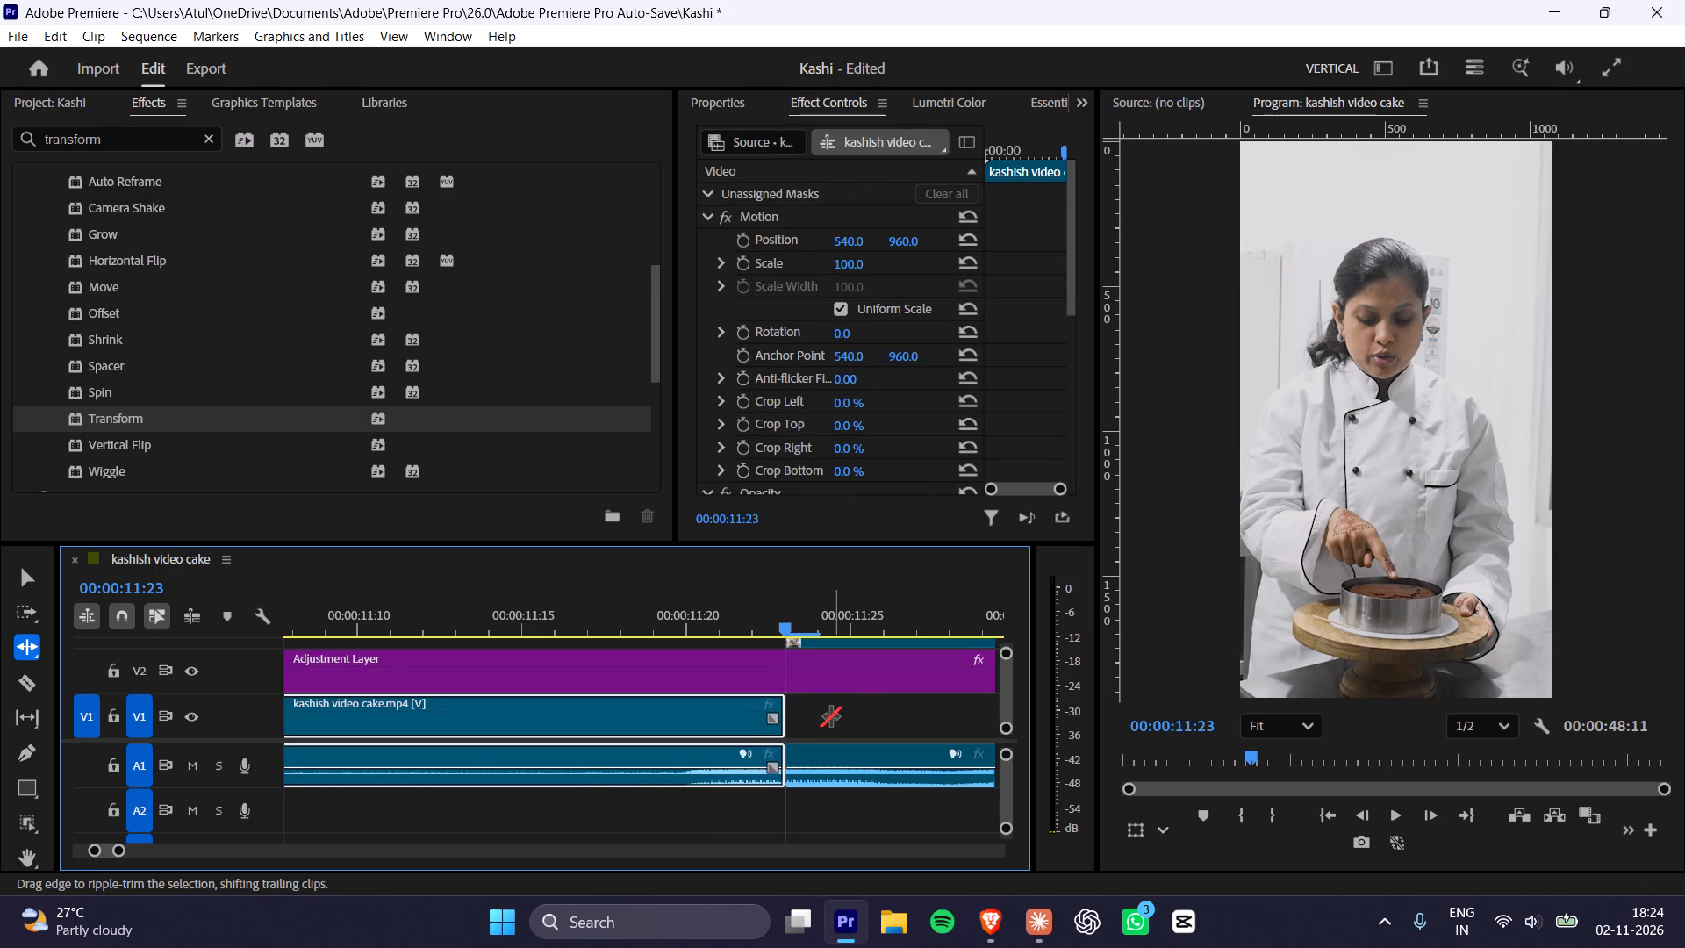
Scrub back to 00:00:10:38 and replay the transition from the first wide shot into the cake close-up.
{"action": "key", "text": "space"}
{"action": "key", "text": "space"}
{"action": "left_click_drag", "start_coordinate": [549, 623], "coordinate": [0, 650]}
{"action": "left_click_drag", "start_coordinate": [792, 612], "coordinate": [867, 657]}
{"action": "scroll", "coordinate": [825, 758], "scroll_direction": "down", "scroll_amount": 20, "text": "alt"}
{"action": "scroll", "coordinate": [825, 758], "scroll_direction": "down", "scroll_amount": 4, "text": "alt"}
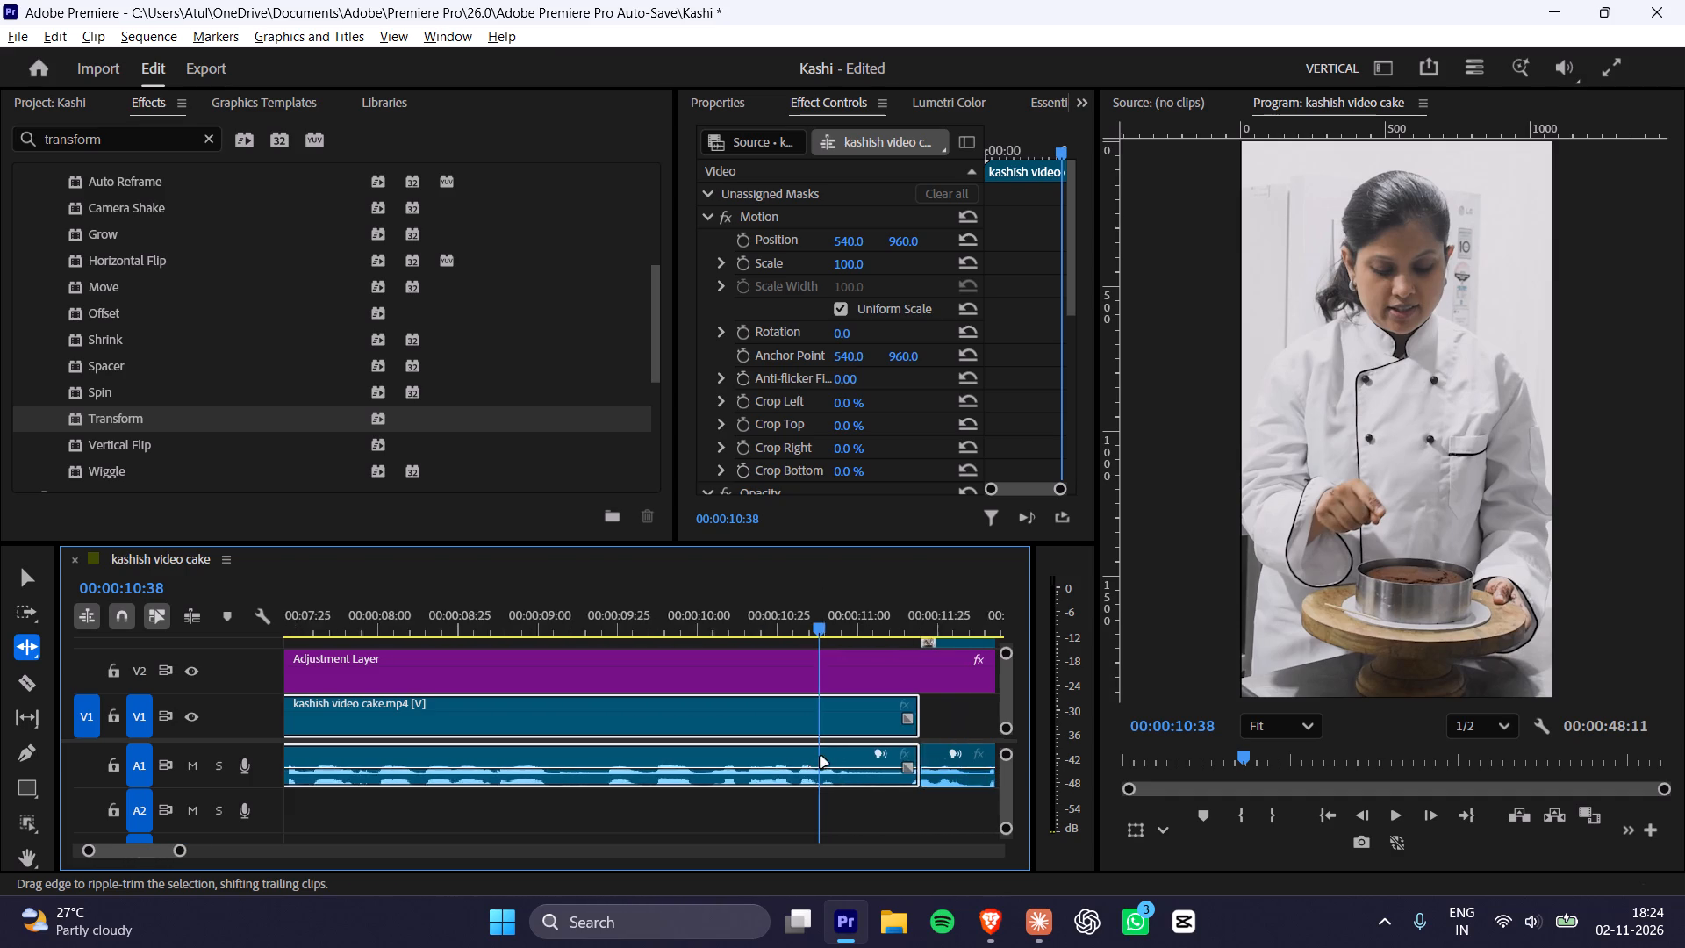
{"action": "scroll", "coordinate": [821, 757], "scroll_direction": "down", "scroll_amount": 2, "text": "alt"}
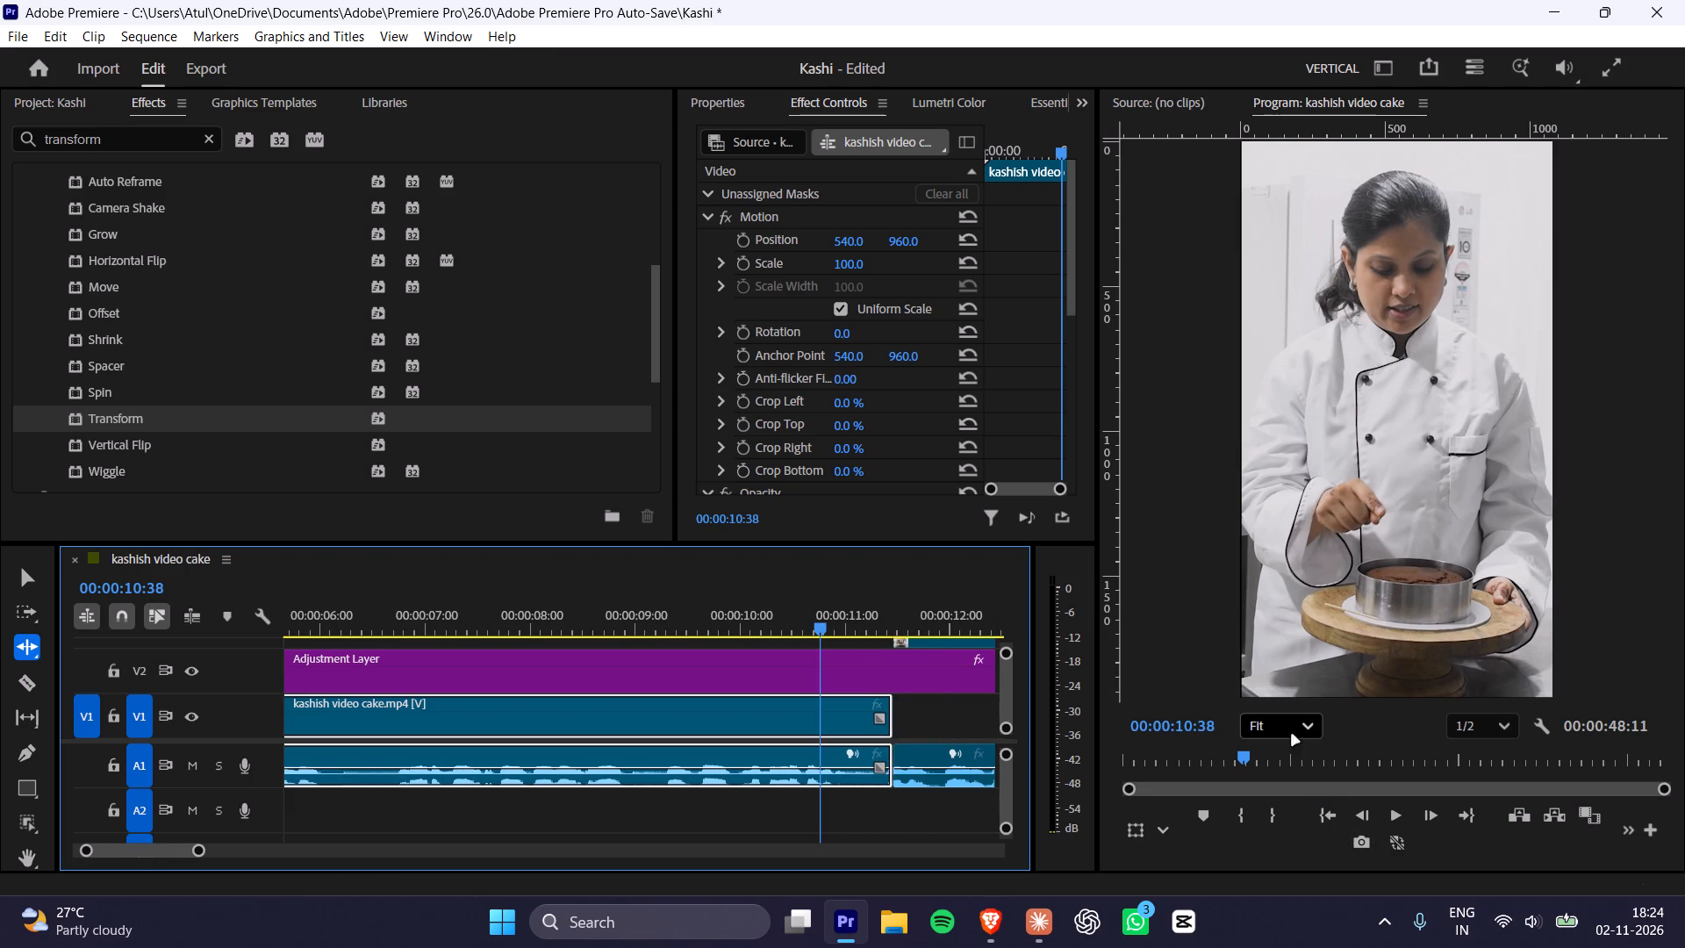
{"action": "key", "text": "space"}
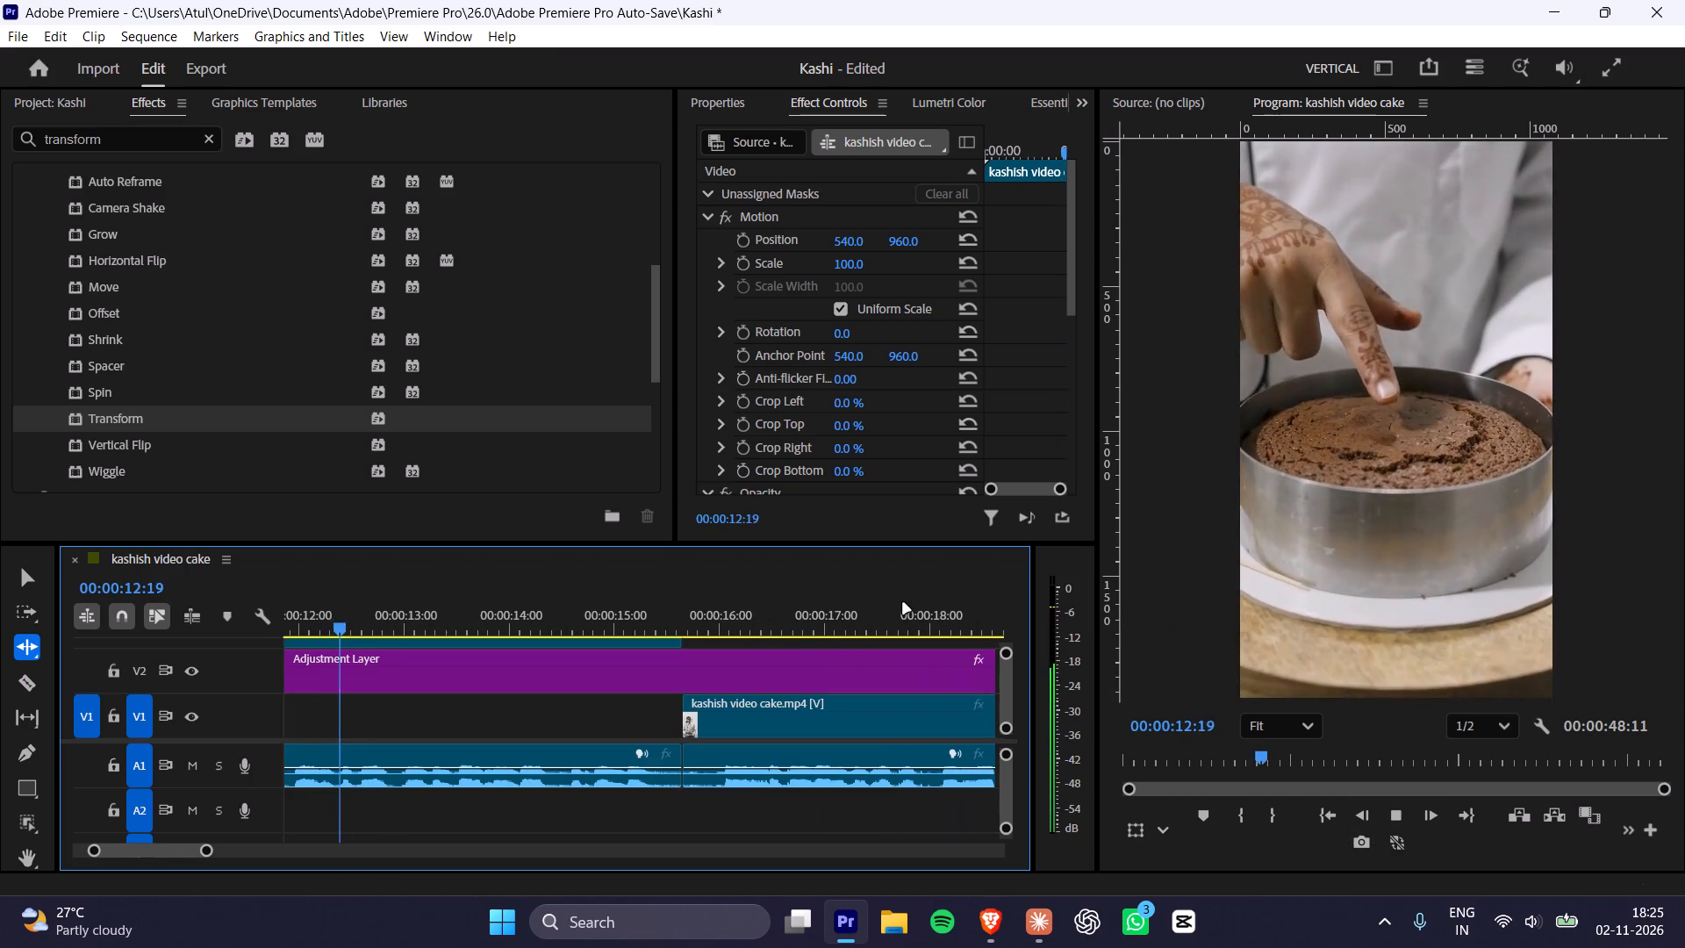
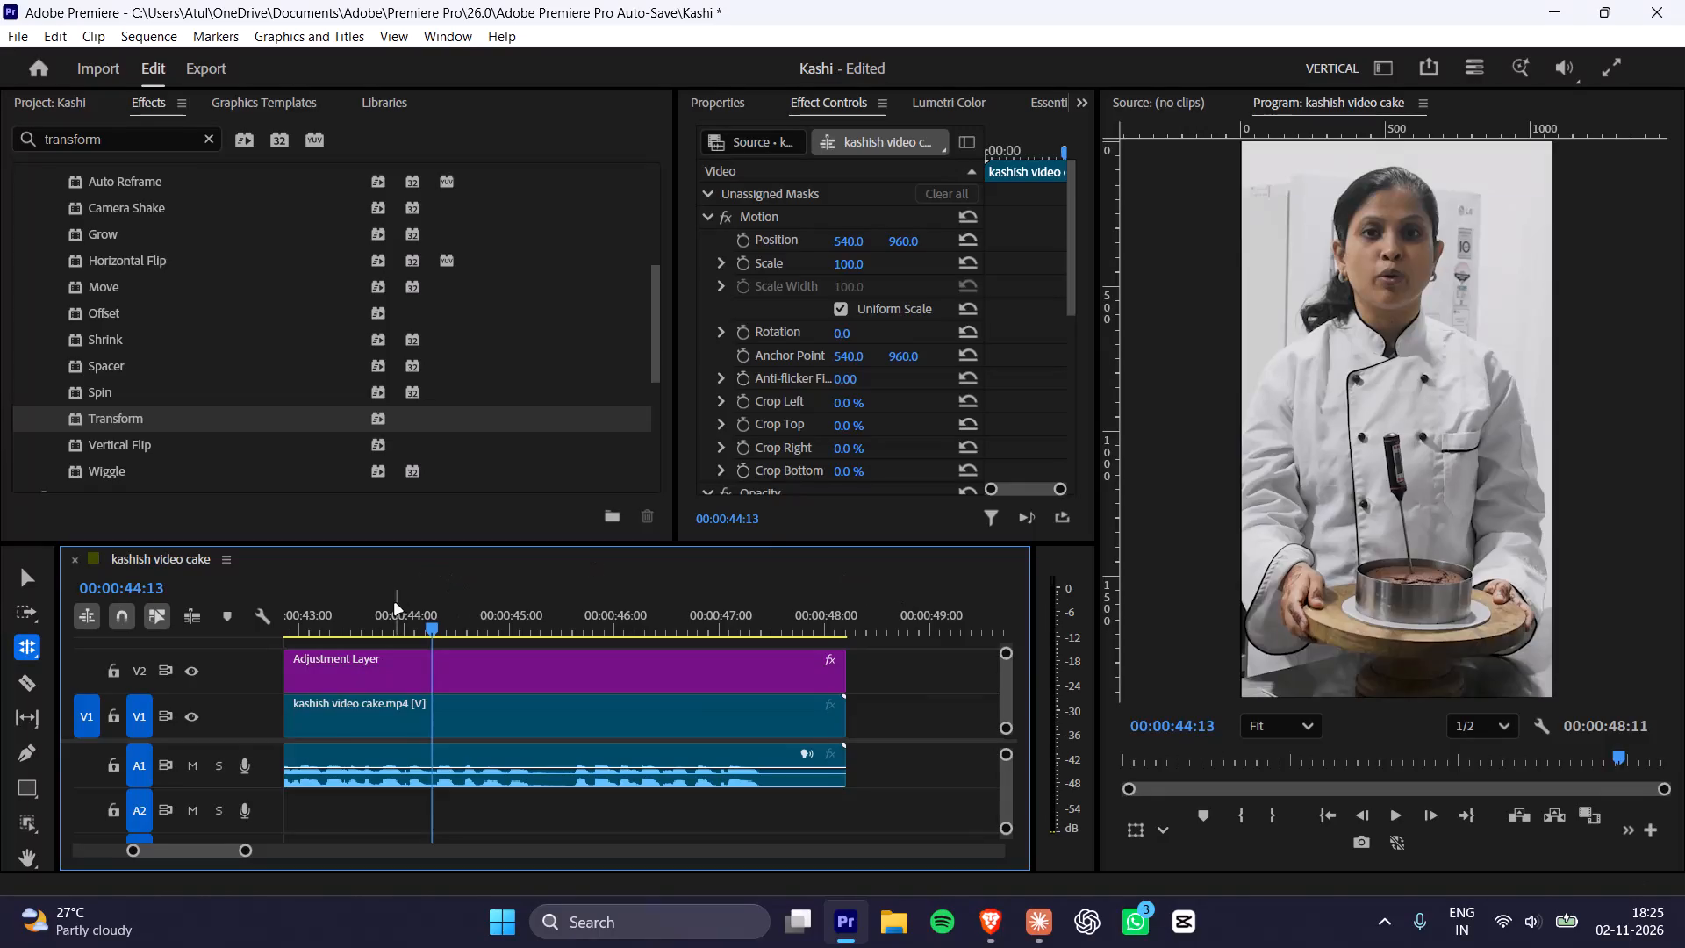
Scrub back and play the sequence around the start of the final wide-shot clip, stopping at 00:00:43:11.
{"action": "left_click_drag", "start_coordinate": [360, 628], "coordinate": [559, 643]}
{"action": "key", "text": "space"}
{"action": "key", "text": "space"}
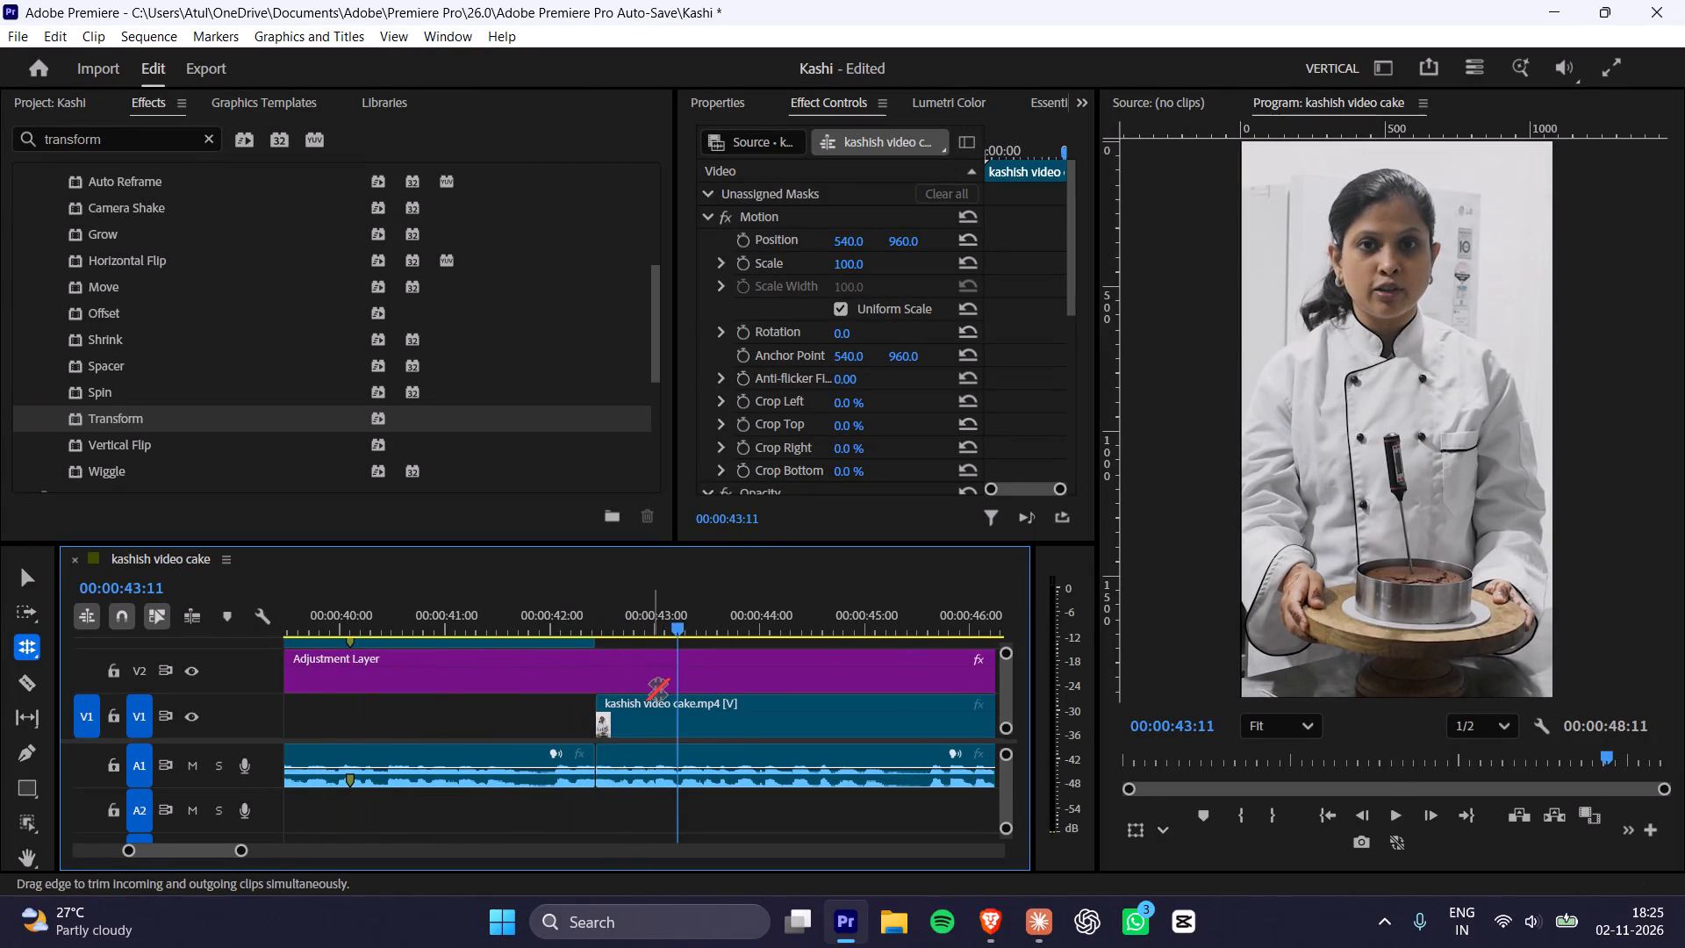
Export the full sequence as H.264 file kashish video cake_1.mp4 with the Match Source - Adaptive Low Bitrate preset.
{"action": "scroll", "coordinate": [731, 738], "scroll_direction": "down", "scroll_amount": 16, "text": "alt"}
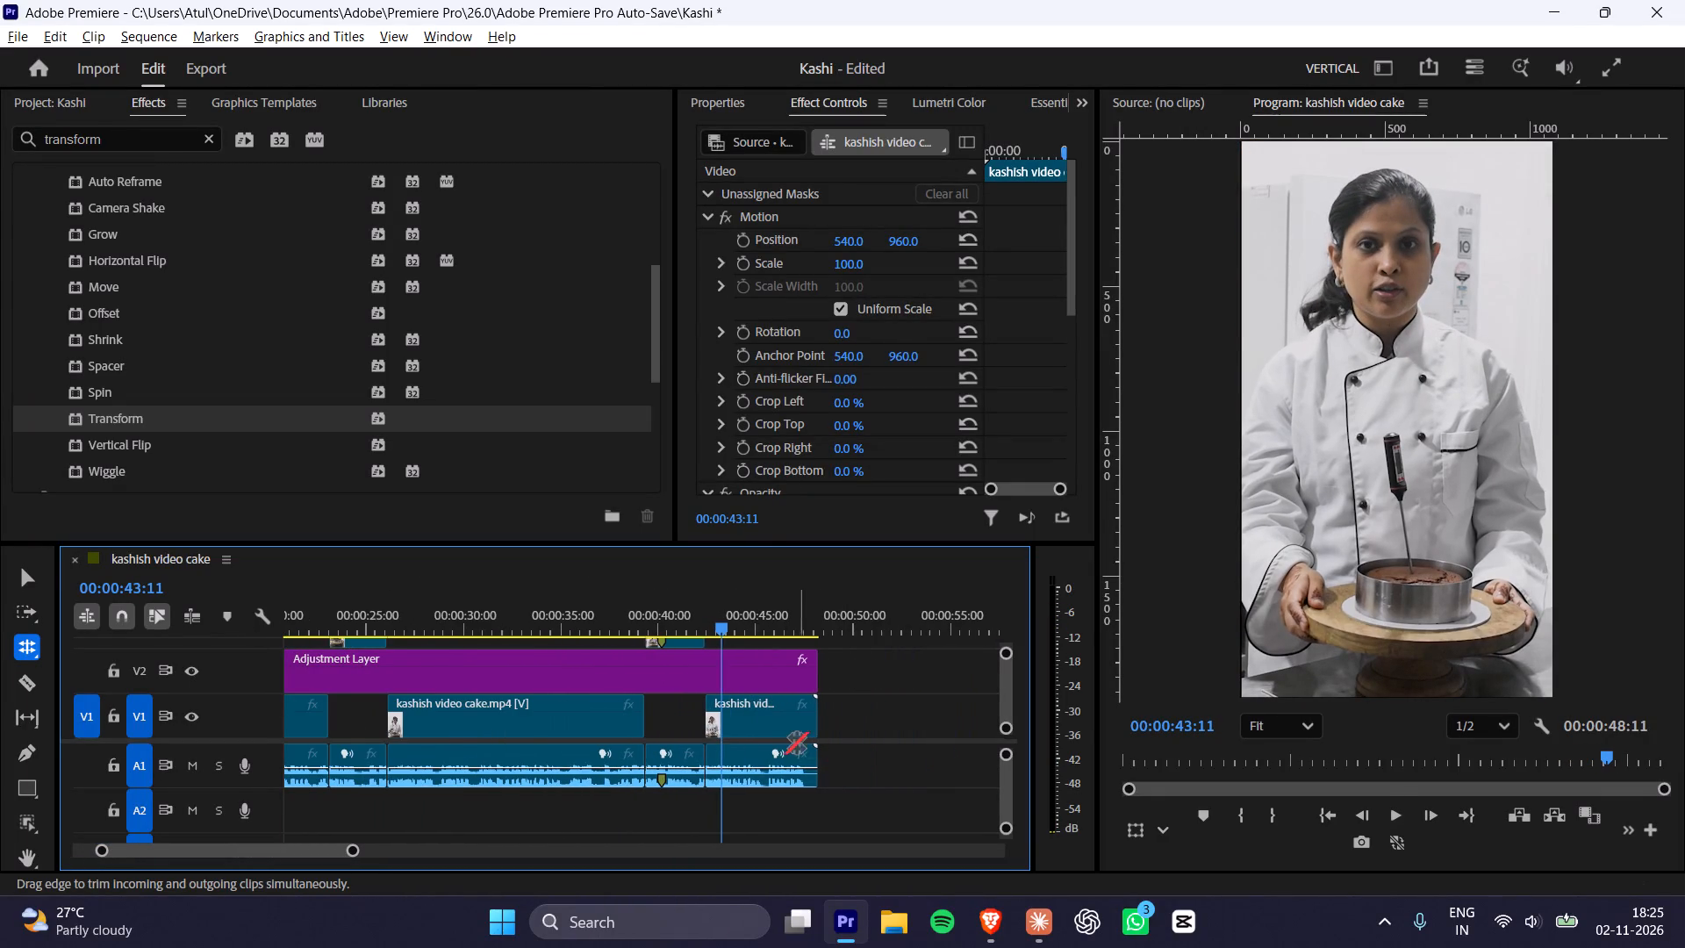
{"action": "scroll", "coordinate": [797, 743], "scroll_direction": "down", "scroll_amount": 3, "text": "alt"}
{"action": "key", "text": "ctrl+m"}
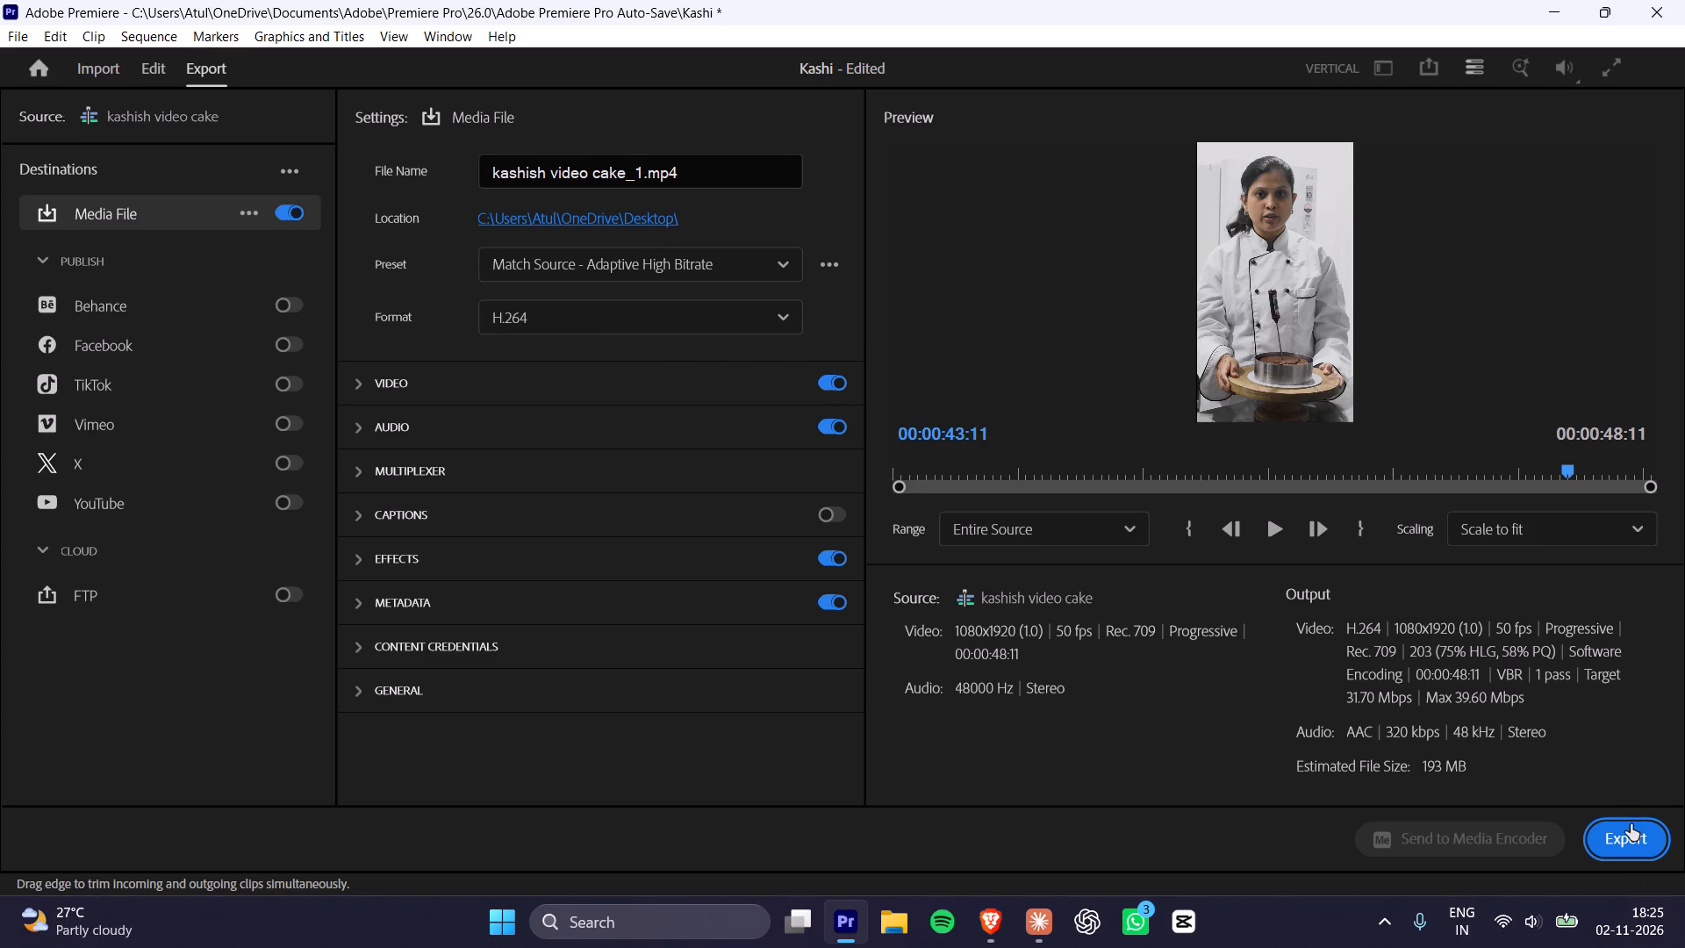
{"action": "left_click", "coordinate": [685, 275]}
{"action": "left_click", "coordinate": [628, 406]}
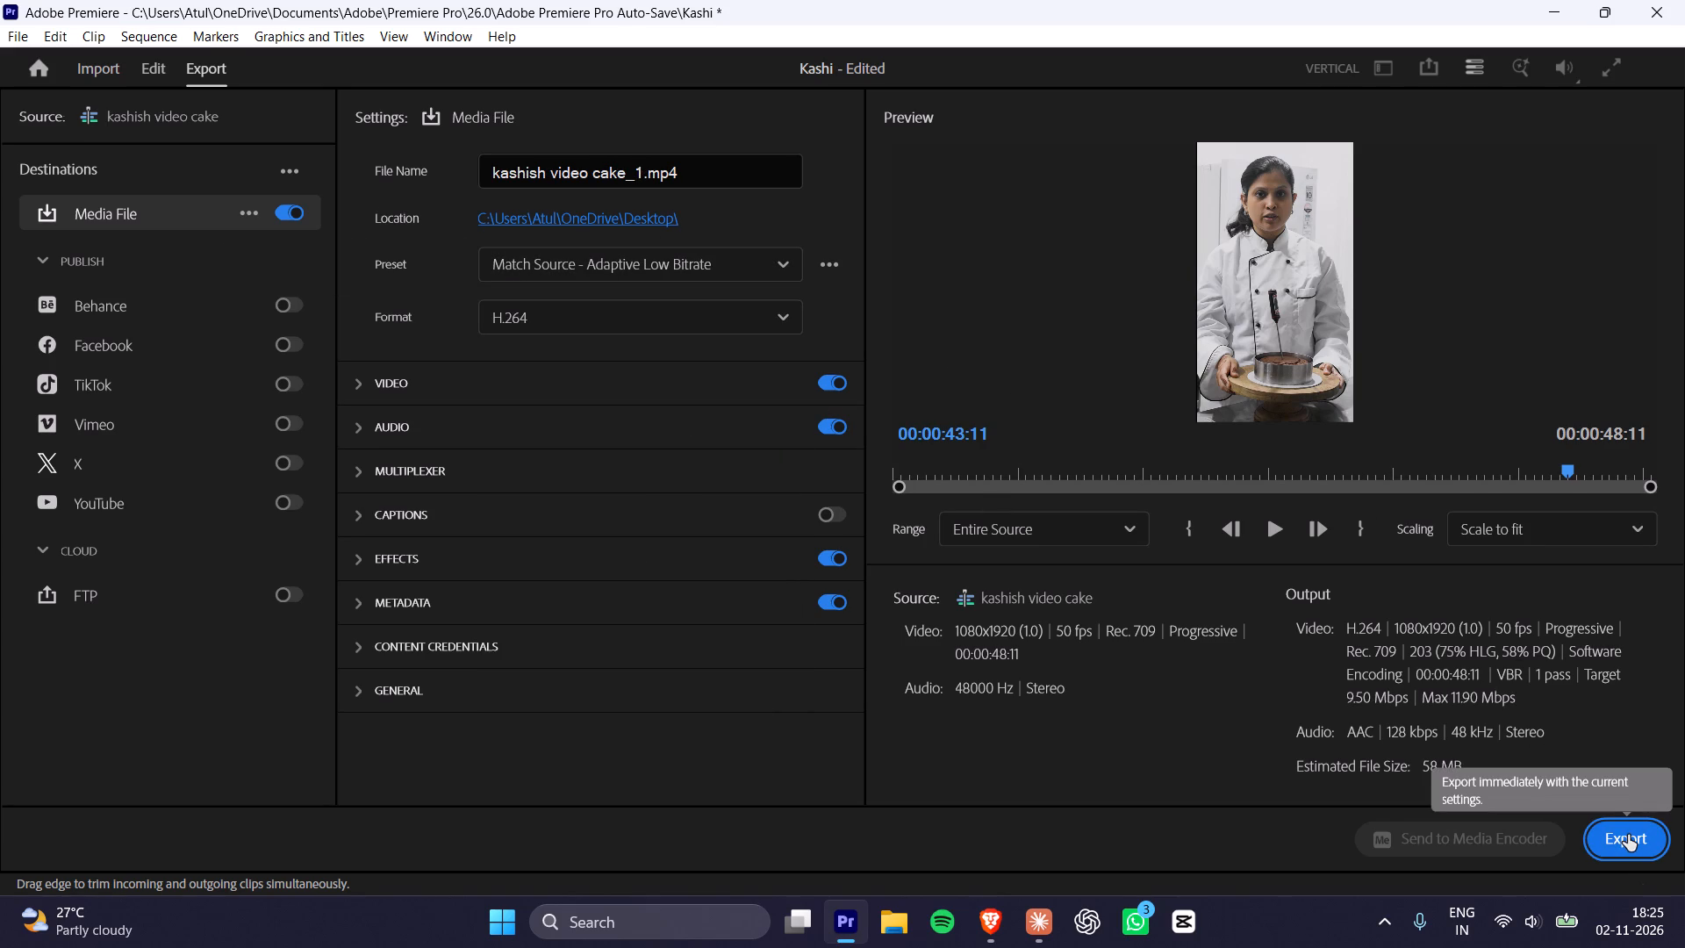
{"action": "left_click", "coordinate": [1628, 835]}
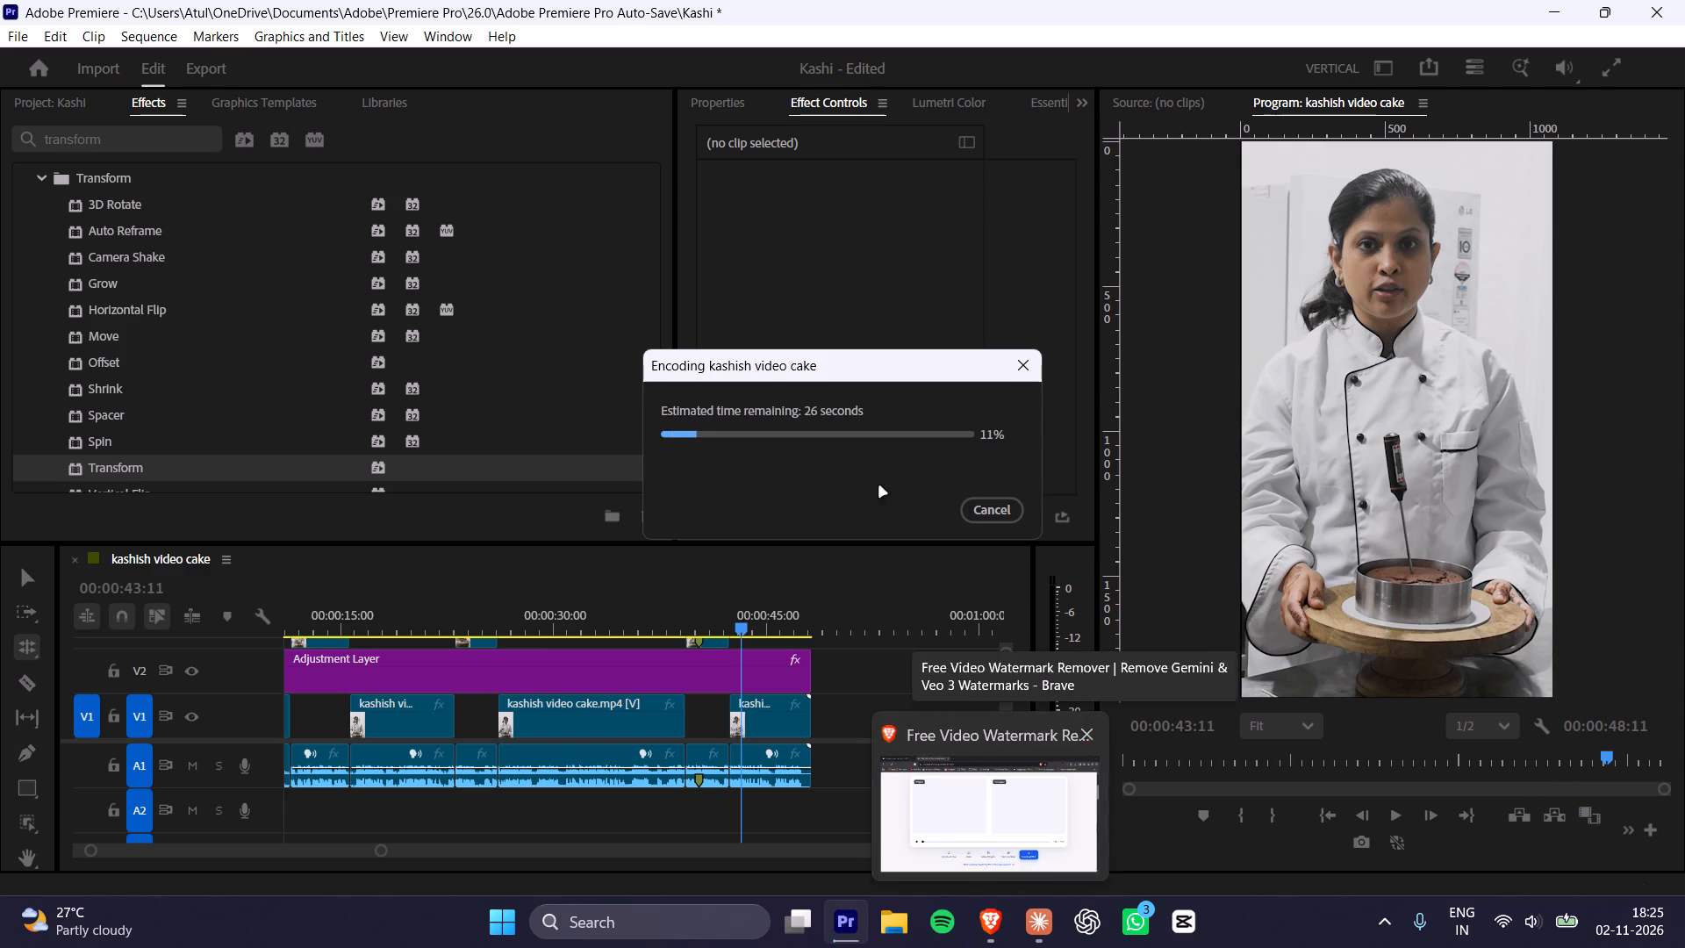
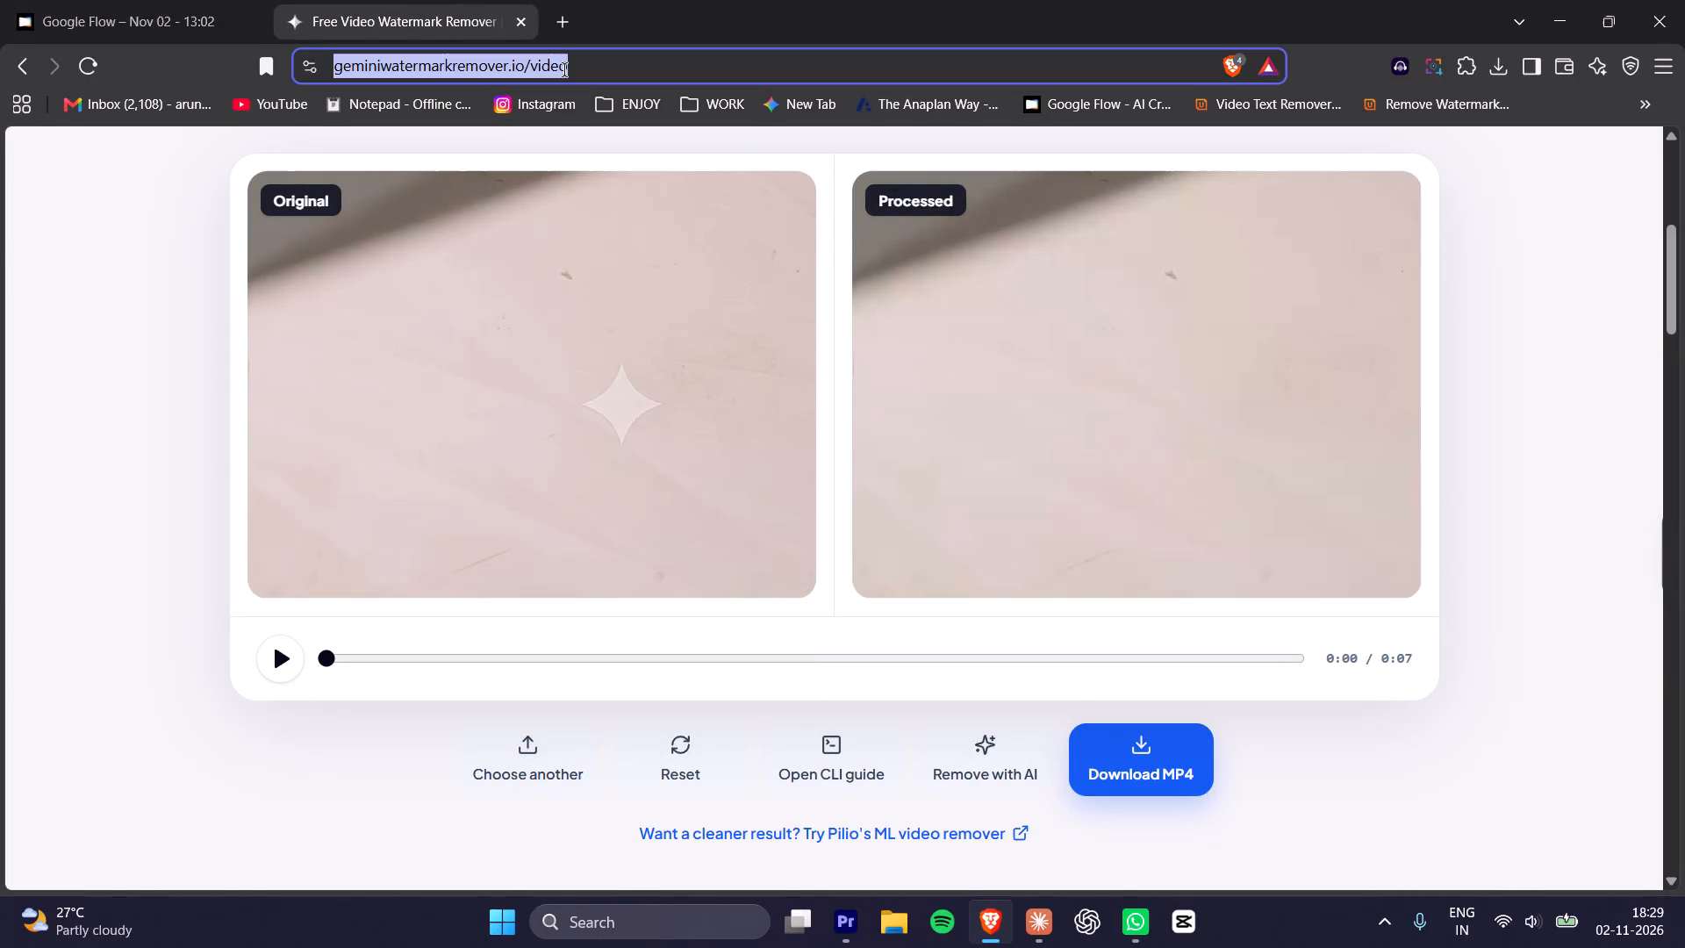
{"action": "type", "text": "vee"}
{"action": "key", "text": "Down"}
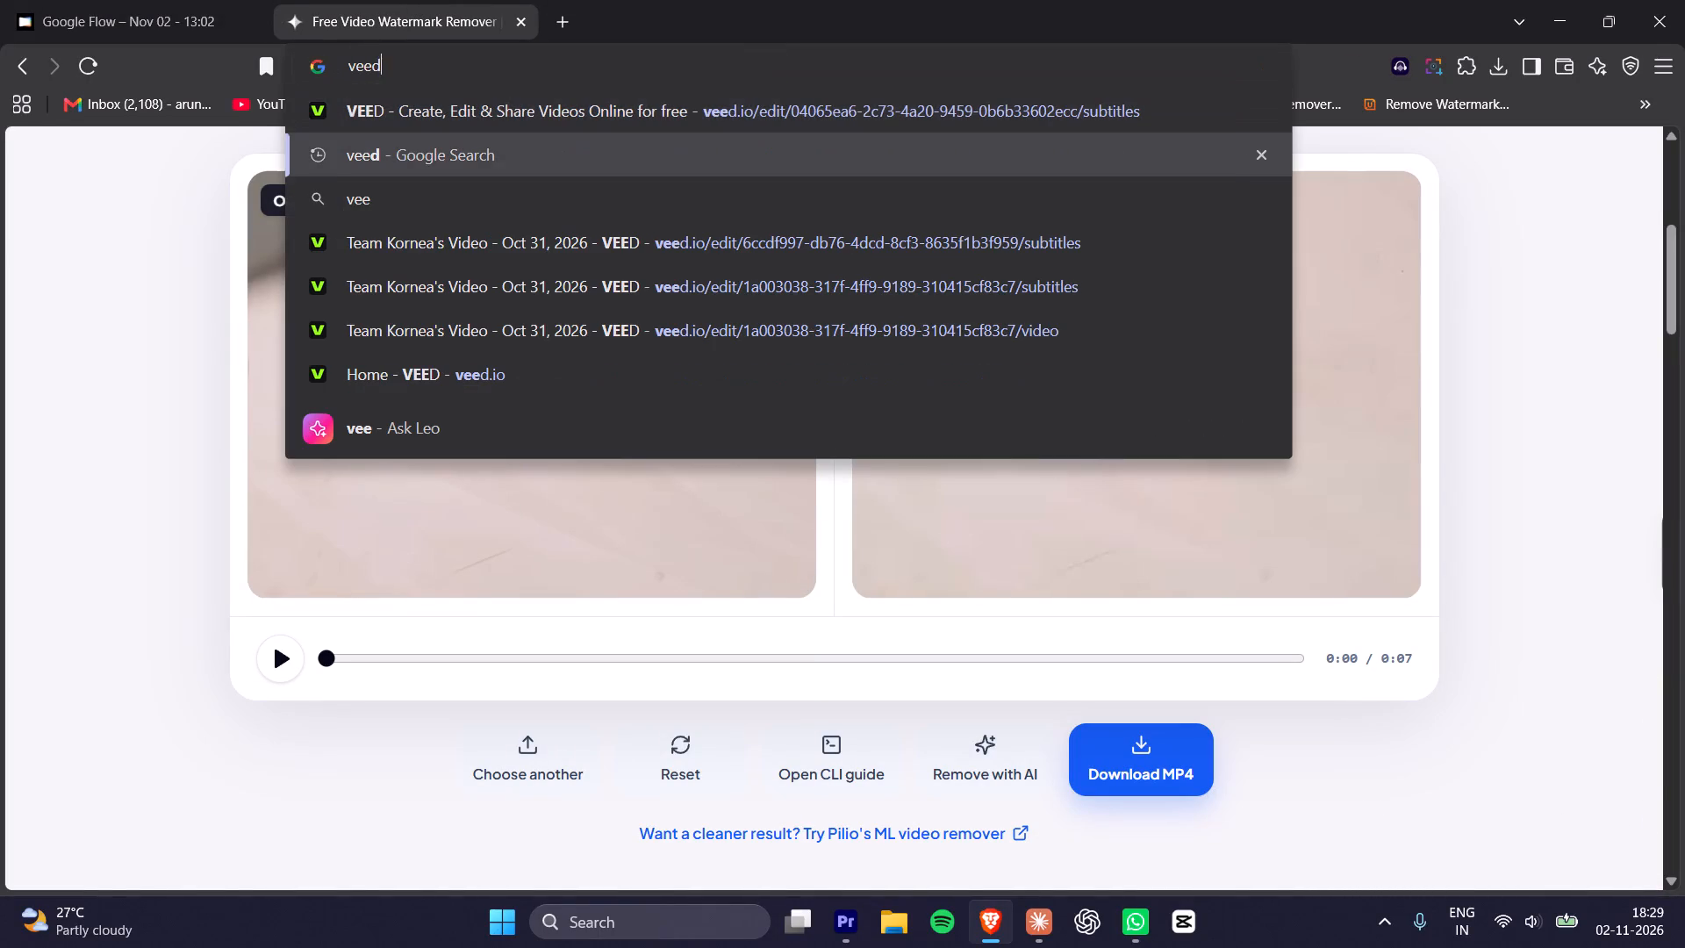
{"action": "key", "text": "Return"}
{"action": "left_click", "coordinate": [501, 371]}
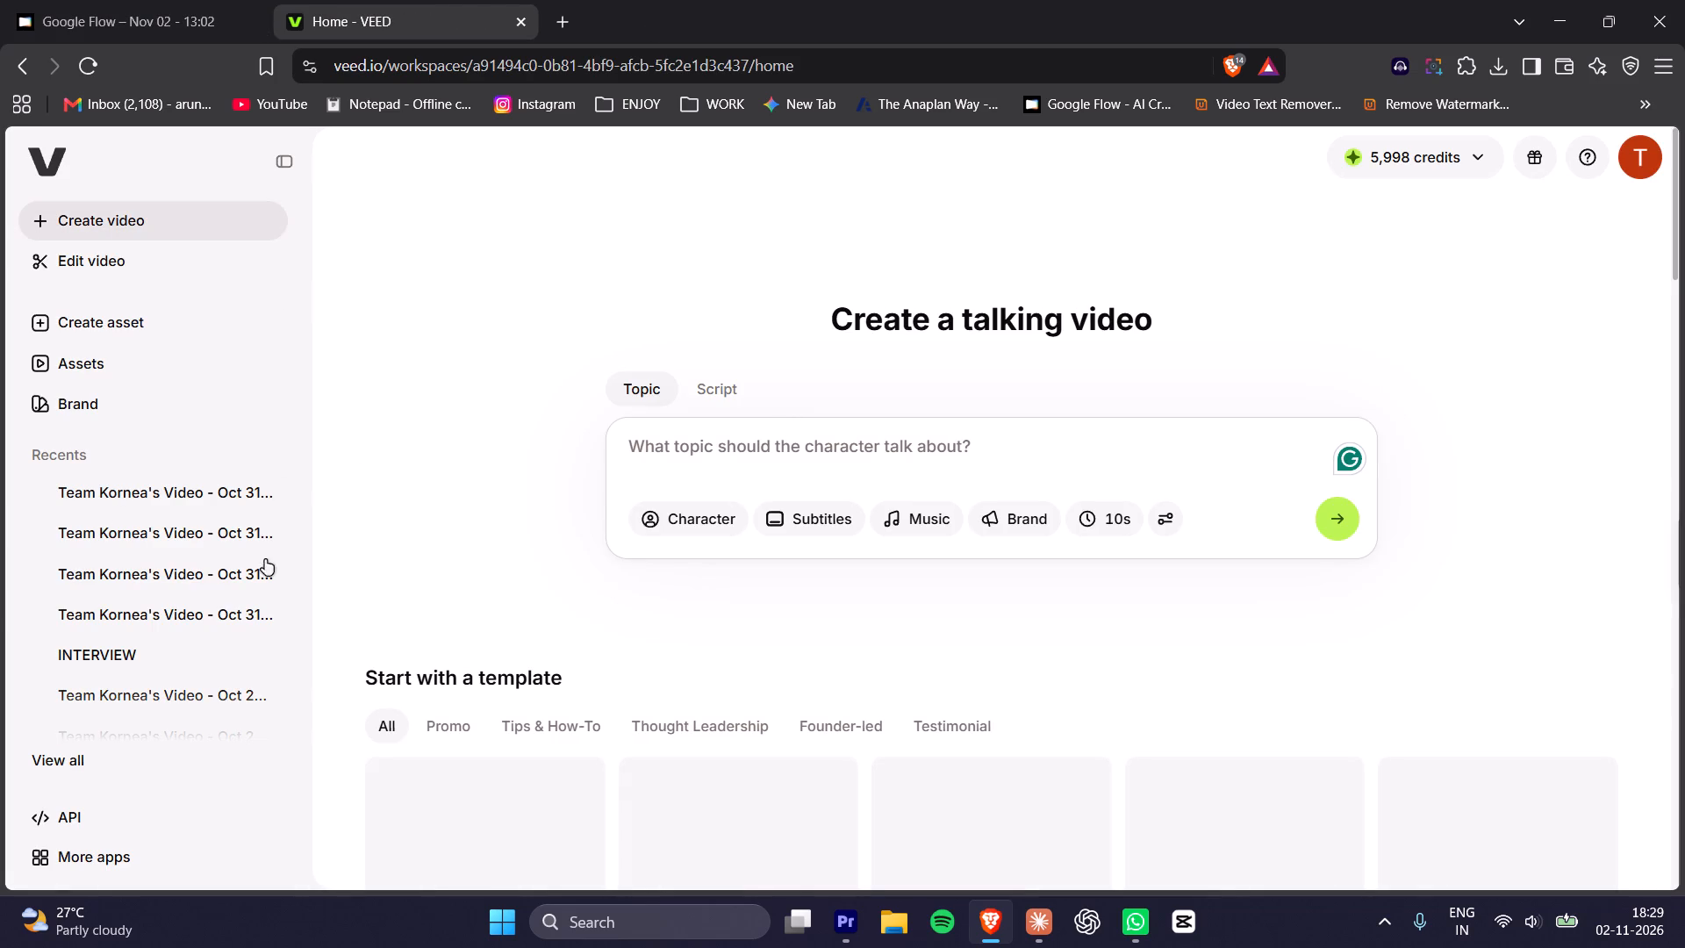
{"action": "left_click", "coordinate": [117, 257]}
{"action": "scroll", "coordinate": [589, 456], "scroll_direction": "down", "scroll_amount": 4}
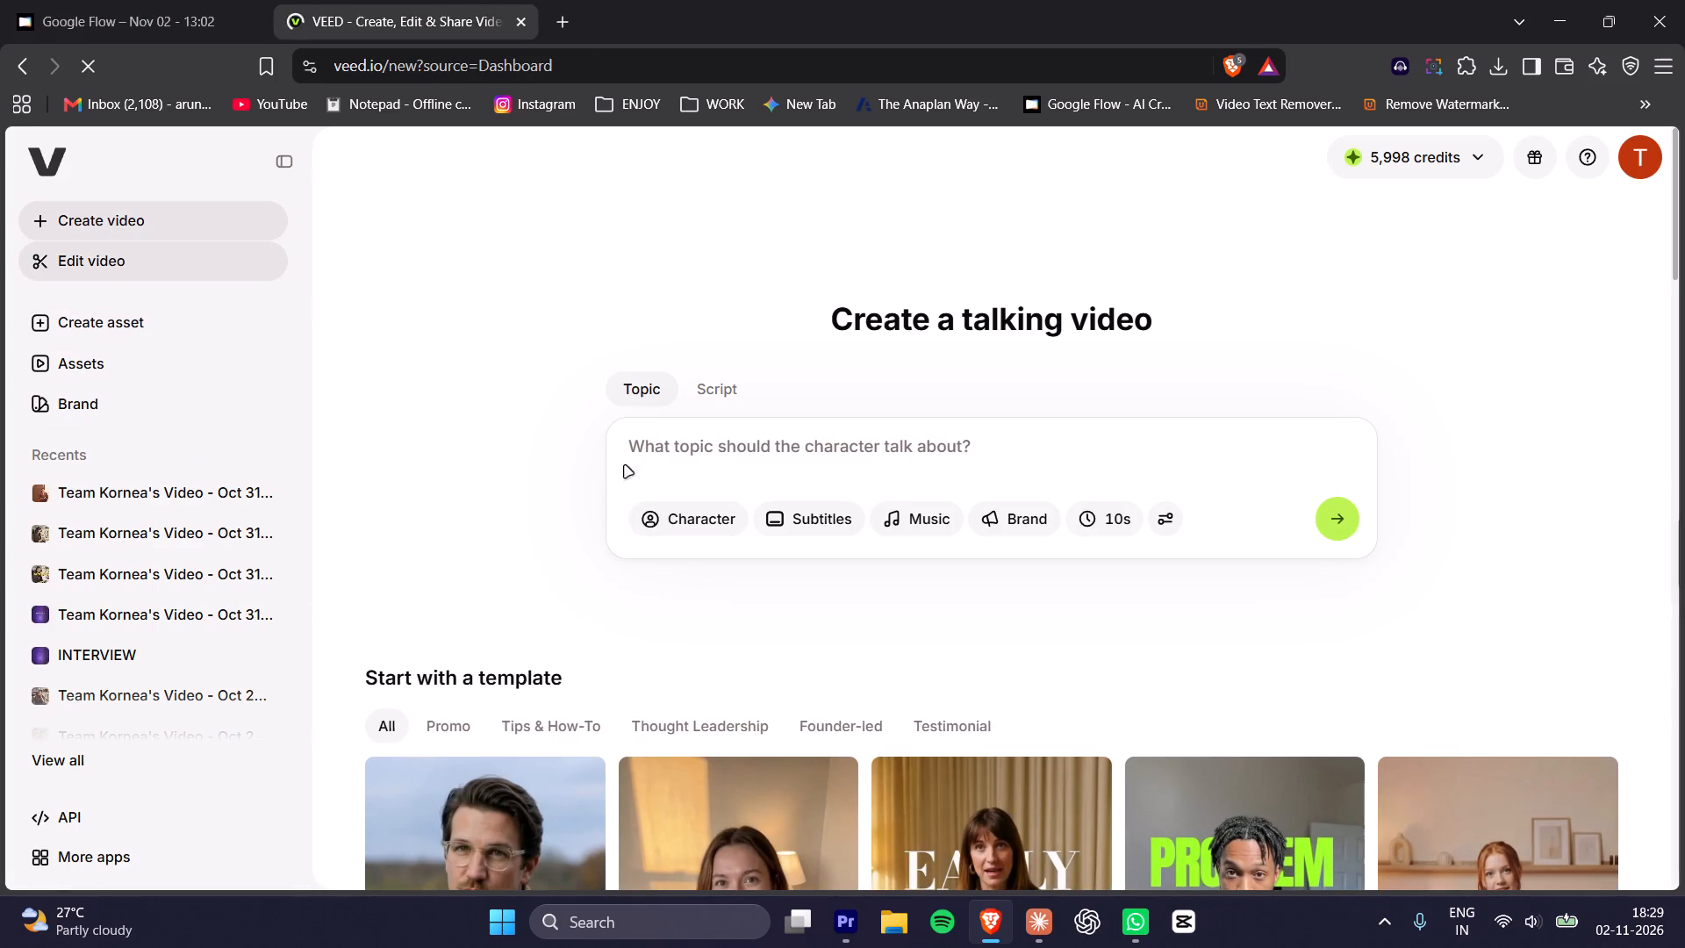
{"action": "left_click", "coordinate": [103, 0]}
{"action": "left_click", "coordinate": [391, 0]}
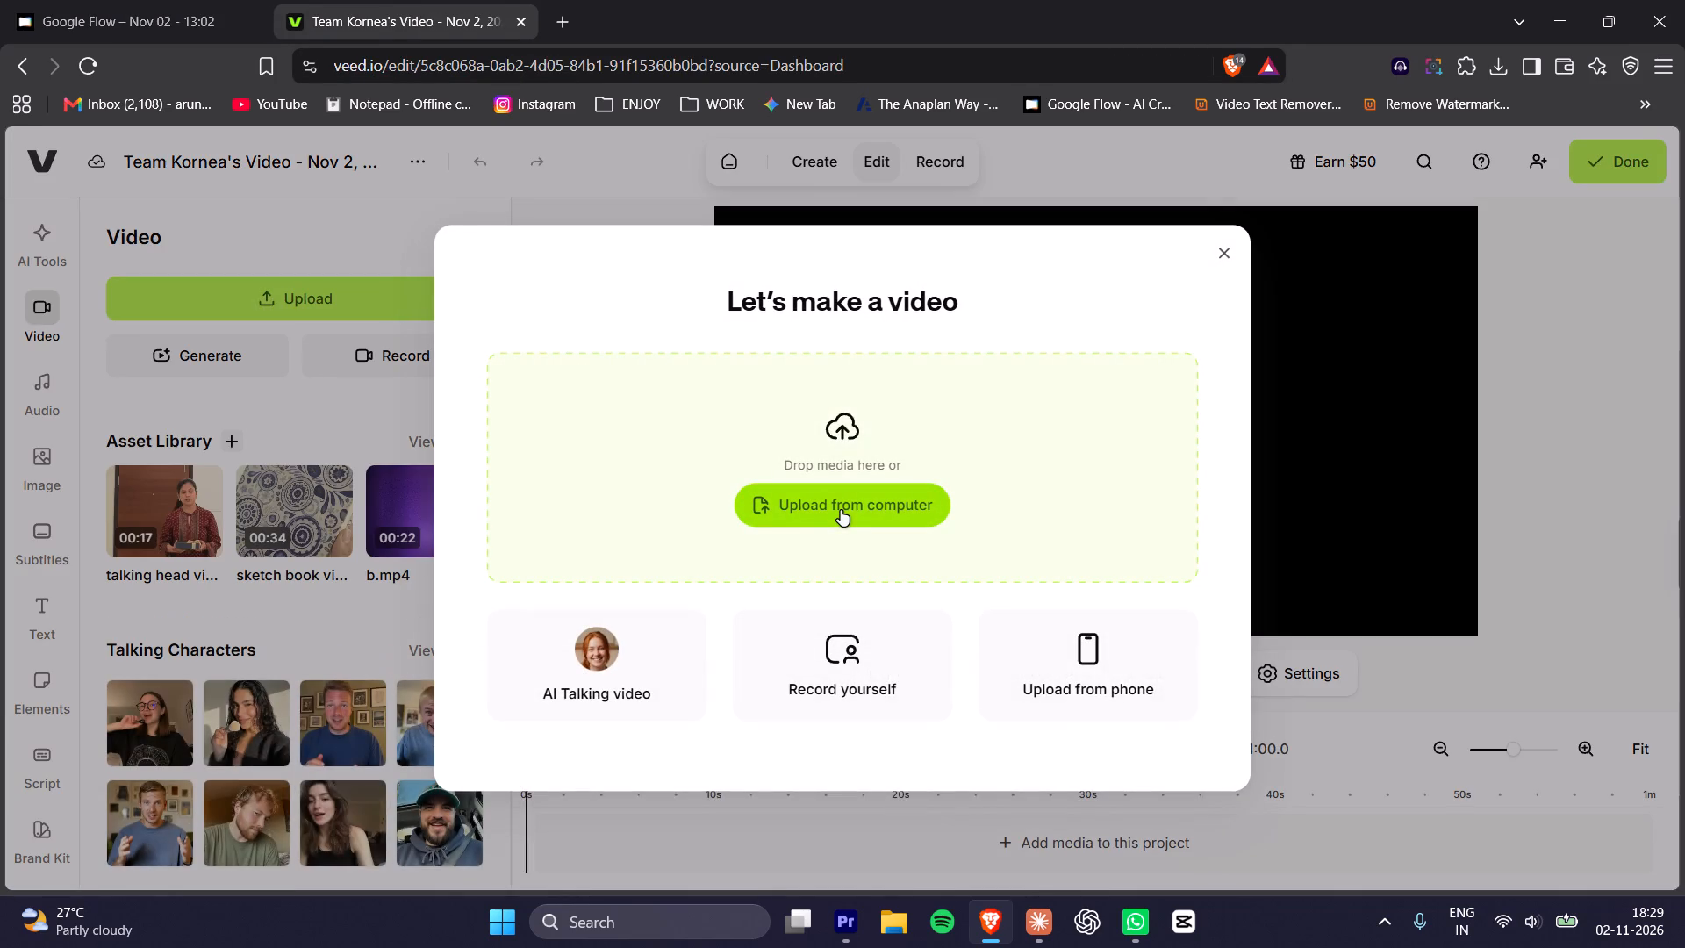
Upload kashish video cake_1.mp4 from the Desktop into the new VEED project.
{"action": "left_click", "coordinate": [841, 510]}
{"action": "left_click", "coordinate": [77, 260]}
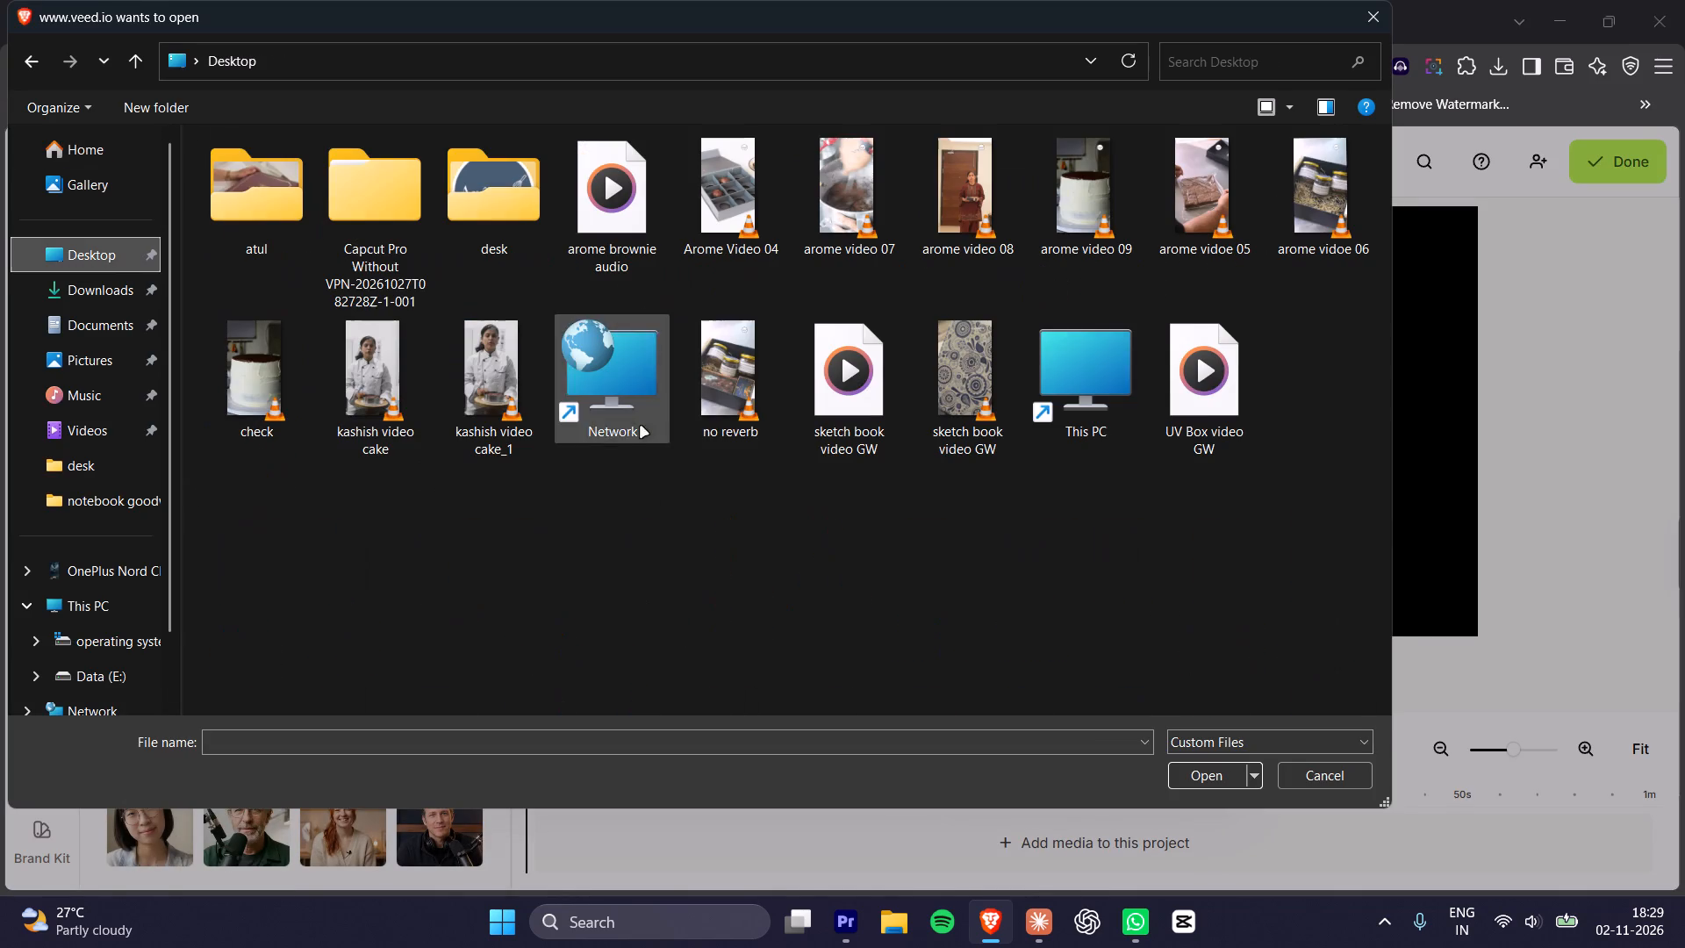
{"action": "left_click", "coordinate": [541, 379]}
{"action": "double_click", "coordinate": [494, 371]}
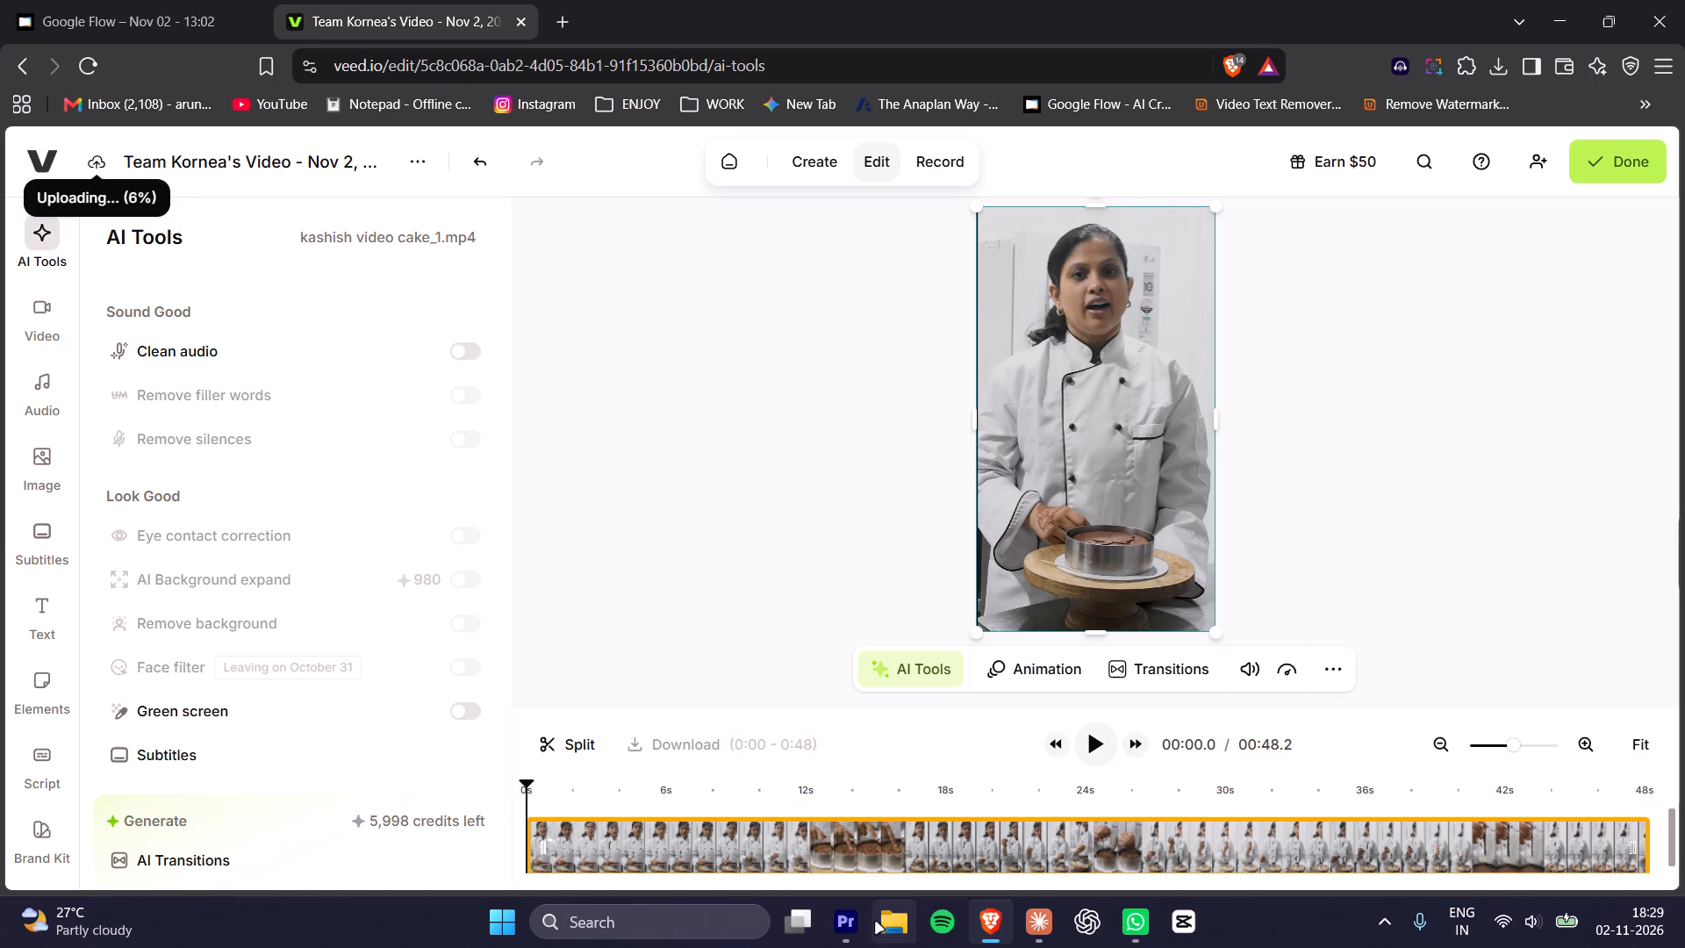
Switch to Adobe Premiere and play the opening of the kashish video cake sequence.
{"action": "left_click", "coordinate": [838, 941]}
{"action": "left_click_drag", "start_coordinate": [682, 621], "coordinate": [310, 632]}
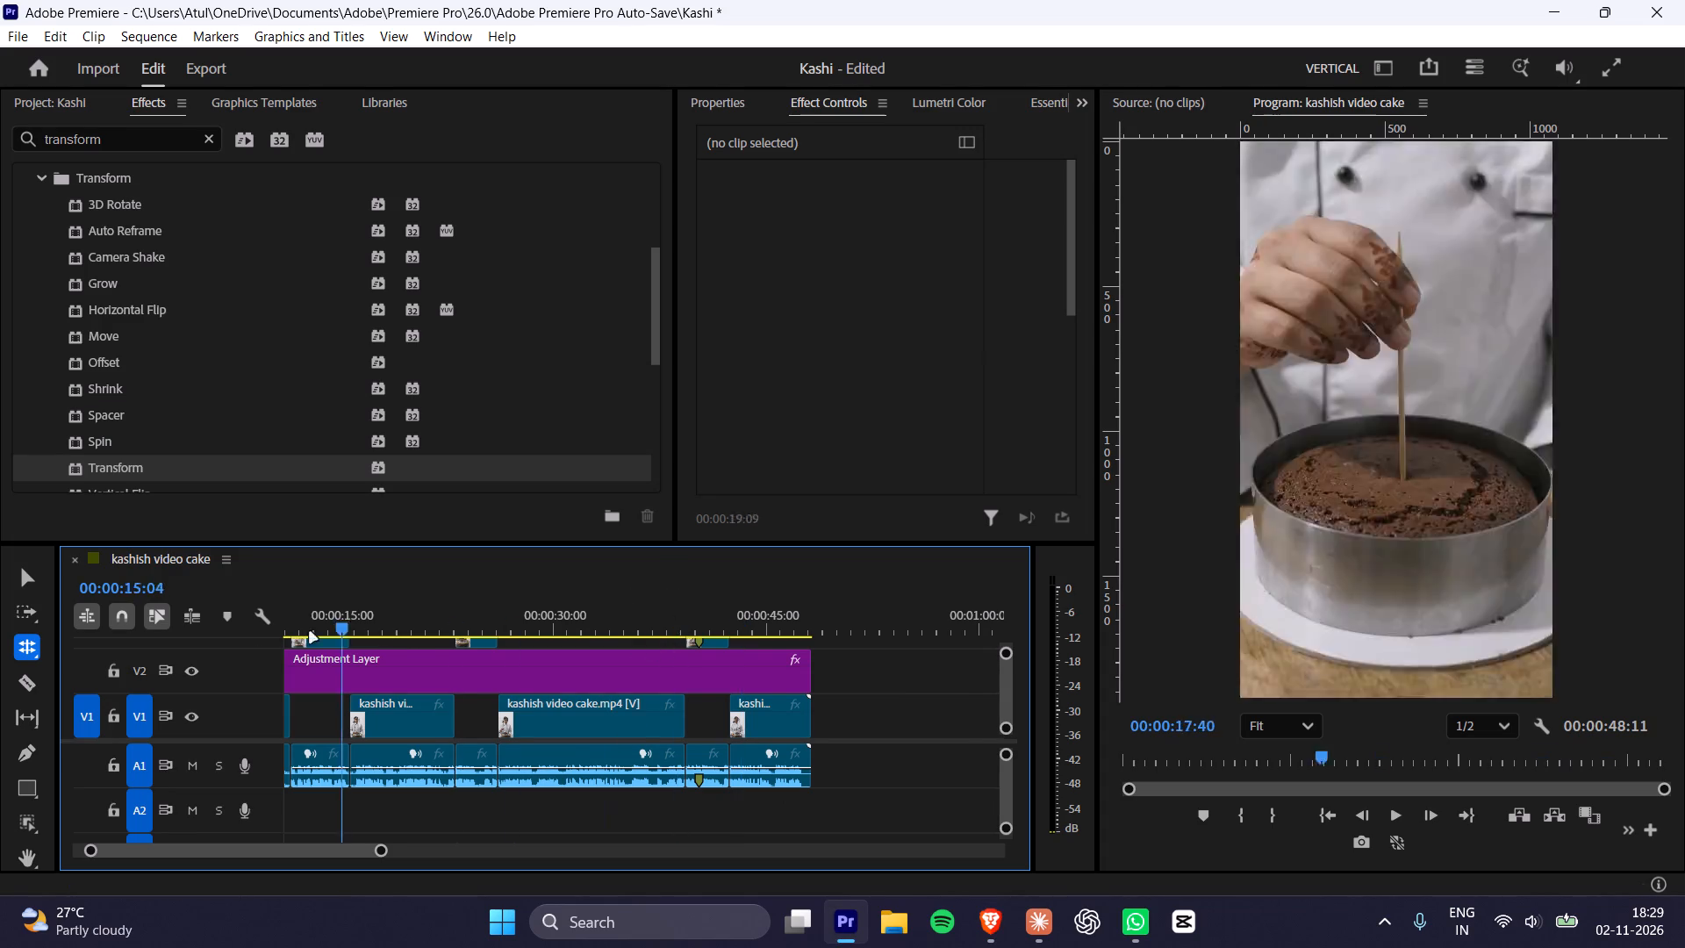
{"action": "left_click_drag", "start_coordinate": [310, 632], "coordinate": [99, 632]}
{"action": "scroll", "coordinate": [516, 661], "scroll_direction": "down", "scroll_amount": 8, "text": "alt"}
{"action": "key", "text": "space"}
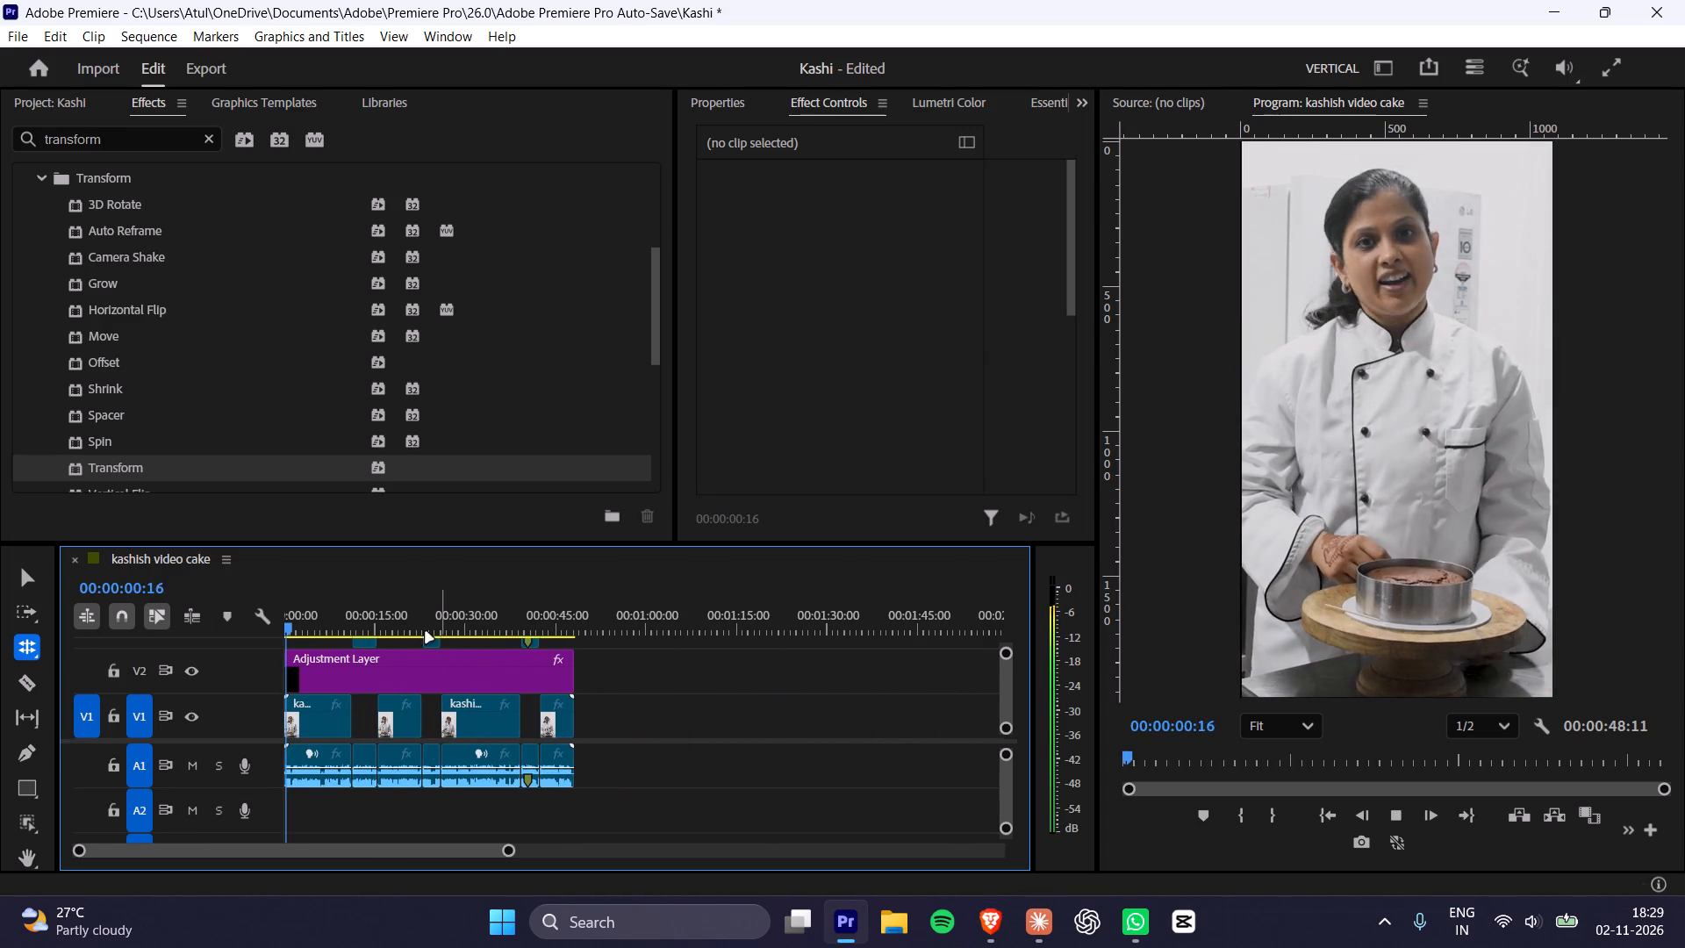
{"action": "key", "text": "space"}
{"action": "left_click_drag", "start_coordinate": [471, 620], "coordinate": [616, 633]}
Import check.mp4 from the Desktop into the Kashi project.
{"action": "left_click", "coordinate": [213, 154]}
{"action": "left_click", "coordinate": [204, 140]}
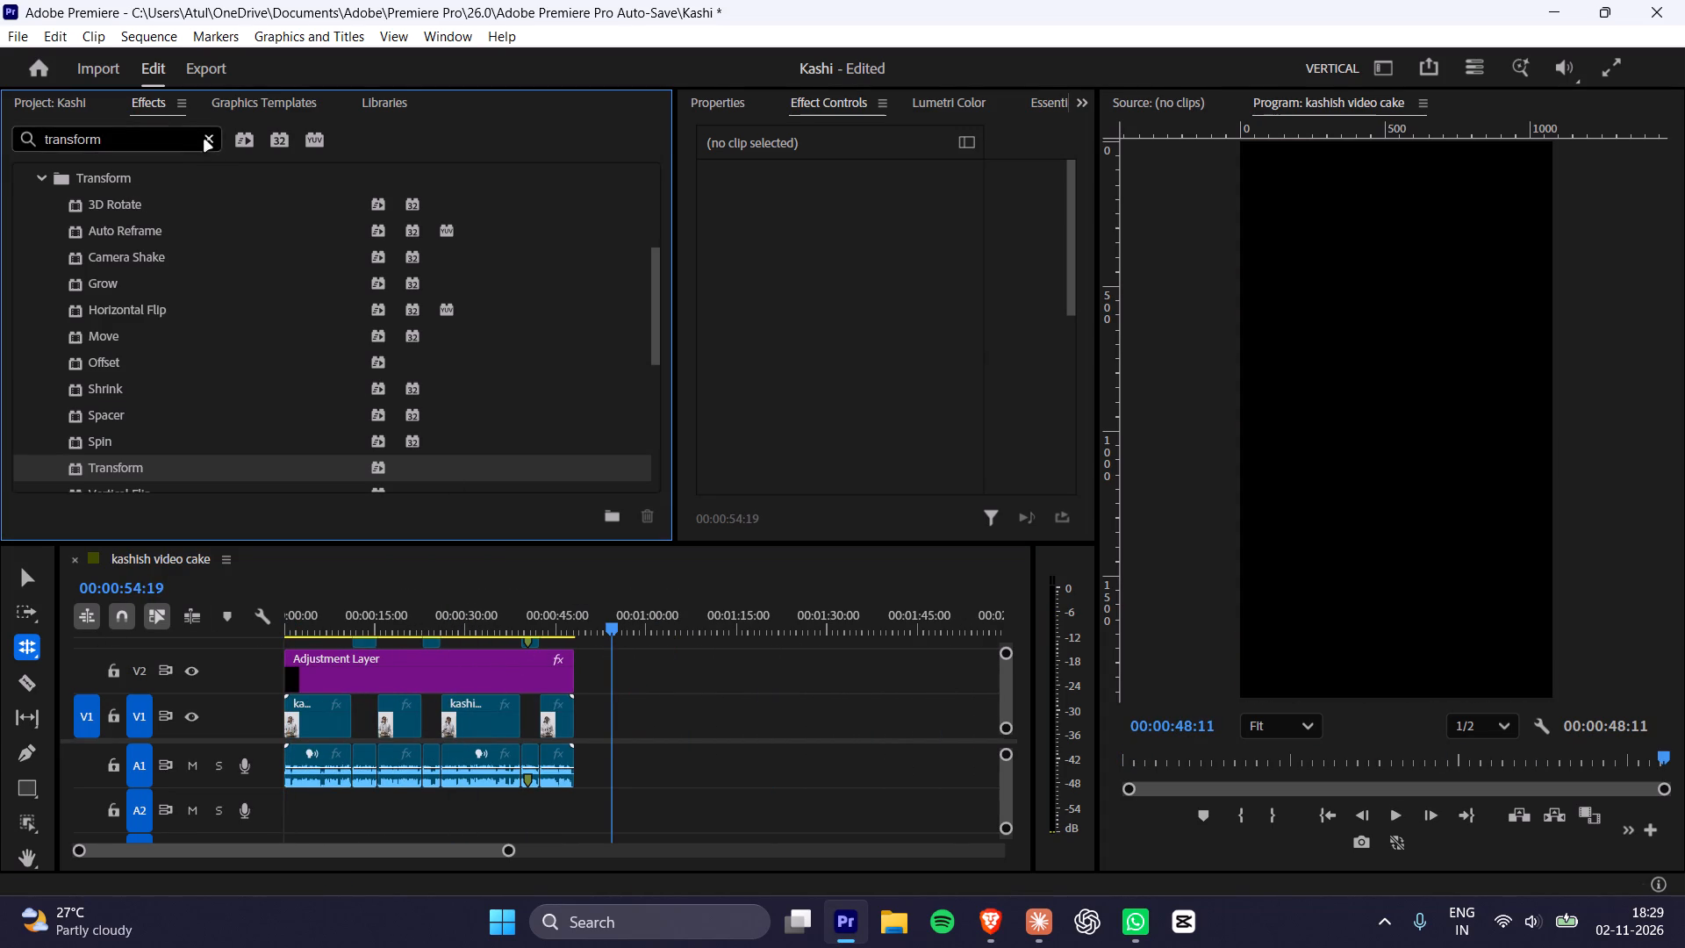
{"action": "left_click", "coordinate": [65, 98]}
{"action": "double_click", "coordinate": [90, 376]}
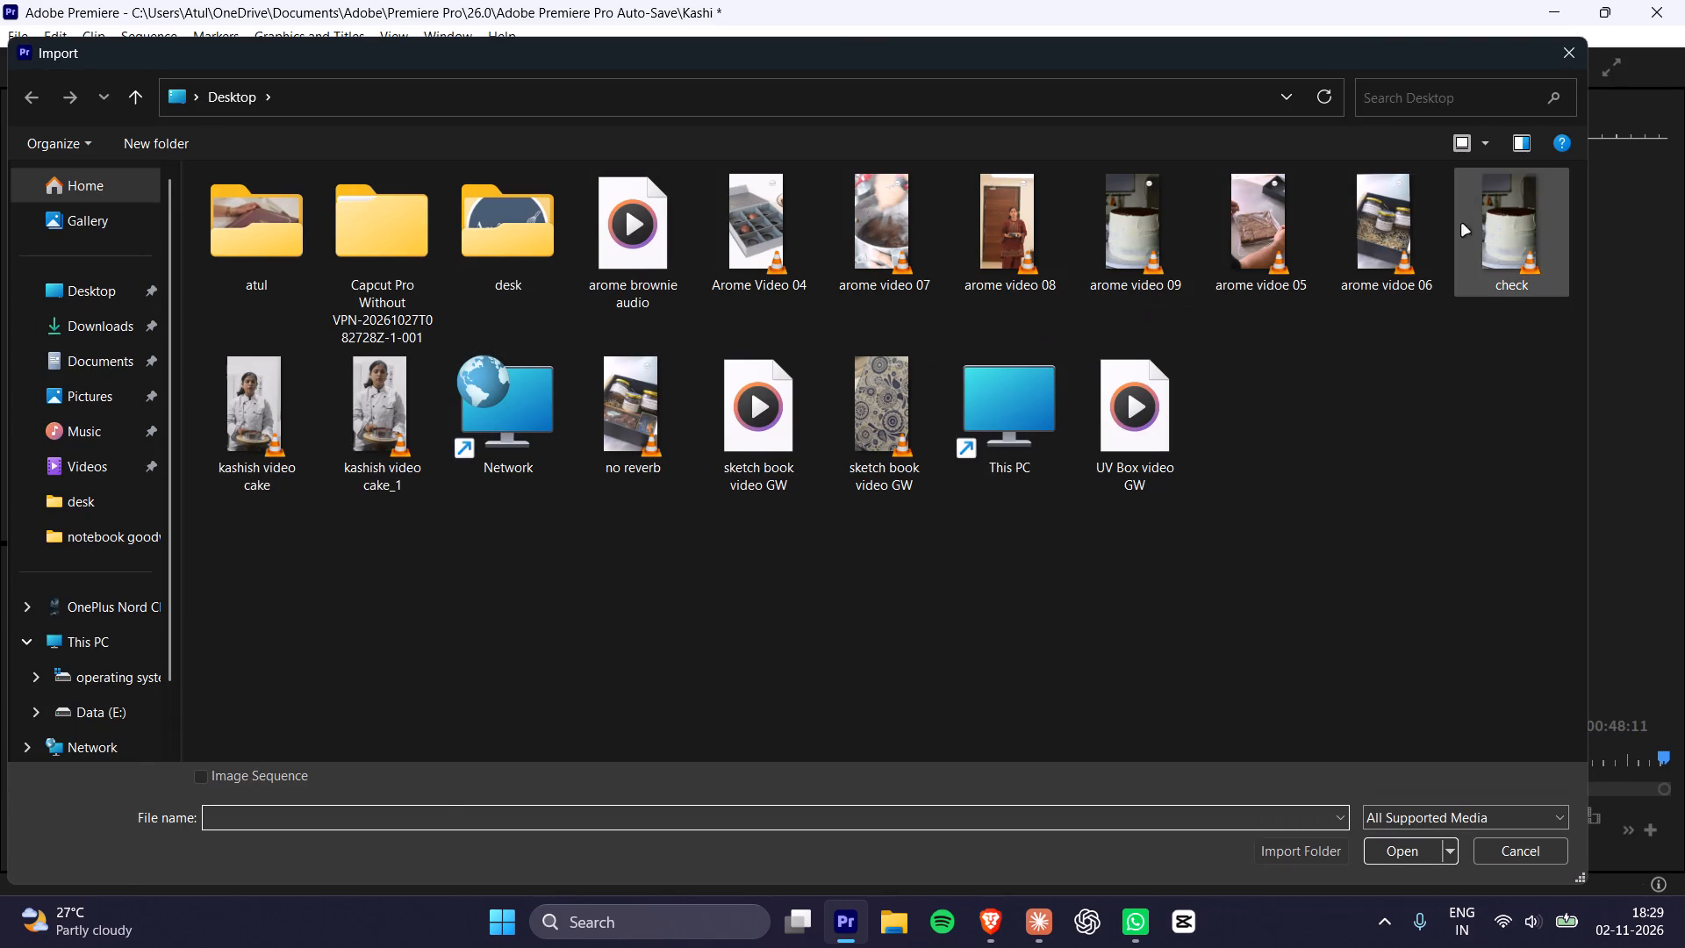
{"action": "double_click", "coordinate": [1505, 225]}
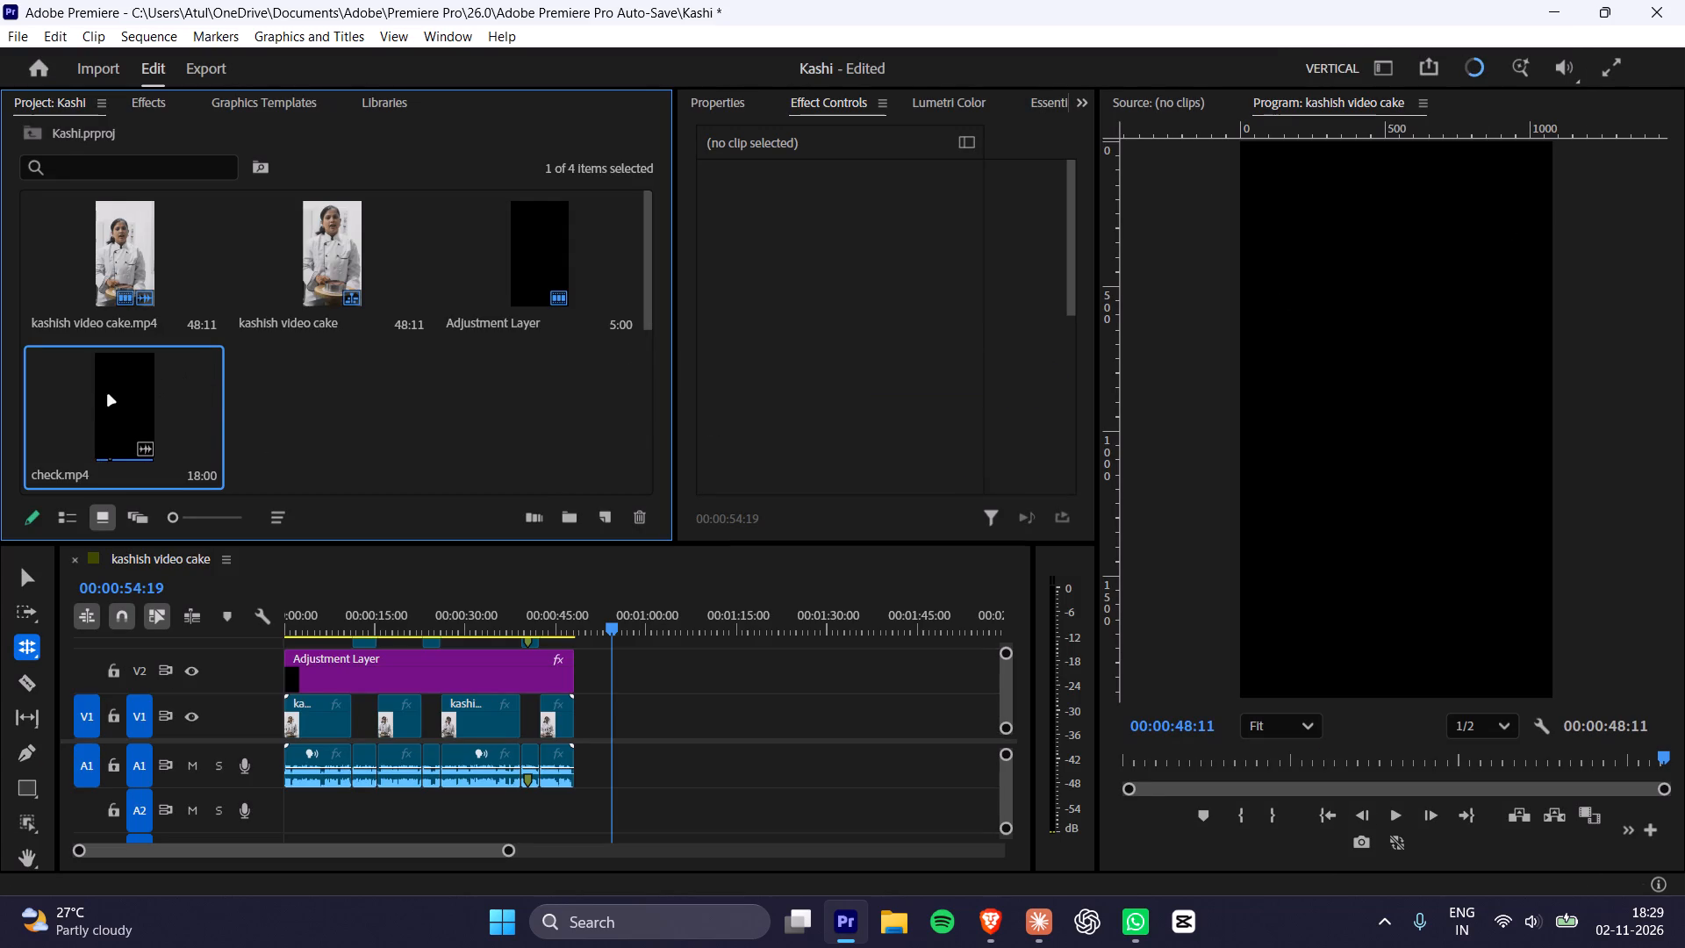
Import arome video 09.mp4 from the Desktop into the Kashi project.
{"action": "double_click", "coordinate": [430, 420]}
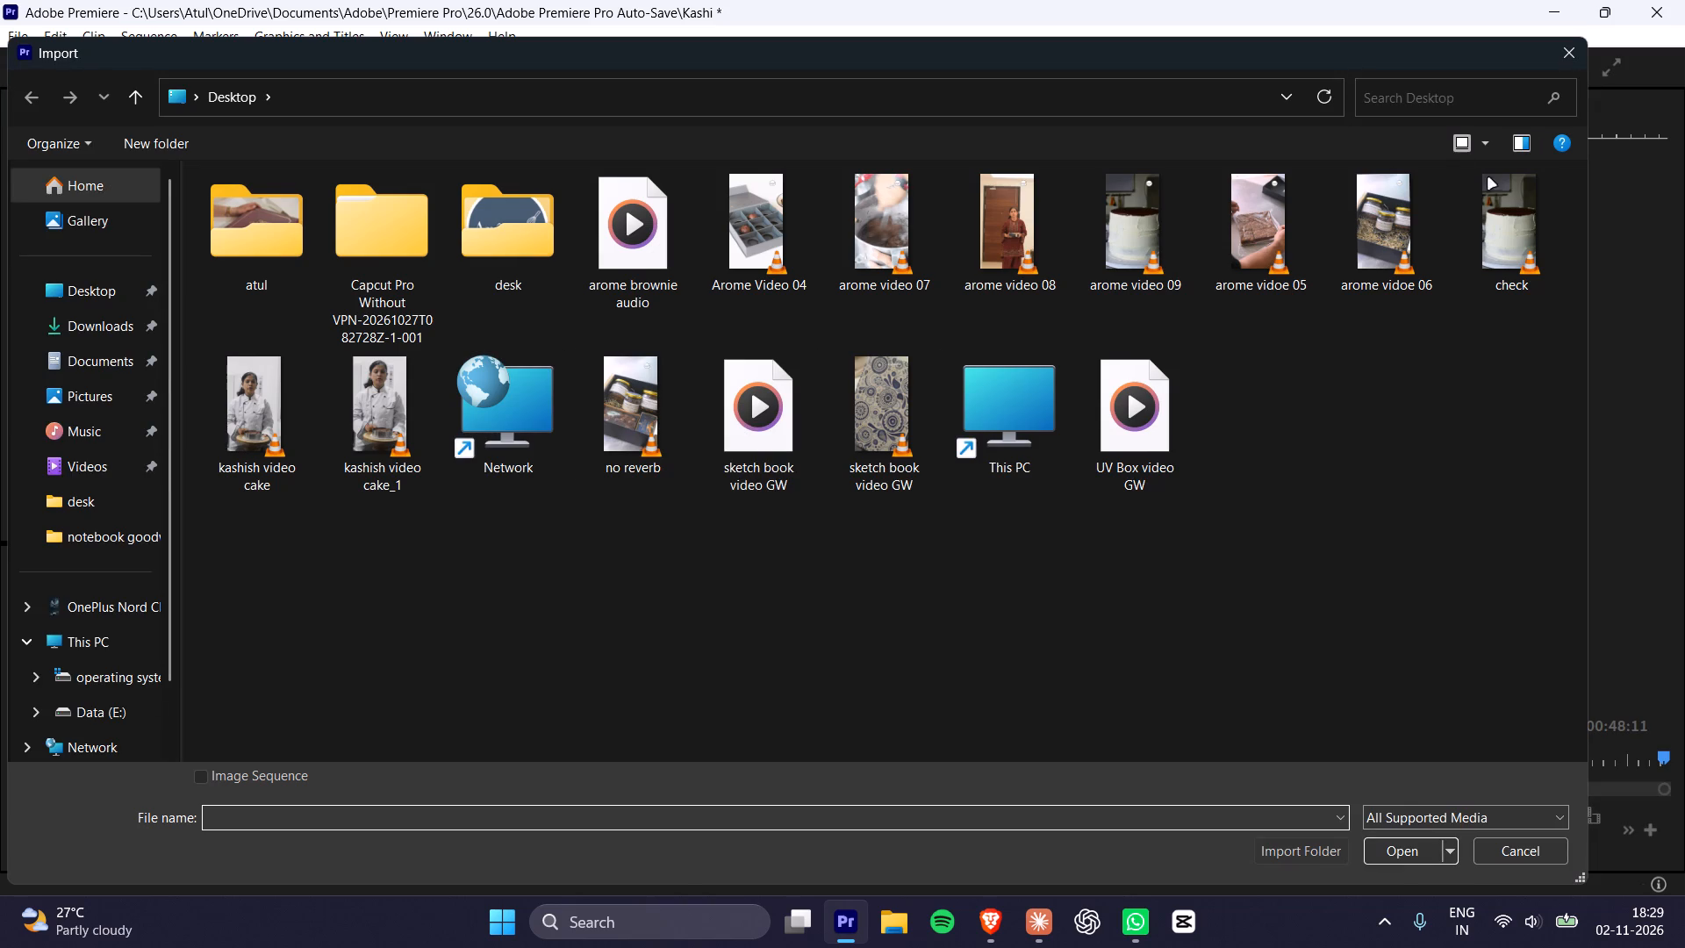
{"action": "double_click", "coordinate": [1139, 240]}
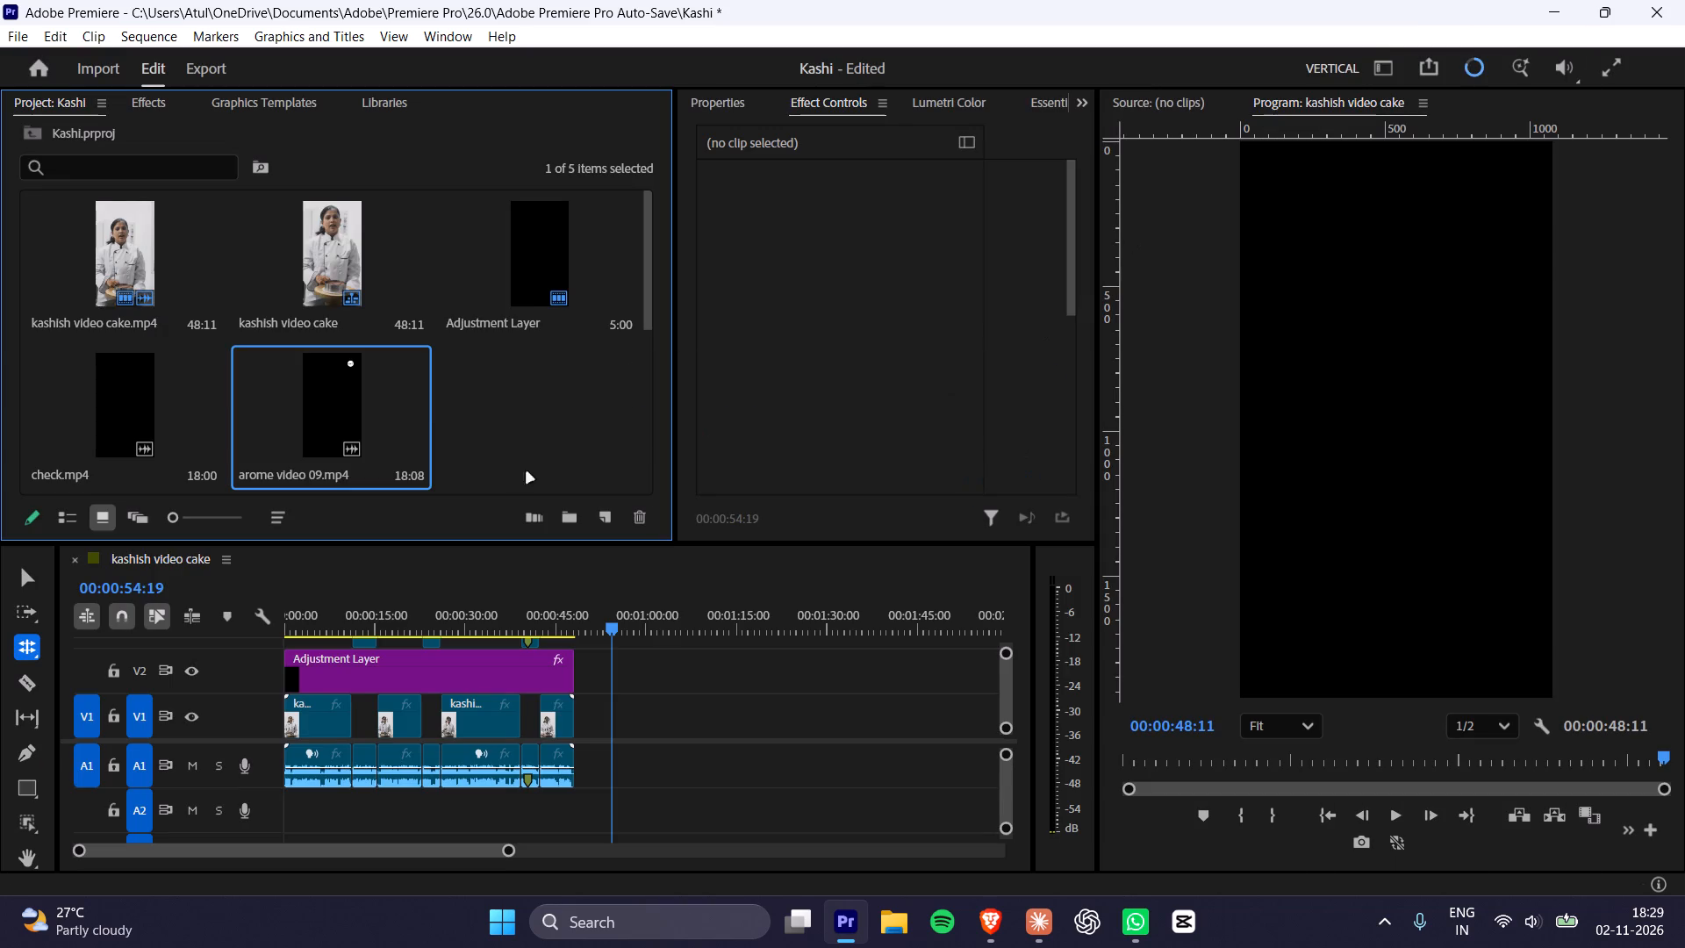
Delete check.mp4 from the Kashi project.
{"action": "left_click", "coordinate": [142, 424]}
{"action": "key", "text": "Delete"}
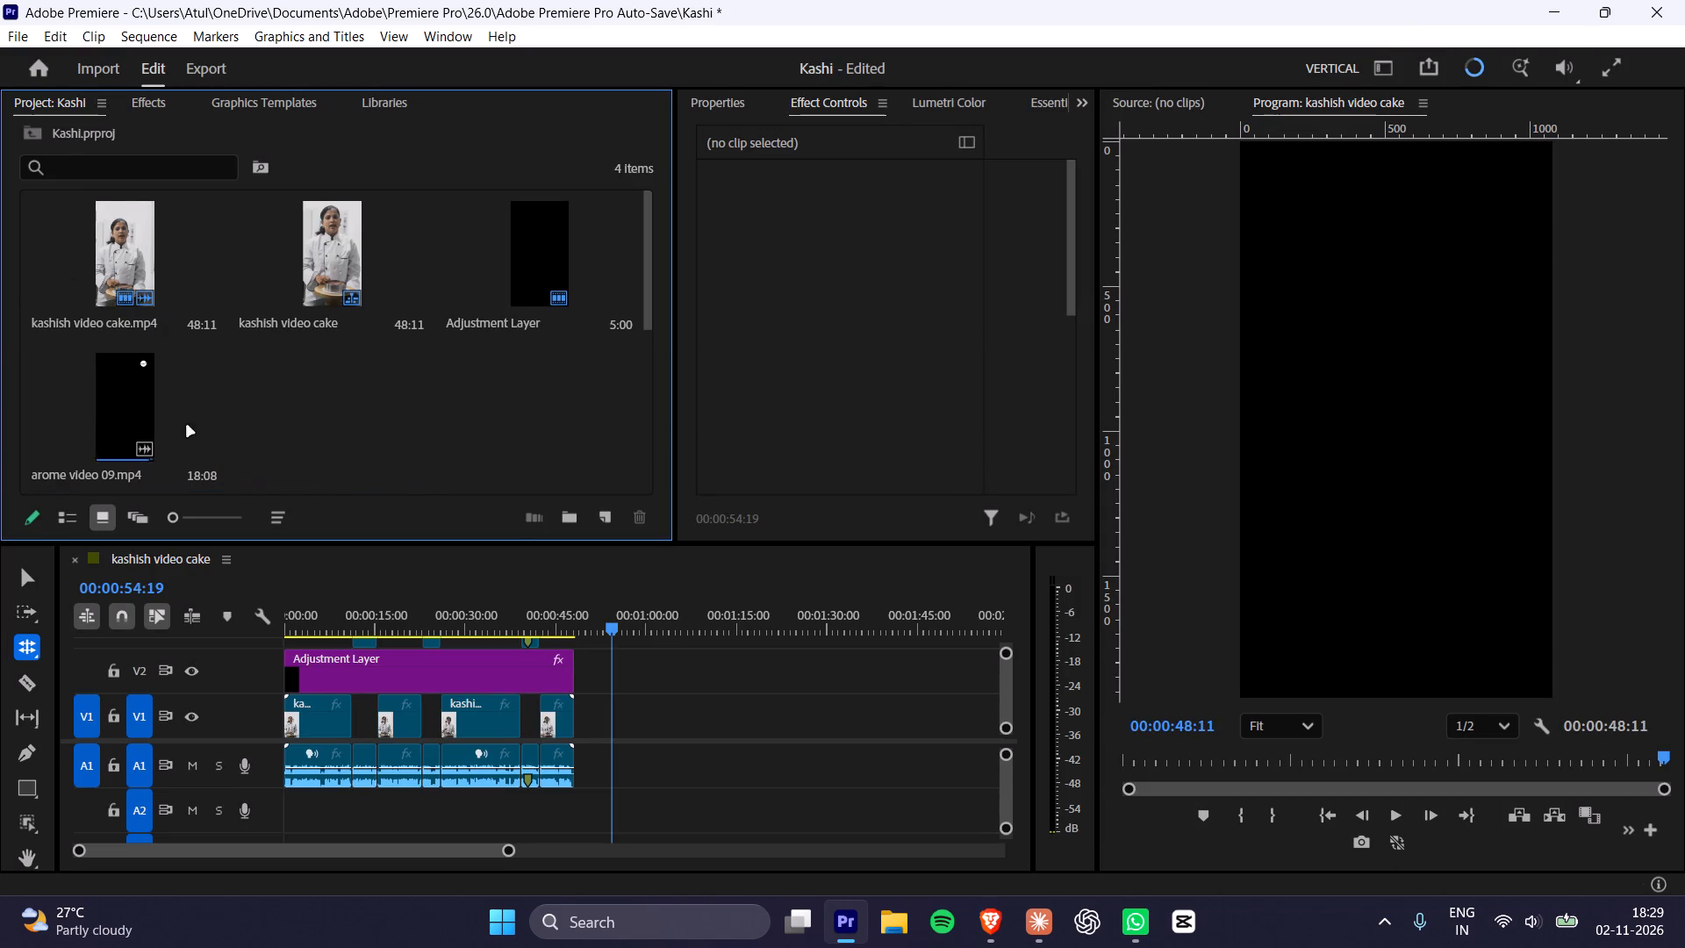
Place arome video 09.mp4 on V1 and A1 after a gap behind the existing clips, and play its beginning.
{"action": "left_click_drag", "start_coordinate": [104, 413], "coordinate": [659, 710]}
{"action": "left_click_drag", "start_coordinate": [661, 601], "coordinate": [660, 624]}
{"action": "key", "text": "space"}
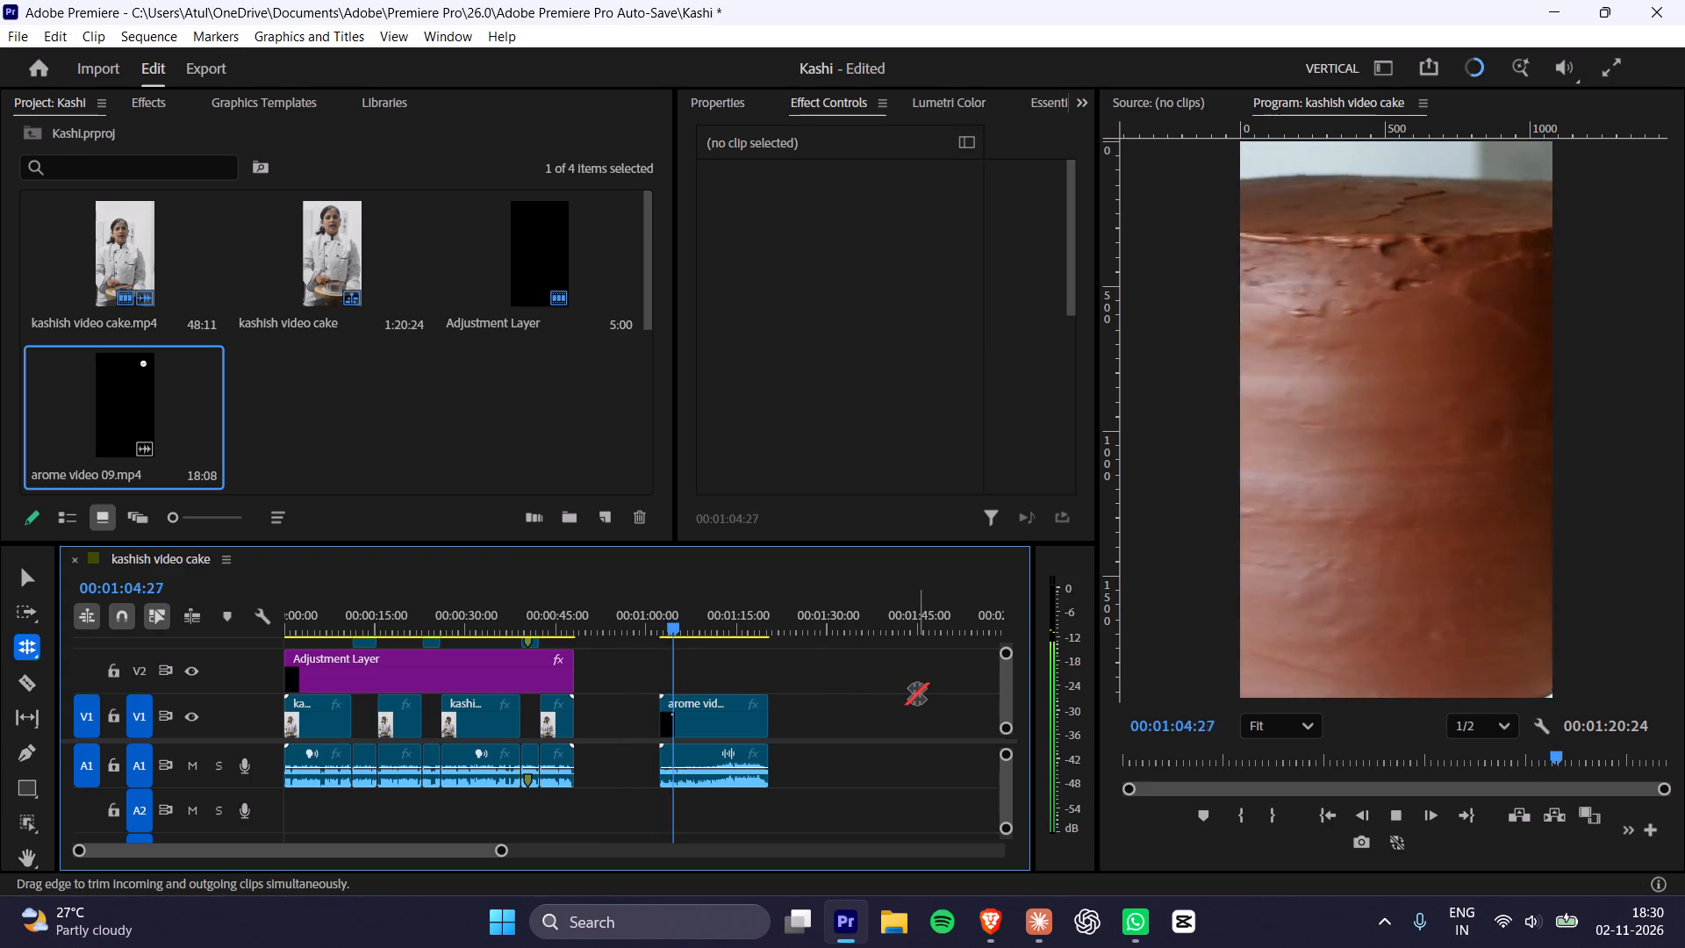
{"action": "scroll", "coordinate": [797, 721], "scroll_direction": "up", "scroll_amount": 9, "text": "alt"}
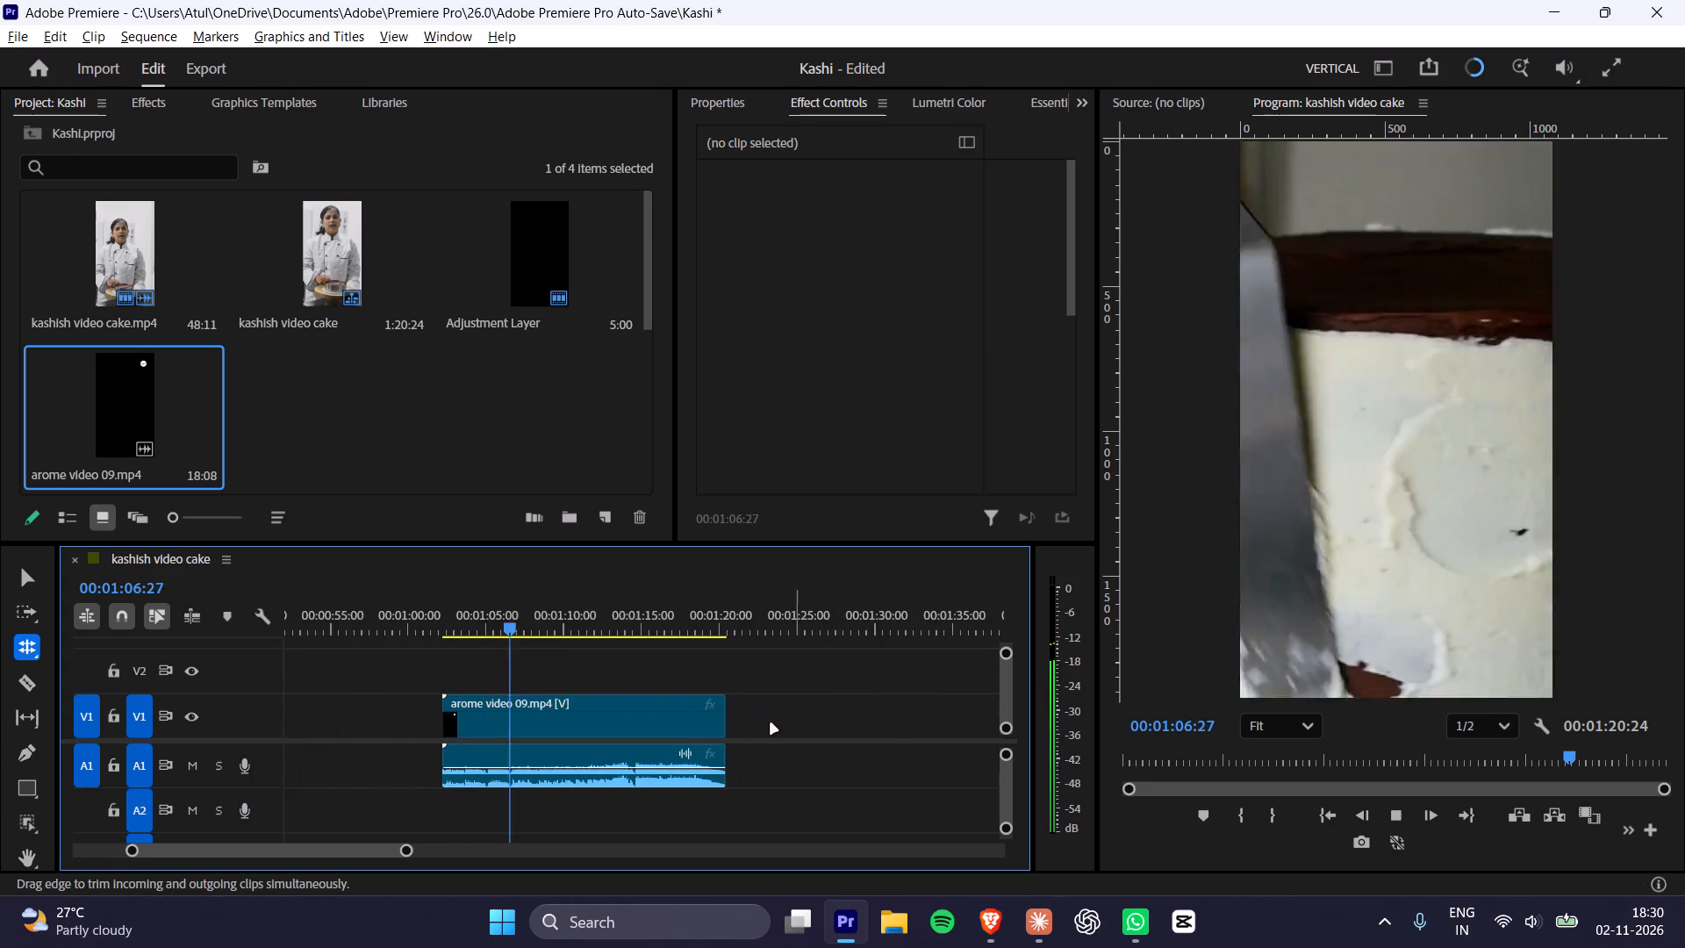
{"action": "scroll", "coordinate": [771, 723], "scroll_direction": "up", "scroll_amount": 5, "text": "alt"}
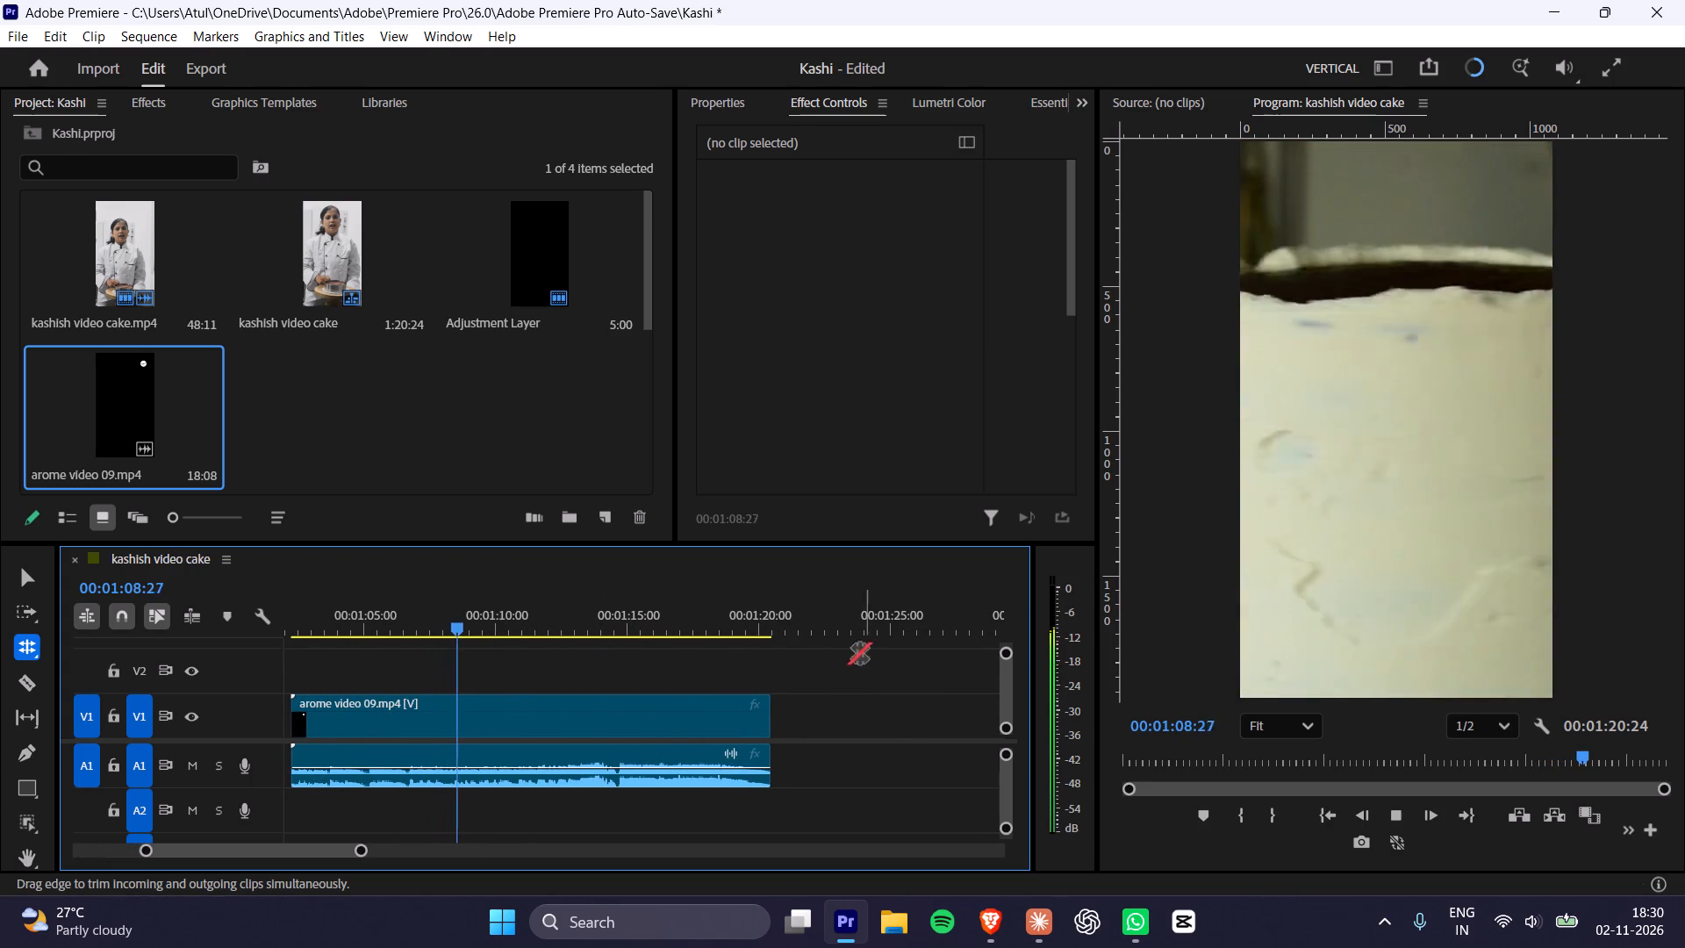
{"action": "key", "text": "space"}
Fit the arome video 09.mp4 clip to the sequence frame, scaling it to 50%.
{"action": "left_click", "coordinate": [686, 732]}
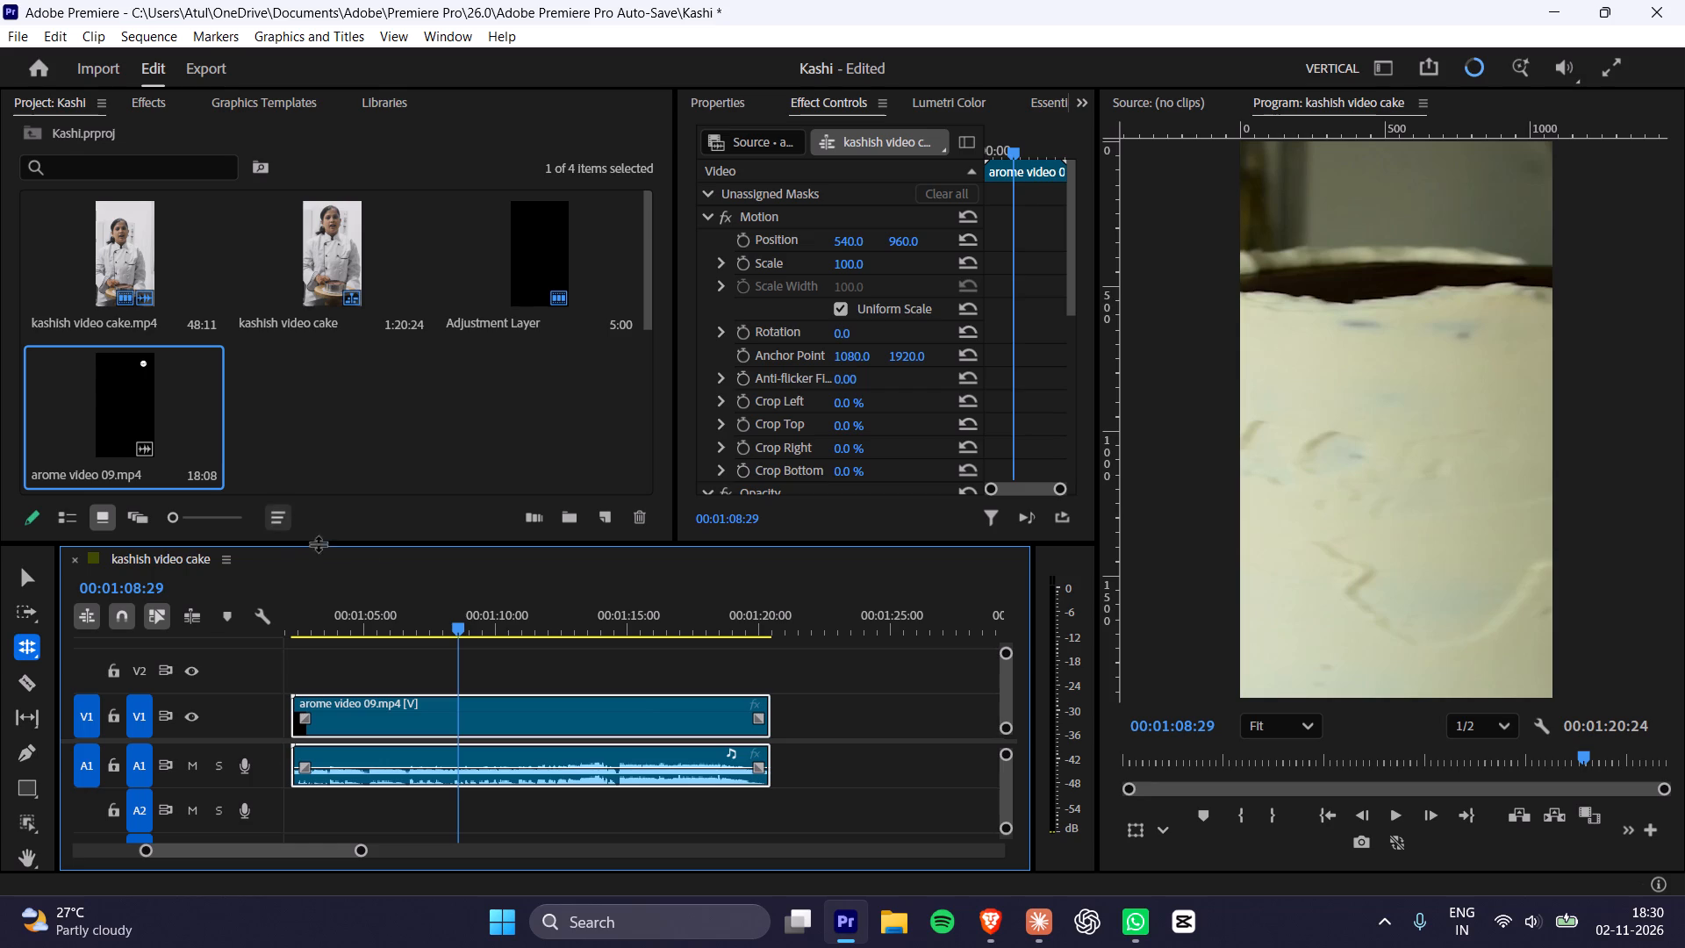
{"action": "key", "text": "v"}
{"action": "key", "text": "space"}
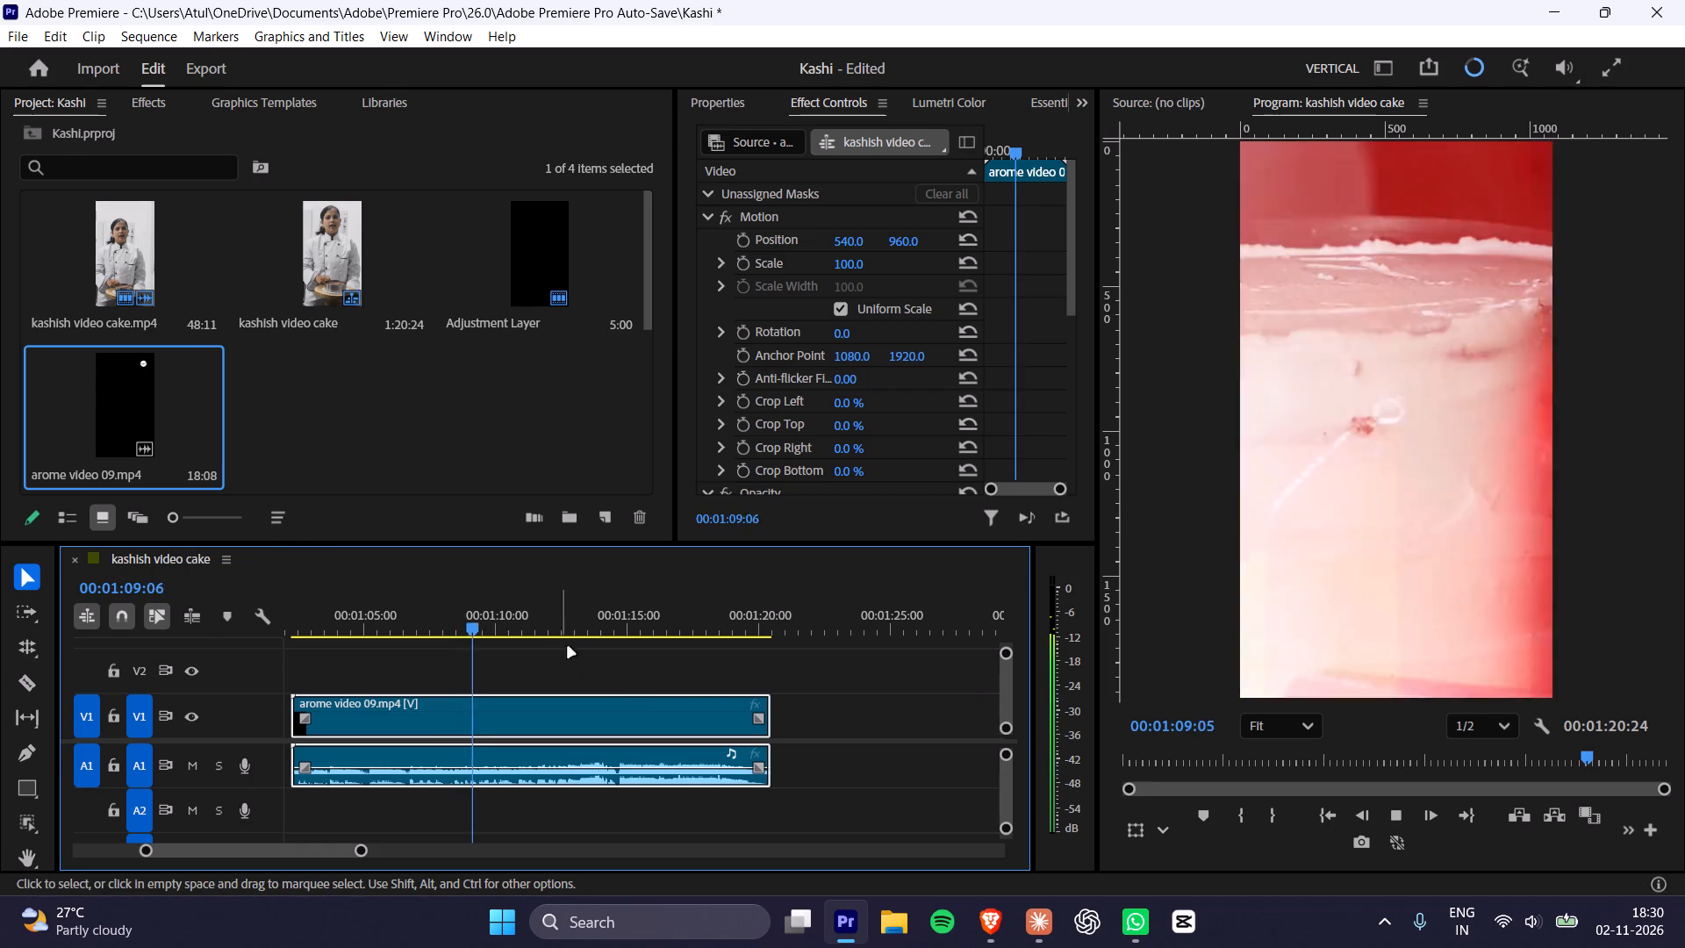
{"action": "key", "text": "space"}
{"action": "key", "text": "space"}
{"action": "key", "text": "space"}
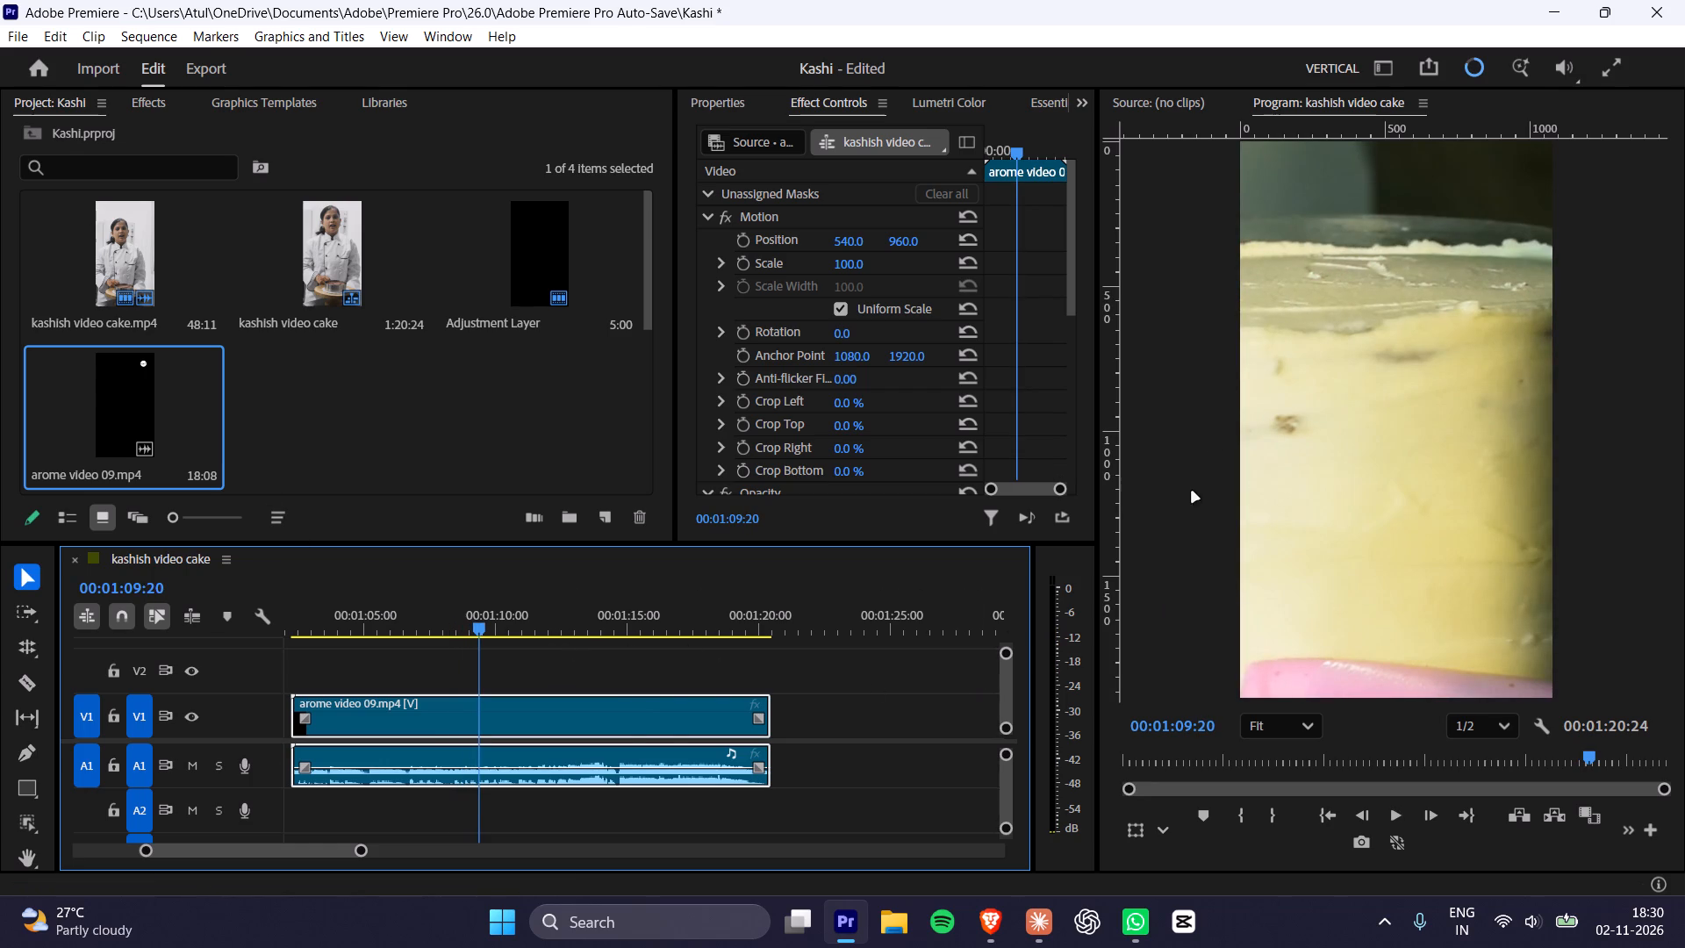
{"action": "left_click", "coordinate": [1309, 531]}
{"action": "left_click", "coordinate": [627, 736]}
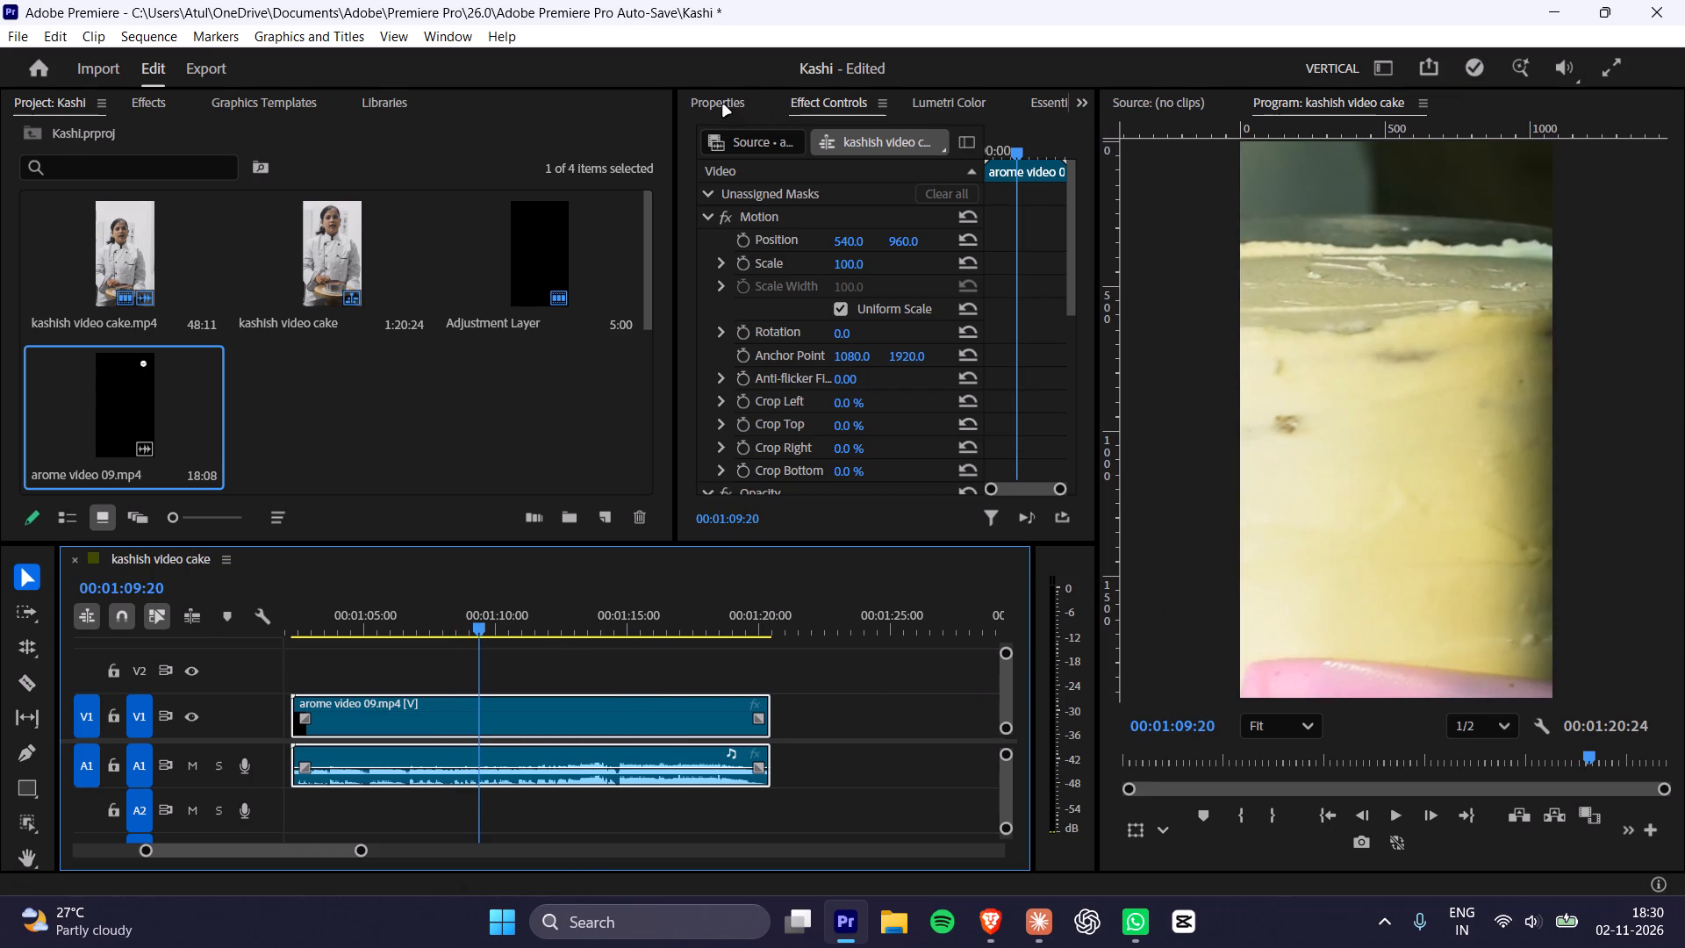
{"action": "left_click", "coordinate": [723, 105]}
{"action": "left_click", "coordinate": [779, 222]}
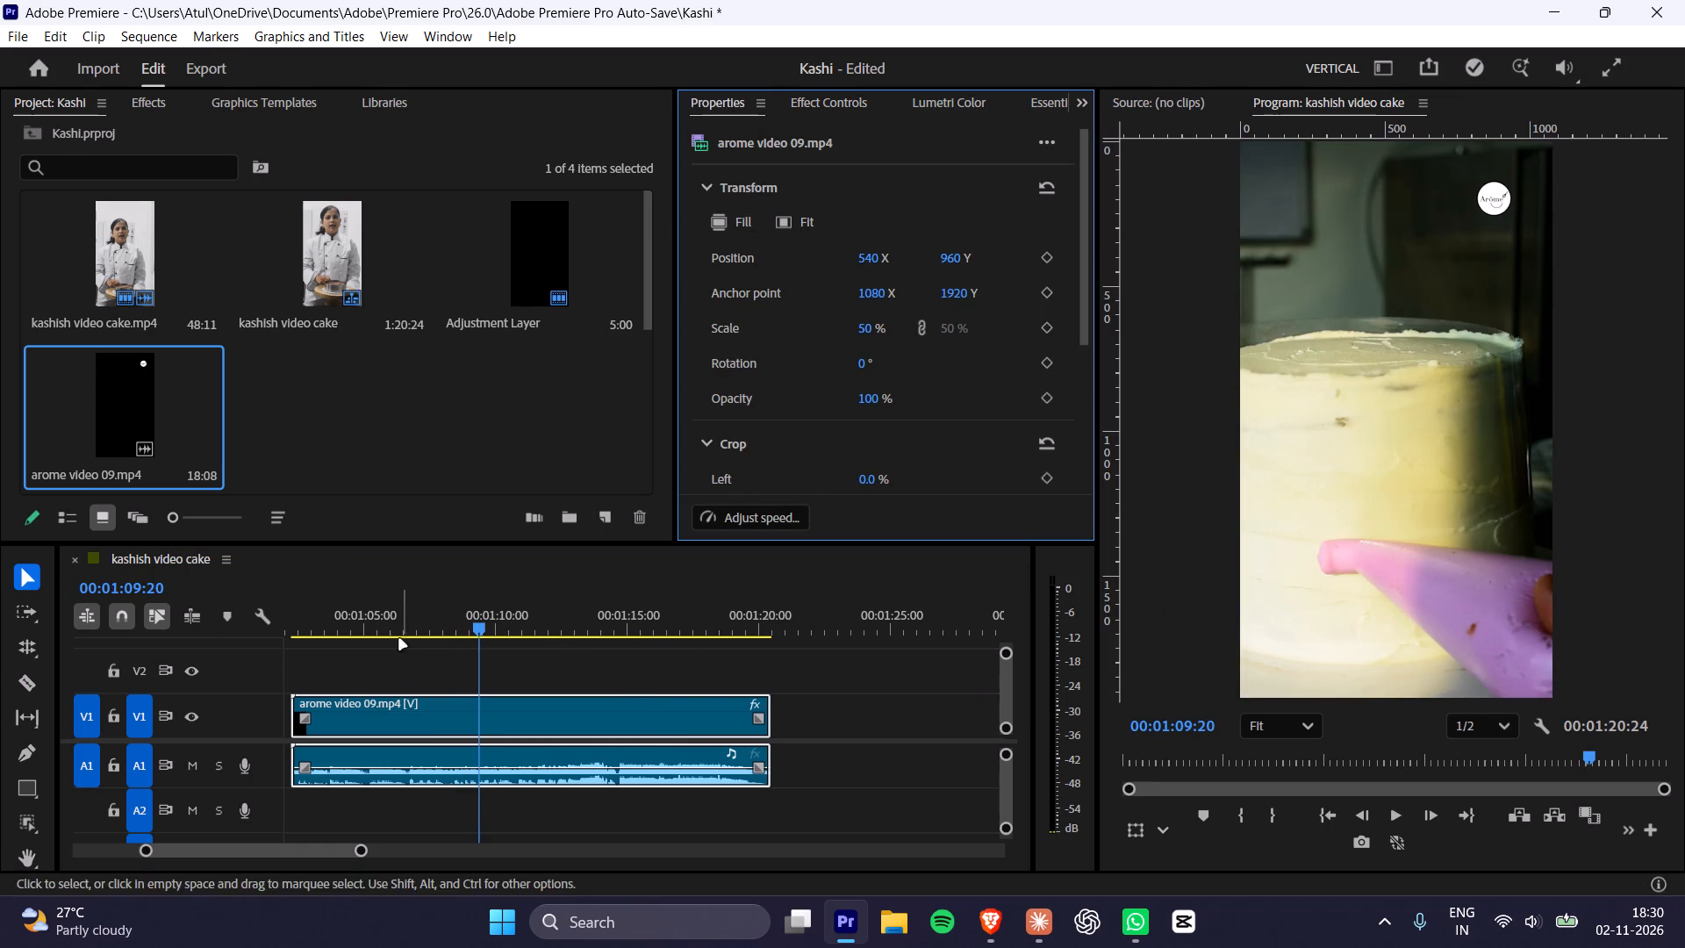
Find the flash transition in the arome video 09.mp4 clip and add an audio volume keyframe at 00:01:12:36.
{"action": "left_click", "coordinate": [385, 621]}
{"action": "key", "text": "space"}
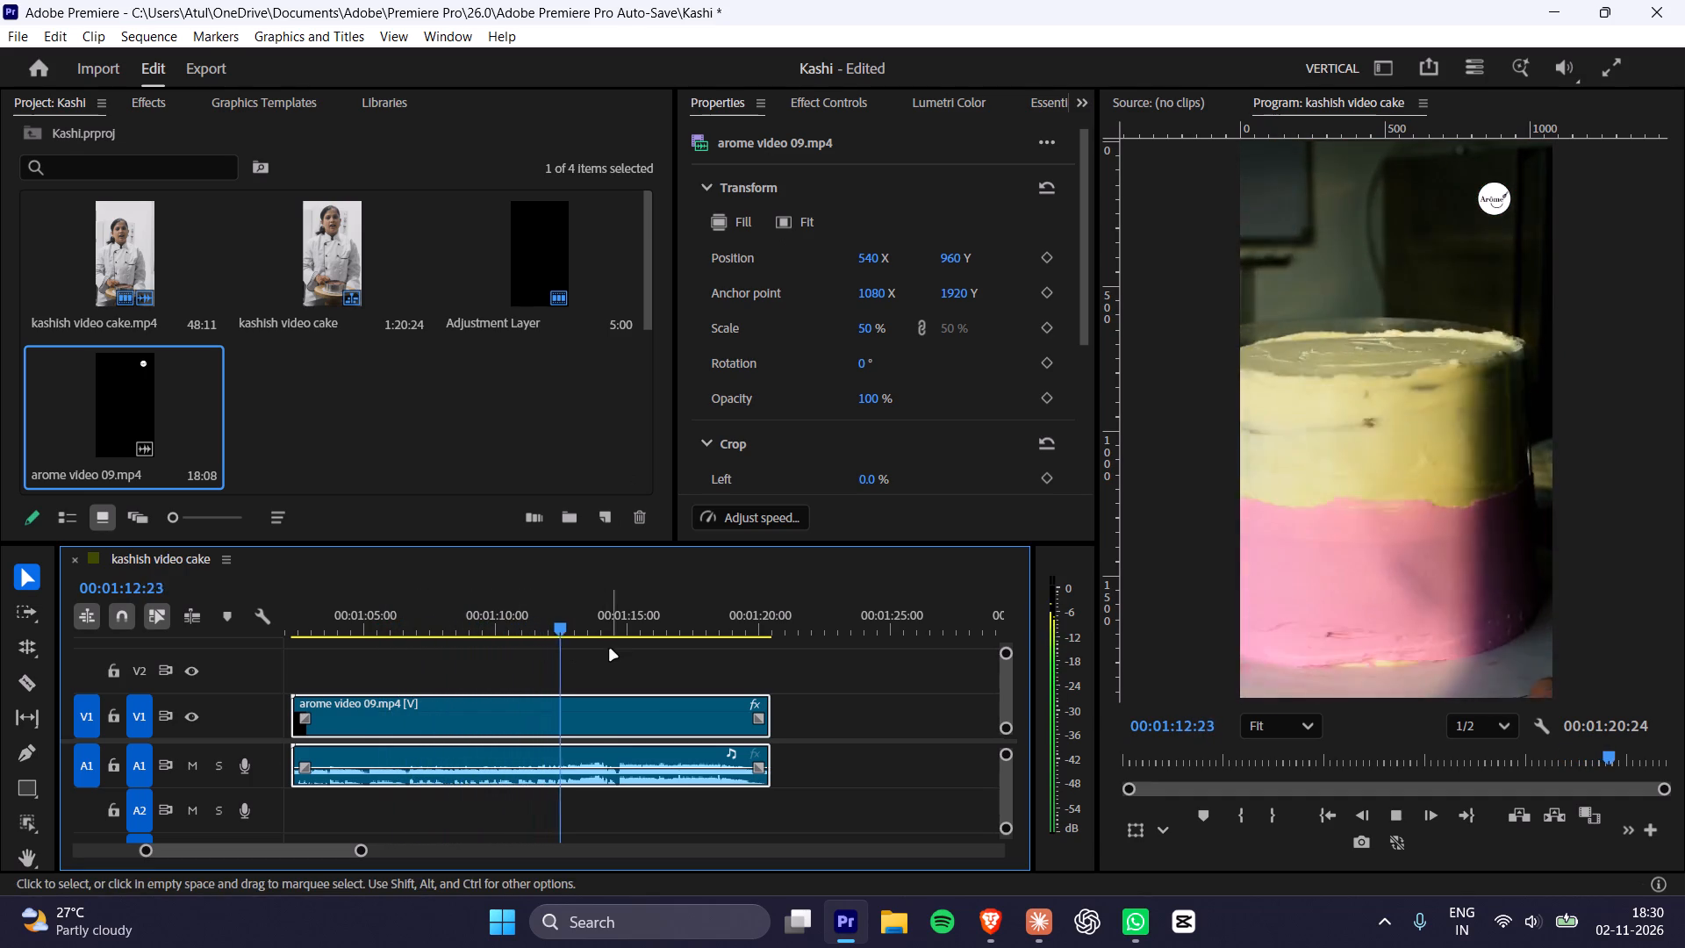
{"action": "key", "text": "space"}
{"action": "scroll", "coordinate": [586, 690], "scroll_direction": "up", "scroll_amount": 11, "text": "alt"}
{"action": "scroll", "coordinate": [589, 692], "scroll_direction": "up", "scroll_amount": 14, "text": "alt"}
{"action": "left_click_drag", "start_coordinate": [390, 622], "coordinate": [421, 635]}
{"action": "key", "text": "space"}
{"action": "key", "text": "space"}
{"action": "key", "text": "space"}
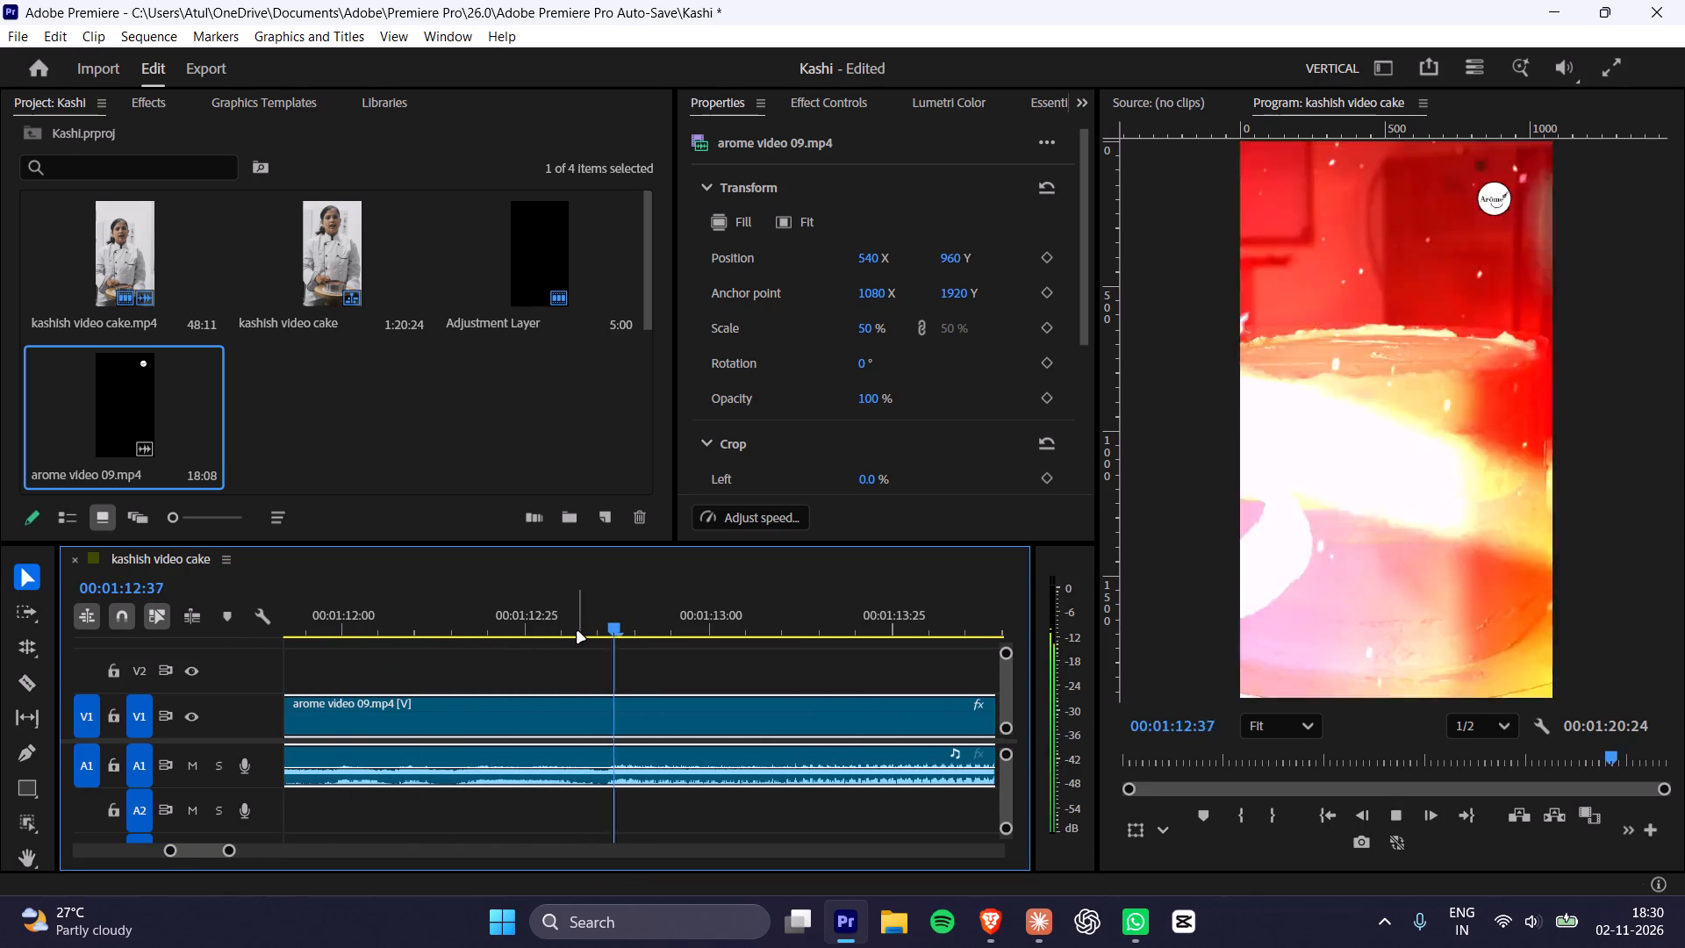
{"action": "key", "text": "space"}
{"action": "left_click_drag", "start_coordinate": [577, 632], "coordinate": [607, 633]}
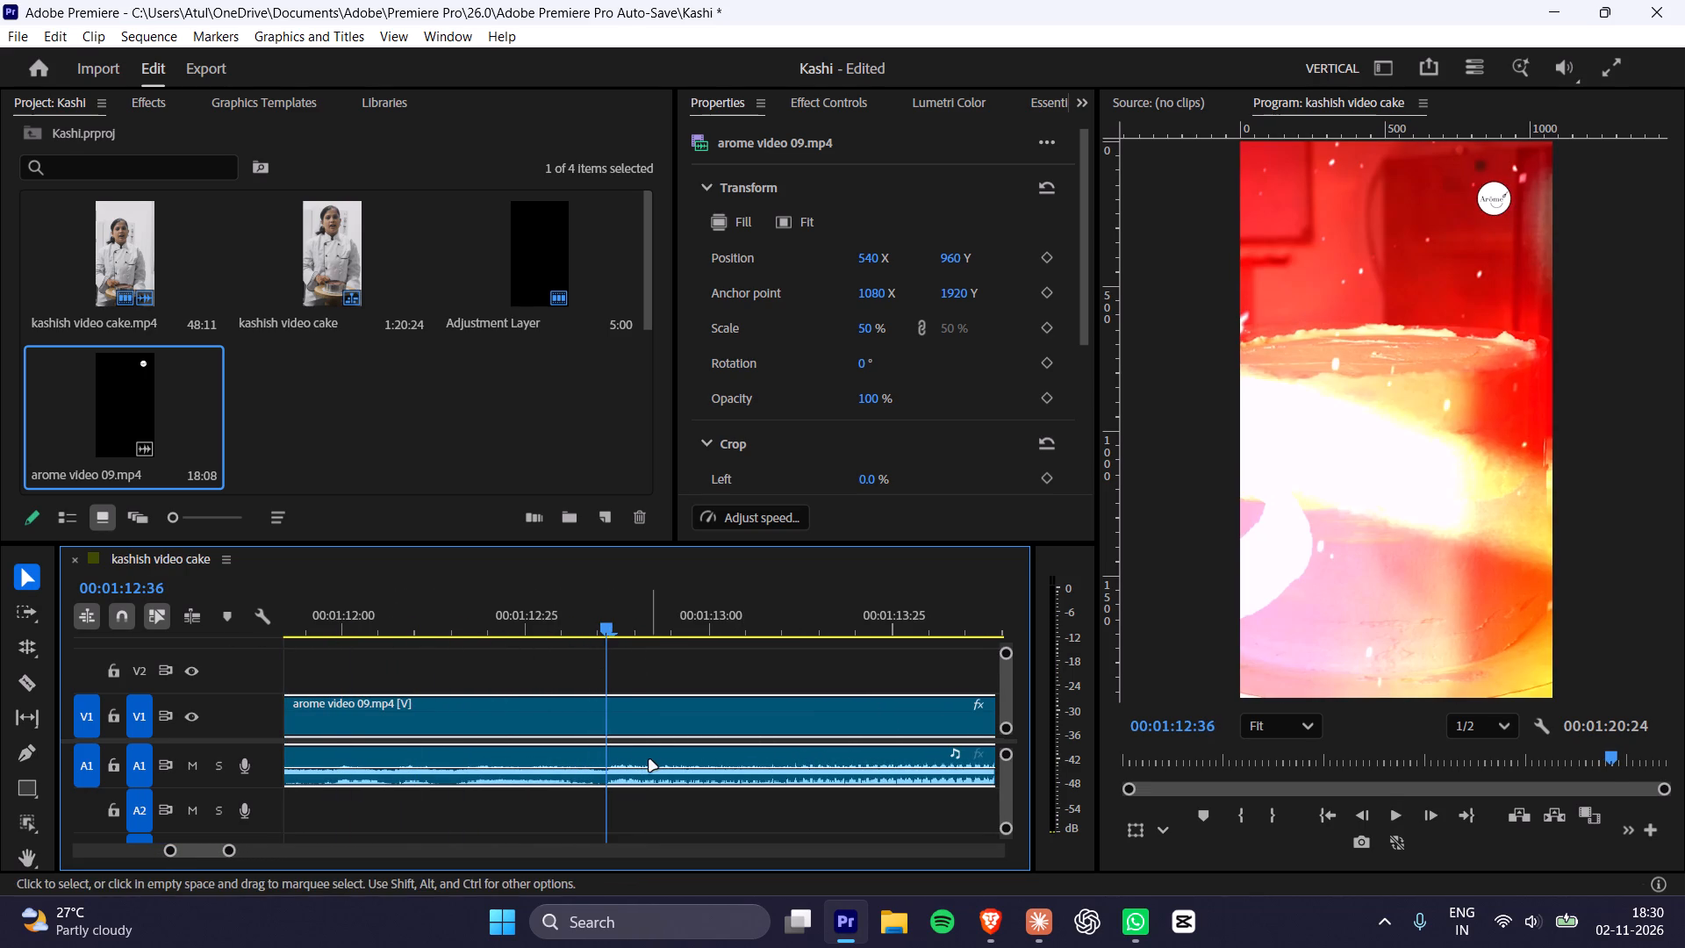
{"action": "left_click", "coordinate": [649, 760]}
{"action": "scroll", "coordinate": [659, 747], "scroll_direction": "down", "scroll_amount": 14, "text": "alt"}
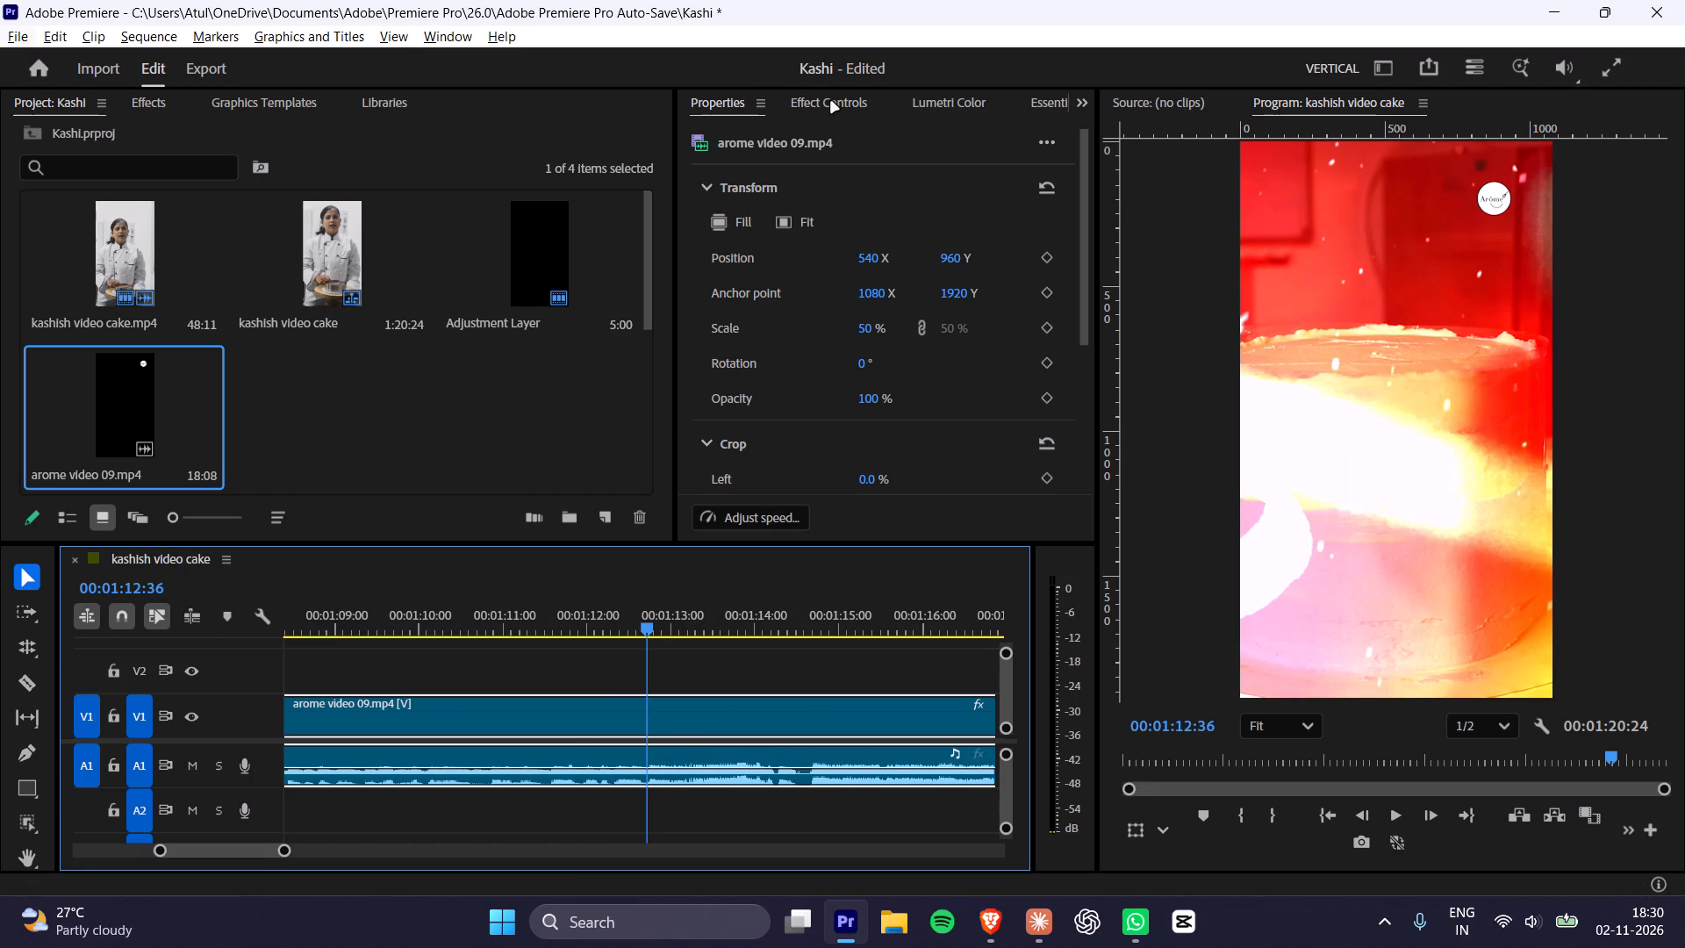
{"action": "scroll", "coordinate": [920, 263], "scroll_direction": "down", "scroll_amount": 5}
{"action": "left_click_drag", "start_coordinate": [1086, 241], "coordinate": [1069, 464]}
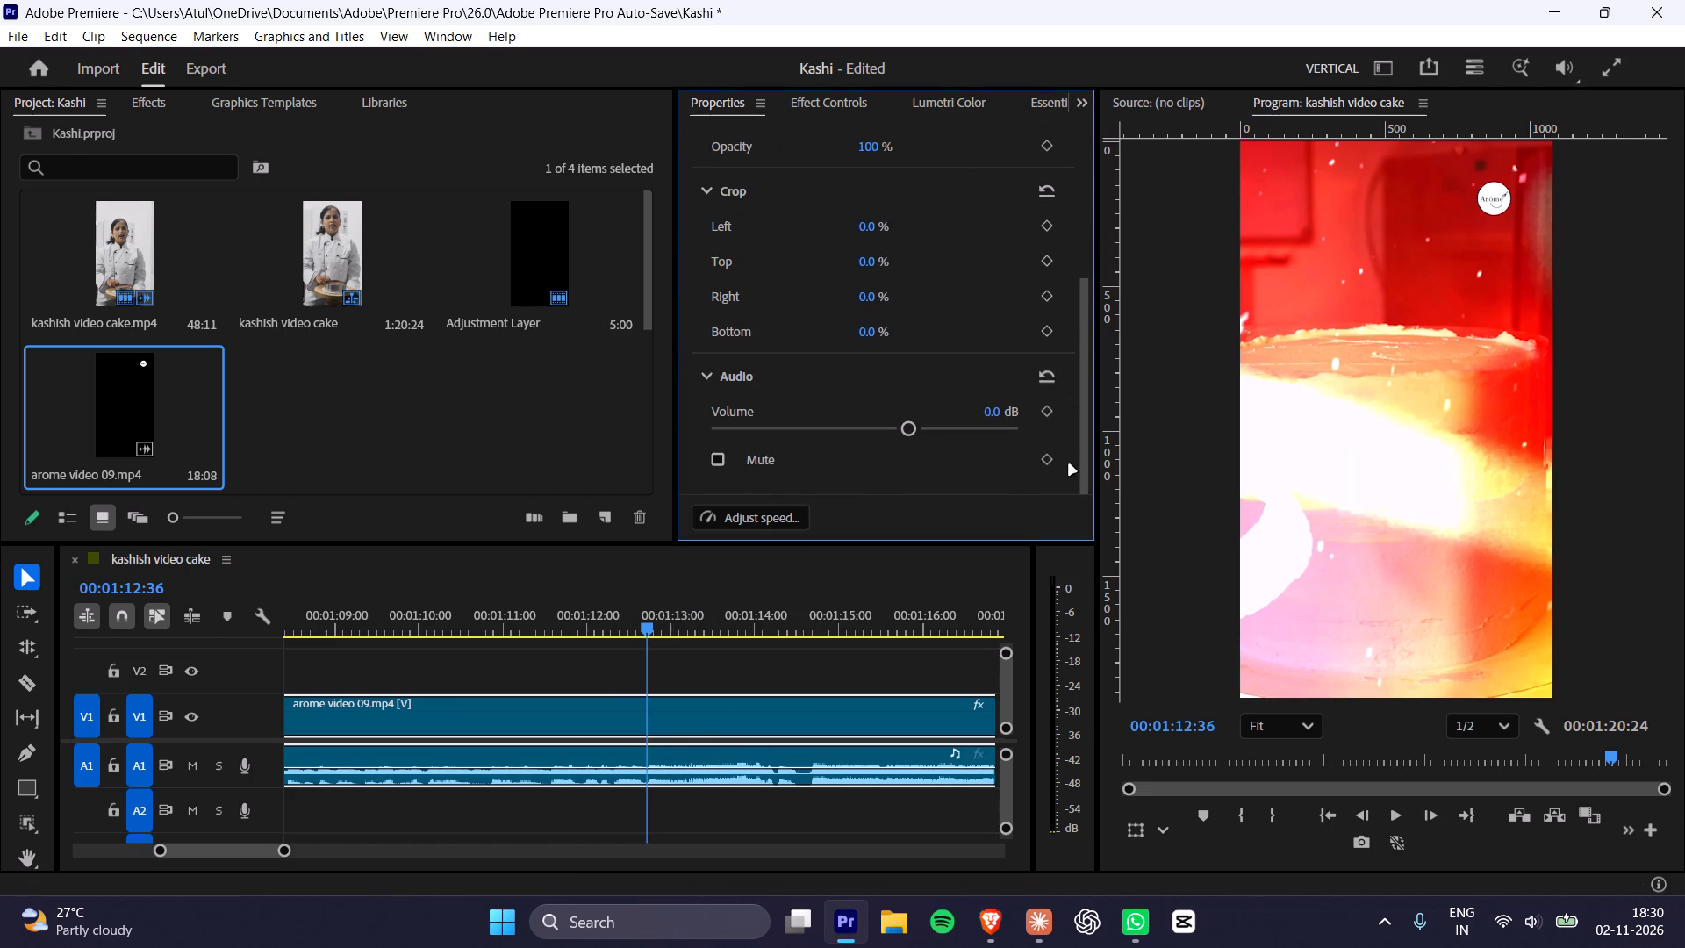
{"action": "left_click_drag", "start_coordinate": [1069, 464], "coordinate": [1072, 478]}
{"action": "left_click", "coordinate": [1047, 406]}
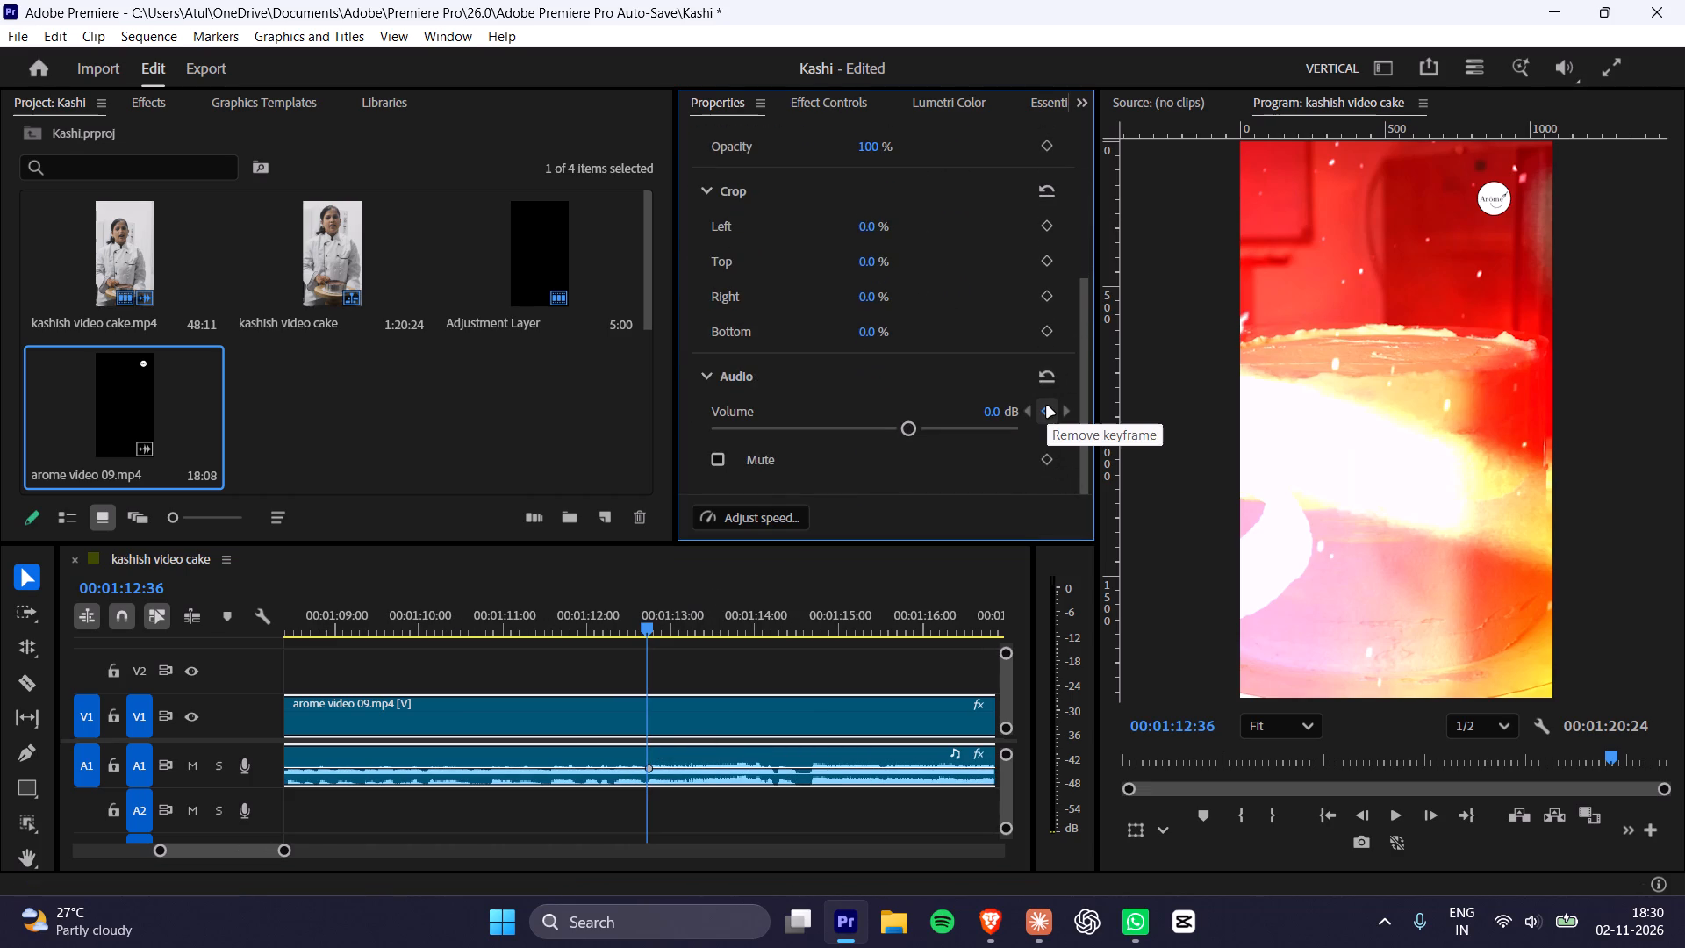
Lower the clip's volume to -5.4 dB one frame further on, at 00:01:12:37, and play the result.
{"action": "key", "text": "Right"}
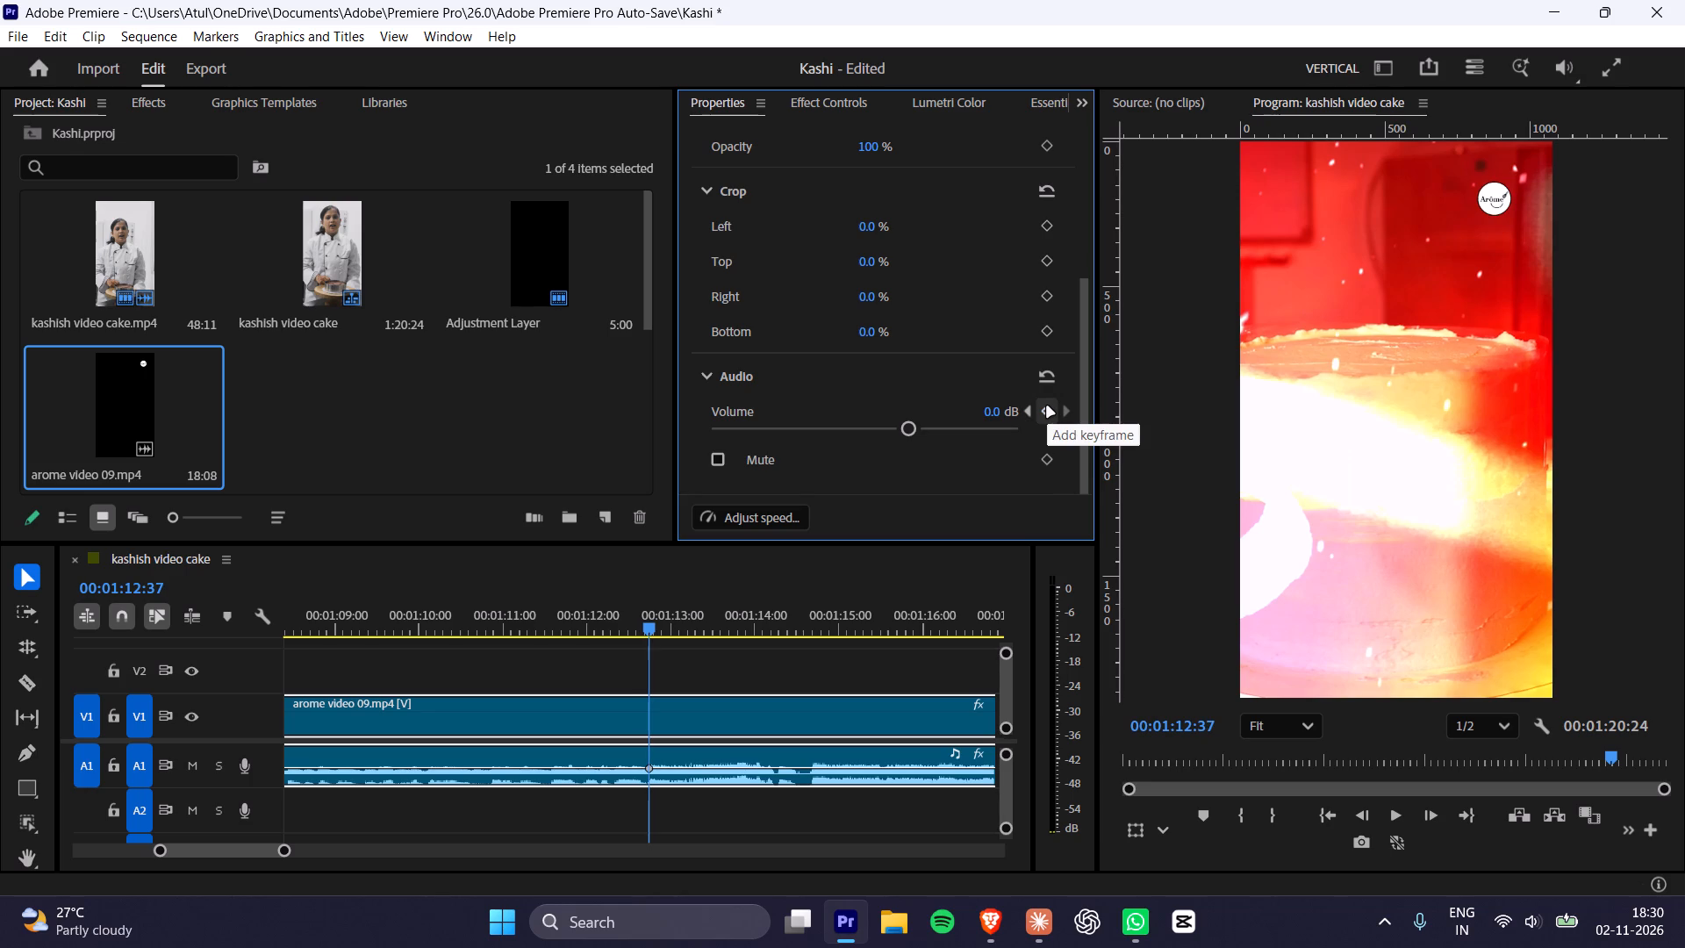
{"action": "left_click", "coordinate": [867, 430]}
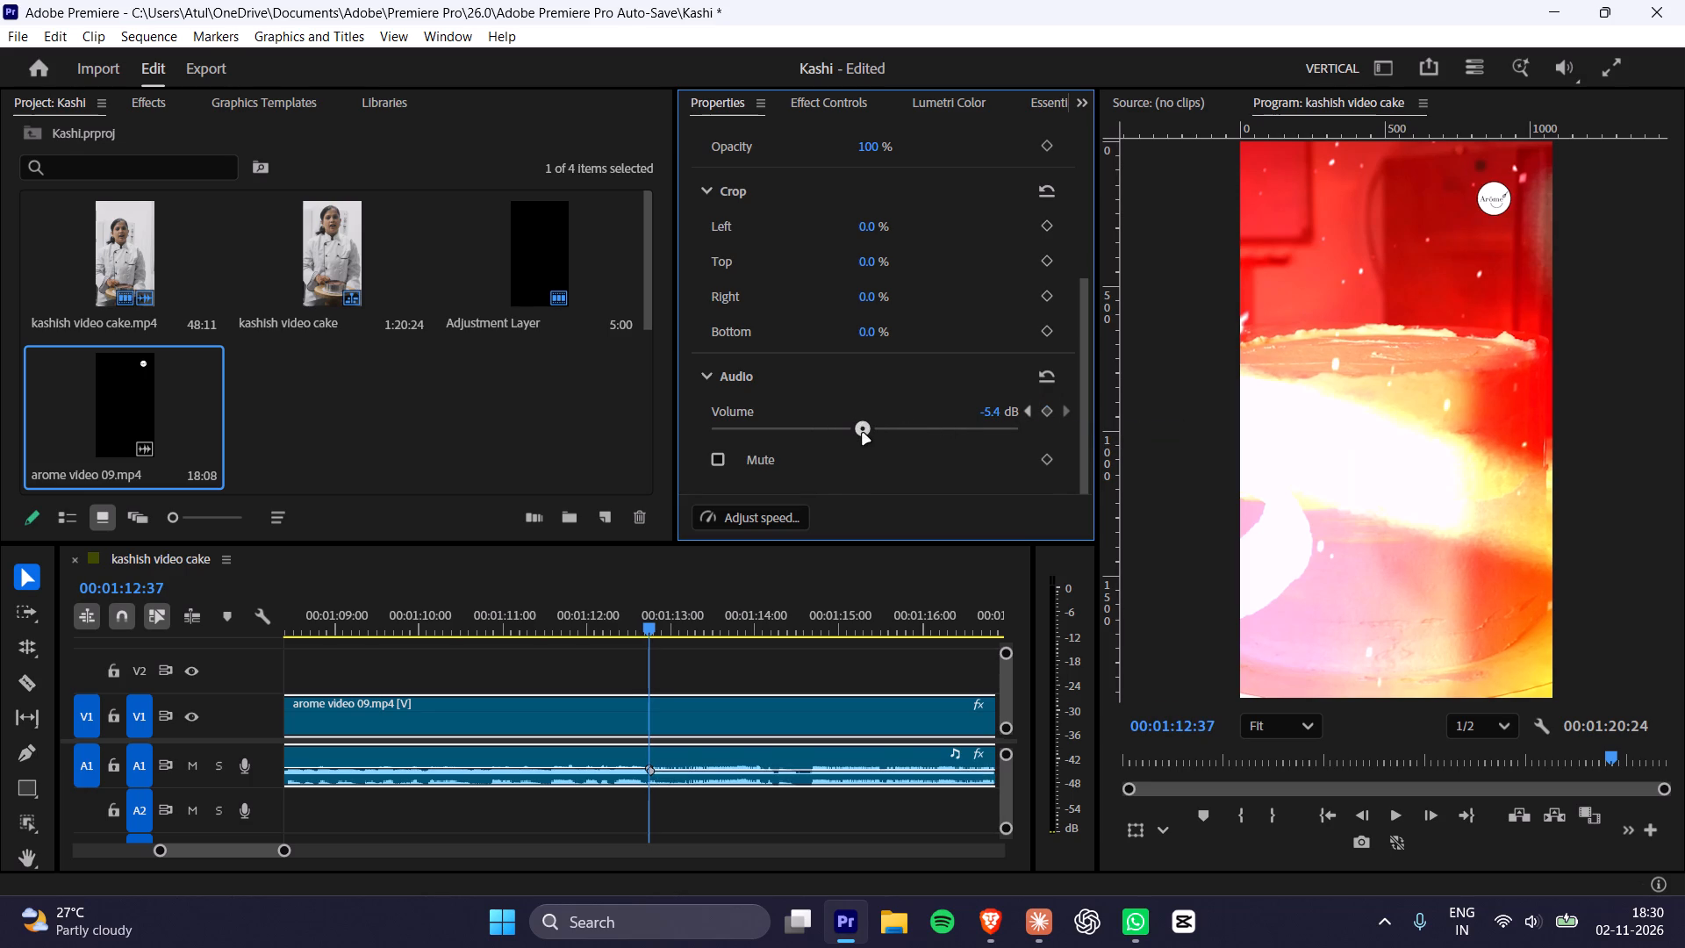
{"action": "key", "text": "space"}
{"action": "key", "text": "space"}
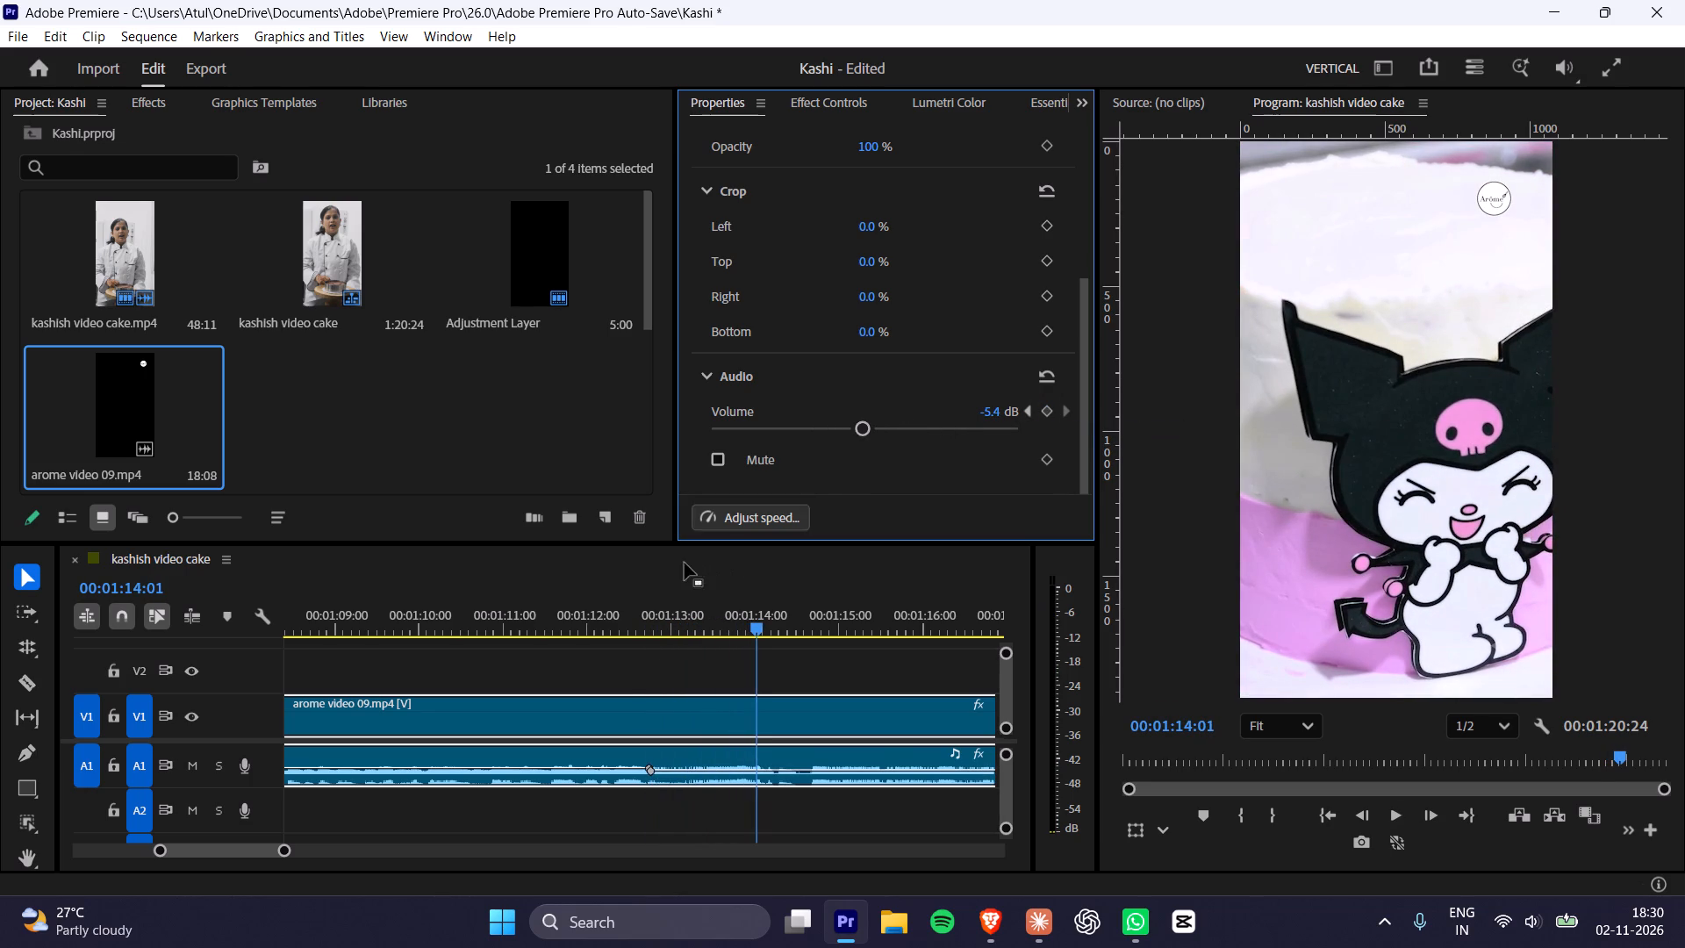
Set the clip's volume keyframe at 00:01:12:37 to -8.6 dB and play the section after it.
{"action": "left_click_drag", "start_coordinate": [638, 624], "coordinate": [656, 632]}
{"action": "scroll", "coordinate": [631, 698], "scroll_direction": "up", "scroll_amount": 7, "text": "alt"}
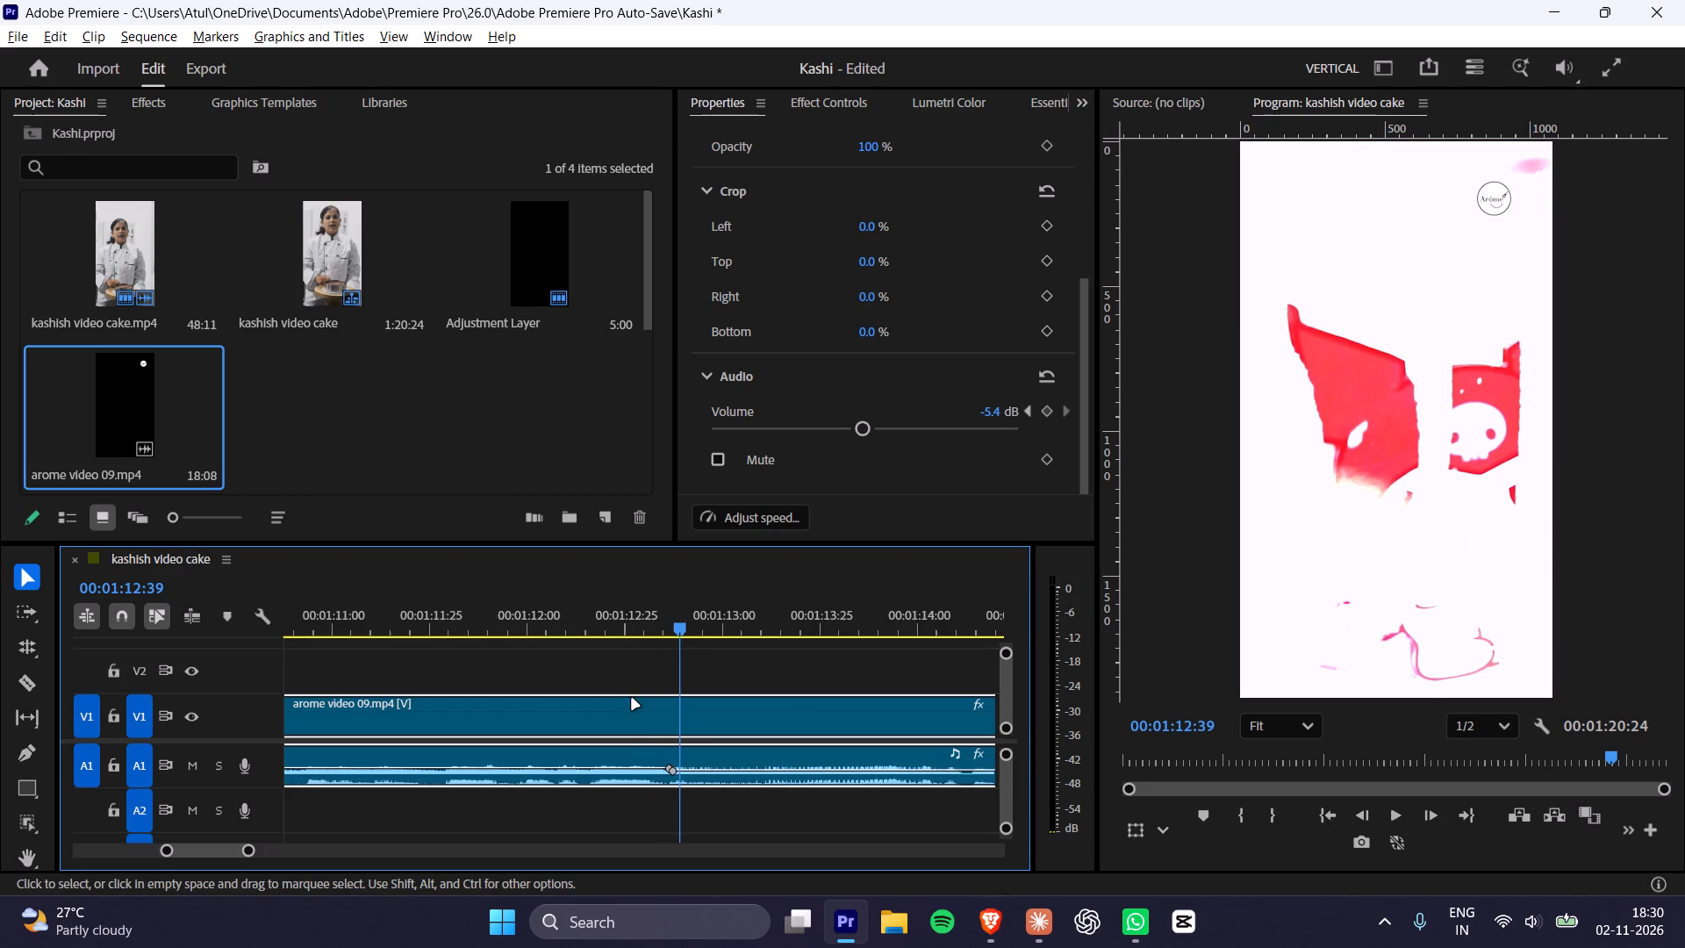
{"action": "scroll", "coordinate": [632, 699], "scroll_direction": "up", "scroll_amount": 8, "text": "alt"}
{"action": "left_click_drag", "start_coordinate": [674, 633], "coordinate": [658, 633]}
{"action": "left_click_drag", "start_coordinate": [857, 433], "coordinate": [825, 440]}
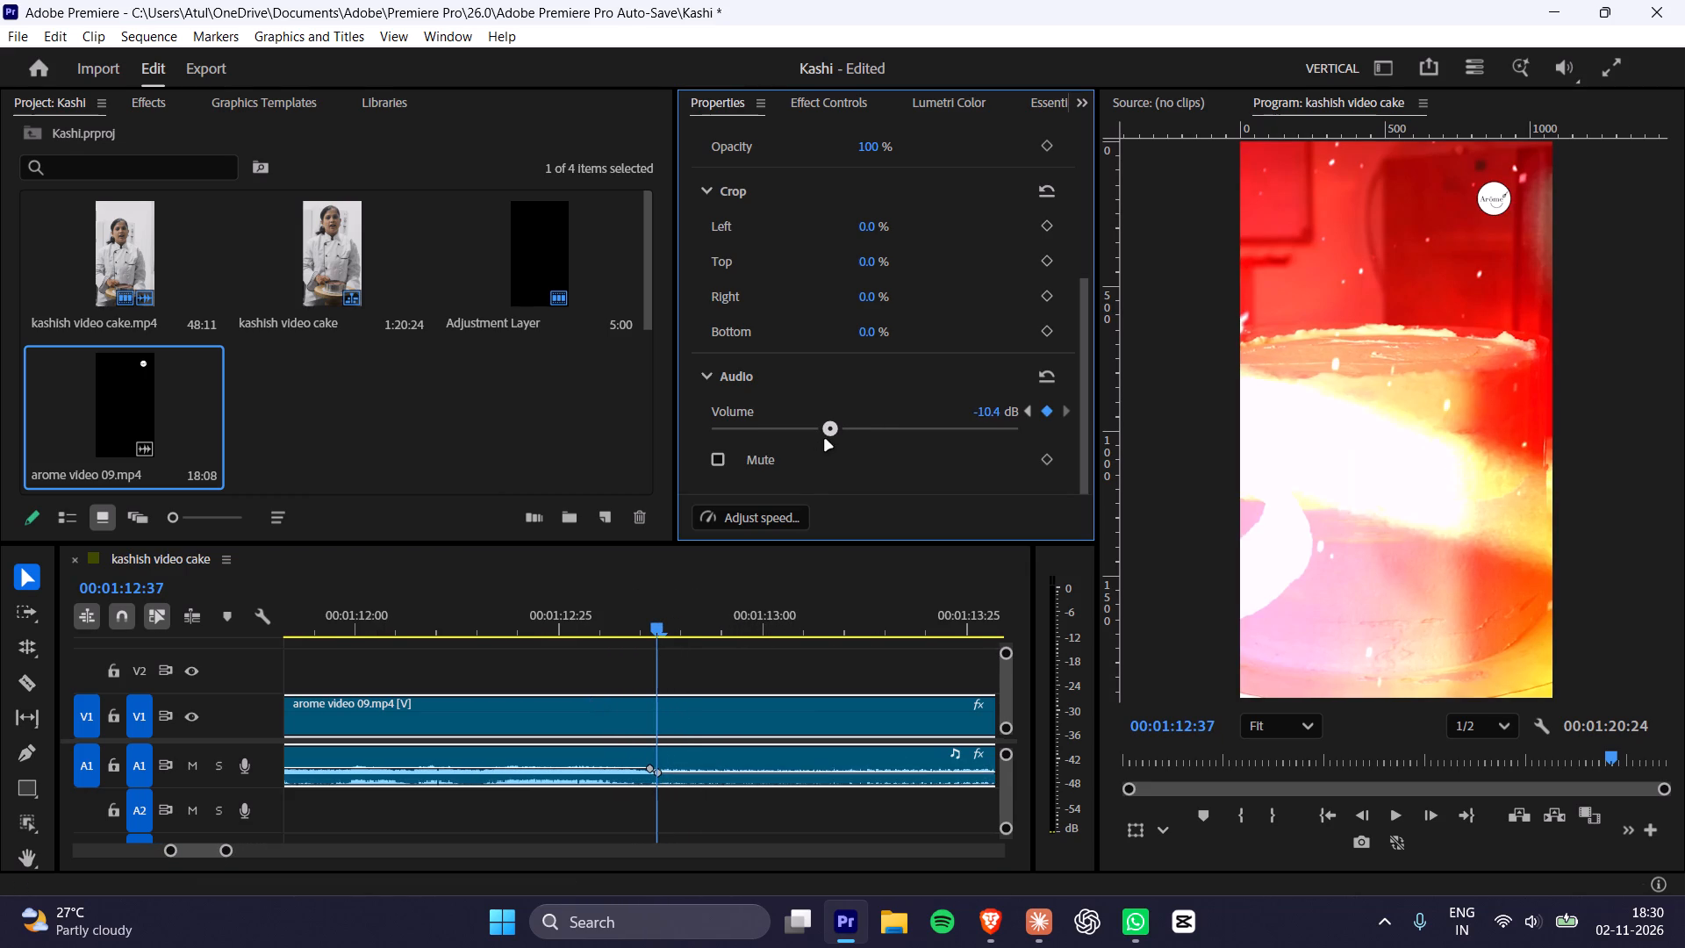
{"action": "left_click_drag", "start_coordinate": [825, 440], "coordinate": [835, 442]}
{"action": "key", "text": "space"}
{"action": "key", "text": "space"}
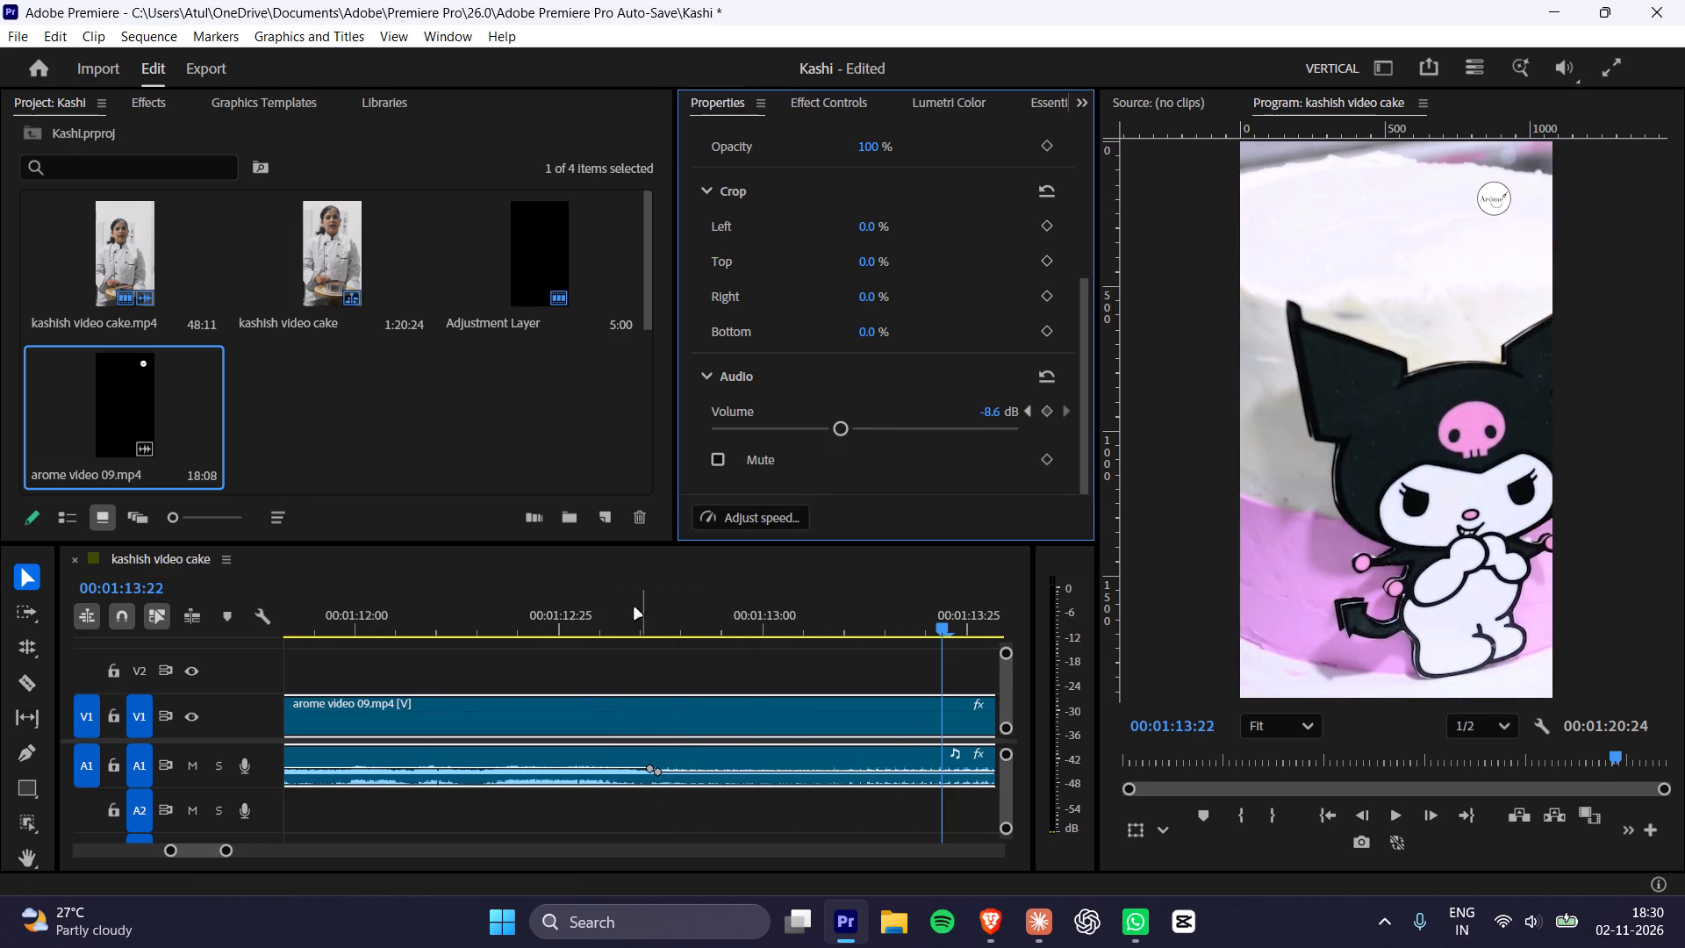
Play the arome video 09.mp4 clip across its volume drop to check the audio level.
{"action": "left_click_drag", "start_coordinate": [599, 618], "coordinate": [421, 636]}
{"action": "key", "text": "space"}
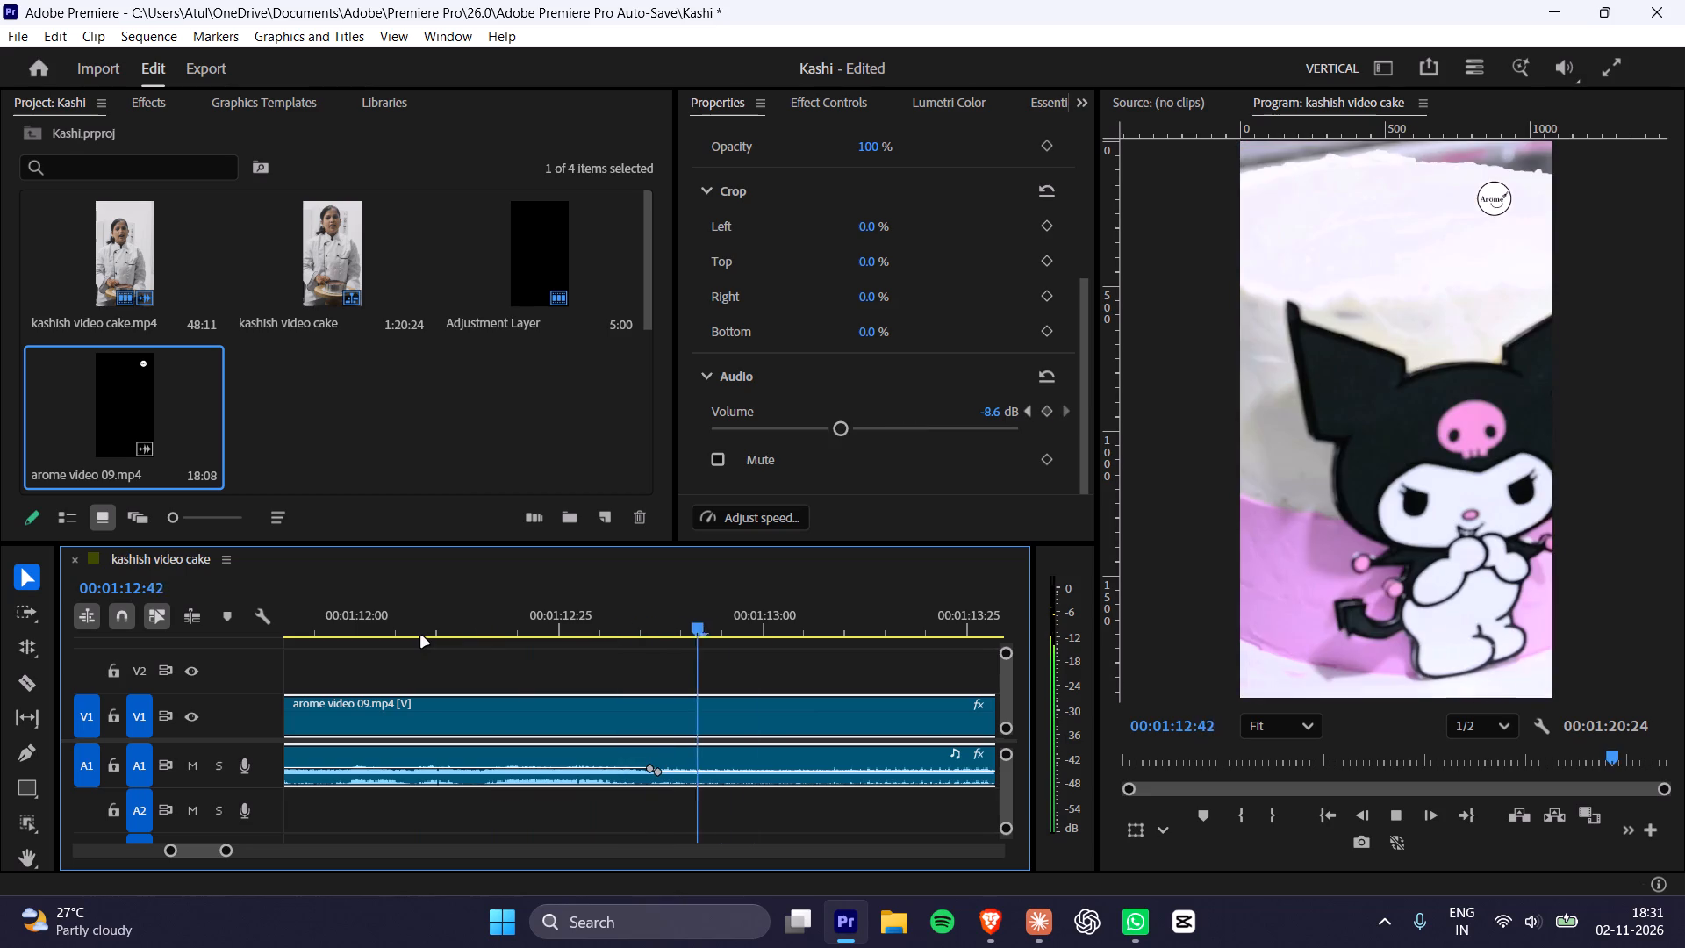
{"action": "scroll", "coordinate": [611, 715], "scroll_direction": "down", "scroll_amount": 20, "text": "alt"}
{"action": "scroll", "coordinate": [611, 715], "scroll_direction": "down", "scroll_amount": 3, "text": "alt"}
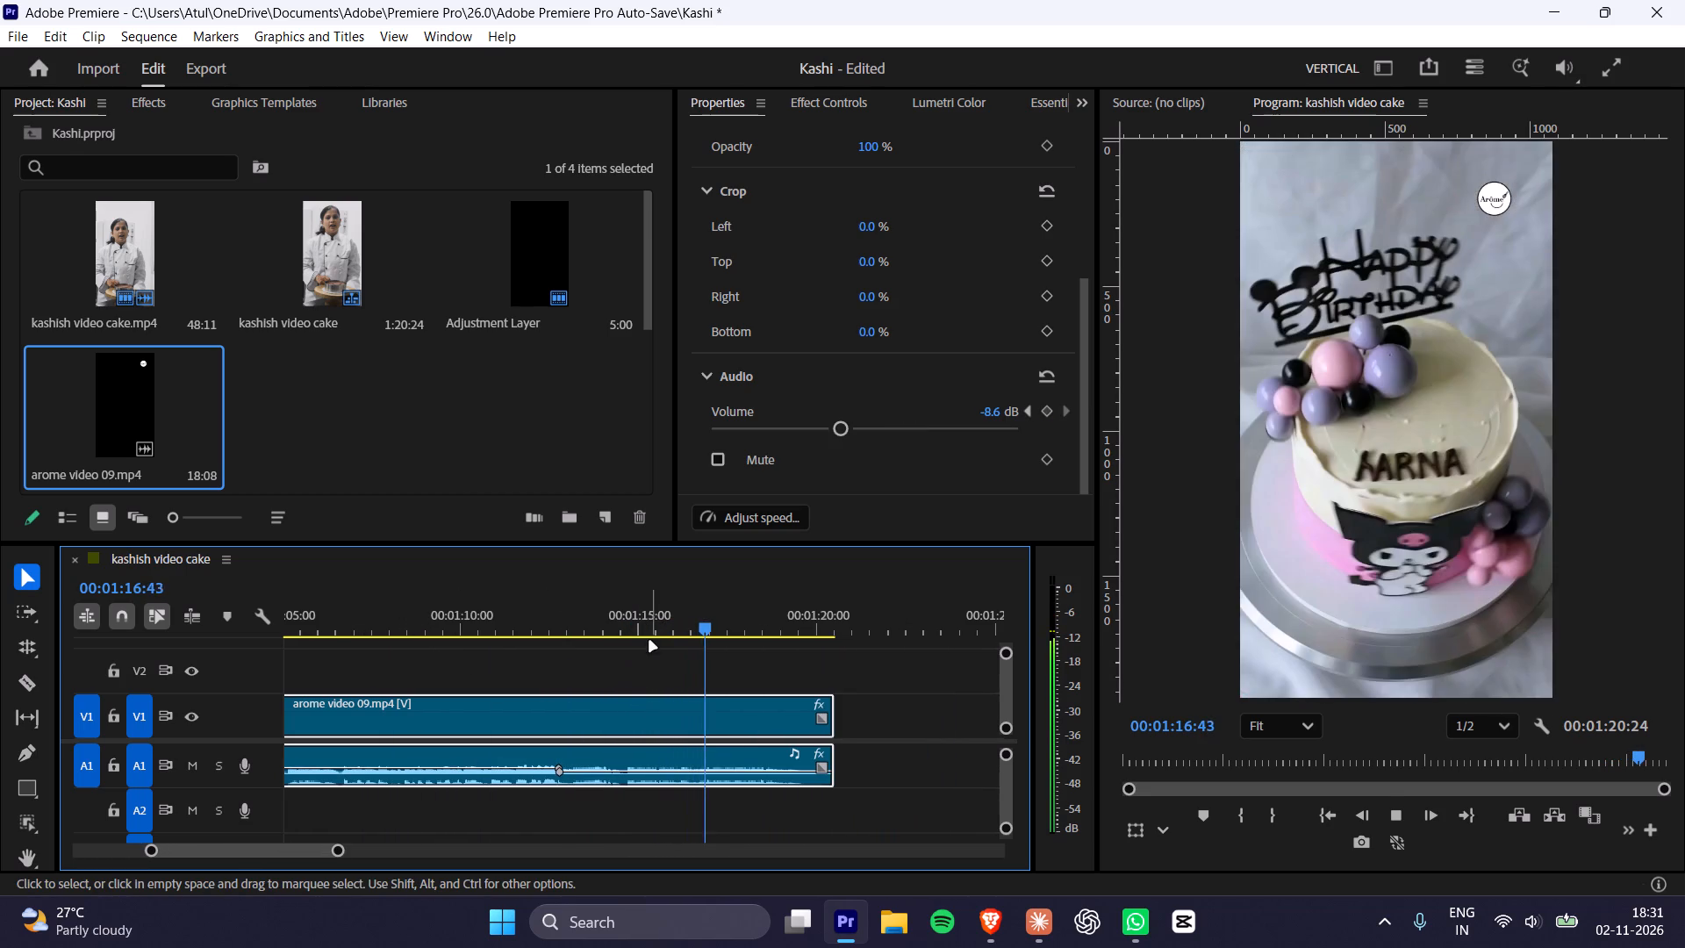
{"action": "key", "text": "space"}
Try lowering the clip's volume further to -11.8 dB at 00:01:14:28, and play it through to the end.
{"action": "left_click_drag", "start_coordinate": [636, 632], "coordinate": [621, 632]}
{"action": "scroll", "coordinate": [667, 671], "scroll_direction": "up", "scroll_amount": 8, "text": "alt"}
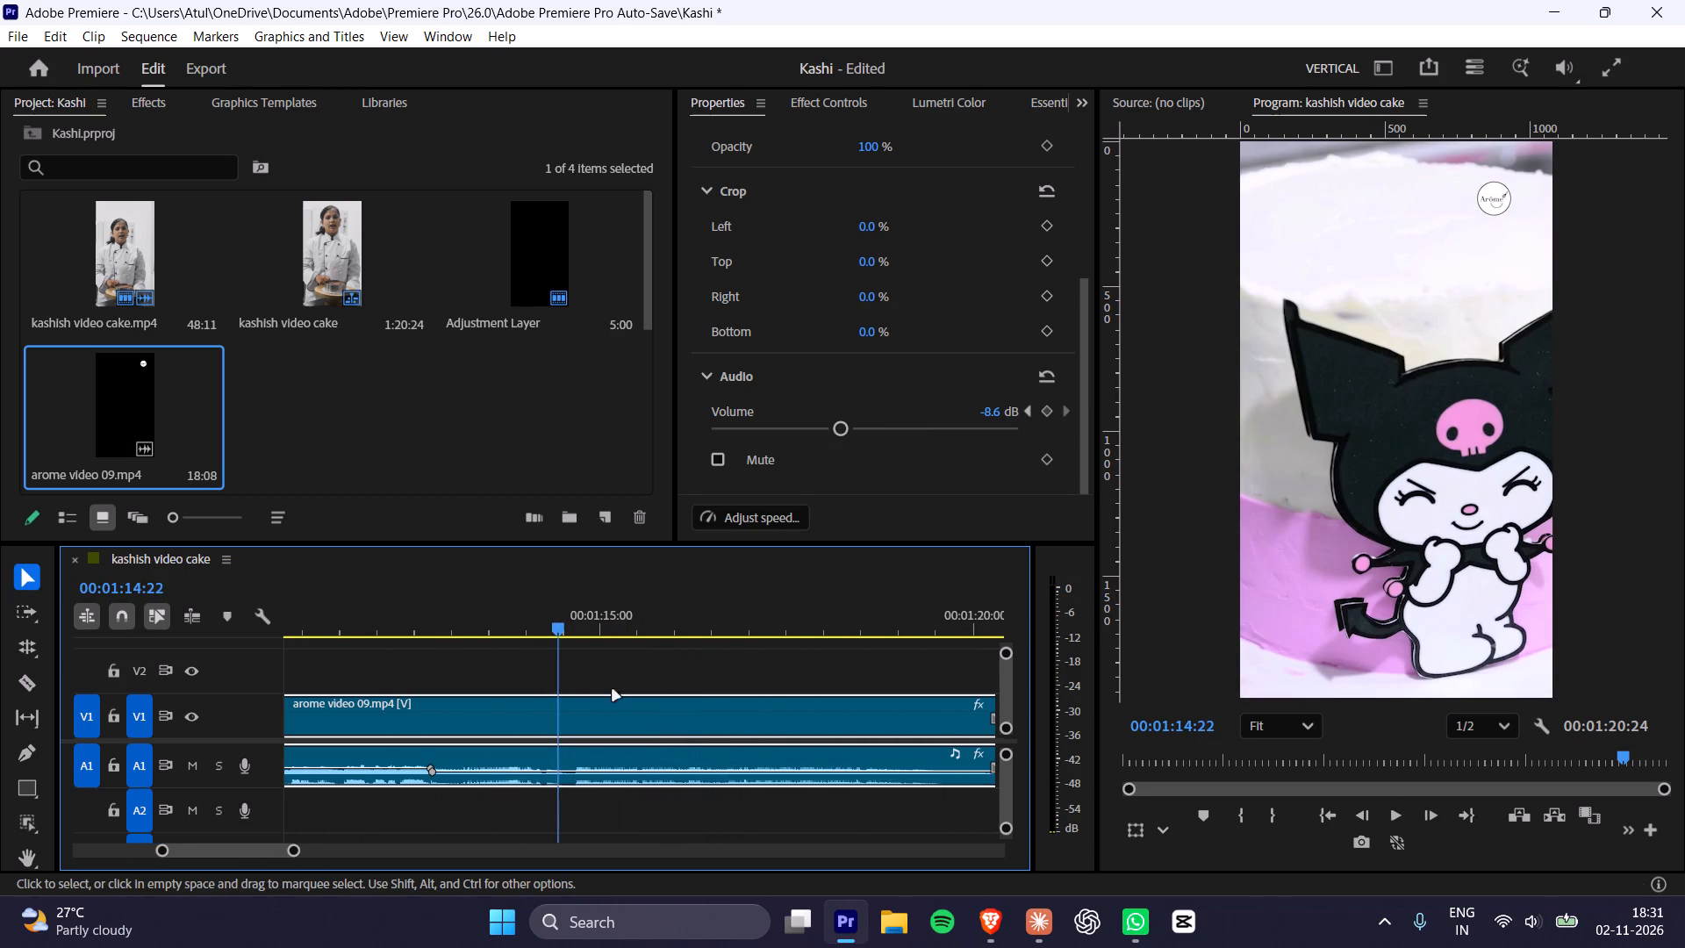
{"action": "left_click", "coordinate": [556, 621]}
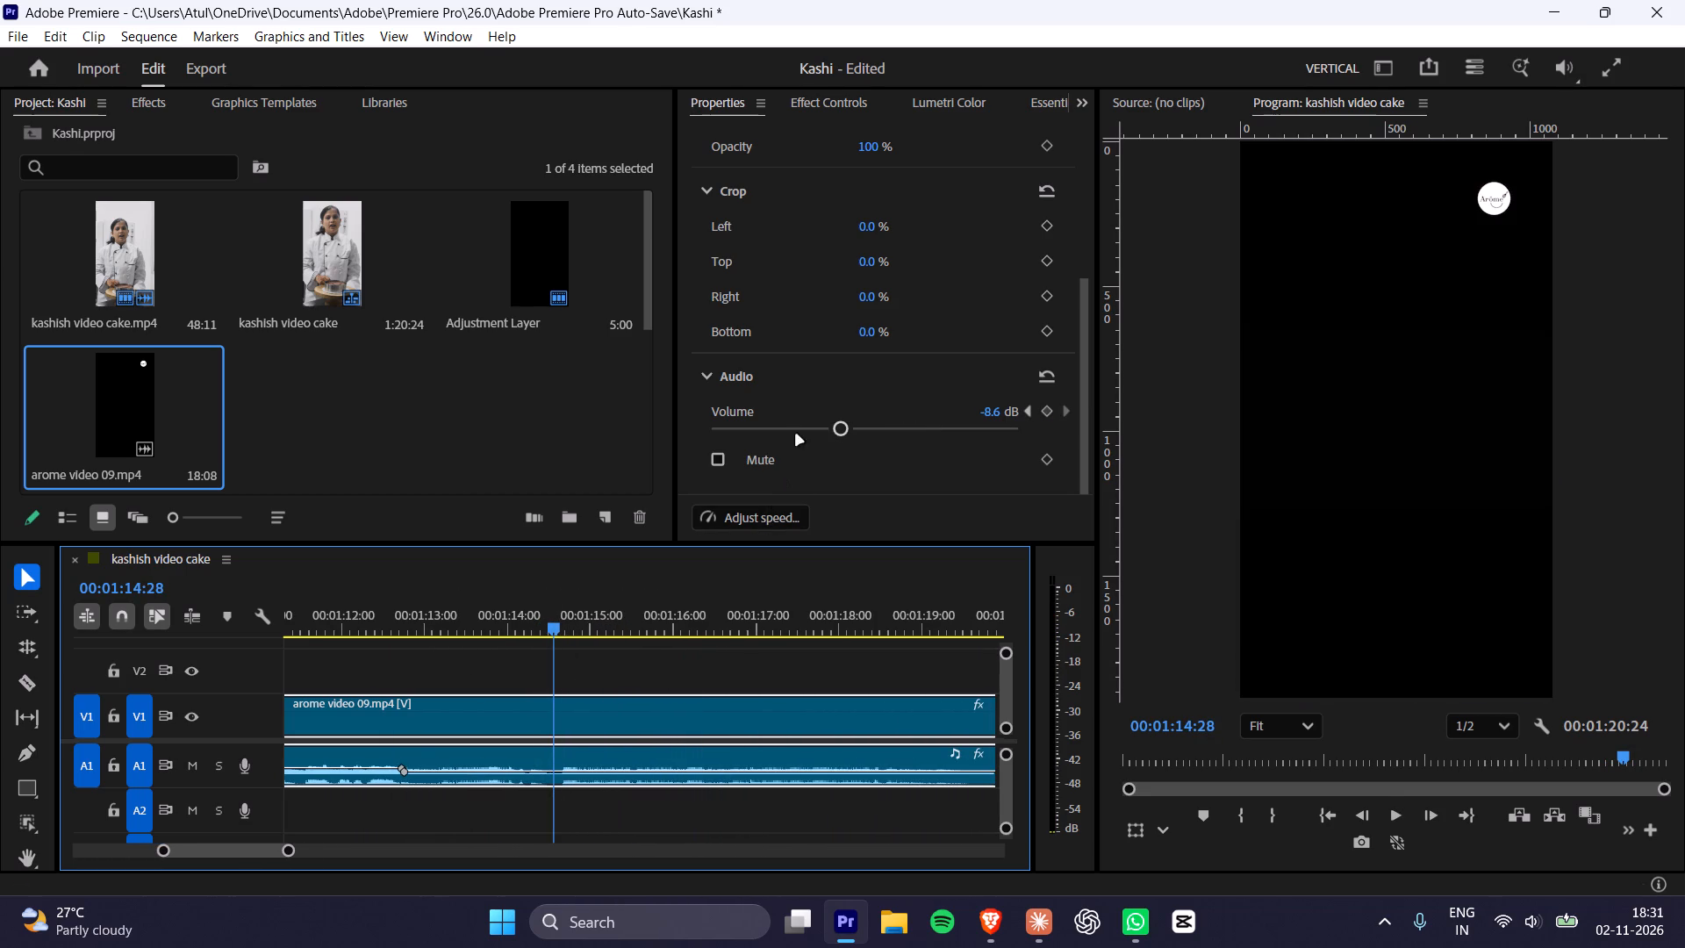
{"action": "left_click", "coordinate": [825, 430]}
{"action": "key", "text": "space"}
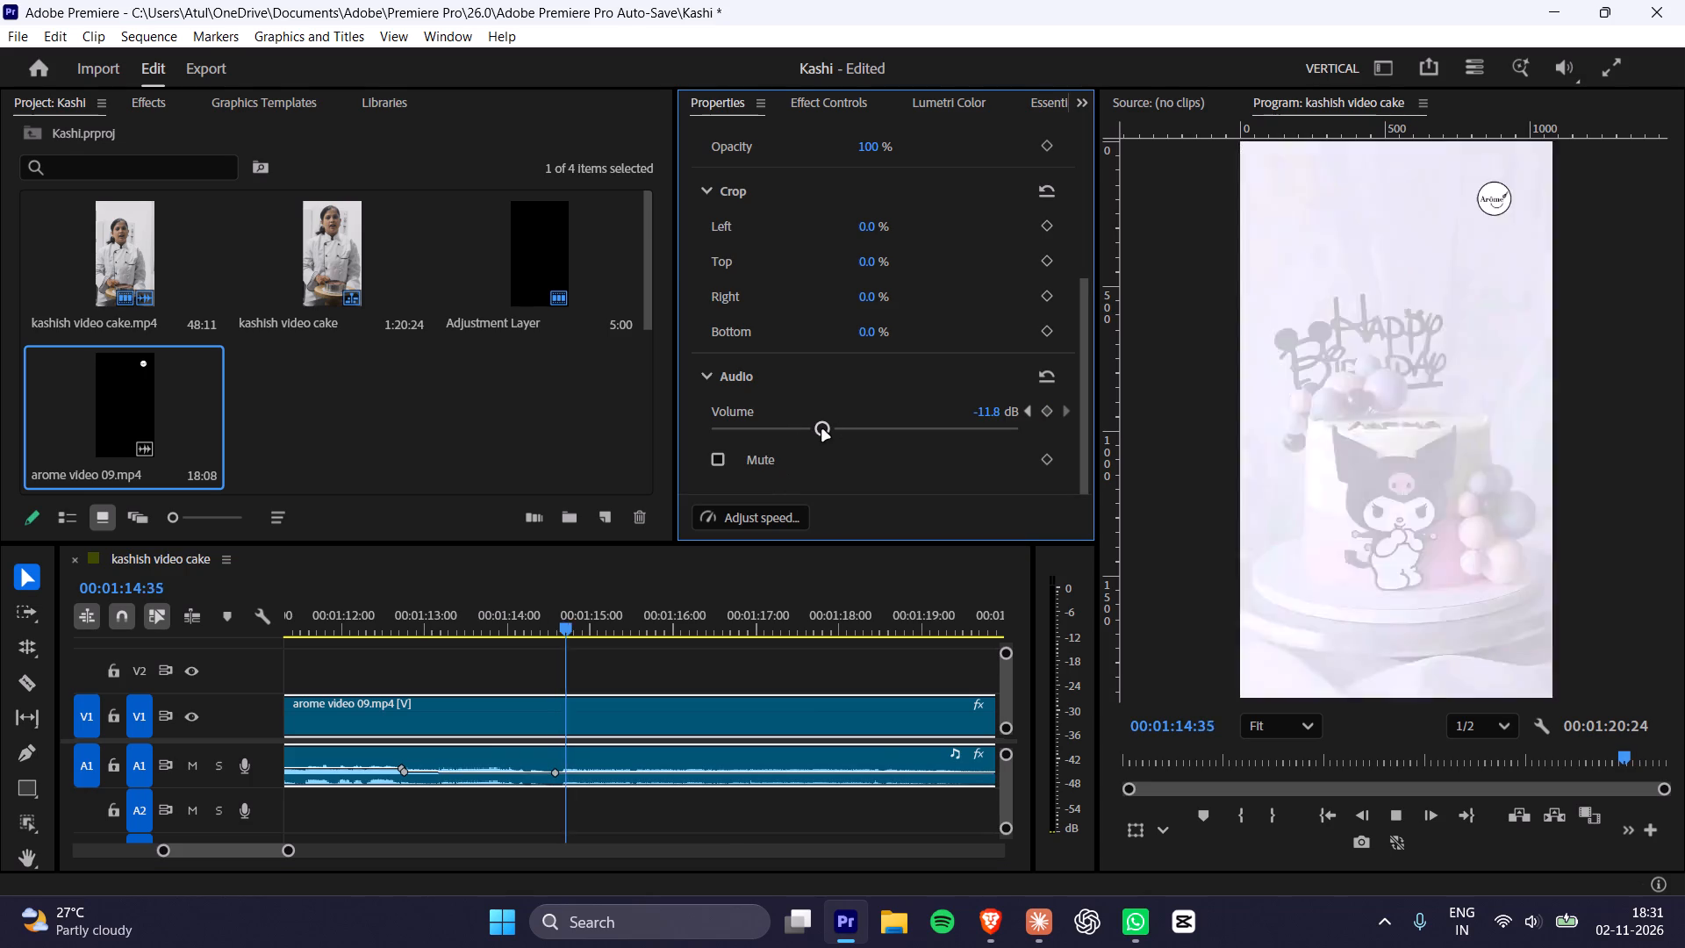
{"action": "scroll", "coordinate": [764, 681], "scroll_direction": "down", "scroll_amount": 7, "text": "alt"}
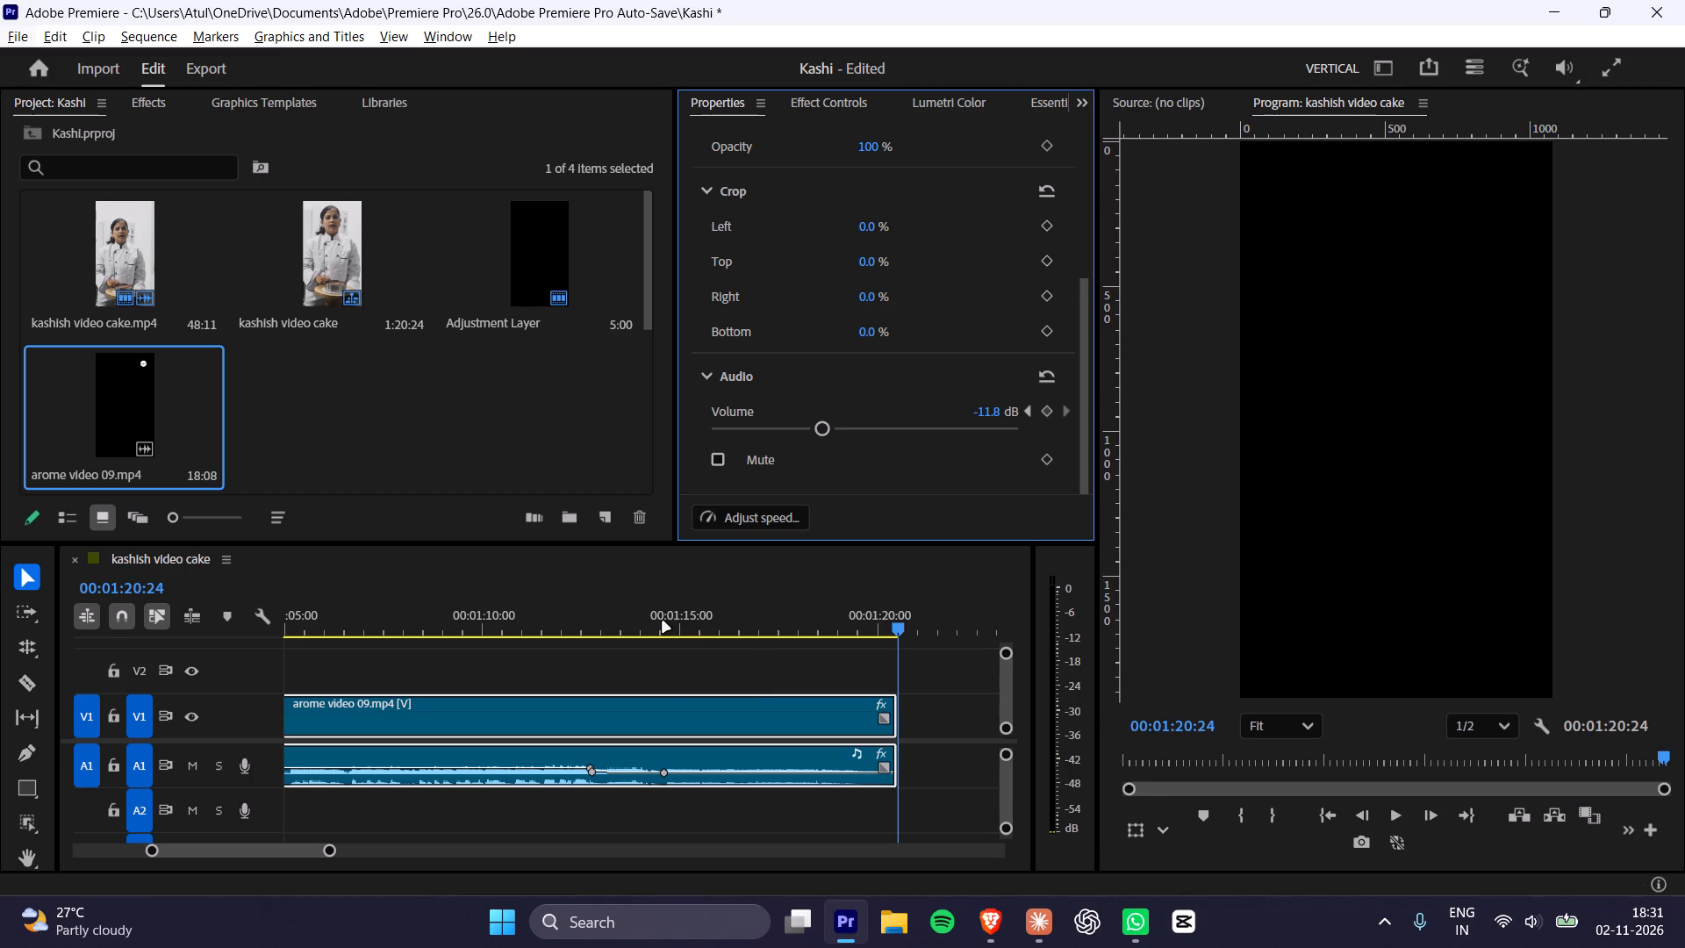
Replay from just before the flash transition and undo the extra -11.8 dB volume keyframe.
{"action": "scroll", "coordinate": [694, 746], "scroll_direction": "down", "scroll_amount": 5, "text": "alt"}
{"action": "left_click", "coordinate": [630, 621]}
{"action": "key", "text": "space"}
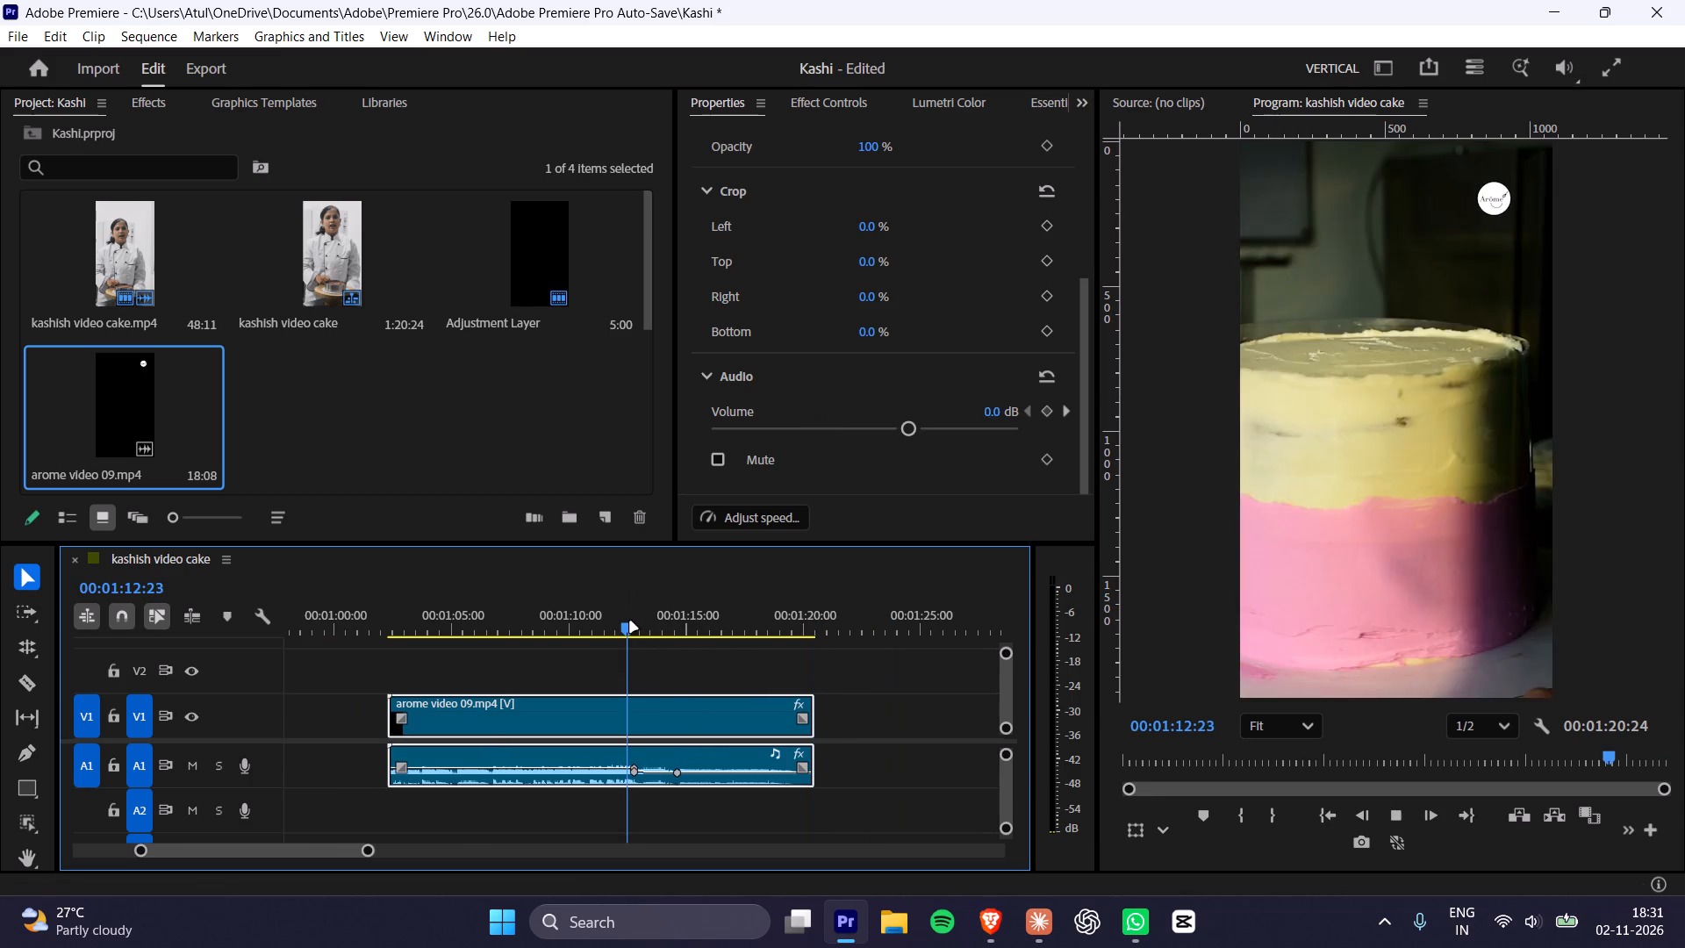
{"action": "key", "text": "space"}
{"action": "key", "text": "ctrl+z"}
Play the arome video 09.mp4 clip through, including once from its very start, to check the audio levels.
{"action": "key", "text": "space"}
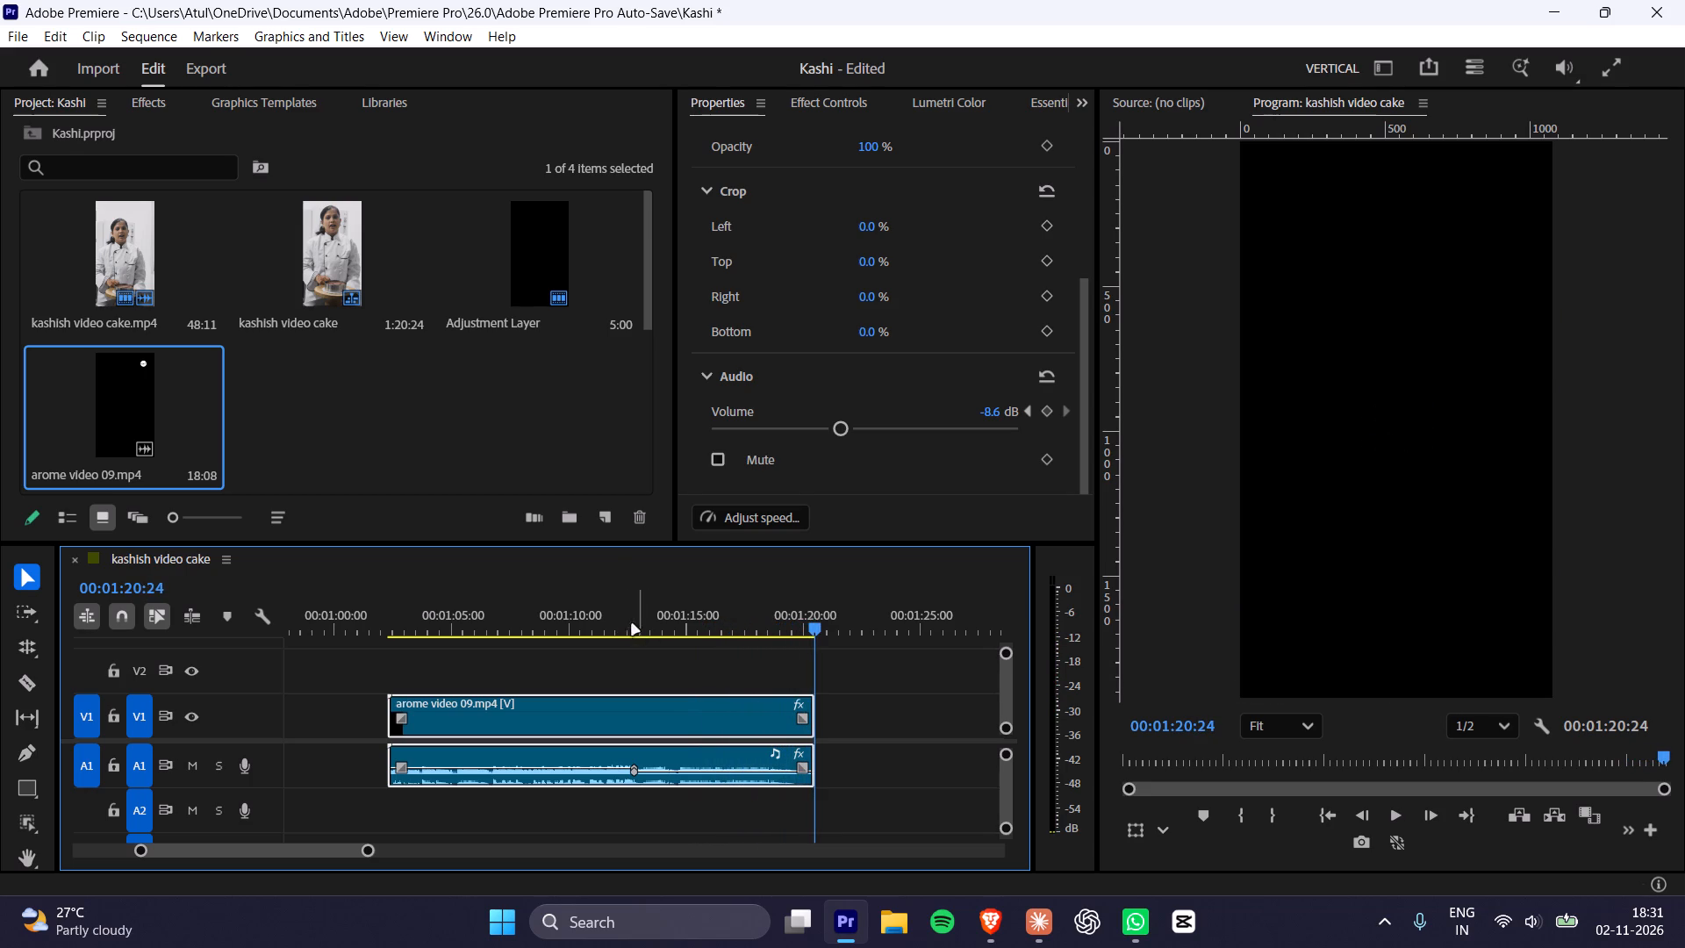
{"action": "left_click_drag", "start_coordinate": [569, 621], "coordinate": [331, 633]}
{"action": "key", "text": "space"}
{"action": "left_click_drag", "start_coordinate": [399, 625], "coordinate": [390, 627]}
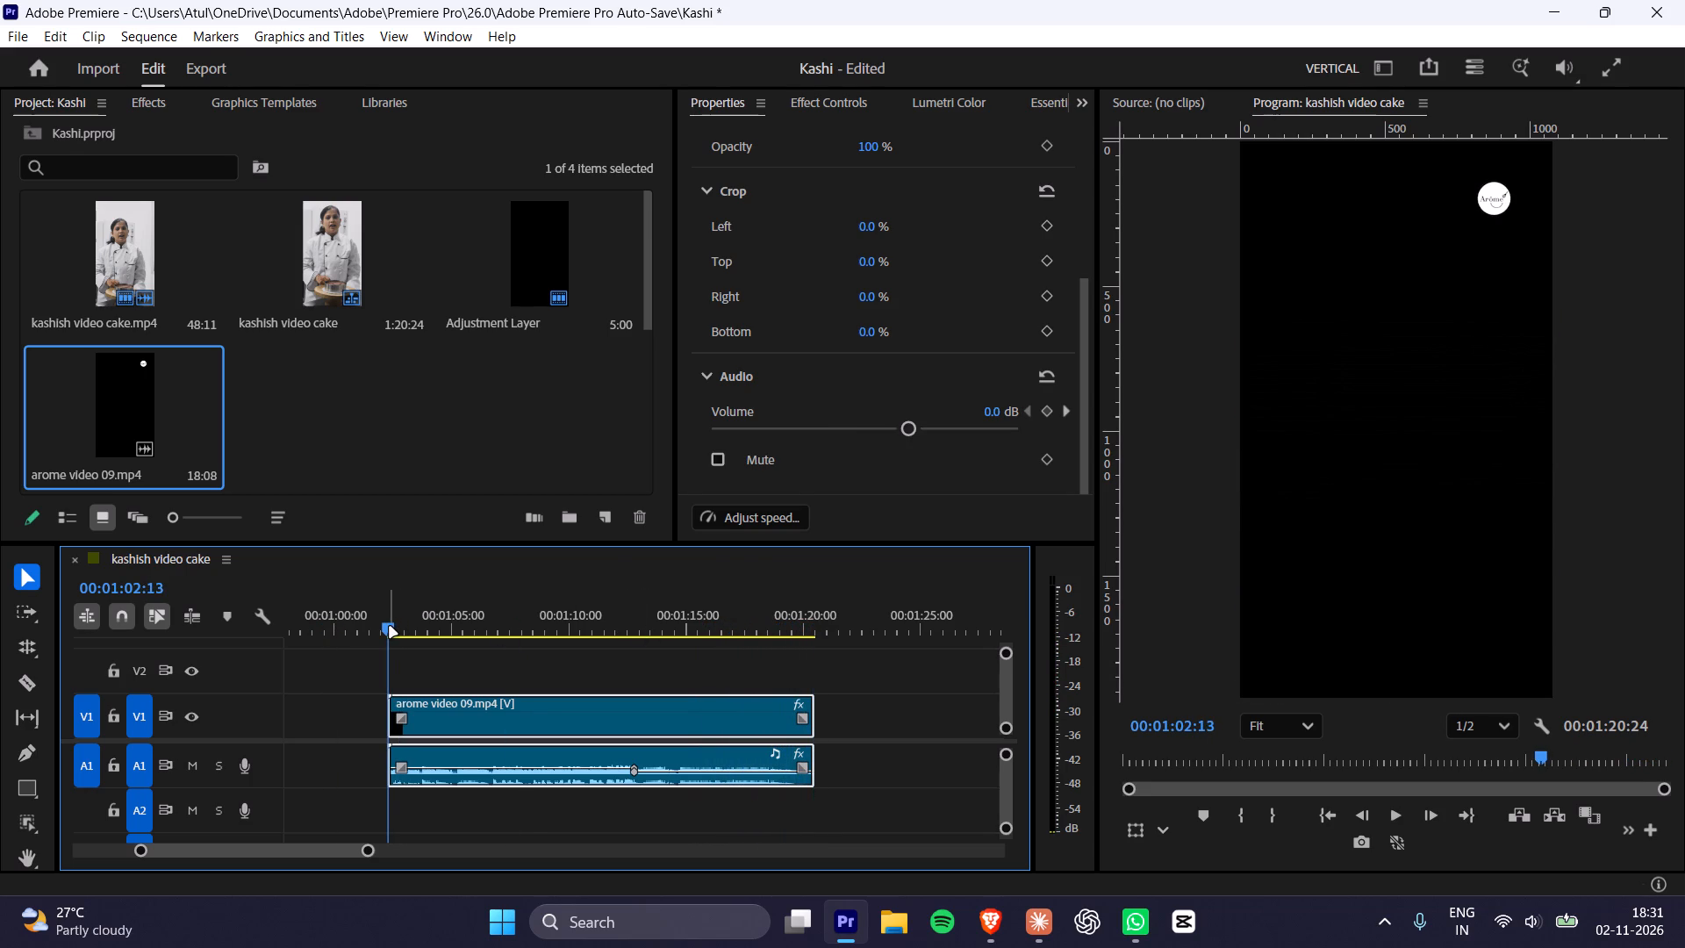
{"action": "key", "text": "space"}
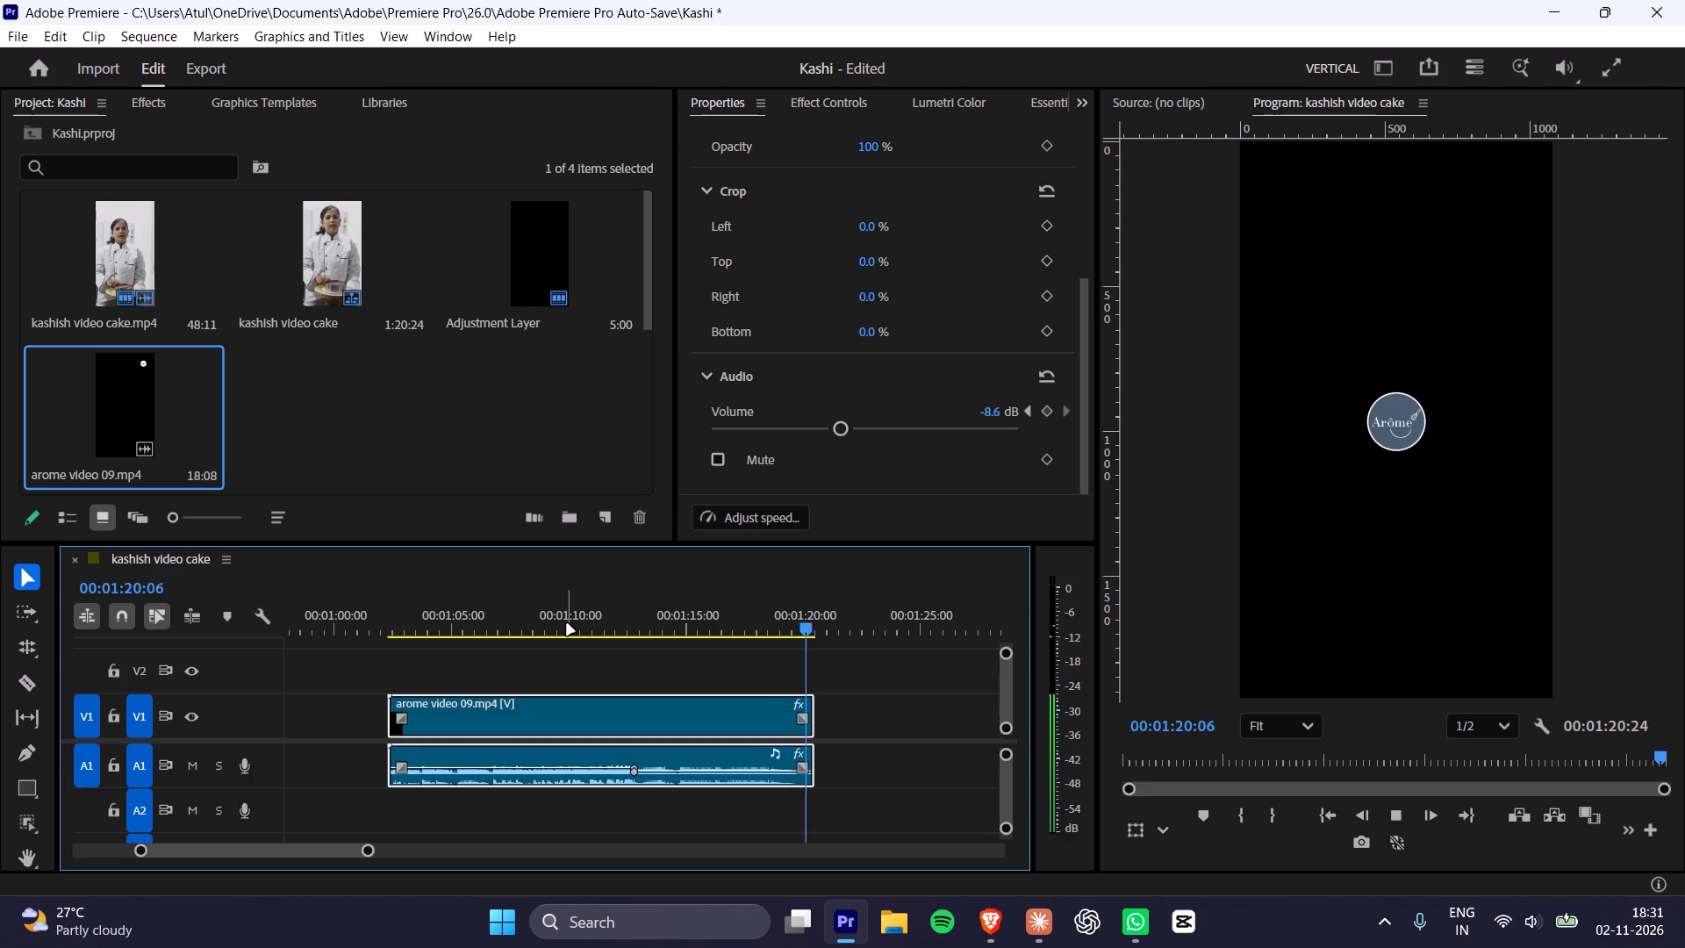
Mark the sequence In point at the first frame of the arome video 09.mp4 clip, at 00:01:02:11.
{"action": "scroll", "coordinate": [608, 680], "scroll_direction": "down", "scroll_amount": 10, "text": "alt"}
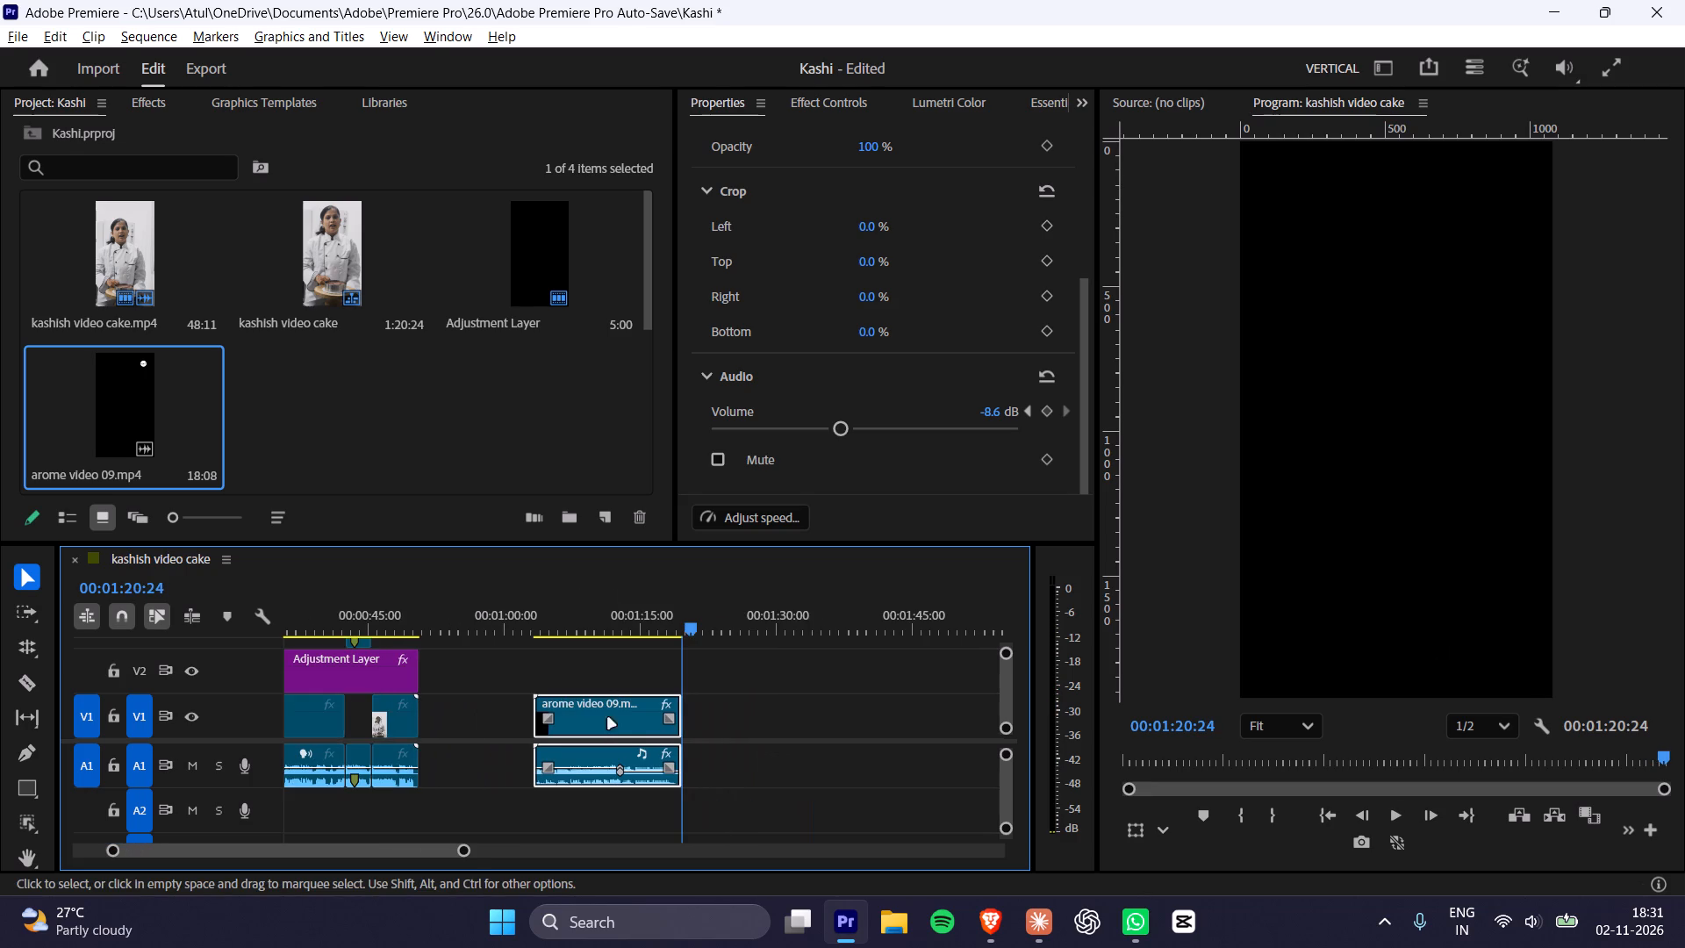
{"action": "left_click", "coordinate": [605, 729]}
{"action": "left_click", "coordinate": [531, 629]}
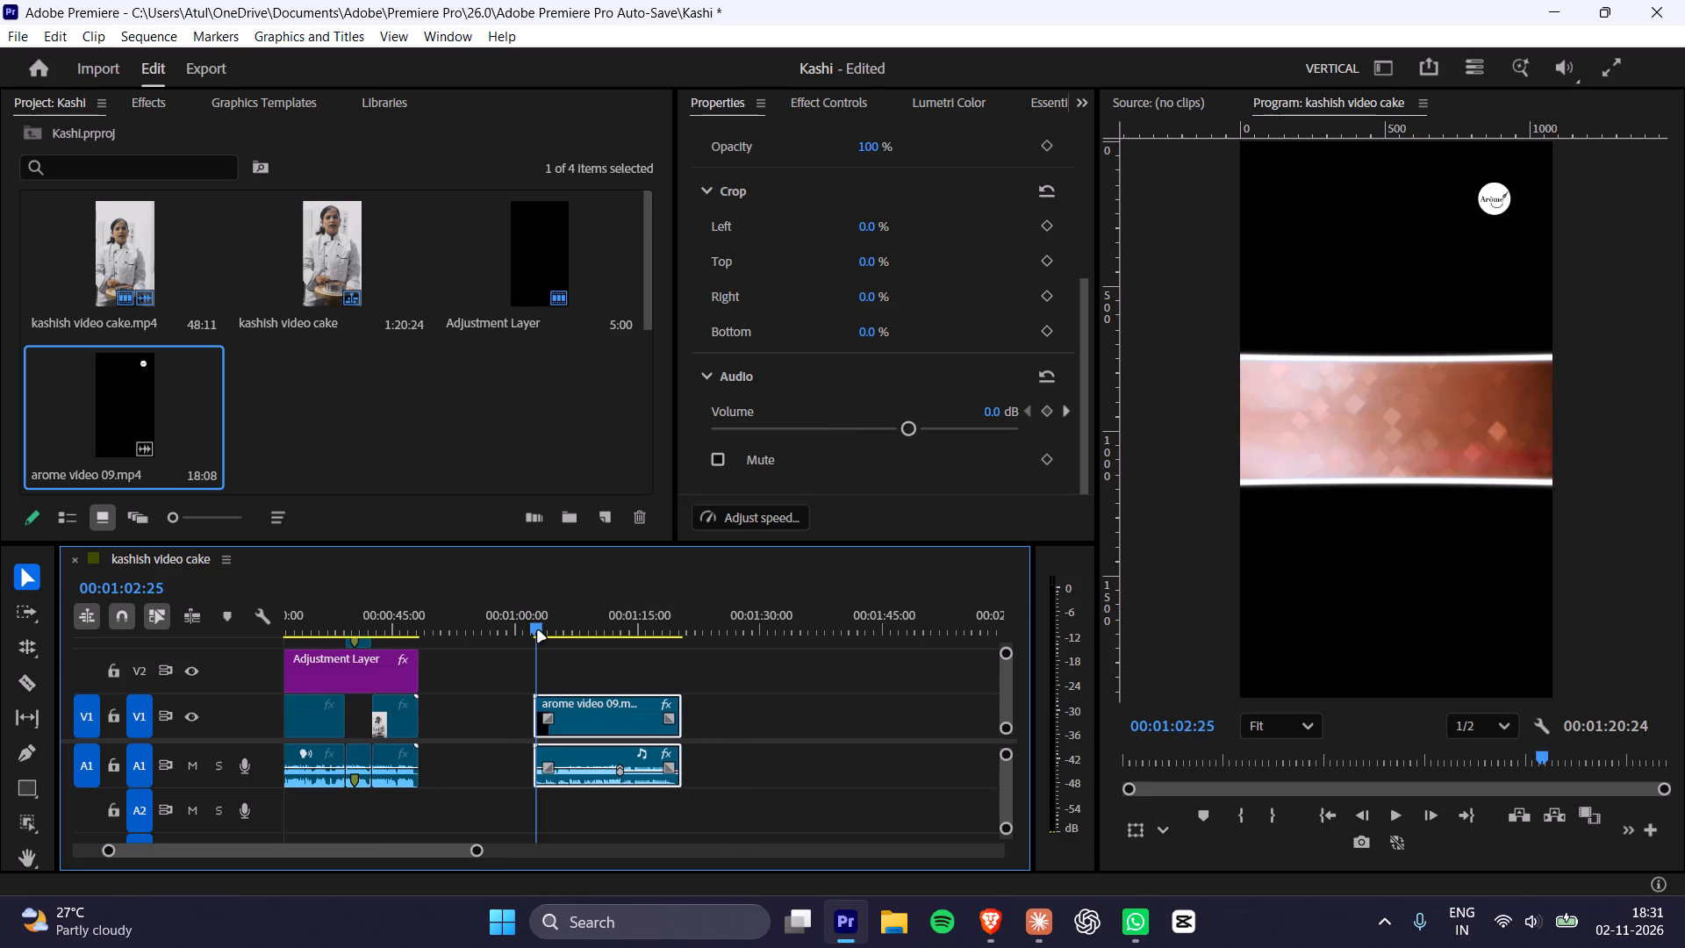
{"action": "scroll", "coordinate": [590, 733], "scroll_direction": "up", "scroll_amount": 2, "text": "alt"}
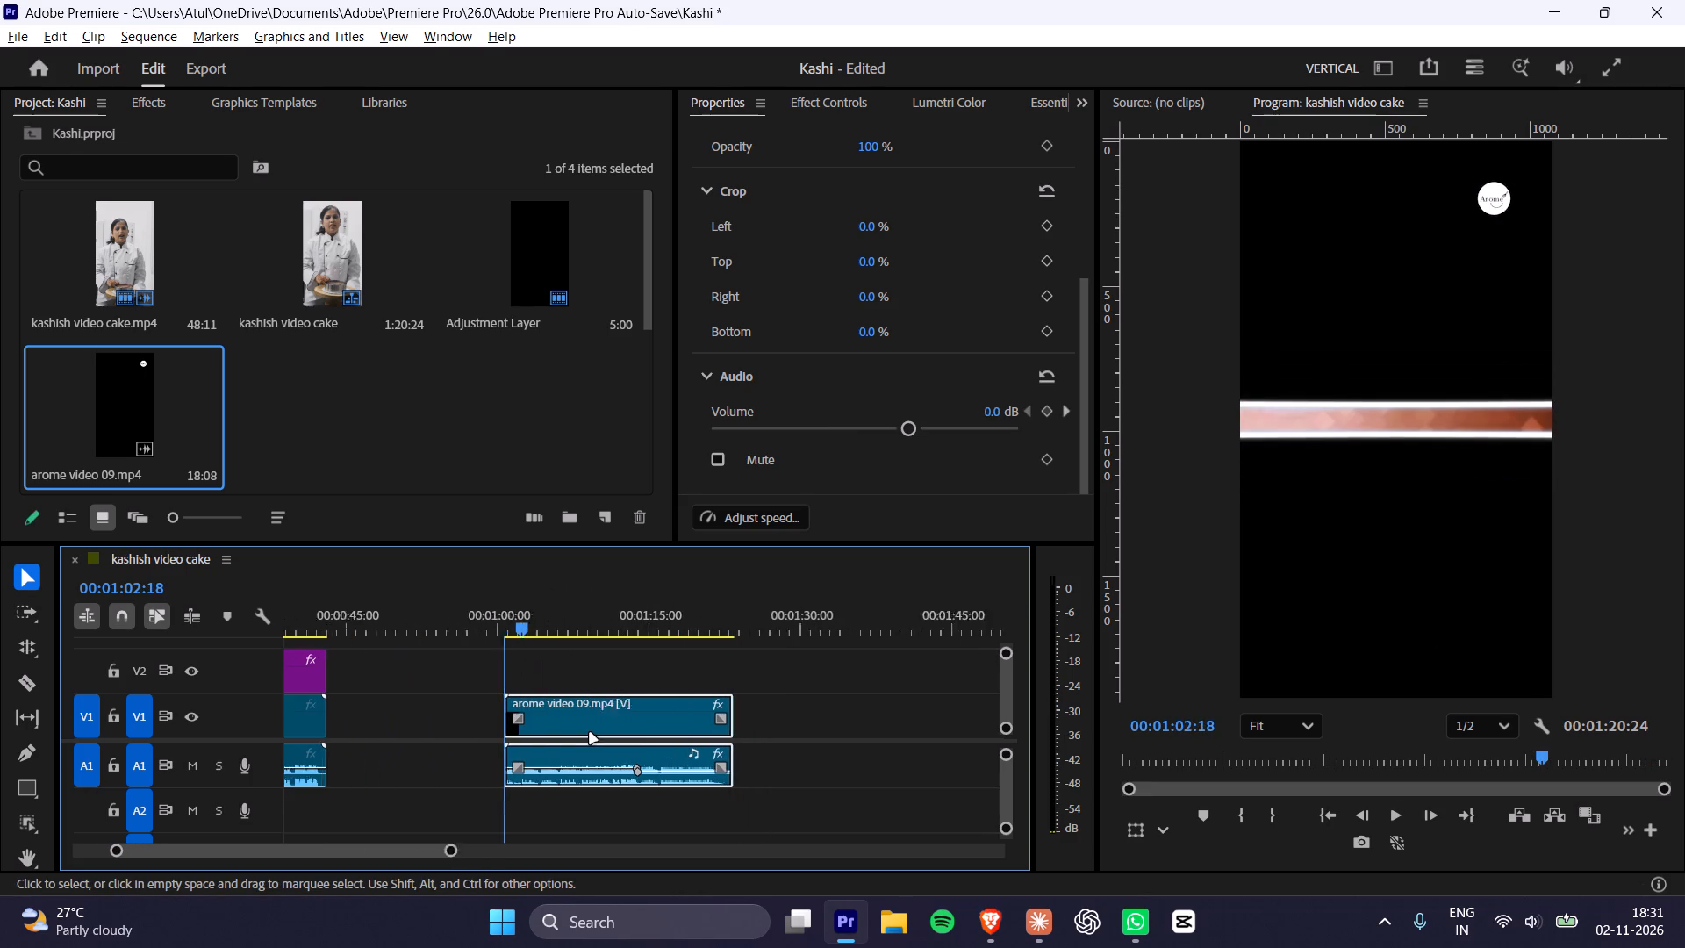
{"action": "scroll", "coordinate": [590, 733], "scroll_direction": "up", "scroll_amount": 20, "text": "alt"}
{"action": "scroll", "coordinate": [517, 736], "scroll_direction": "up", "scroll_amount": 3, "text": "shift"}
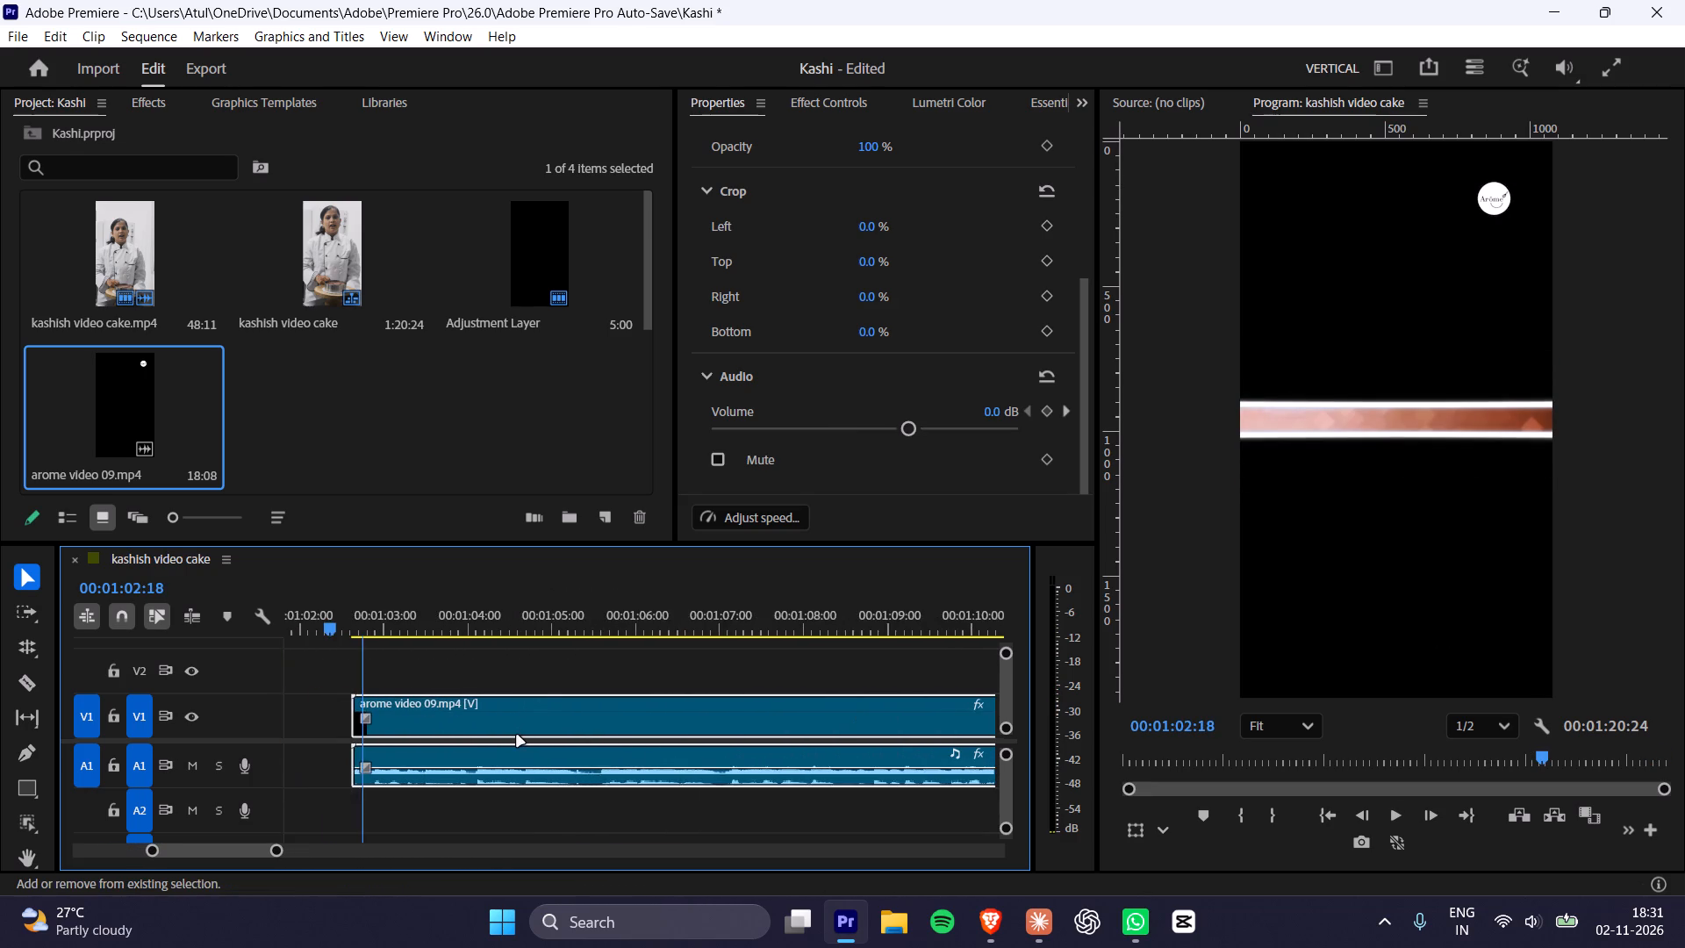
{"action": "scroll", "coordinate": [517, 736], "scroll_direction": "up", "scroll_amount": 5, "text": "shift"}
{"action": "key", "text": "Left"}
{"action": "key", "text": "Left"}
{"action": "key", "text": "Left"}
{"action": "key", "text": "Left"}
{"action": "key", "text": "Left"}
{"action": "key", "text": "Left"}
{"action": "key", "text": "Left"}
{"action": "key", "text": "Left"}
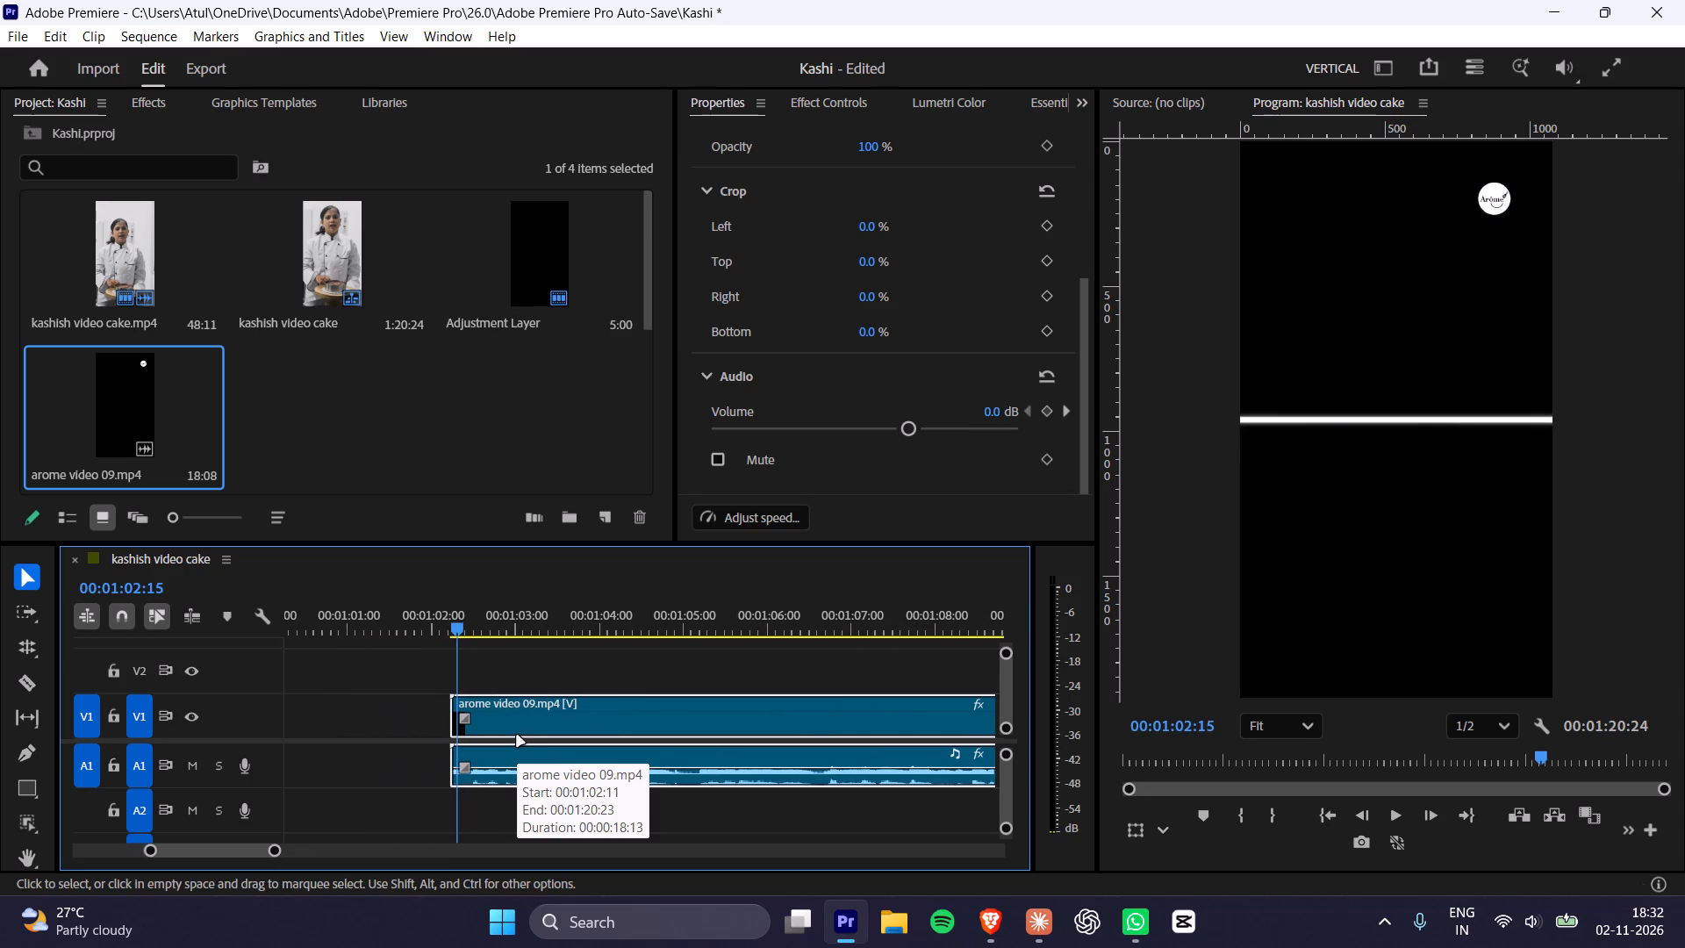
{"action": "key", "text": "Right"}
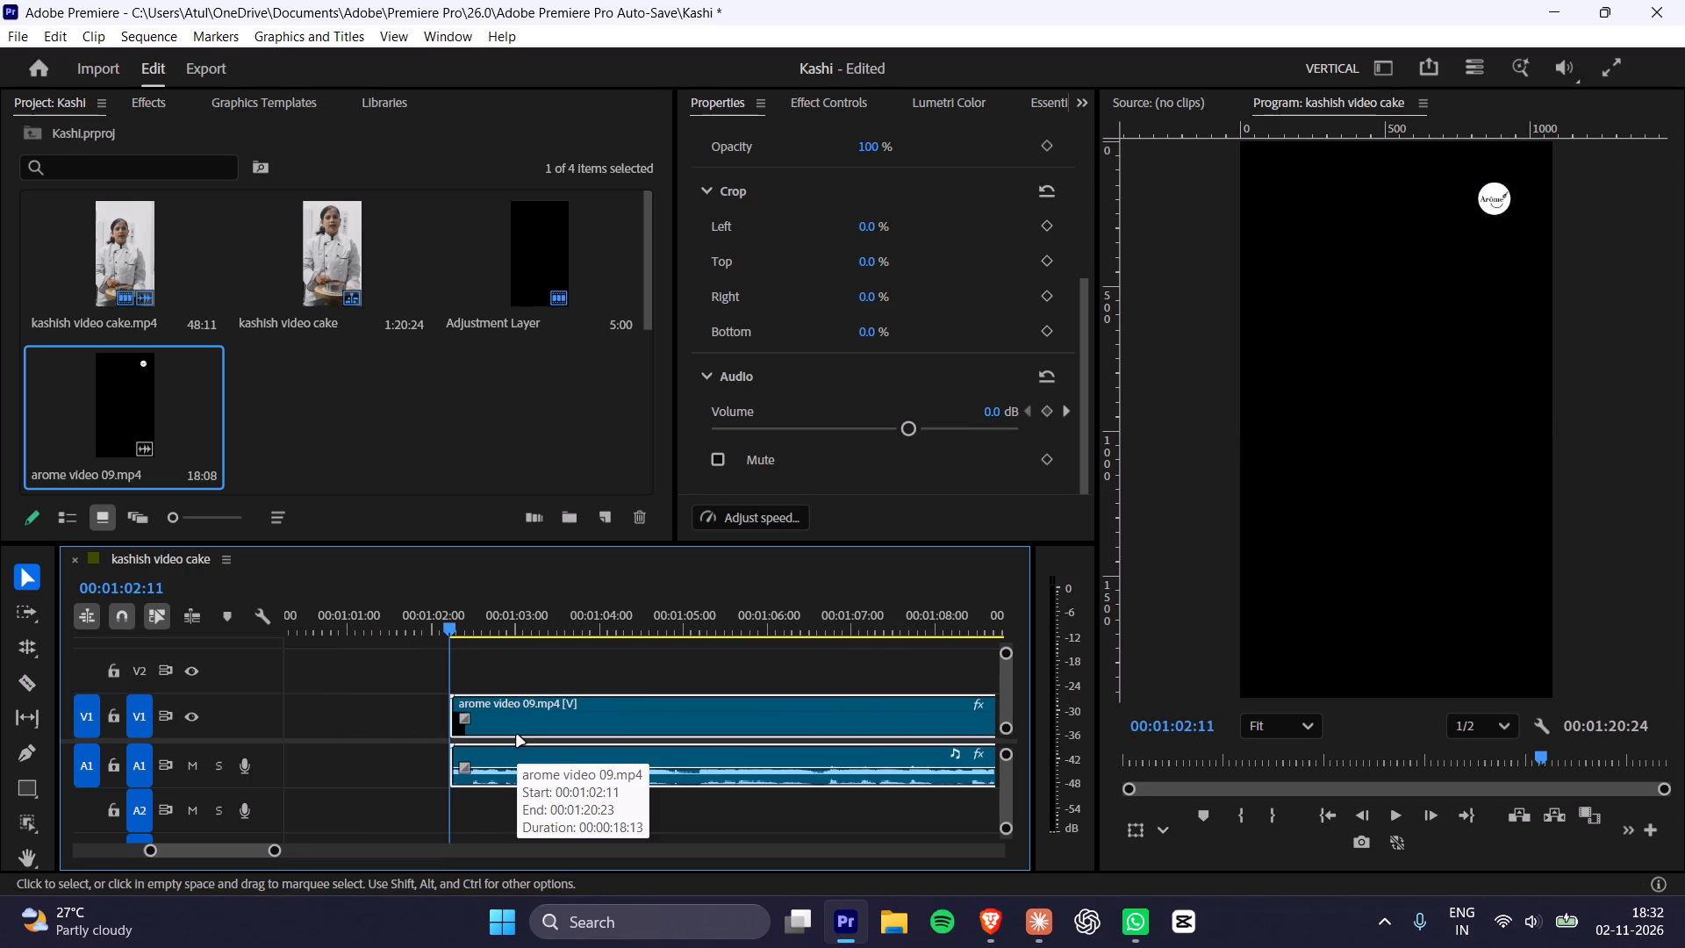
{"action": "key", "text": "i"}
Mark the sequence Out point at the last frame of the arome video 09.mp4 clip, at 00:01:20:23.
{"action": "scroll", "coordinate": [518, 731], "scroll_direction": "down", "scroll_amount": 4, "text": "alt"}
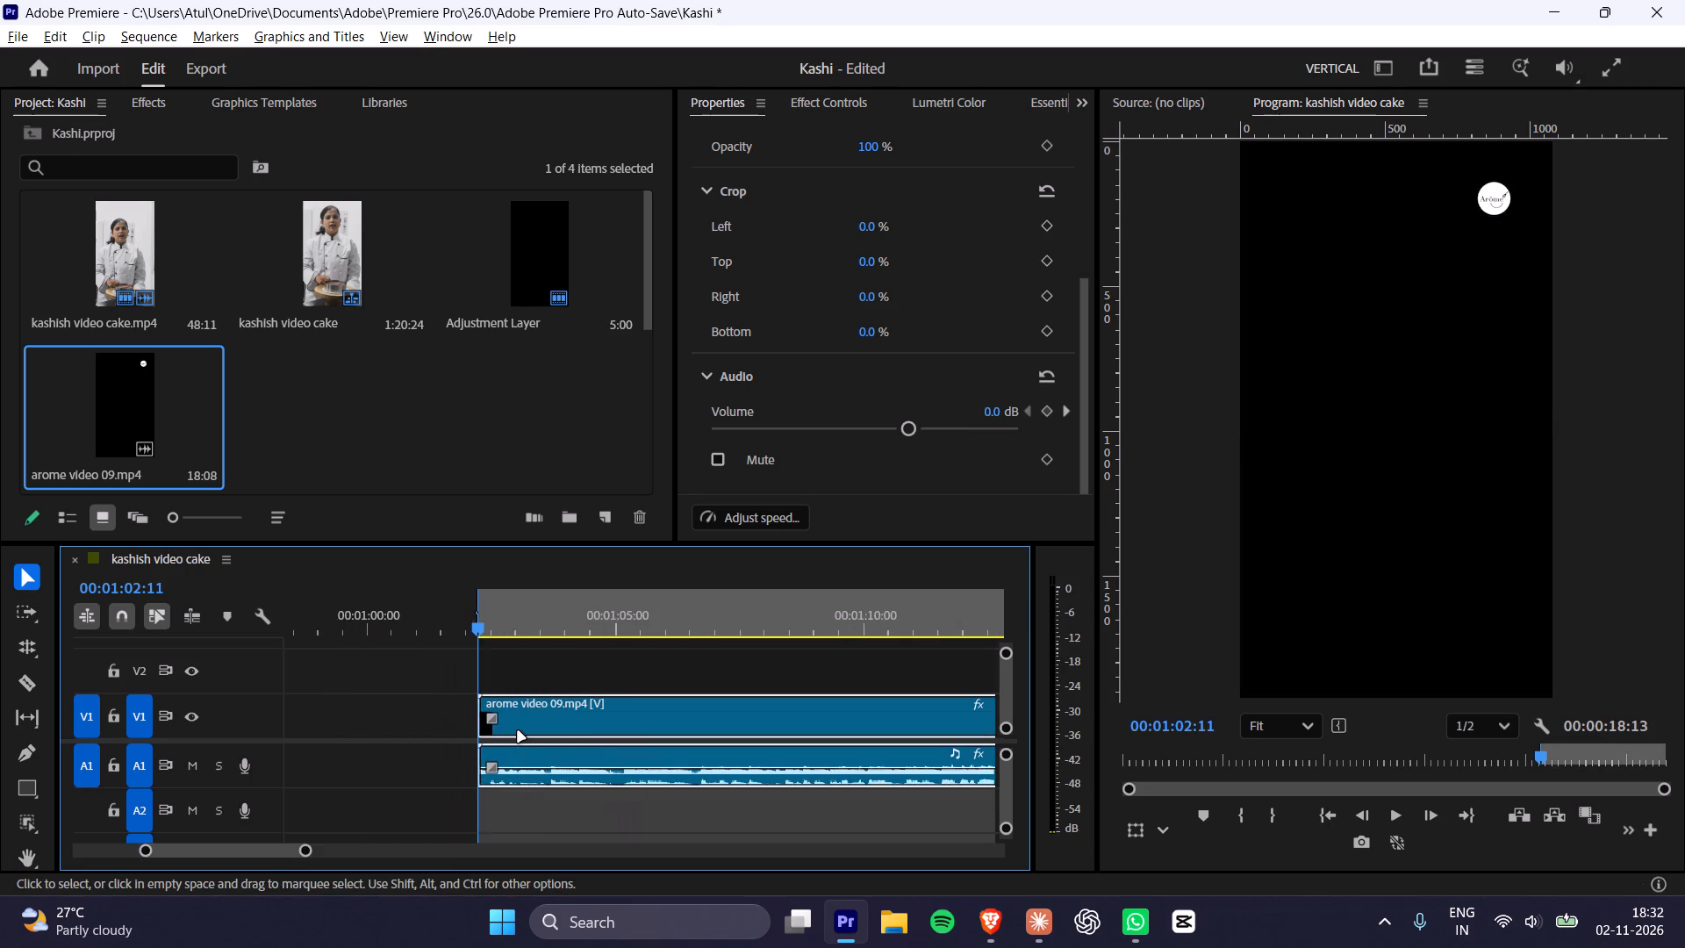
{"action": "scroll", "coordinate": [518, 731], "scroll_direction": "down", "scroll_amount": 14, "text": "alt"}
{"action": "left_click_drag", "start_coordinate": [909, 628], "coordinate": [922, 628]}
{"action": "key", "text": "Right"}
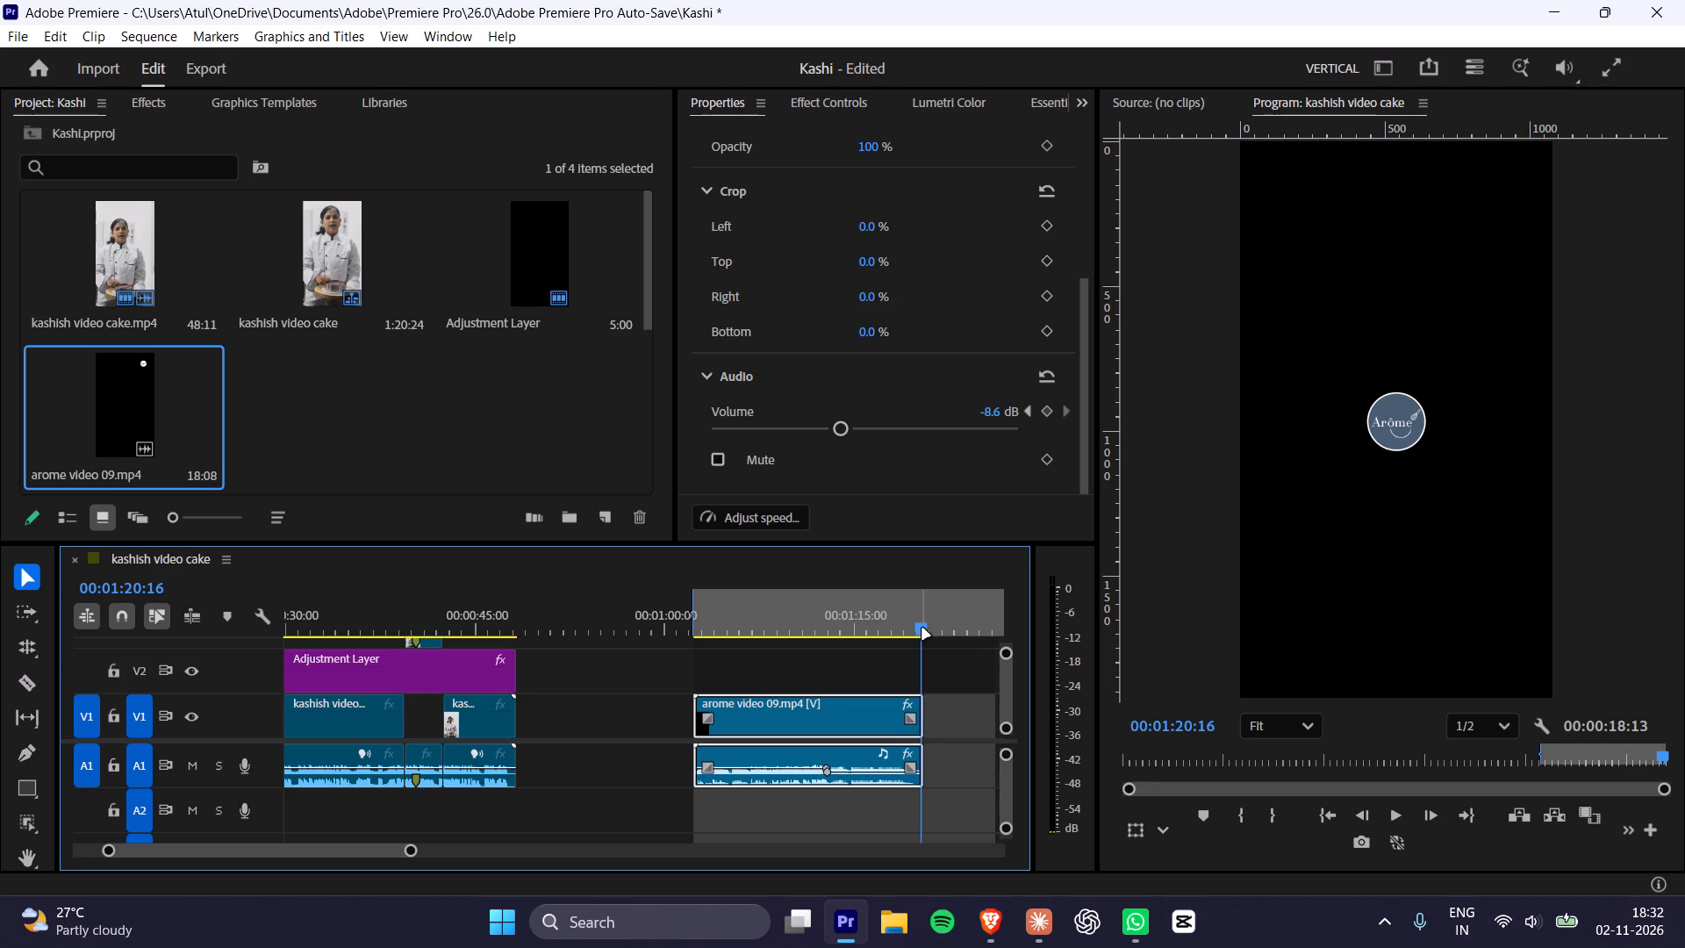
{"action": "key", "text": "Right"}
{"action": "key", "text": "Right"}
{"action": "key", "text": "Right"}
{"action": "key", "text": "Right"}
{"action": "key", "text": "Right"}
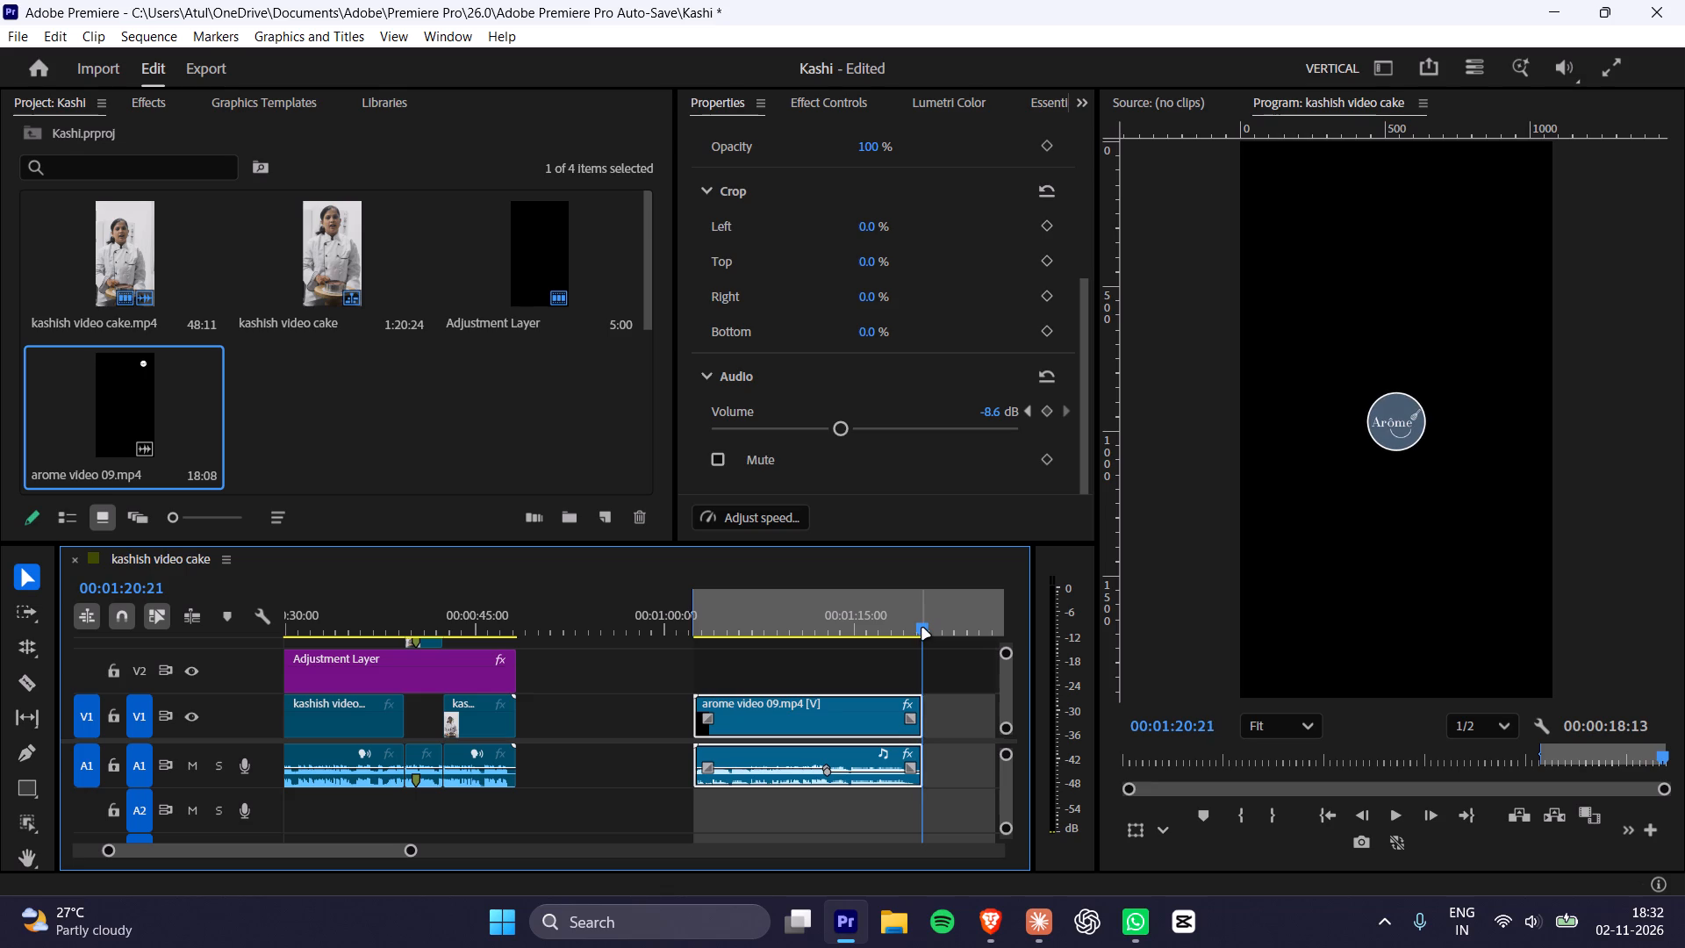
{"action": "key", "text": "Right"}
{"action": "key", "text": "Right"}
{"action": "key", "text": "Right"}
{"action": "key", "text": "Left"}
{"action": "key", "text": "o"}
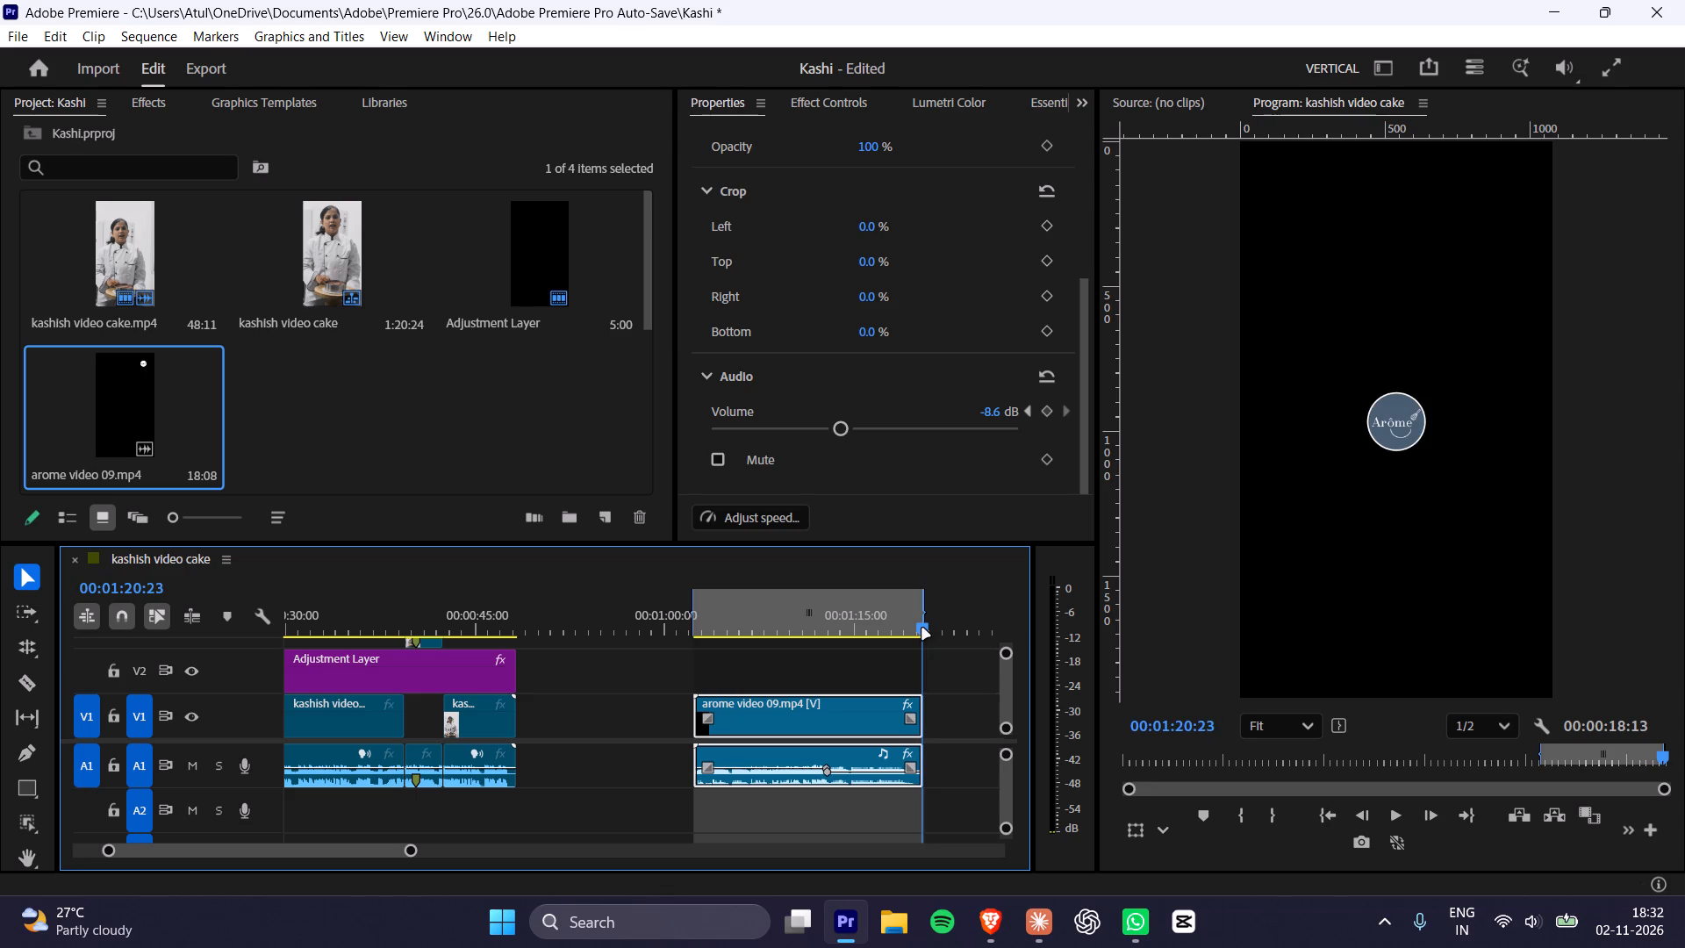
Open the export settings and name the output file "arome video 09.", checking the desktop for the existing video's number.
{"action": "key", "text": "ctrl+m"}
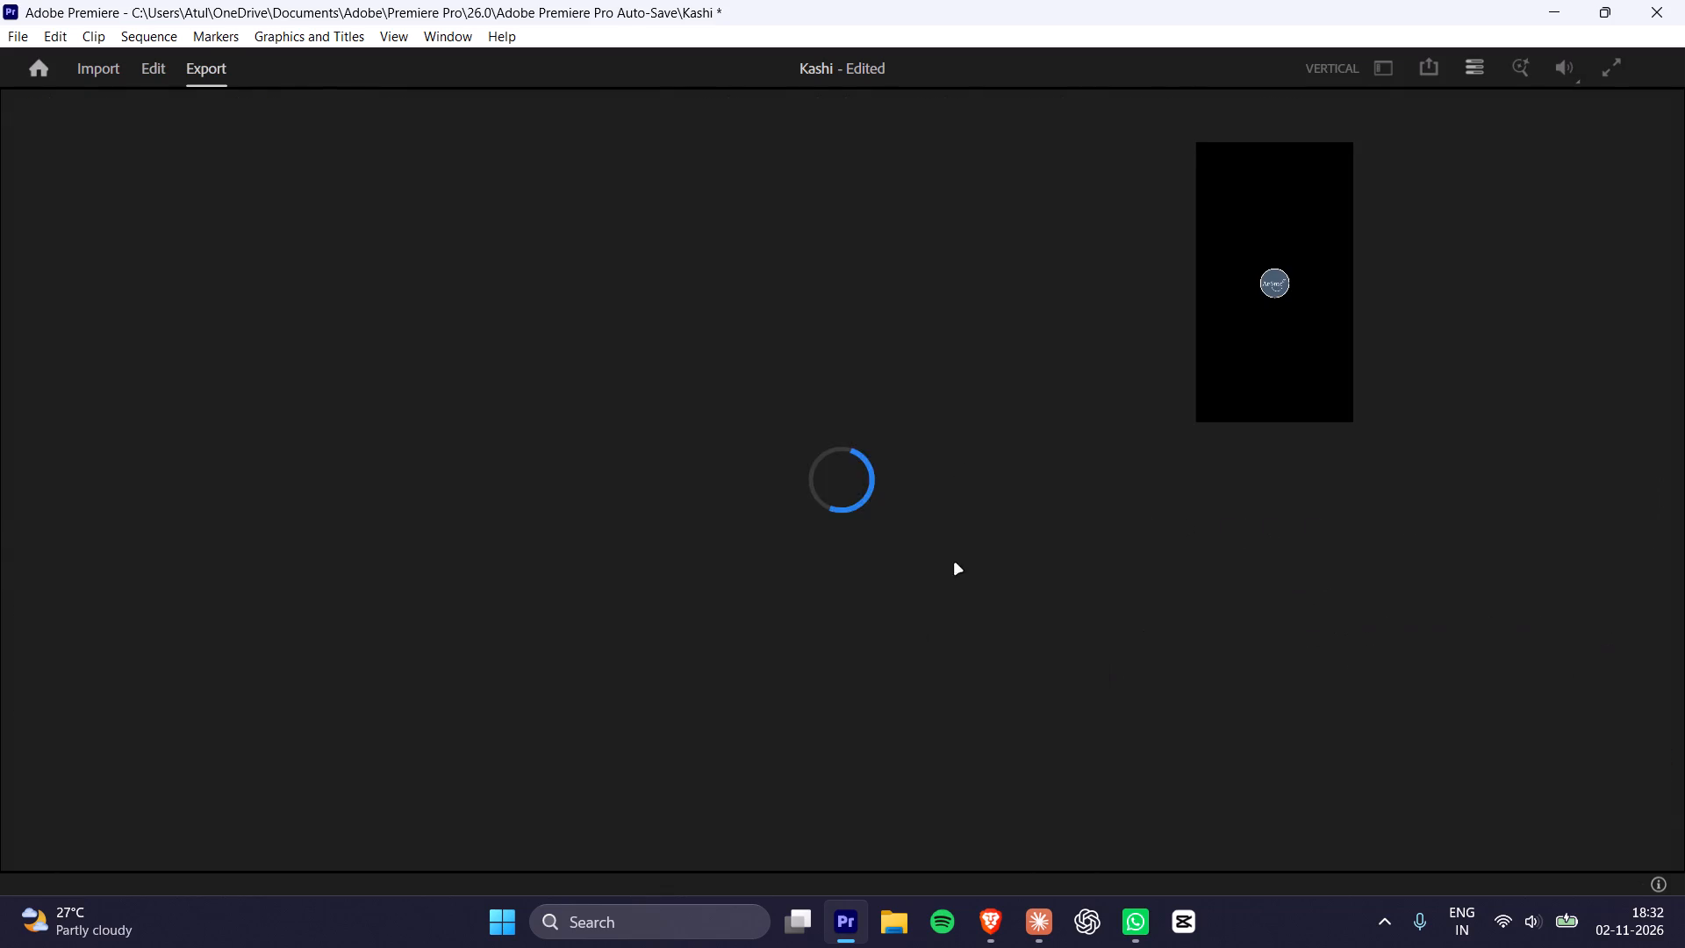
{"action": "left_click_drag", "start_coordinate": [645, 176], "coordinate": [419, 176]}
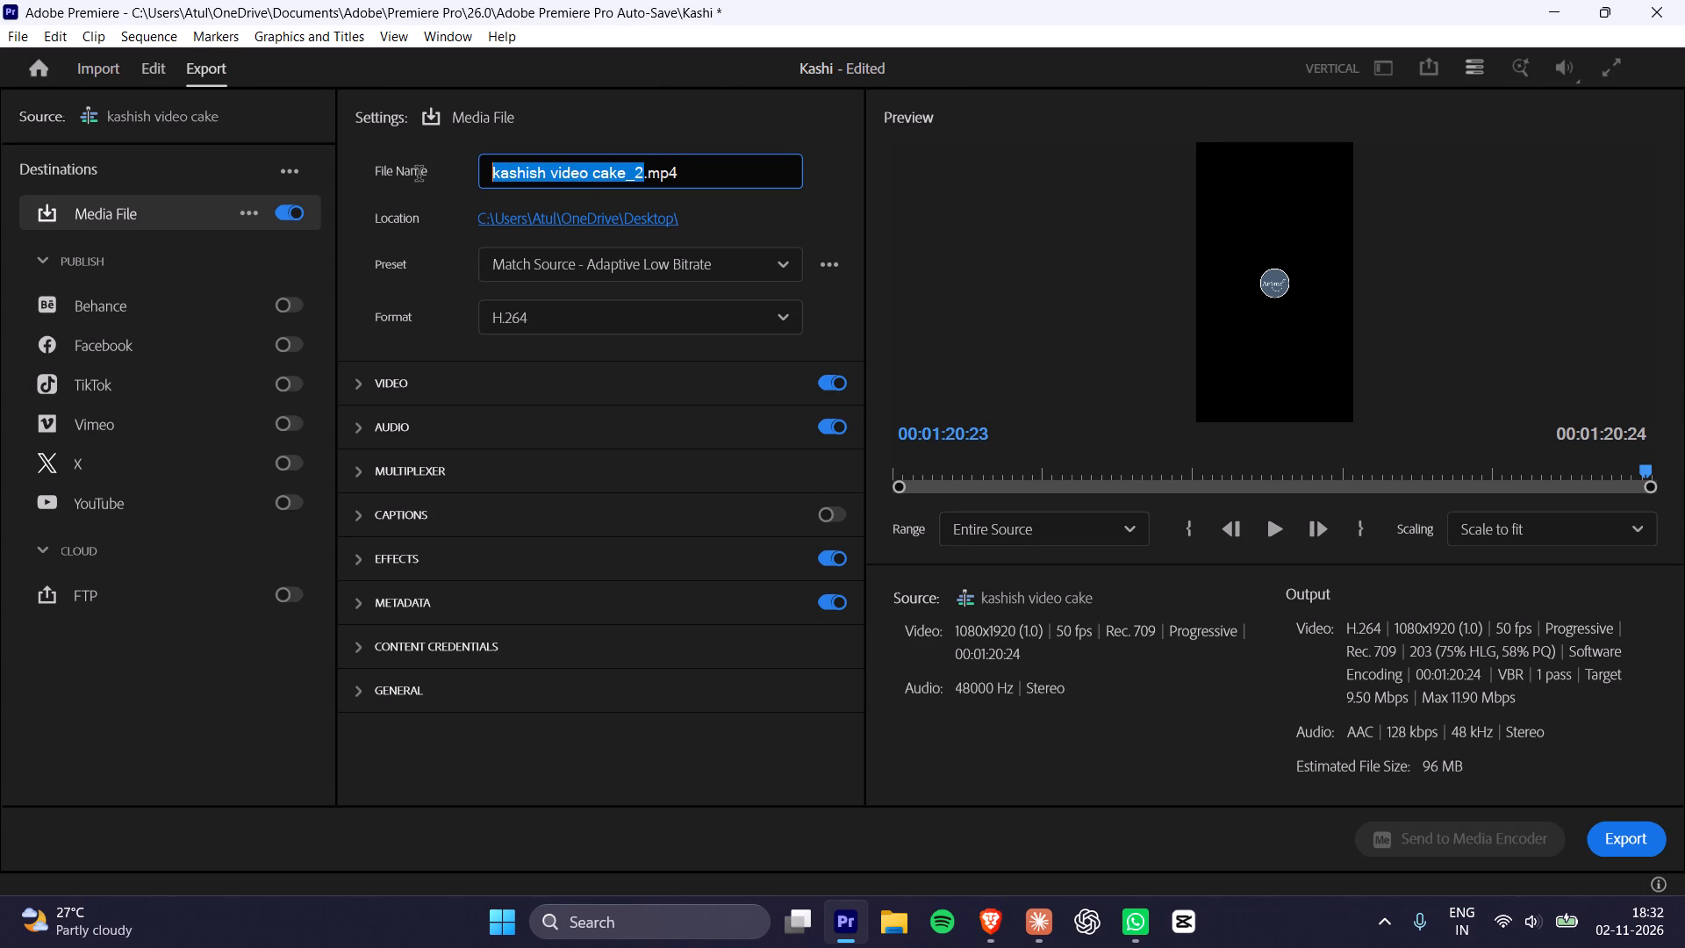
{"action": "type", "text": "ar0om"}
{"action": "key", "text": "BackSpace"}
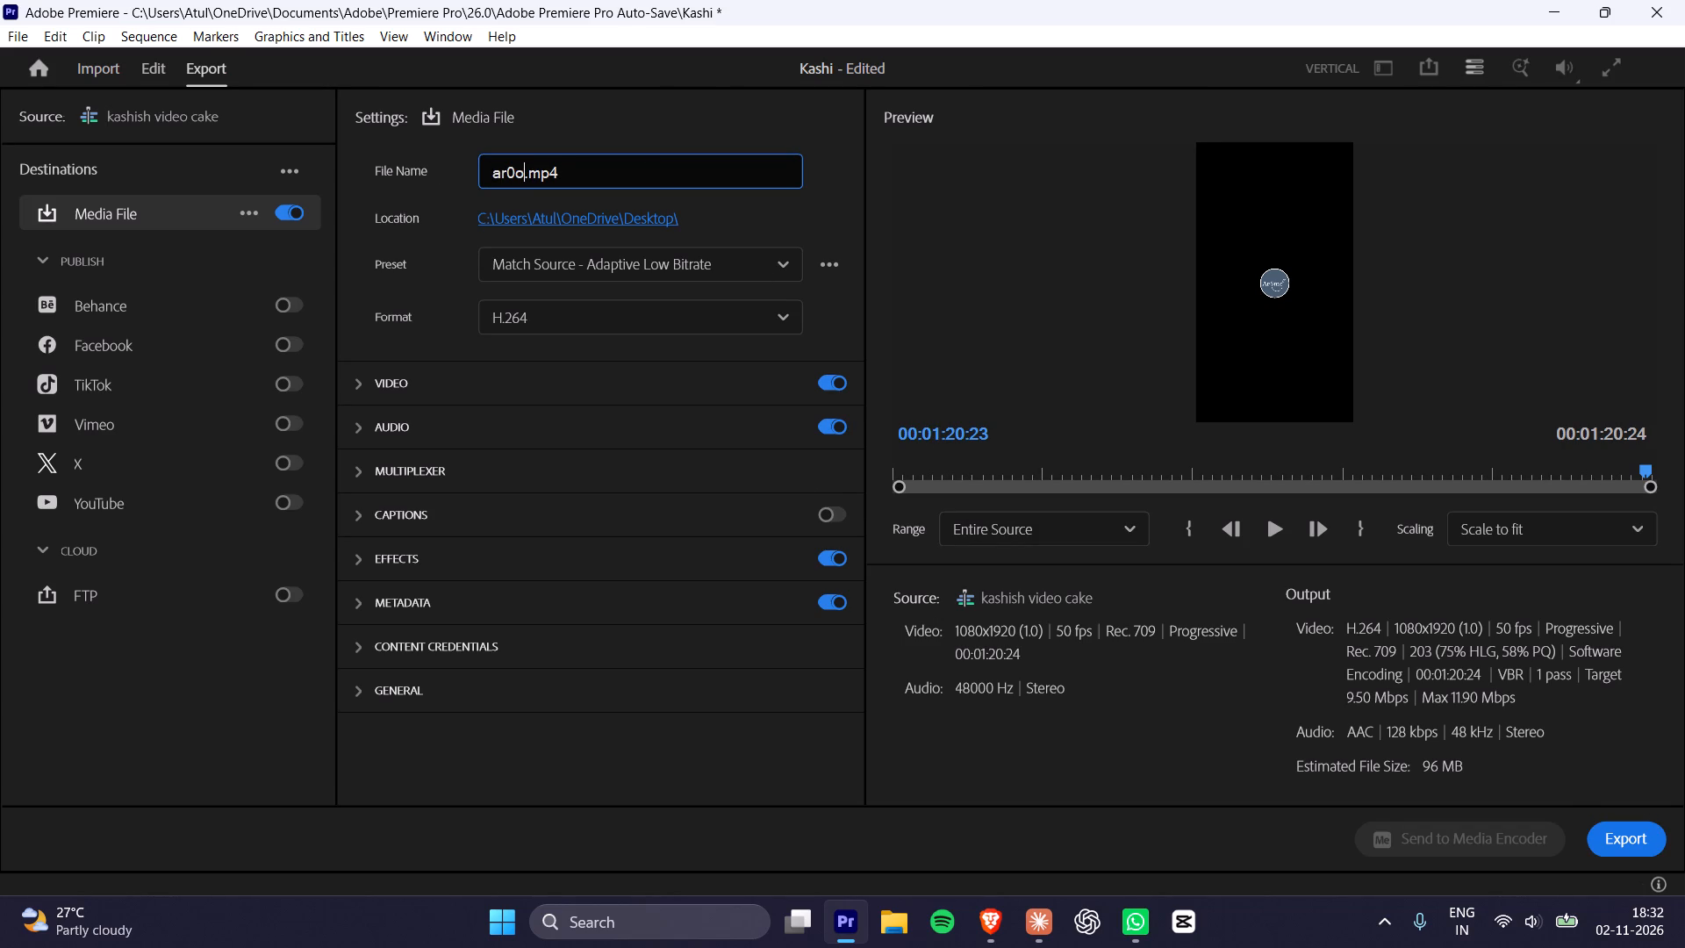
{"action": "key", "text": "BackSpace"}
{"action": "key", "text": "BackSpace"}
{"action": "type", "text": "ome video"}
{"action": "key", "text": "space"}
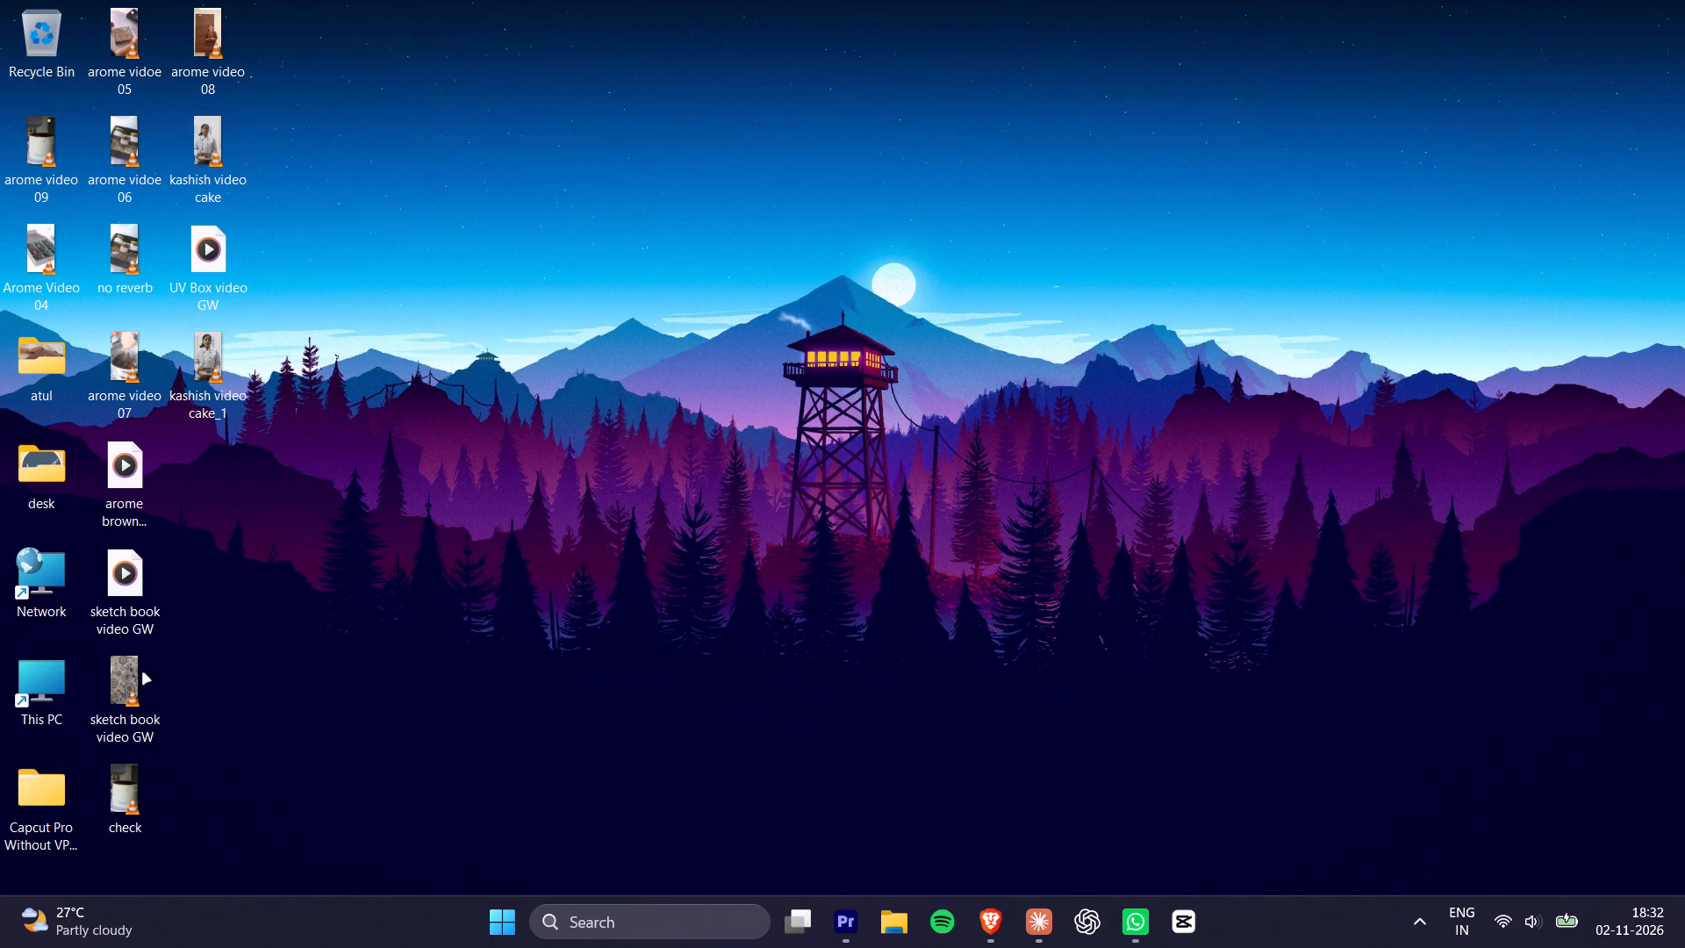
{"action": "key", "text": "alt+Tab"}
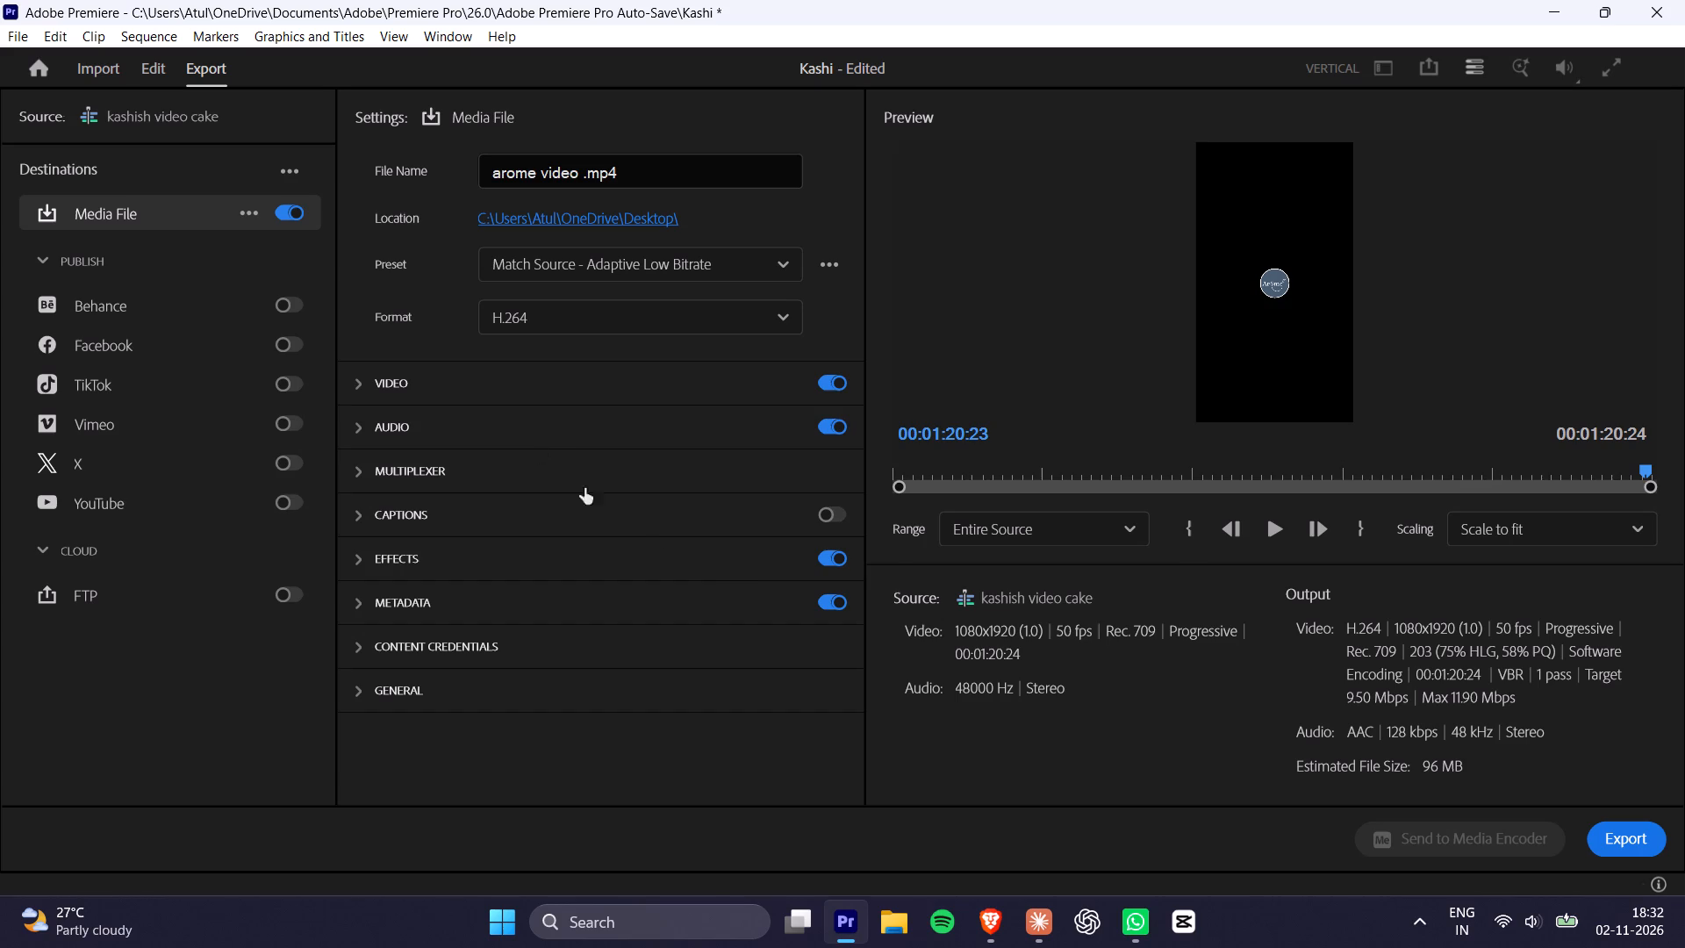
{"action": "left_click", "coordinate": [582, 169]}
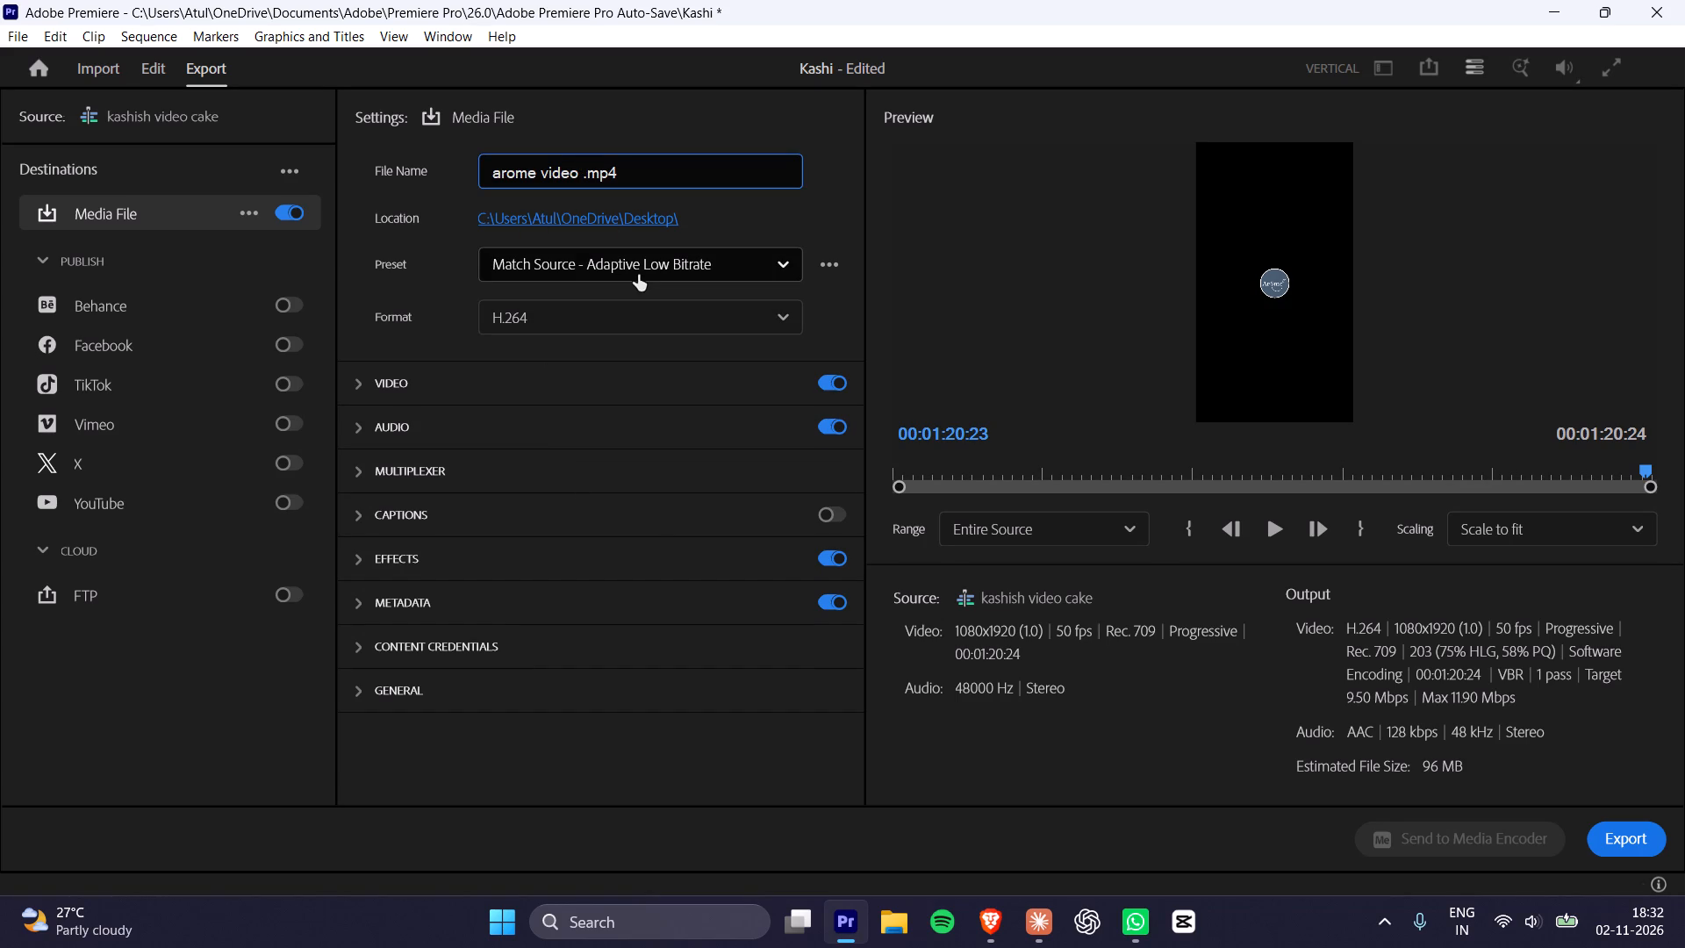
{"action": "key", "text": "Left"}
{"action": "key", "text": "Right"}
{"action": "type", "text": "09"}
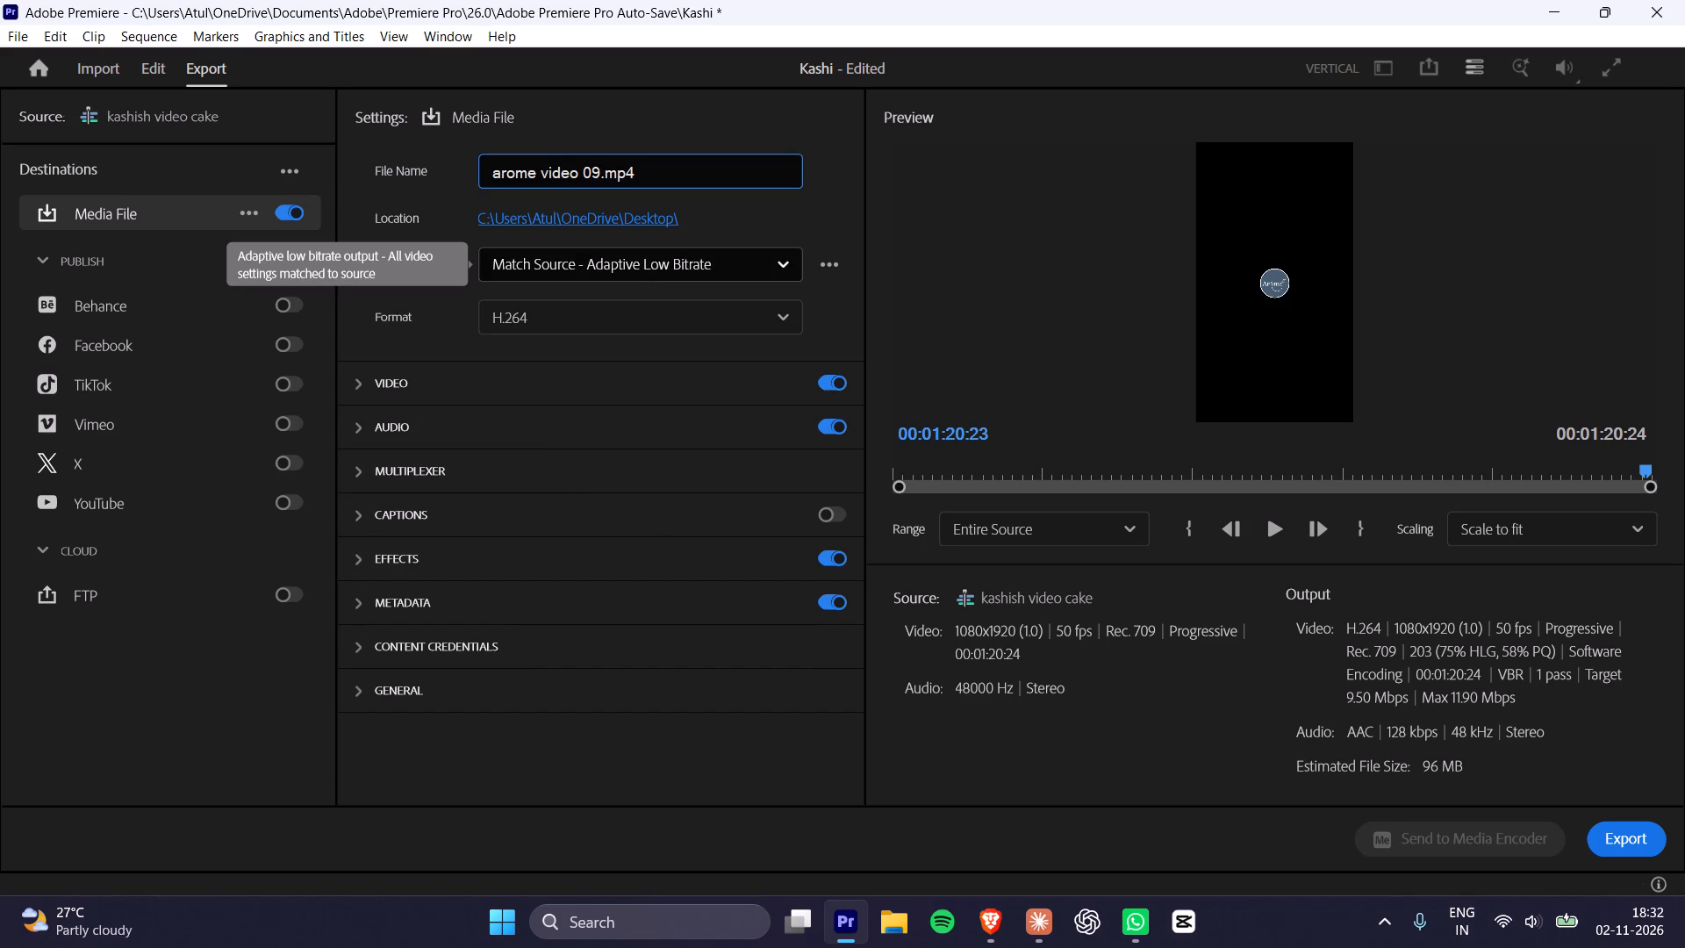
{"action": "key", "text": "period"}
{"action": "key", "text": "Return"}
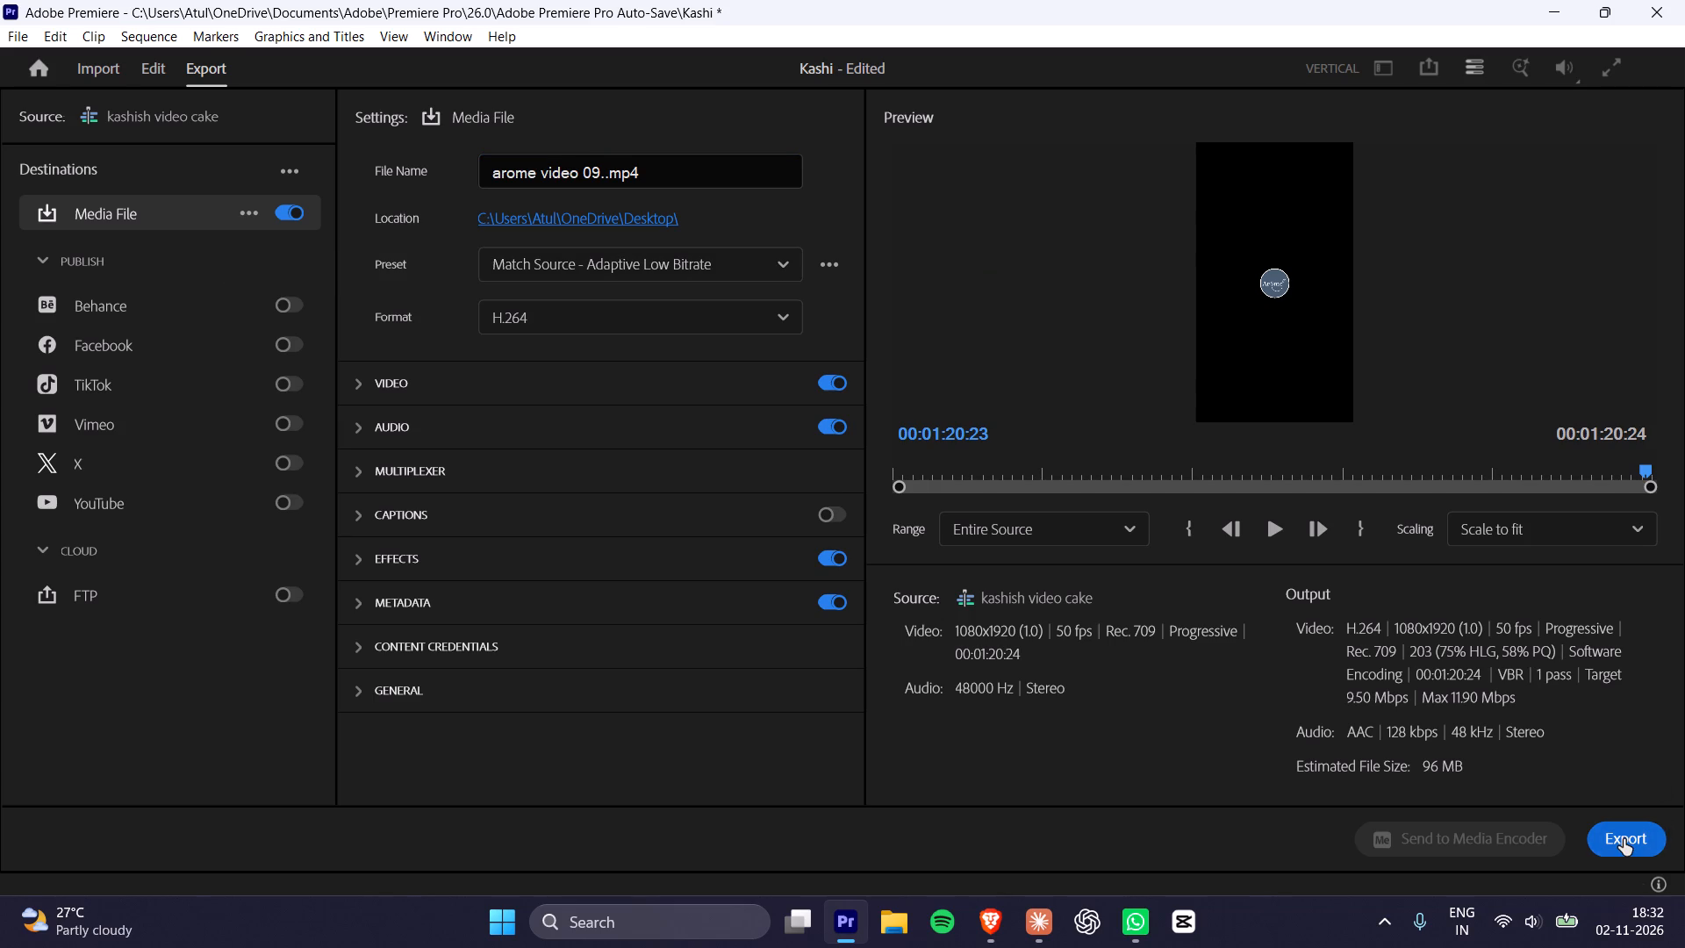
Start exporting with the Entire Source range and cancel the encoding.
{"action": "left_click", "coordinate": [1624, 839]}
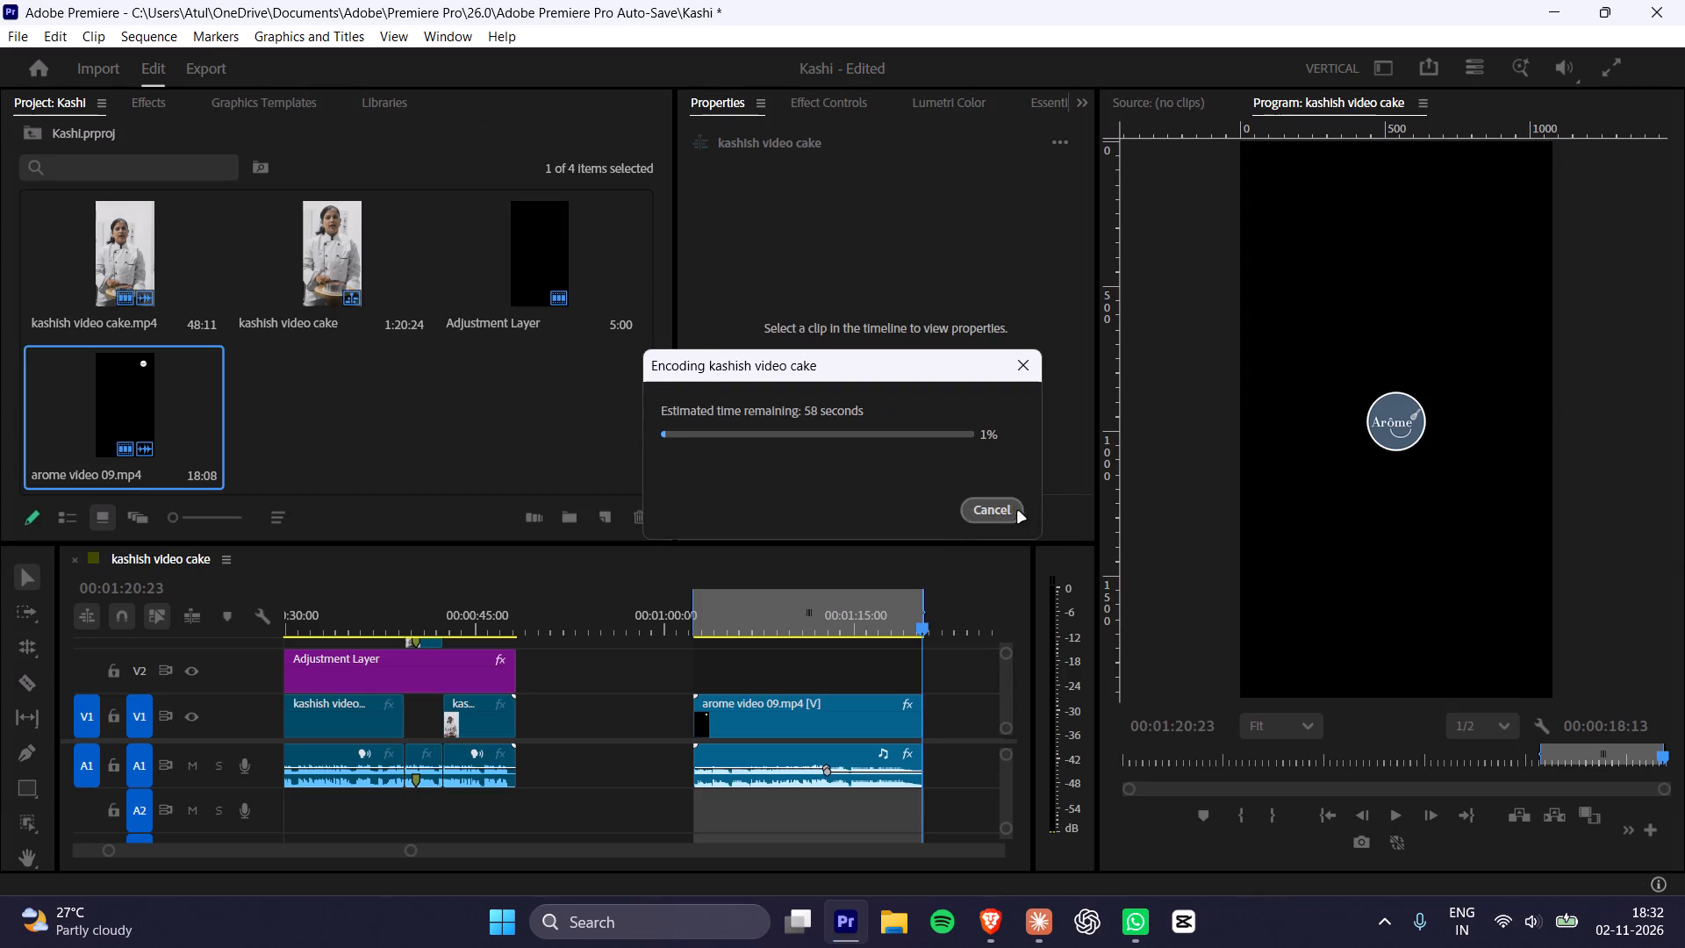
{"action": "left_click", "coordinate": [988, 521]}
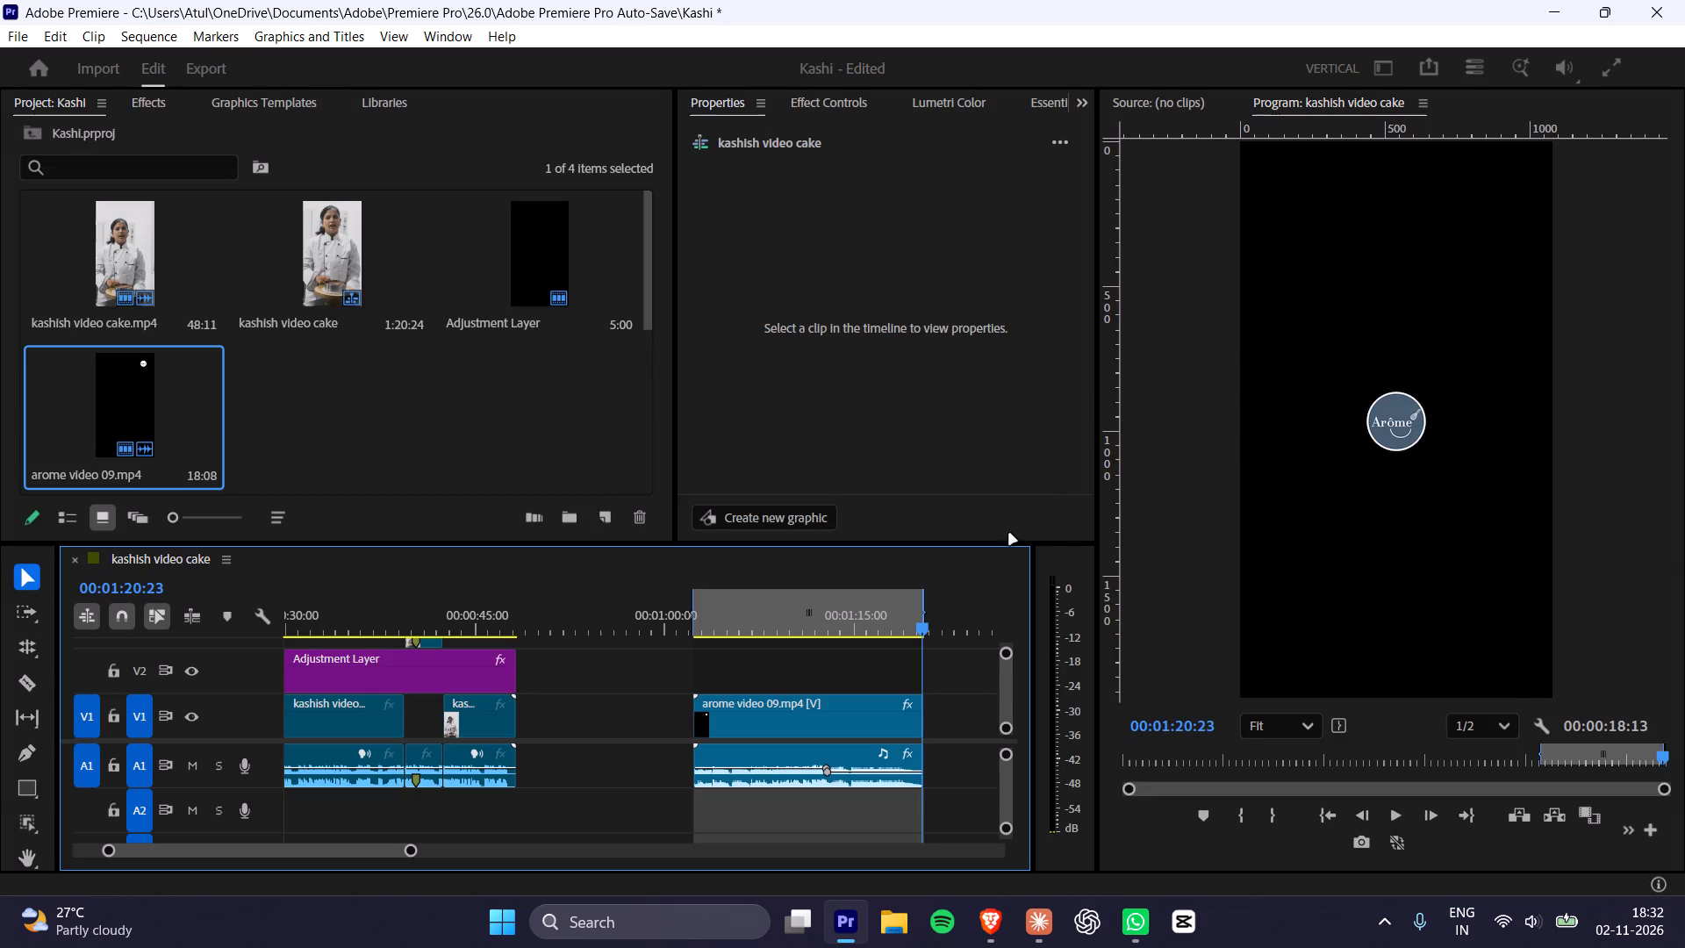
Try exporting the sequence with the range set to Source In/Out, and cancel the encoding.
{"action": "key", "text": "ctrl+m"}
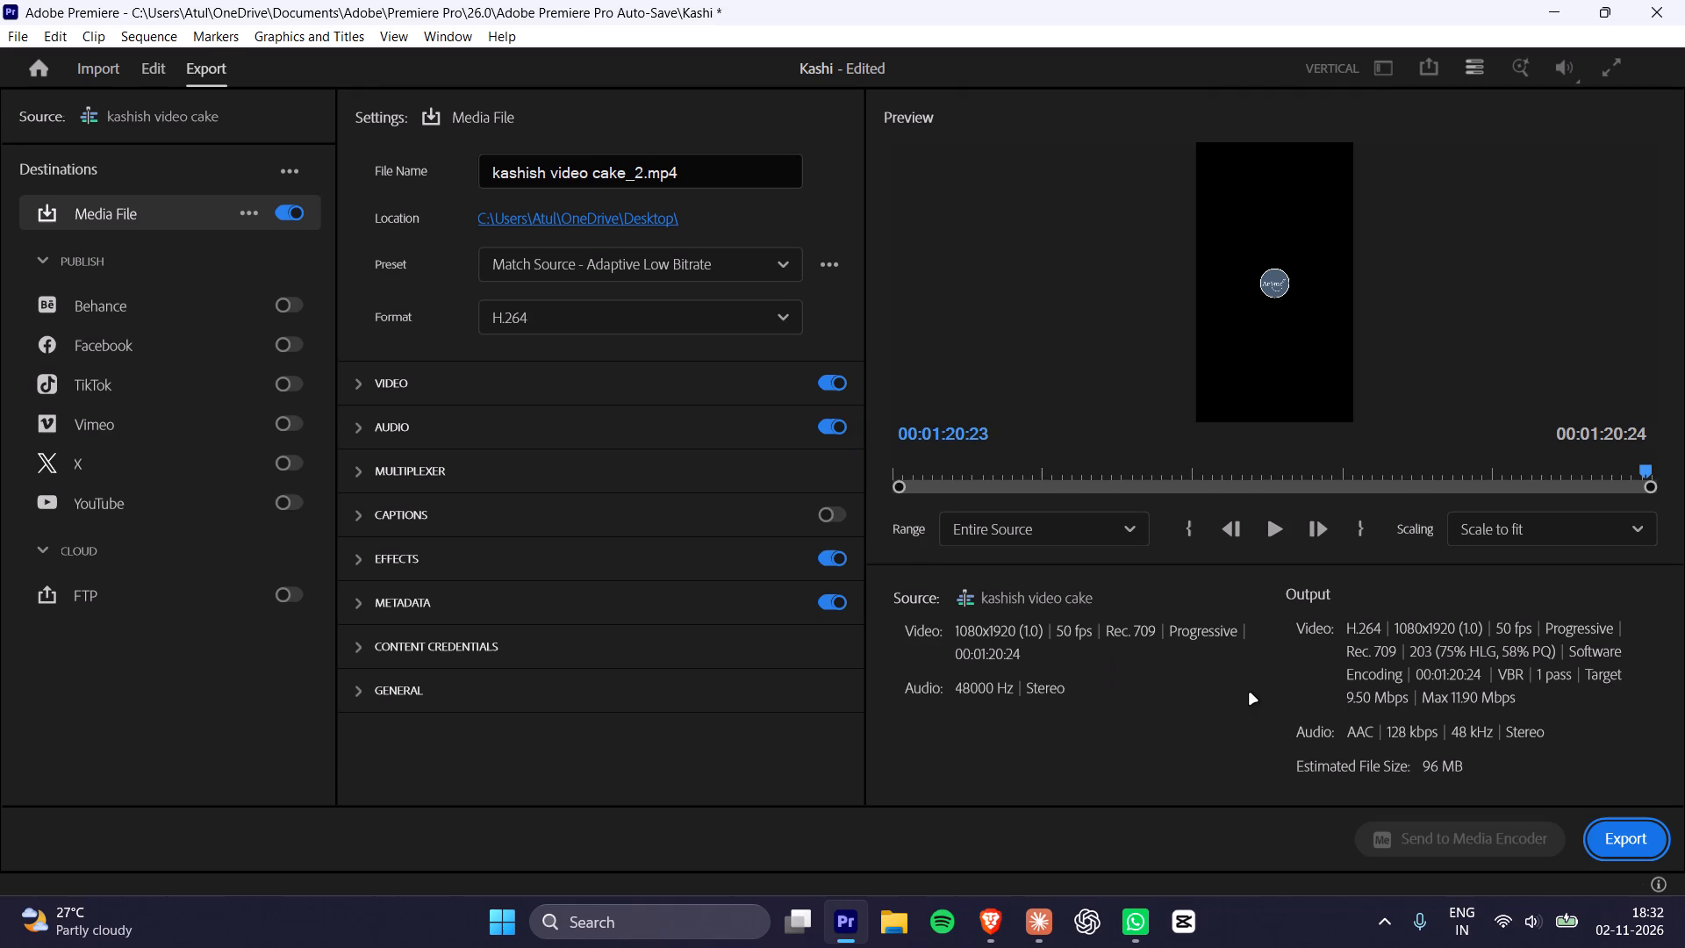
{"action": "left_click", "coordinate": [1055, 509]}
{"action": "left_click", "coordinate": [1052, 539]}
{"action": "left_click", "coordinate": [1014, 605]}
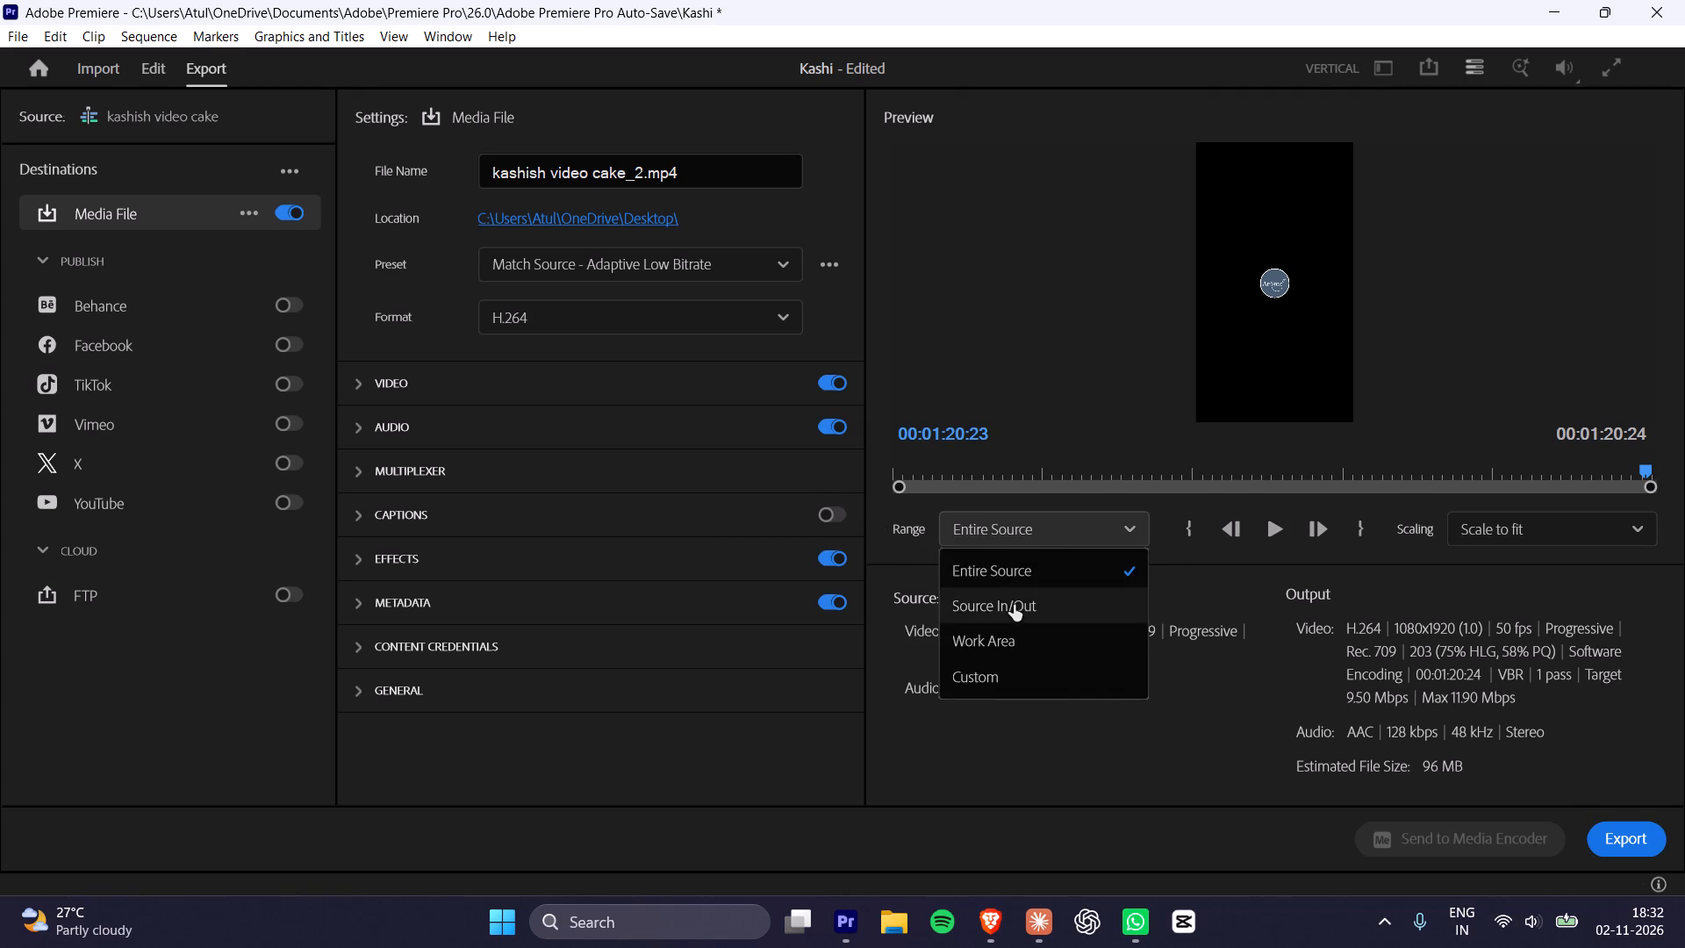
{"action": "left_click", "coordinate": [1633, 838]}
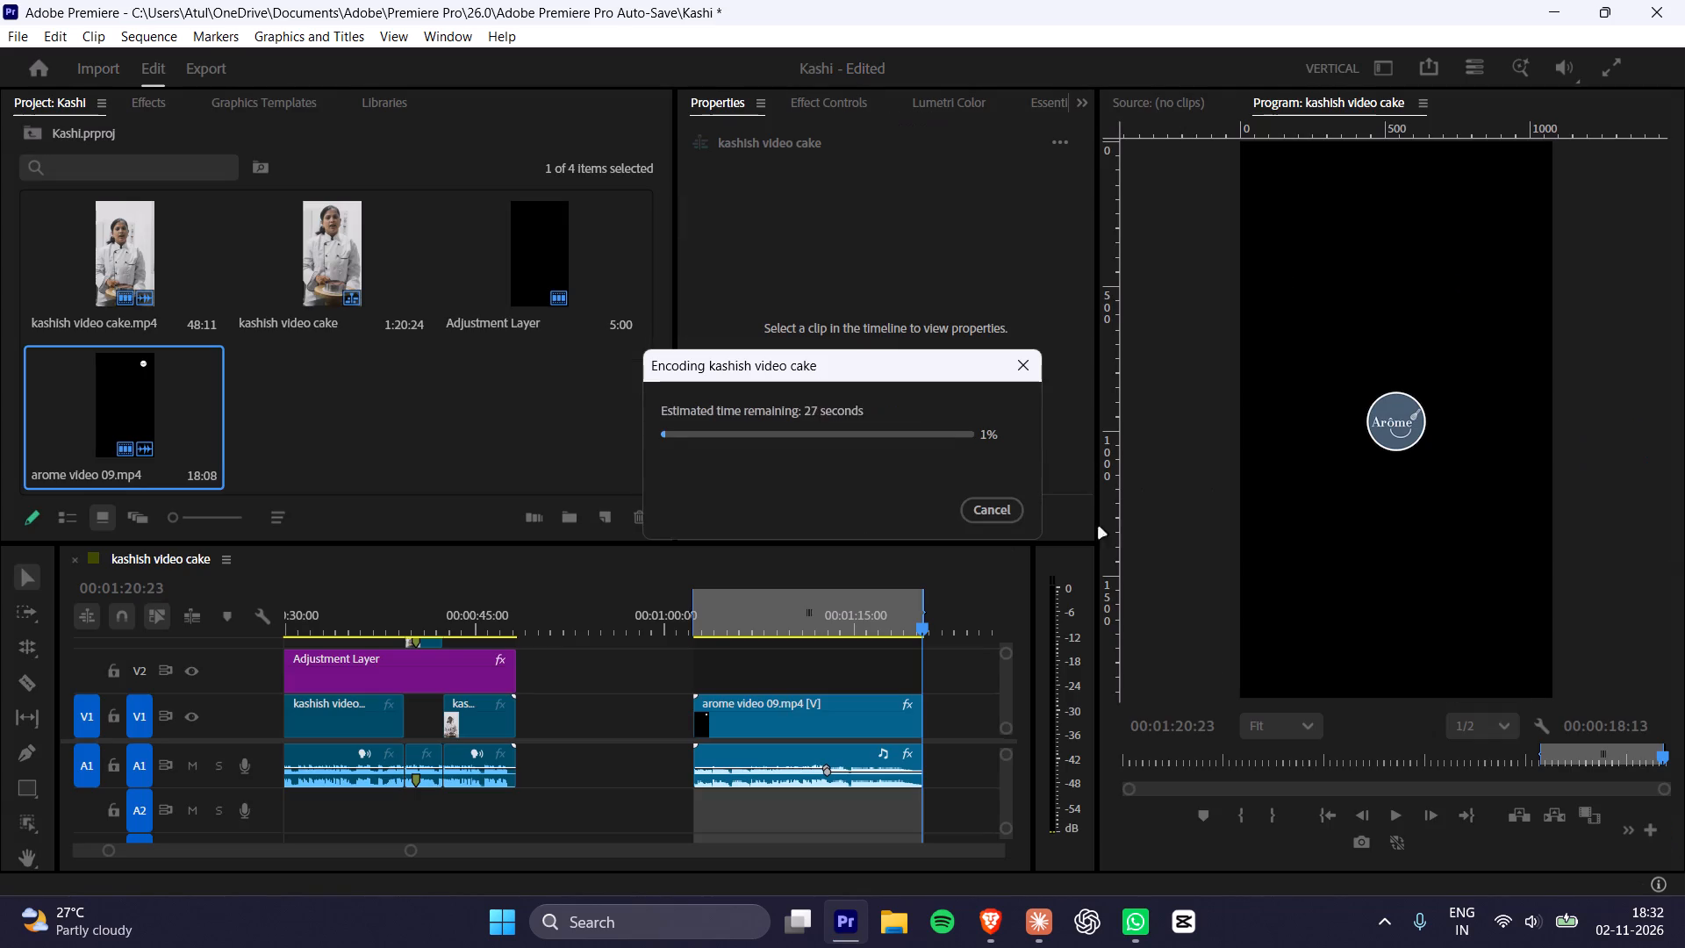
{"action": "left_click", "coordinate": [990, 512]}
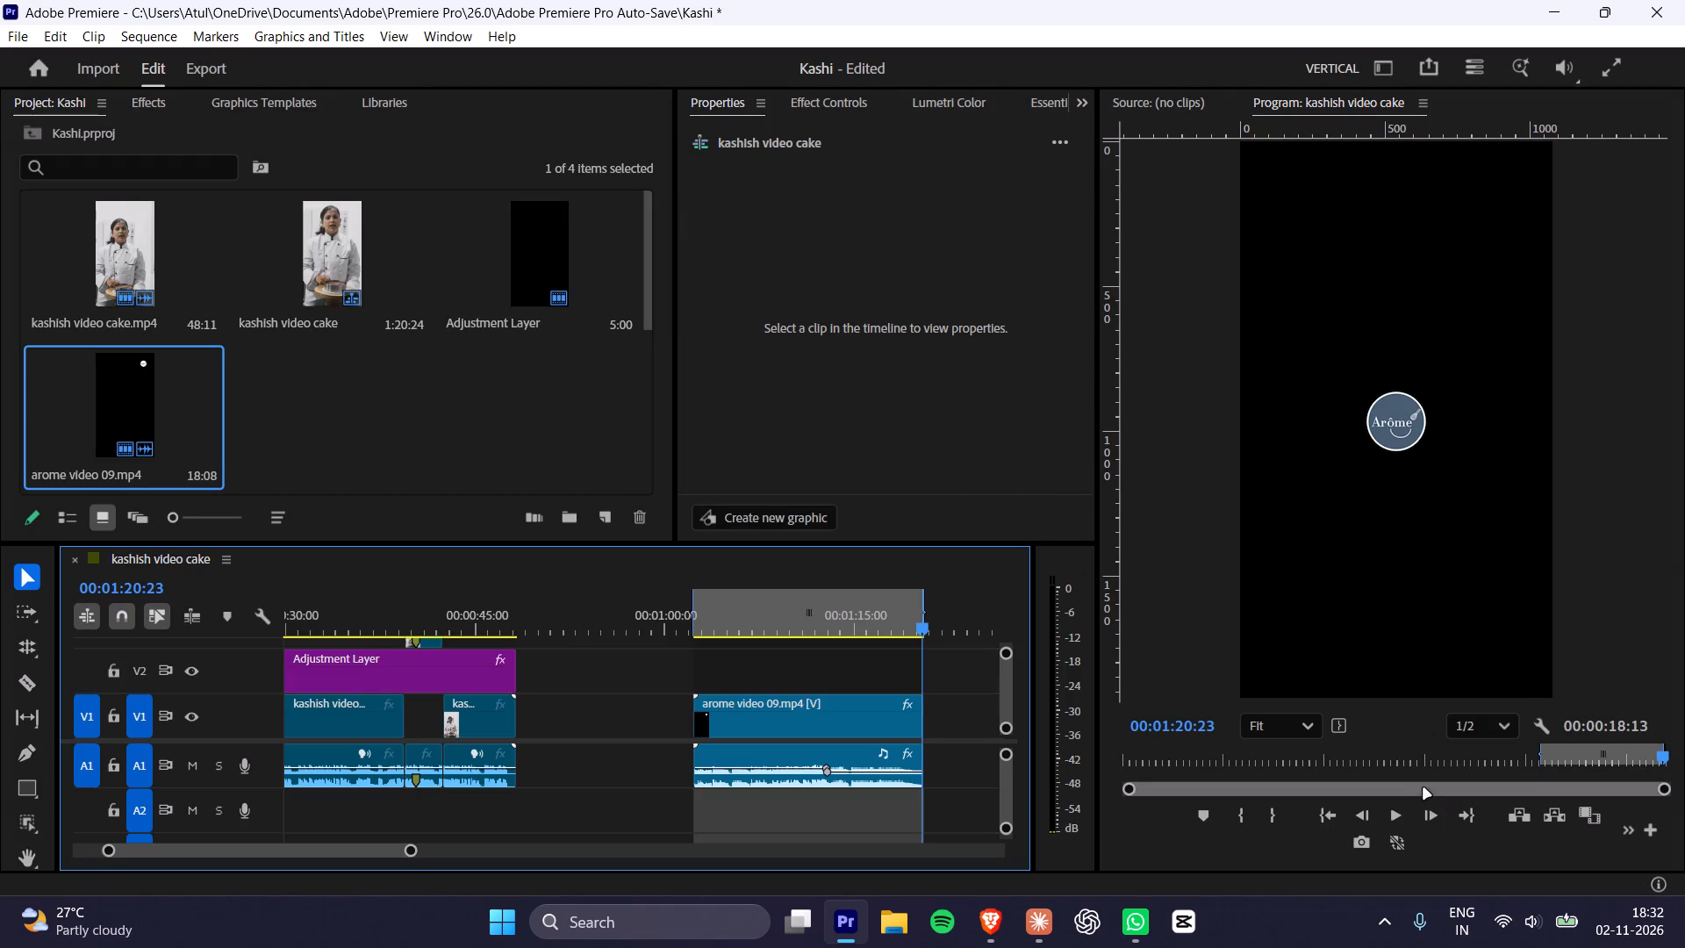
Open the export settings and name the output file "AROME VIDEO 09".
{"action": "key", "text": "ctrl+m"}
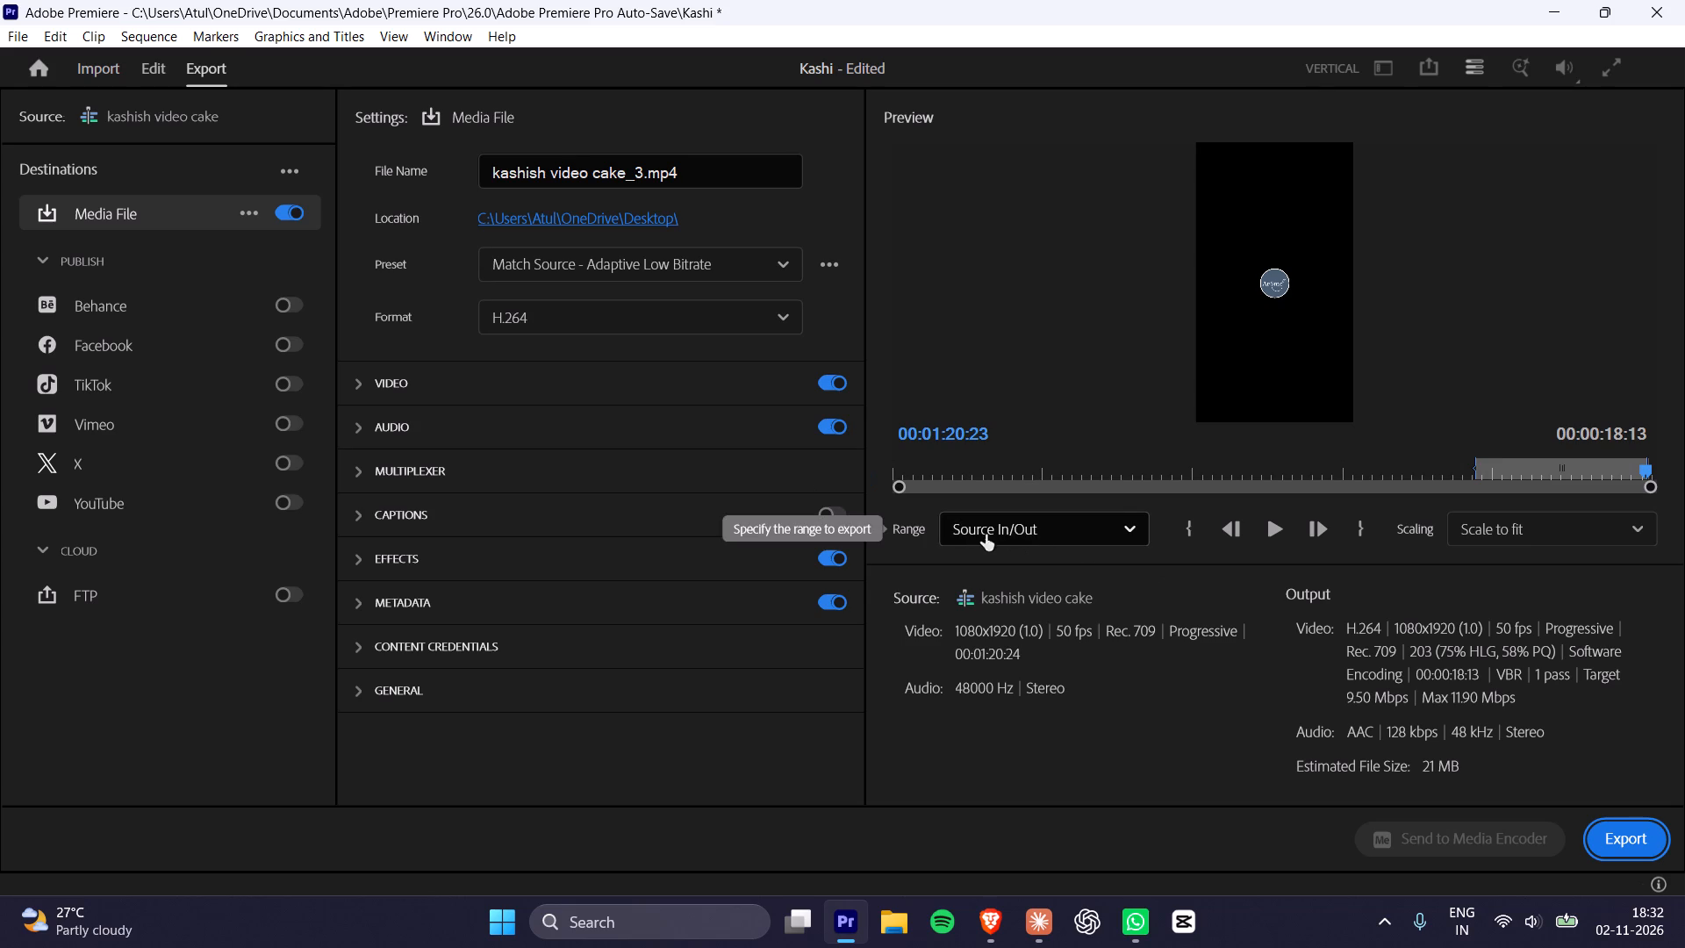
{"action": "left_click_drag", "start_coordinate": [641, 176], "coordinate": [460, 181]}
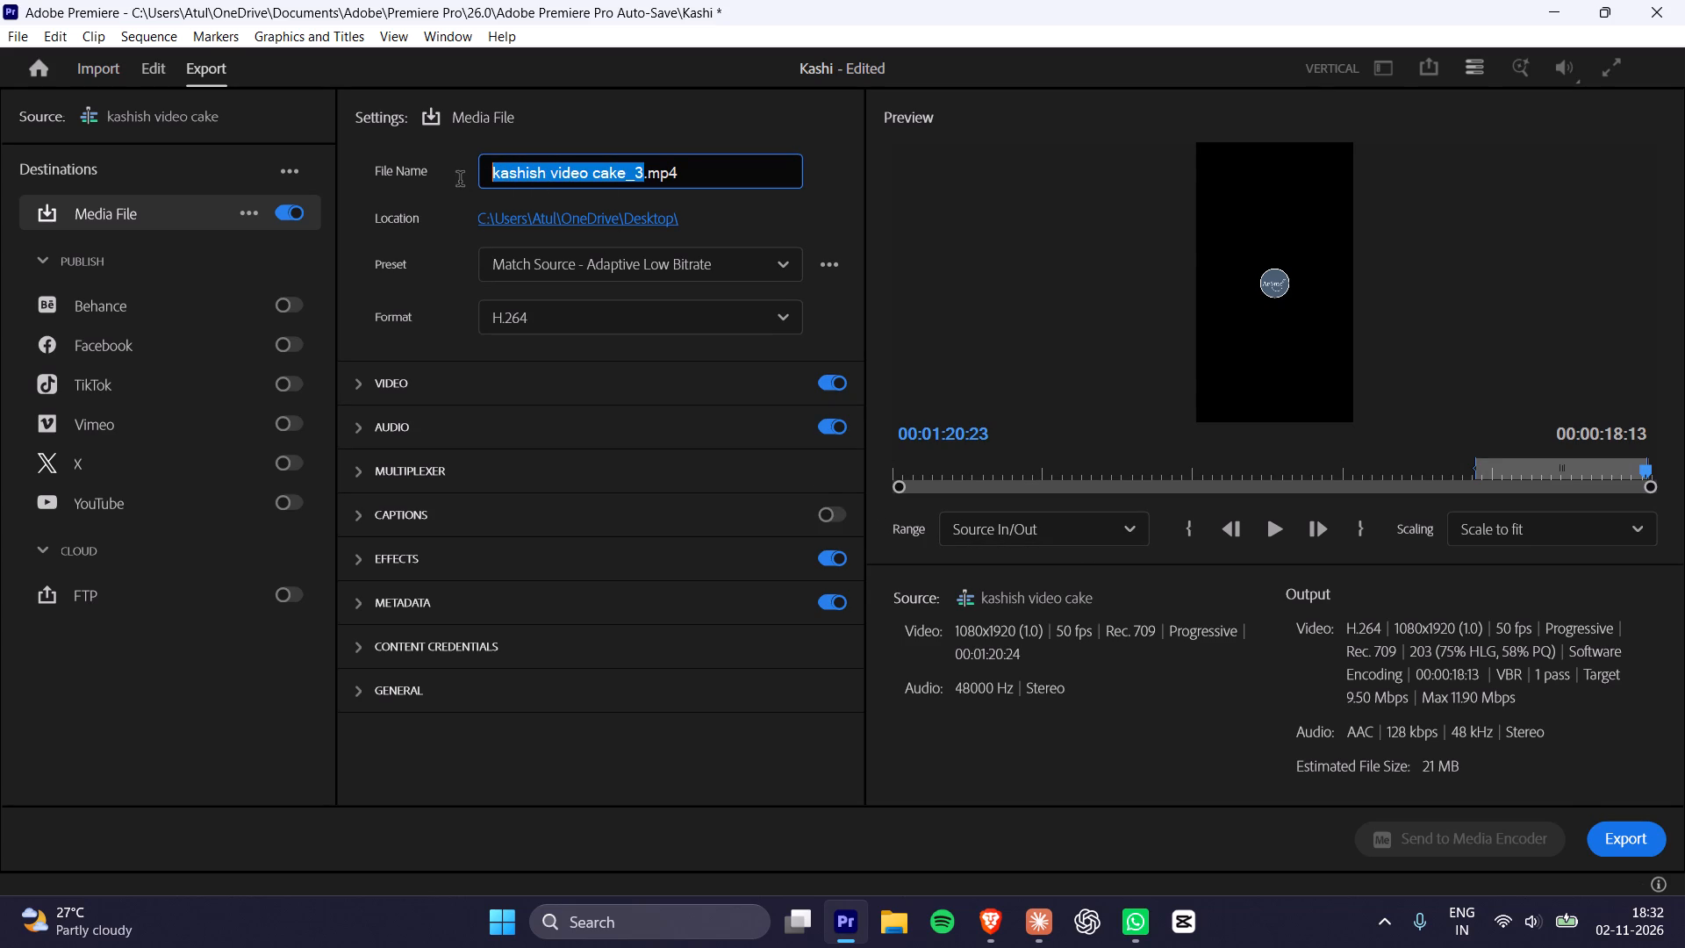
{"action": "key", "text": "BackSpace"}
{"action": "key", "text": "BackSpace"}
{"action": "key", "text": "BackSpace"}
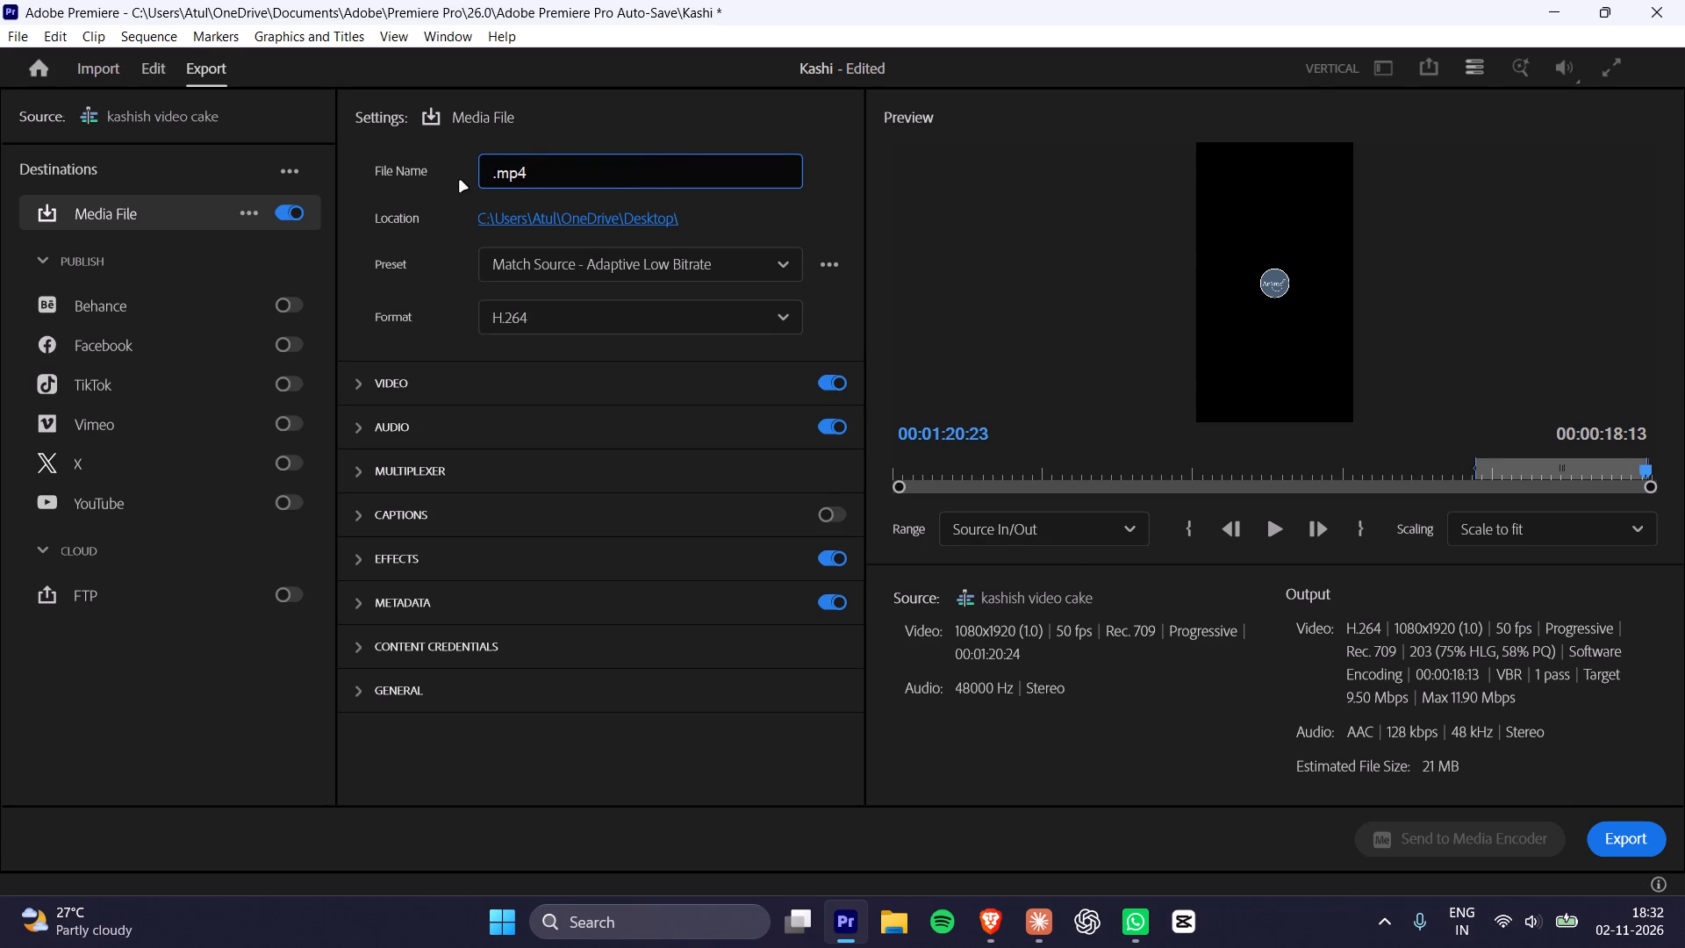
{"action": "type", "text": "AROME"}
{"action": "key", "text": "space"}
{"action": "type", "text": "VIDO"}
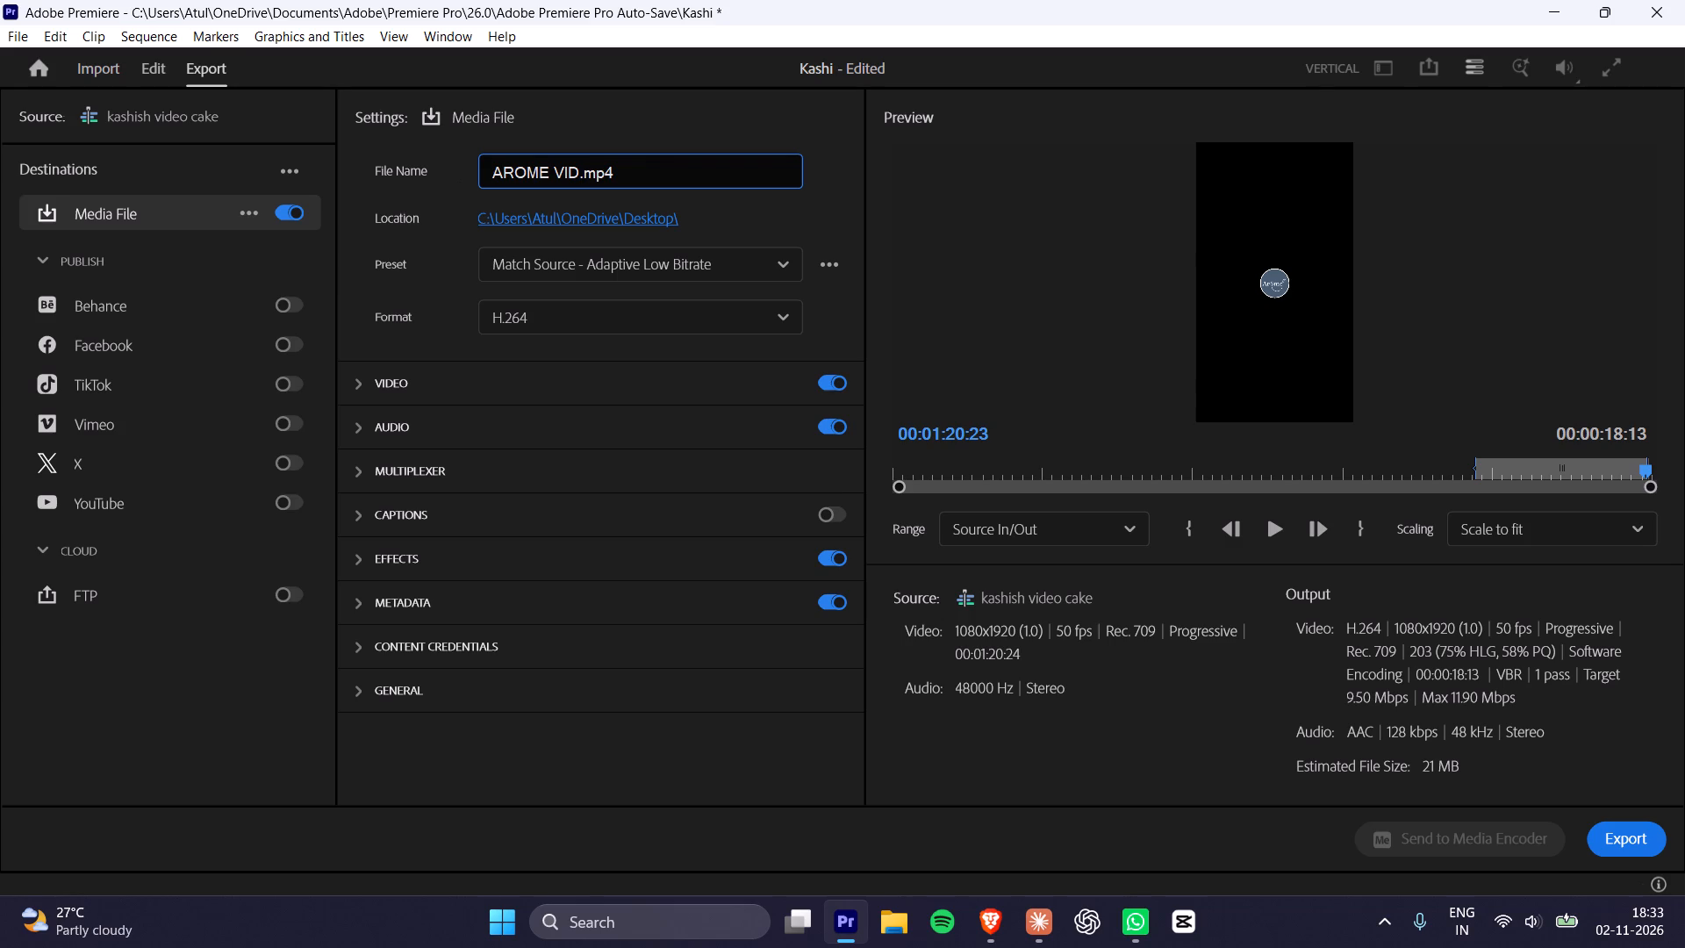
{"action": "key", "text": "BackSpace"}
{"action": "type", "text": "EO"}
{"action": "key", "text": "space"}
{"action": "type", "text": "09"}
{"action": "key", "text": "Return"}
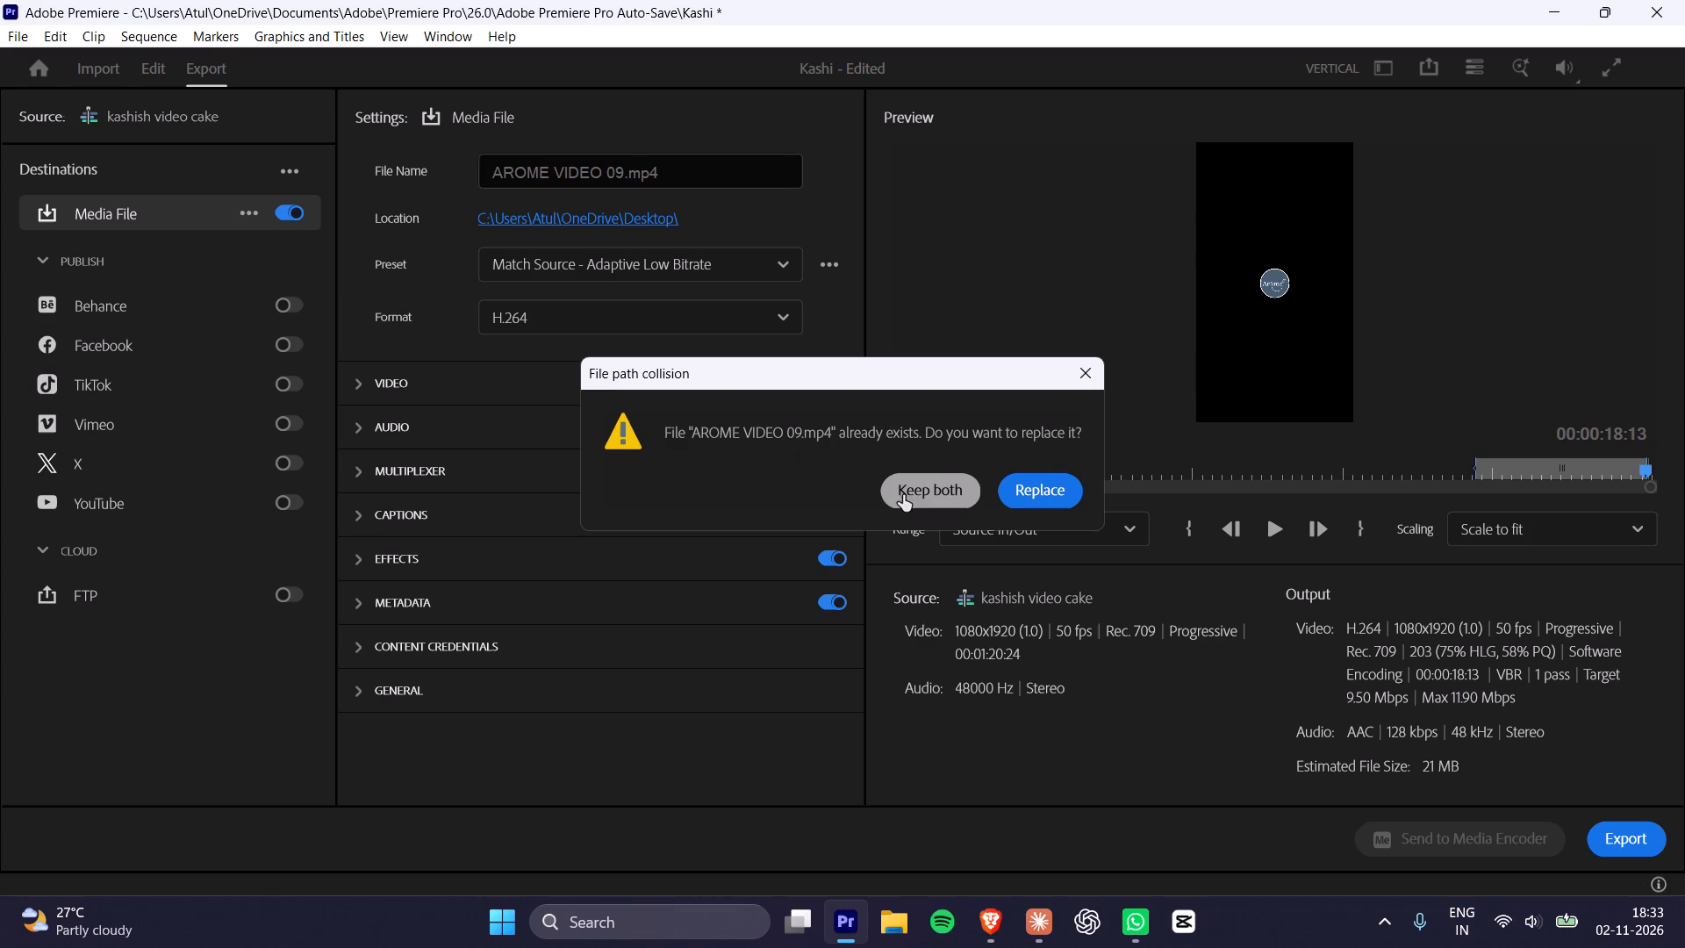
Decline replacing the existing file and export the Source In/Out range as AROME VIDEO 09_1.mp4.
{"action": "left_click", "coordinate": [1099, 373]}
{"action": "left_click", "coordinate": [622, 176]}
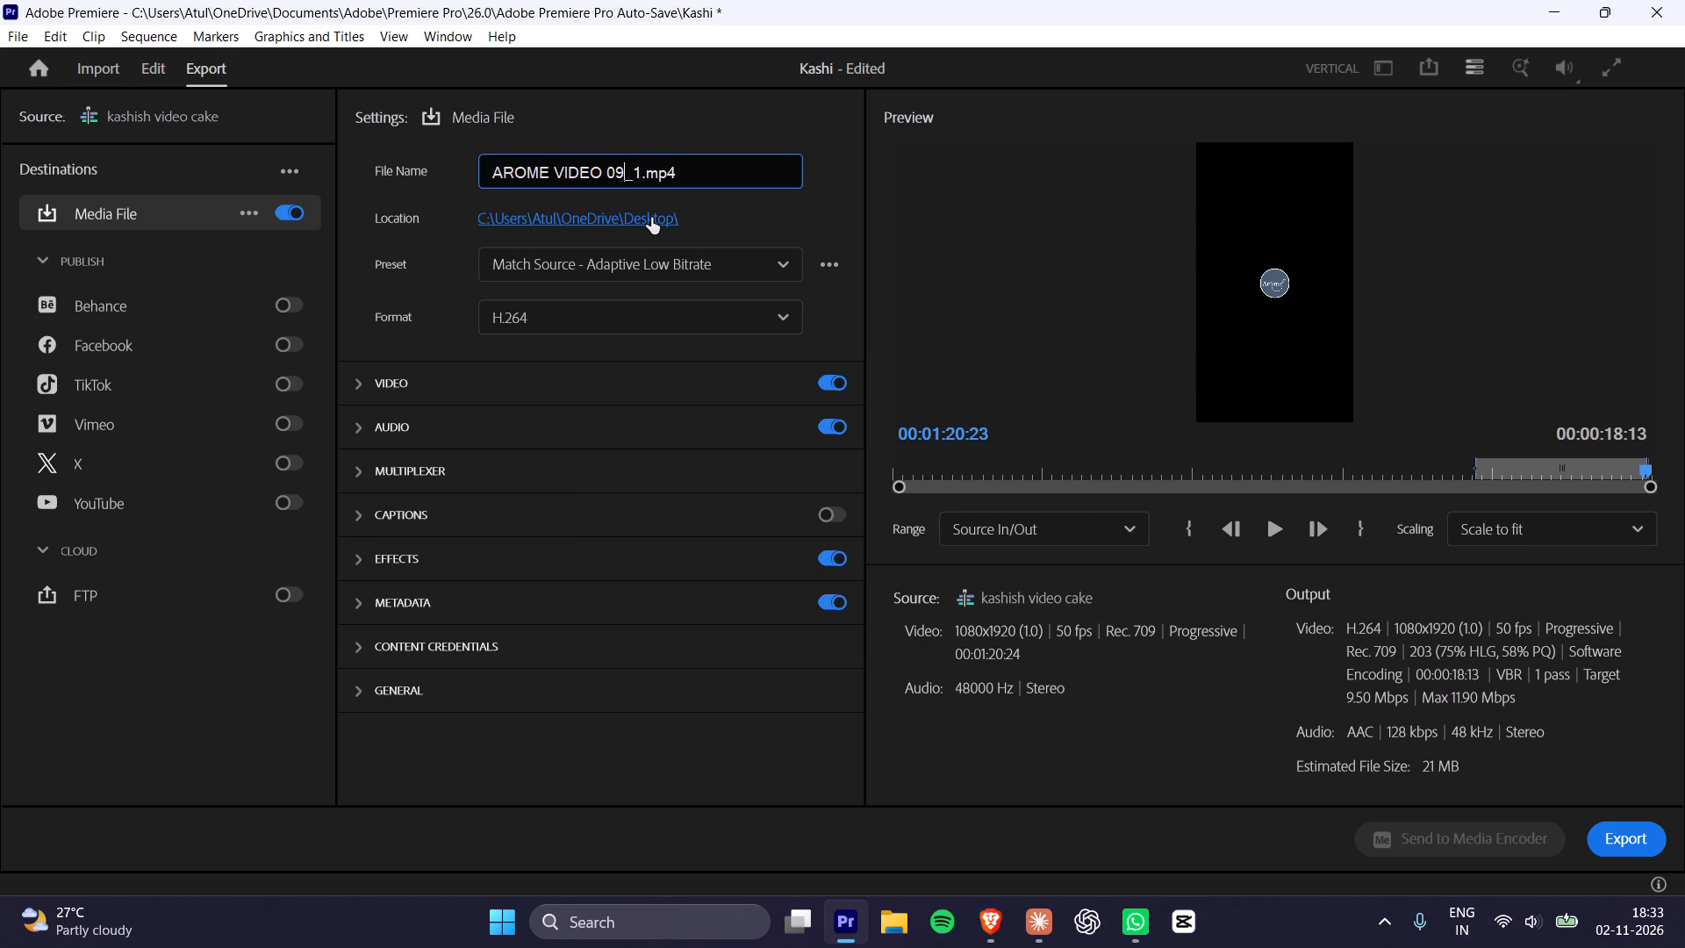
{"action": "left_click", "coordinate": [1628, 839]}
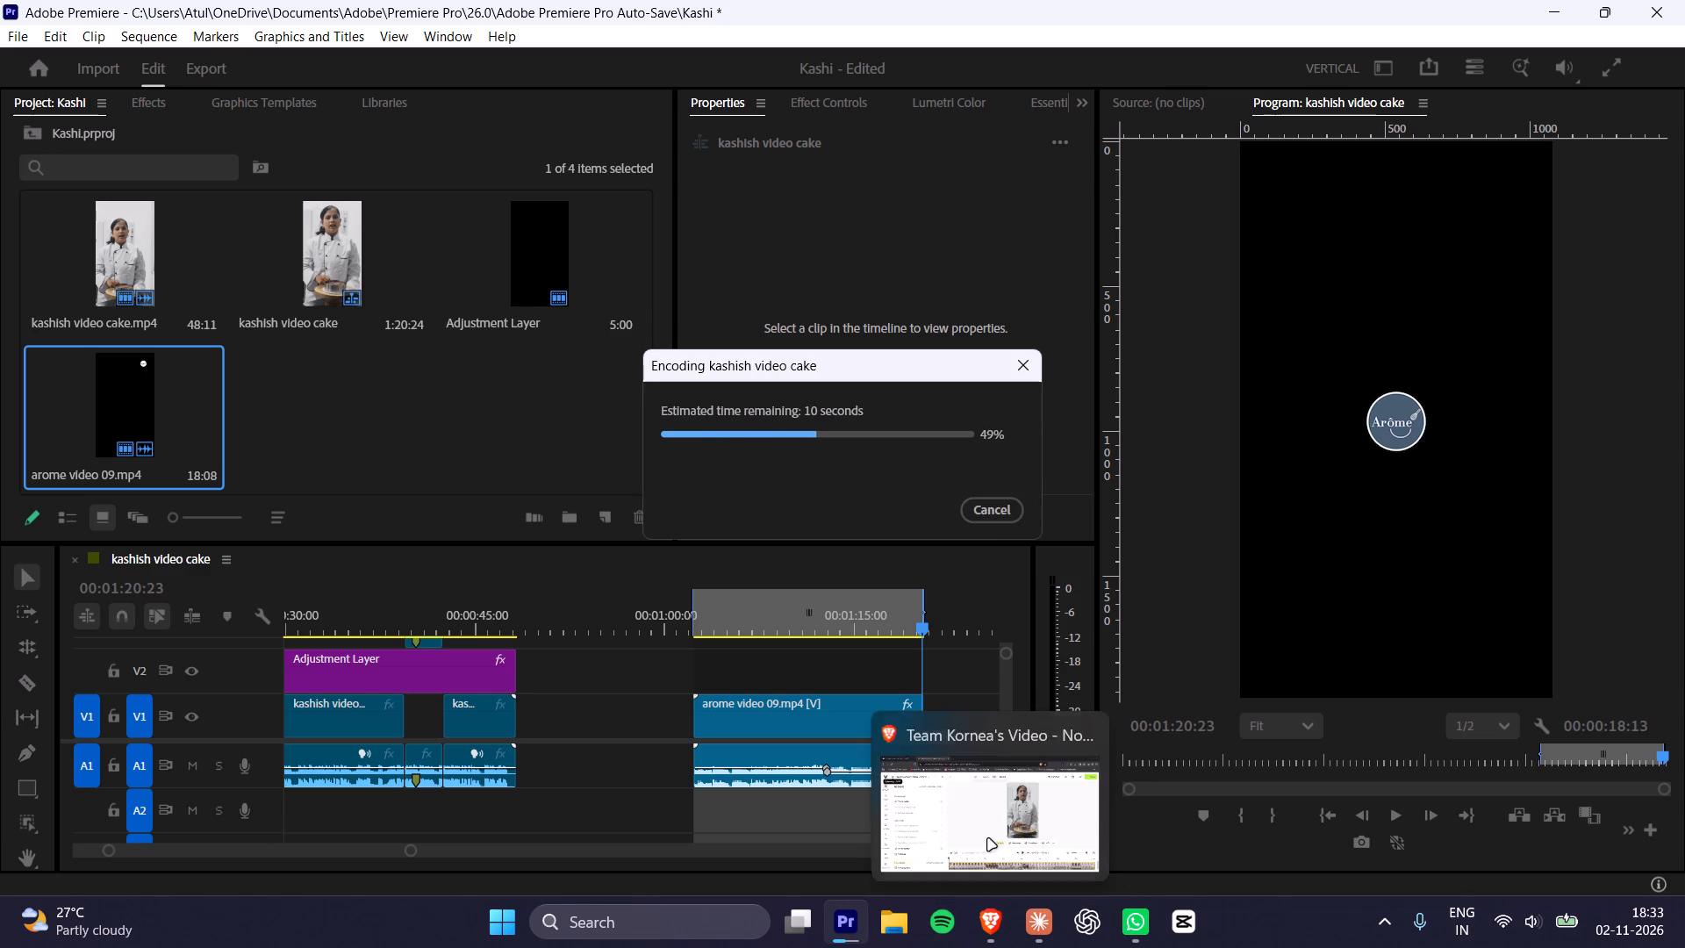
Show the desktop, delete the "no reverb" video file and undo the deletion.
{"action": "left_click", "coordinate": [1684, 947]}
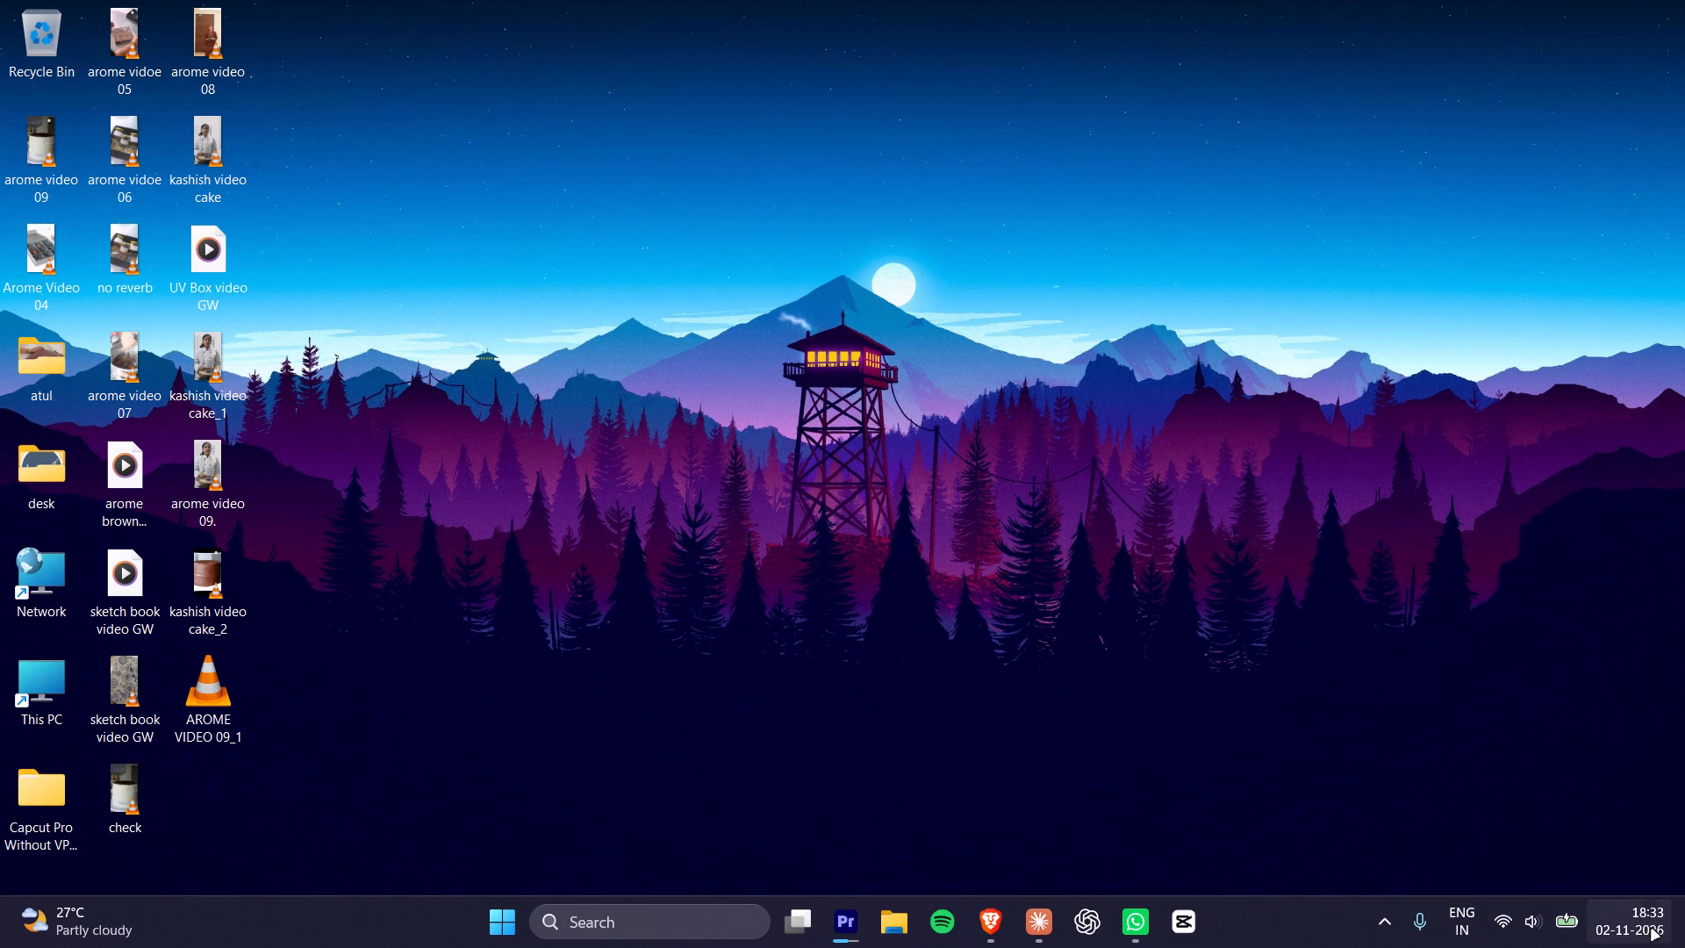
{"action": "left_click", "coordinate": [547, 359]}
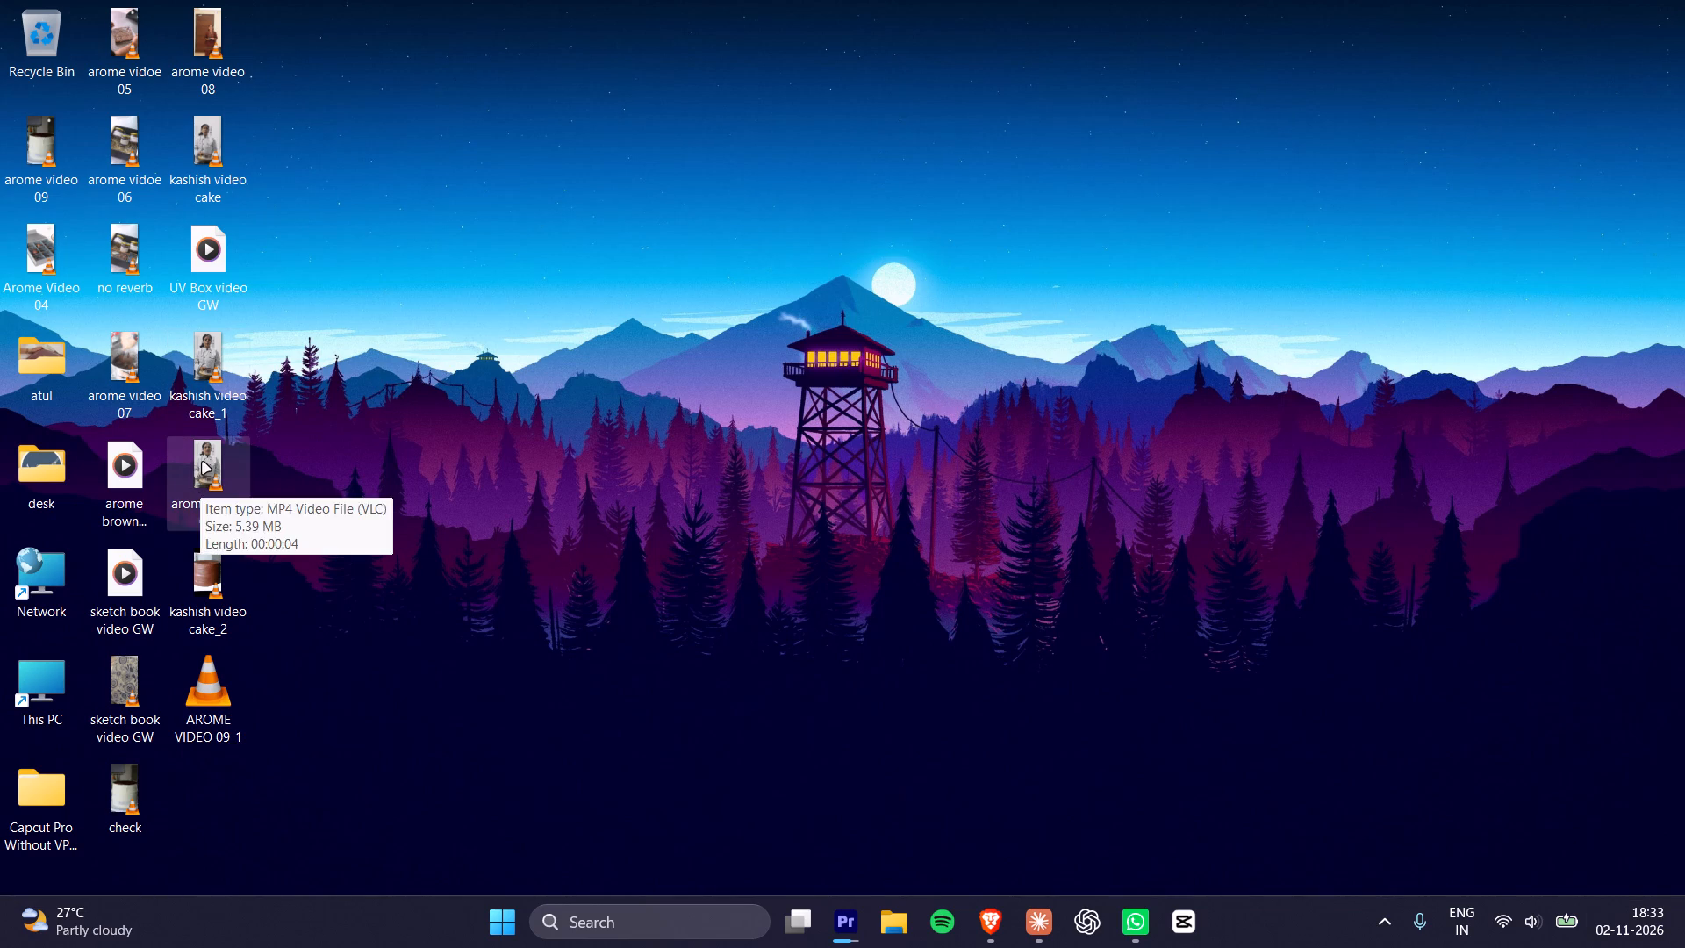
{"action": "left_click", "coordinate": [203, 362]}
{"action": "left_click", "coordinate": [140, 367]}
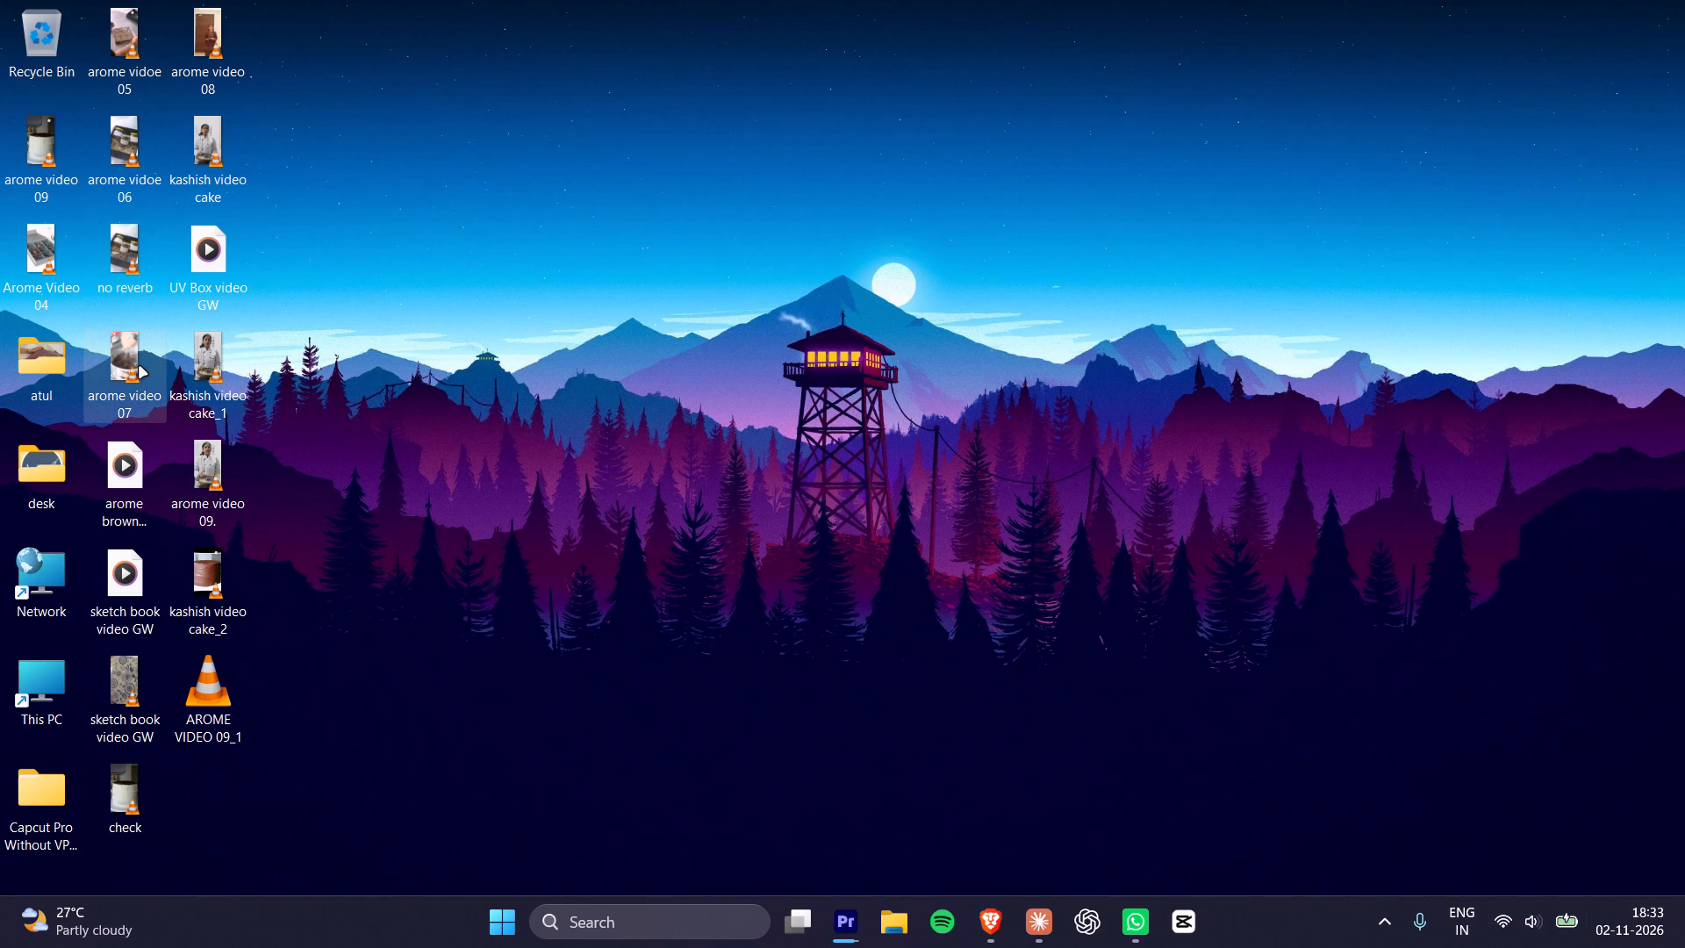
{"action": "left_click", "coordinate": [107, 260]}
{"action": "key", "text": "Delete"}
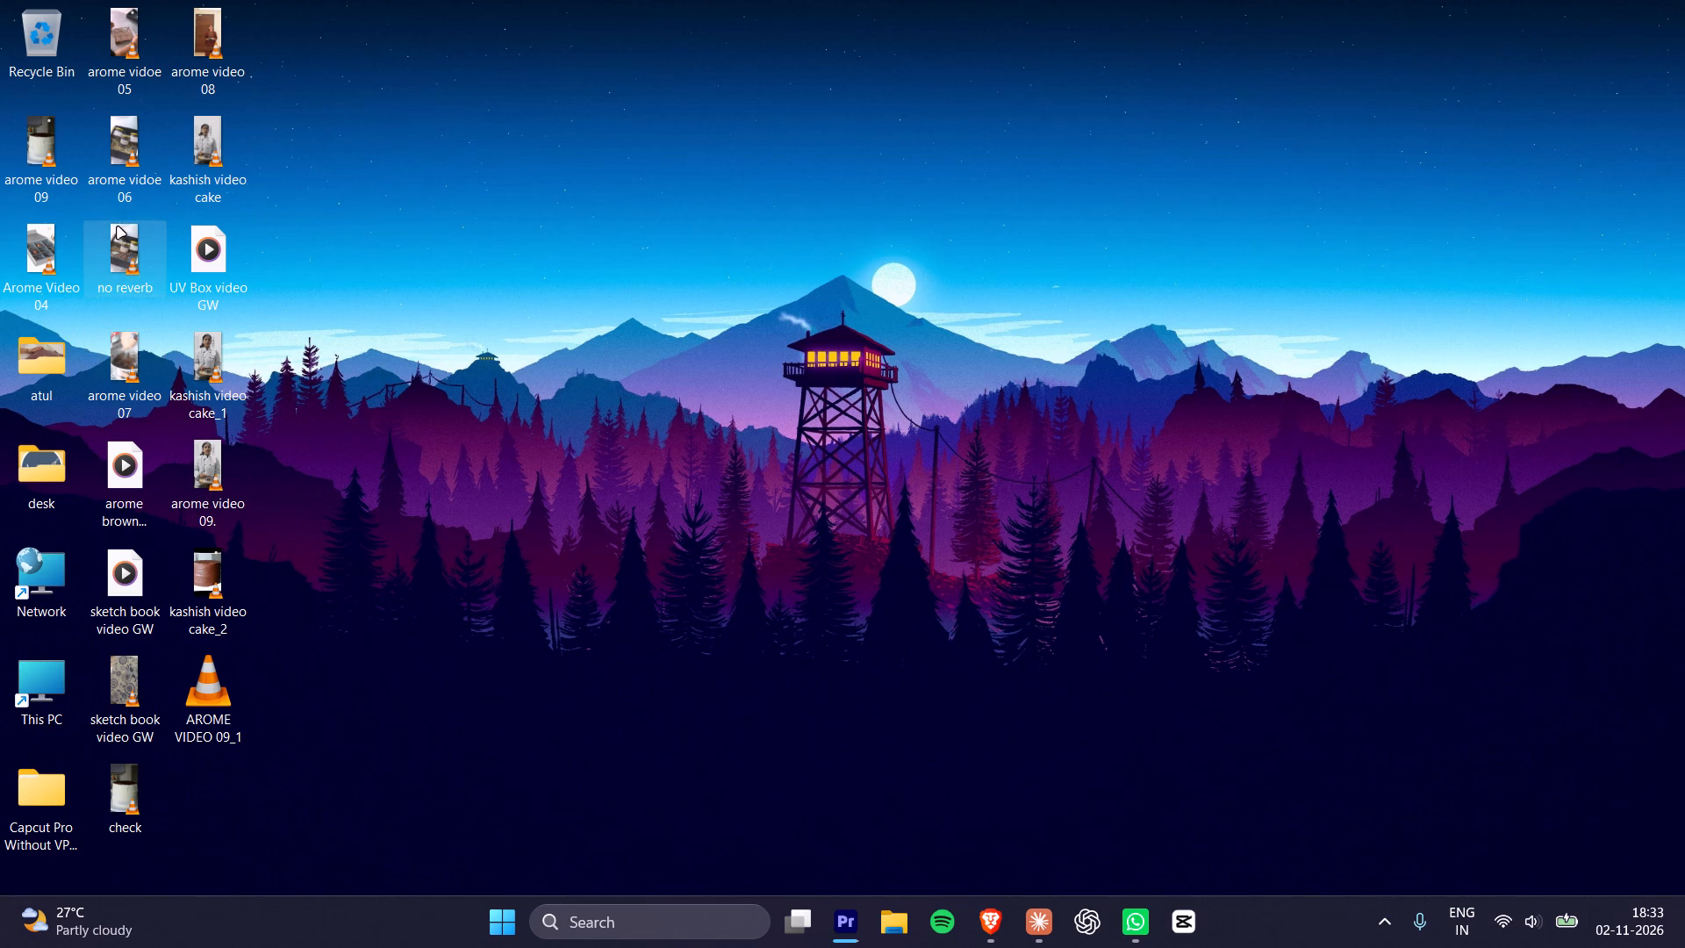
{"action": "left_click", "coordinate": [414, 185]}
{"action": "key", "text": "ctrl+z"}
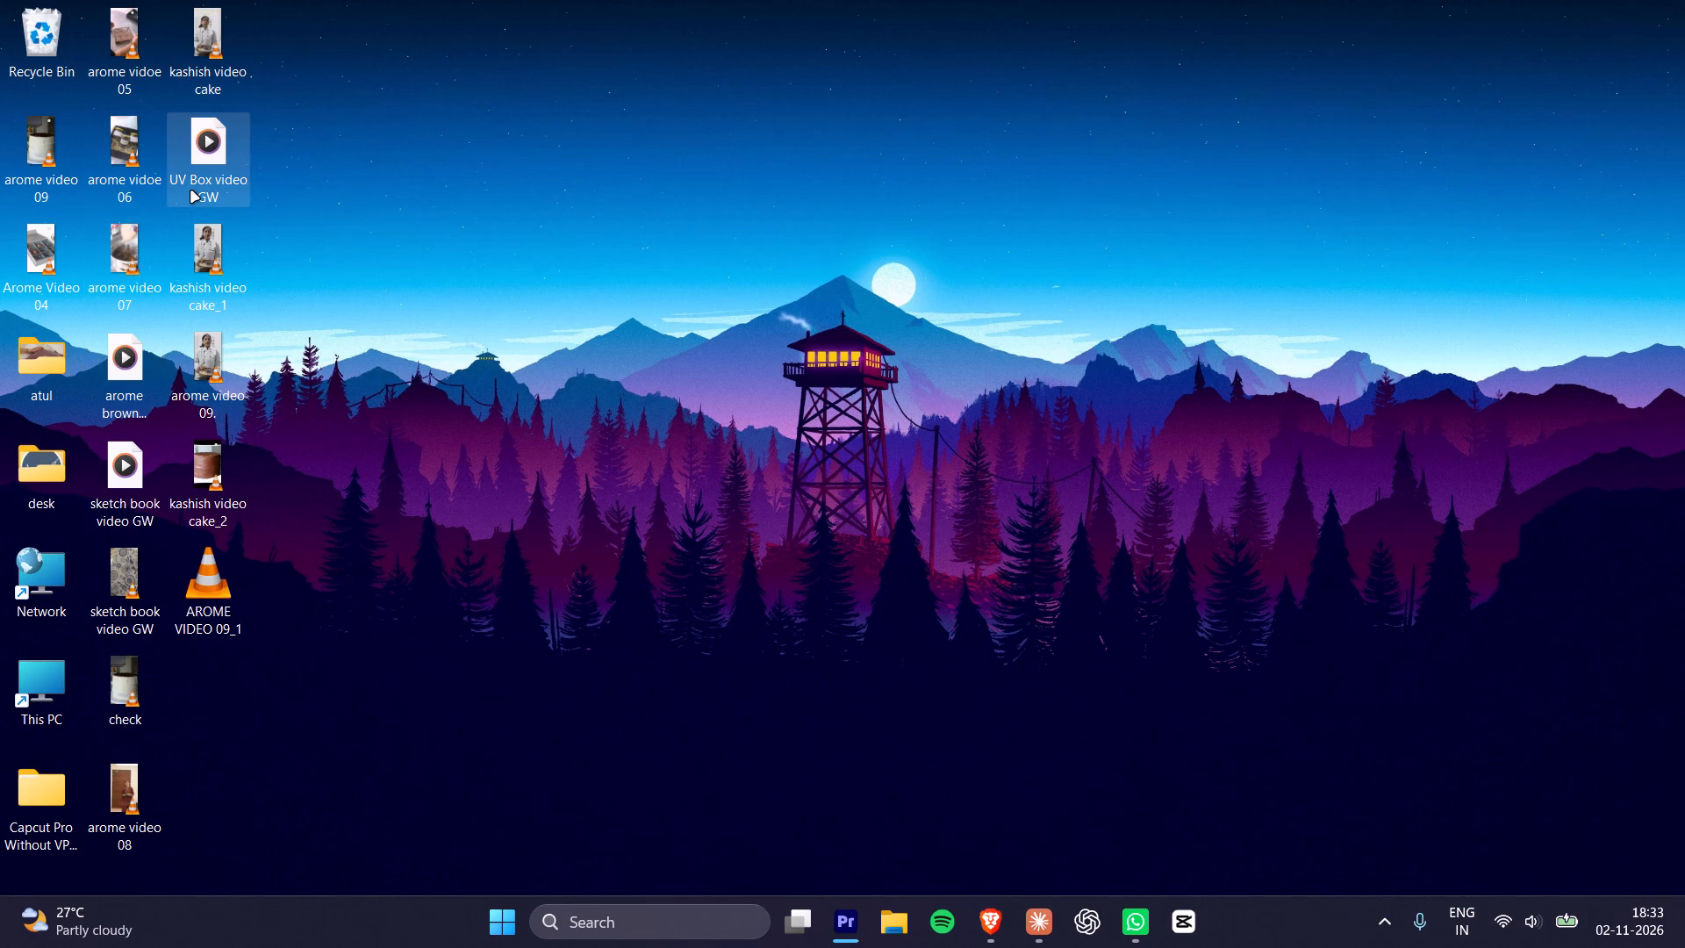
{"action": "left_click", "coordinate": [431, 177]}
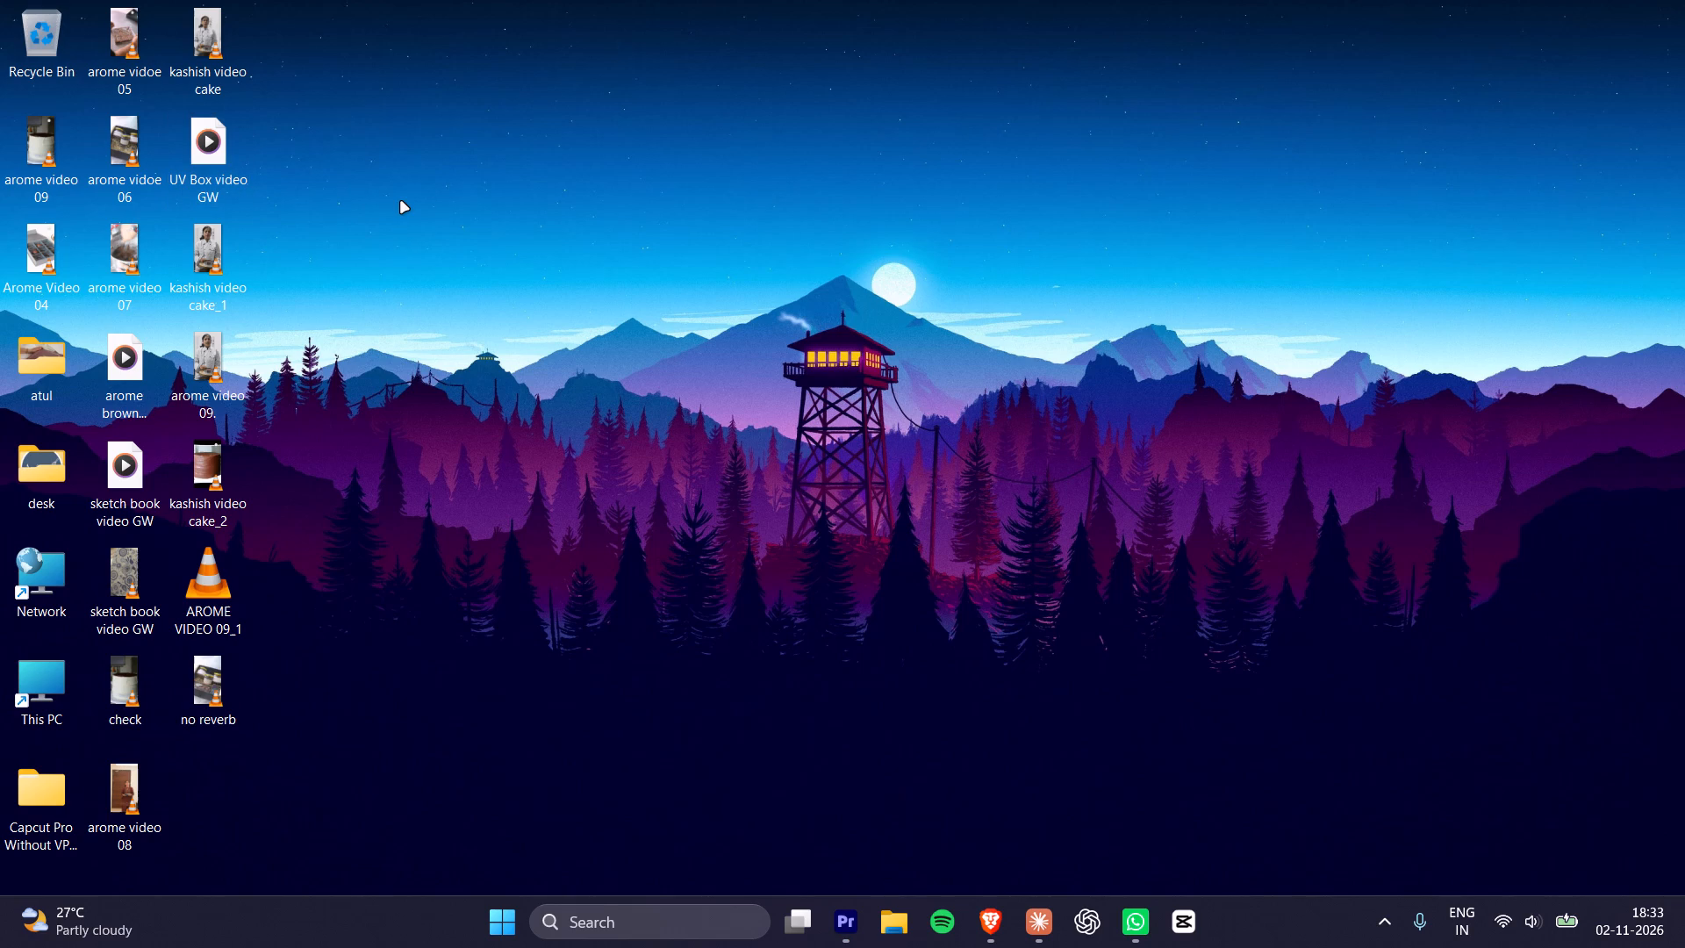
Refresh the desktop, play the exported AROME VIDEO 09_1 file in VLC to check it, and close the player.
{"action": "key", "text": "alt+Tab"}
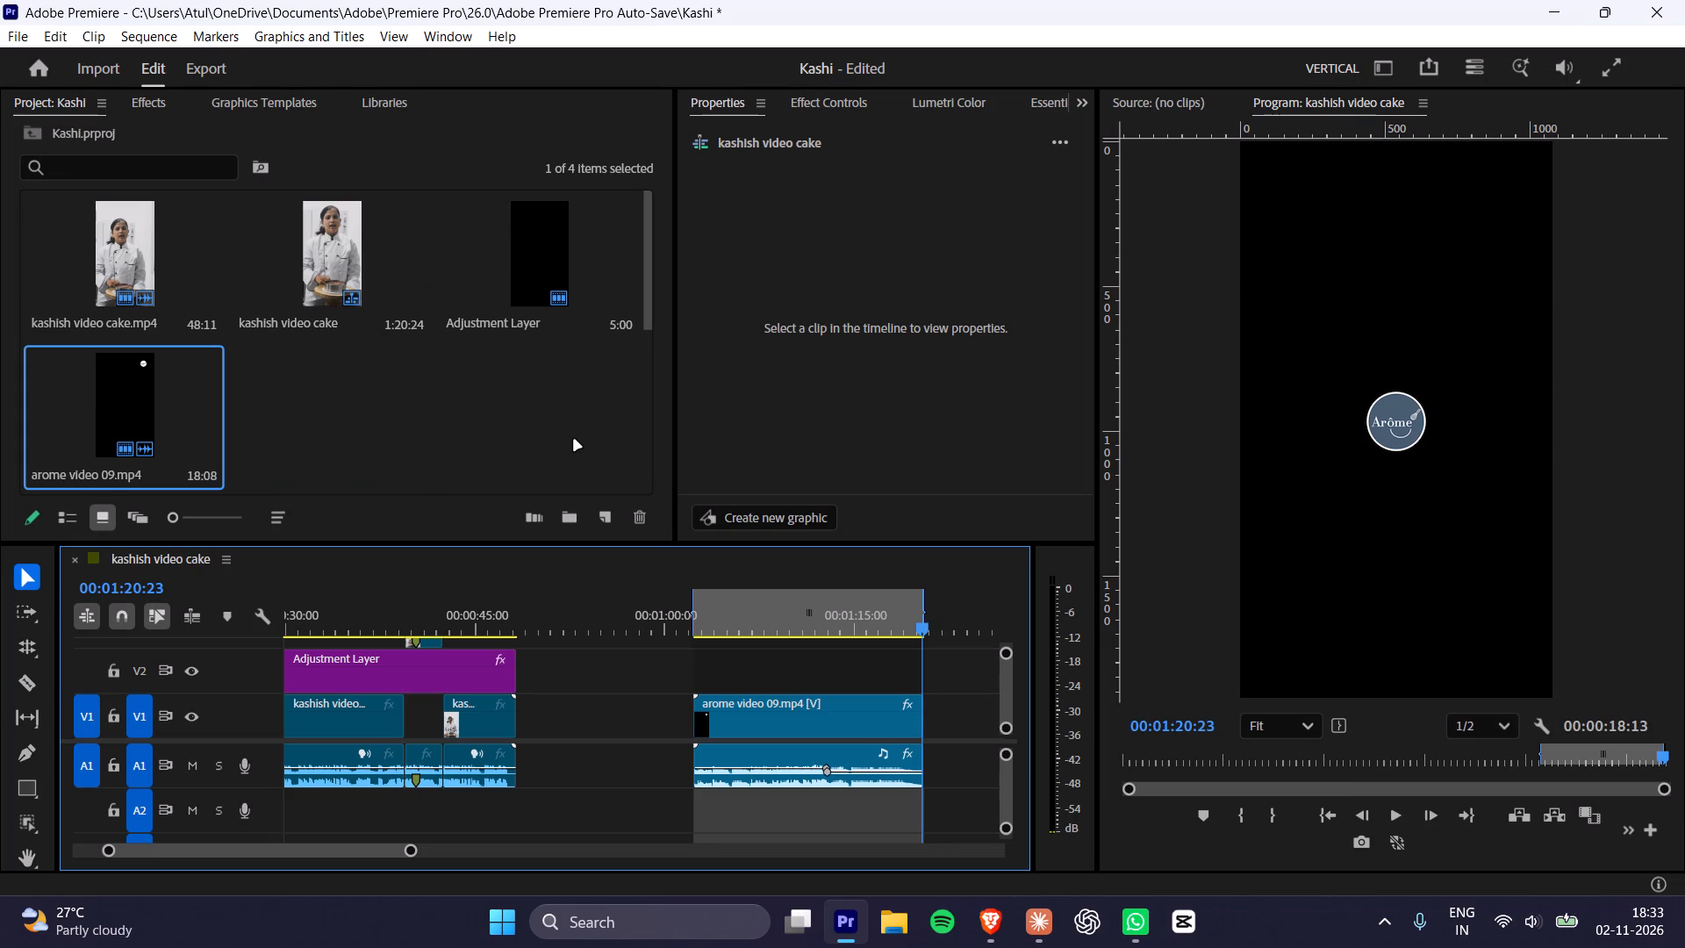
{"action": "left_click", "coordinate": [725, 435]}
{"action": "right_click", "coordinate": [679, 295]}
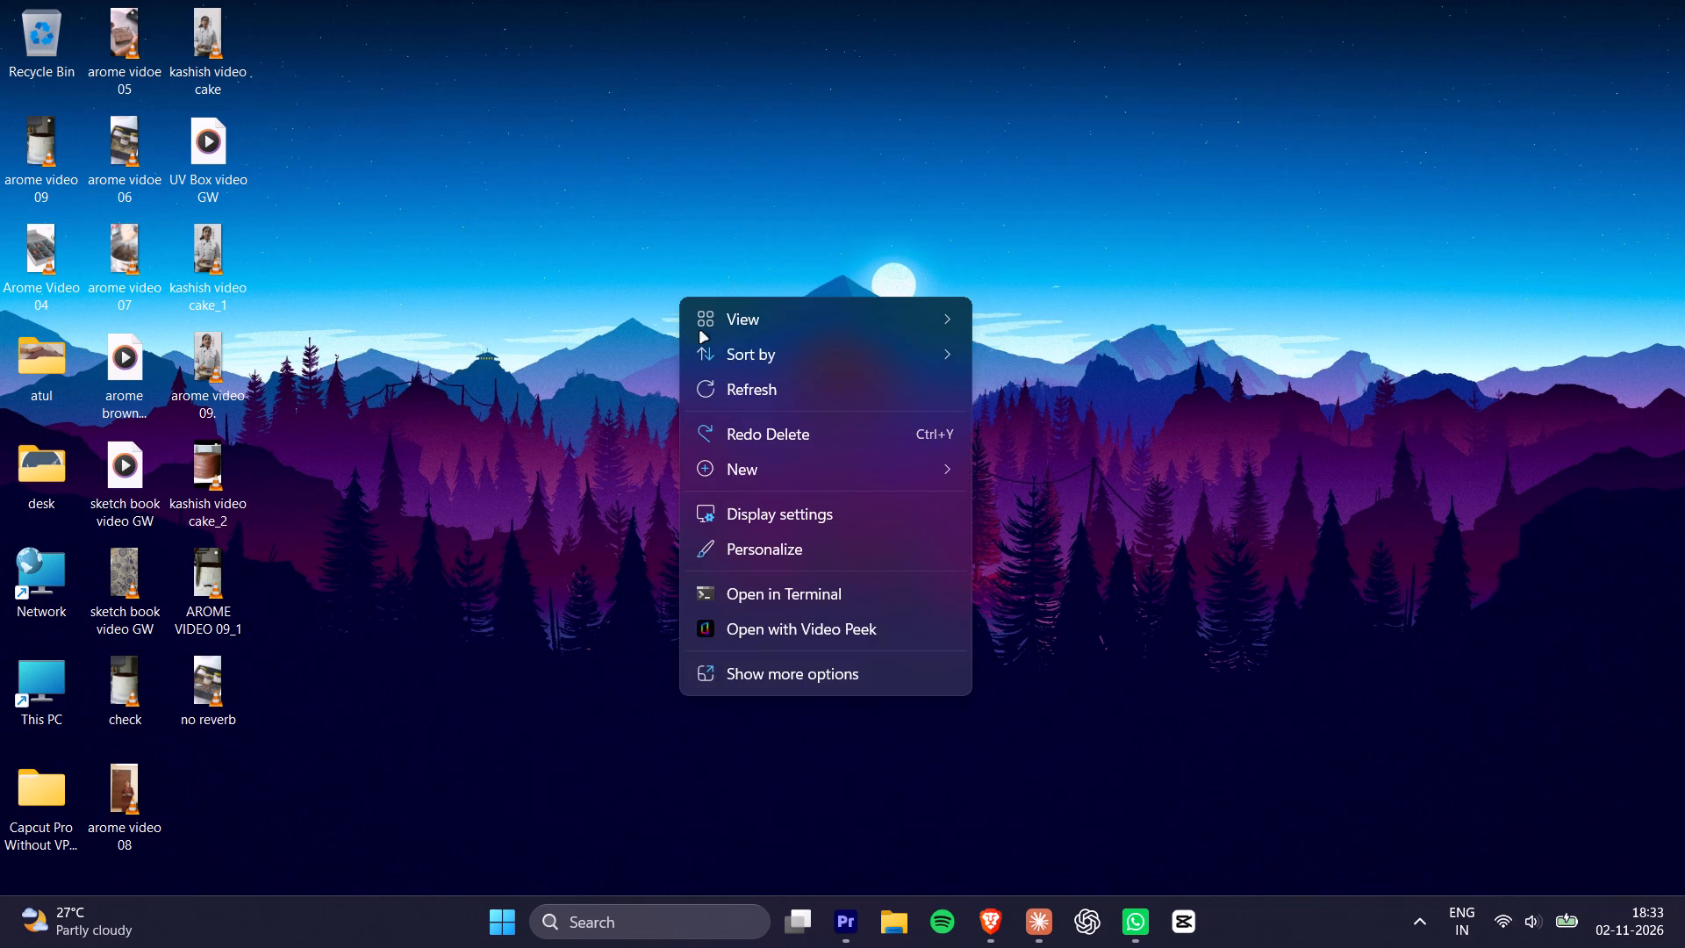
{"action": "left_click", "coordinate": [738, 392]}
{"action": "left_click", "coordinate": [604, 309]}
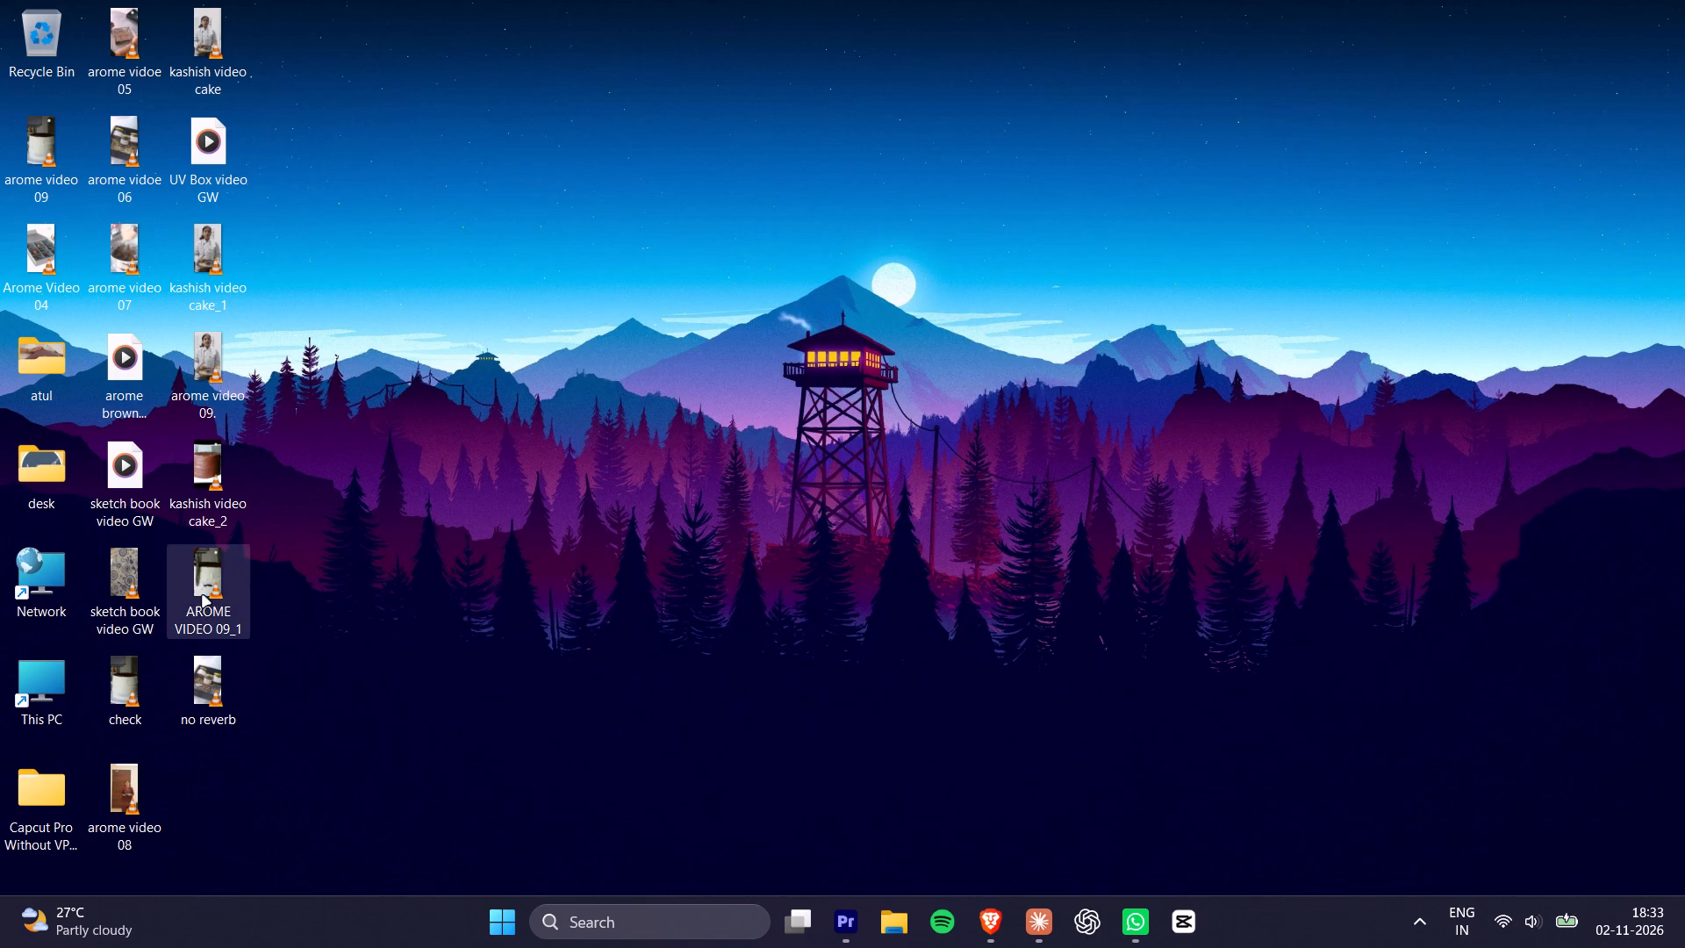
{"action": "double_click", "coordinate": [204, 589]}
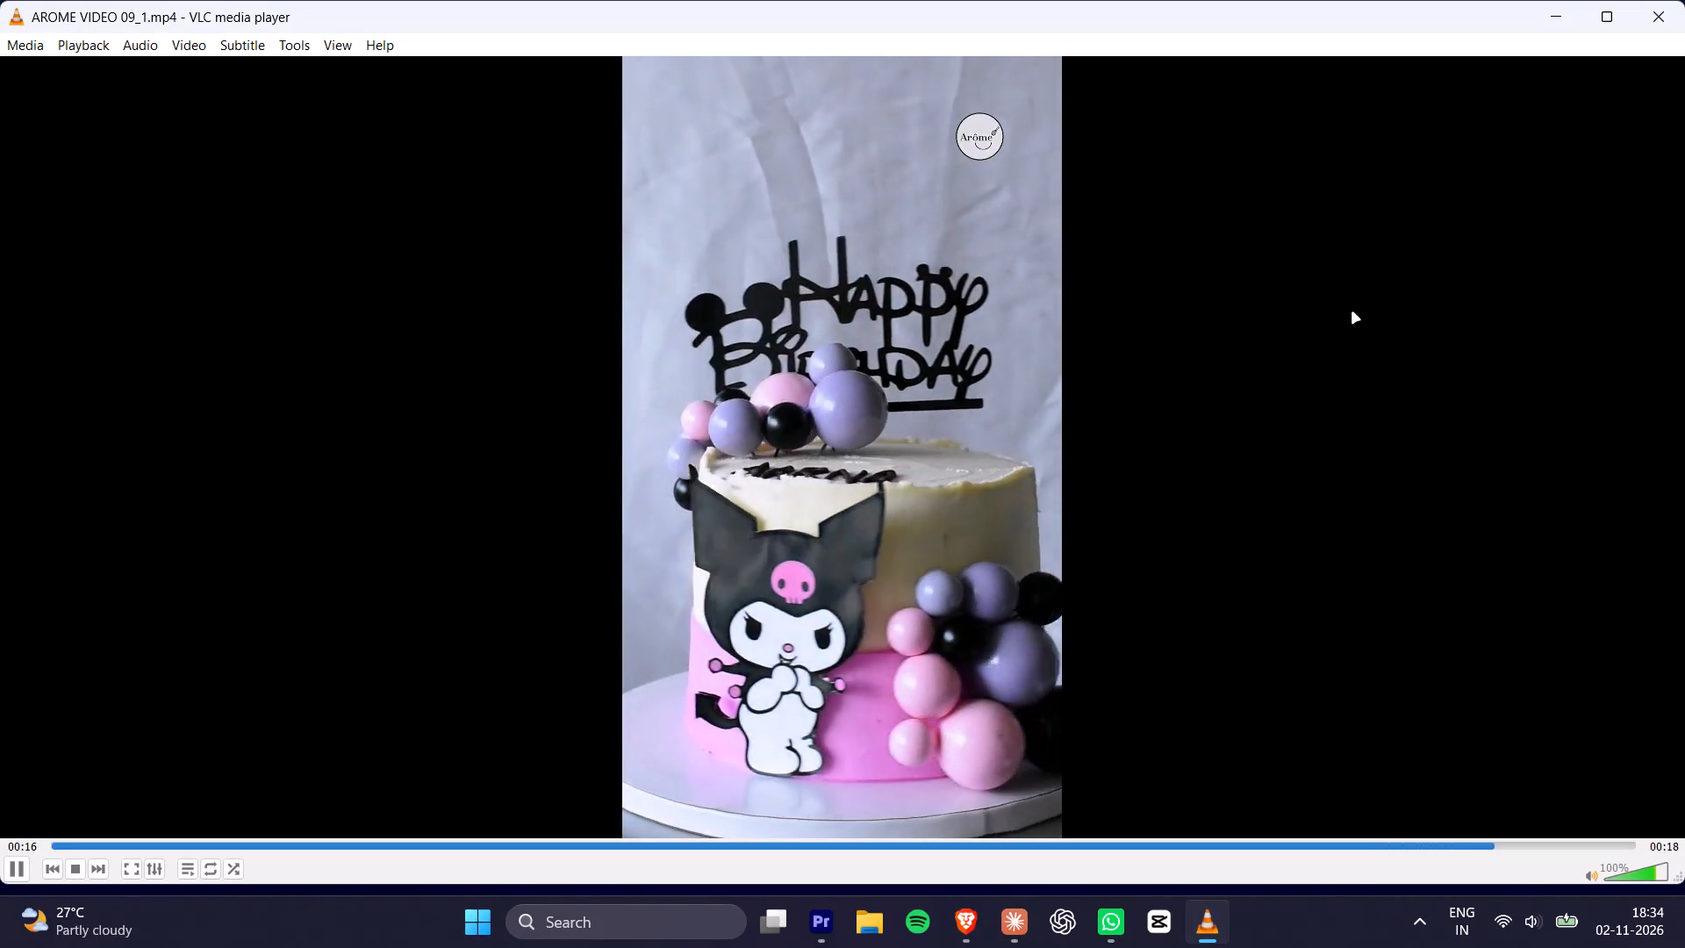
{"action": "left_click", "coordinate": [1684, 5]}
{"action": "left_click", "coordinate": [1236, 232]}
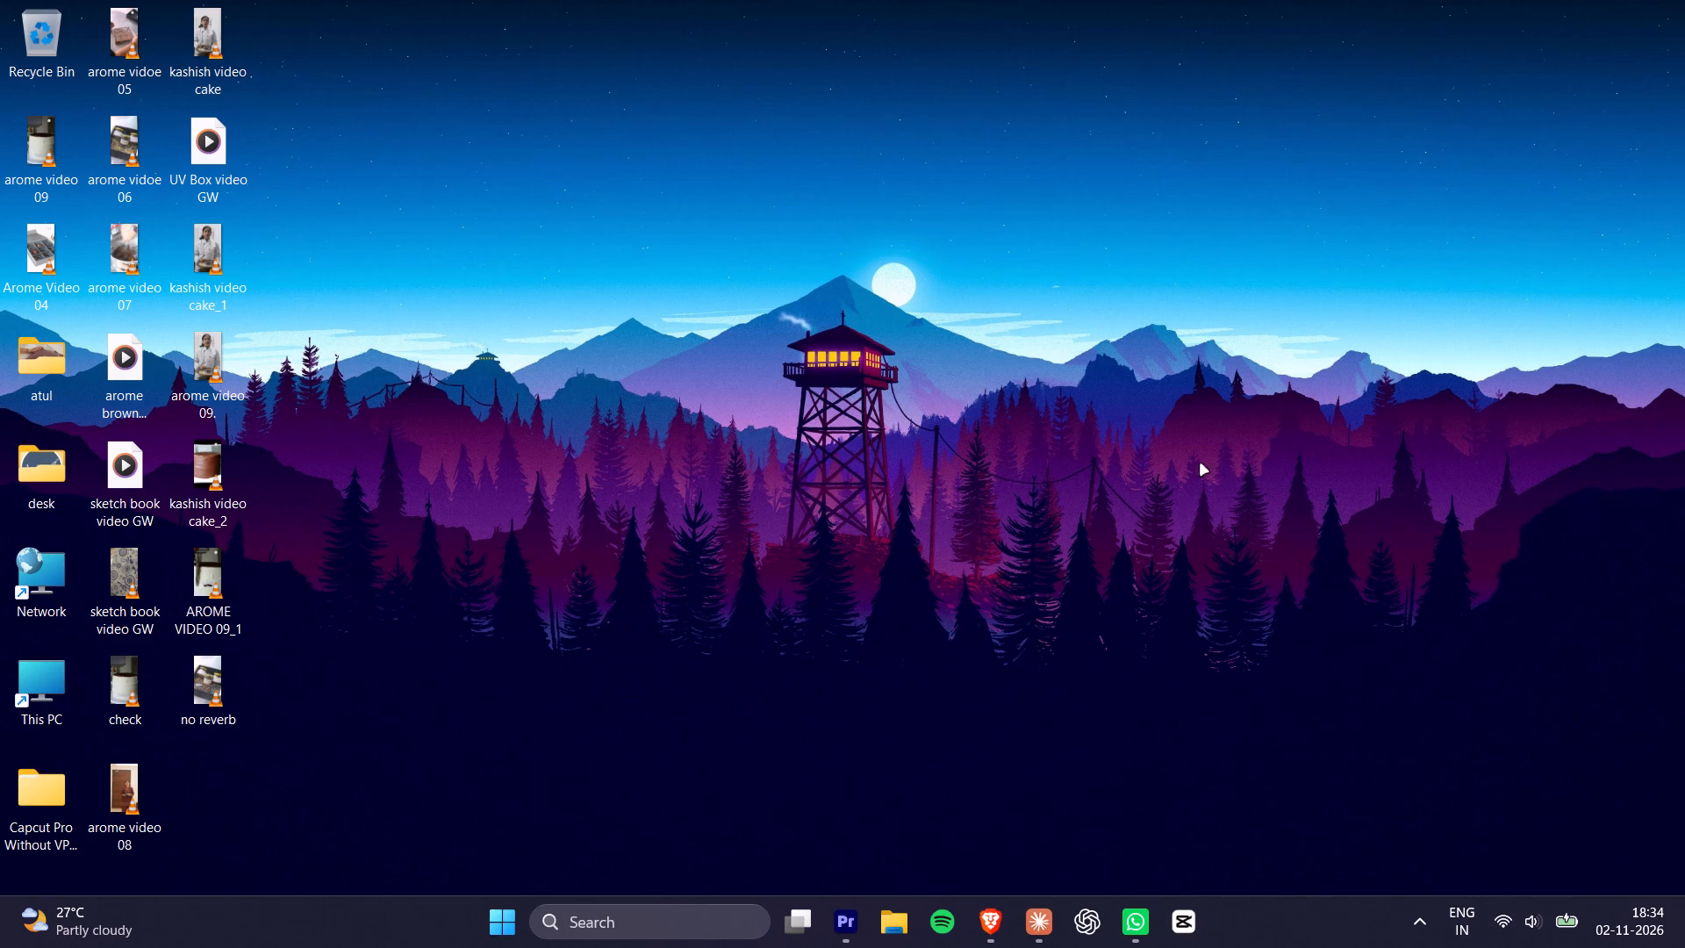
Switch to the VEED project in Brave and generate automatic English subtitles for the cake video.
{"action": "left_click", "coordinate": [994, 932]}
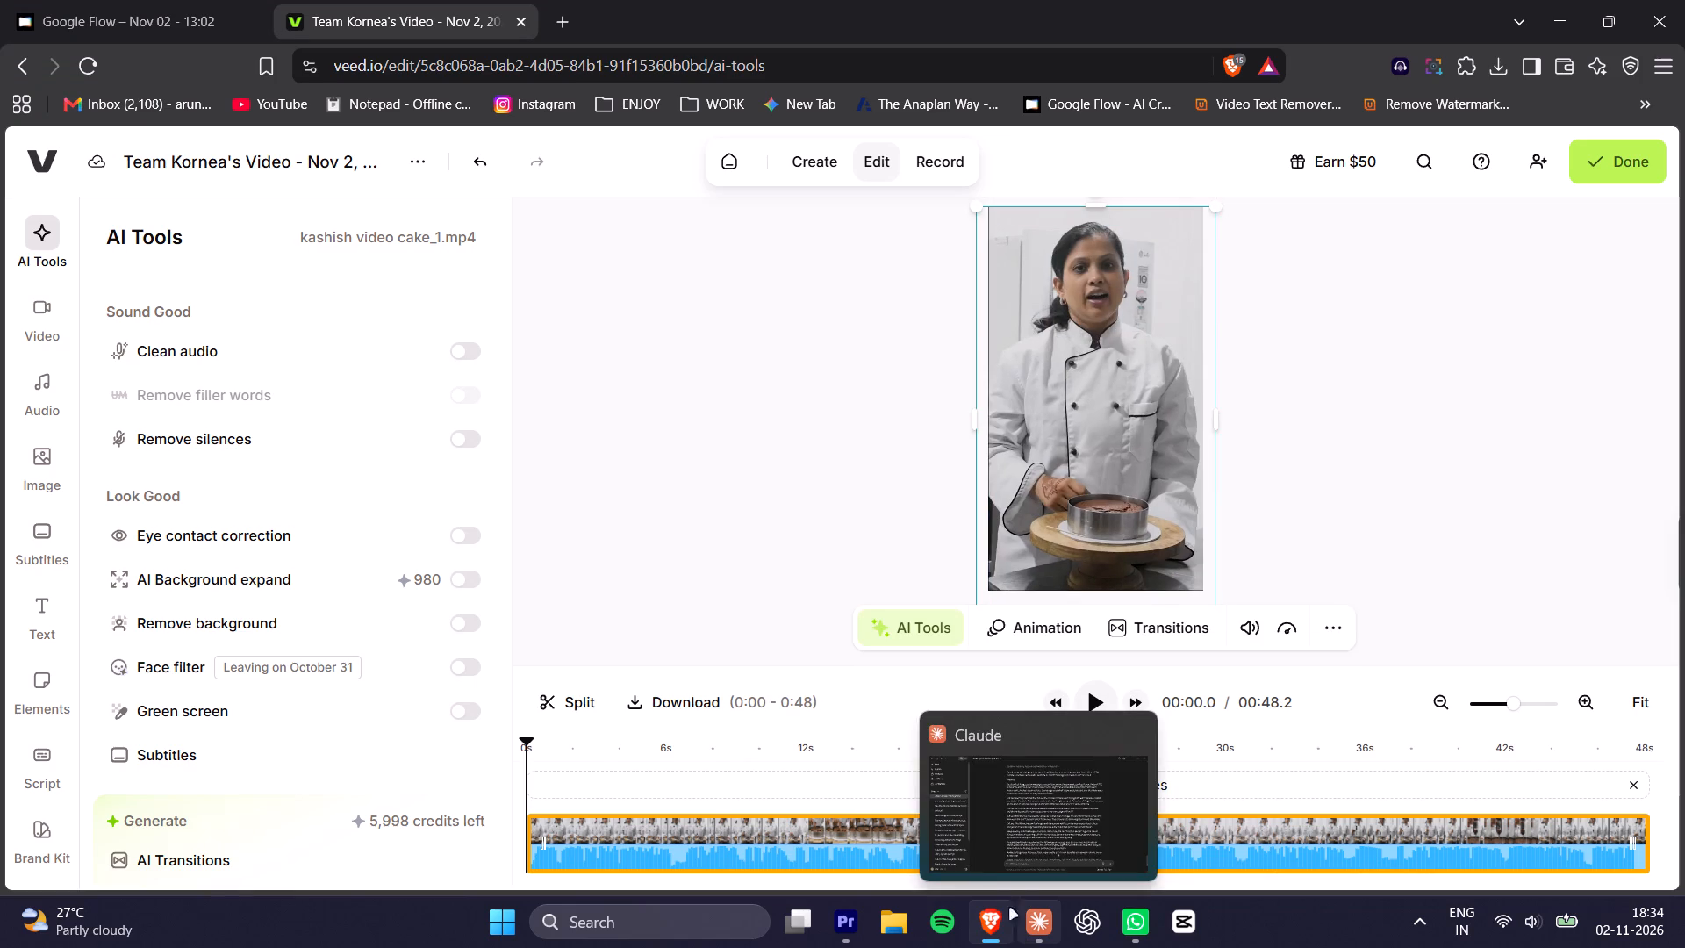
{"action": "left_click", "coordinate": [734, 449]}
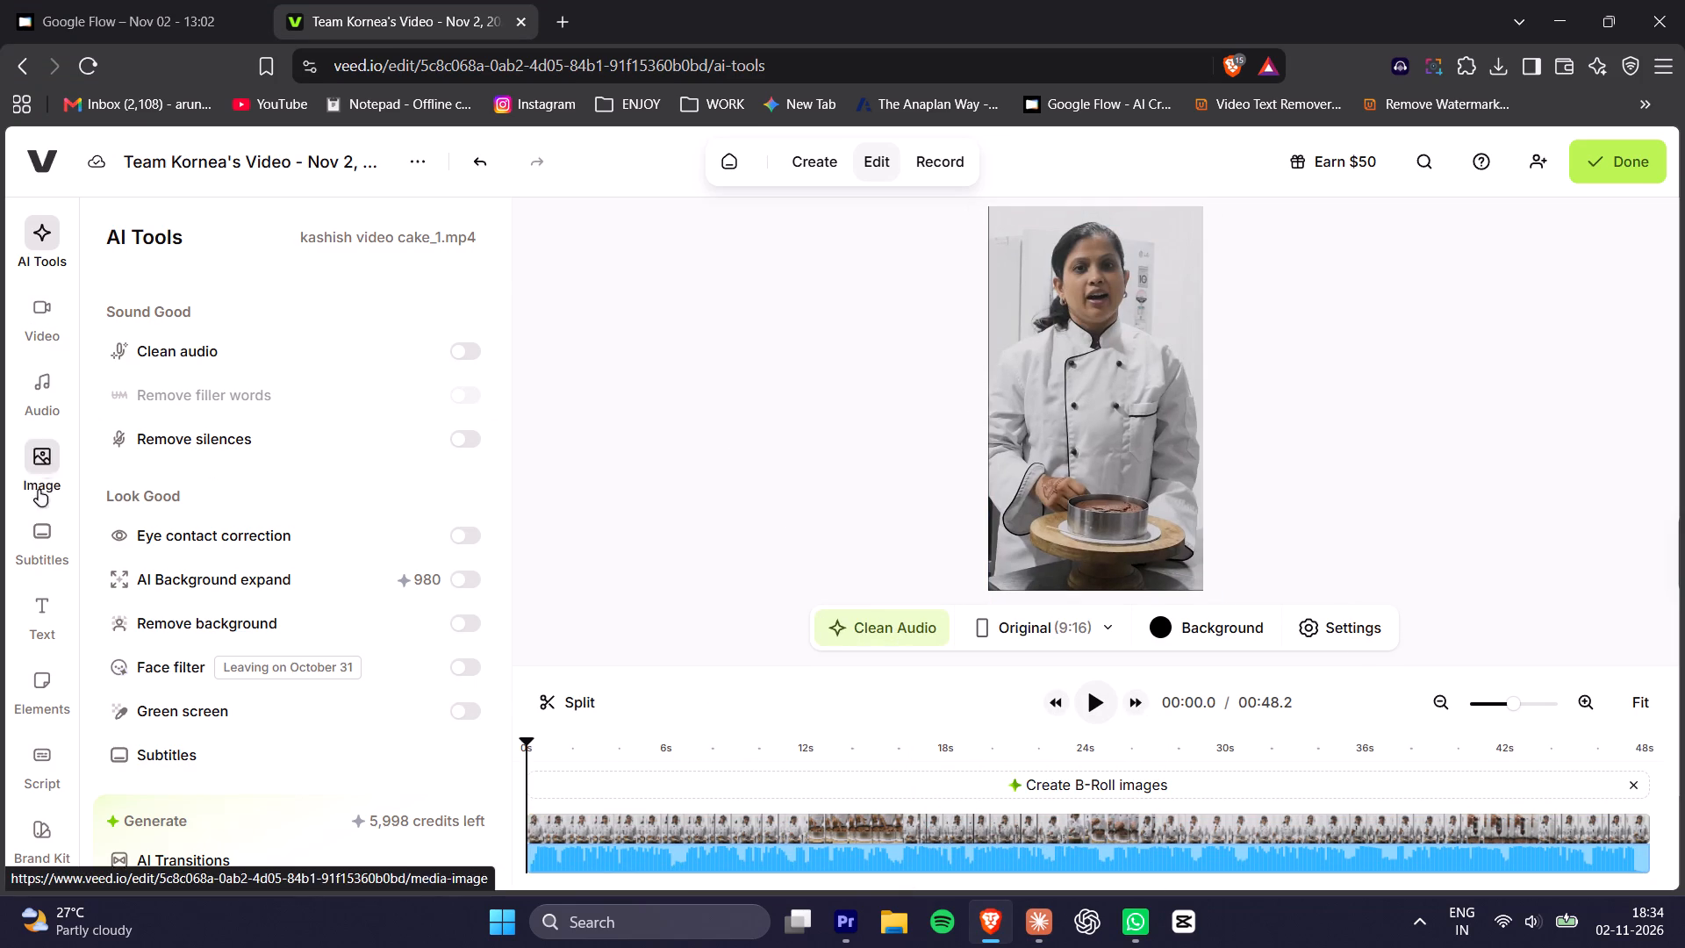
{"action": "left_click", "coordinate": [42, 528]}
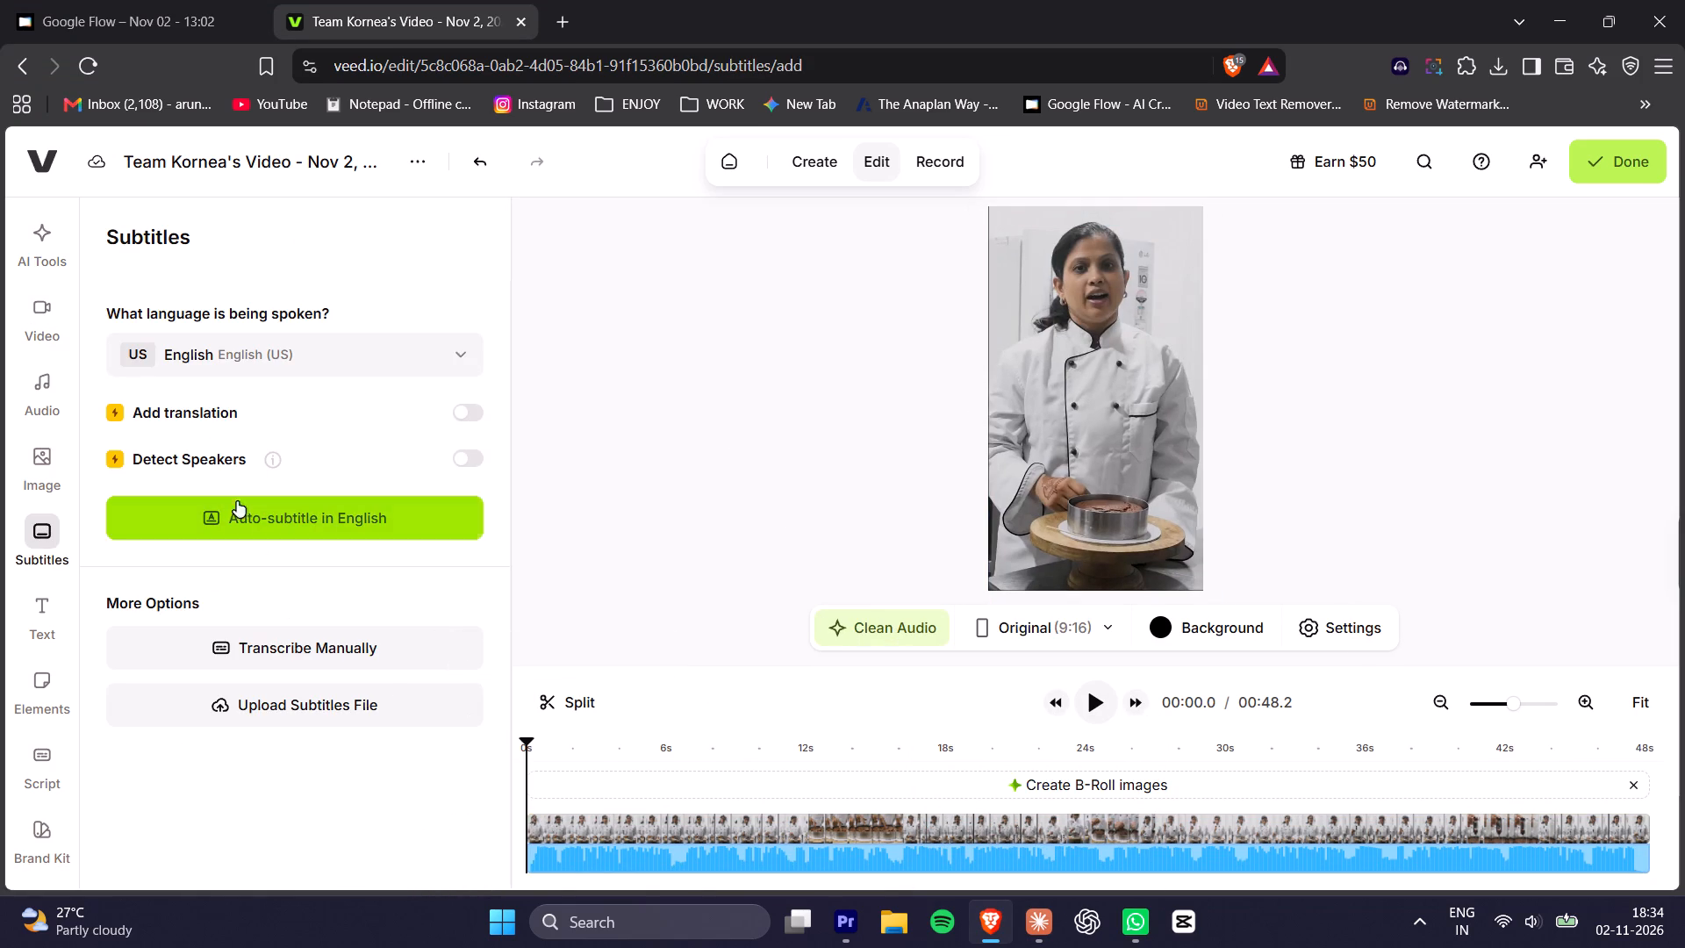
{"action": "left_click", "coordinate": [240, 513]}
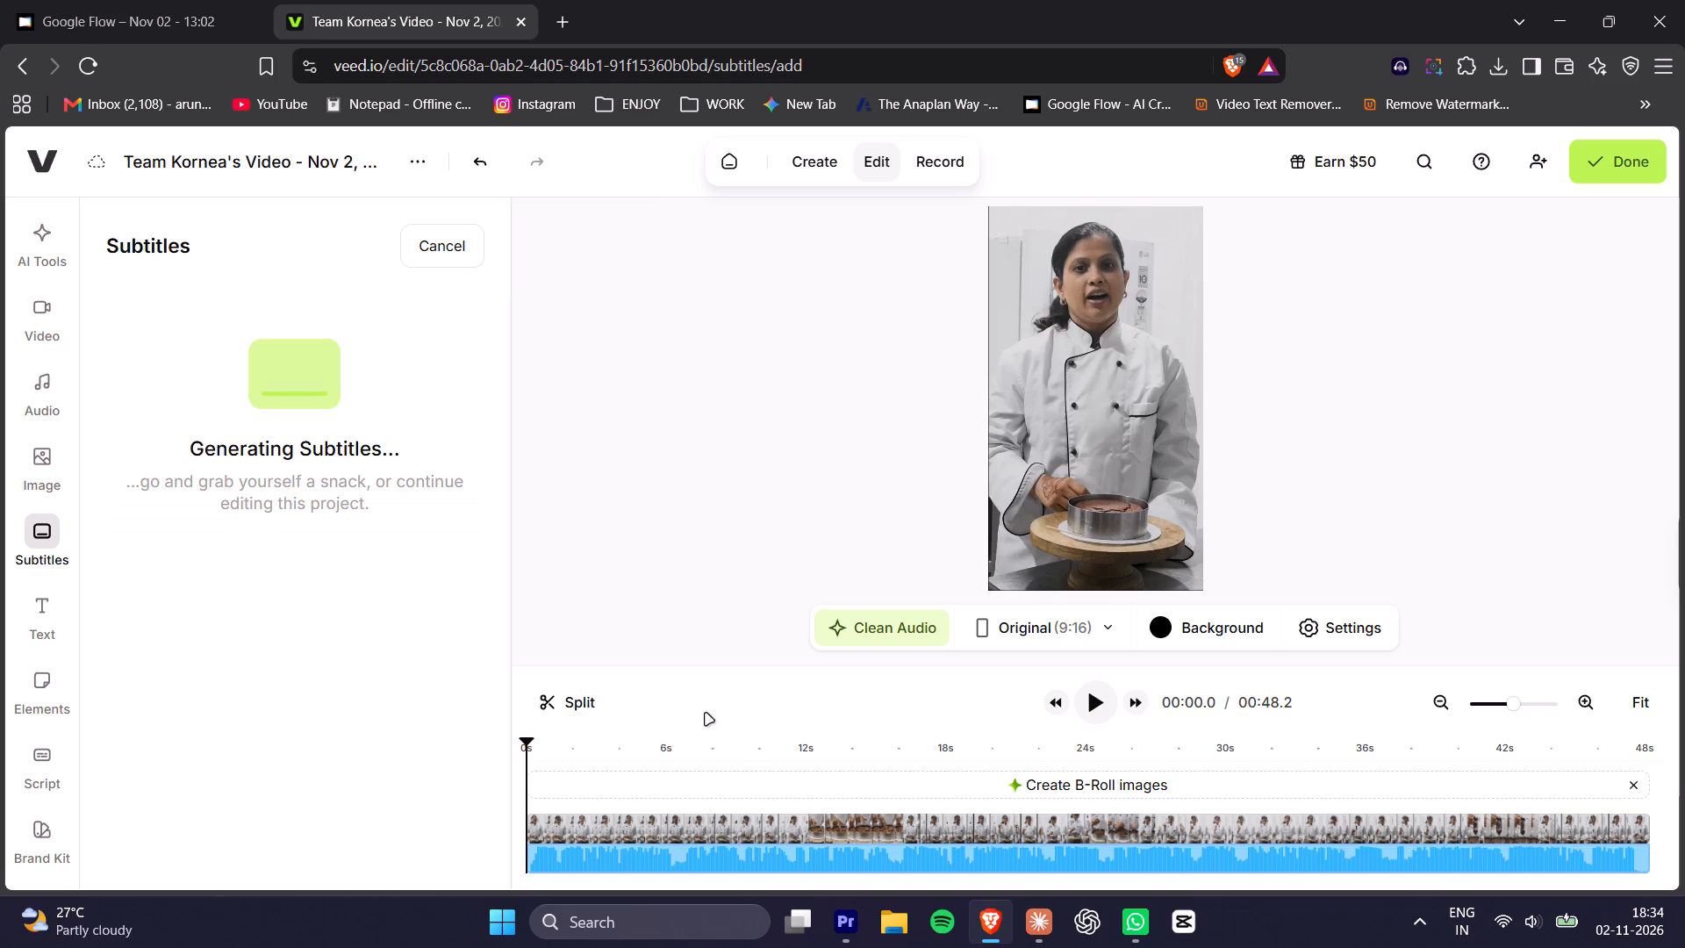
Play the cake video to preview the generated subtitles, and pause at about 27 seconds.
{"action": "left_click", "coordinate": [1094, 693]}
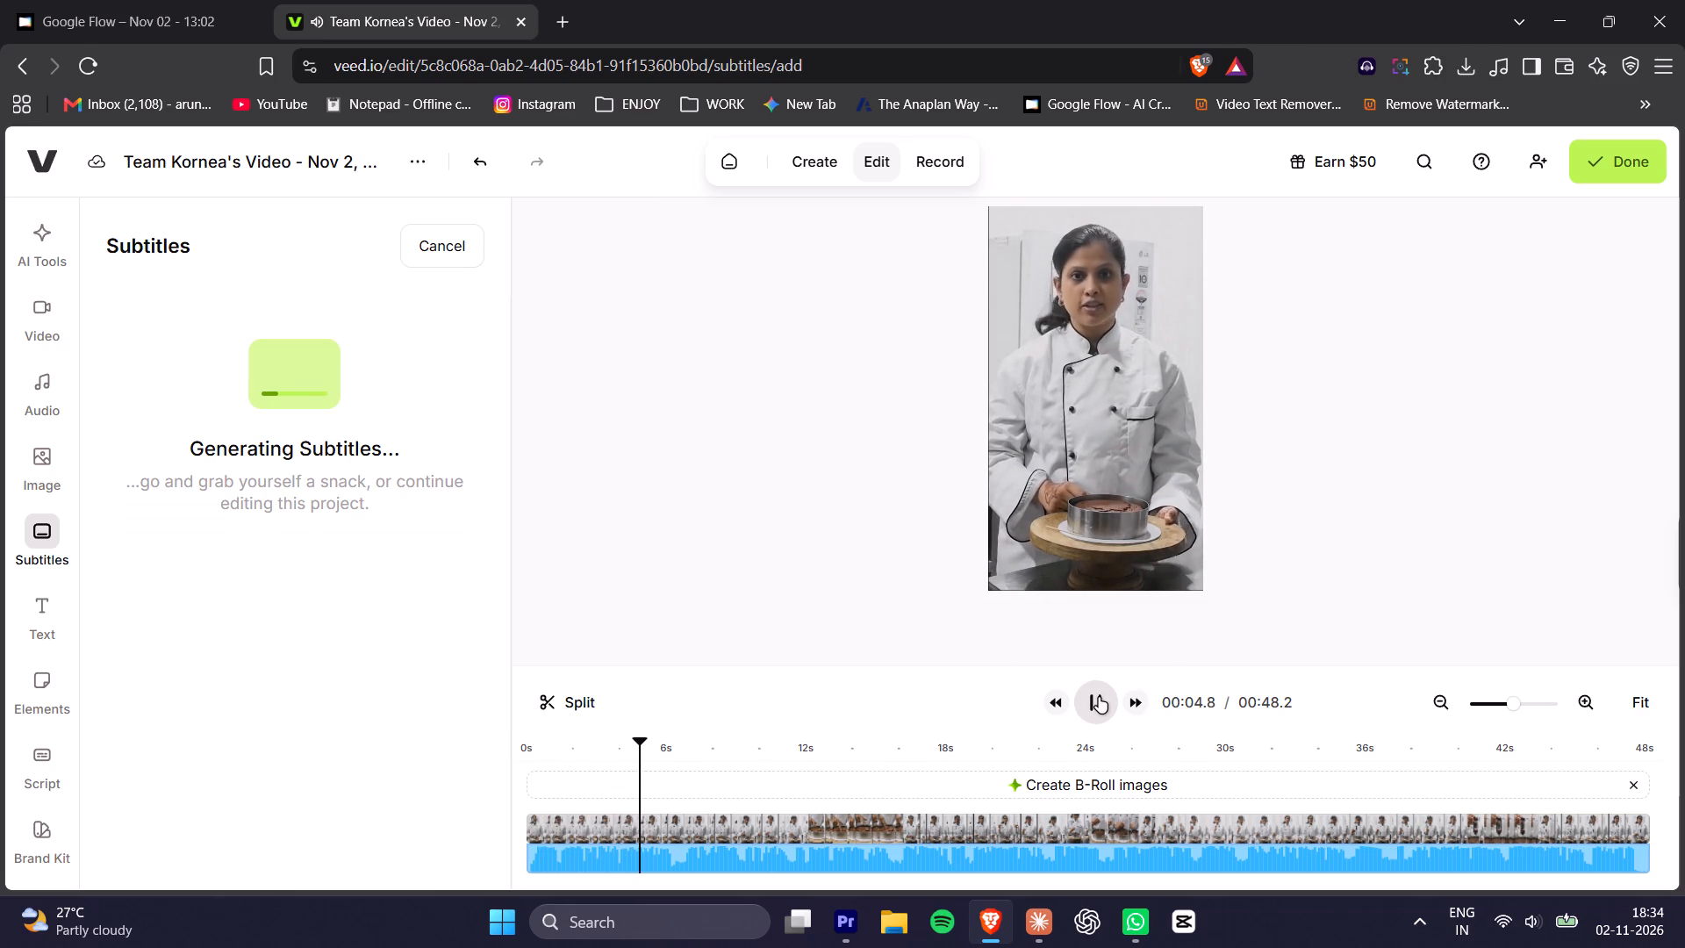
{"action": "left_click", "coordinate": [1099, 697]}
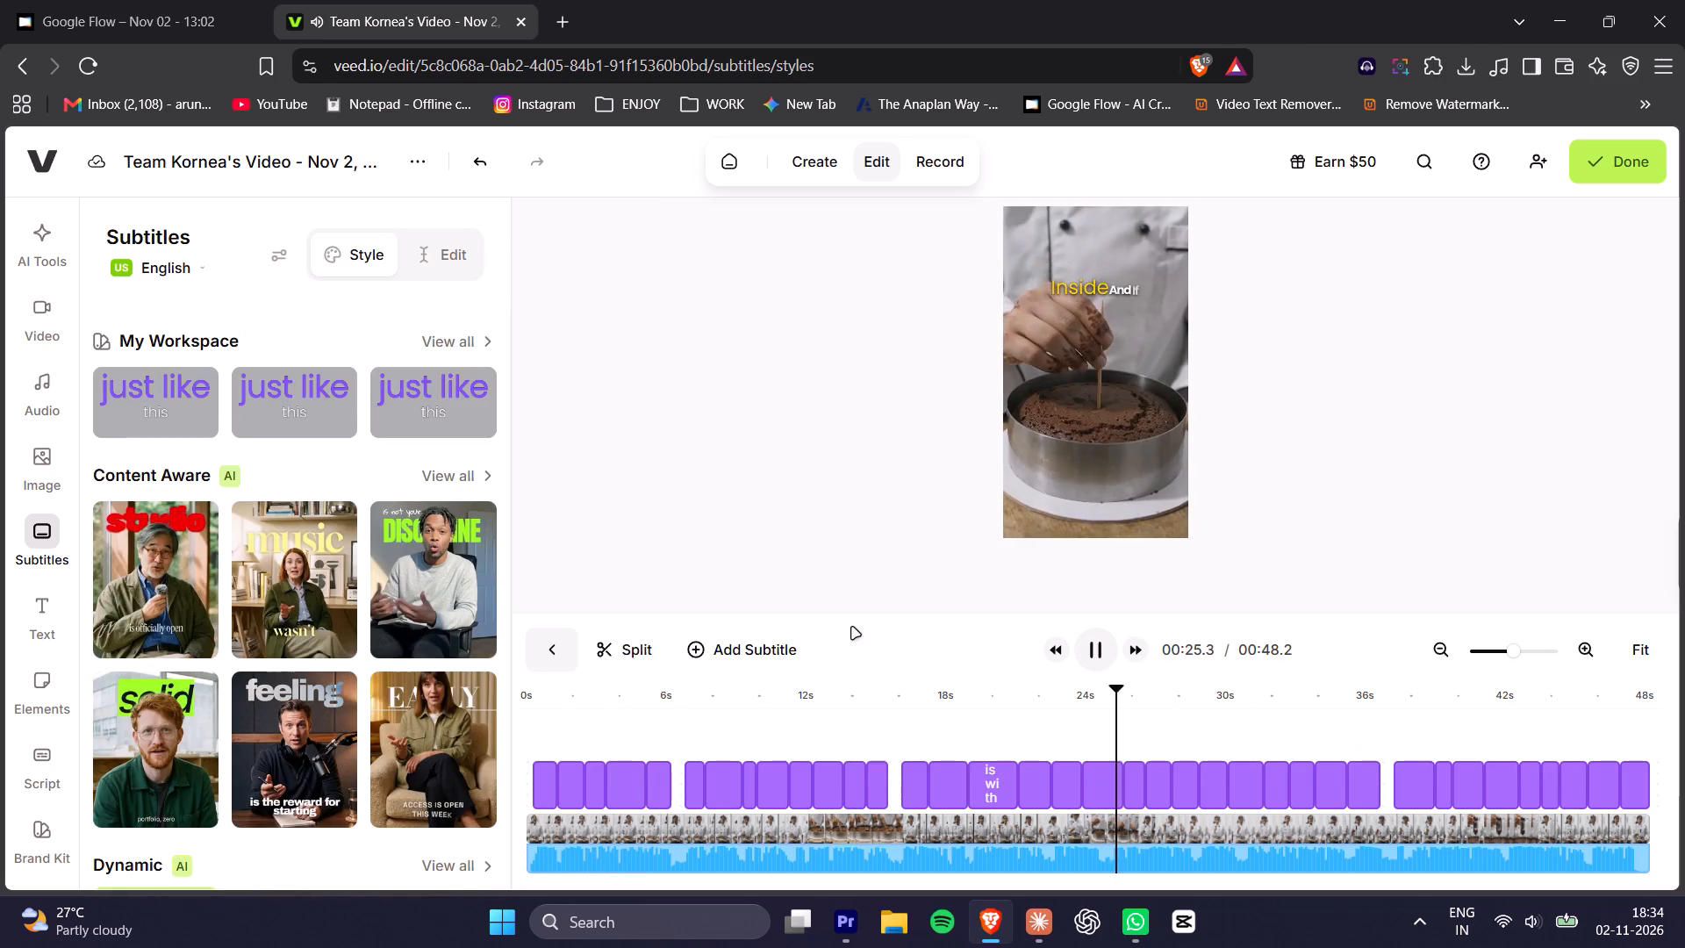
{"action": "left_click", "coordinate": [1093, 652]}
{"action": "left_click", "coordinate": [1093, 652]}
{"action": "left_click", "coordinate": [1093, 652]}
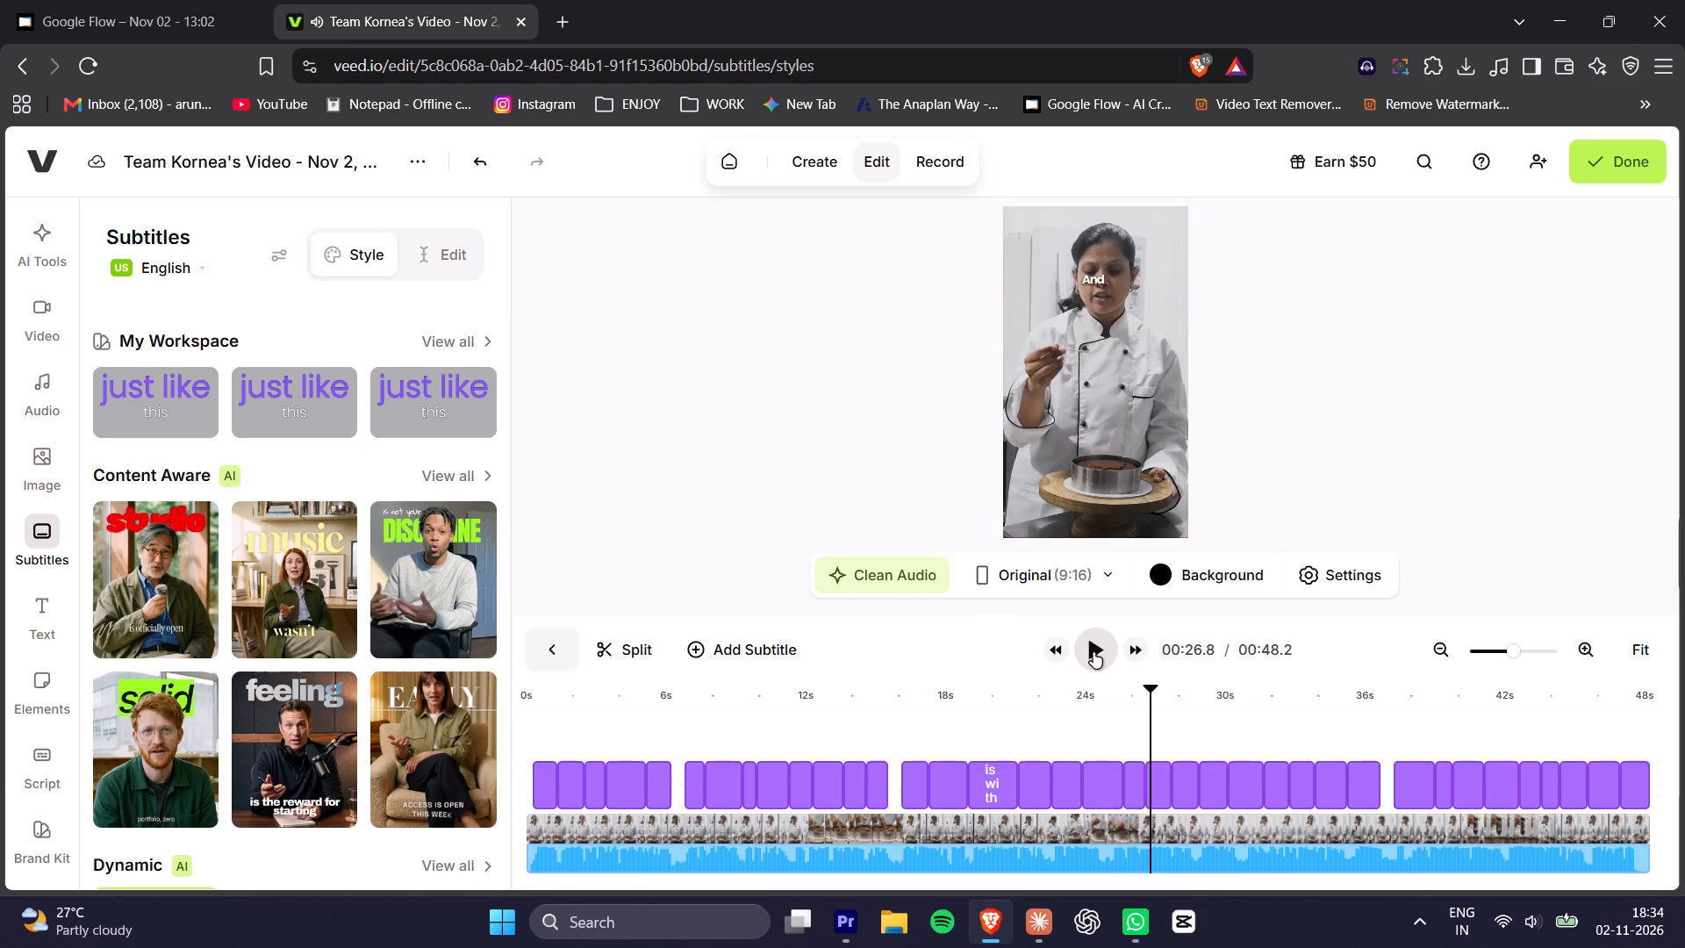
{"action": "double_click", "coordinate": [1093, 652]}
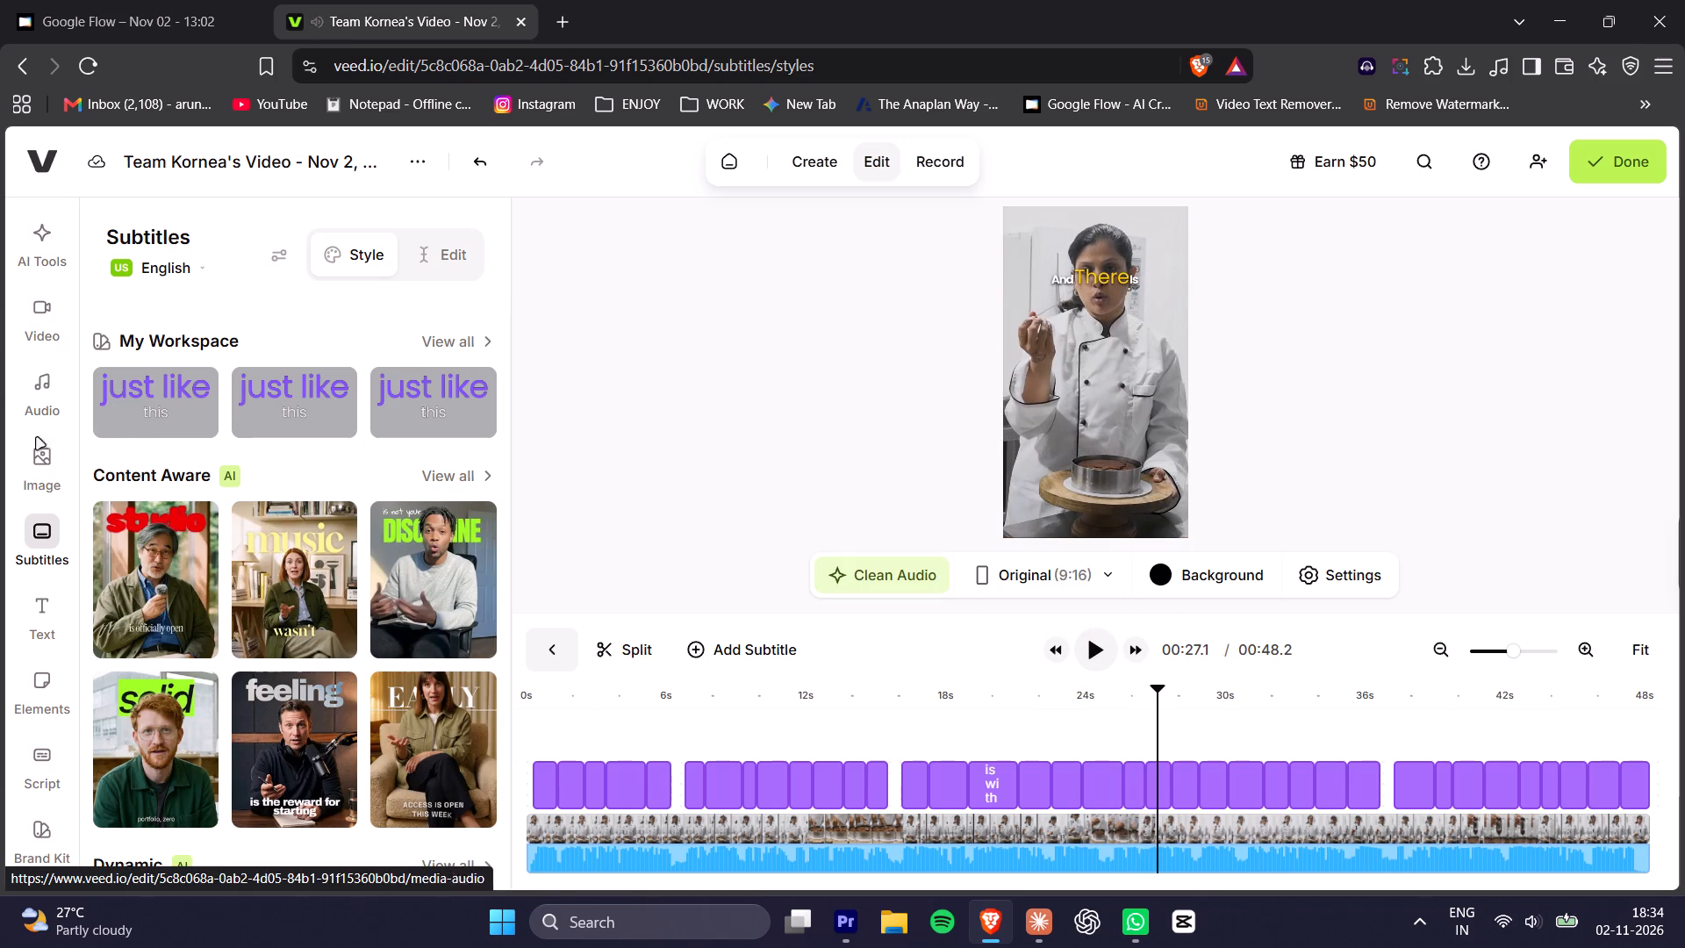
Browse the Dynamic subtitle styles, try the "Because storytellers" and "TEAMS LOSE" samples, and apply the yellow blackletter "This usual" style.
{"action": "scroll", "coordinate": [350, 458], "scroll_direction": "down", "scroll_amount": 2}
{"action": "scroll", "coordinate": [447, 629], "scroll_direction": "down", "scroll_amount": 2}
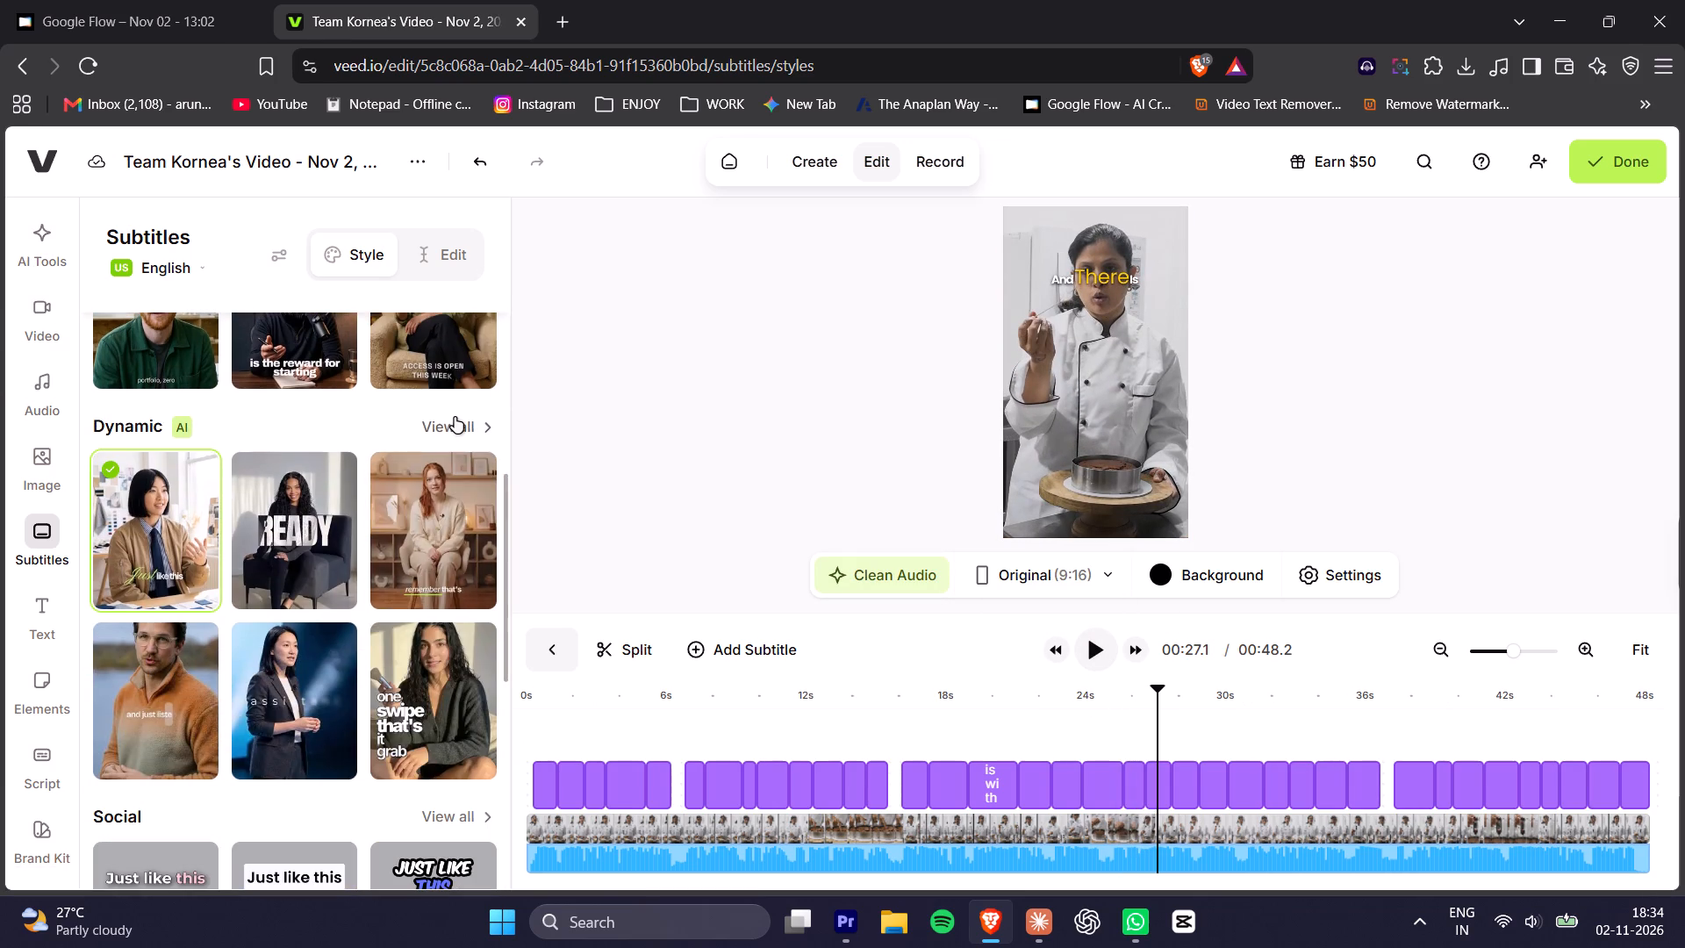
{"action": "left_click", "coordinate": [455, 417]}
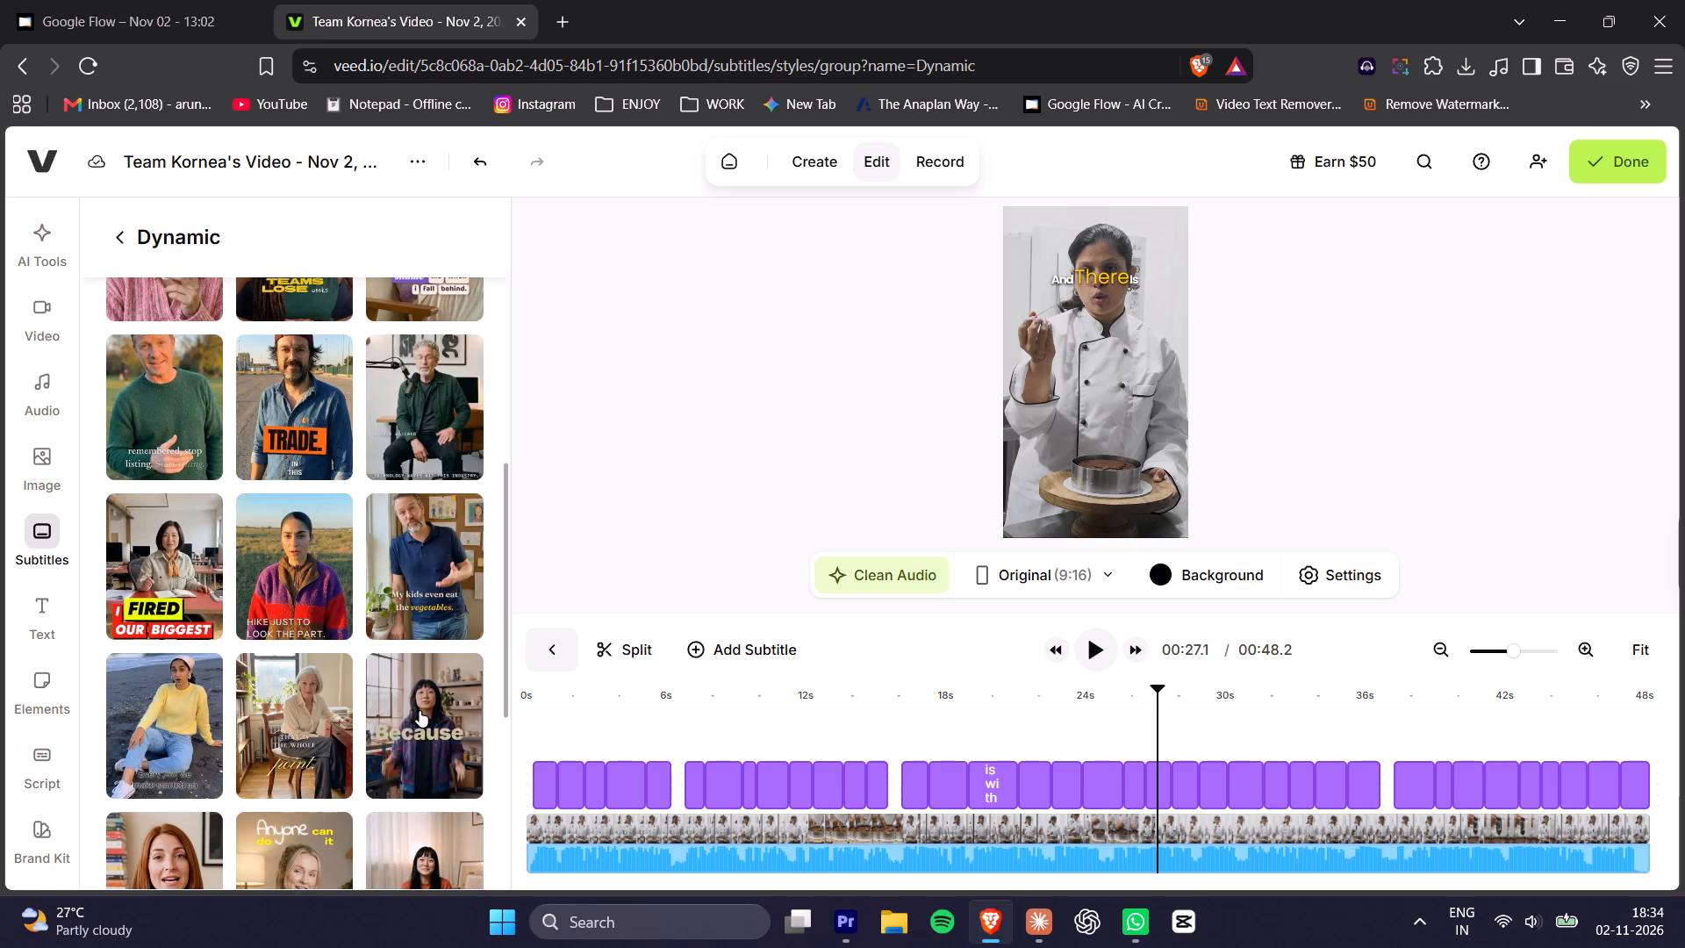
{"action": "scroll", "coordinate": [404, 593], "scroll_direction": "up", "scroll_amount": 1}
{"action": "scroll", "coordinate": [404, 593], "scroll_direction": "down", "scroll_amount": 2}
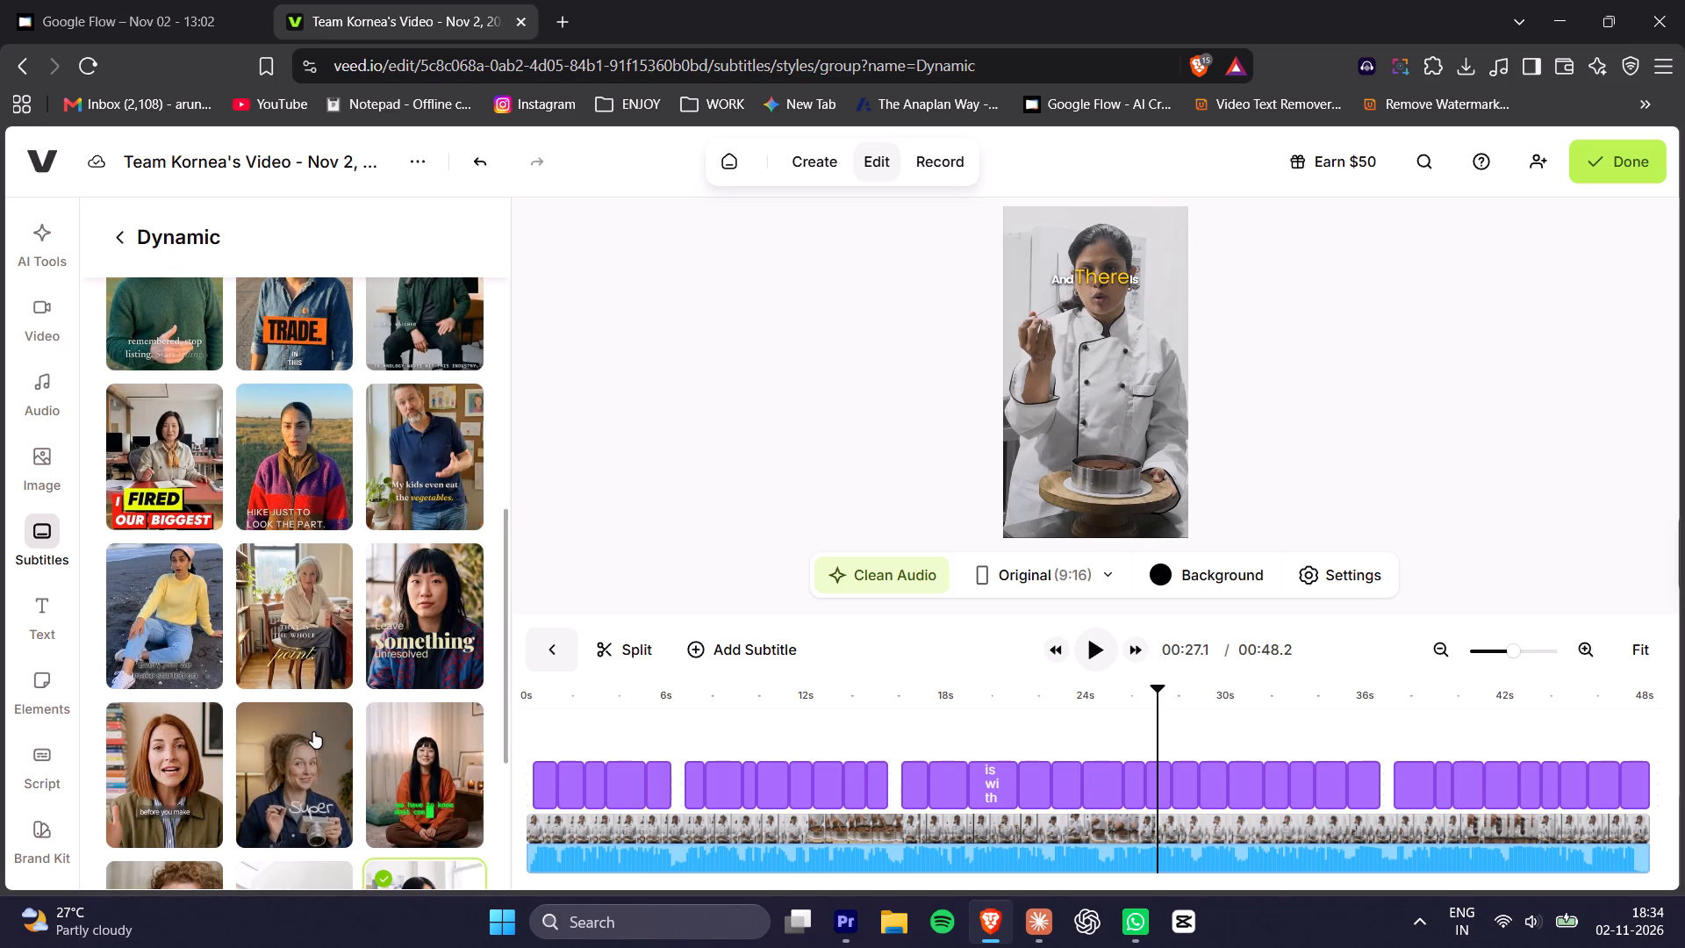
{"action": "left_click", "coordinate": [410, 614]}
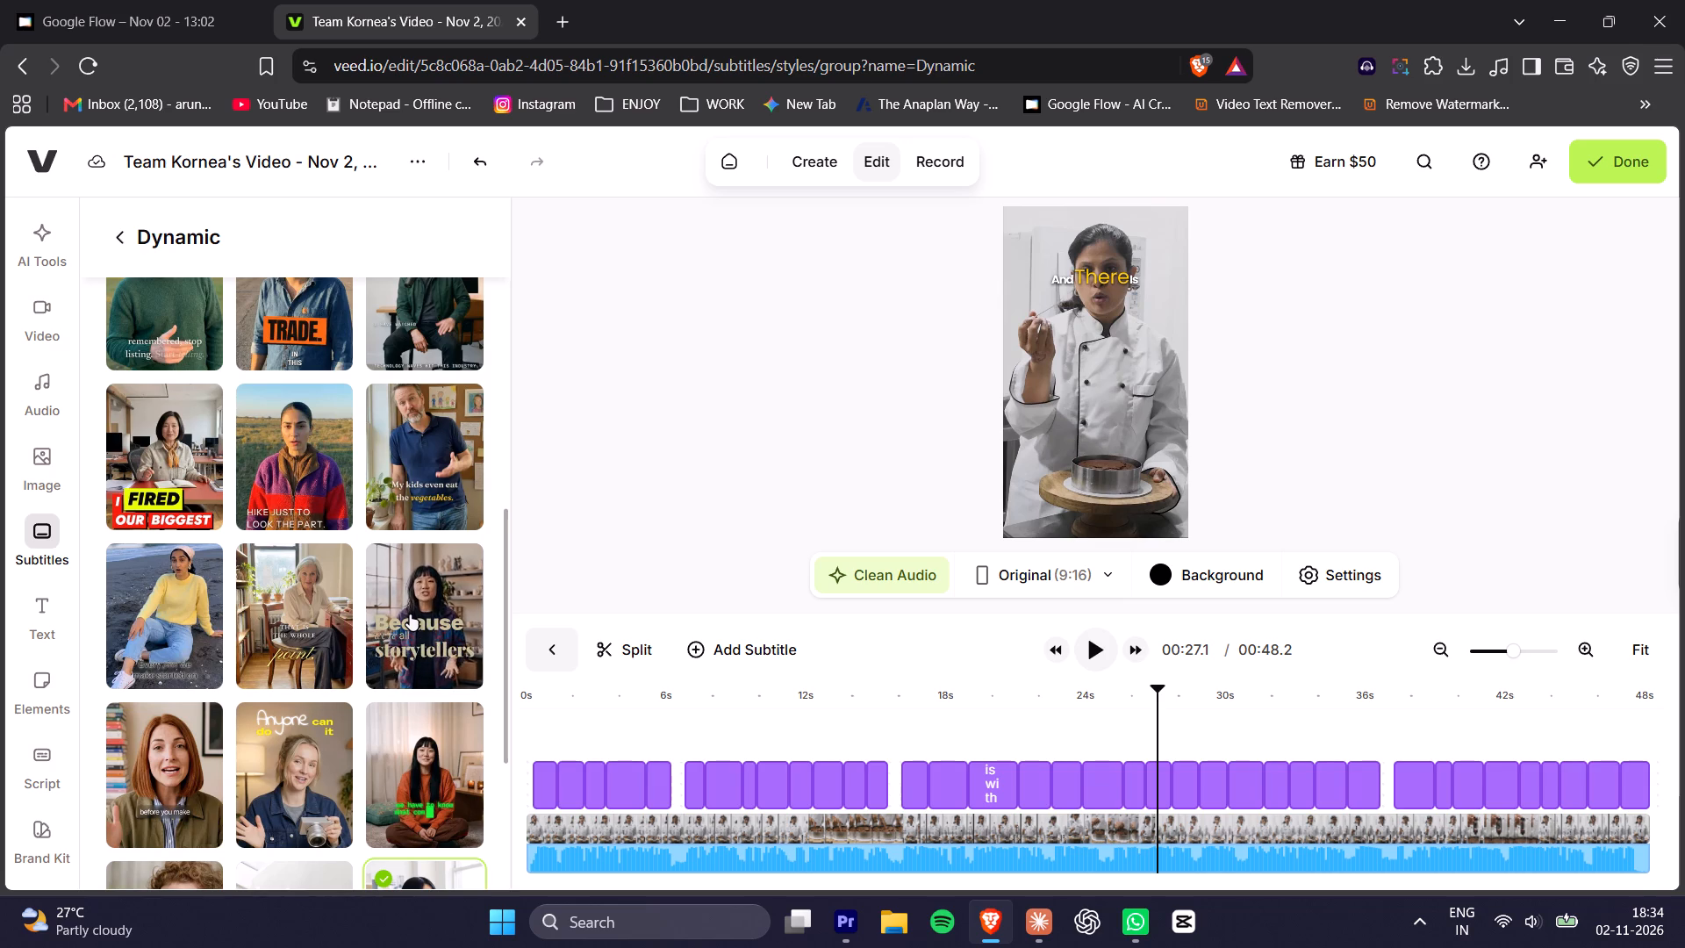
{"action": "scroll", "coordinate": [398, 602], "scroll_direction": "up", "scroll_amount": 1}
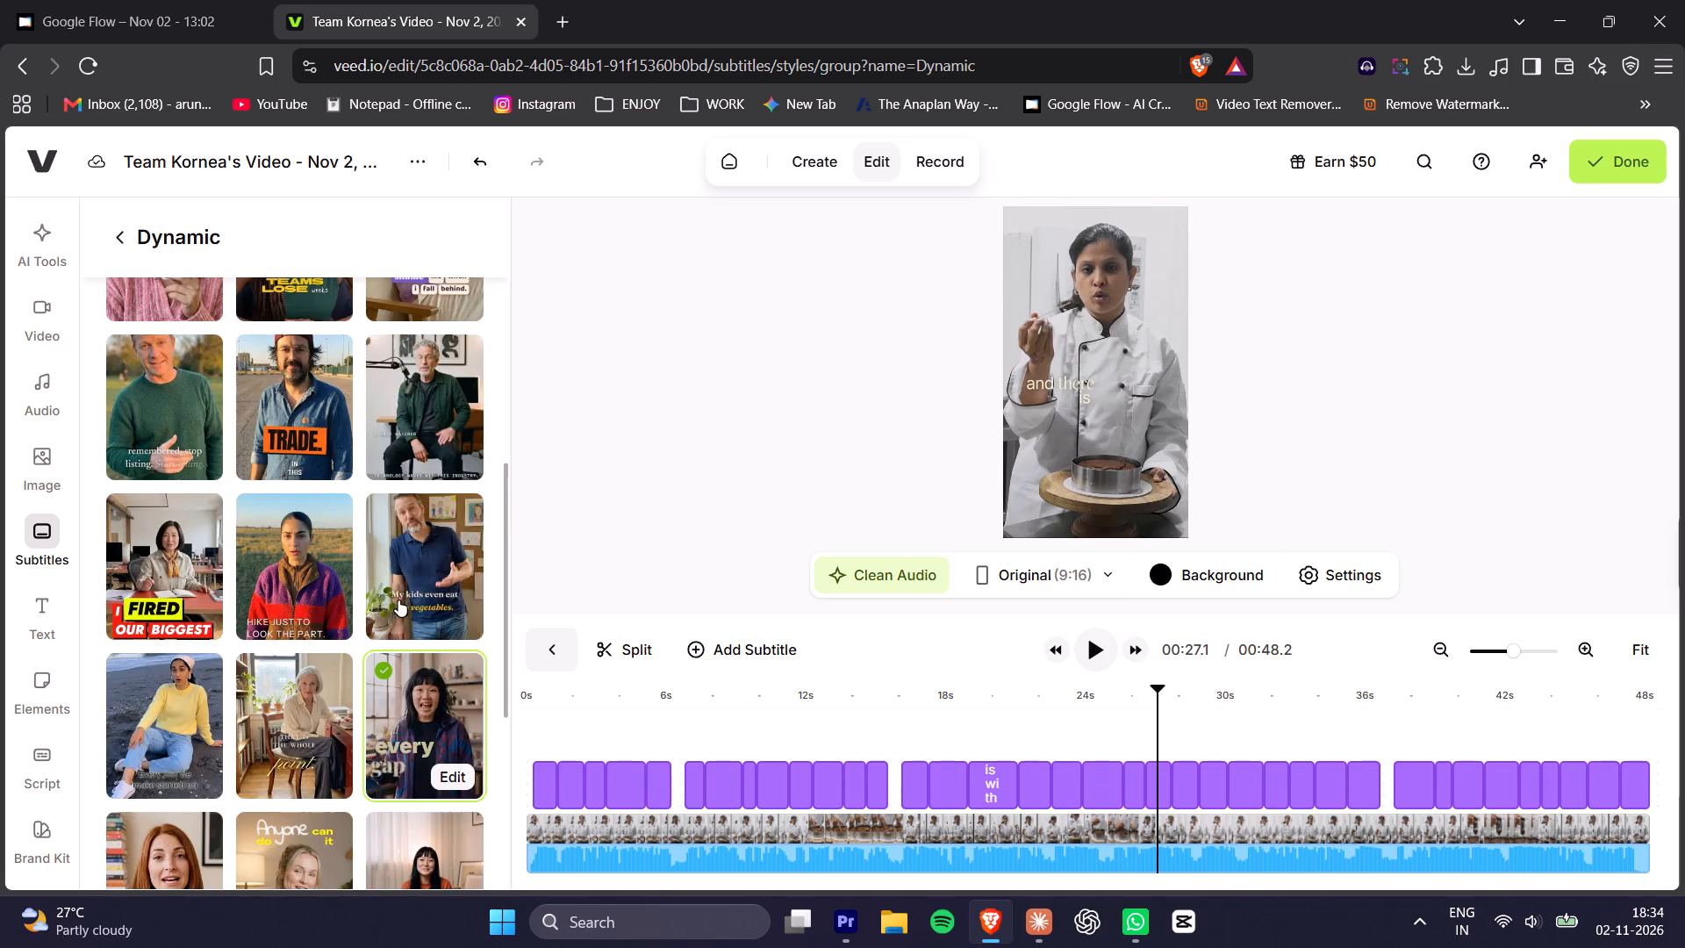
{"action": "scroll", "coordinate": [138, 419], "scroll_direction": "up", "scroll_amount": 1}
{"action": "left_click", "coordinate": [285, 350]}
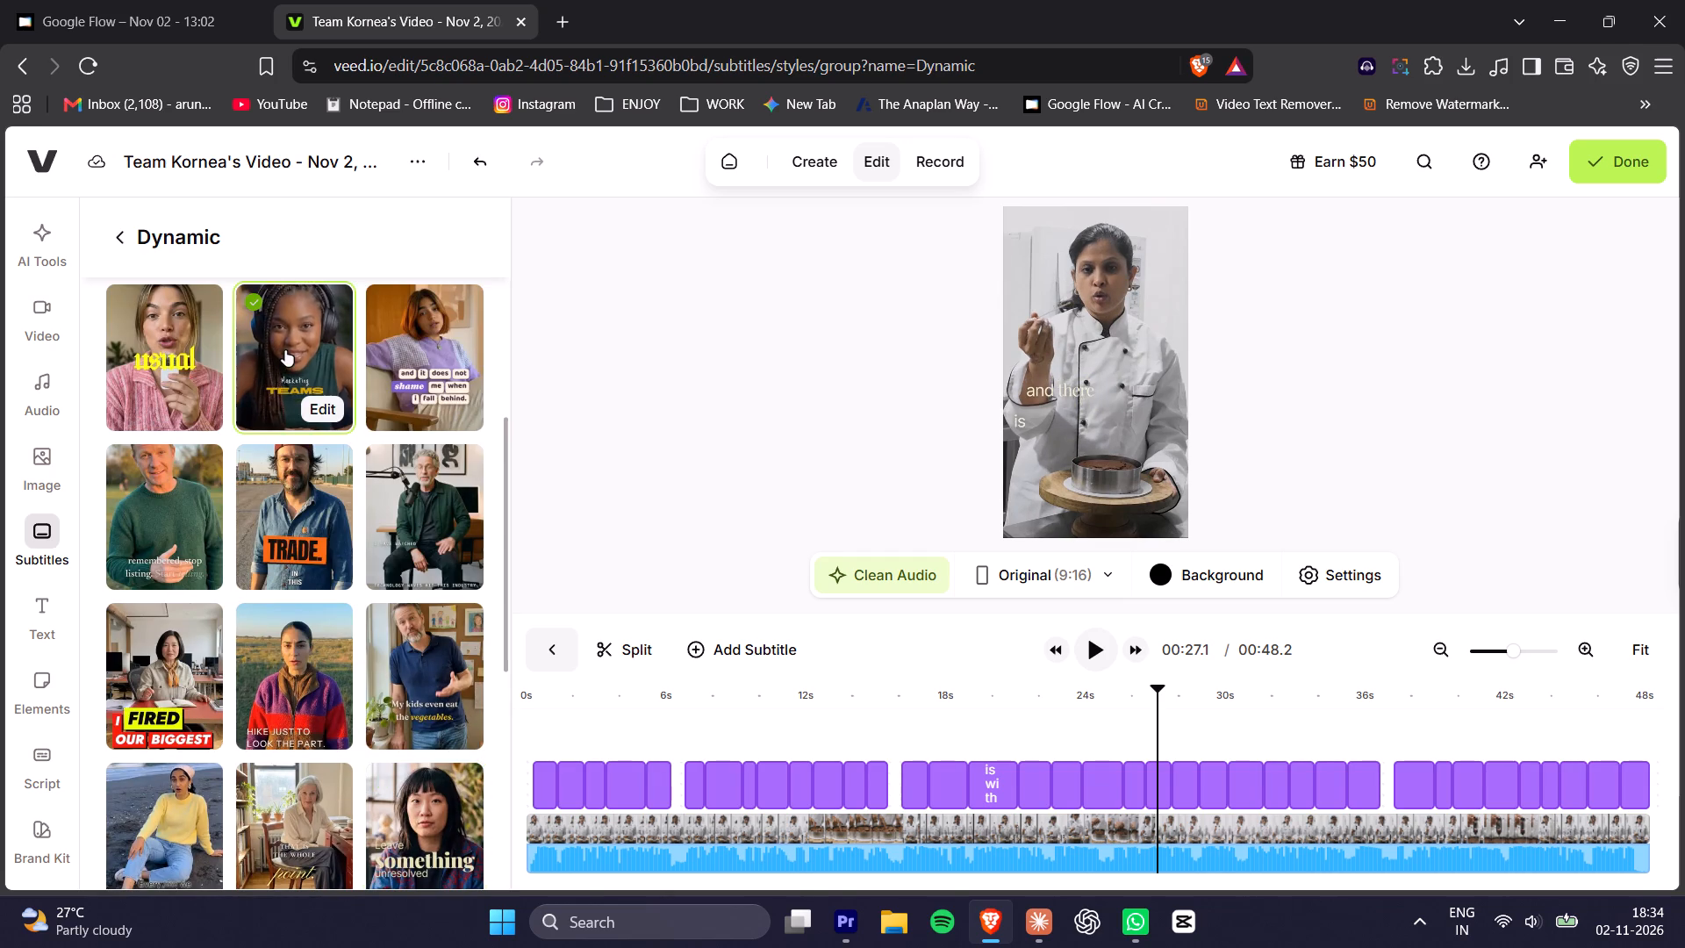
{"action": "left_click", "coordinate": [162, 355]}
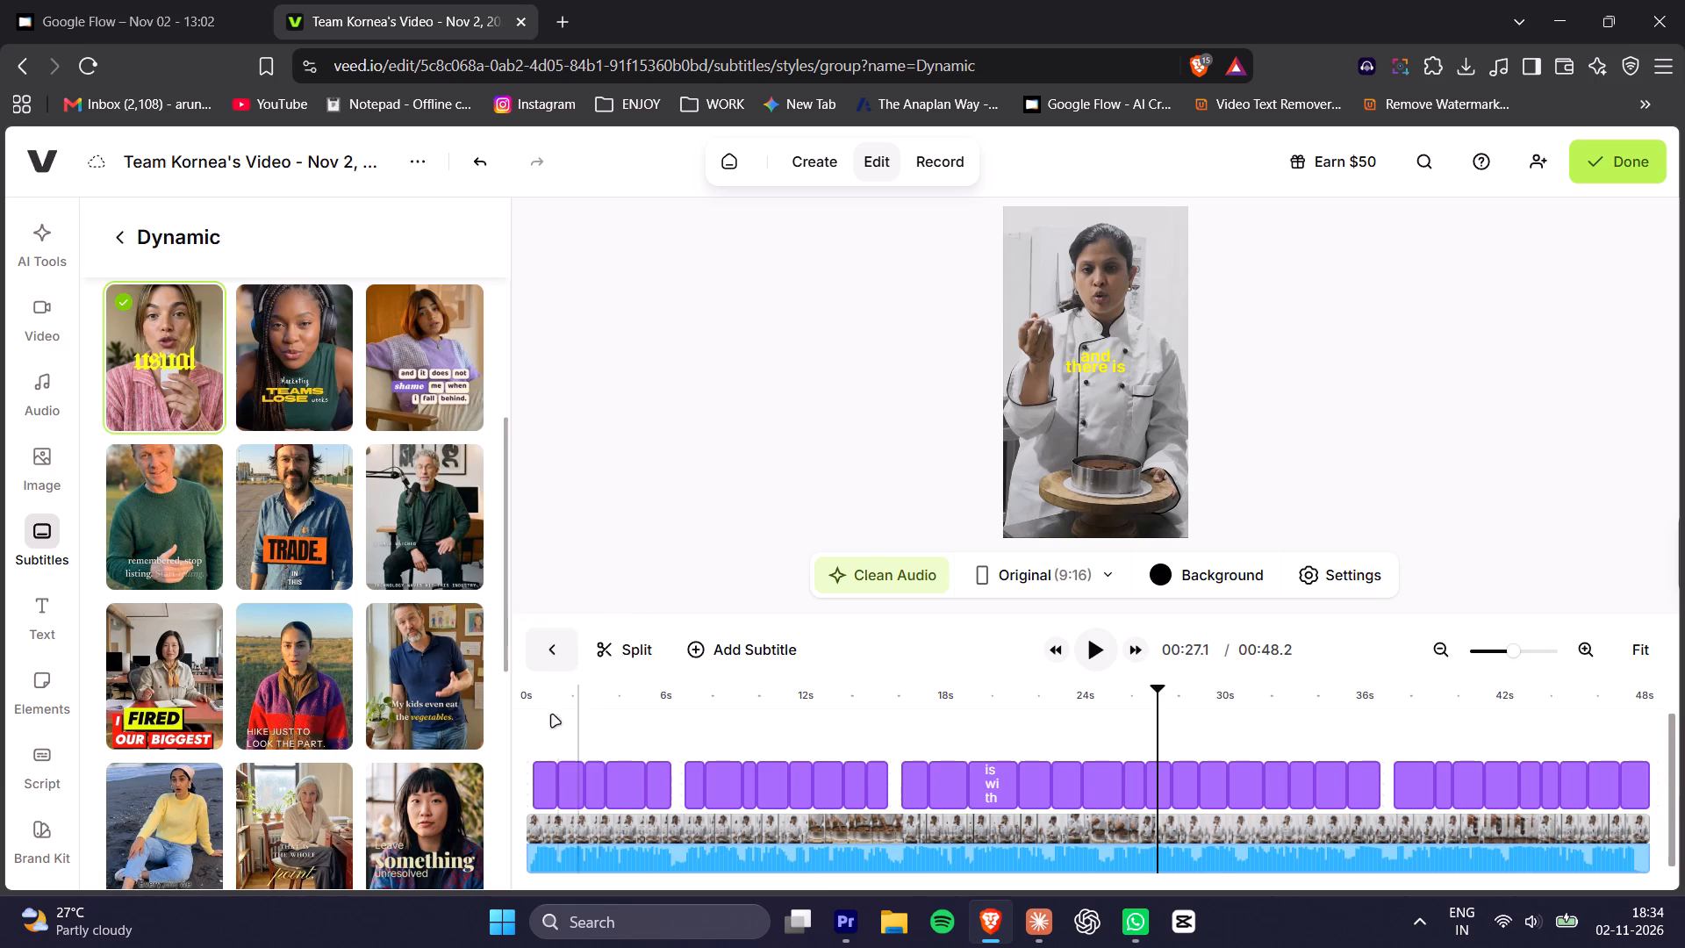
Play the cake video from the start to check the applied subtitle style, and look through the other Dynamic styles.
{"action": "left_click", "coordinate": [535, 691]}
{"action": "key", "text": "space"}
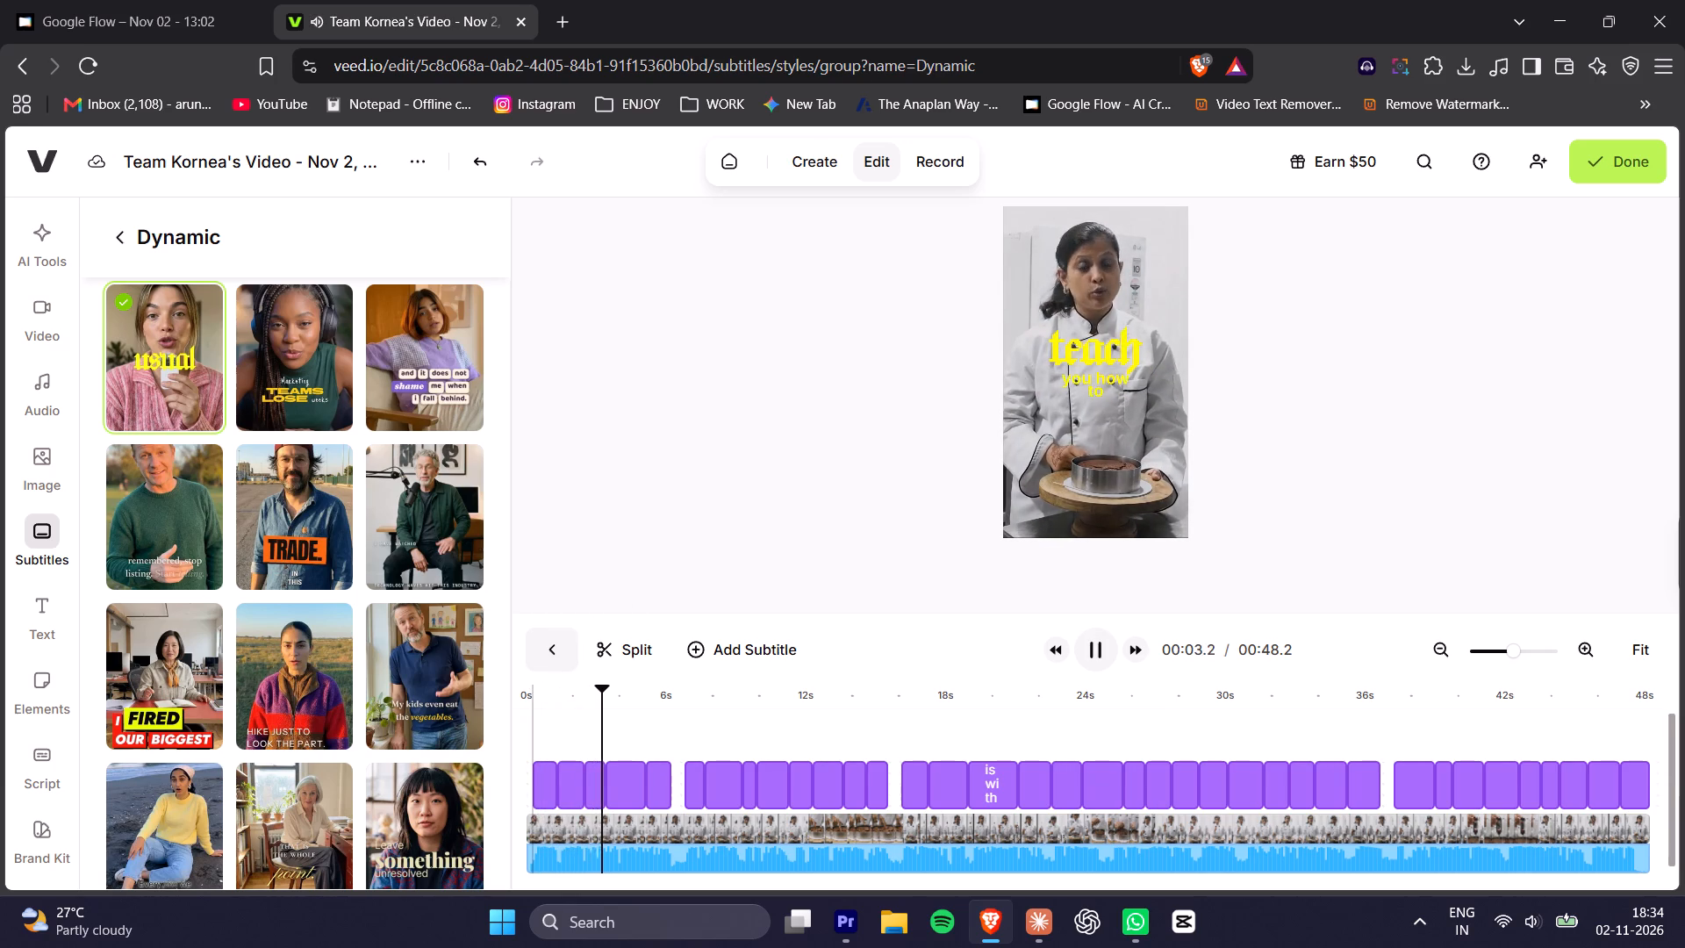
{"action": "key", "text": "space"}
{"action": "scroll", "coordinate": [282, 514], "scroll_direction": "up", "scroll_amount": 9}
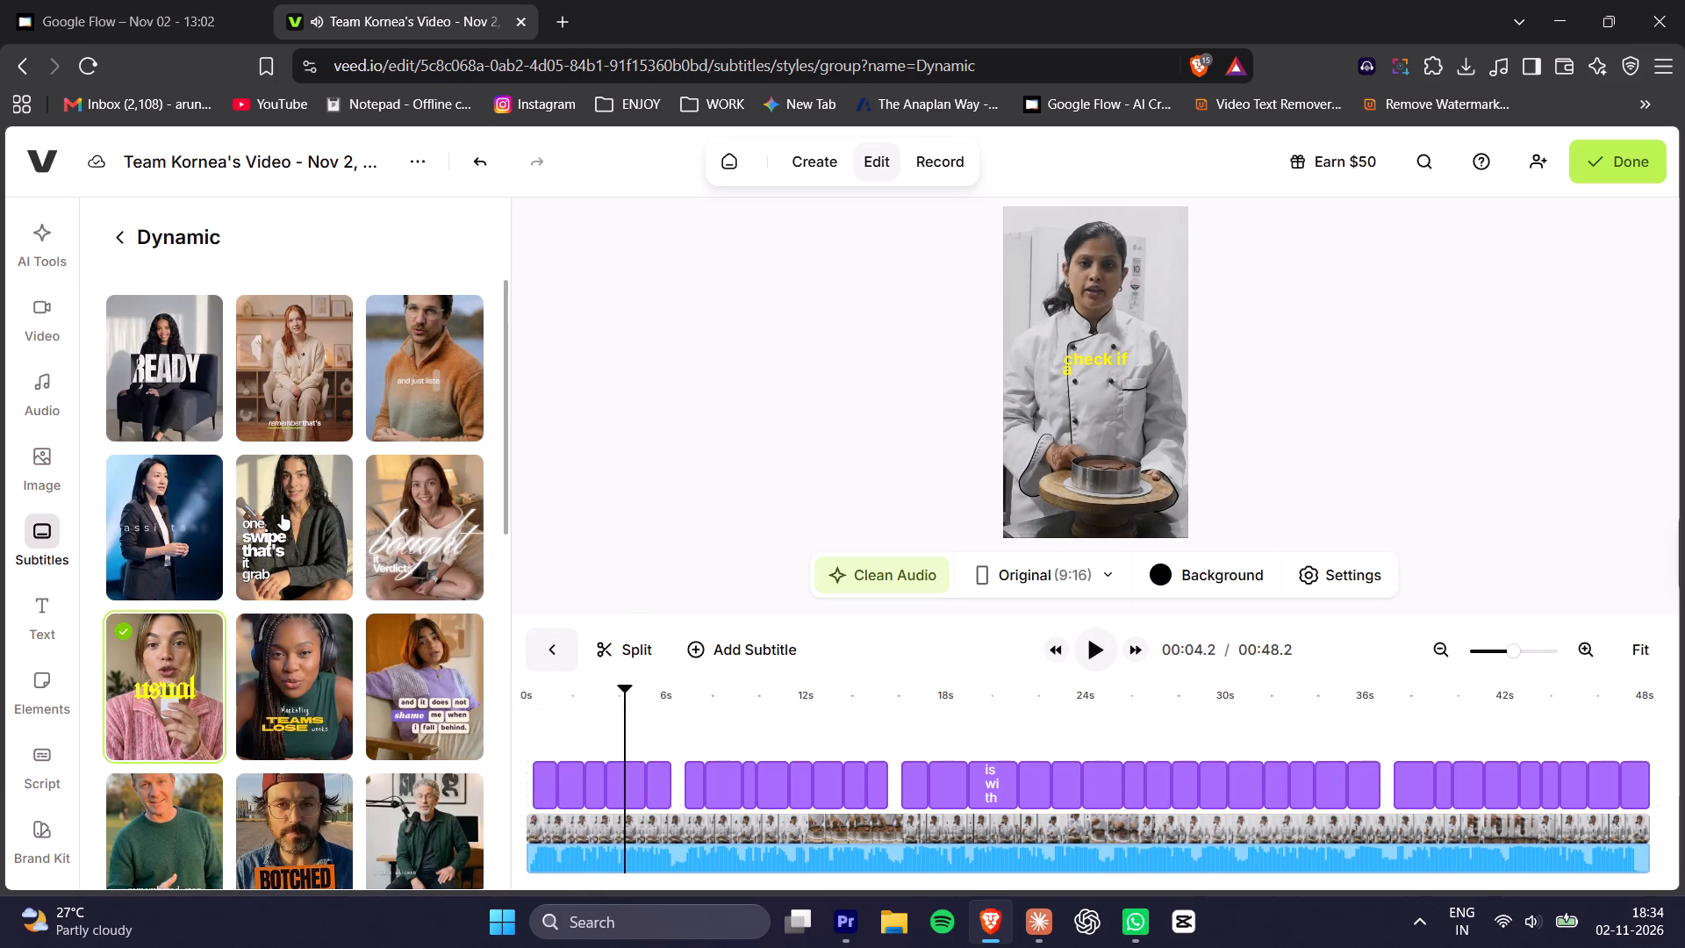
{"action": "scroll", "coordinate": [171, 364], "scroll_direction": "down", "scroll_amount": 3}
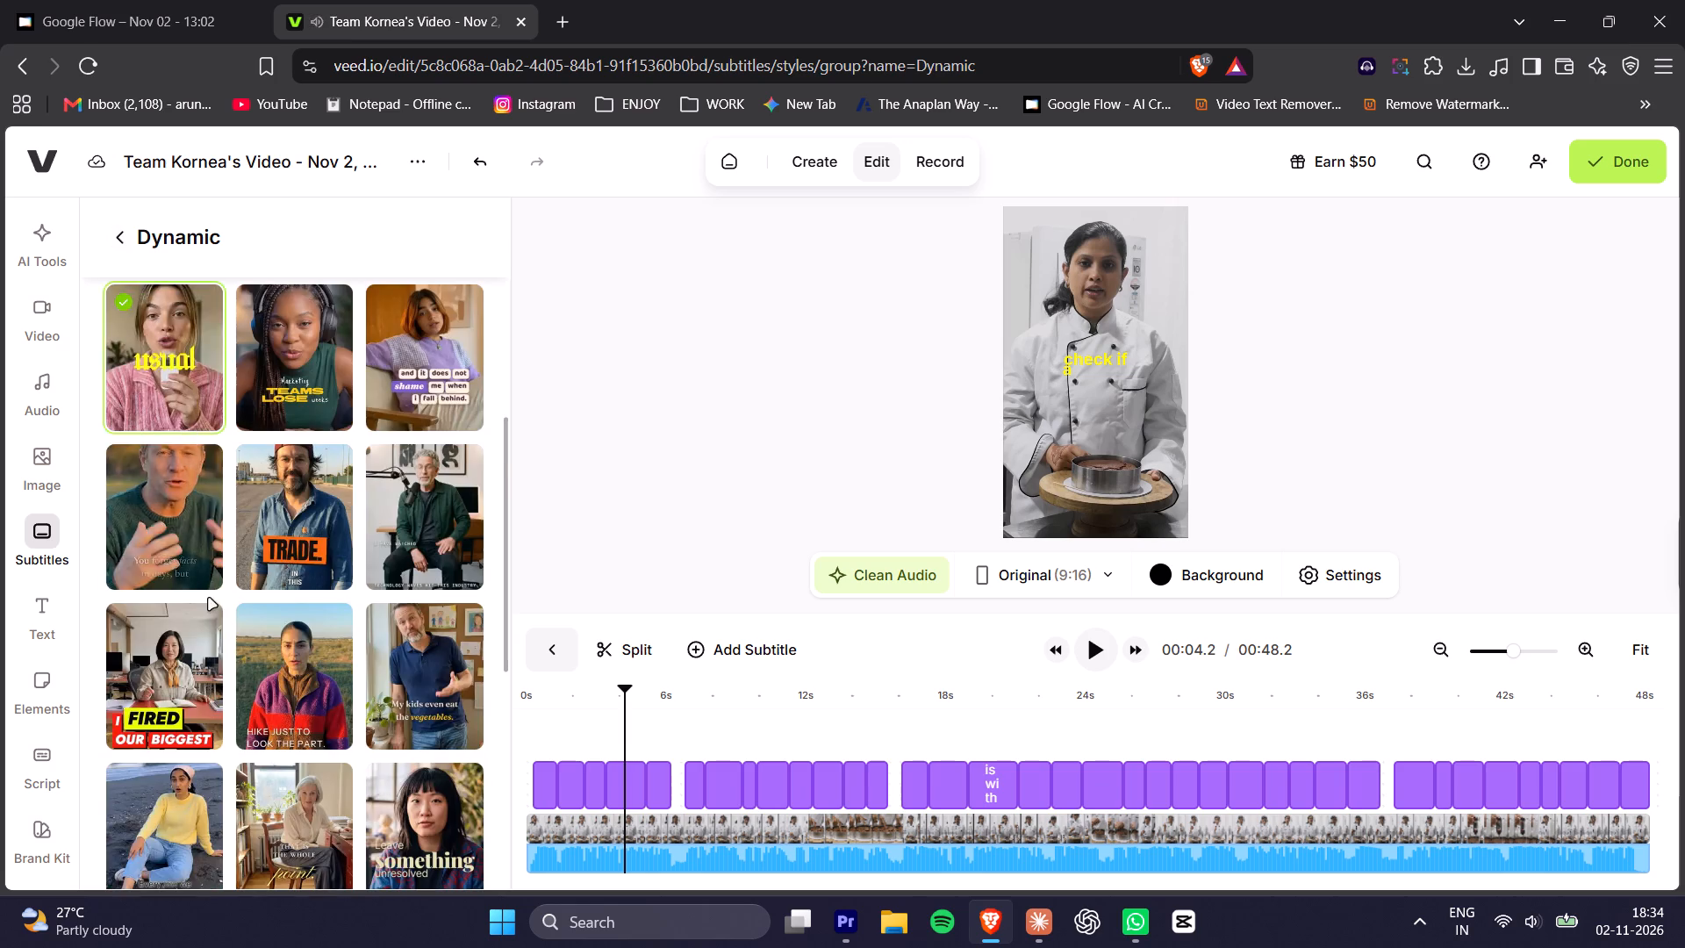
{"action": "scroll", "coordinate": [221, 632], "scroll_direction": "down", "scroll_amount": 3}
{"action": "scroll", "coordinate": [211, 487], "scroll_direction": "up", "scroll_amount": 2}
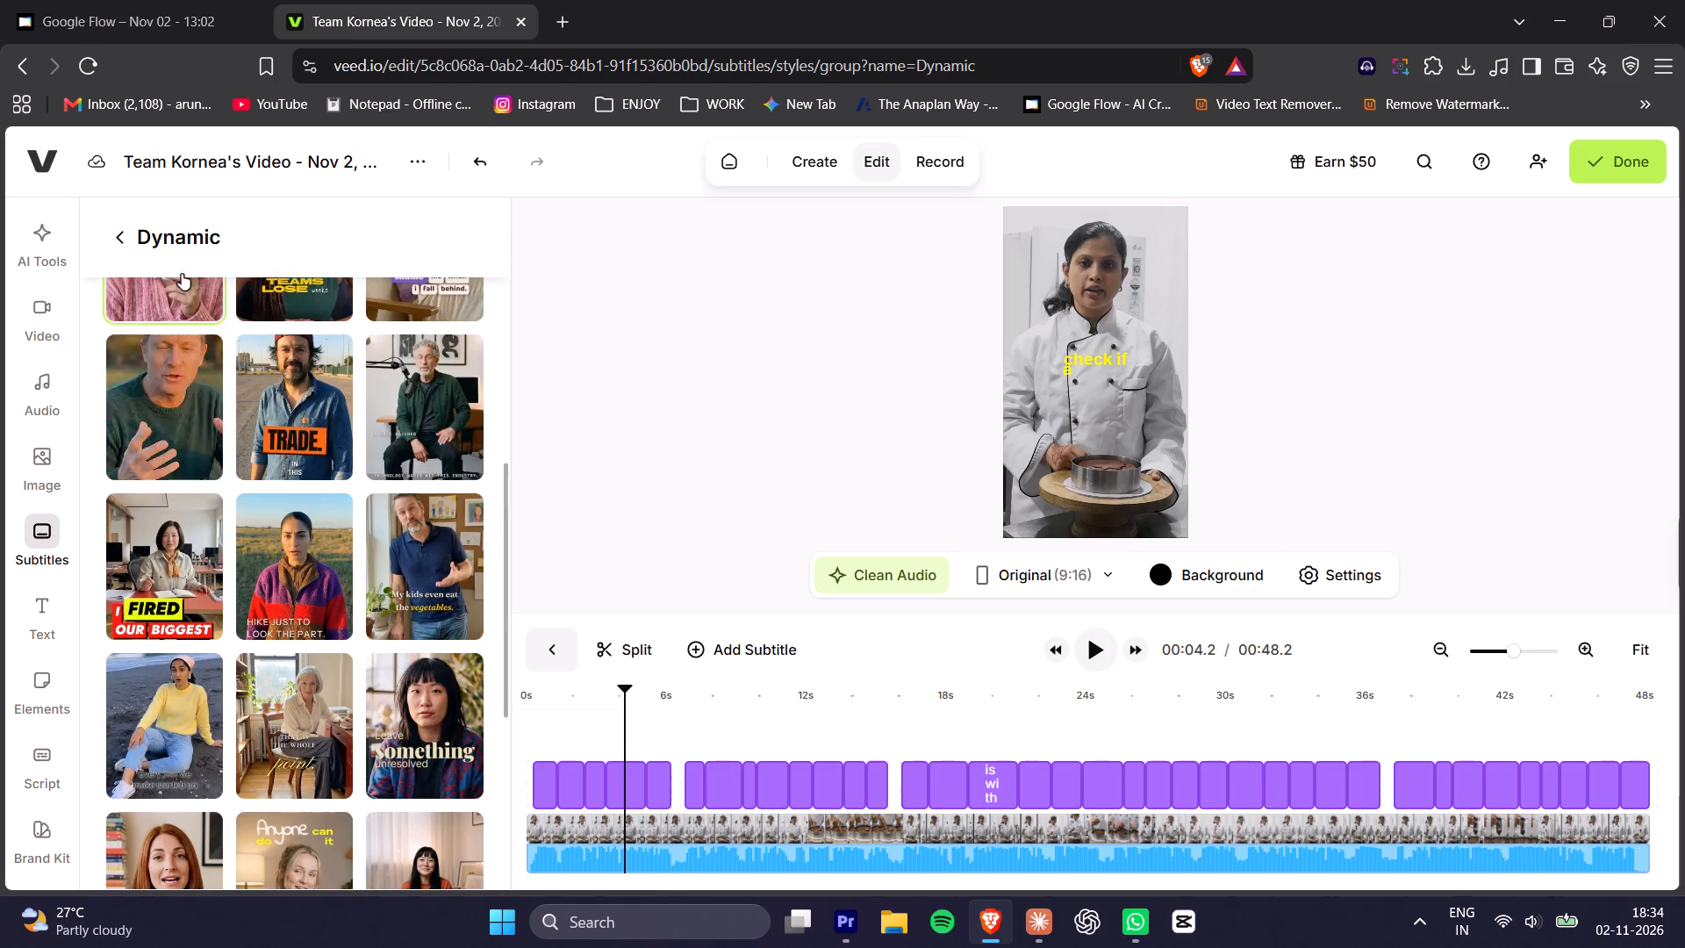
Open the applied subtitle style's preset for editing and go to its Highlight settings.
{"action": "left_click", "coordinate": [122, 241]}
{"action": "left_click", "coordinate": [194, 577]}
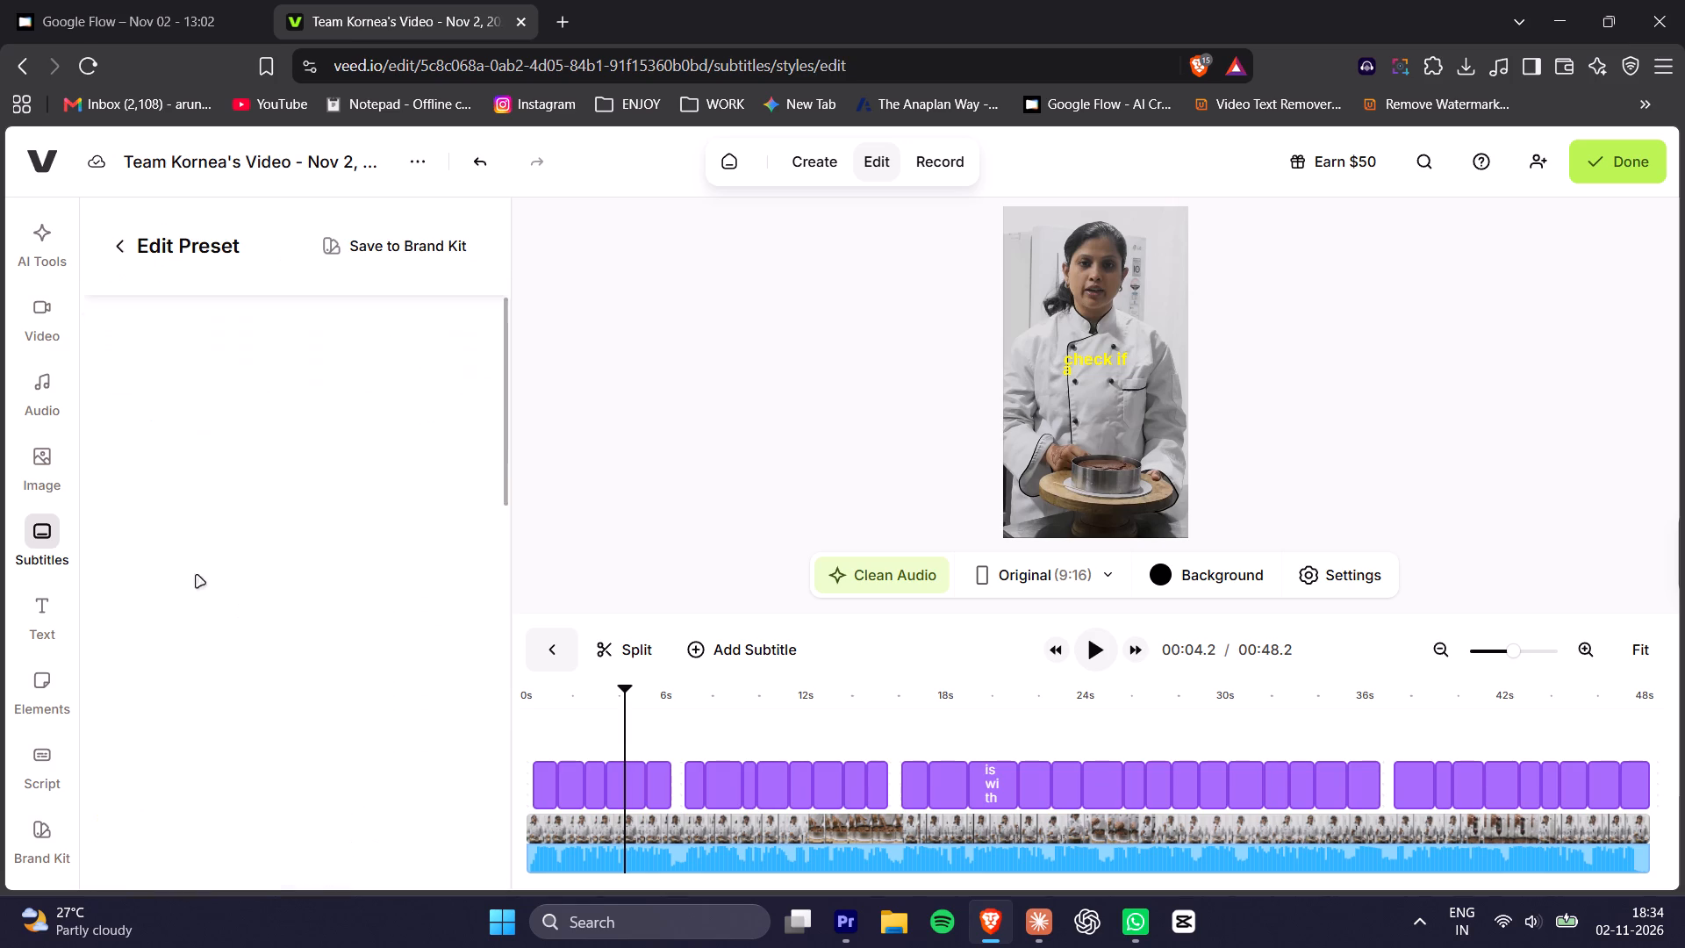
{"action": "left_click", "coordinate": [214, 331]}
{"action": "left_click", "coordinate": [154, 499]}
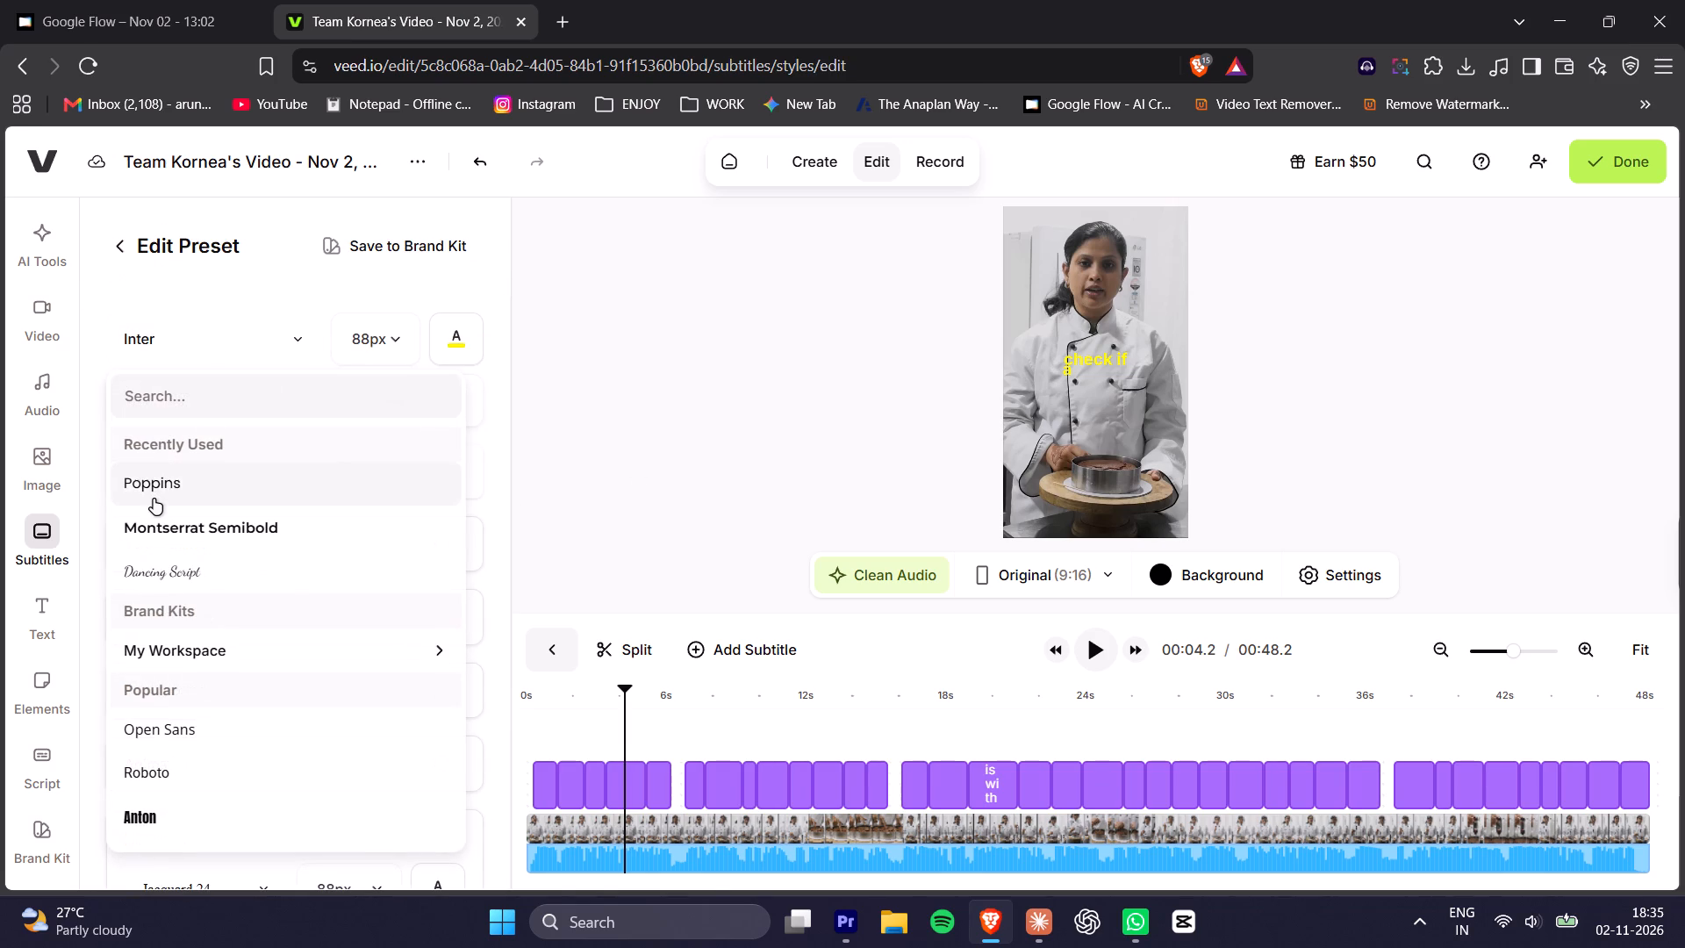
{"action": "scroll", "coordinate": [154, 499], "scroll_direction": "down", "scroll_amount": 5}
{"action": "scroll", "coordinate": [304, 399], "scroll_direction": "down", "scroll_amount": 3}
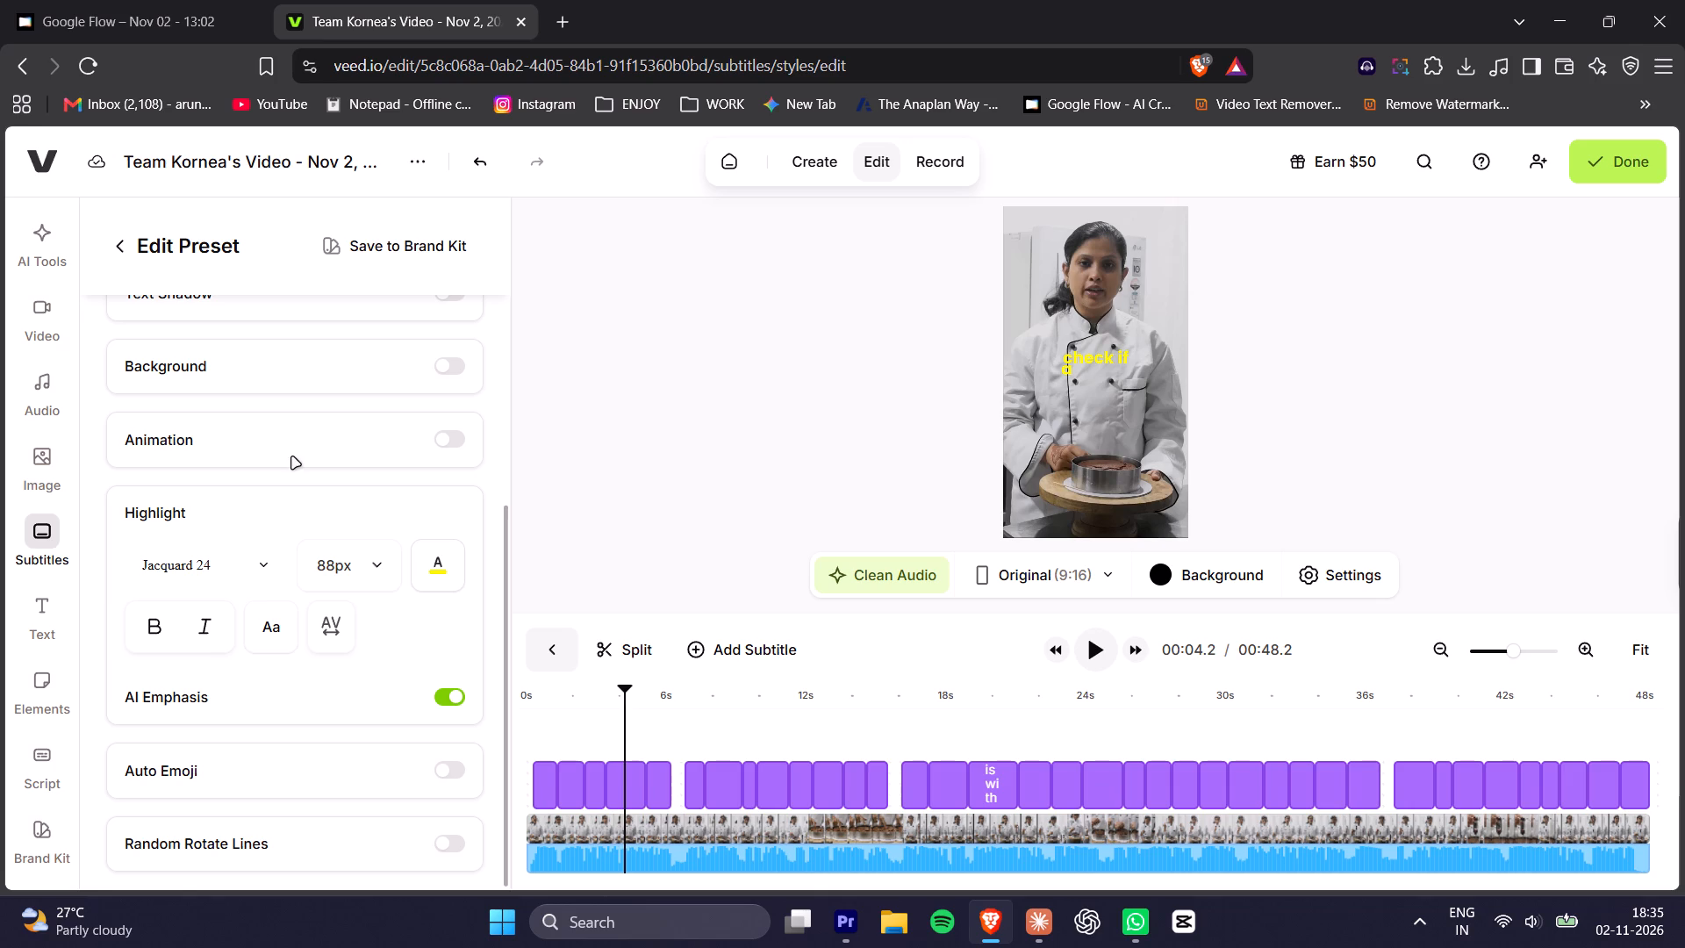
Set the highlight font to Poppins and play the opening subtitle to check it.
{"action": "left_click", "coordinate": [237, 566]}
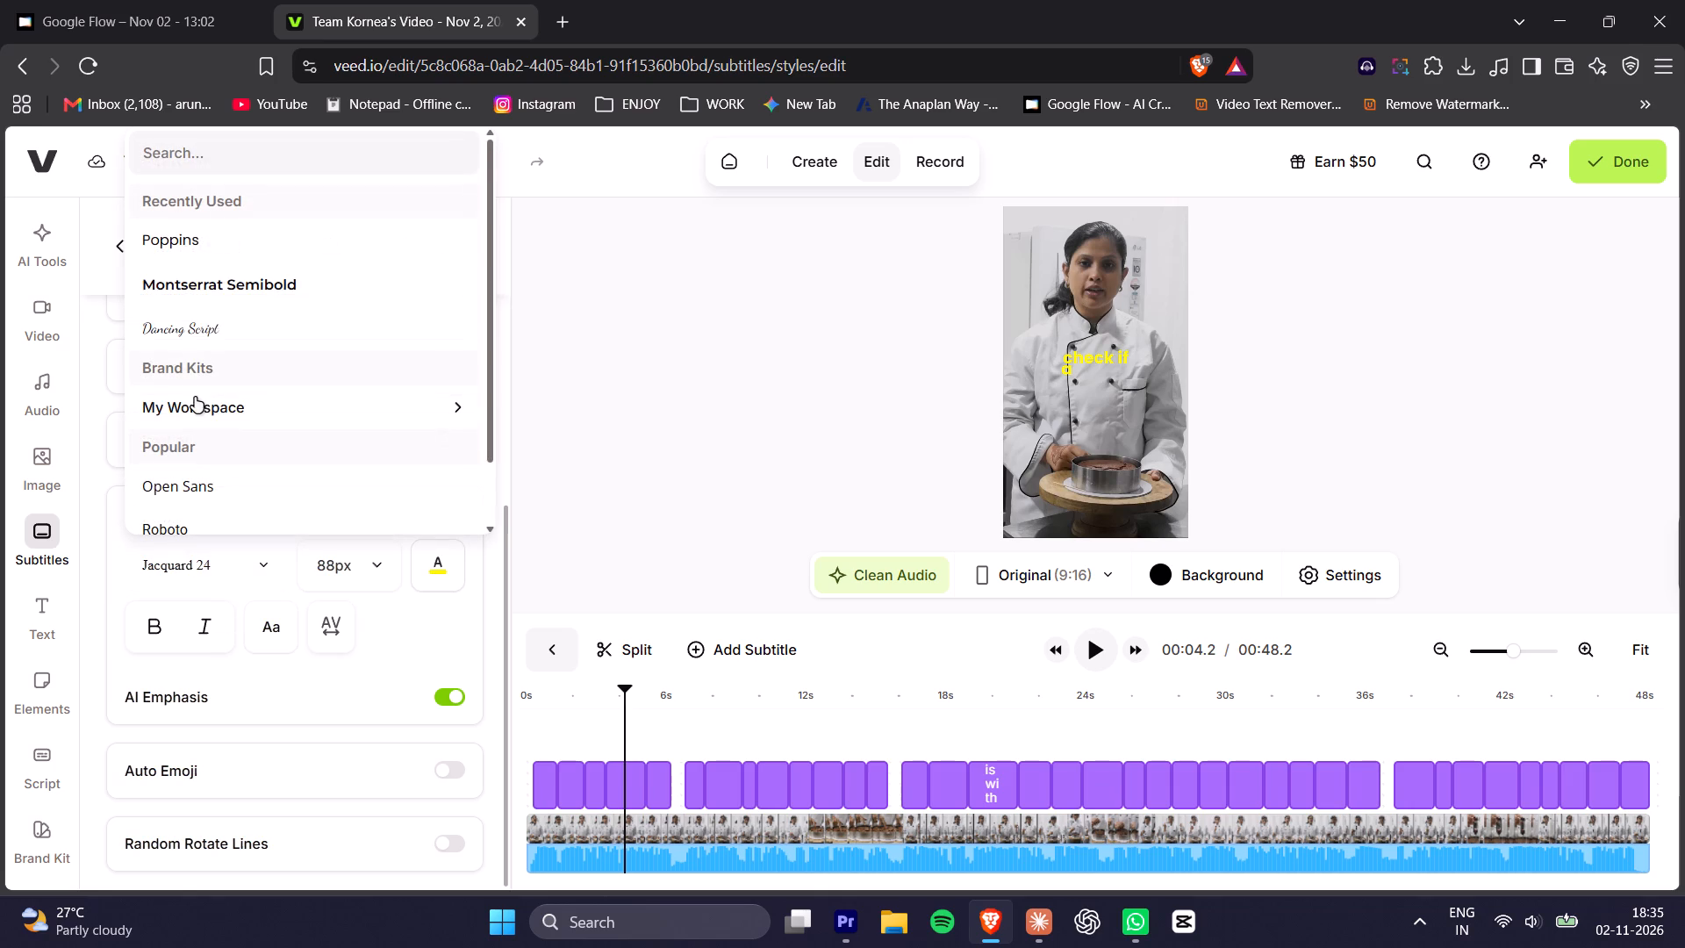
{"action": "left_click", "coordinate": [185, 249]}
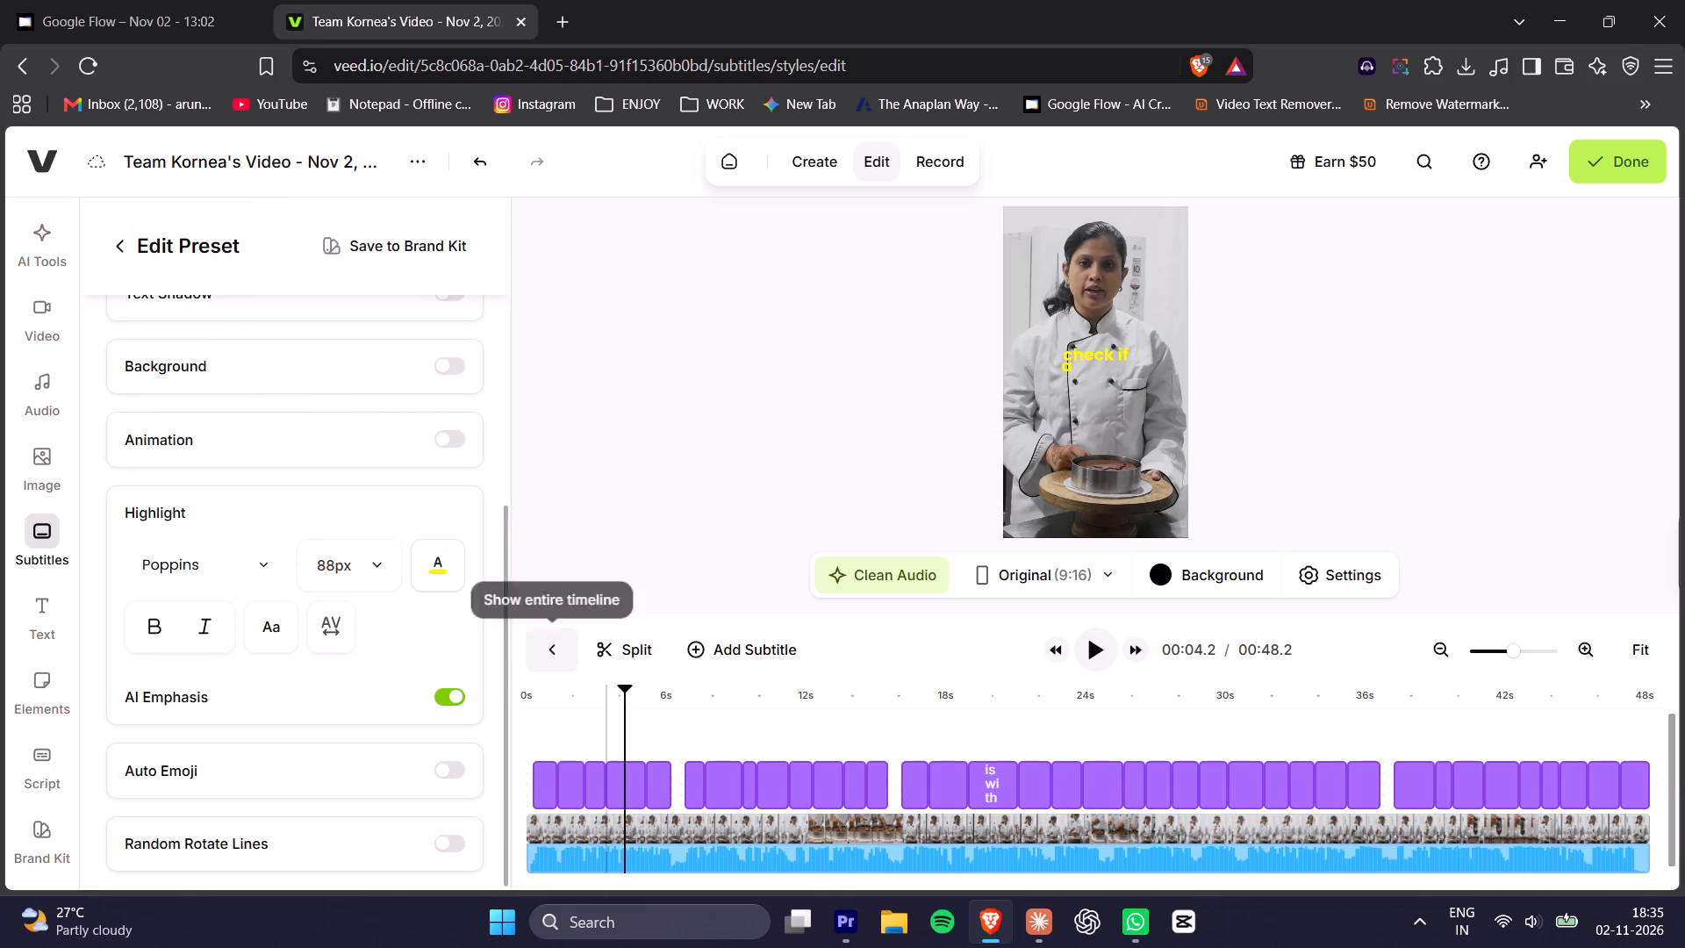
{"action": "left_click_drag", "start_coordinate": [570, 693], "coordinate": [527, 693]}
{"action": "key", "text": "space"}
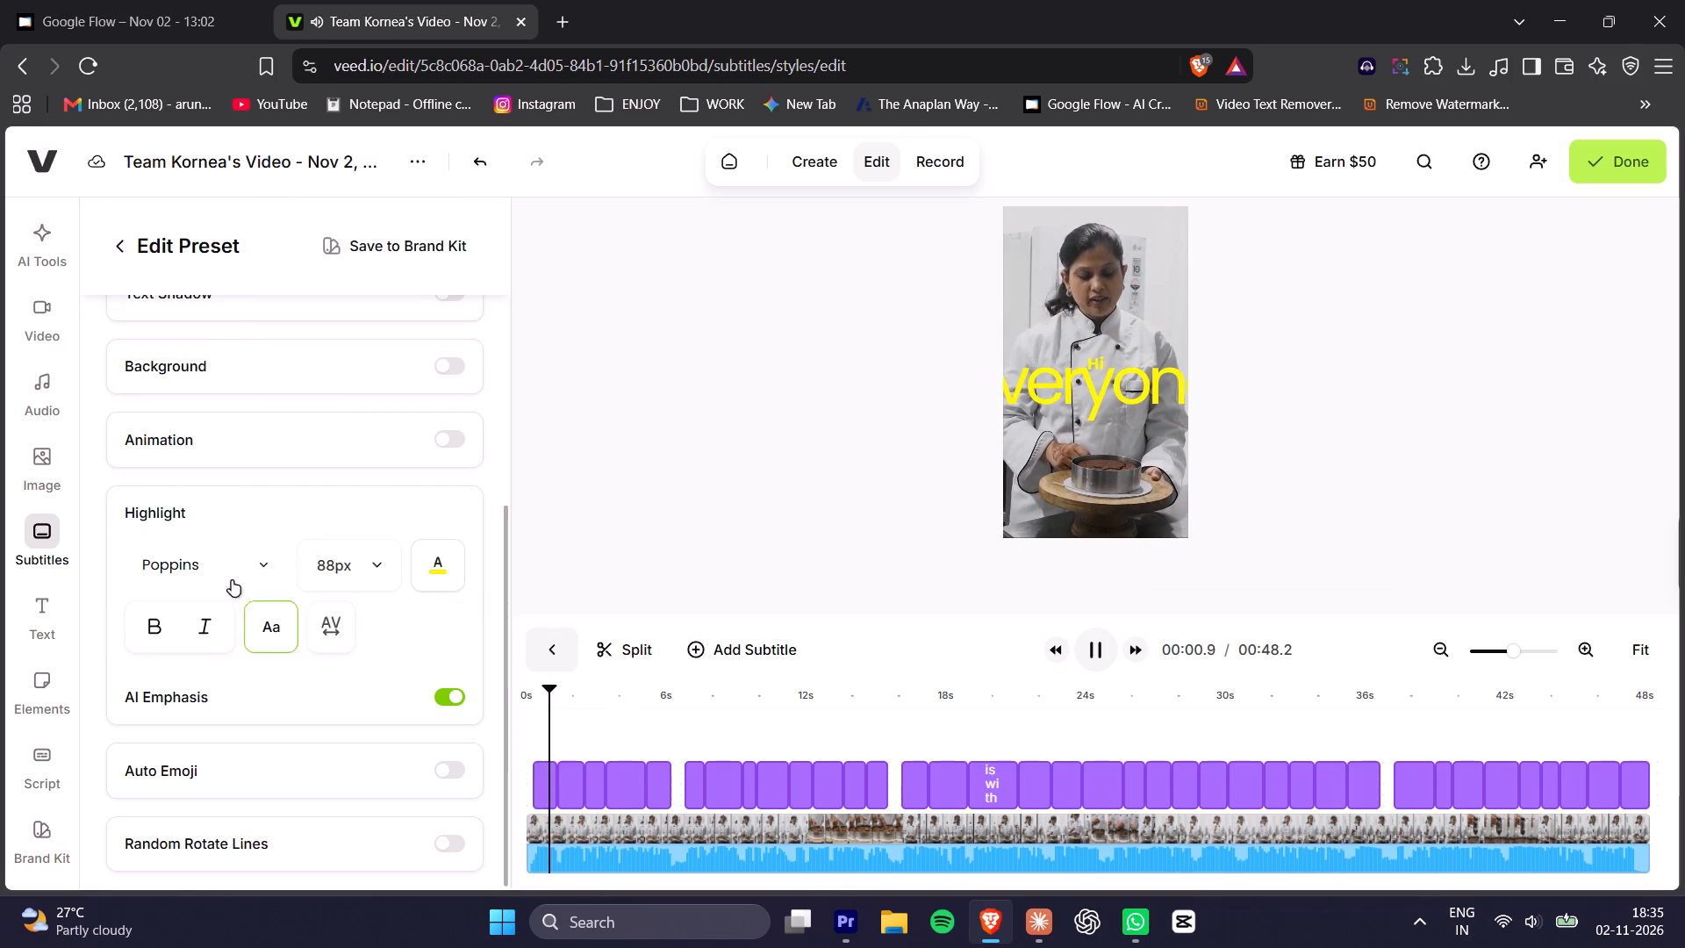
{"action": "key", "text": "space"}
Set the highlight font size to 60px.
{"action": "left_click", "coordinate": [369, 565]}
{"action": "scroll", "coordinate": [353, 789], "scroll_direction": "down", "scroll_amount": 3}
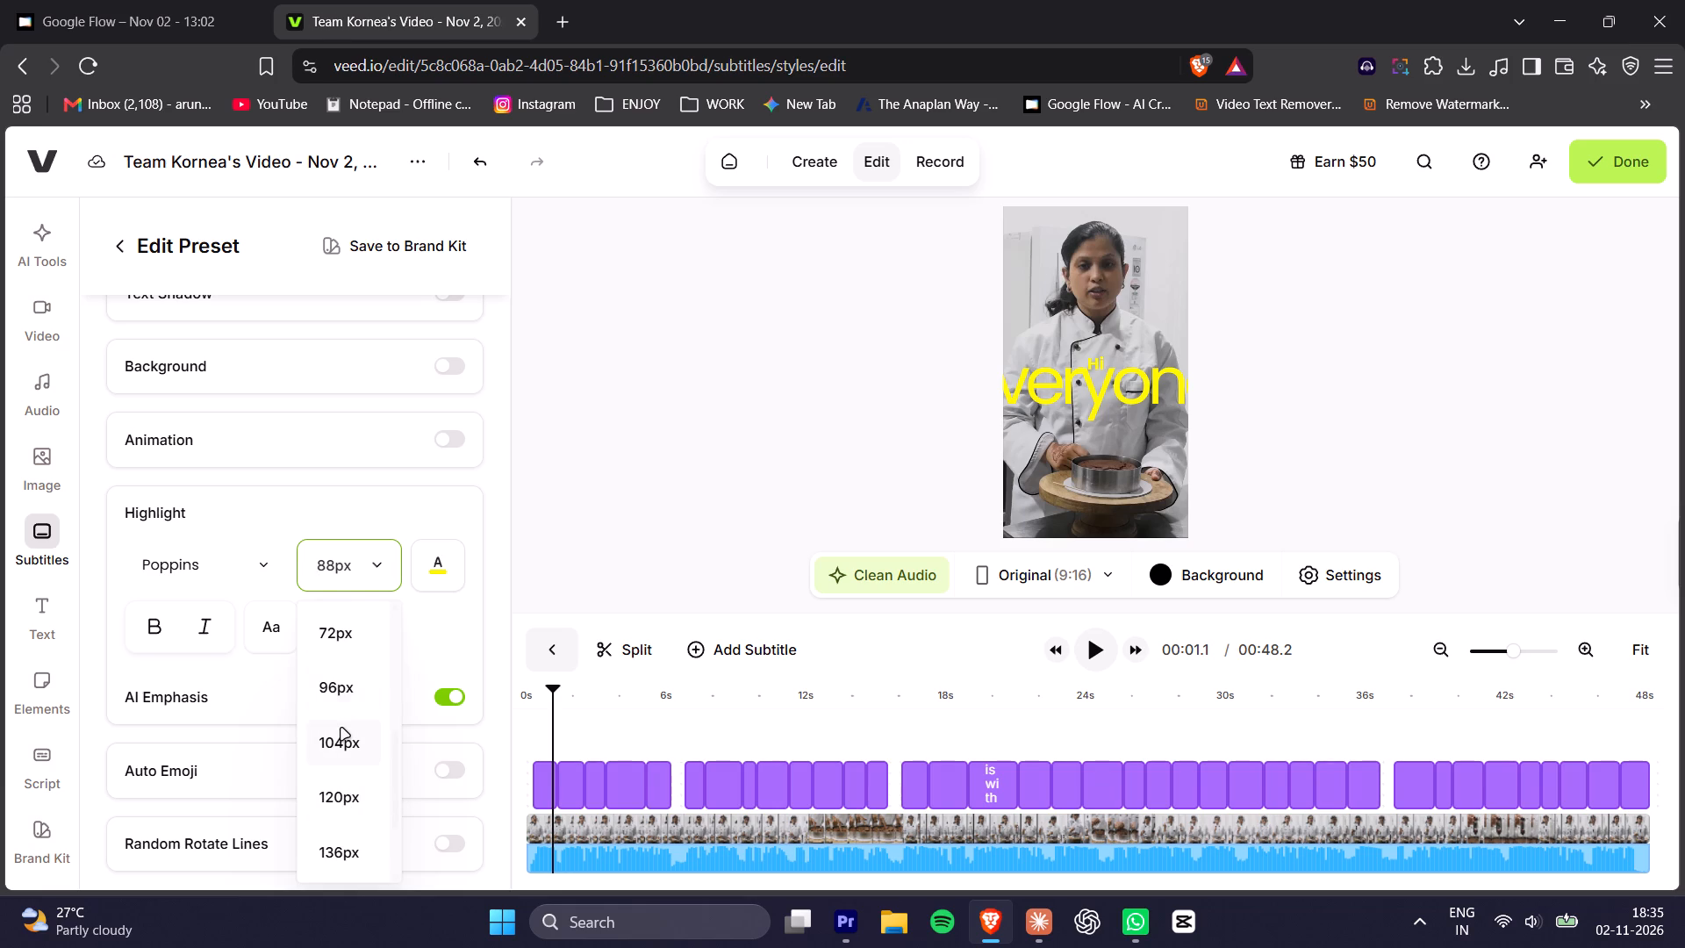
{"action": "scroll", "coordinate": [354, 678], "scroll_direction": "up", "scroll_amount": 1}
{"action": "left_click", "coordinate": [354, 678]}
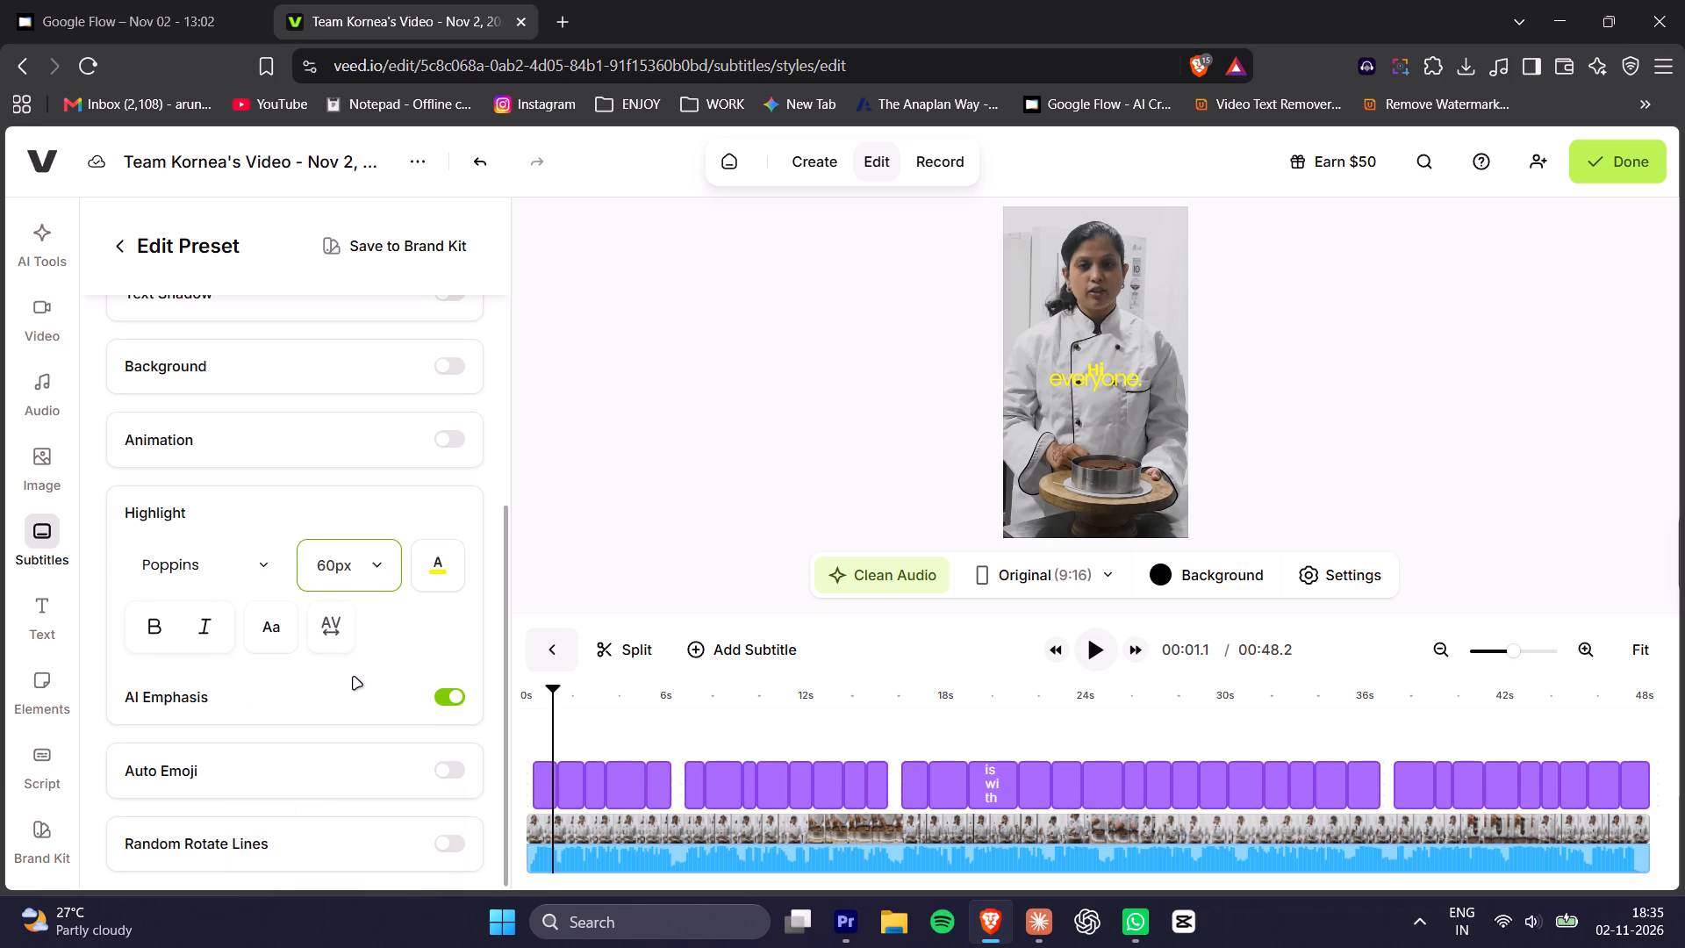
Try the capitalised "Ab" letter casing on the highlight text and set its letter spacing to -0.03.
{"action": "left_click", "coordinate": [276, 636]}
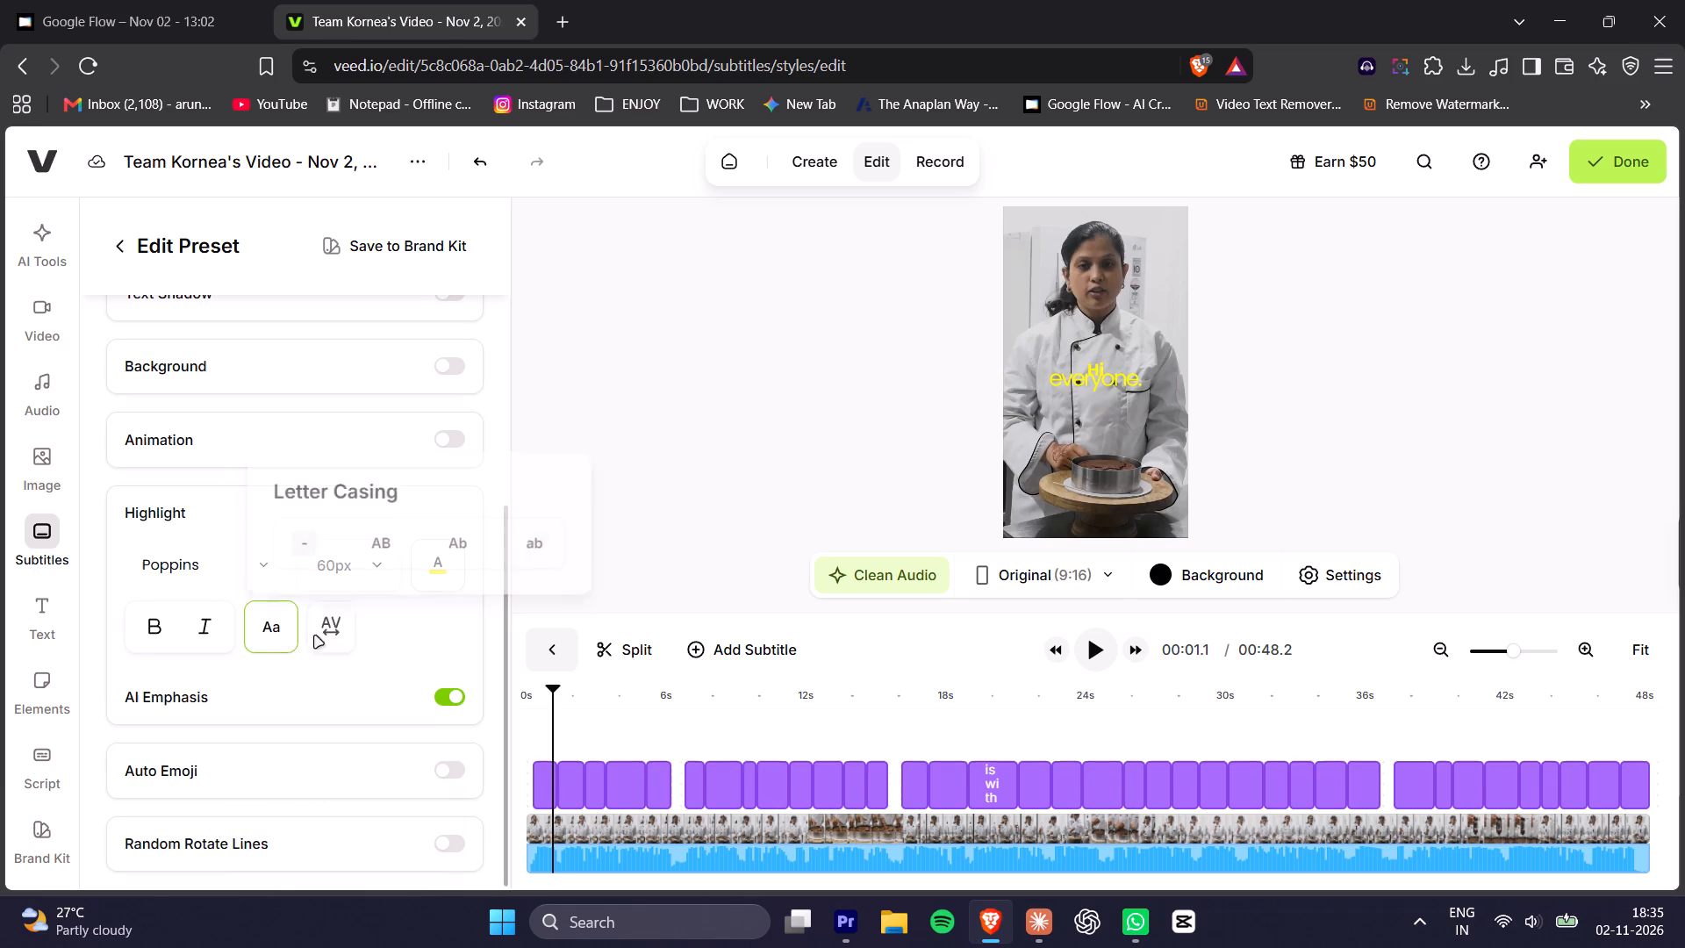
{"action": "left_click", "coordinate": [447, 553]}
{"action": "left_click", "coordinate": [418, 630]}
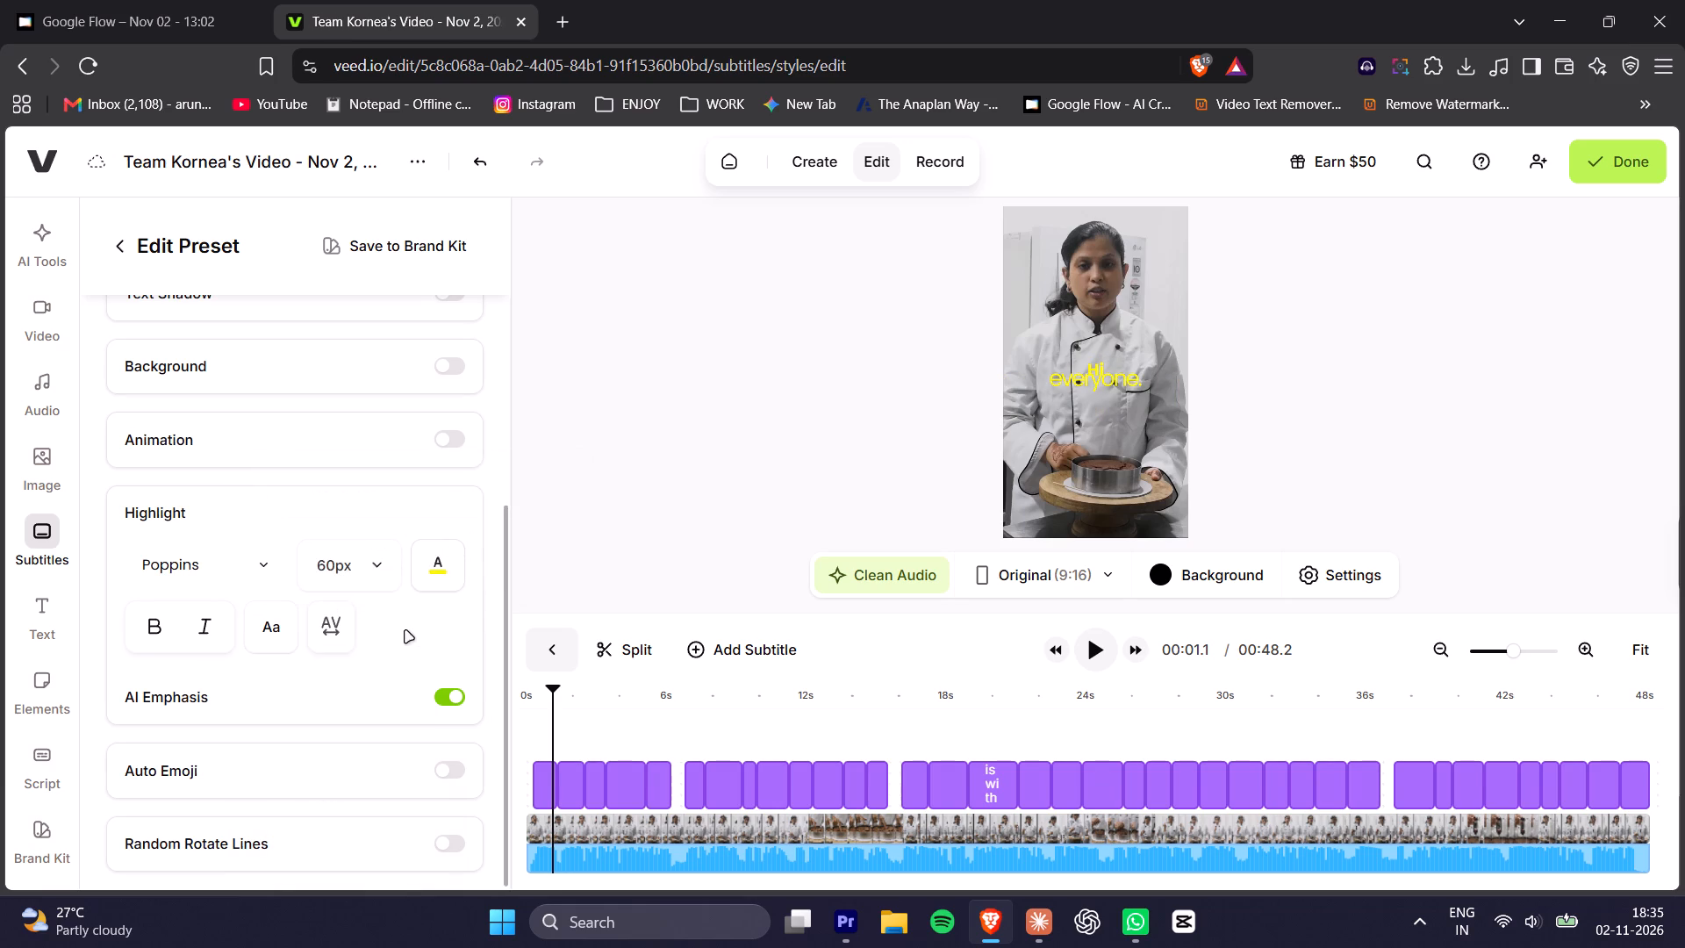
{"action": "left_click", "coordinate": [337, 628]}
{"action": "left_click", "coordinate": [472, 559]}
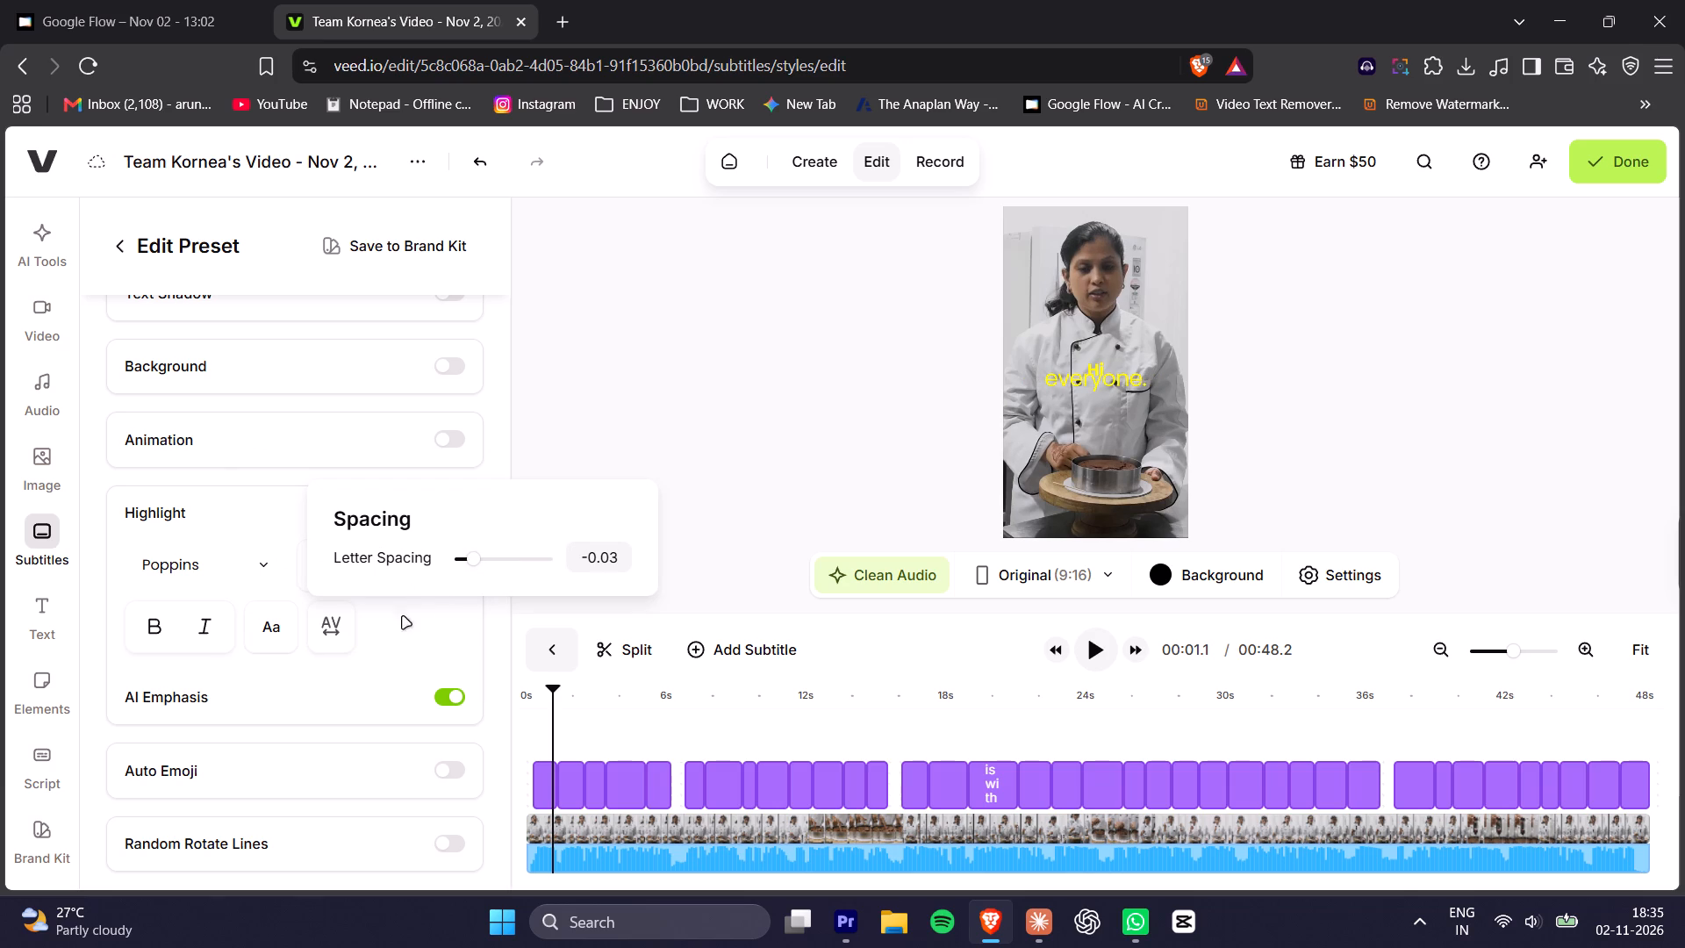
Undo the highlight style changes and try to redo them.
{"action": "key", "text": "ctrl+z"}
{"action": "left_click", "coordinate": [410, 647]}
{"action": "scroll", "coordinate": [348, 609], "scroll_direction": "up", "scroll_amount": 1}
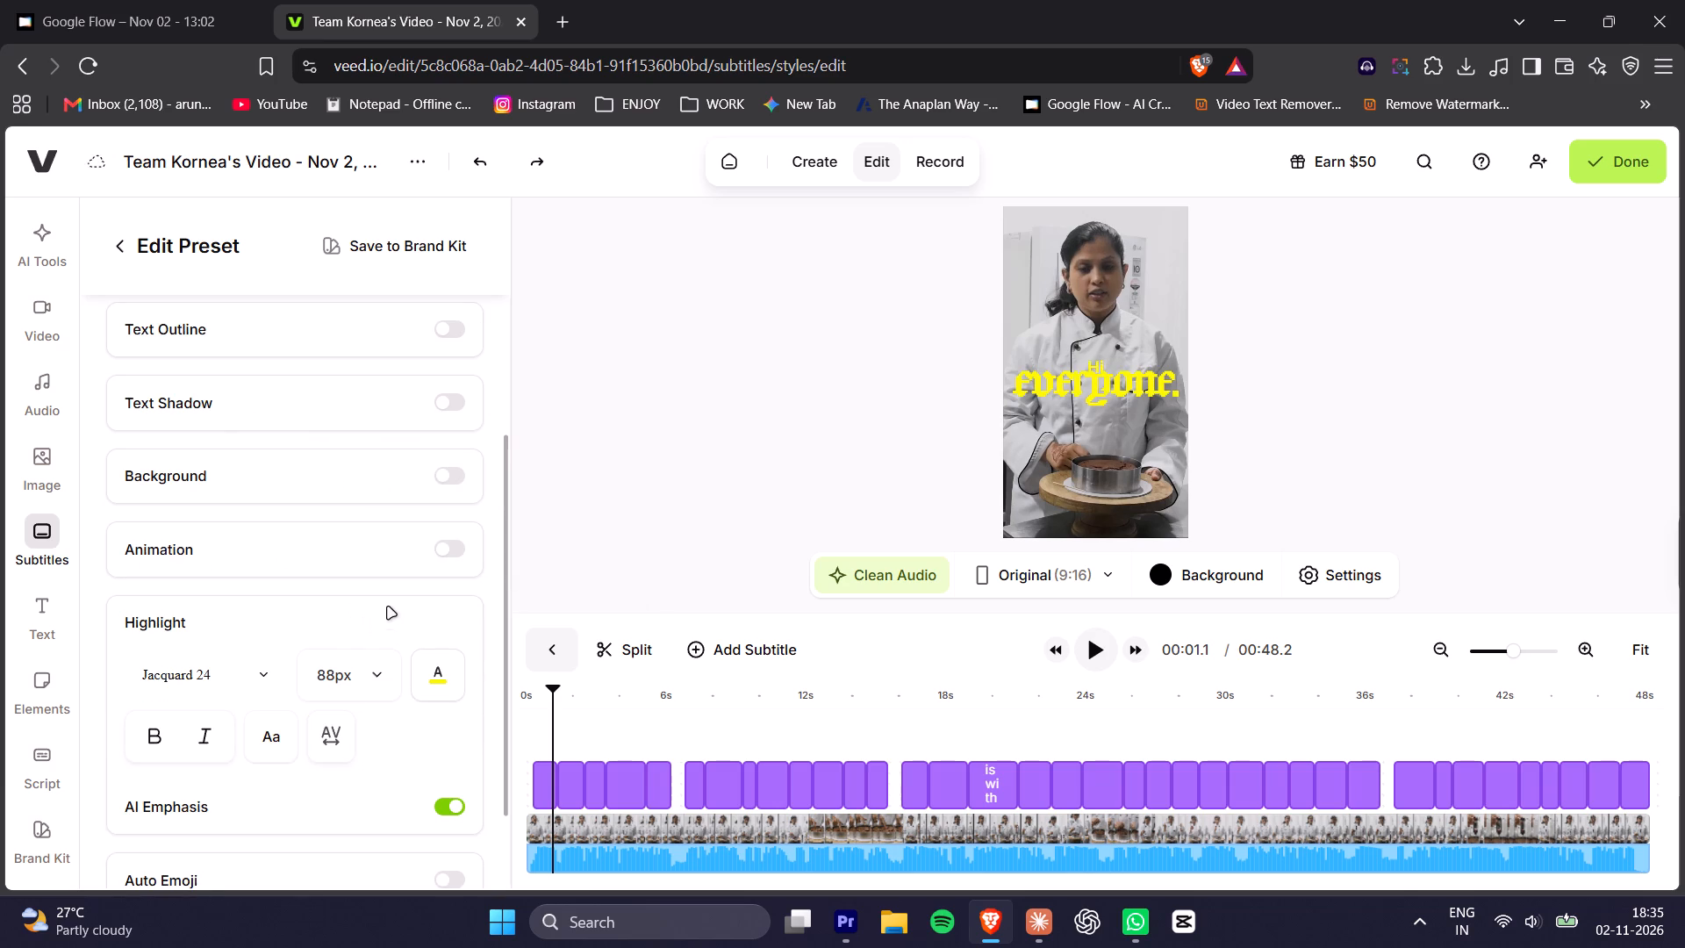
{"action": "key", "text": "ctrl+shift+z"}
Set the highlight font to Poppins at 60px.
{"action": "left_click", "coordinate": [240, 678]}
{"action": "left_click", "coordinate": [168, 267]}
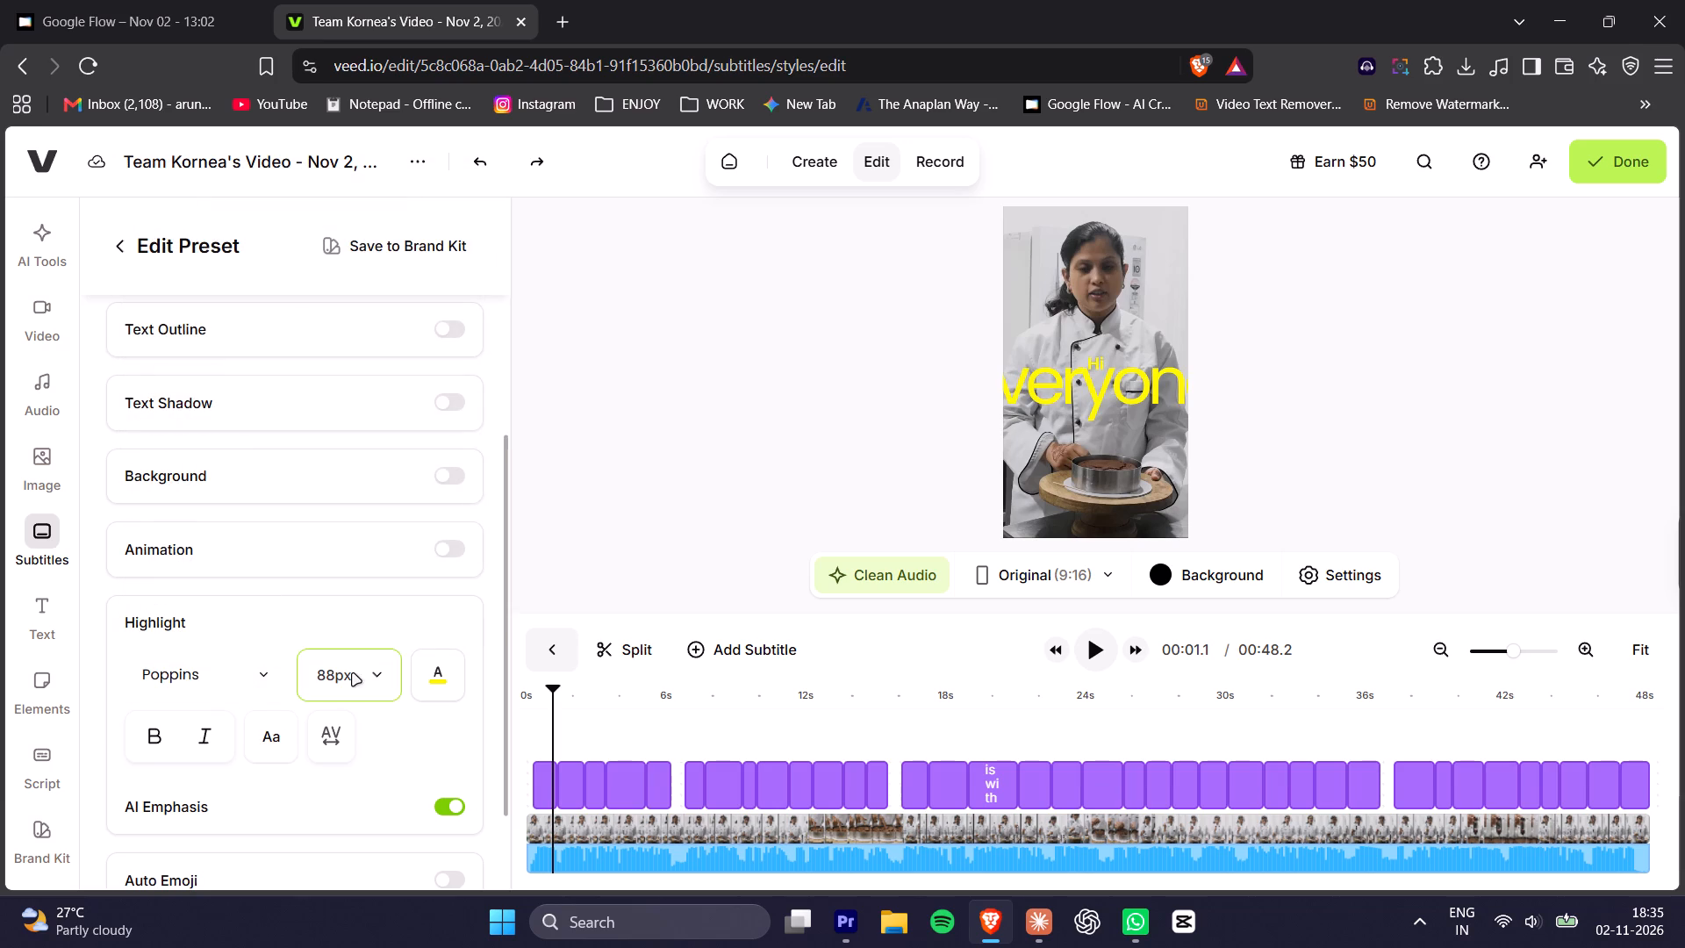
{"action": "left_click", "coordinate": [353, 674]}
{"action": "scroll", "coordinate": [333, 865], "scroll_direction": "down", "scroll_amount": 3}
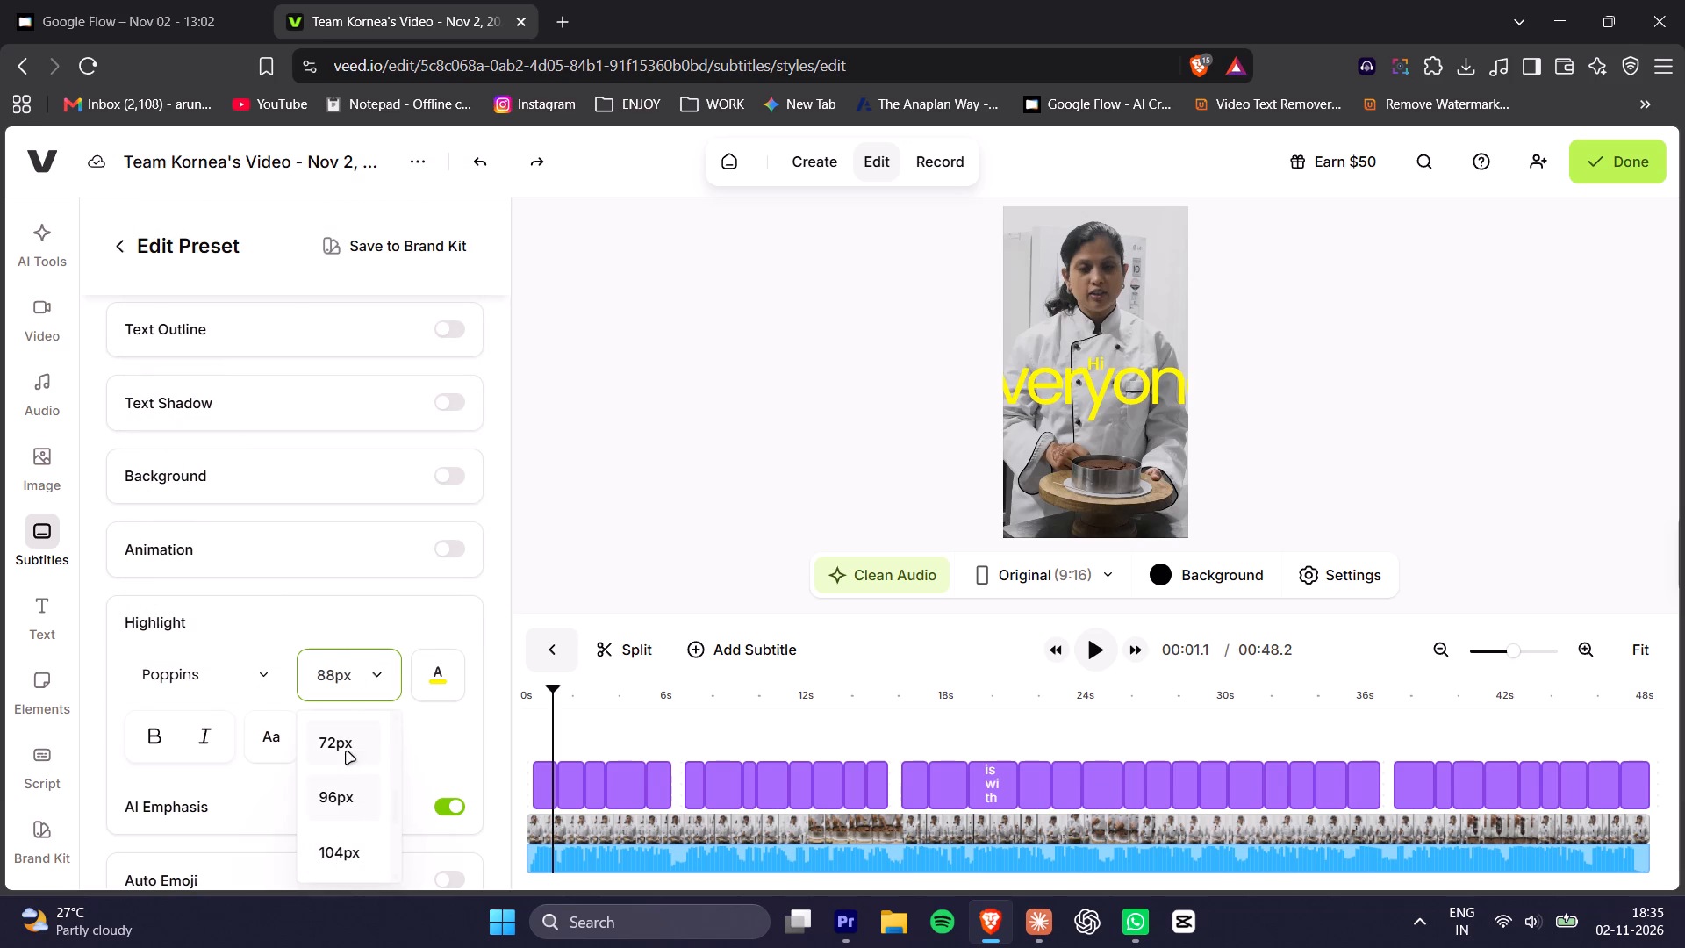
{"action": "scroll", "coordinate": [347, 752], "scroll_direction": "up", "scroll_amount": 1}
{"action": "left_click", "coordinate": [338, 806]}
Change the main subtitle text colour to the off-white swatch #eeeef0.
{"action": "scroll", "coordinate": [274, 528], "scroll_direction": "up", "scroll_amount": 1}
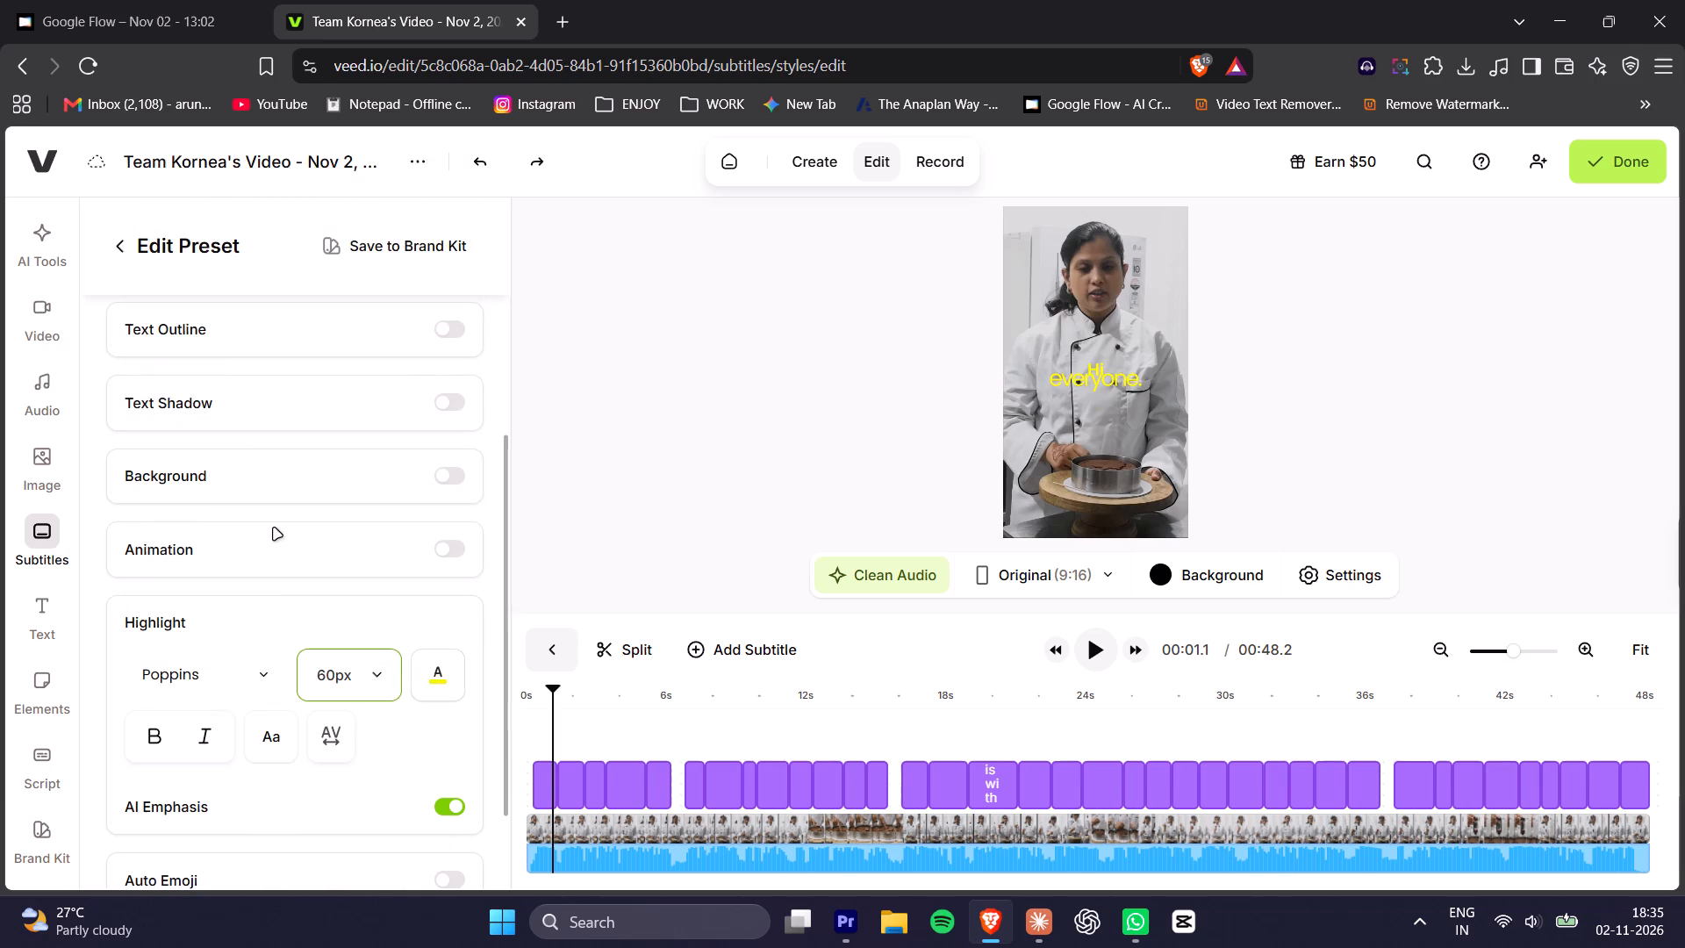
{"action": "scroll", "coordinate": [274, 528], "scroll_direction": "up", "scroll_amount": 1}
{"action": "left_click", "coordinate": [465, 338]}
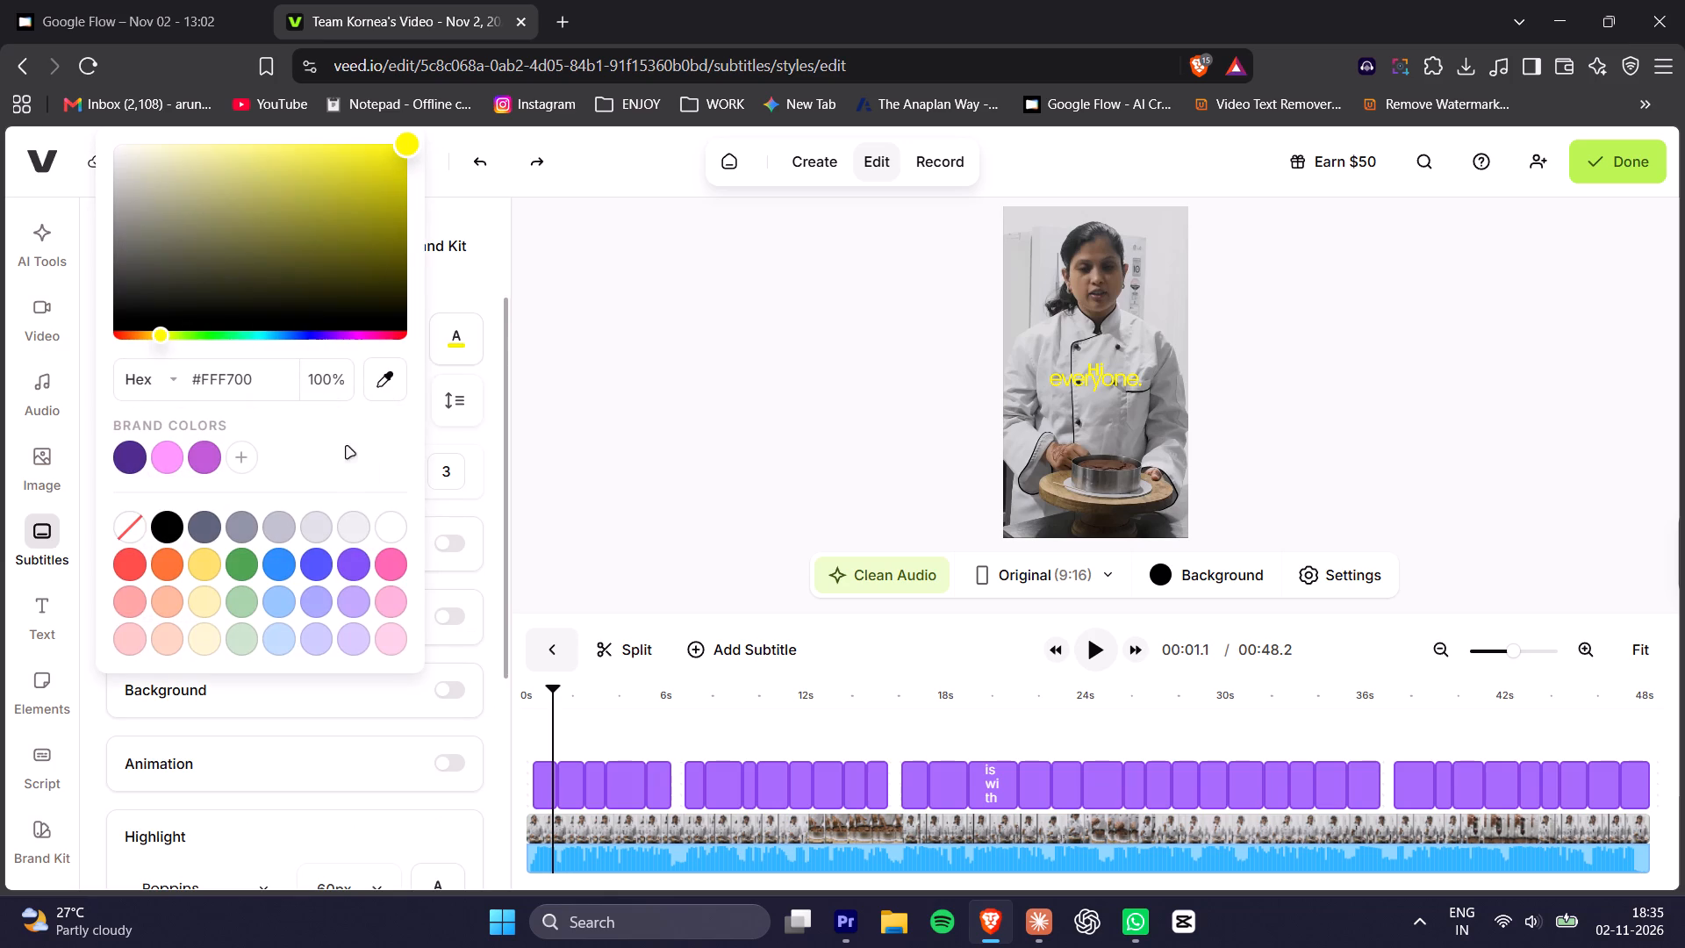
{"action": "left_click", "coordinate": [355, 521]}
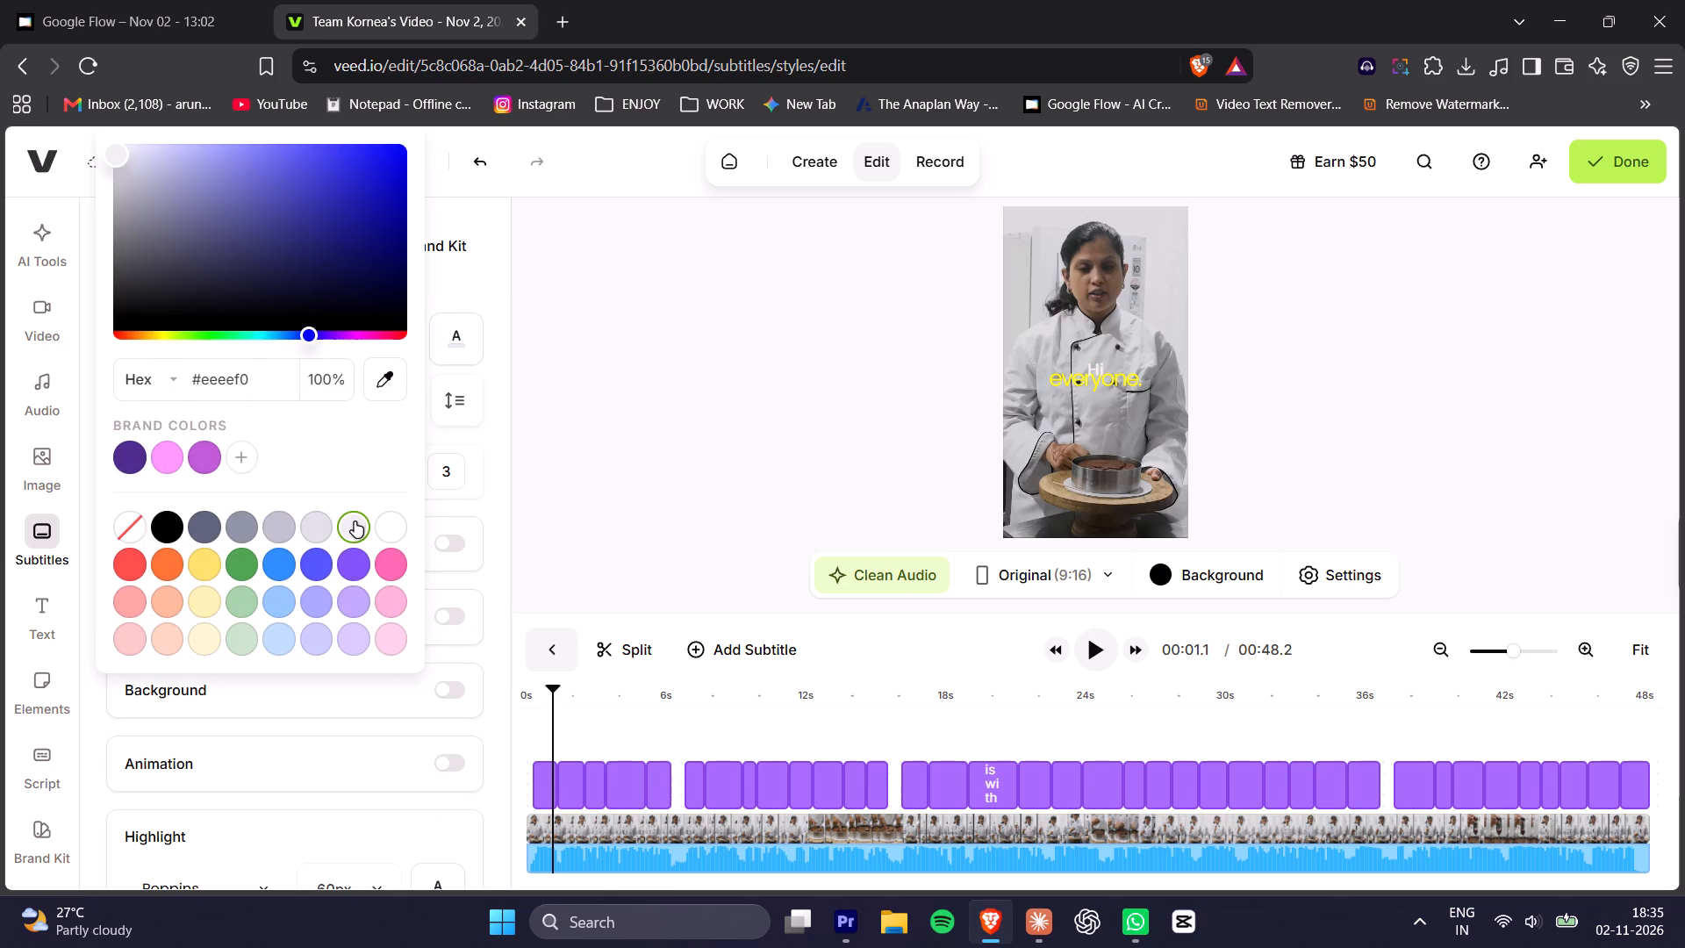
{"action": "left_click", "coordinate": [355, 464]}
{"action": "left_click", "coordinate": [482, 445]}
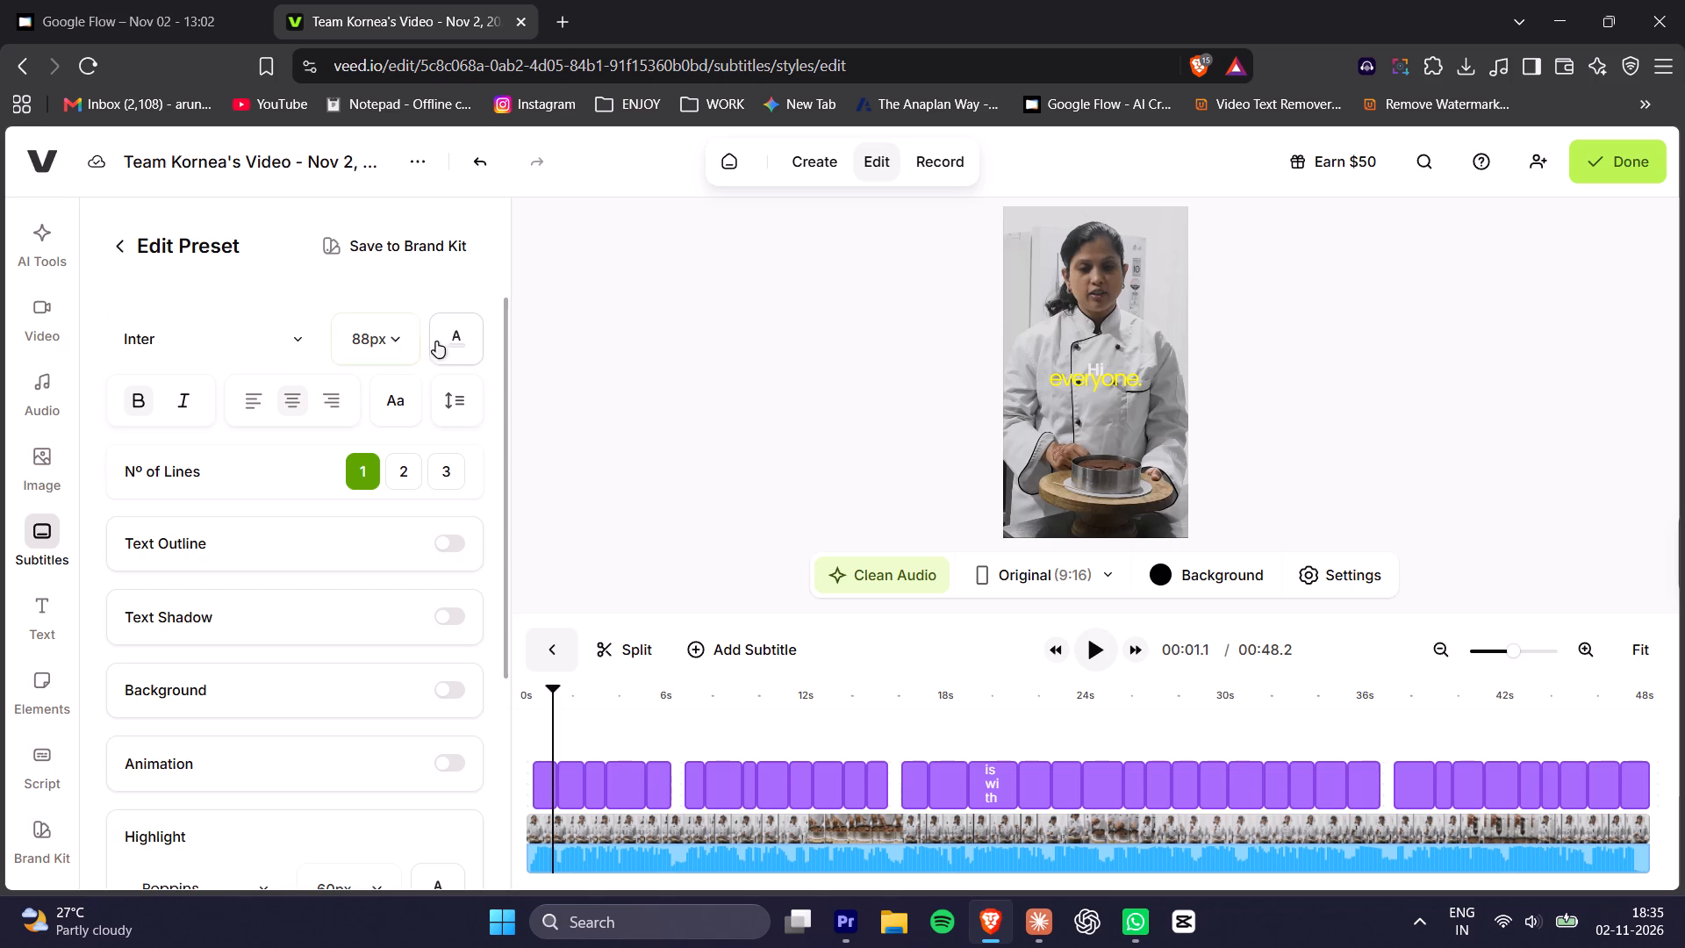
Turn on the subtitle text shadow and set its blur to 41 and its distance to 14.
{"action": "left_click", "coordinate": [452, 619]}
{"action": "left_click", "coordinate": [182, 675]}
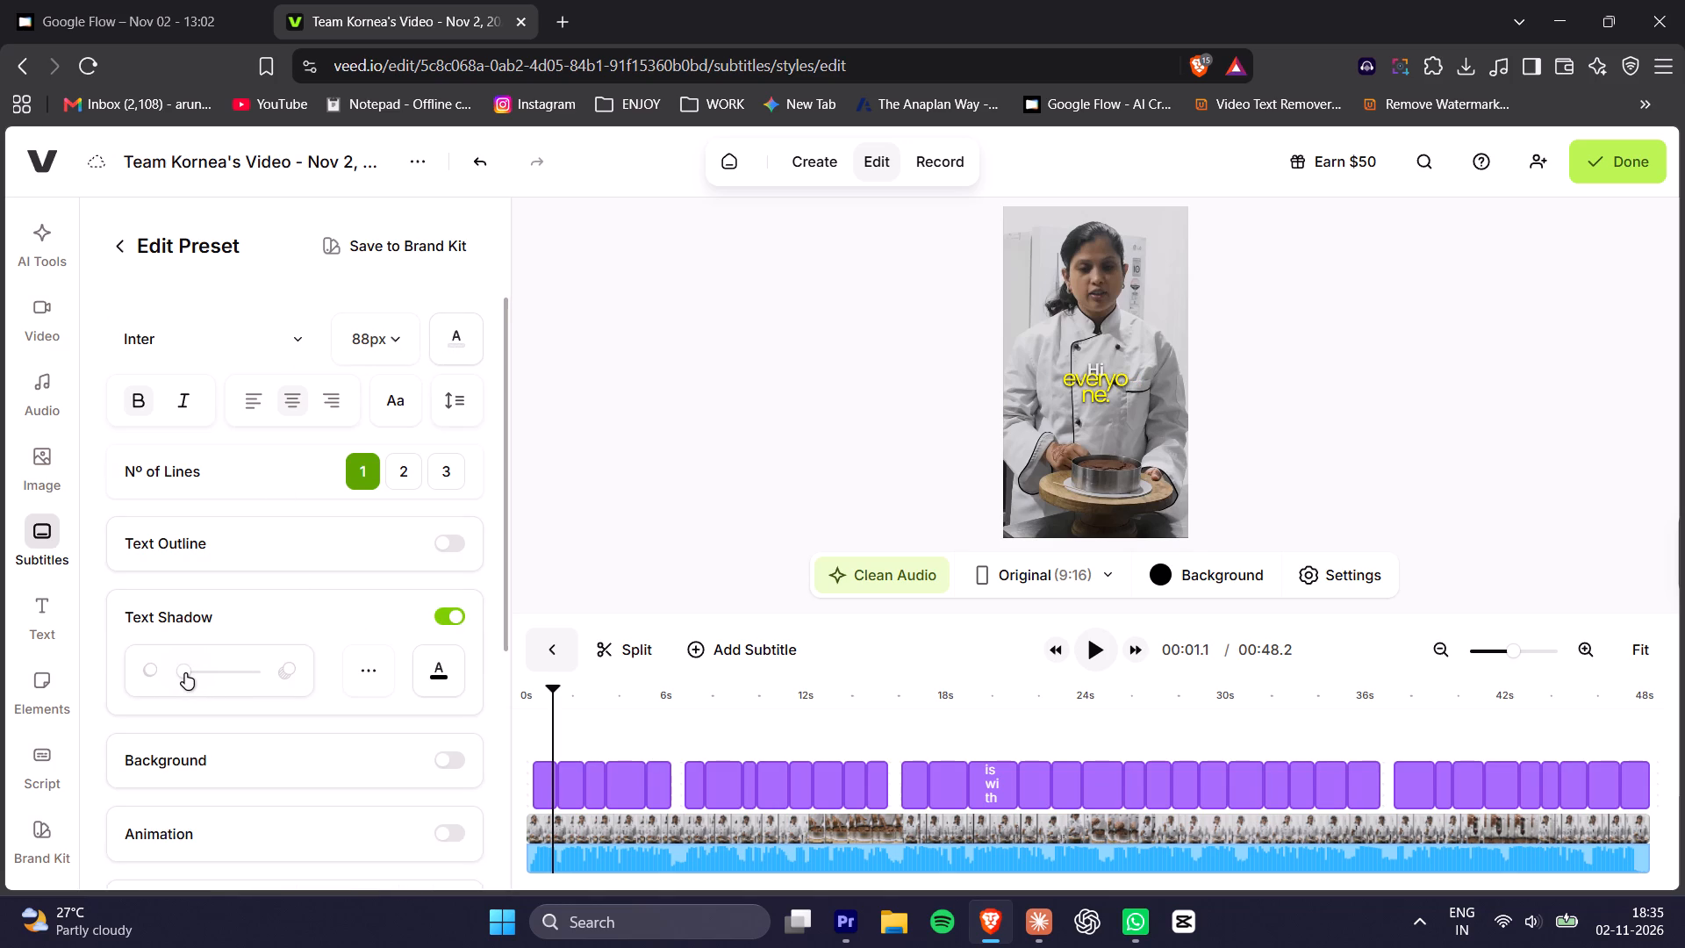
{"action": "left_click", "coordinate": [375, 668]}
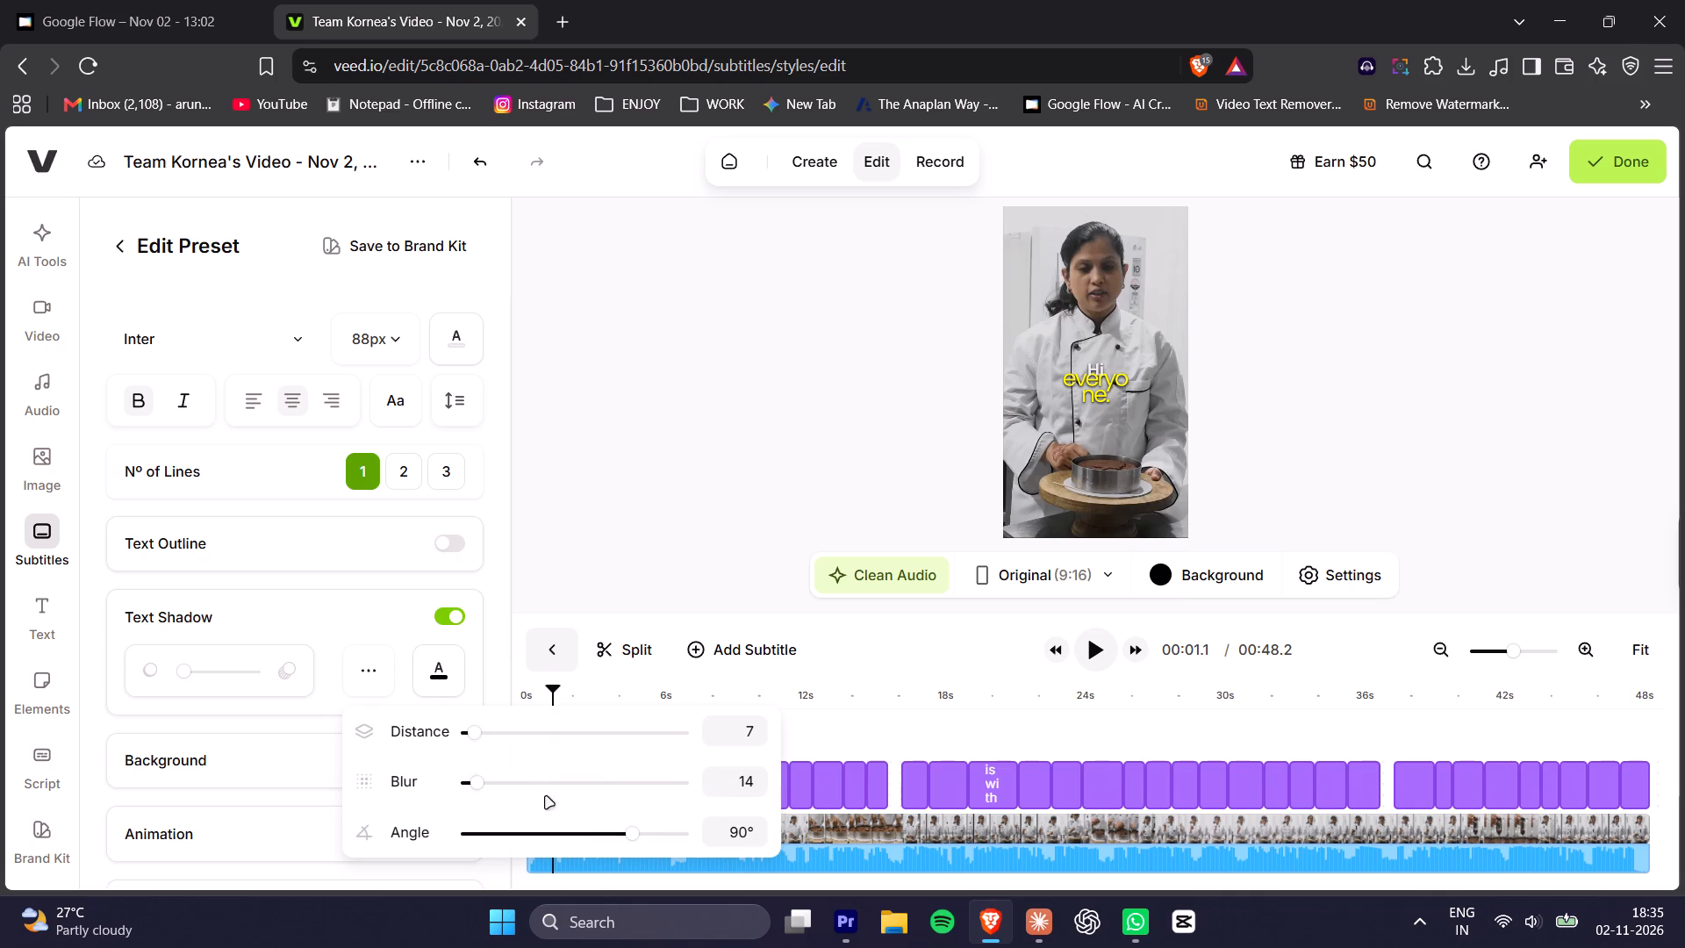
{"action": "left_click_drag", "start_coordinate": [480, 780], "coordinate": [503, 785]}
{"action": "left_click_drag", "start_coordinate": [503, 785], "coordinate": [502, 787]}
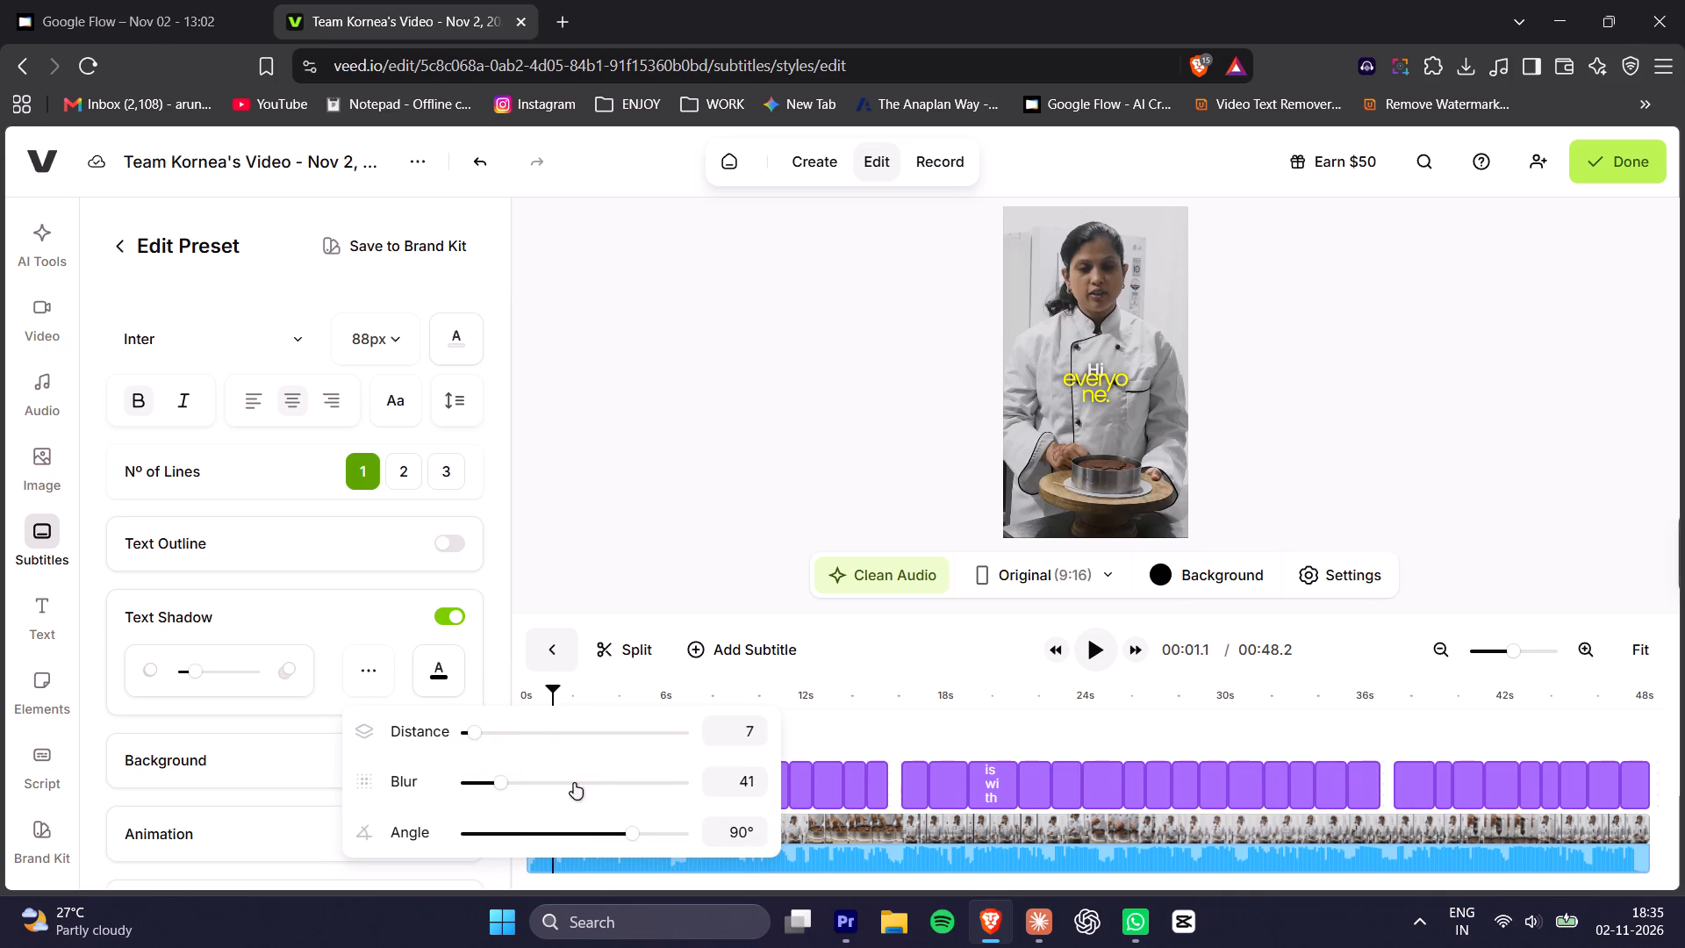
{"action": "left_click_drag", "start_coordinate": [484, 734], "coordinate": [491, 736]}
{"action": "left_click", "coordinate": [484, 492]}
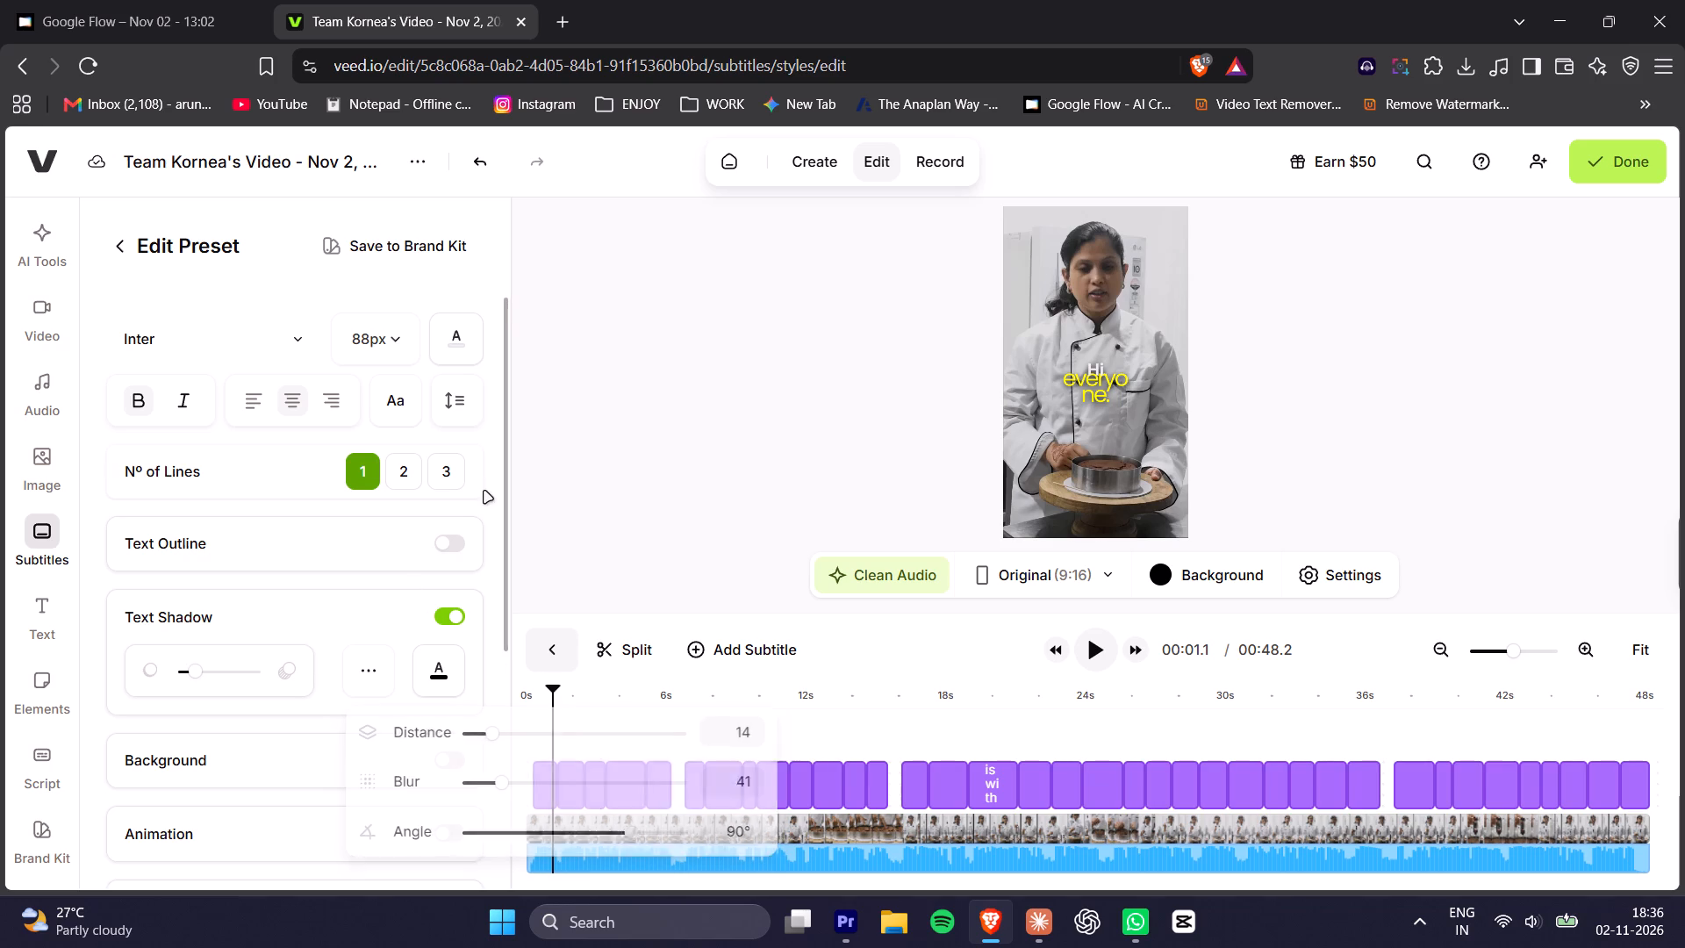
Select the "Hi everyone." subtitle in the preview and widen its text box so the highlighted word fits on one line.
{"action": "left_click", "coordinate": [548, 695]}
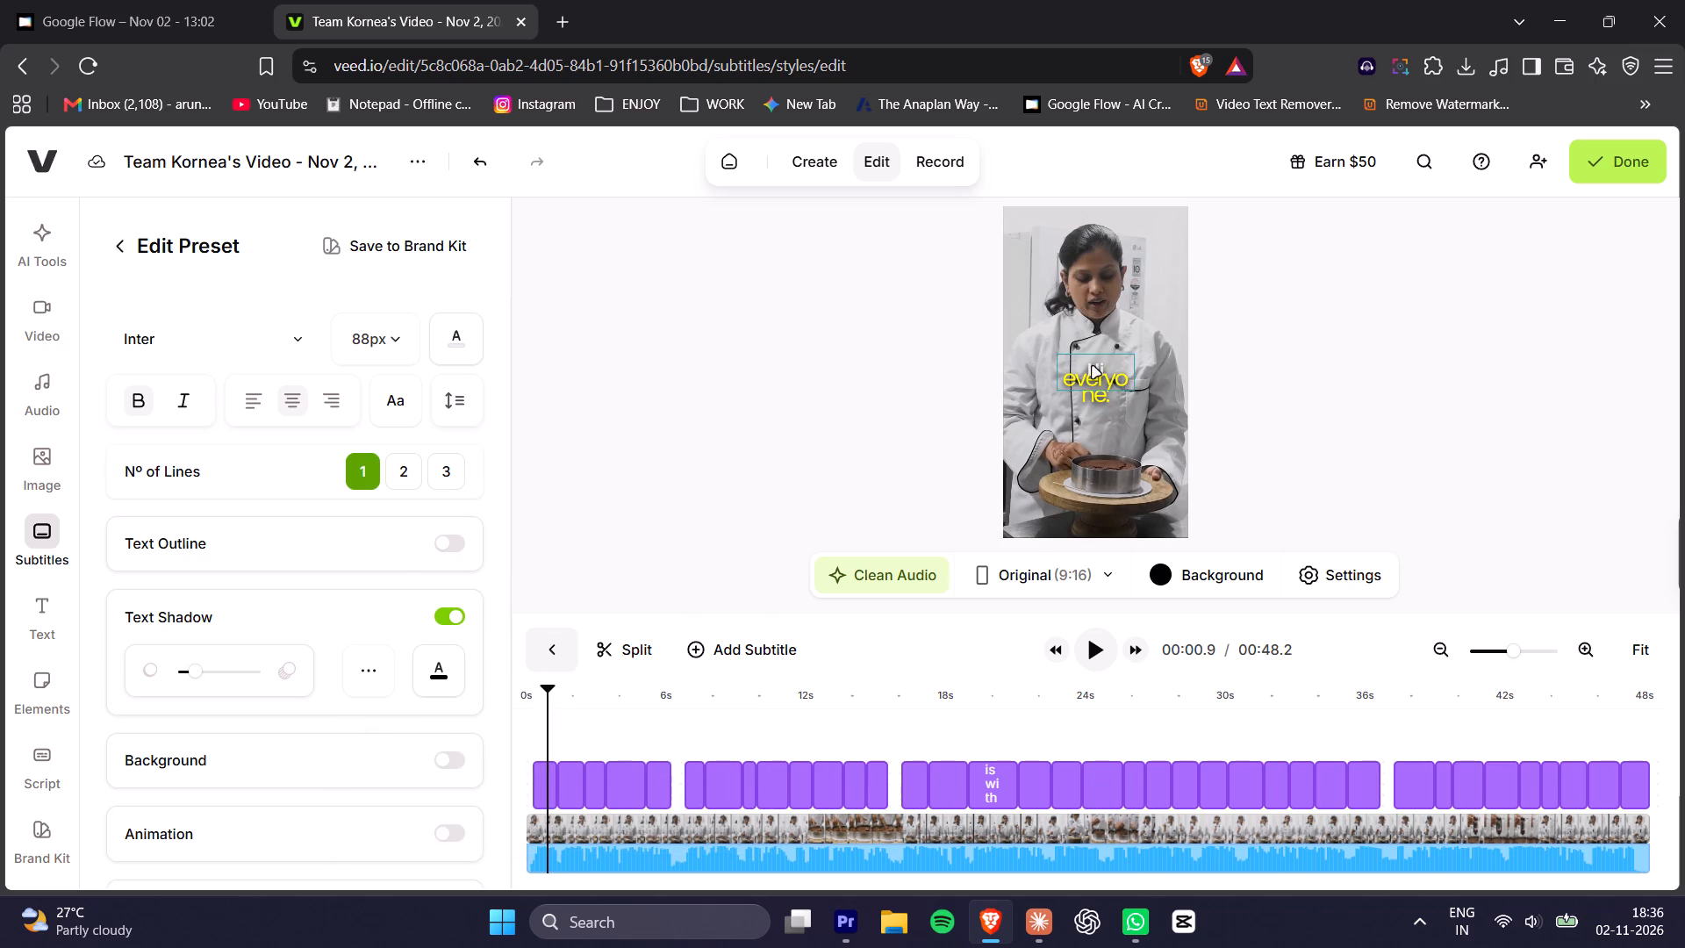
{"action": "left_click", "coordinate": [1115, 377]}
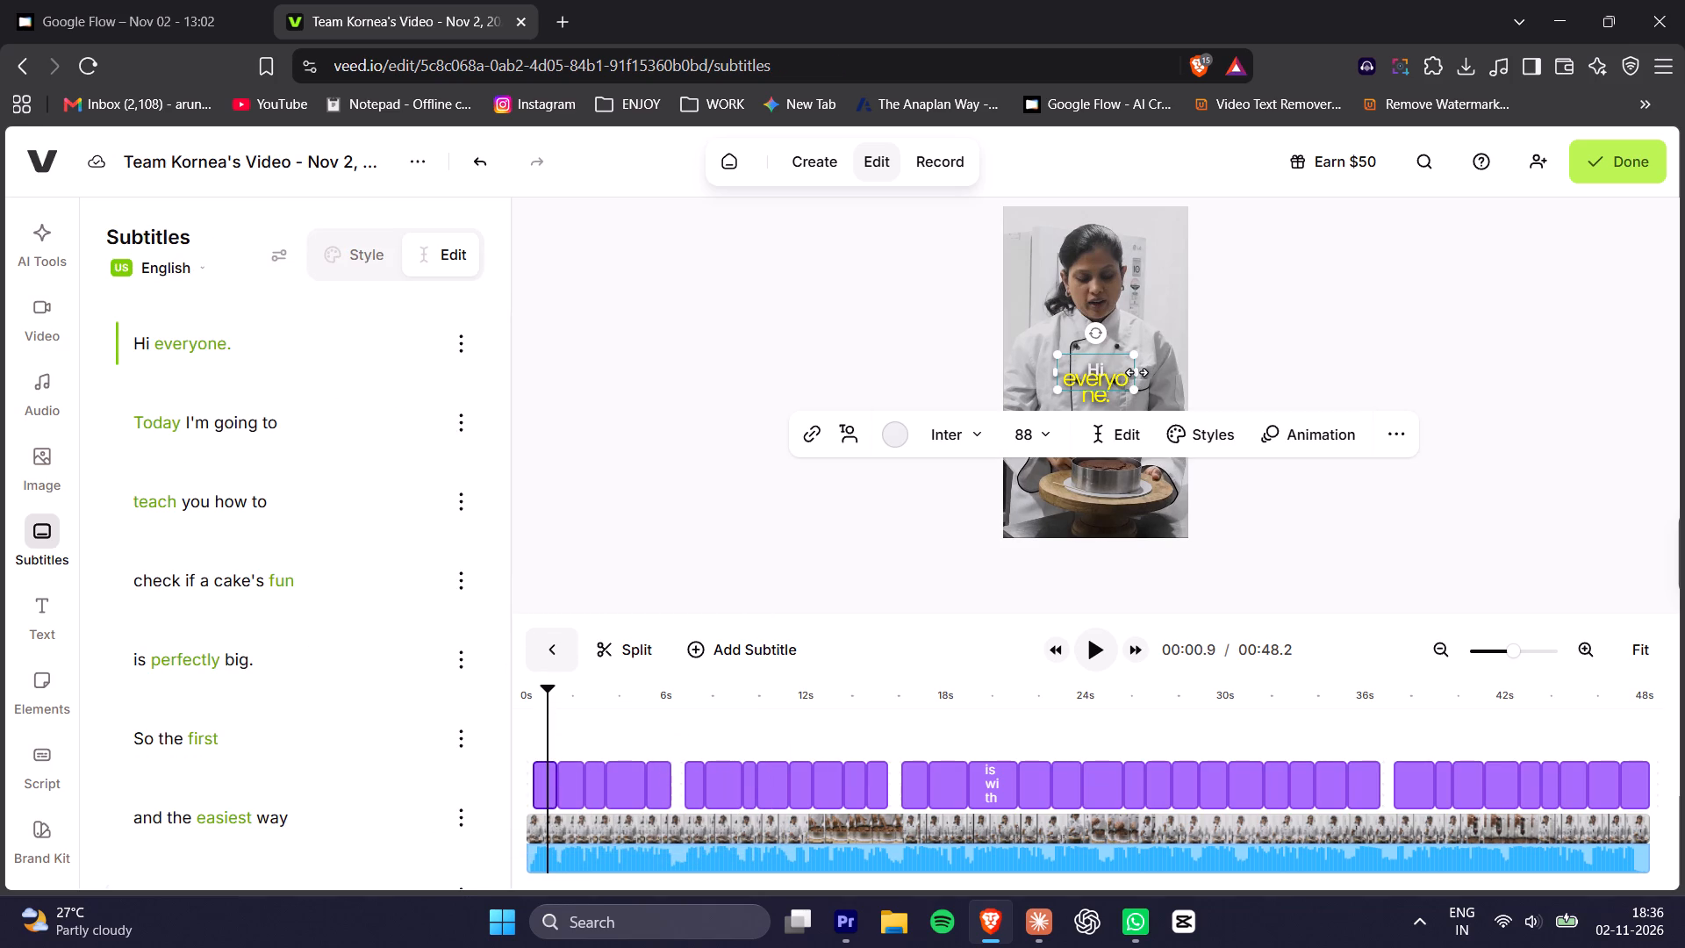
{"action": "left_click_drag", "start_coordinate": [1136, 372], "coordinate": [1156, 373]}
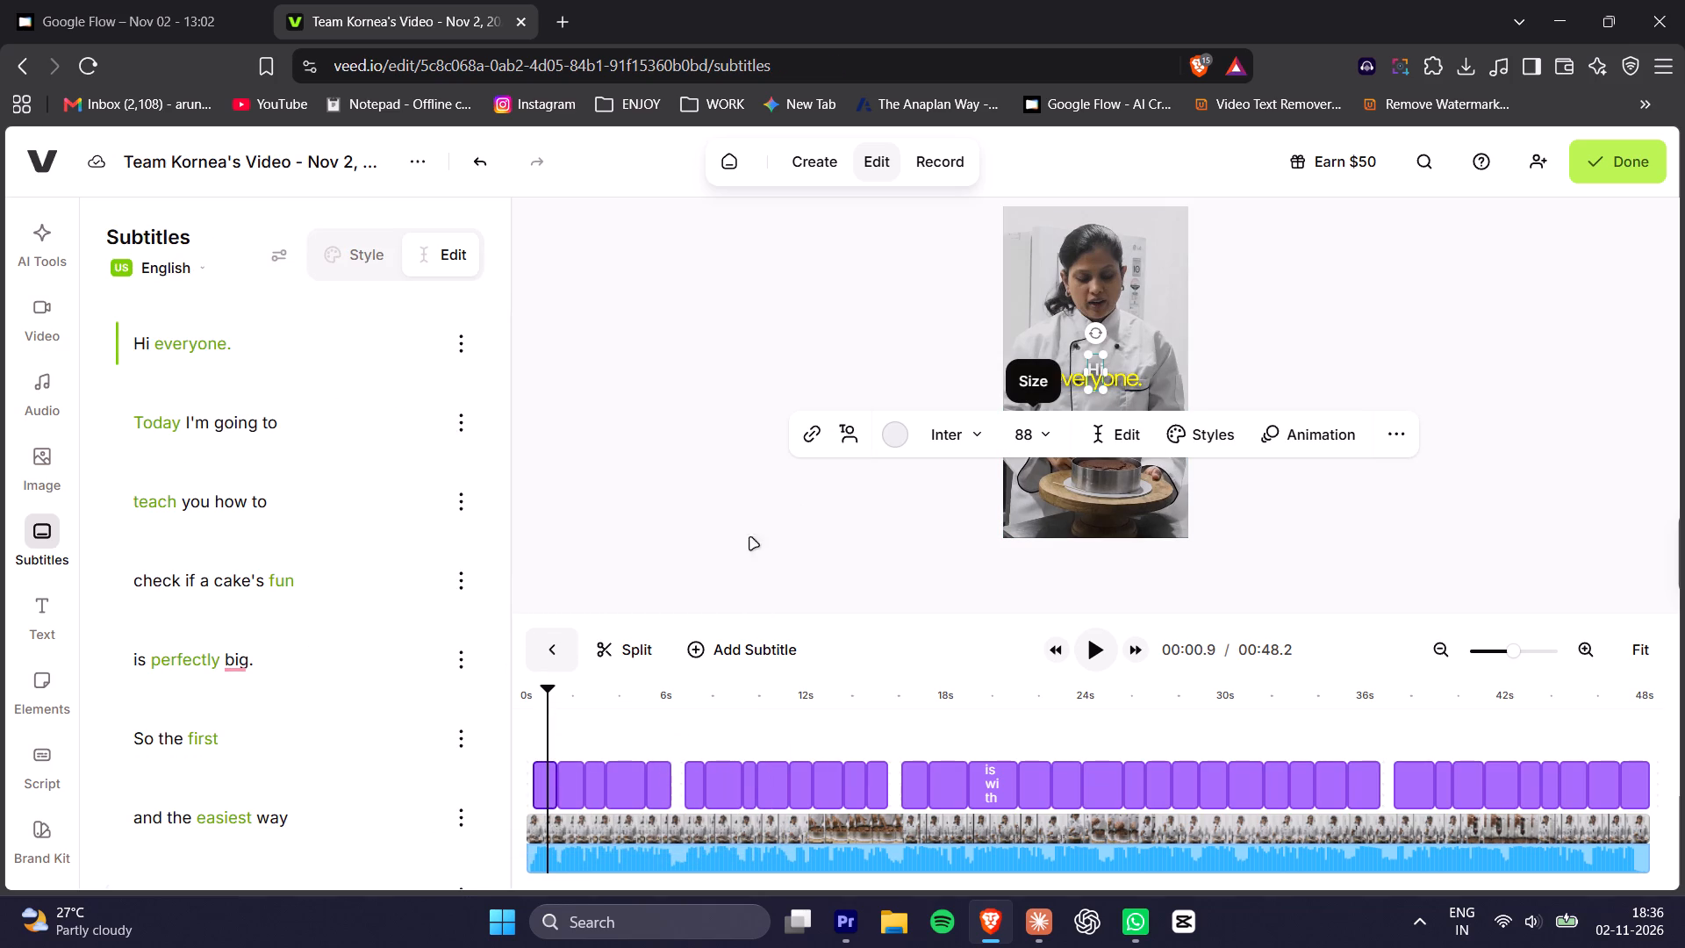
Play the opening seconds of the video from the start to check how the styled subtitles look.
{"action": "left_click_drag", "start_coordinate": [536, 709], "coordinate": [509, 706]}
{"action": "left_click_drag", "start_coordinate": [552, 686], "coordinate": [491, 697]}
{"action": "key", "text": "space"}
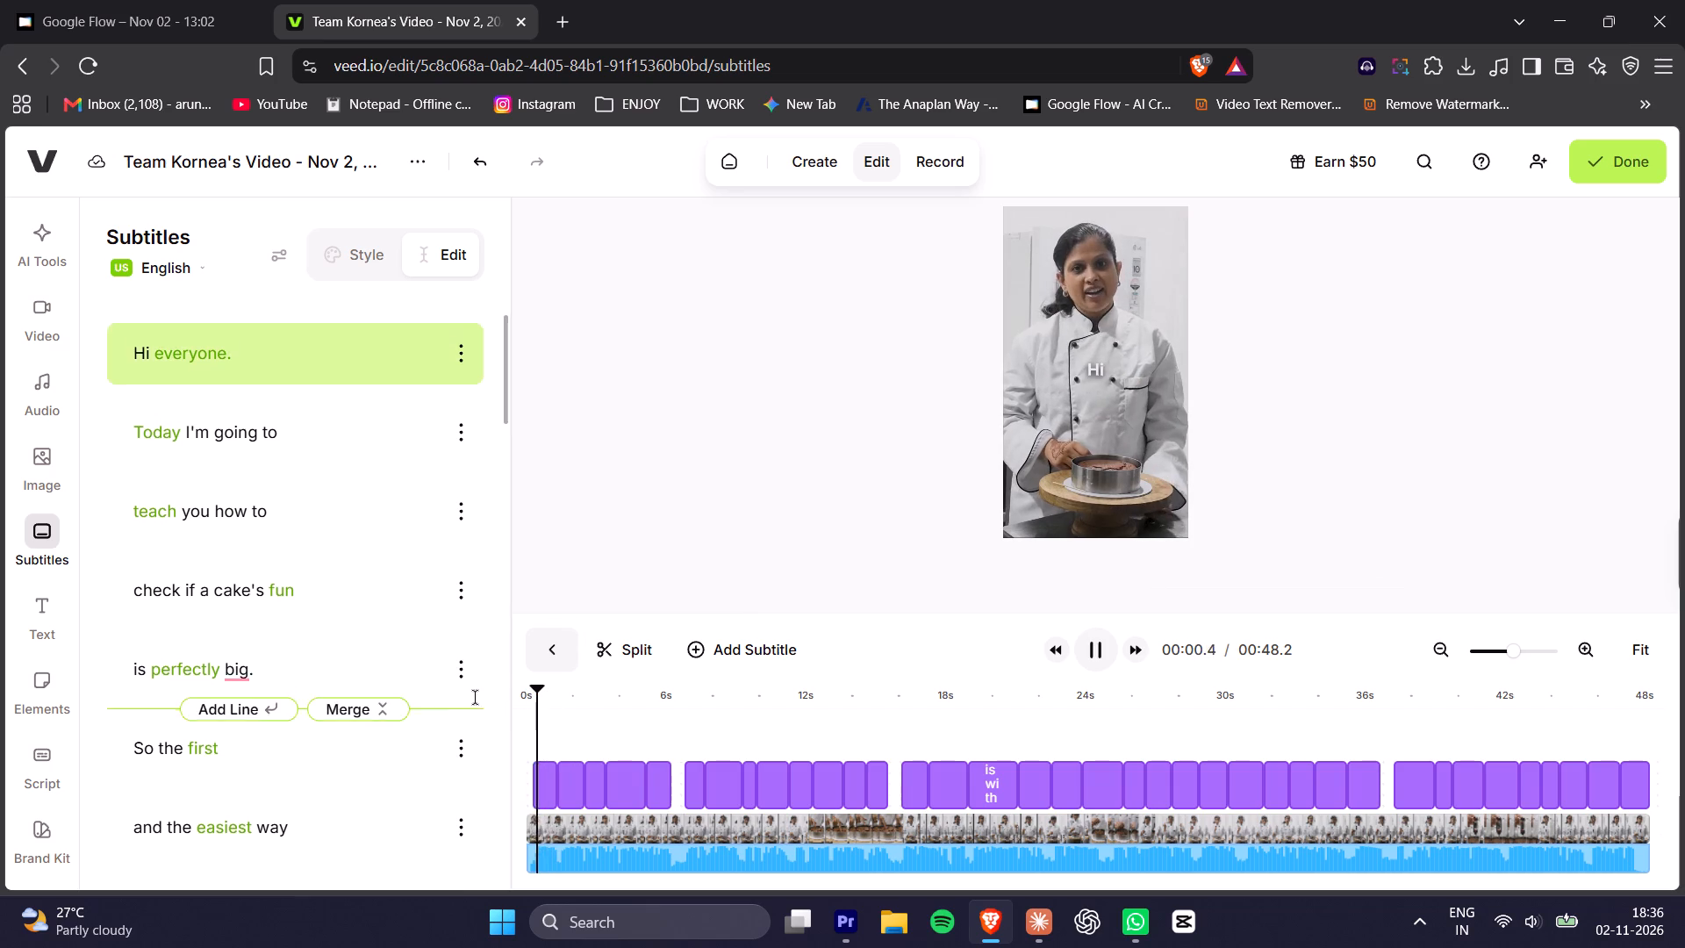
{"action": "key", "text": "space"}
{"action": "key", "text": "space"}
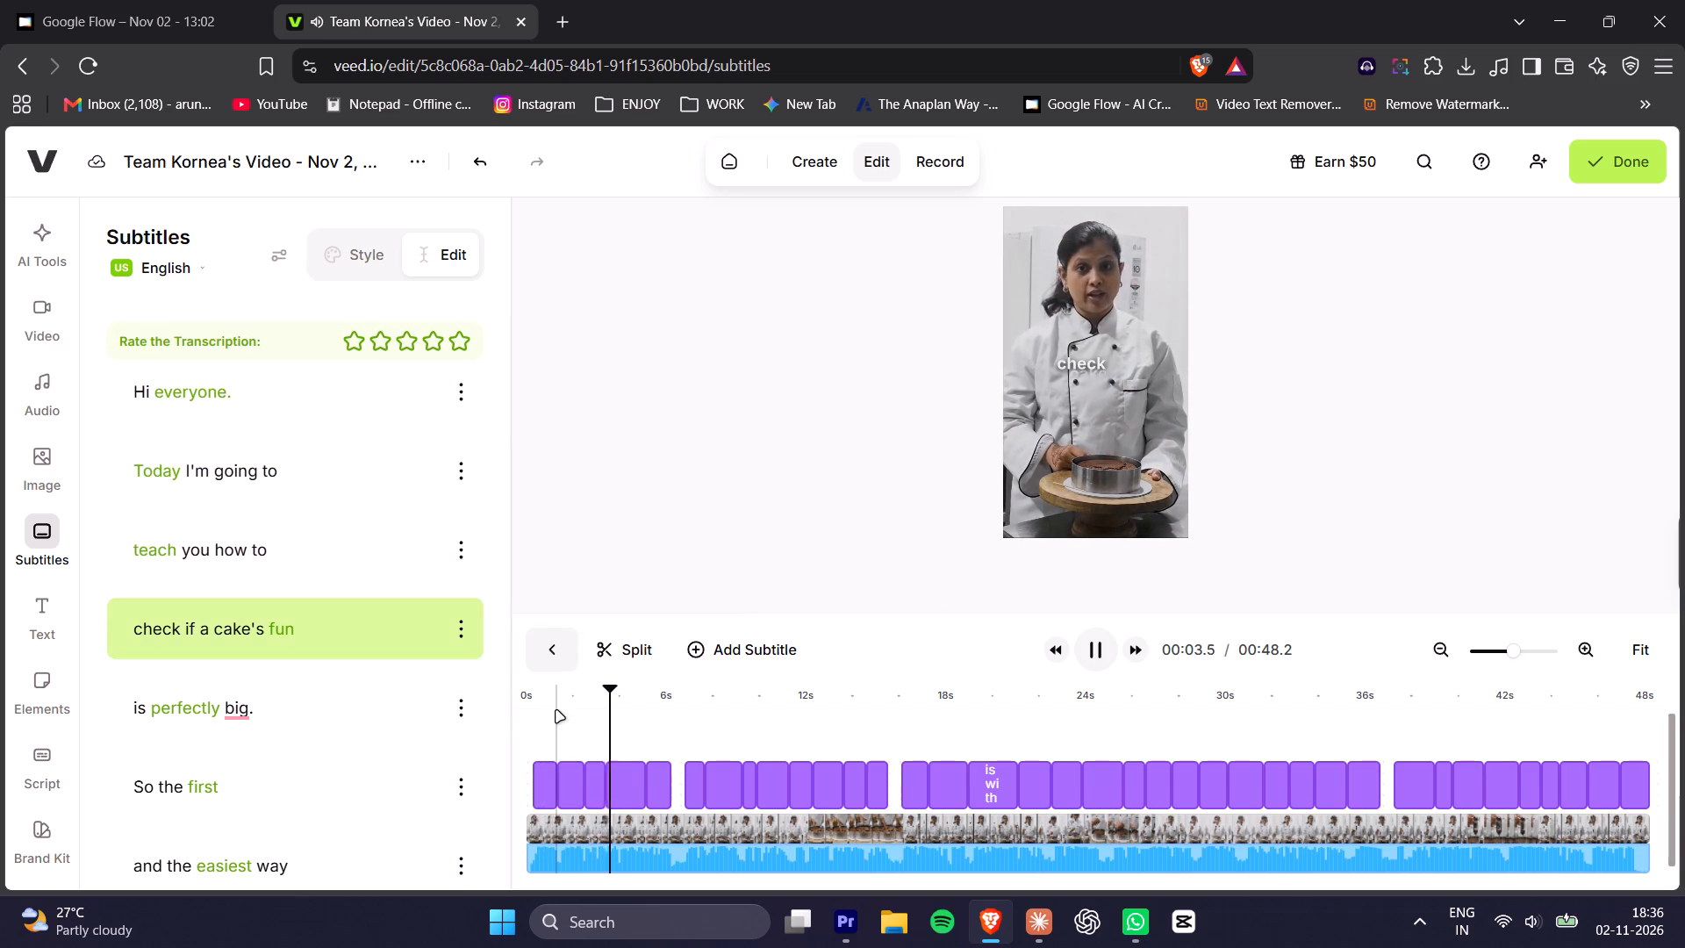
{"action": "key", "text": "space"}
{"action": "key", "text": "space"}
{"action": "key", "text": "space"}
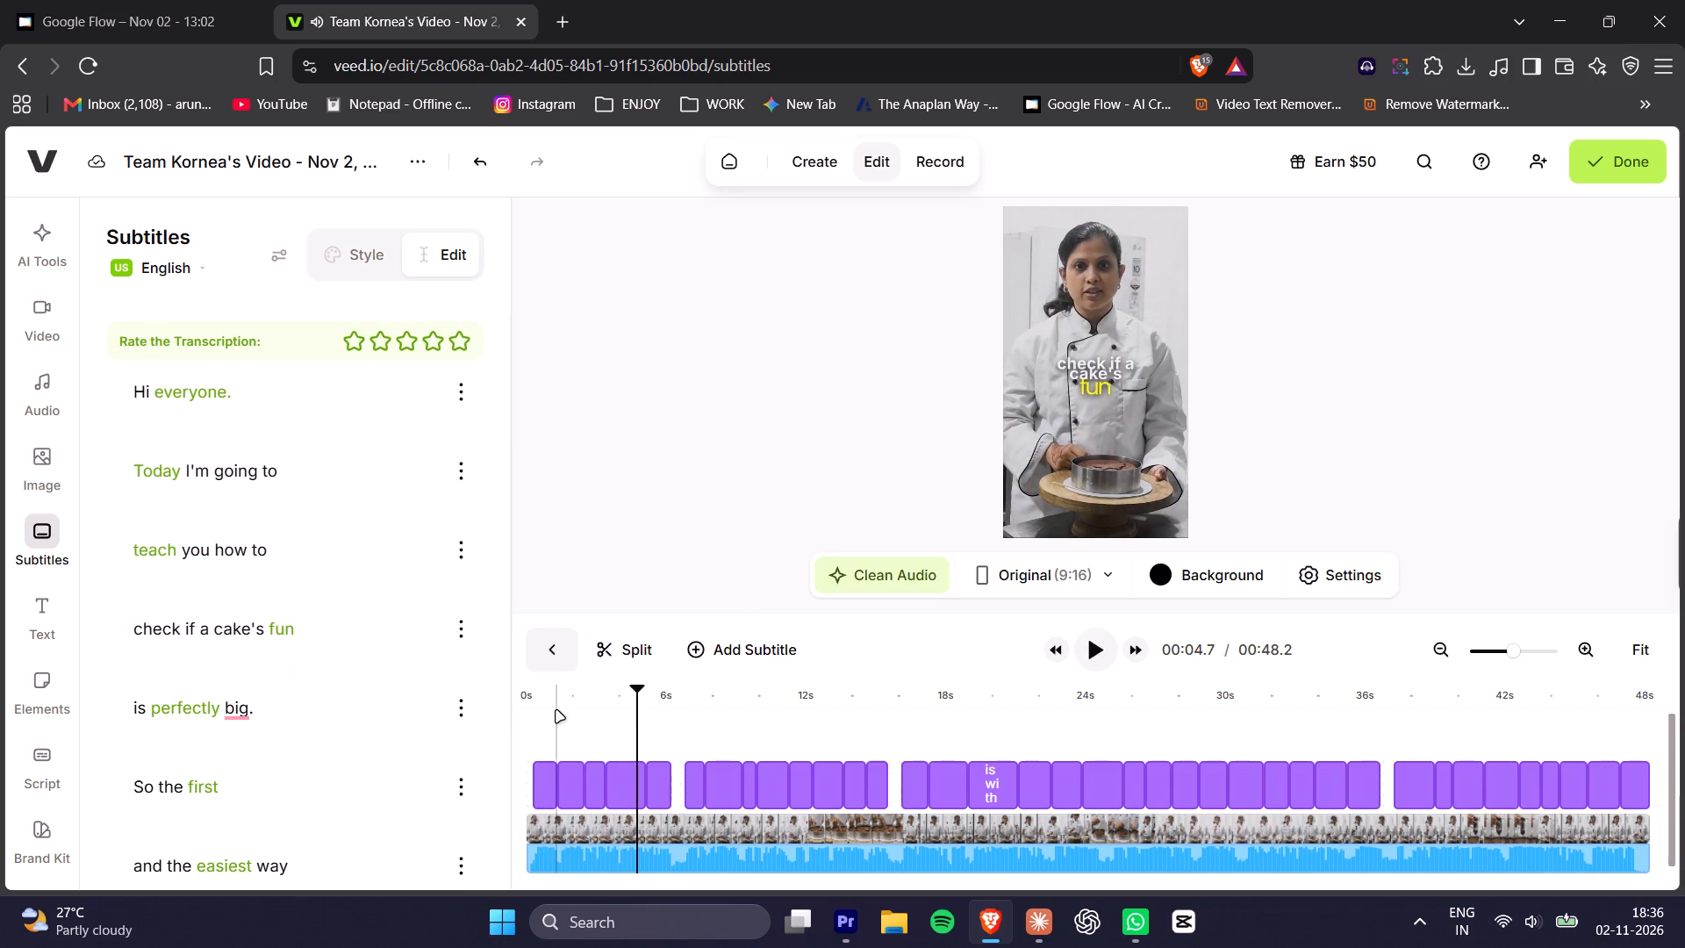
{"action": "key", "text": "space"}
{"action": "key", "text": "space"}
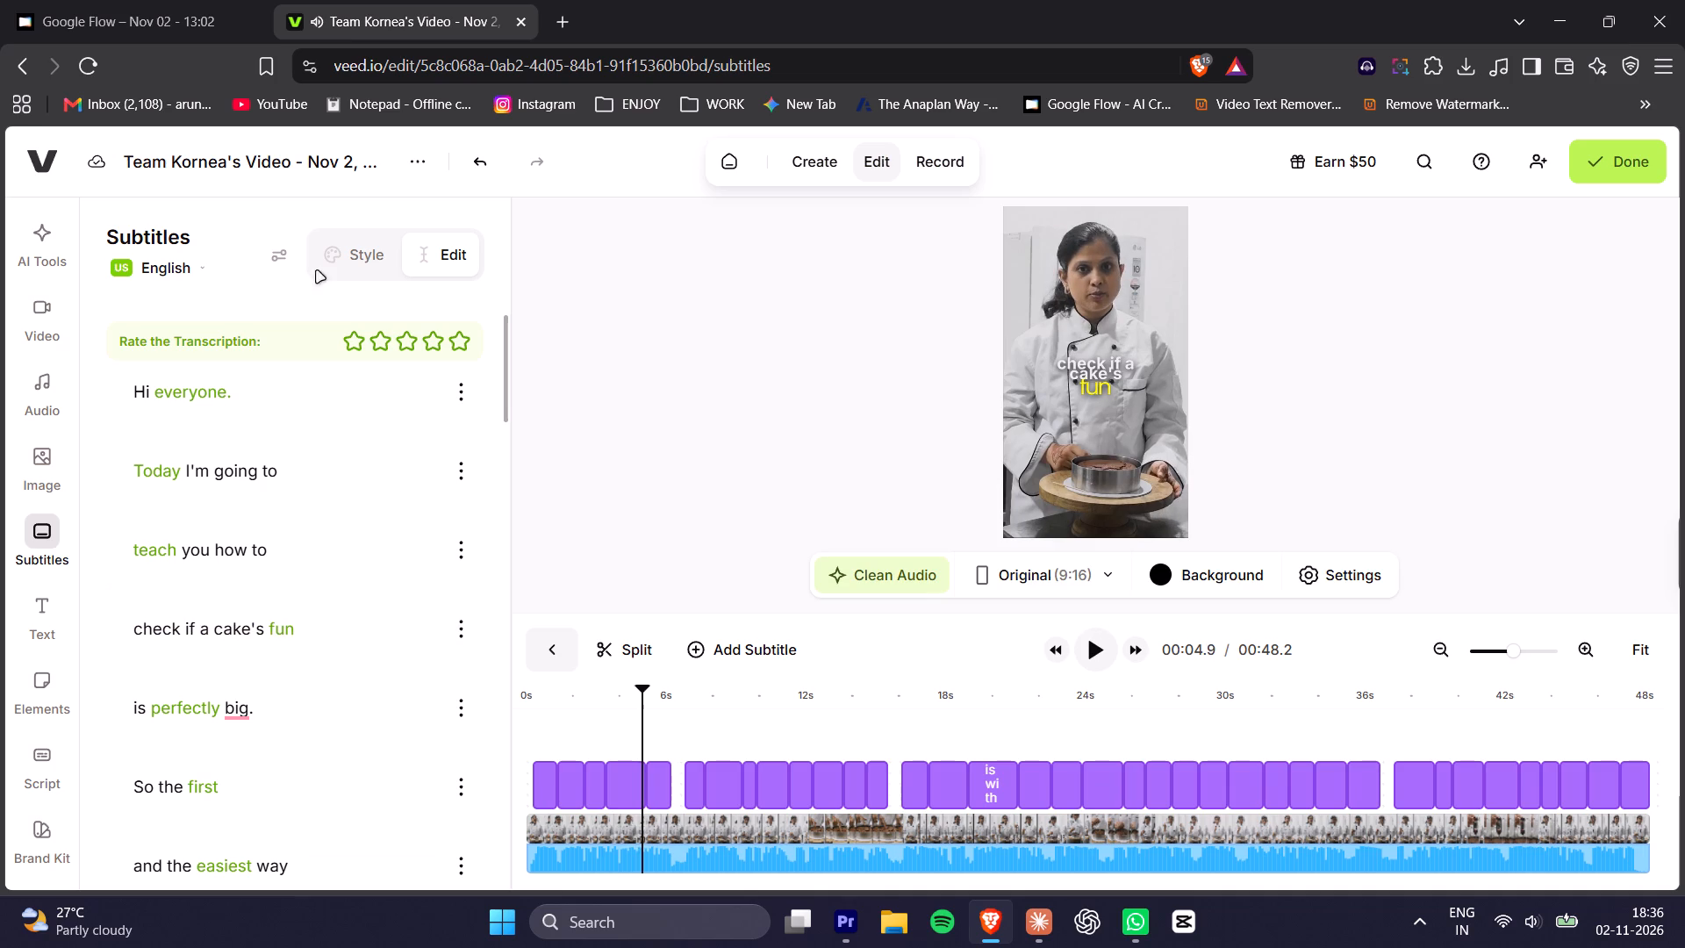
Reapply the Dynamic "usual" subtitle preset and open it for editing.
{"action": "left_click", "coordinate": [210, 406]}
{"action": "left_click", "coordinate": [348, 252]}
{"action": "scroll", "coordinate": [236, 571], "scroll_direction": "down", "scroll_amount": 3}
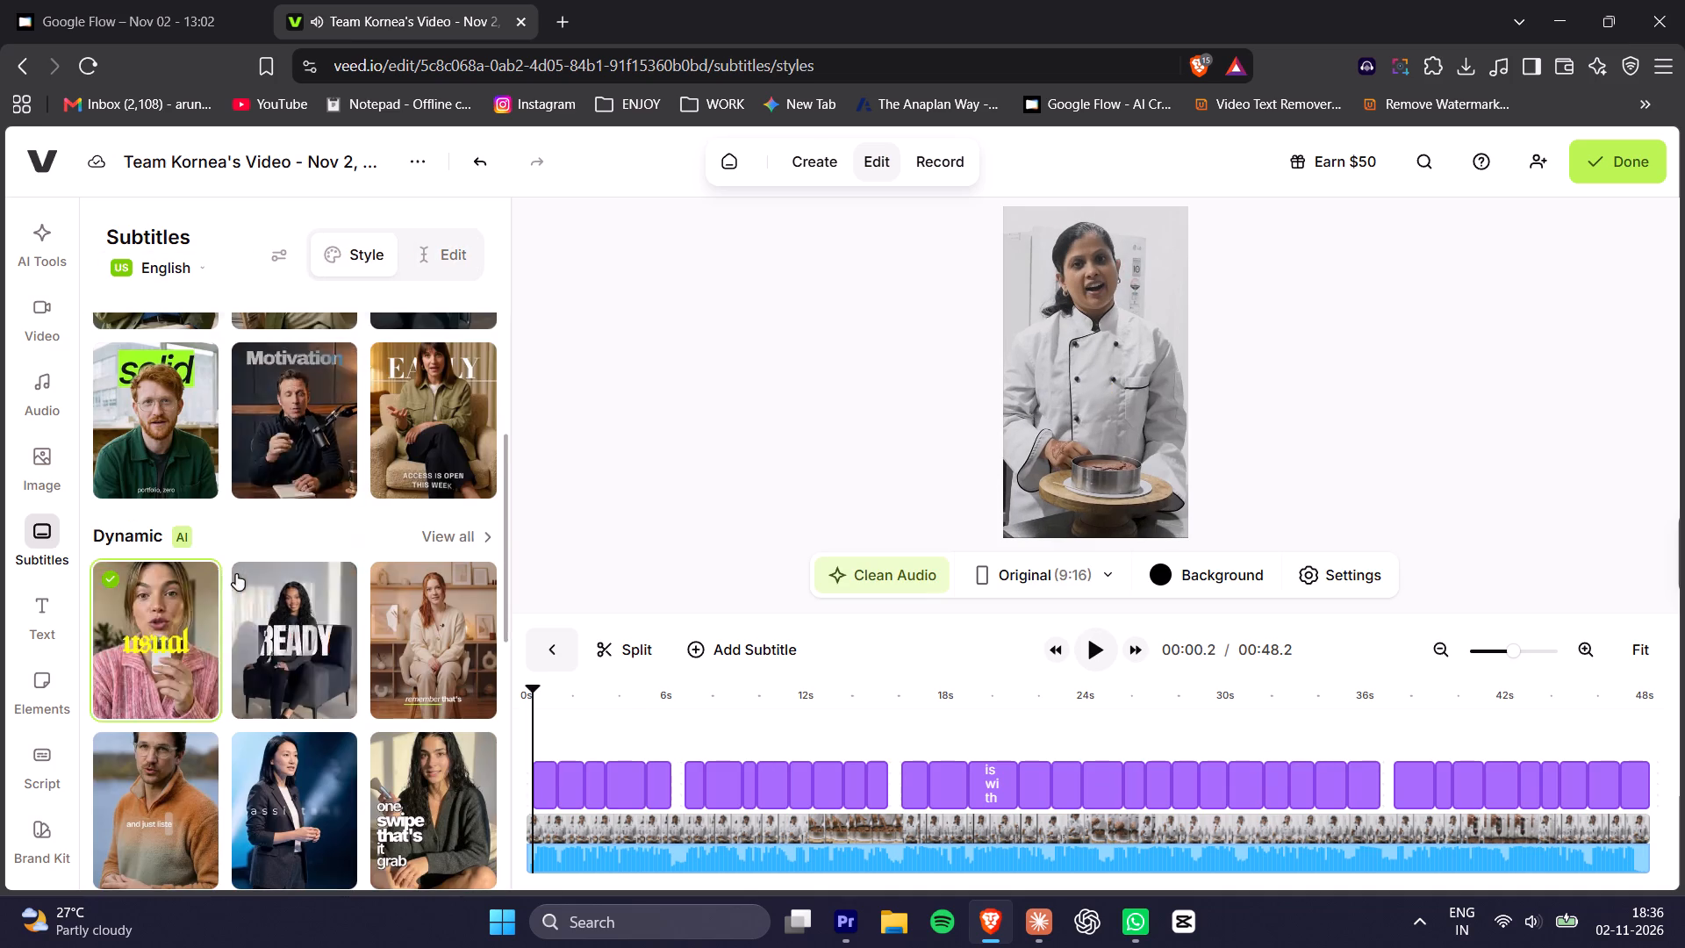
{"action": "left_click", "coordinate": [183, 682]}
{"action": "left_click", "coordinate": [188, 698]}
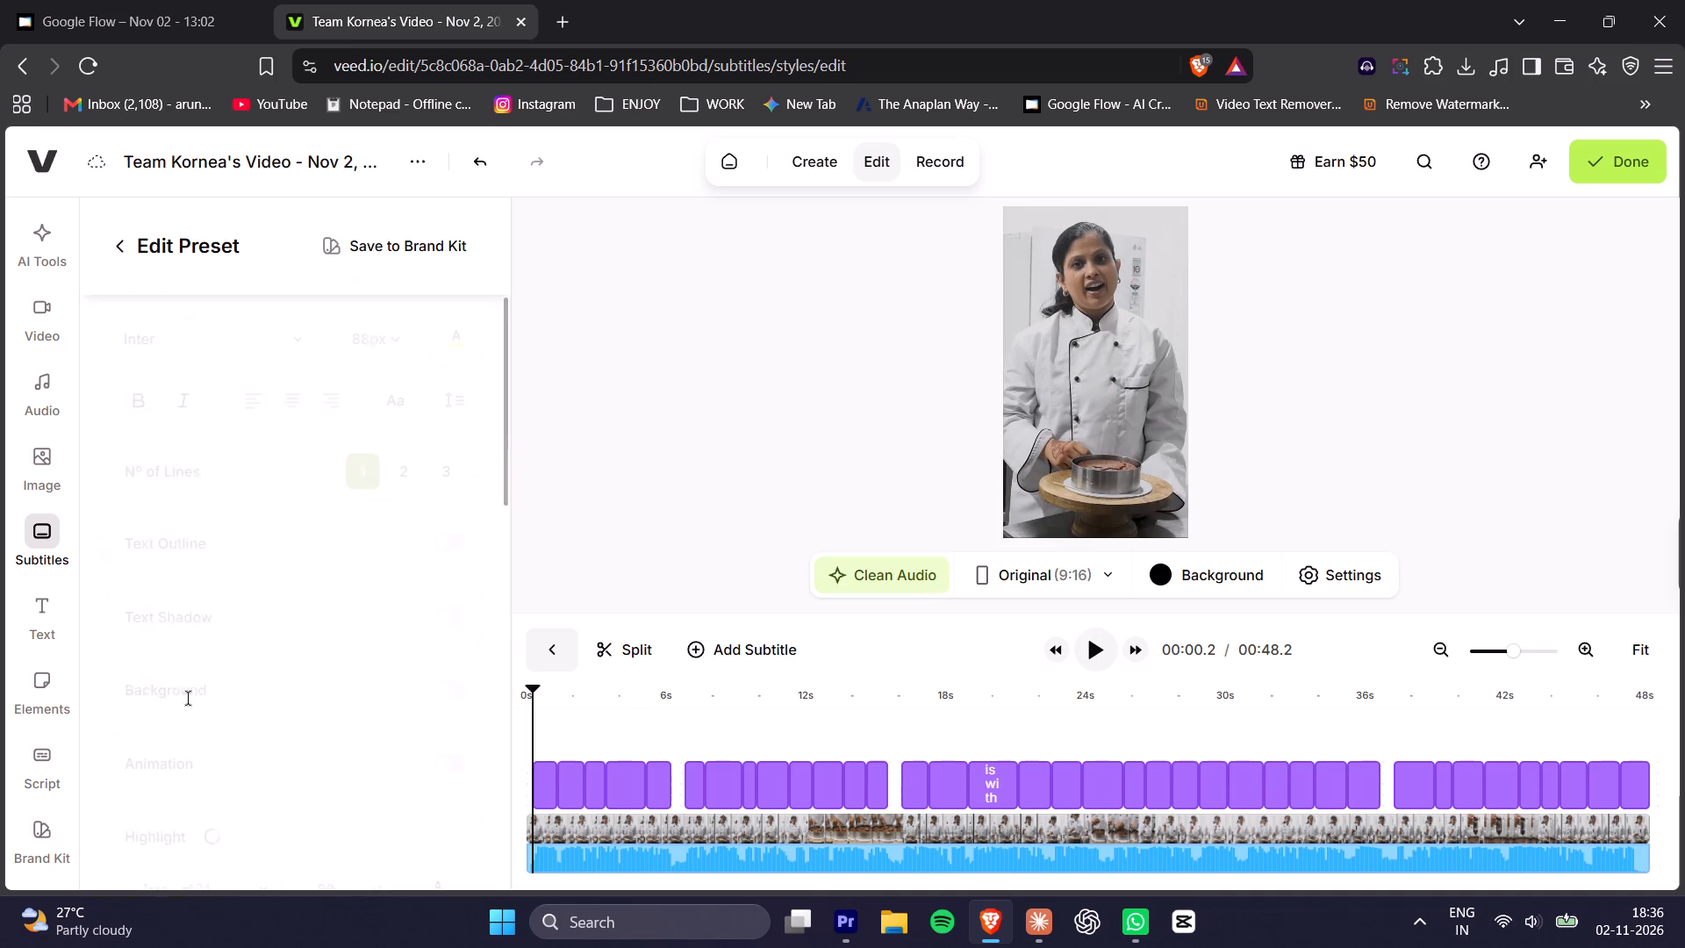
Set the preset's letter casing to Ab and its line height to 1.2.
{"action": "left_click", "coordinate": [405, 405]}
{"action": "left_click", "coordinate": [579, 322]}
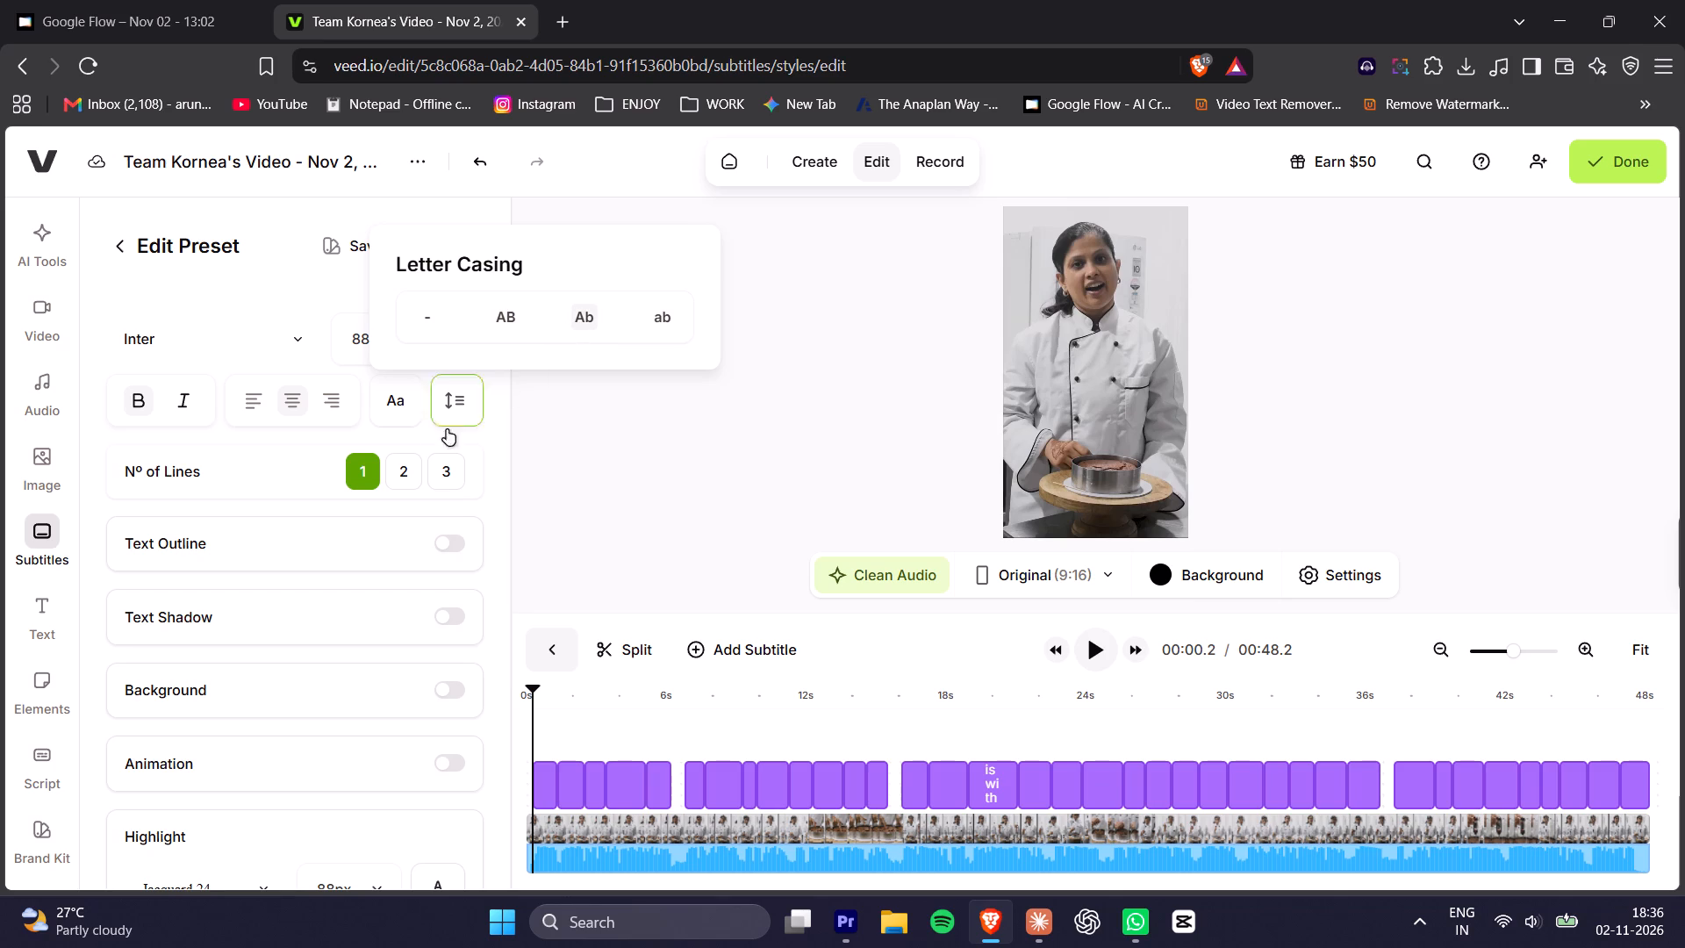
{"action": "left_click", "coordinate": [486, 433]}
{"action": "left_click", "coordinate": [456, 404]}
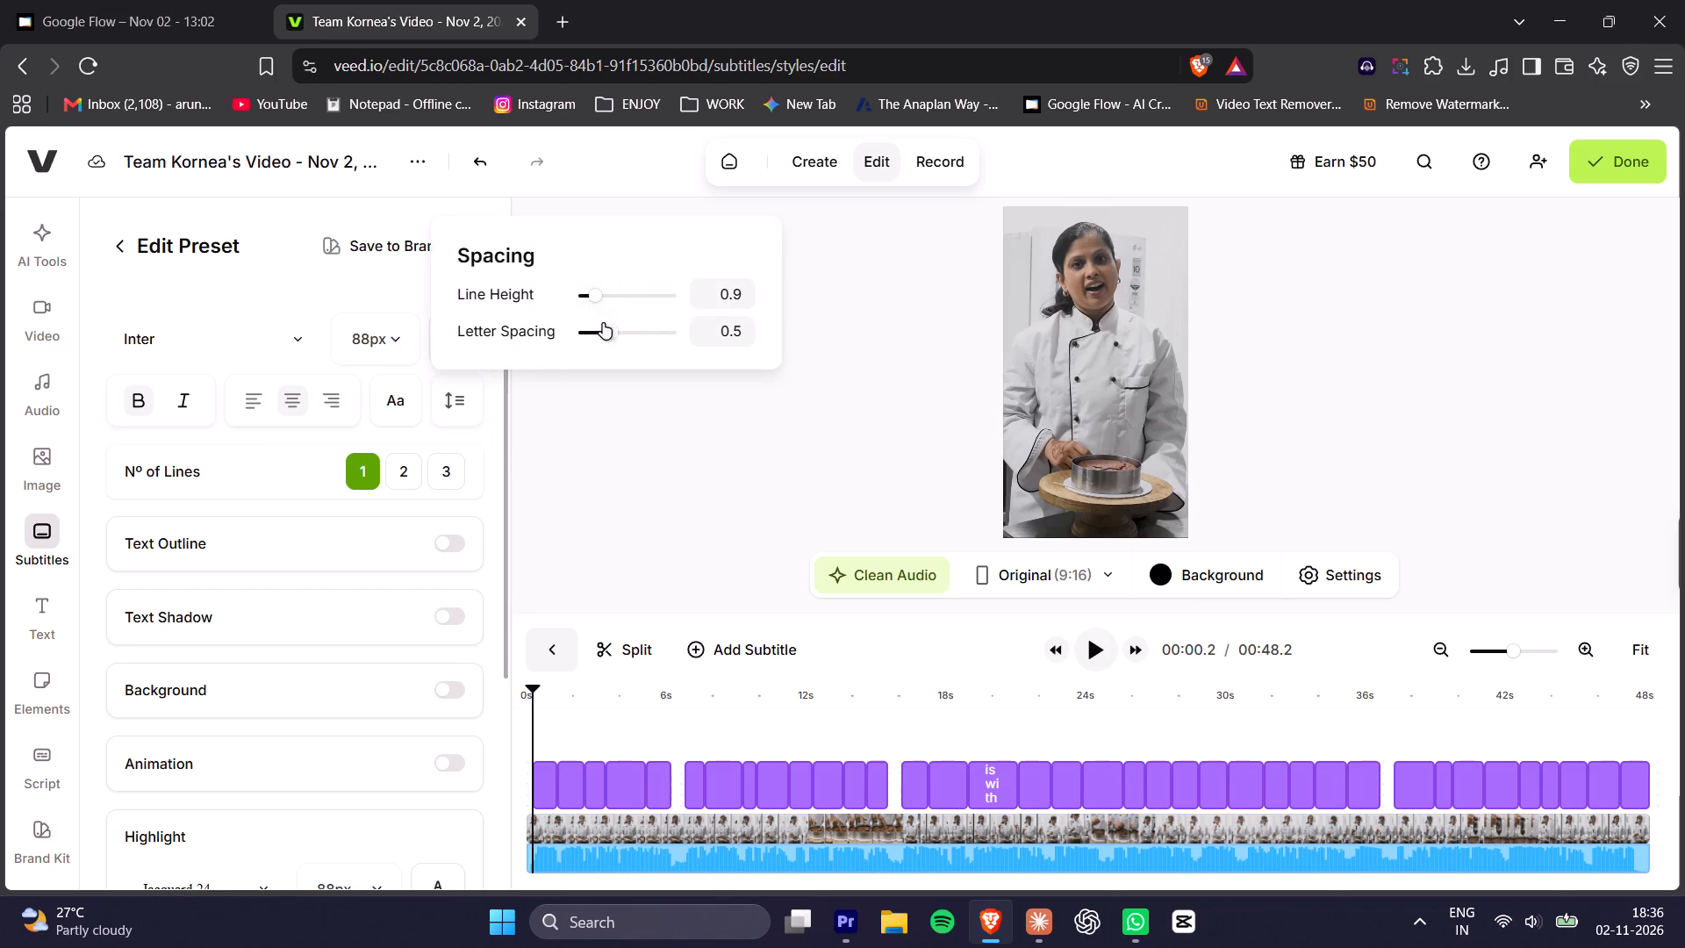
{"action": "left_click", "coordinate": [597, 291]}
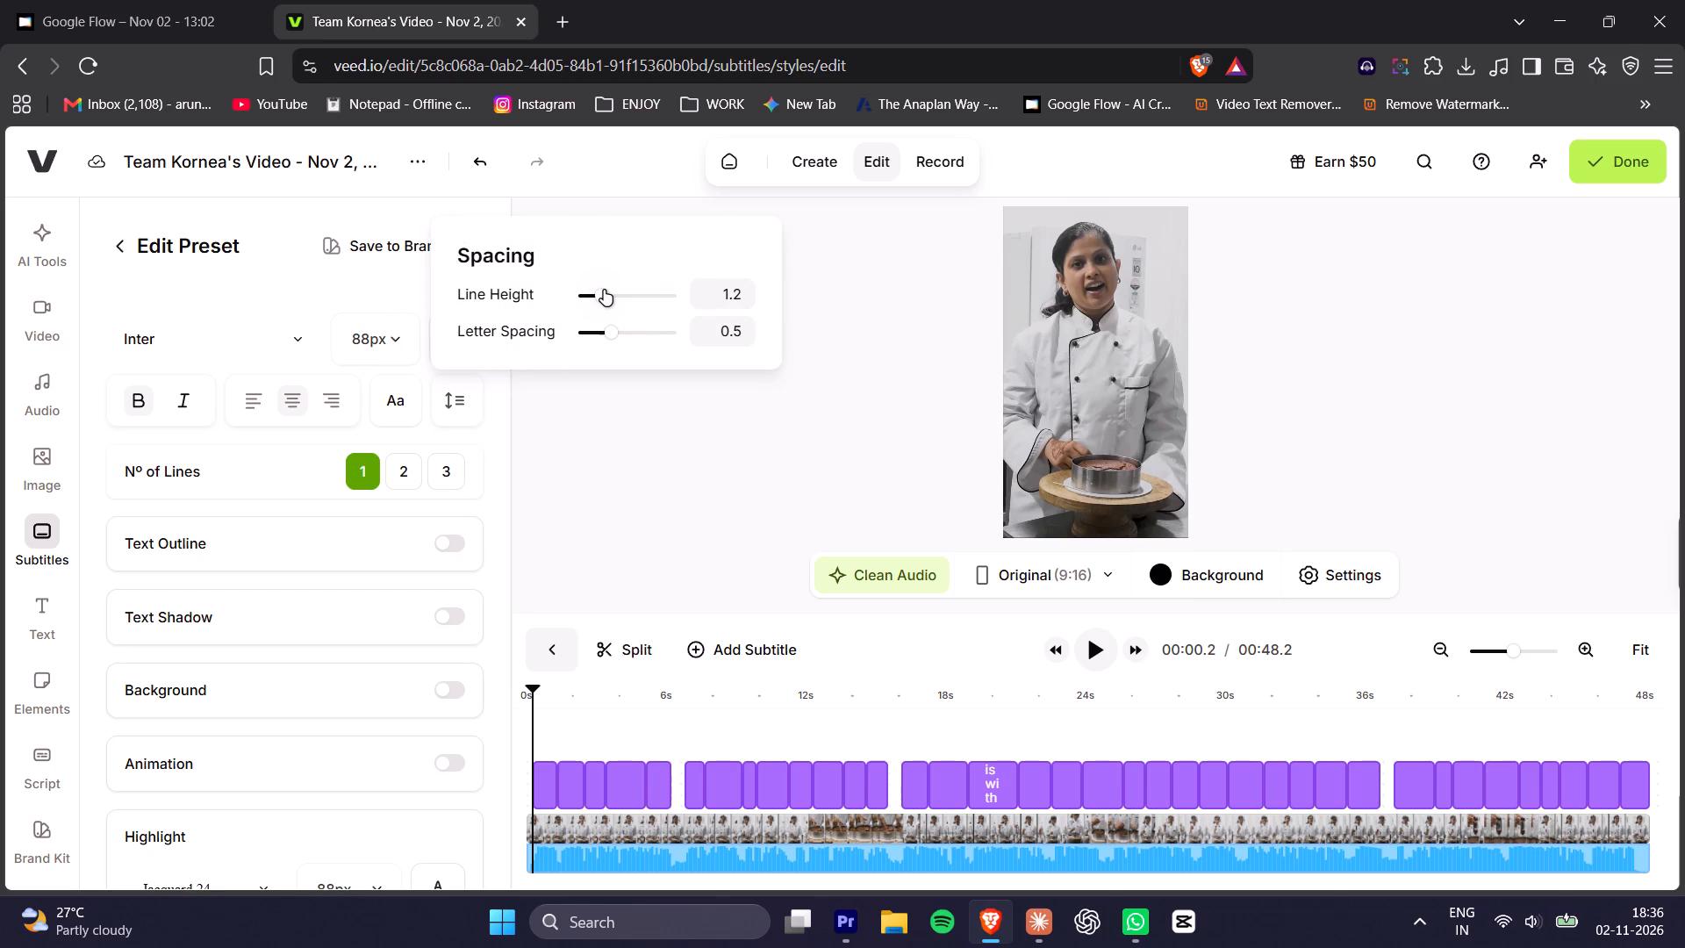
Set the number of subtitle lines to 1 and preview the opening from the start.
{"action": "left_click", "coordinate": [404, 474]}
{"action": "left_click", "coordinate": [370, 474]}
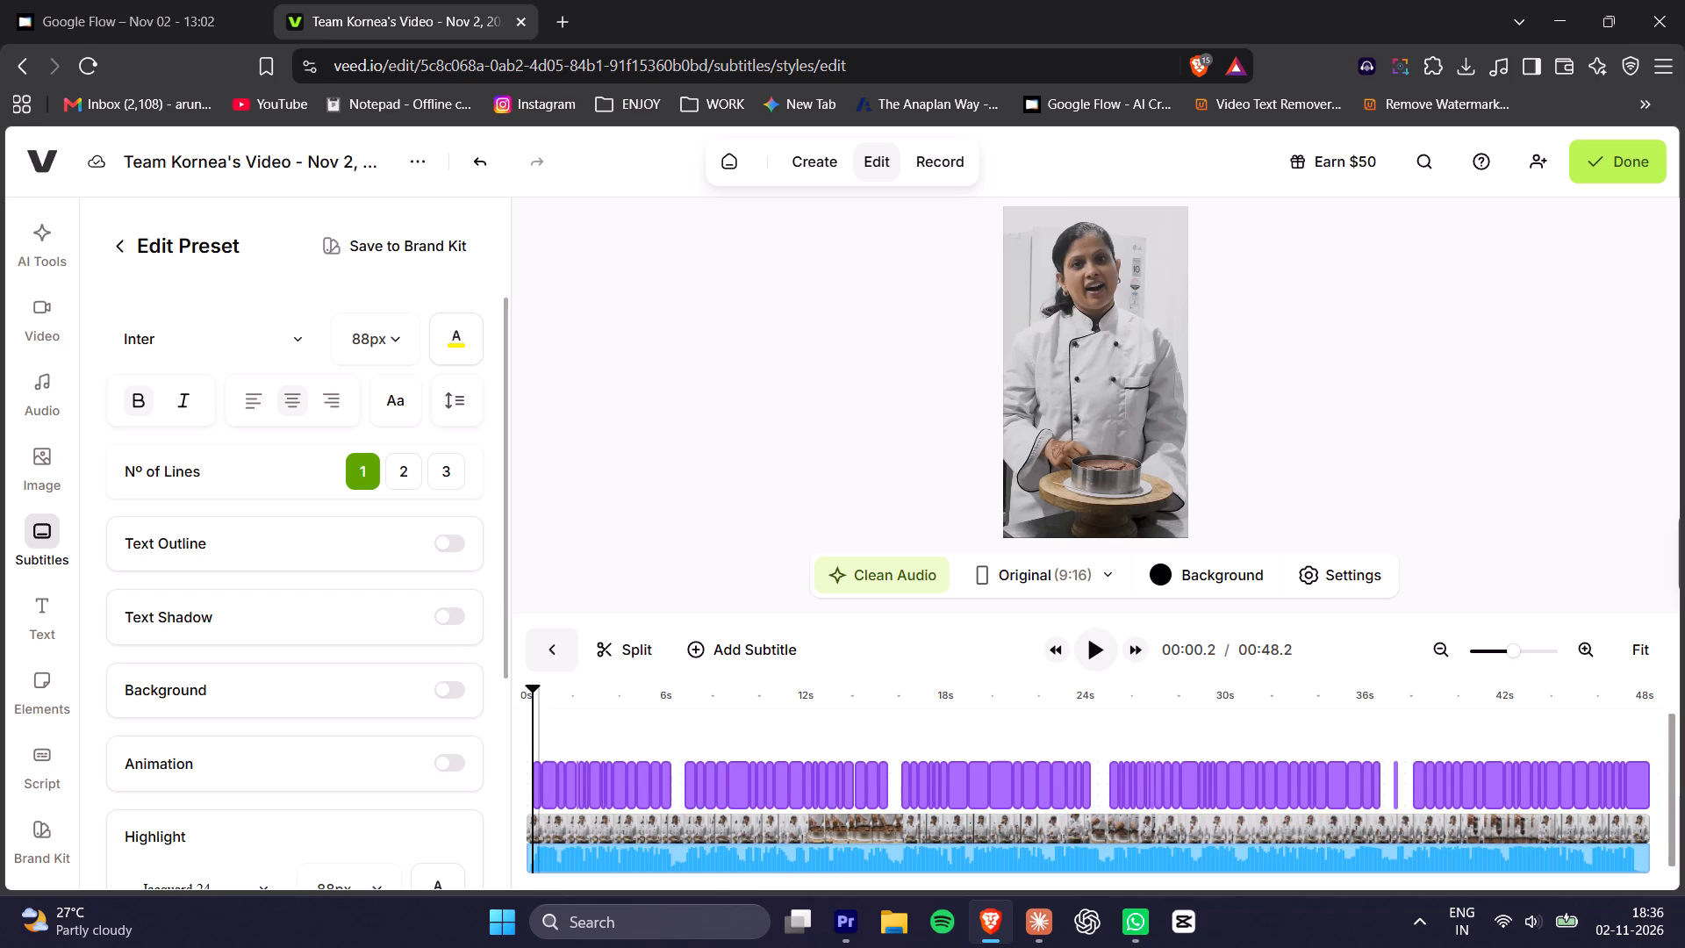
{"action": "left_click_drag", "start_coordinate": [527, 691], "coordinate": [513, 691]}
{"action": "key", "text": "space"}
{"action": "key", "text": "space"}
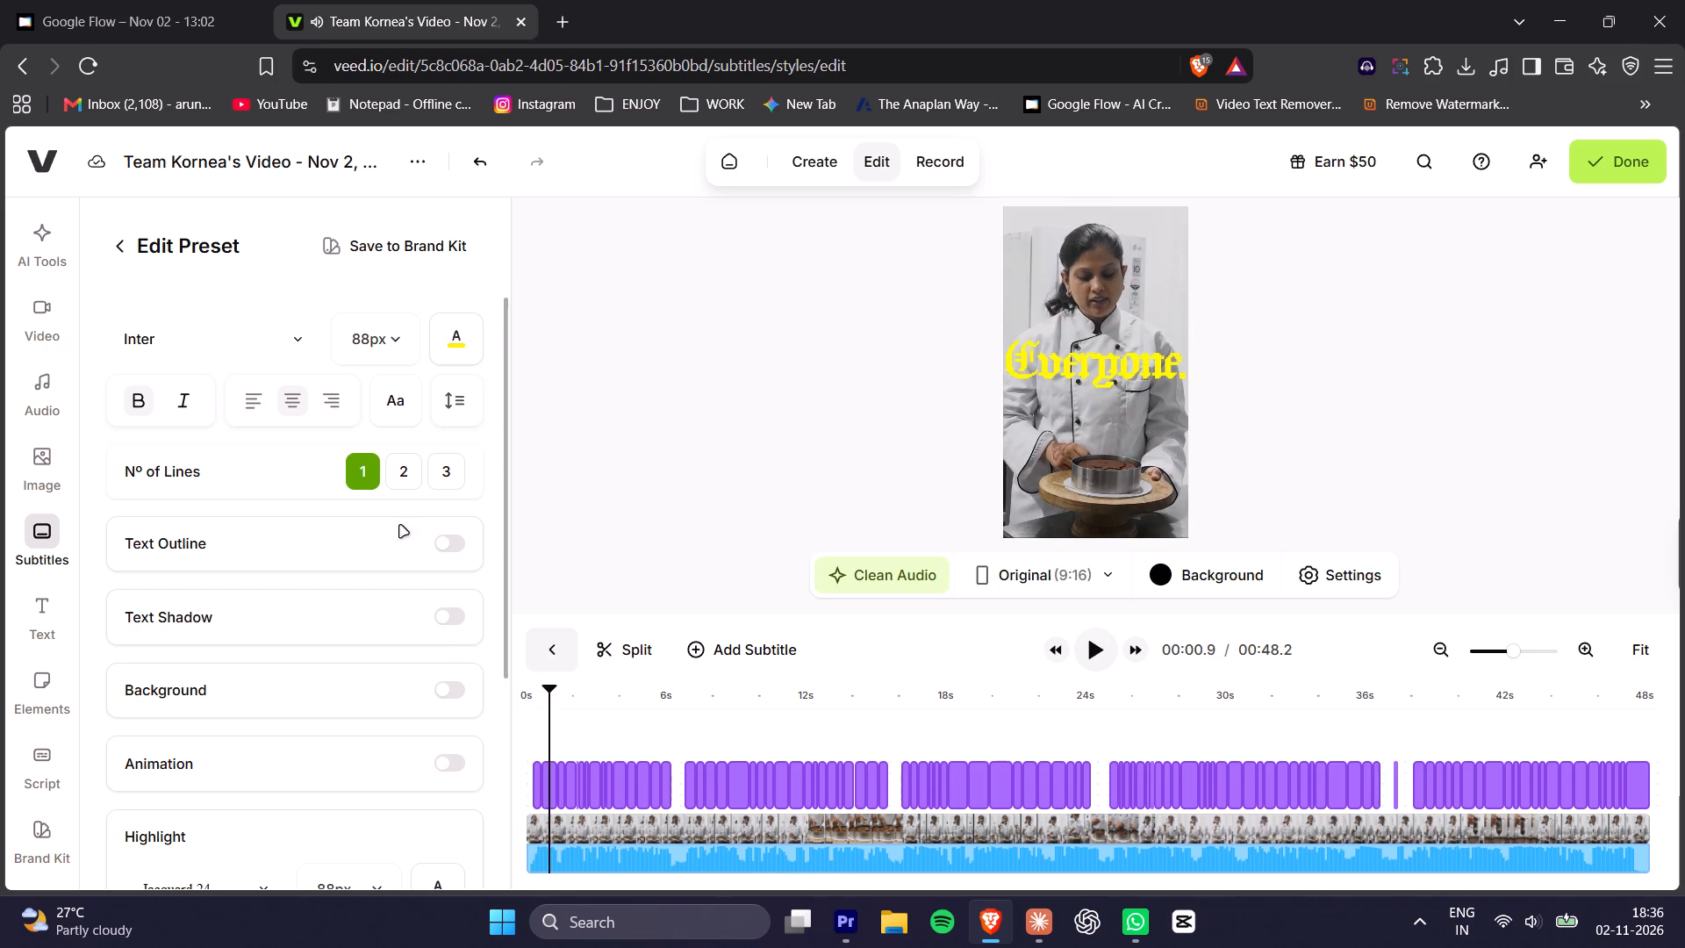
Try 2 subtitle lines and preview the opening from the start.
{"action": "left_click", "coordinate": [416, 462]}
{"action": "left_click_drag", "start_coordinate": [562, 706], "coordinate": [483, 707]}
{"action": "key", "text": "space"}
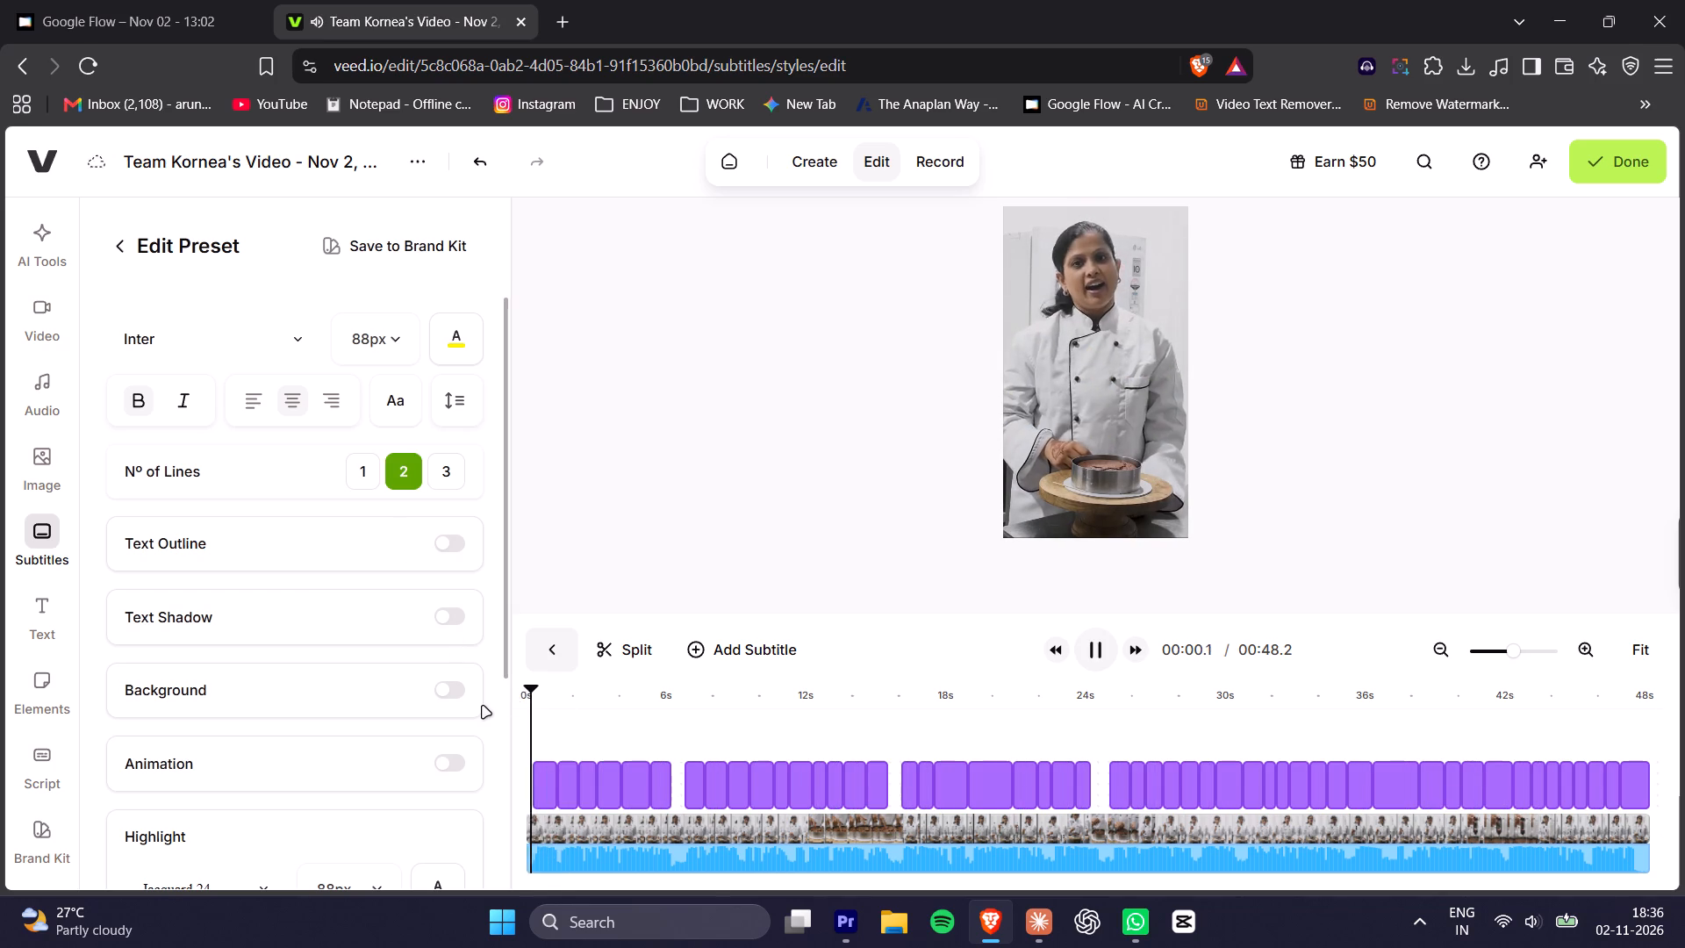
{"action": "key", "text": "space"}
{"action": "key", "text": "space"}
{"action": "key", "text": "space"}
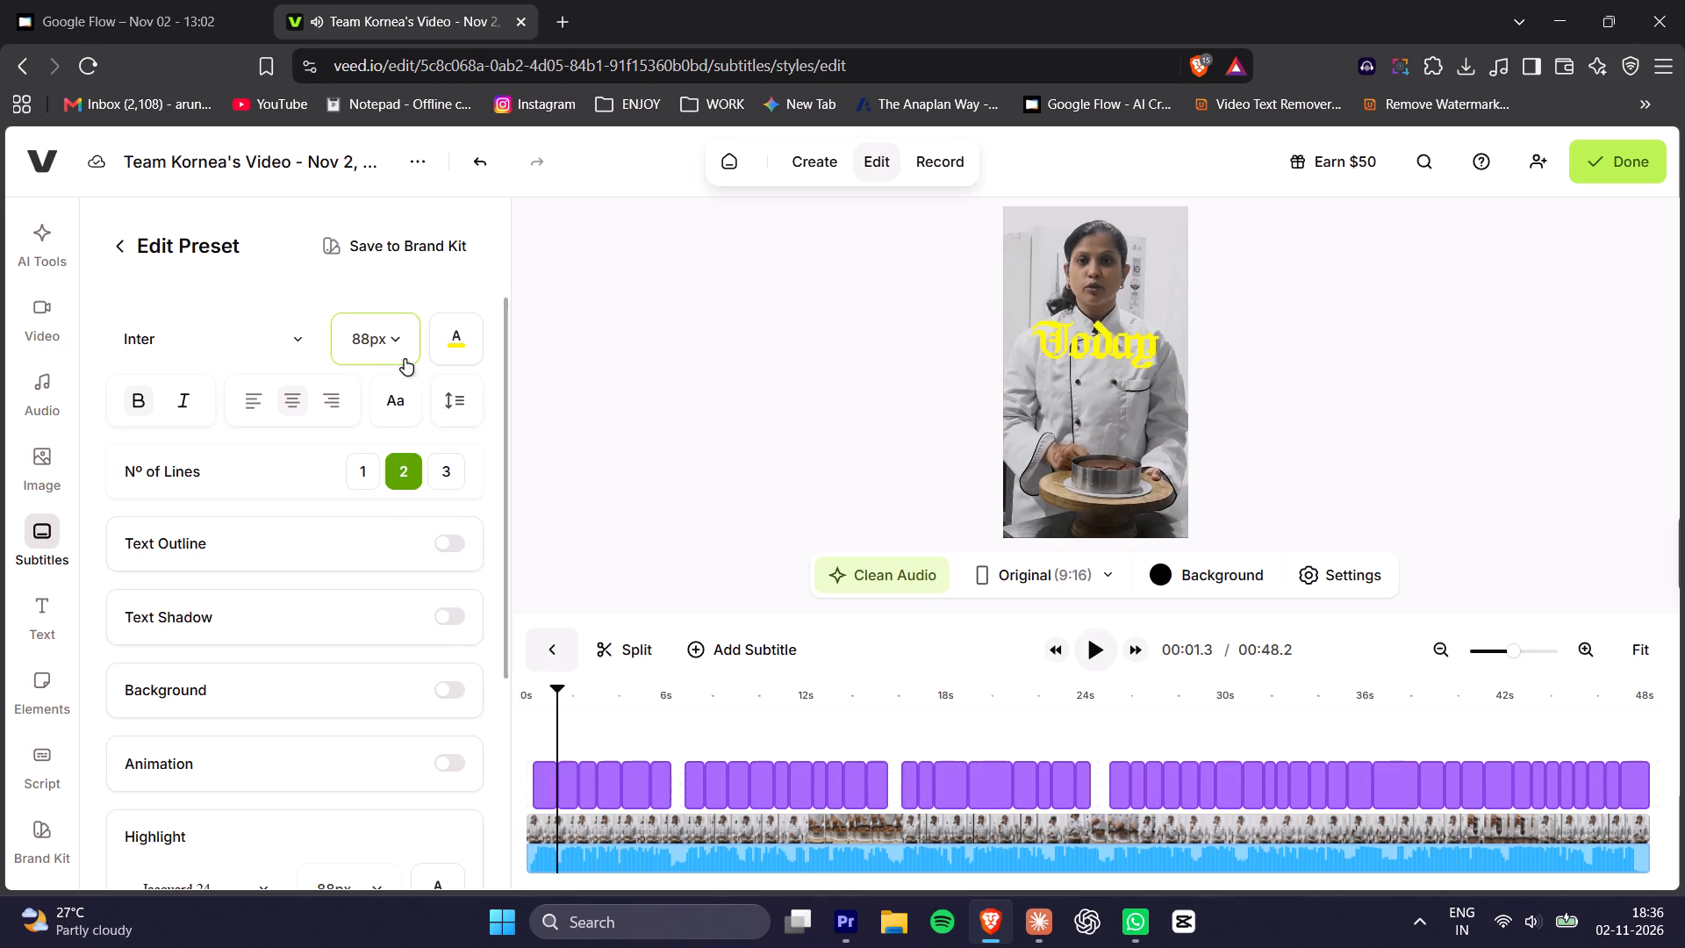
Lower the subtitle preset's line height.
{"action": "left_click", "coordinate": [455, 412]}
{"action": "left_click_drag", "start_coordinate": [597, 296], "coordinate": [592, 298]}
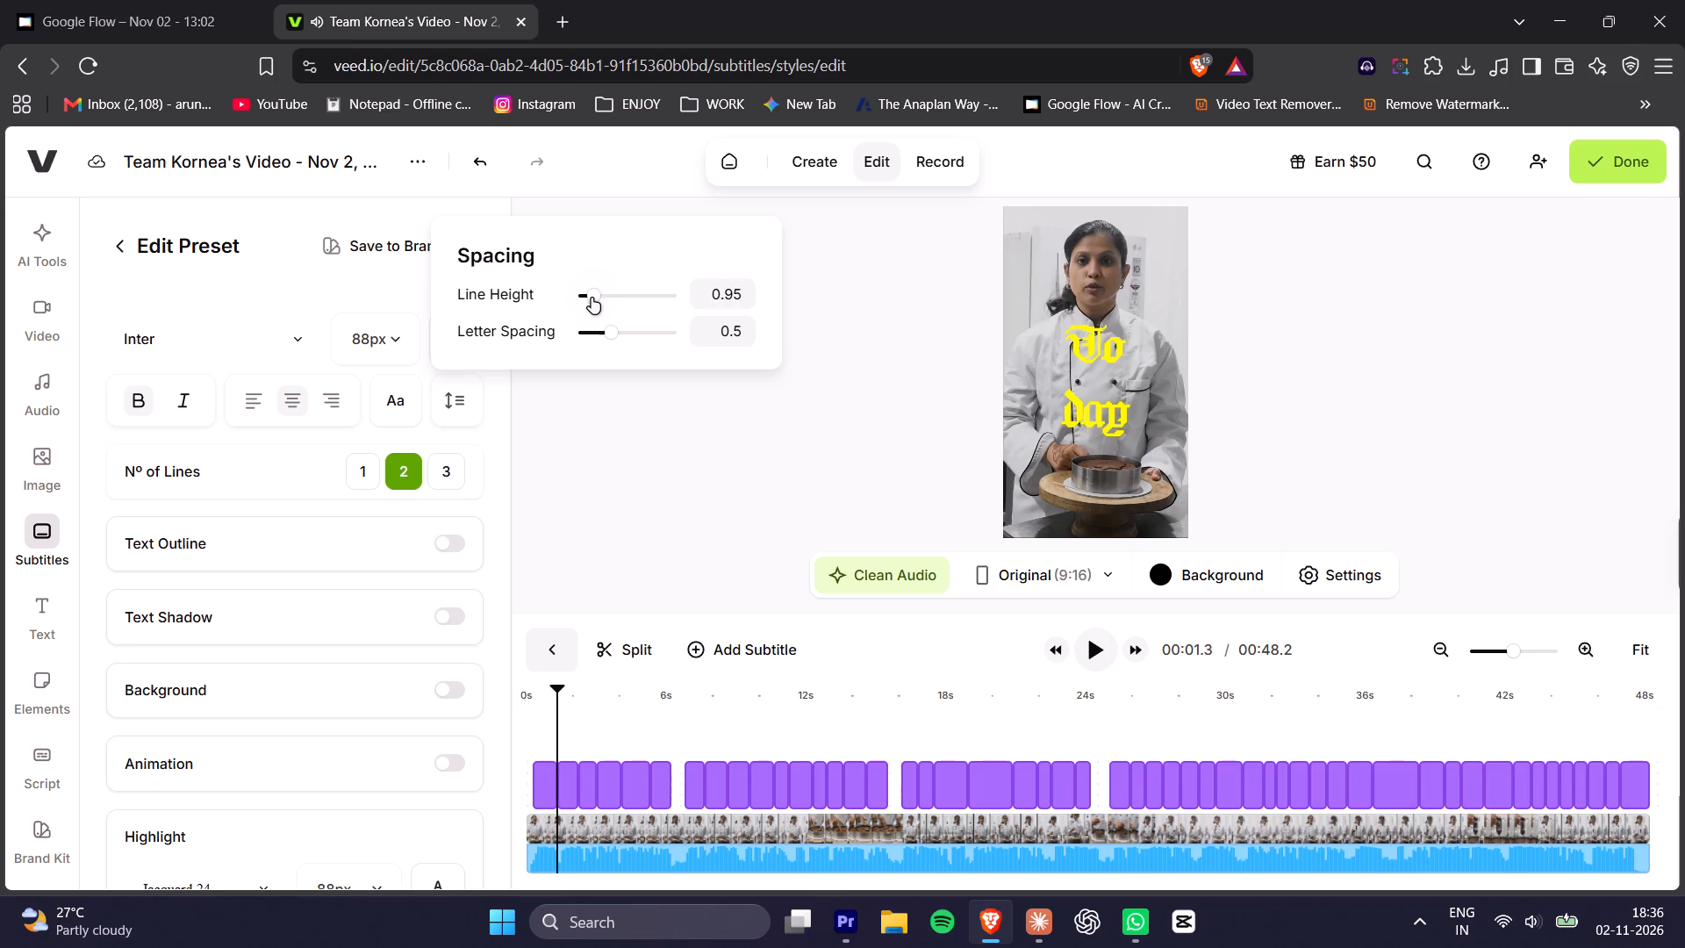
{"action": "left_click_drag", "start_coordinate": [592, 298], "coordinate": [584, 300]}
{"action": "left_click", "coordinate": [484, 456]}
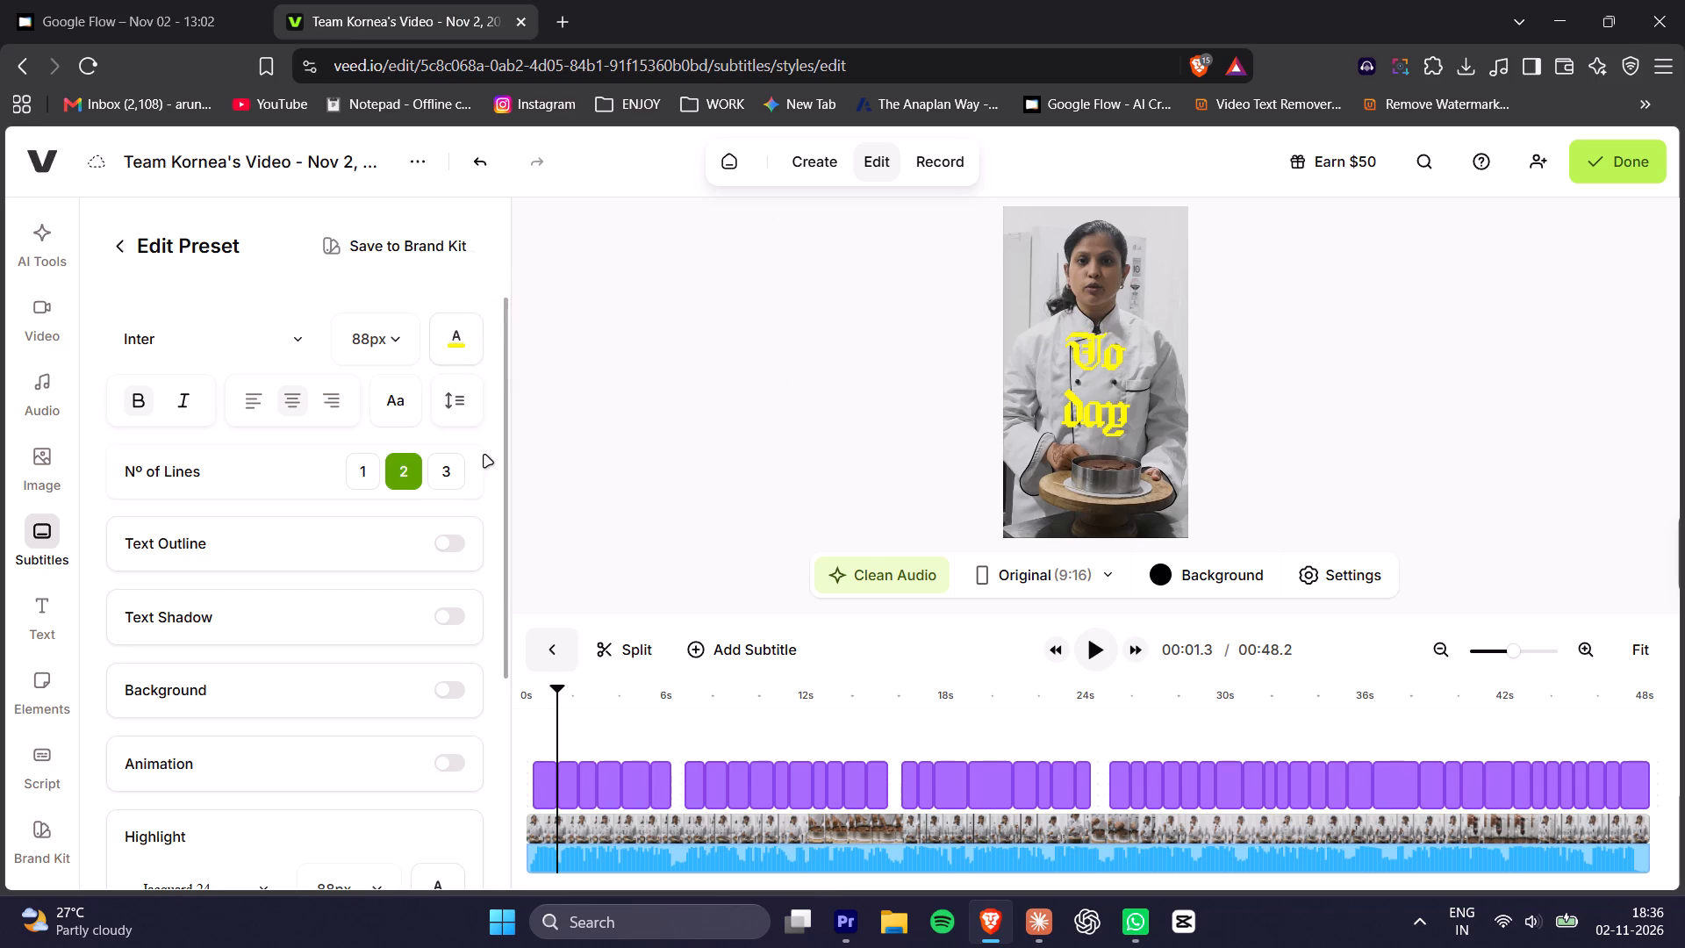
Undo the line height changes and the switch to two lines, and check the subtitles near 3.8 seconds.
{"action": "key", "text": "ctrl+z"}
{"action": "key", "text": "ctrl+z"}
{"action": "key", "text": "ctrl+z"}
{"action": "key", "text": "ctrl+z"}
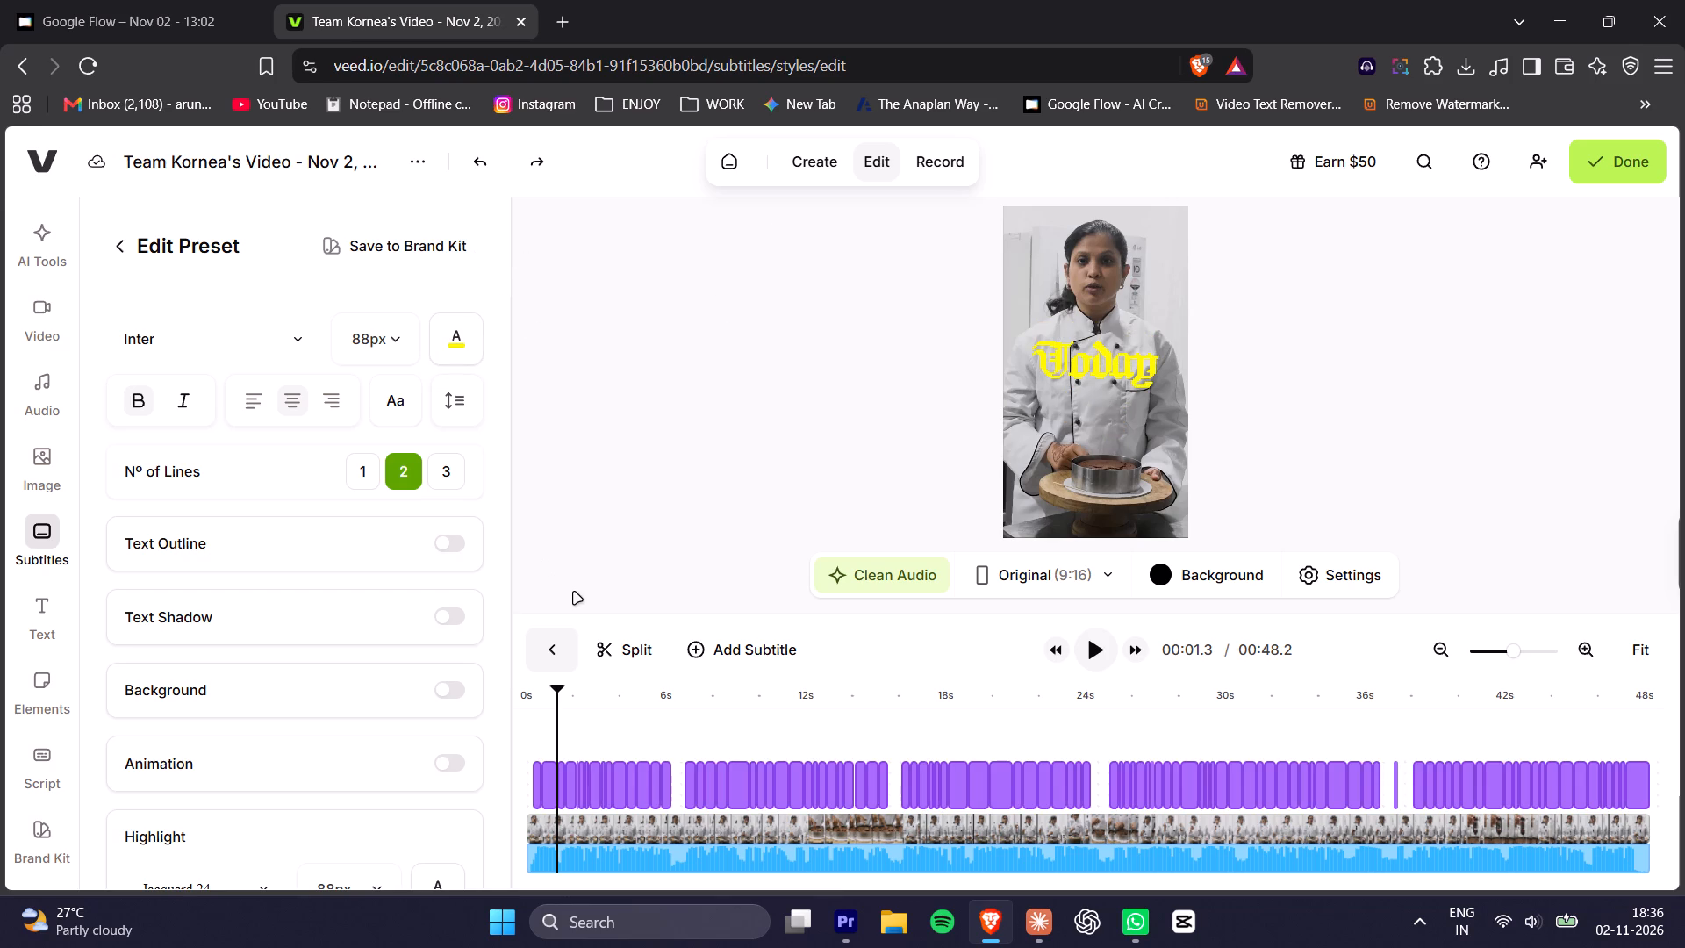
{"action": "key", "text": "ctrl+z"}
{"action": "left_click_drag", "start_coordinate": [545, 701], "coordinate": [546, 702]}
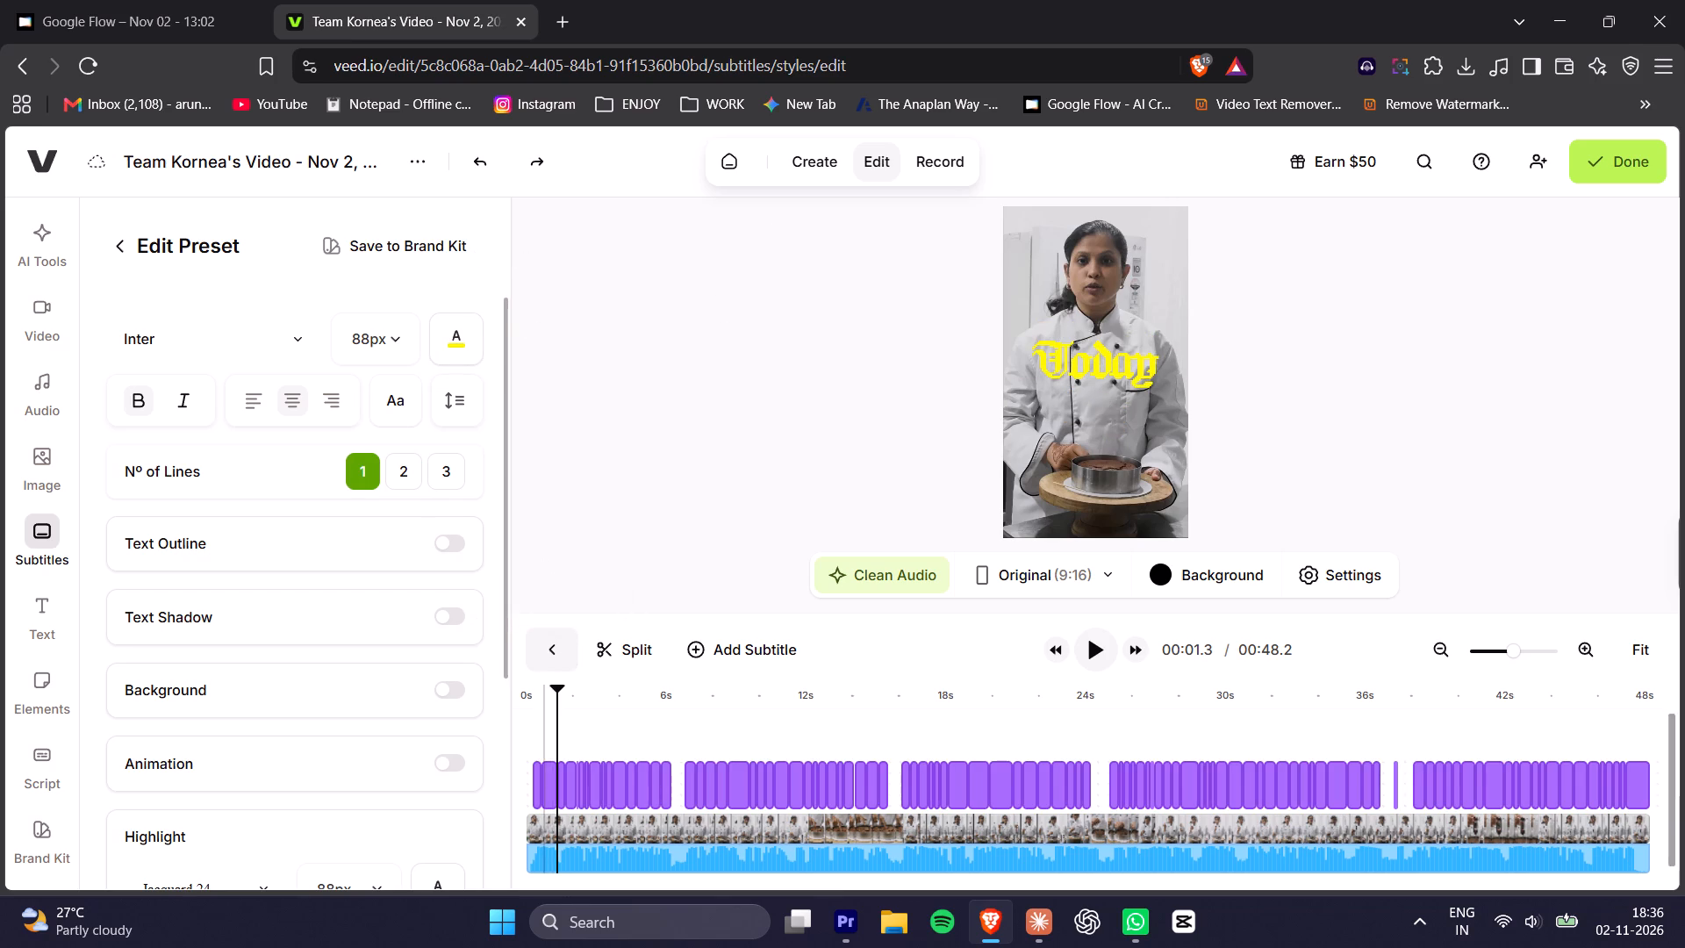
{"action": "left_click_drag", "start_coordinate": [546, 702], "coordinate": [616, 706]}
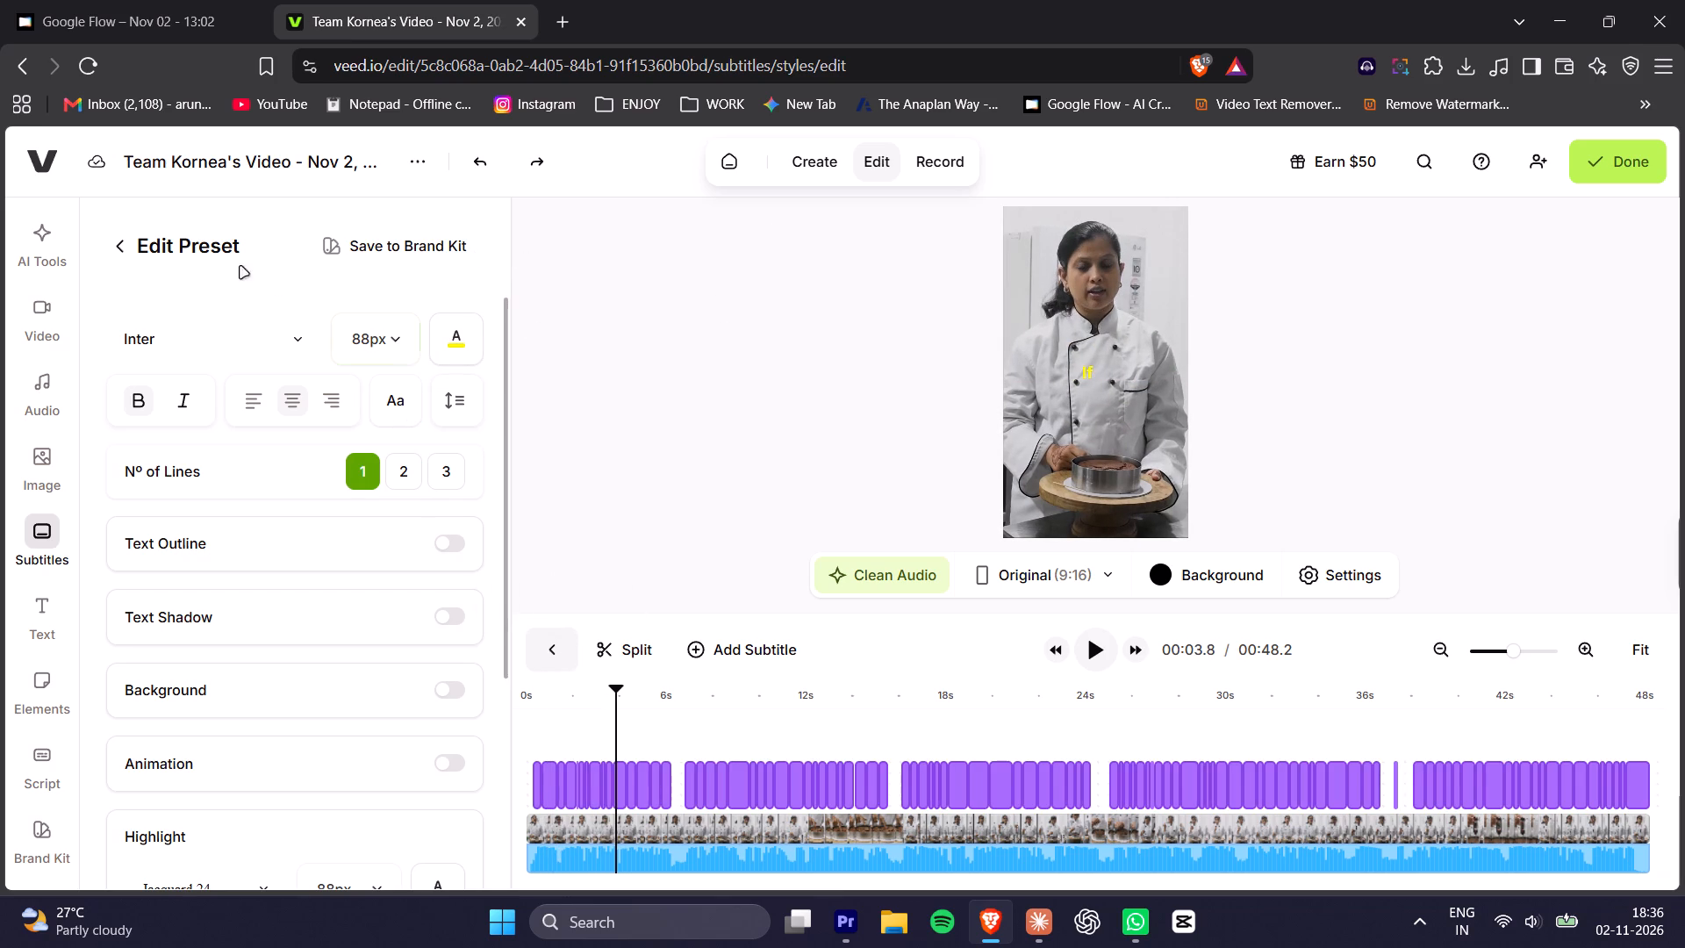
Browse the full set of Dynamic styles, apply the "Just like this" style and open it for editing.
{"action": "left_click", "coordinate": [119, 241]}
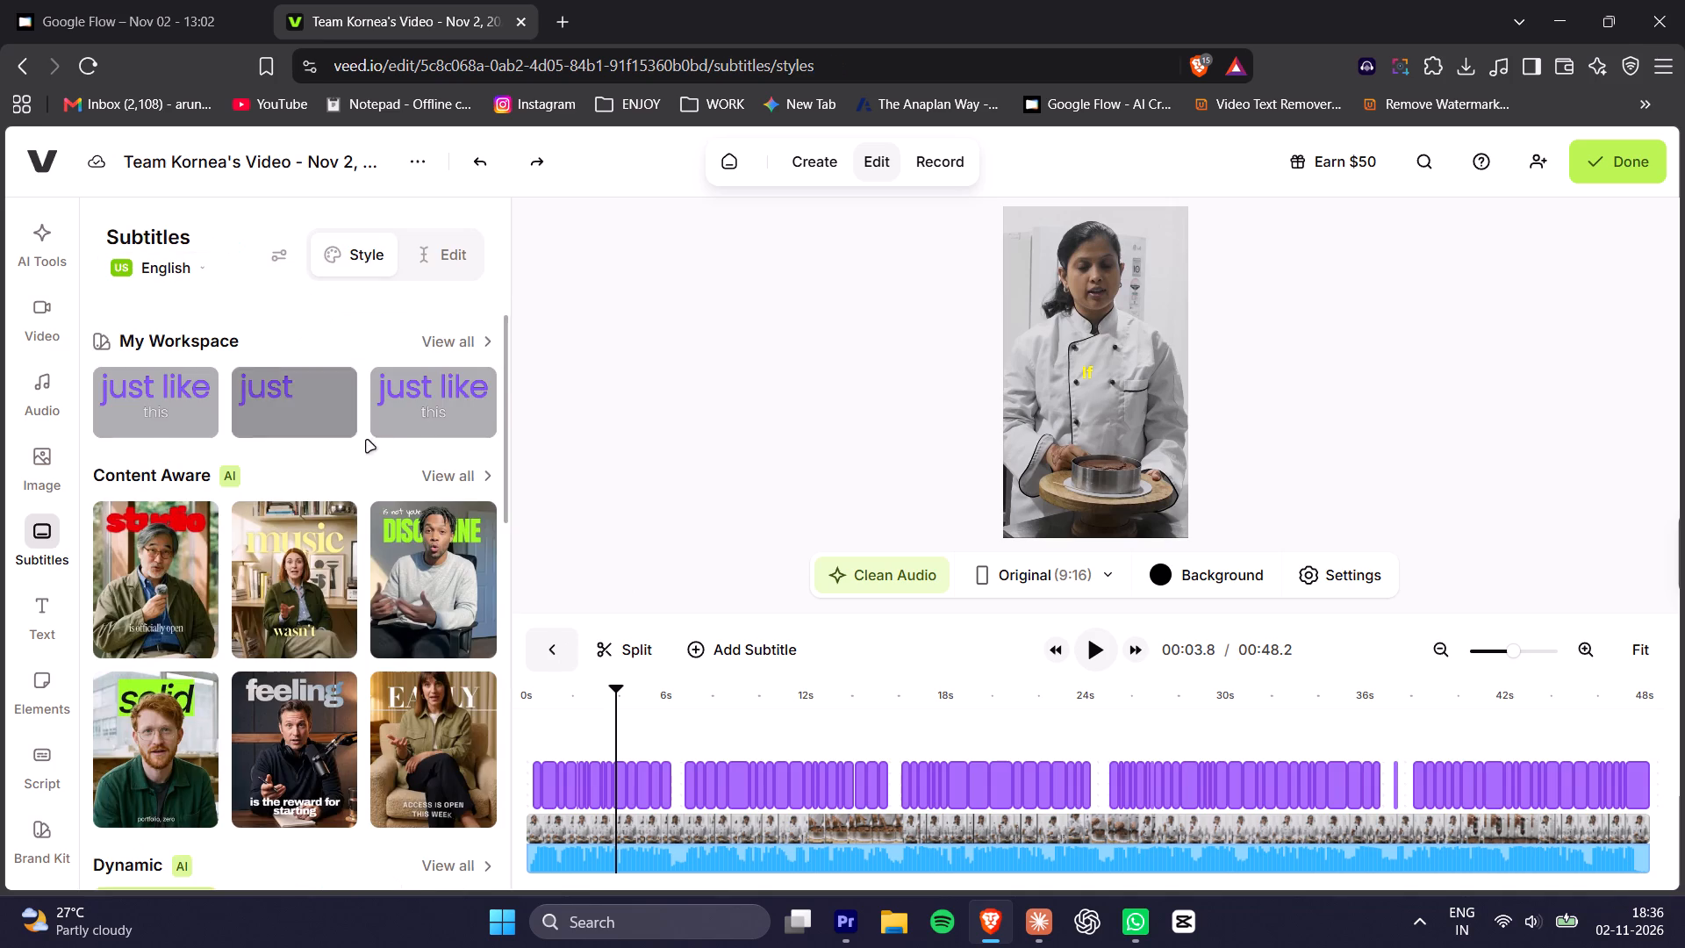
{"action": "scroll", "coordinate": [369, 508], "scroll_direction": "down", "scroll_amount": 5}
{"action": "left_click", "coordinate": [447, 318]}
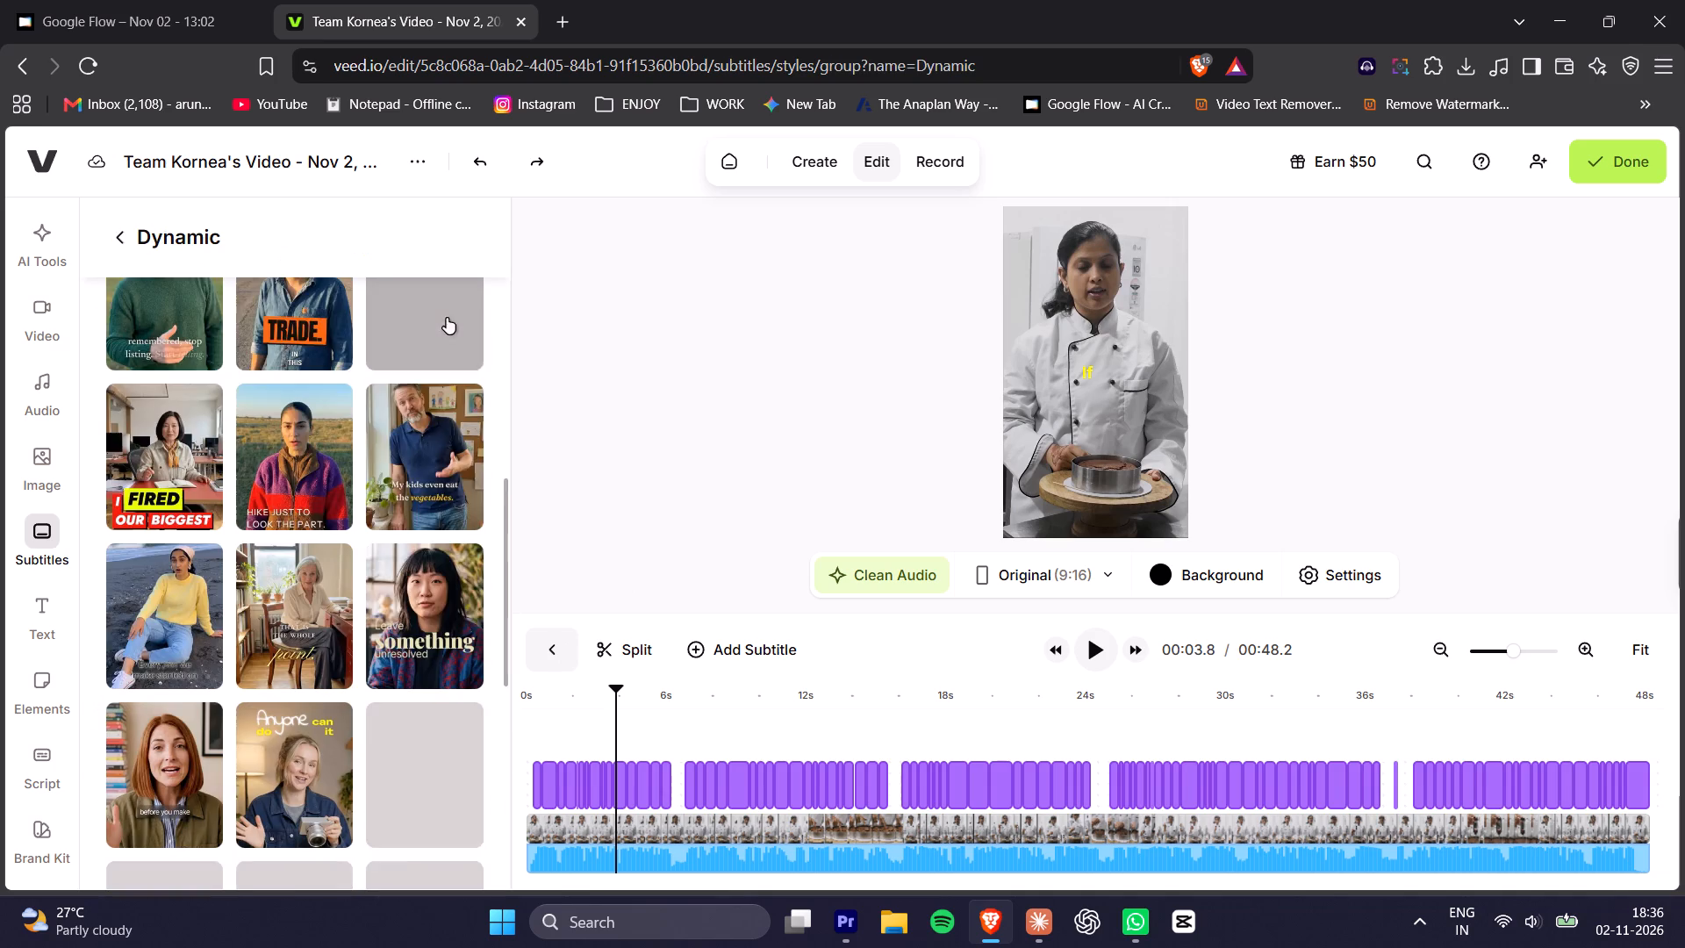
{"action": "scroll", "coordinate": [432, 393], "scroll_direction": "down", "scroll_amount": 2}
{"action": "scroll", "coordinate": [286, 544], "scroll_direction": "up", "scroll_amount": 4}
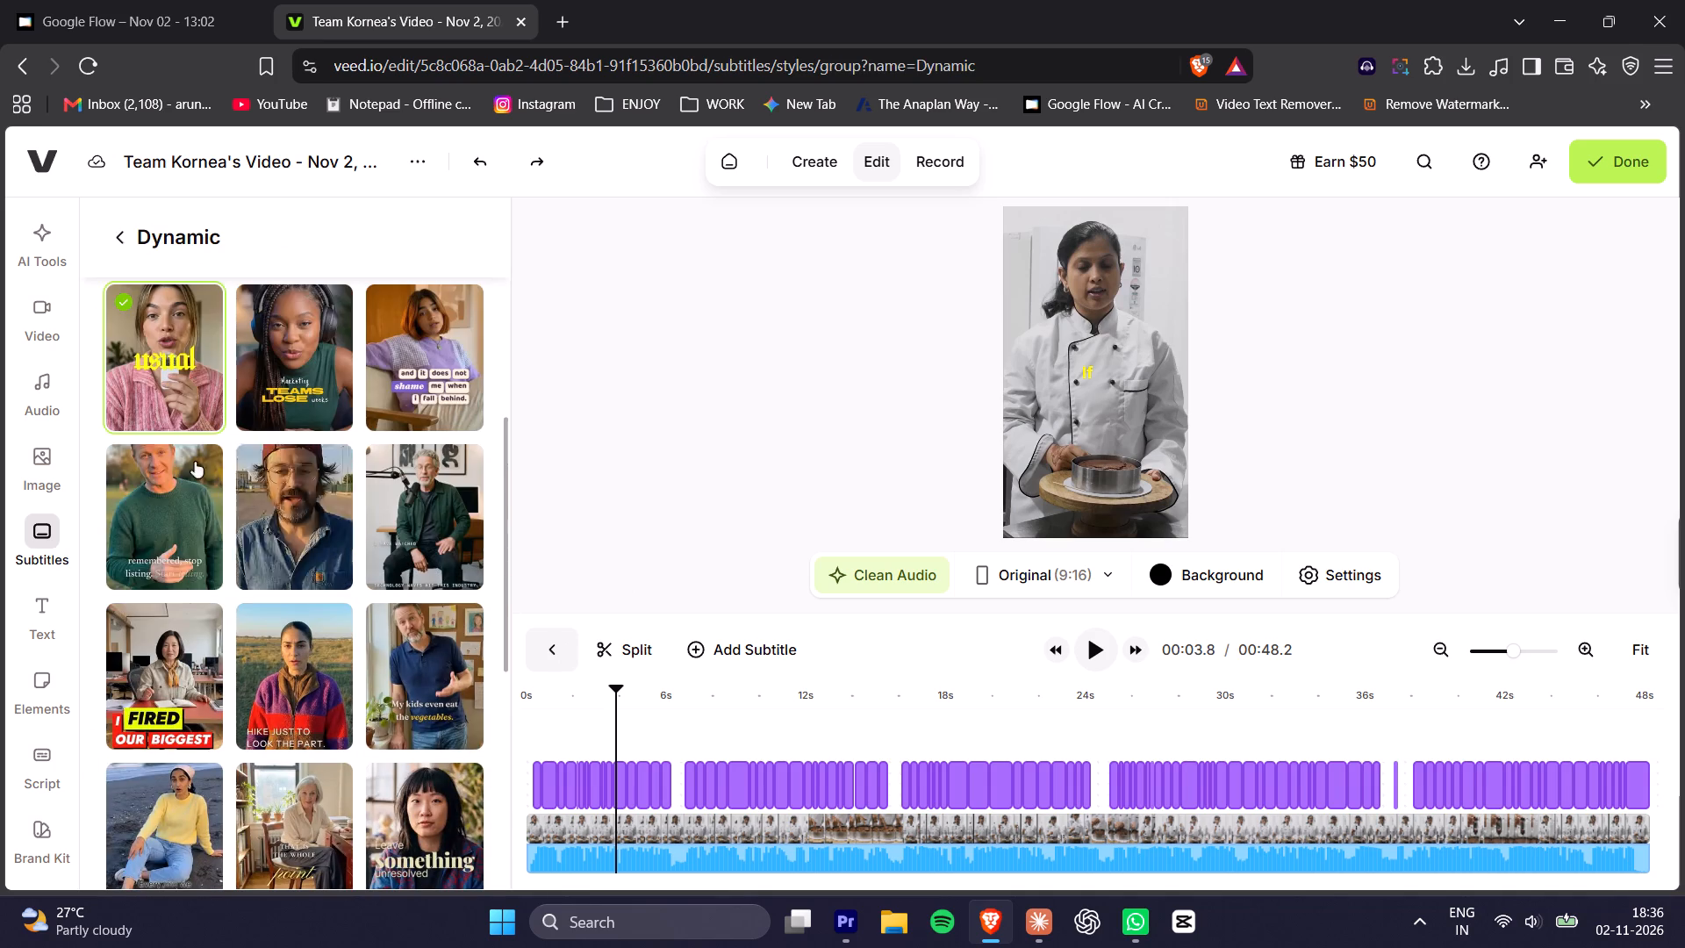
{"action": "scroll", "coordinate": [169, 357], "scroll_direction": "up", "scroll_amount": 1}
{"action": "scroll", "coordinate": [274, 464], "scroll_direction": "up", "scroll_amount": 2}
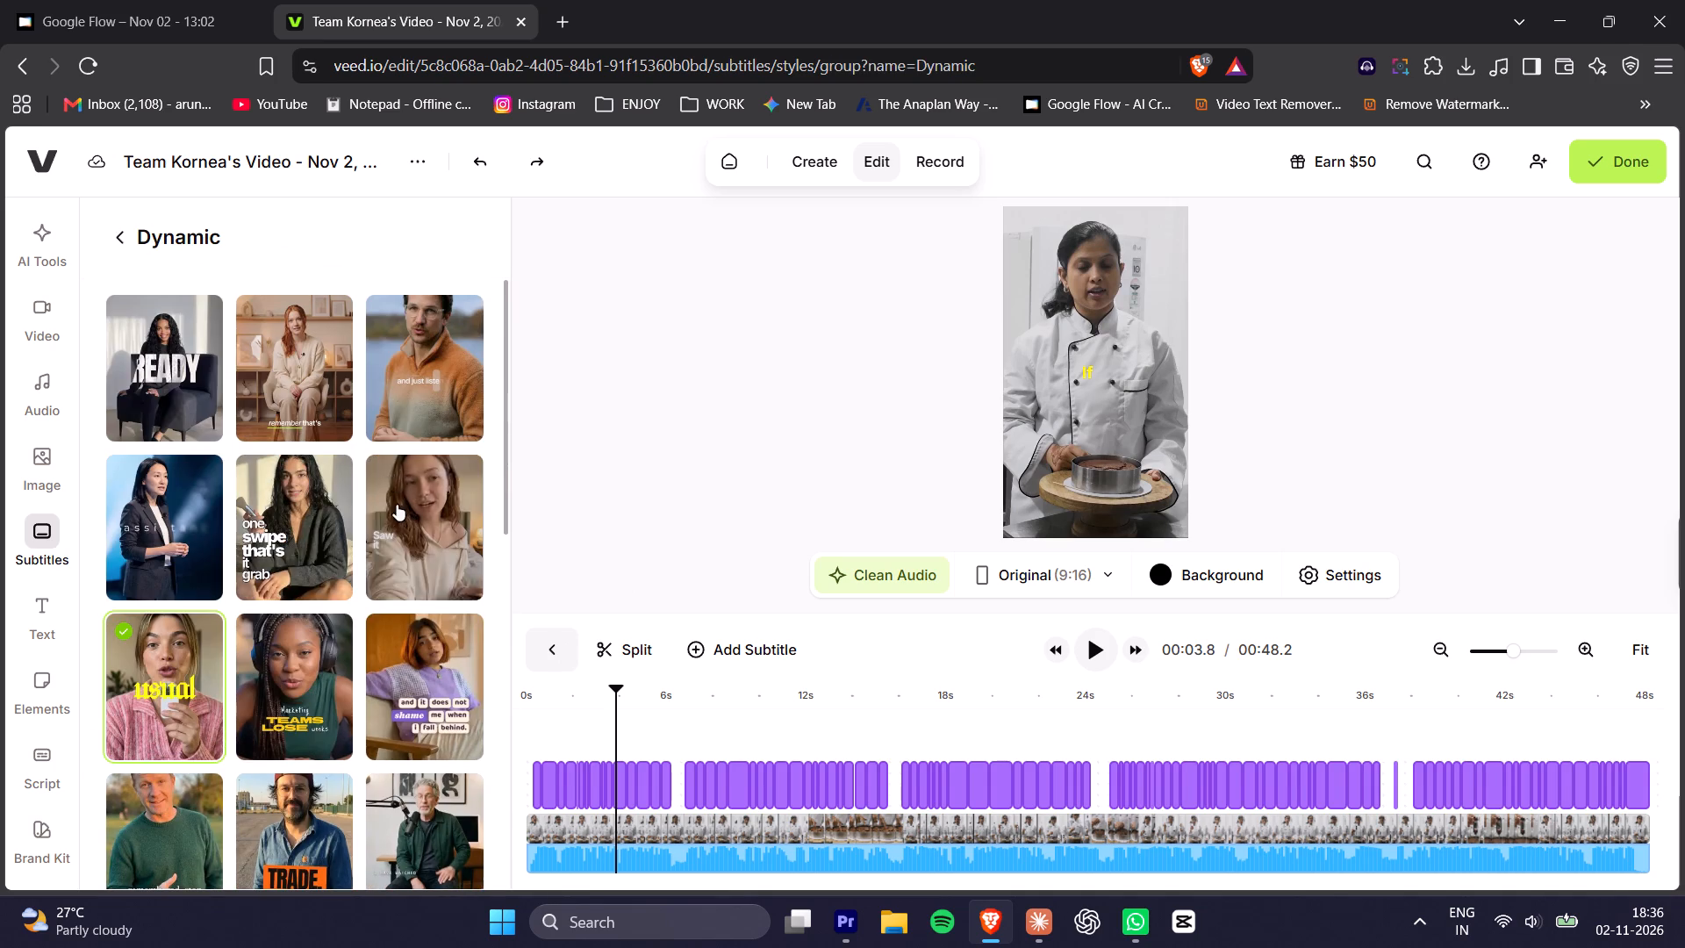
{"action": "scroll", "coordinate": [304, 521], "scroll_direction": "up", "scroll_amount": 1}
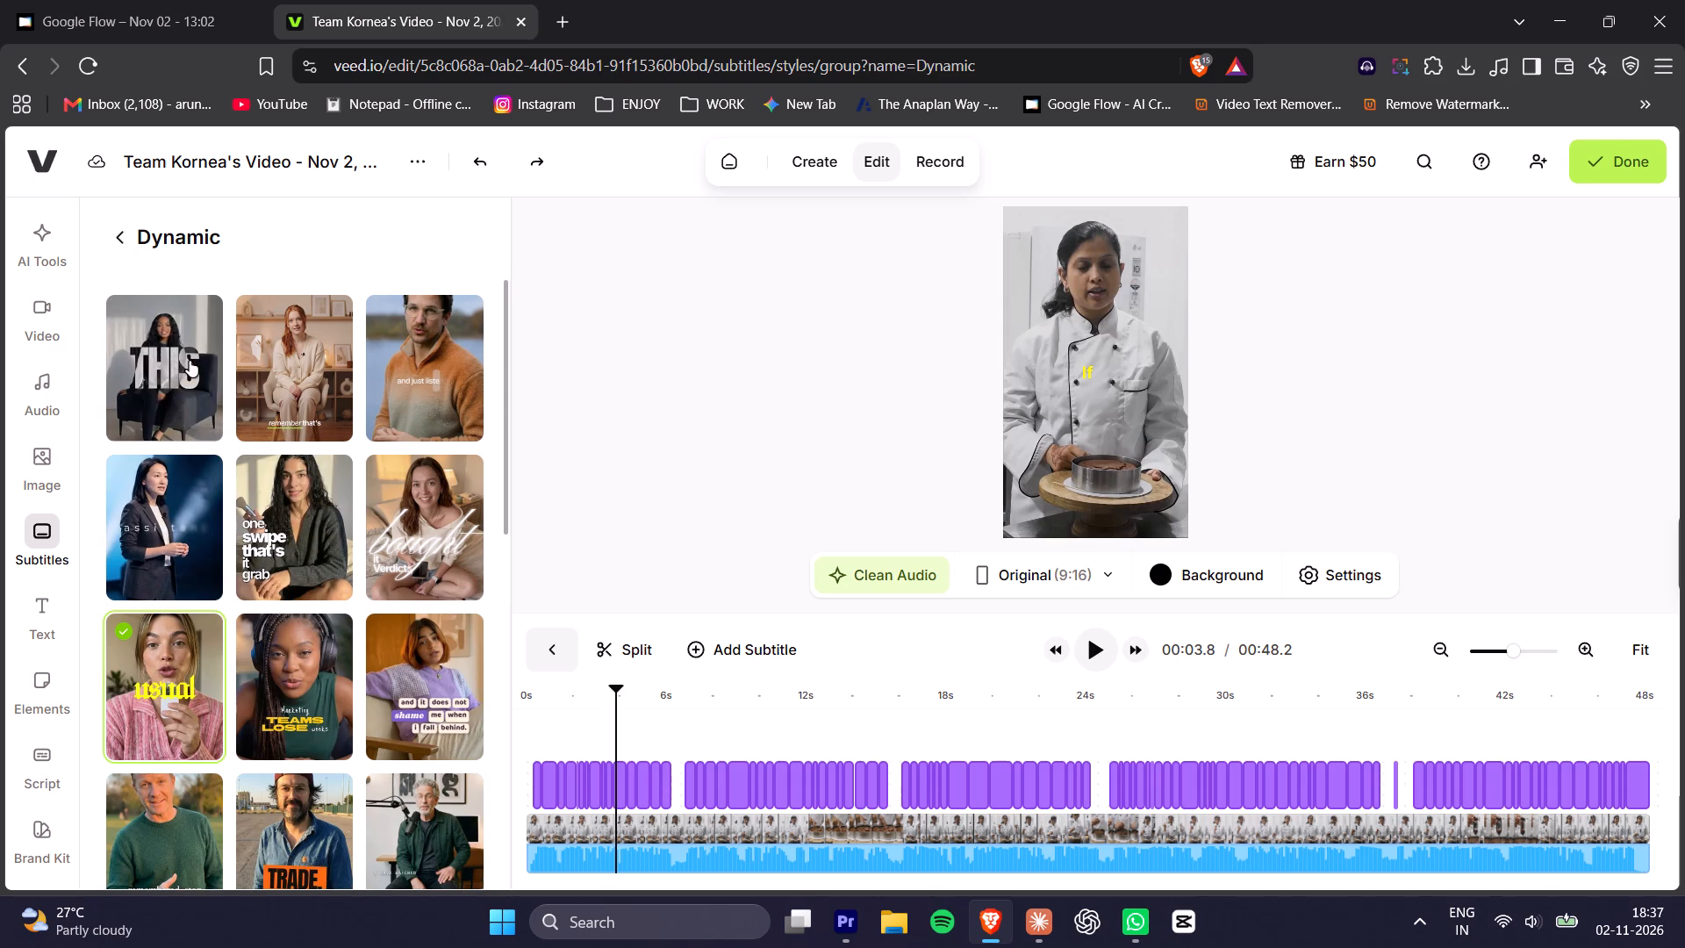
{"action": "scroll", "coordinate": [283, 368], "scroll_direction": "up", "scroll_amount": 1}
{"action": "scroll", "coordinate": [303, 381], "scroll_direction": "down", "scroll_amount": 2}
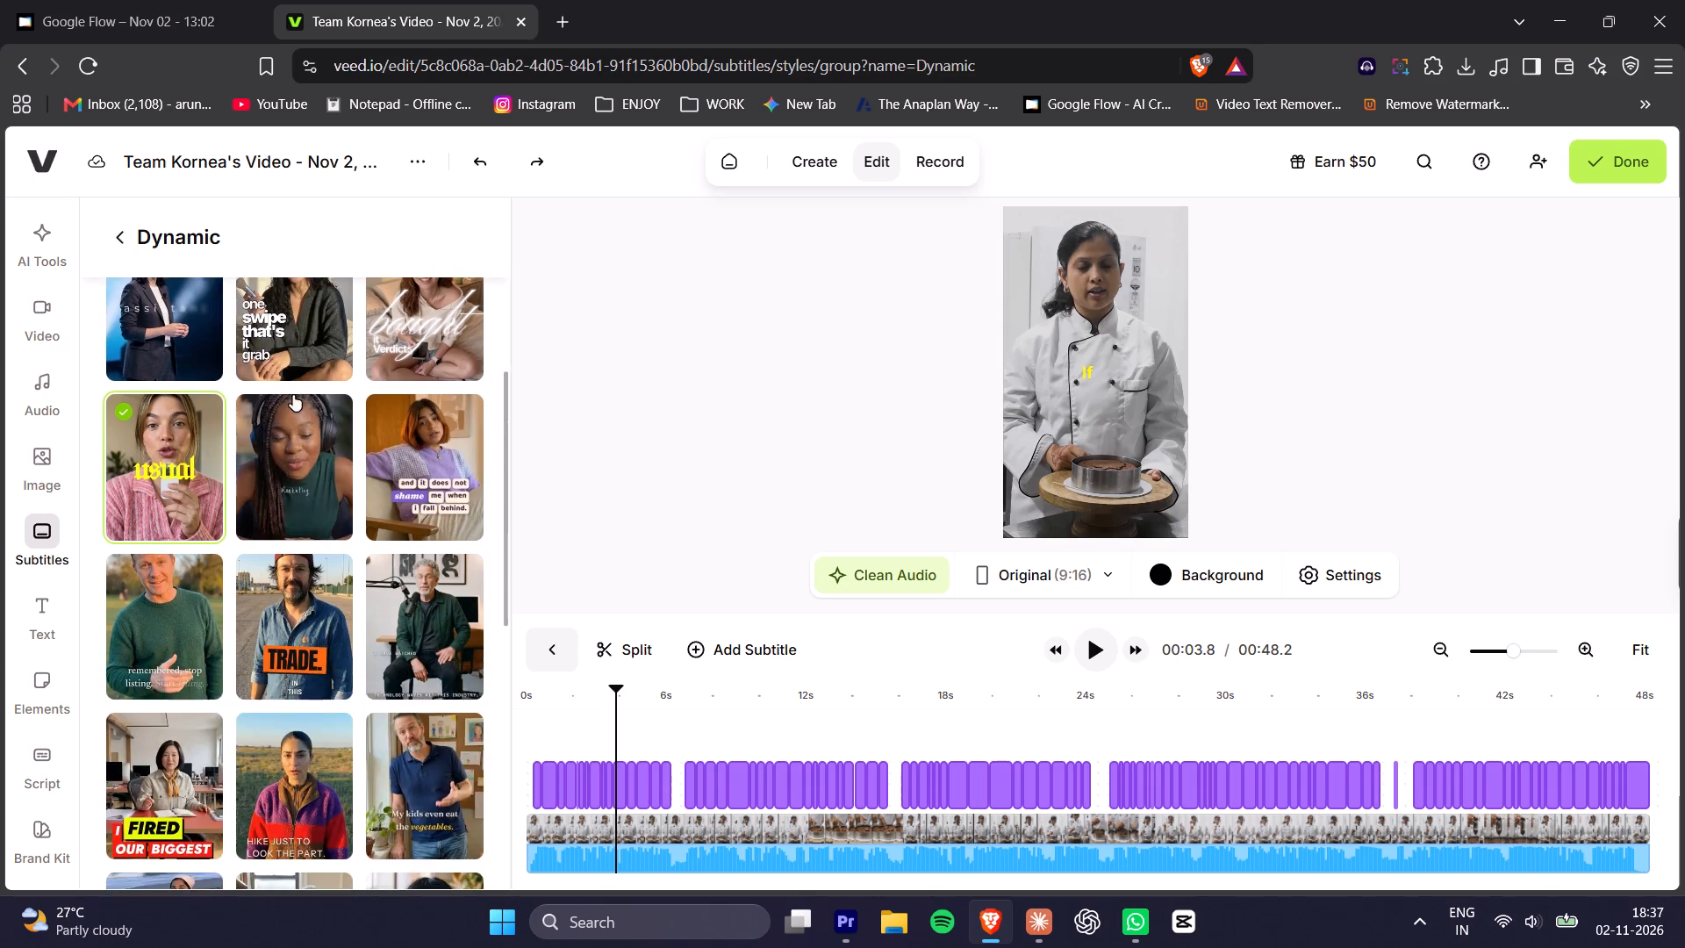
{"action": "scroll", "coordinate": [293, 401], "scroll_direction": "down", "scroll_amount": 4}
{"action": "scroll", "coordinate": [304, 480], "scroll_direction": "down", "scroll_amount": 2}
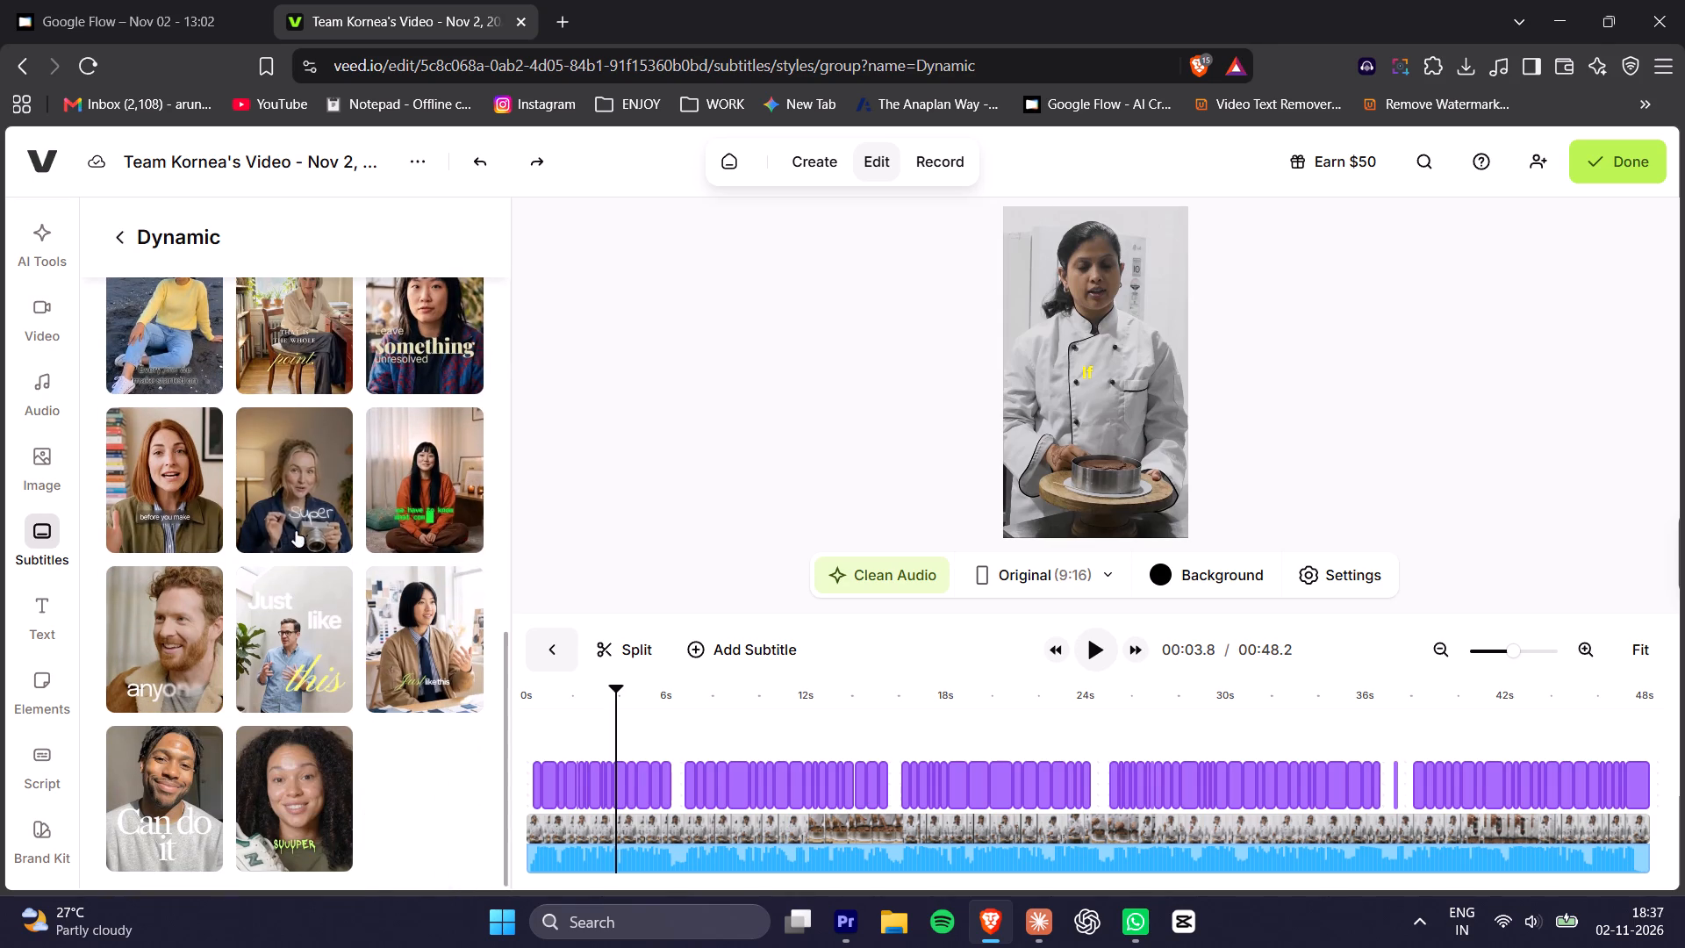
{"action": "left_click", "coordinate": [291, 641]}
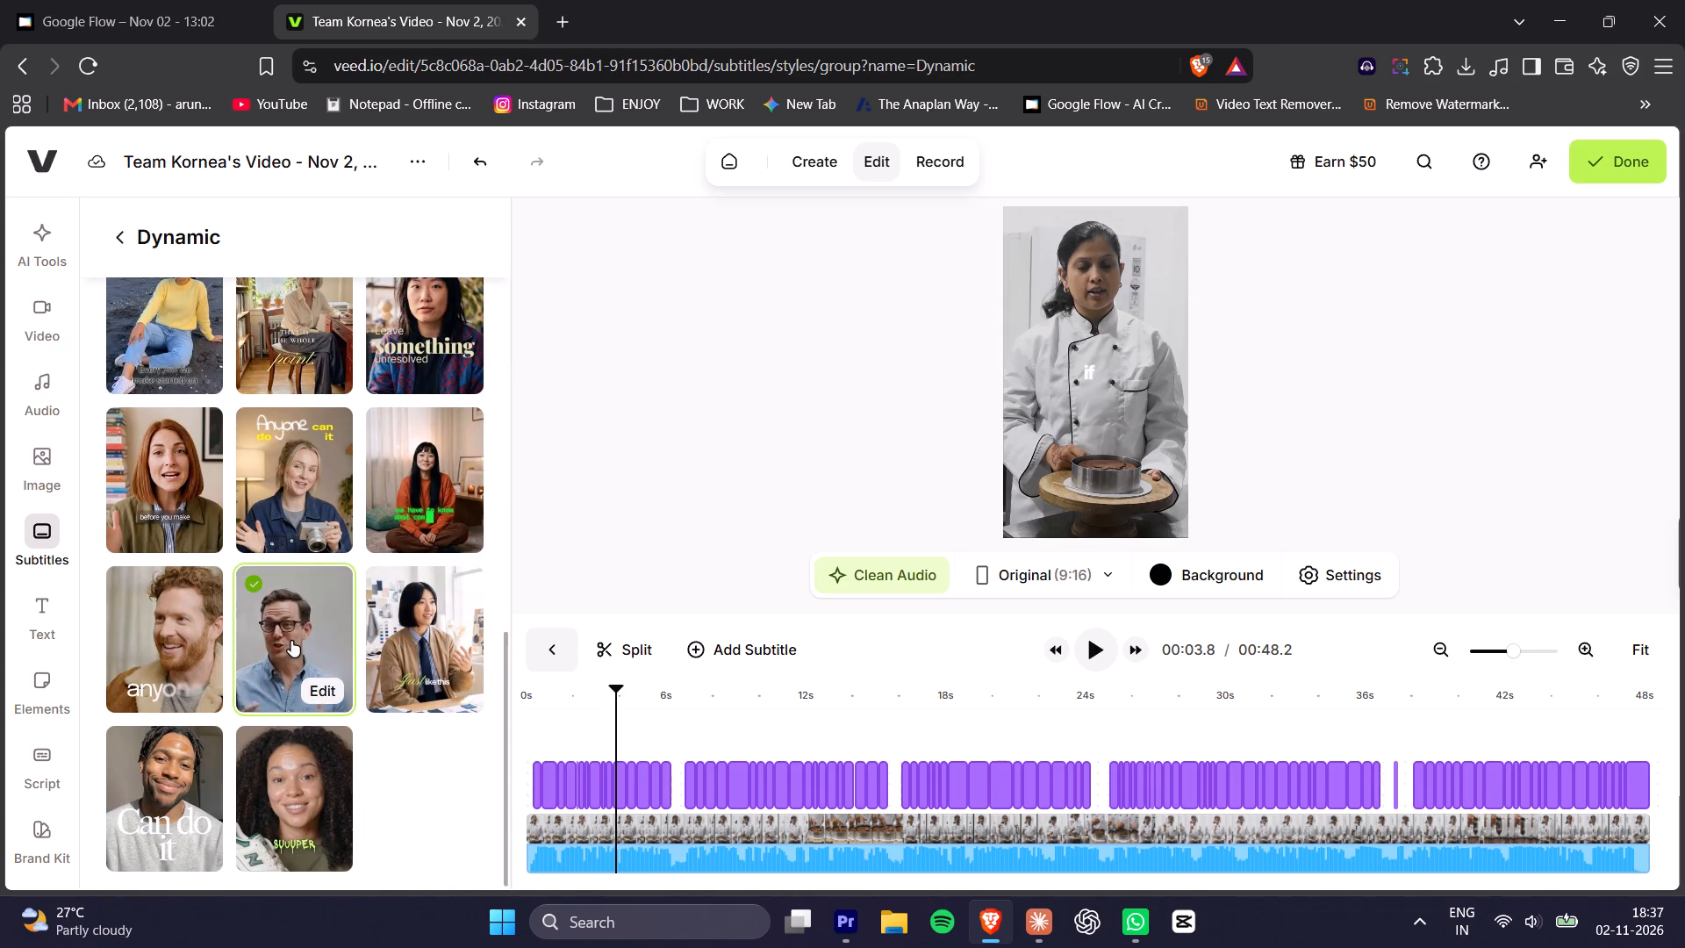
{"action": "left_click", "coordinate": [333, 685]}
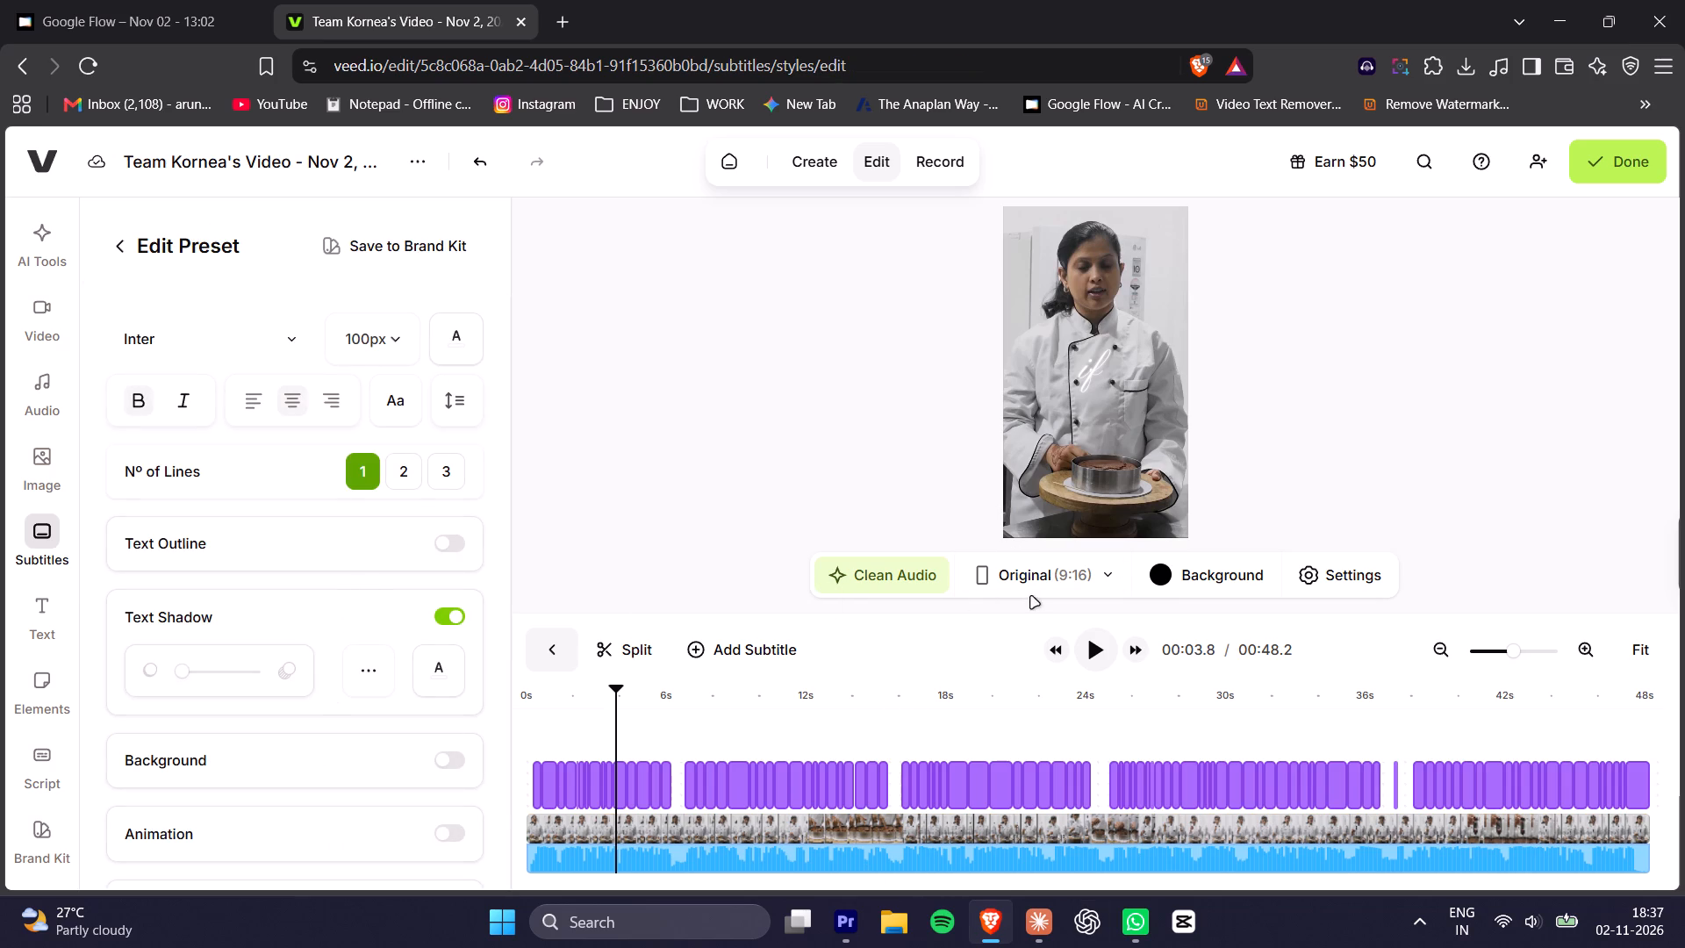
Switch to Premiere and open the recent project UV Box GW.
{"action": "left_click", "coordinate": [850, 935]}
{"action": "left_click_drag", "start_coordinate": [419, 600], "coordinate": [198, 635]}
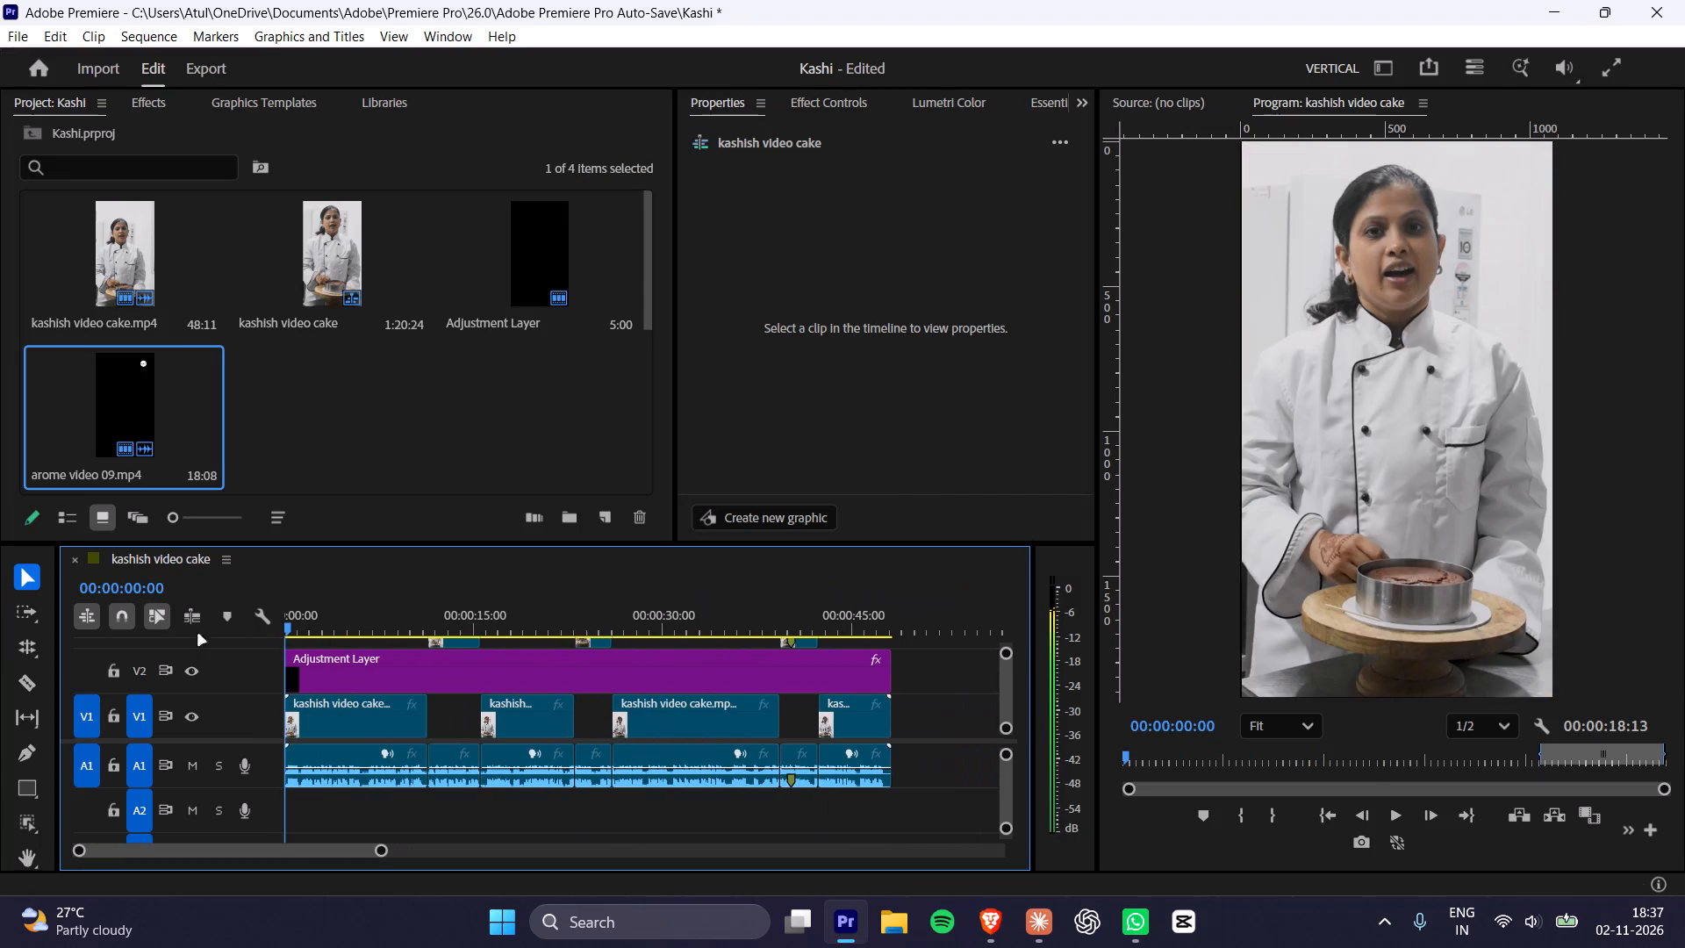
{"action": "left_click_drag", "start_coordinate": [198, 635], "coordinate": [283, 620]}
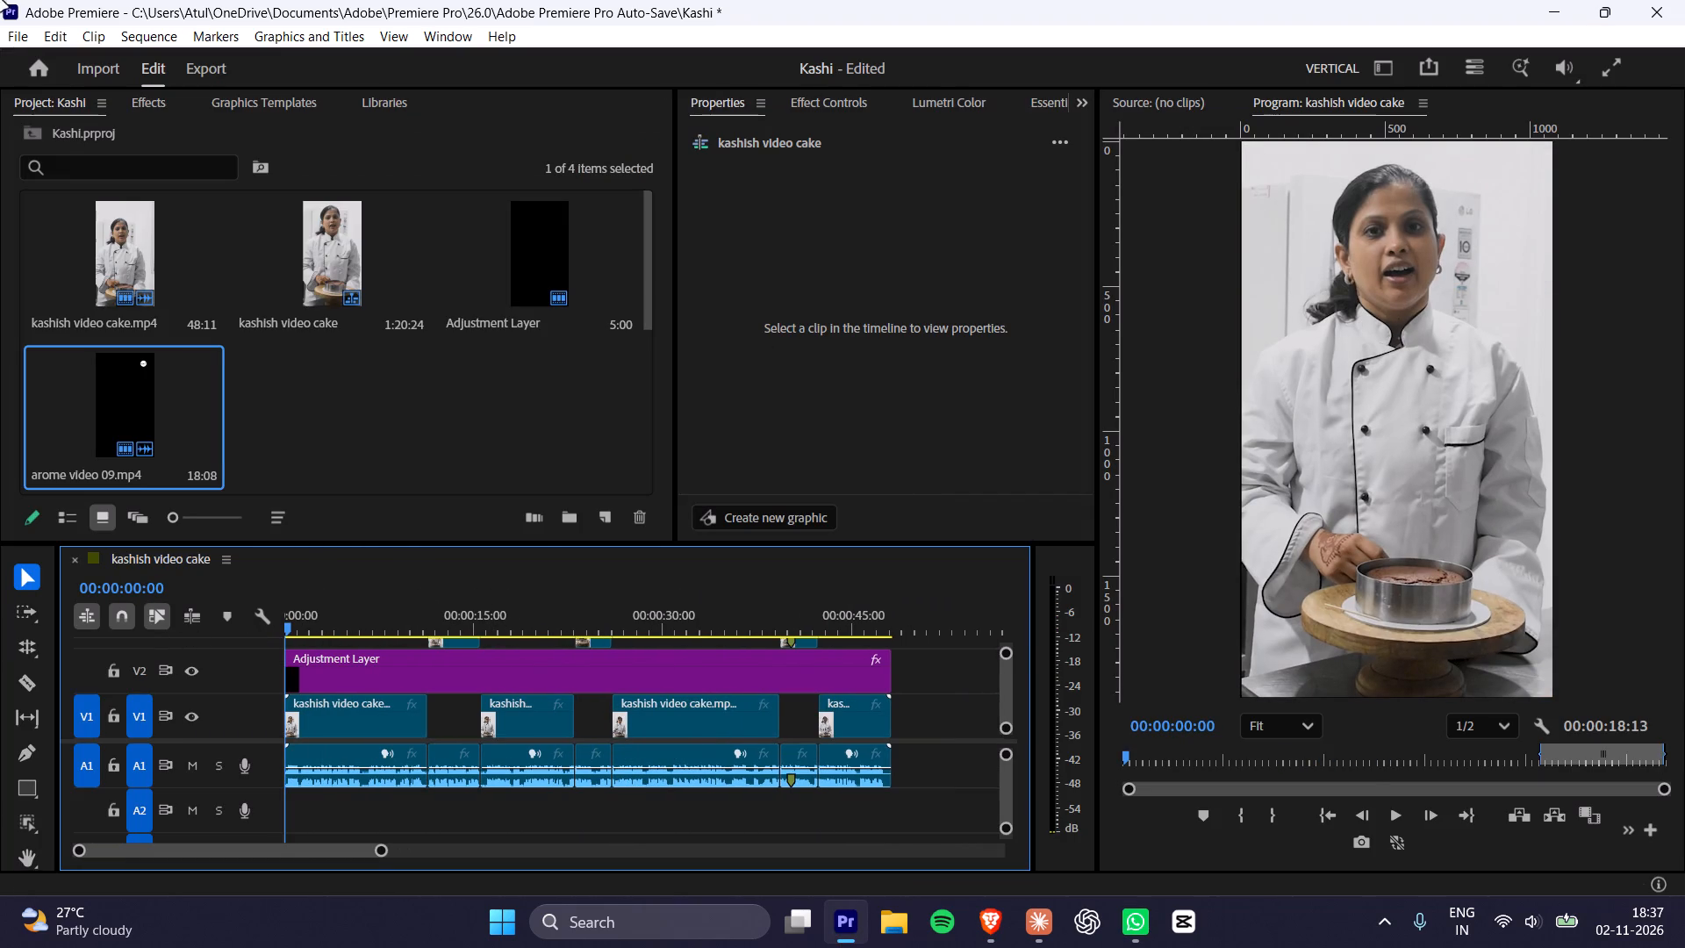
{"action": "left_click", "coordinate": [25, 31]}
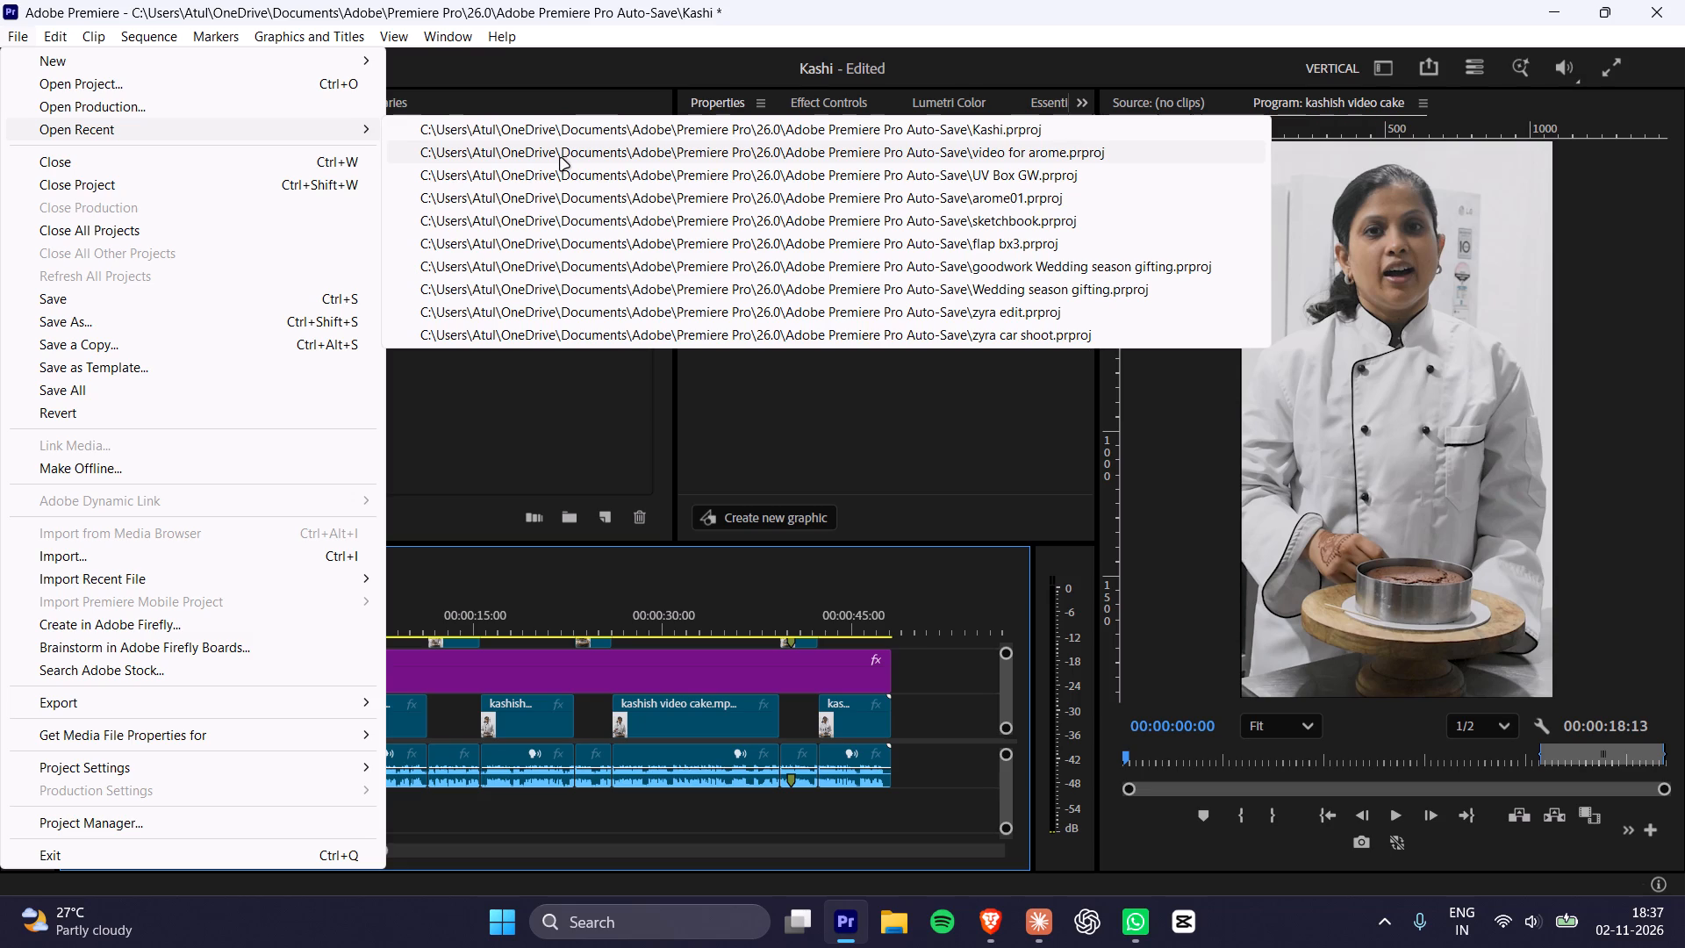
{"action": "left_click", "coordinate": [564, 178]}
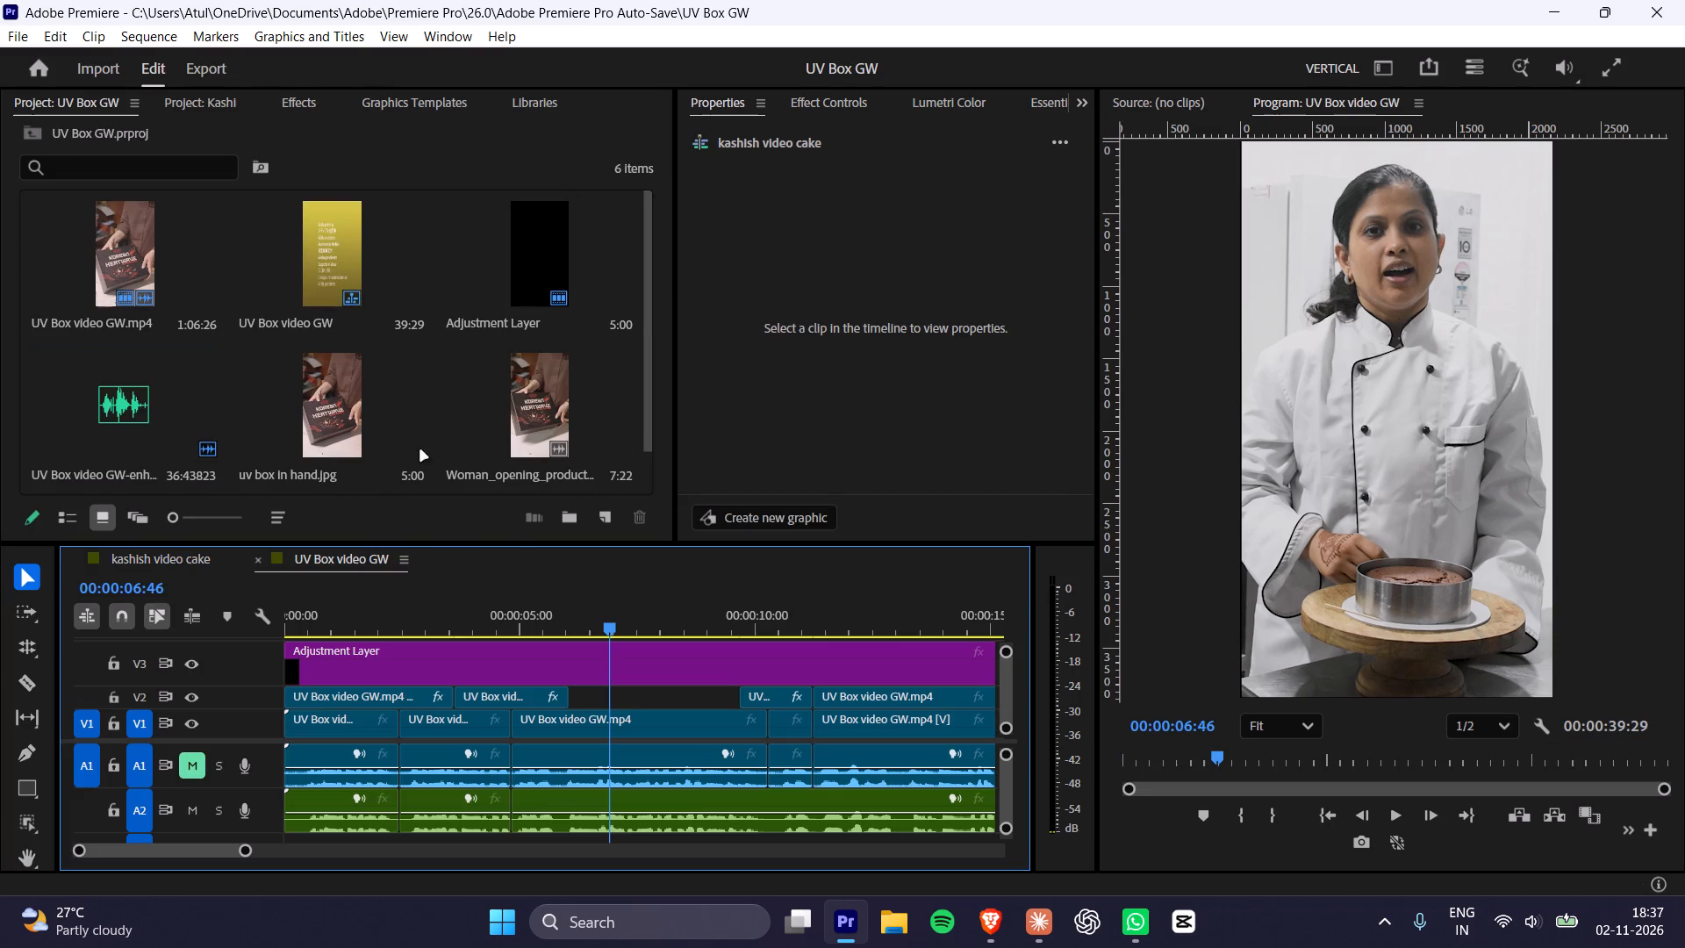
Scrub through the UV Box video GW sequence and compare it with the cake video's subtitles in VEED.
{"action": "left_click_drag", "start_coordinate": [384, 619], "coordinate": [524, 636]}
{"action": "scroll", "coordinate": [552, 674], "scroll_direction": "down", "scroll_amount": 11, "text": "alt"}
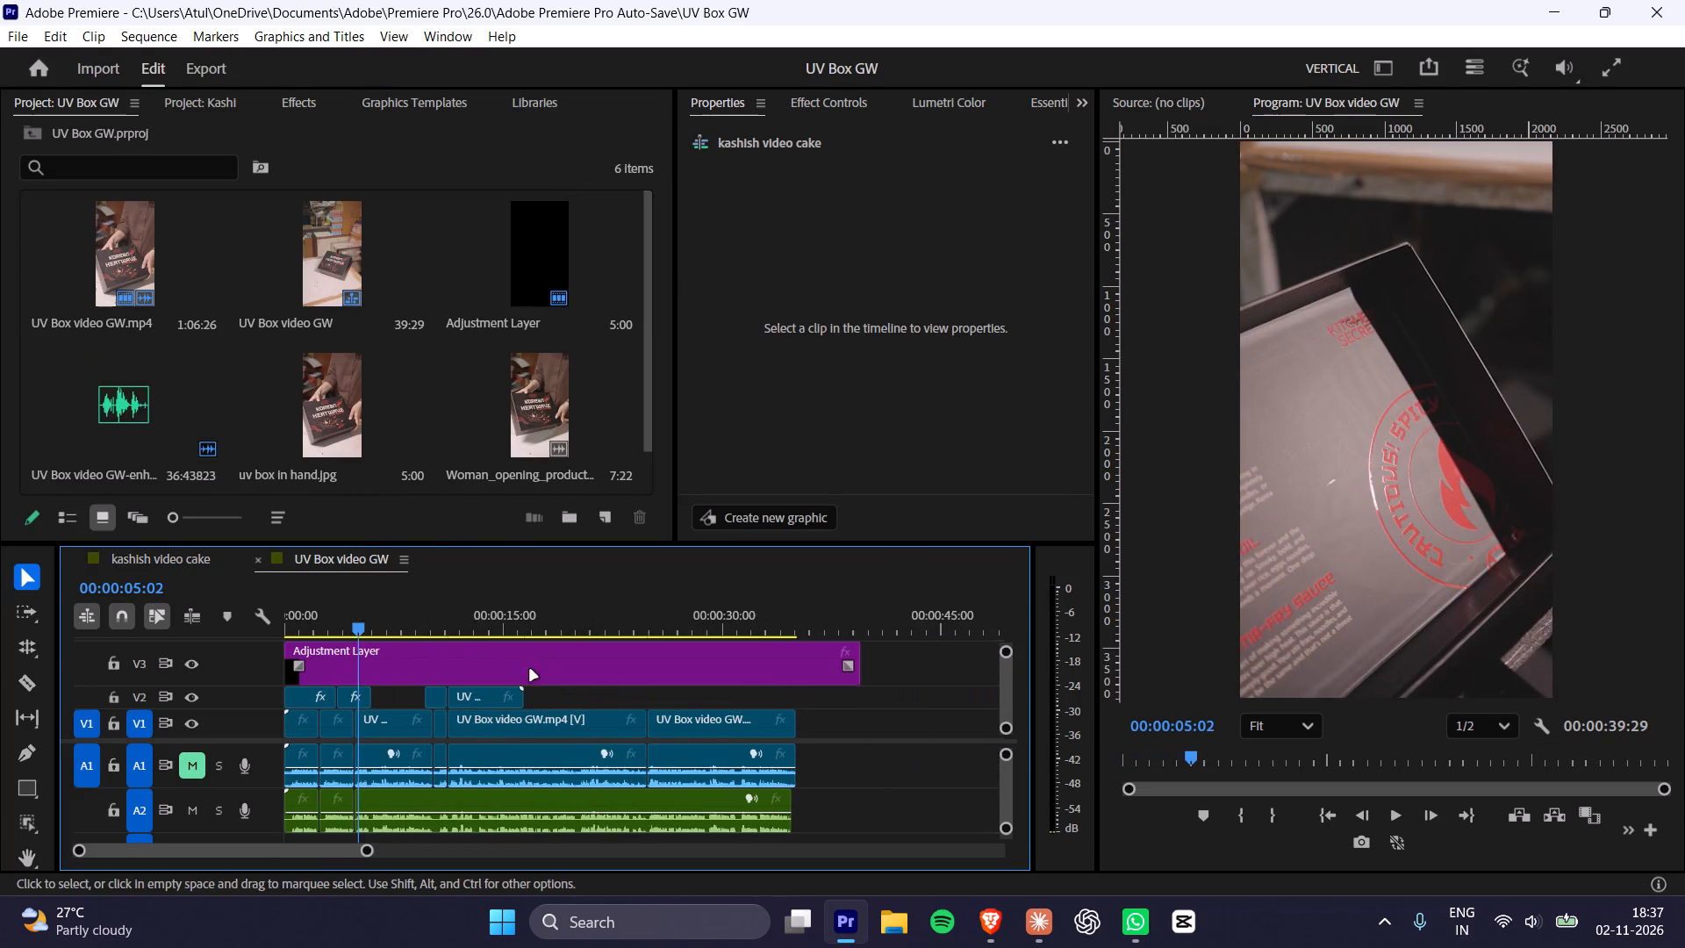
{"action": "scroll", "coordinate": [448, 644], "scroll_direction": "down", "scroll_amount": 4, "text": "alt"}
{"action": "left_click_drag", "start_coordinate": [419, 614], "coordinate": [510, 632]}
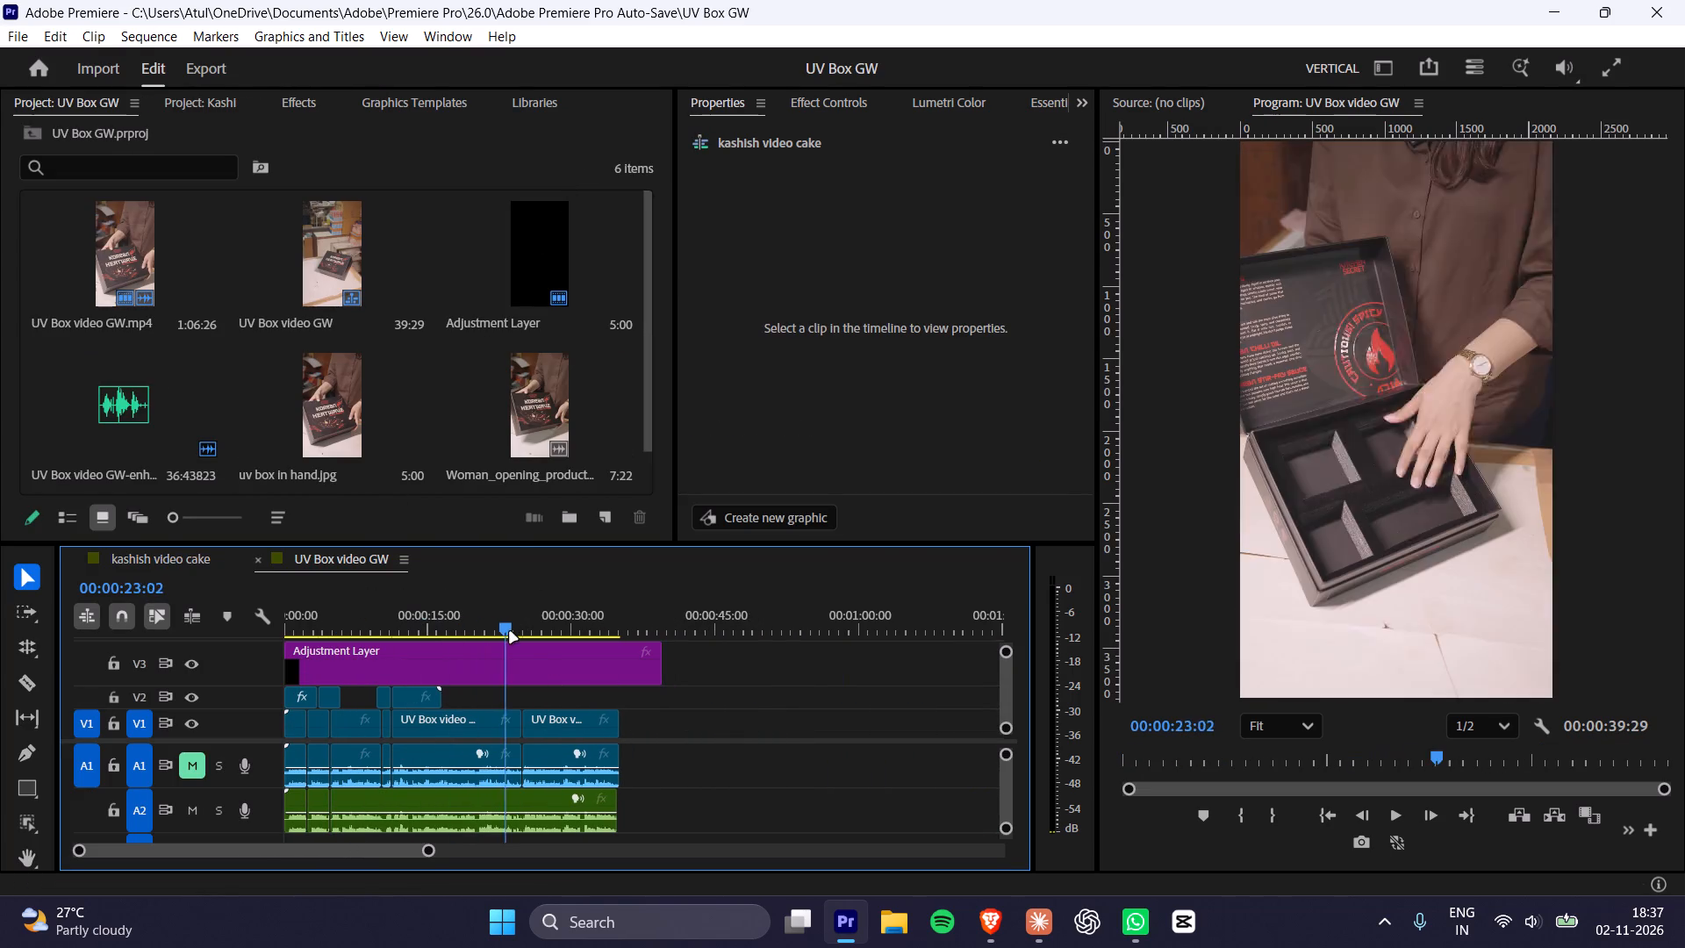
{"action": "left_click_drag", "start_coordinate": [510, 632], "coordinate": [512, 635]}
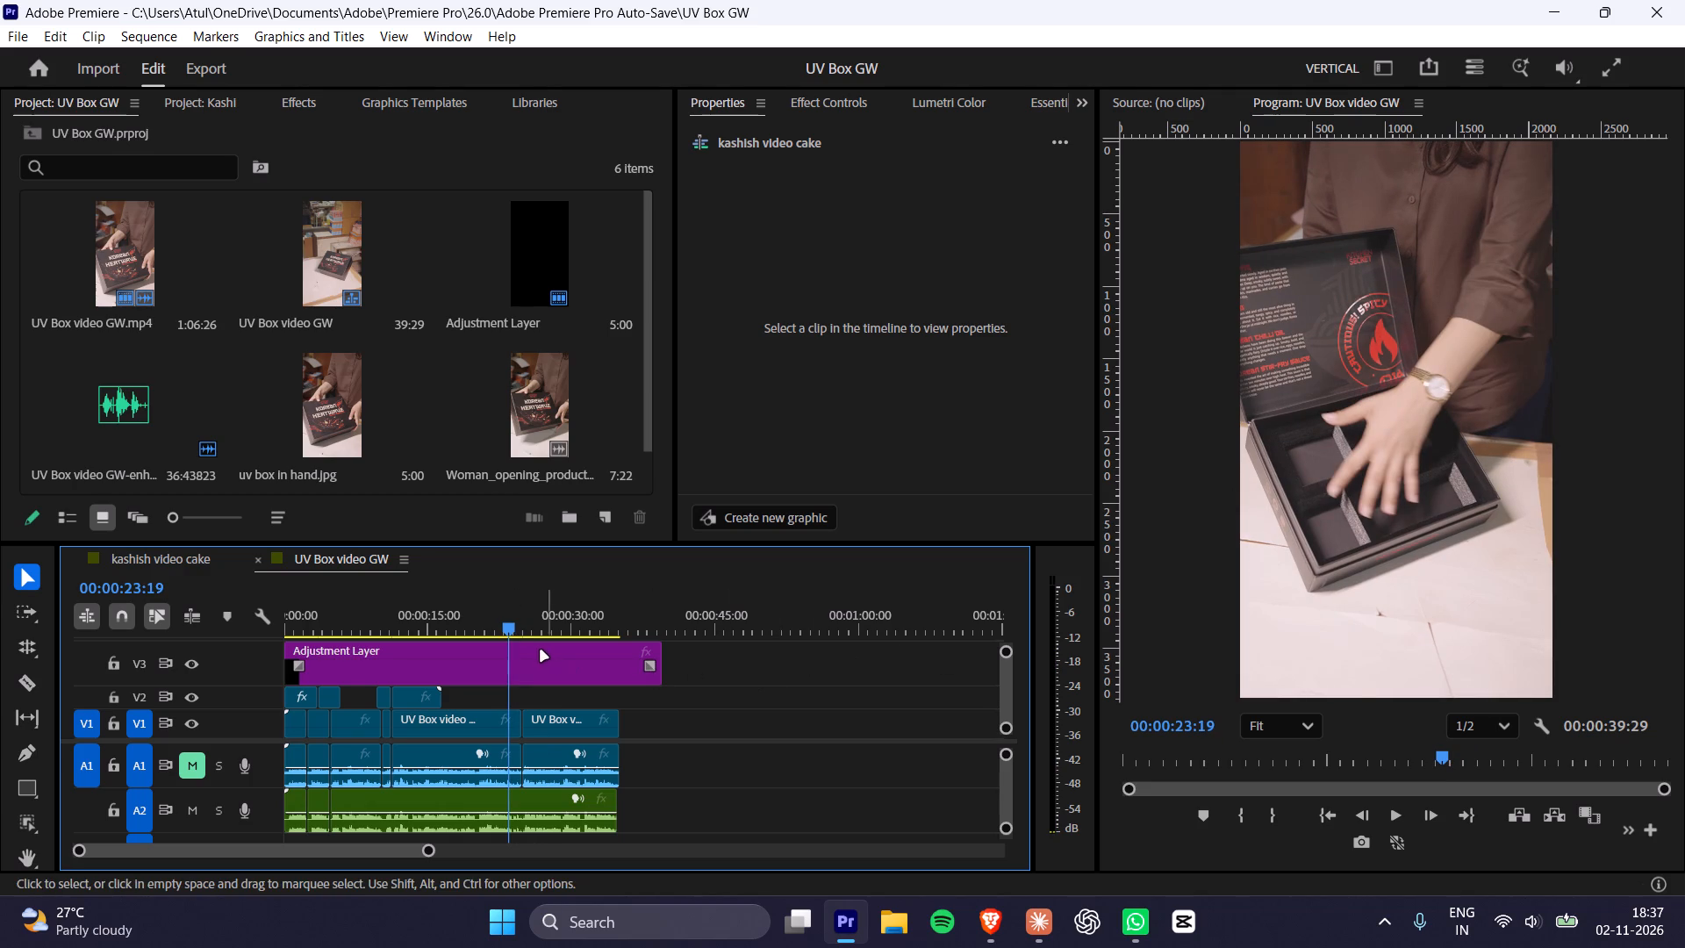
{"action": "key", "text": "alt+Tab"}
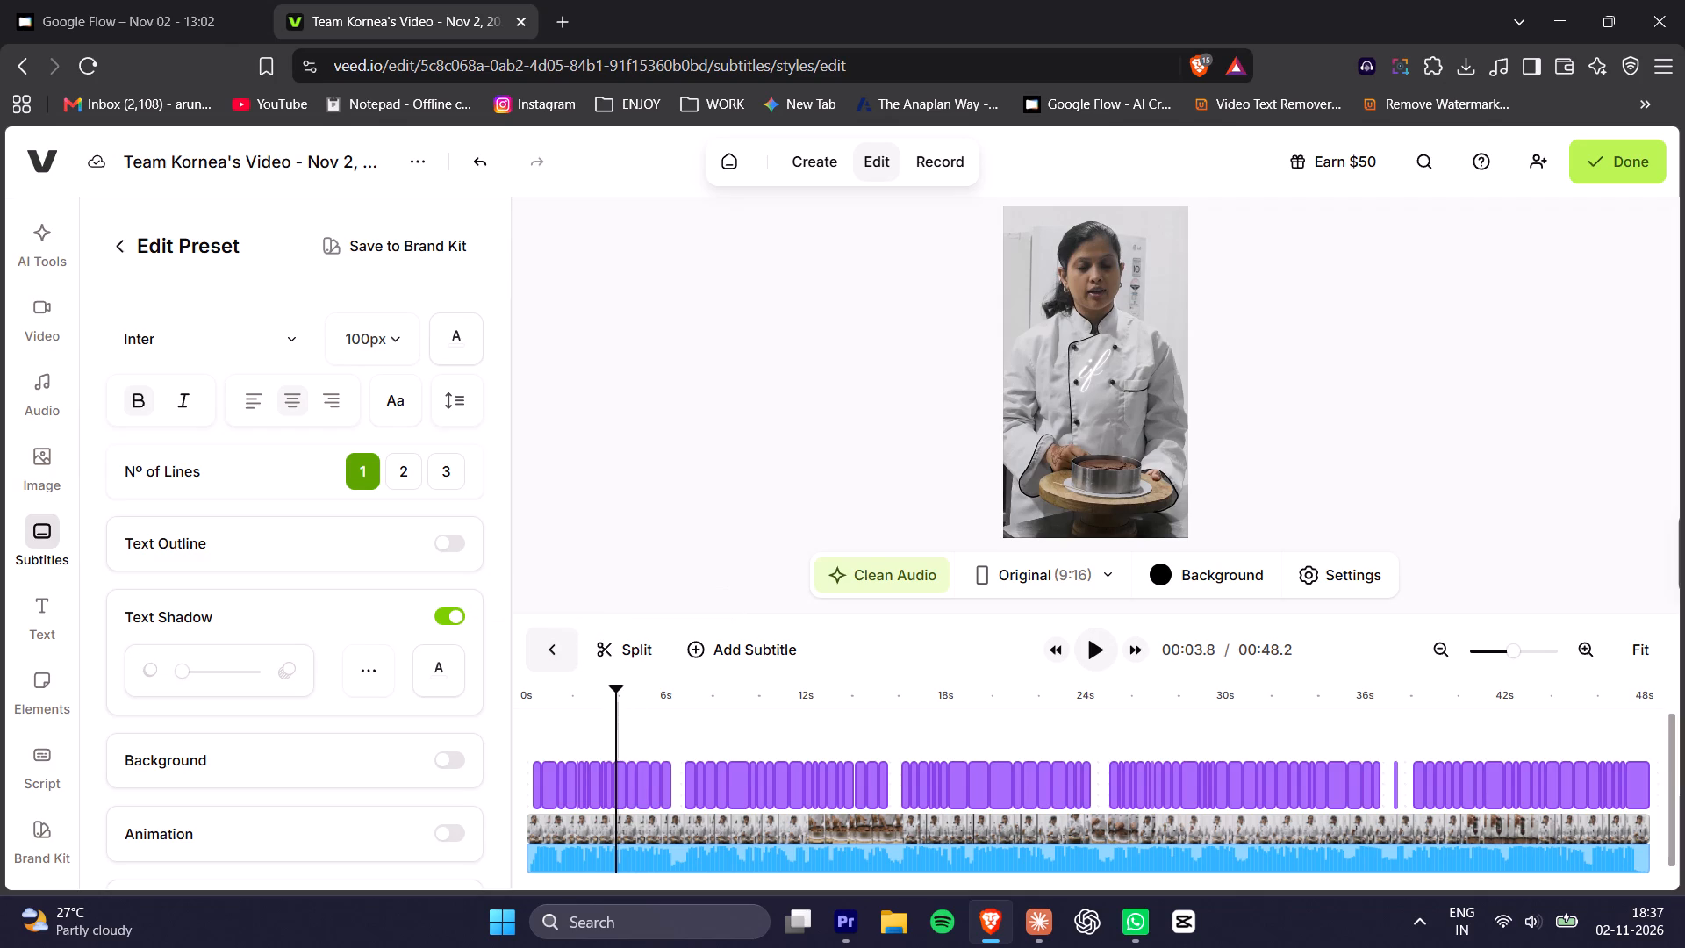
{"action": "left_click_drag", "start_coordinate": [613, 700], "coordinate": [598, 700]}
{"action": "left_click_drag", "start_coordinate": [598, 700], "coordinate": [556, 707]}
{"action": "key", "text": "alt+Tab"}
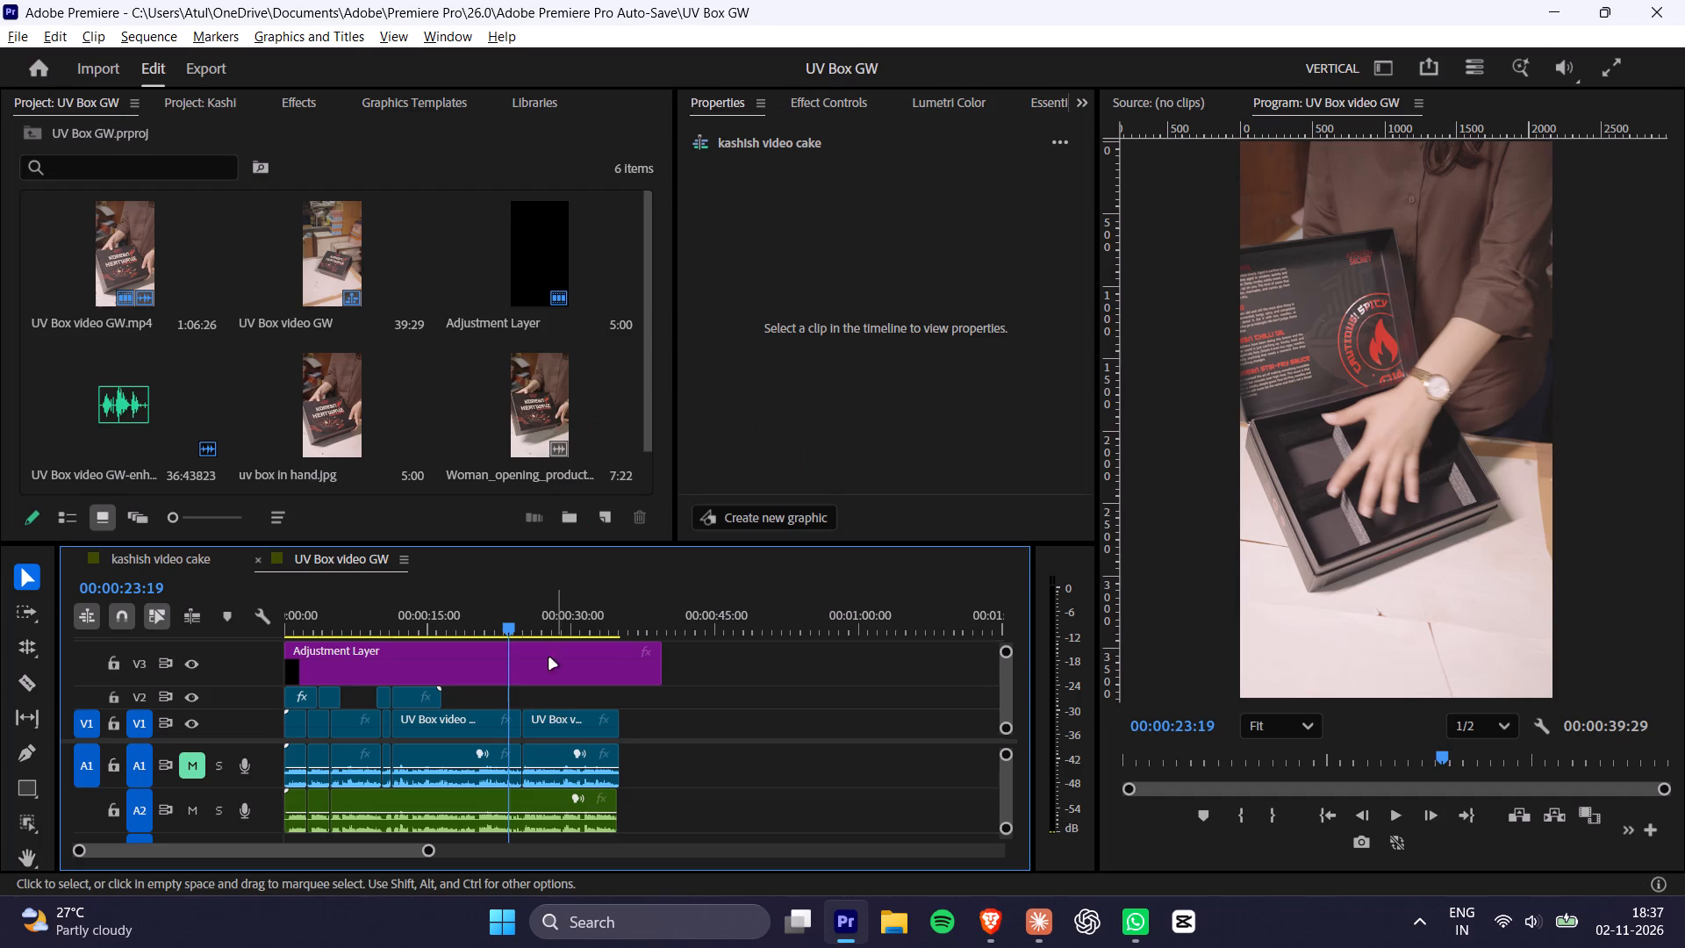
Switch to VEED and scrub through the cake video to its end at 00:48.2.
{"action": "key", "text": "alt+Tab"}
{"action": "scroll", "coordinate": [1024, 686], "scroll_direction": "down", "scroll_amount": 7, "text": "alt"}
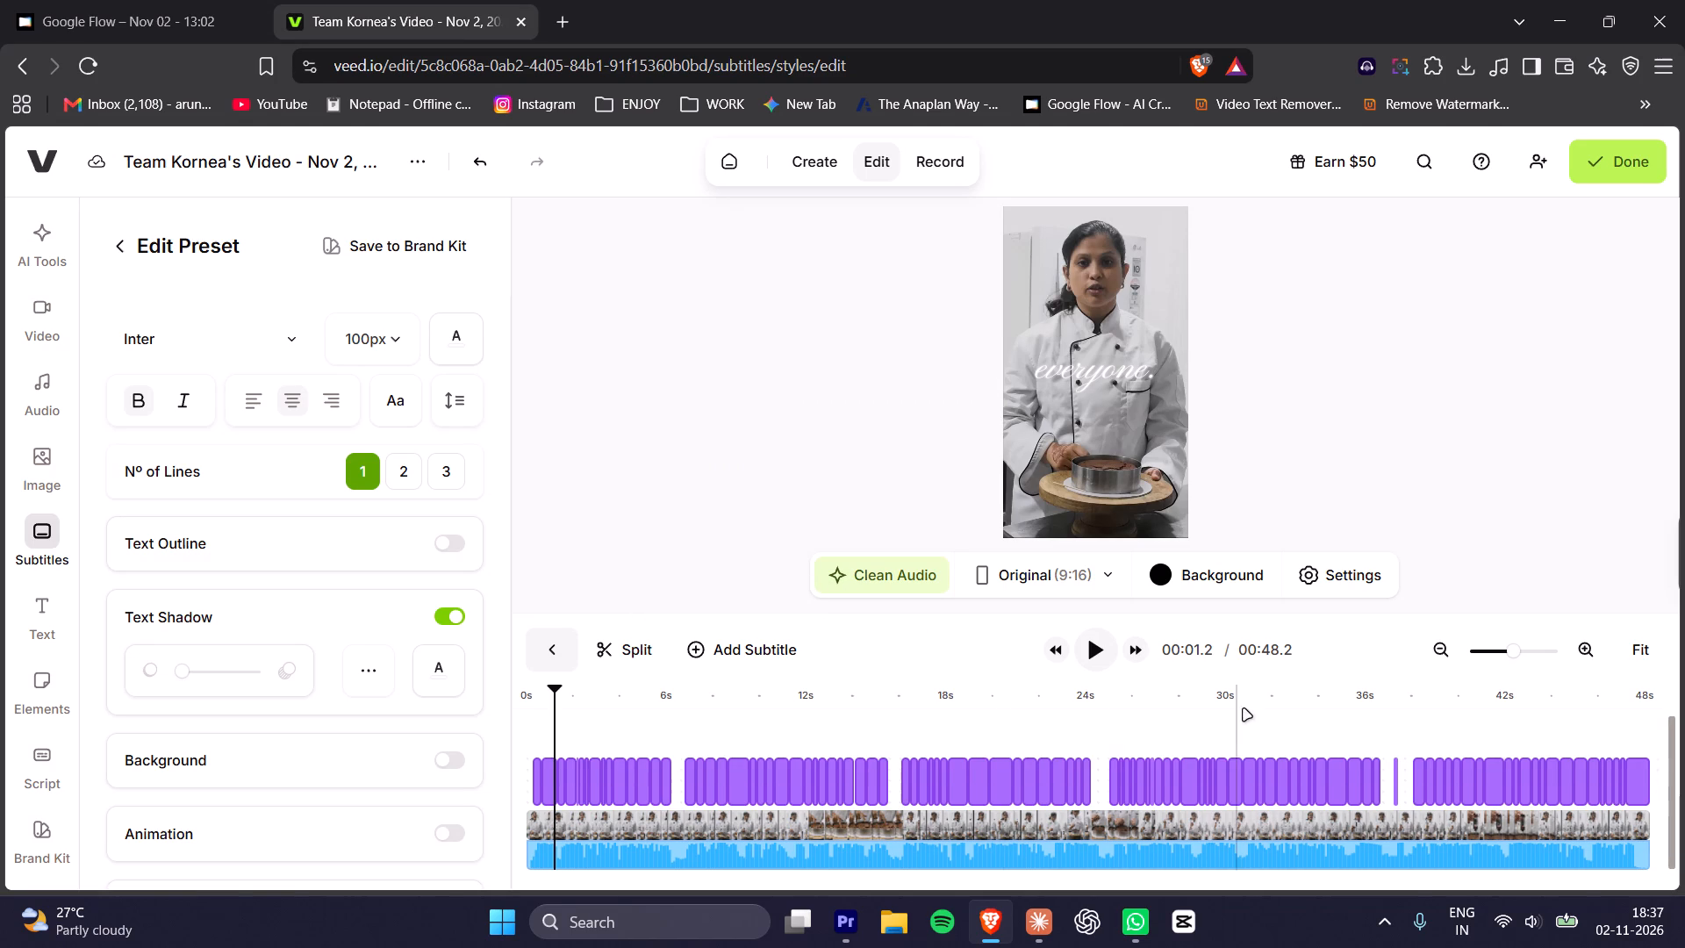
{"action": "left_click_drag", "start_coordinate": [1244, 709], "coordinate": [1459, 702]}
{"action": "left_click_drag", "start_coordinate": [1445, 695], "coordinate": [1667, 740]}
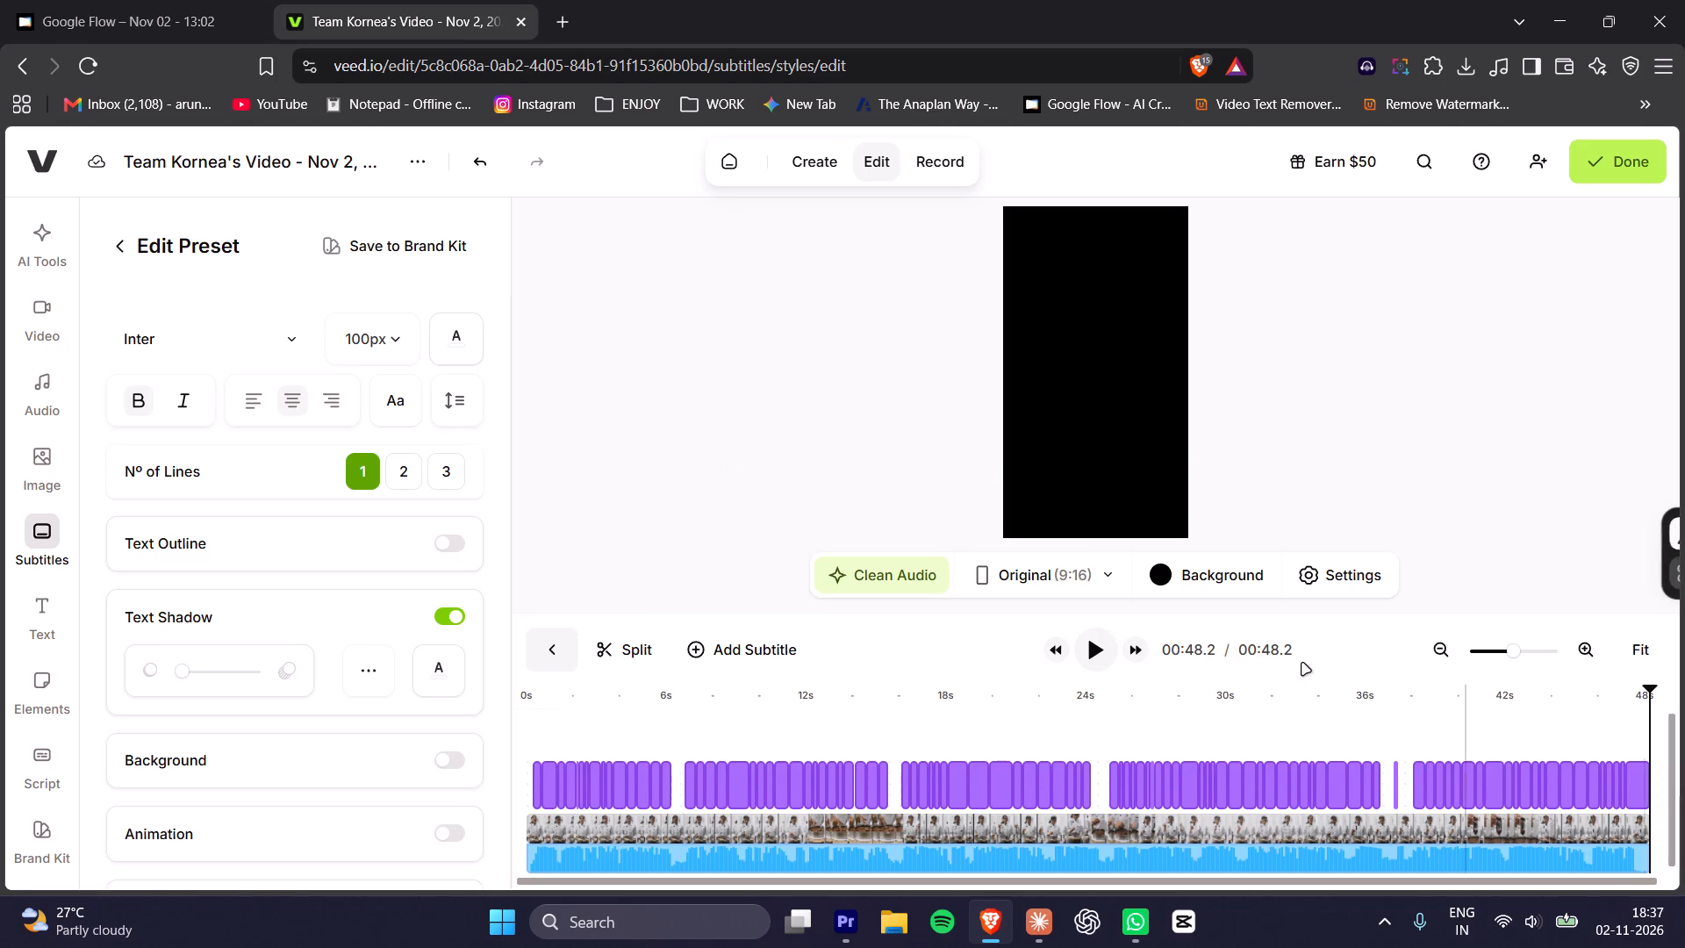
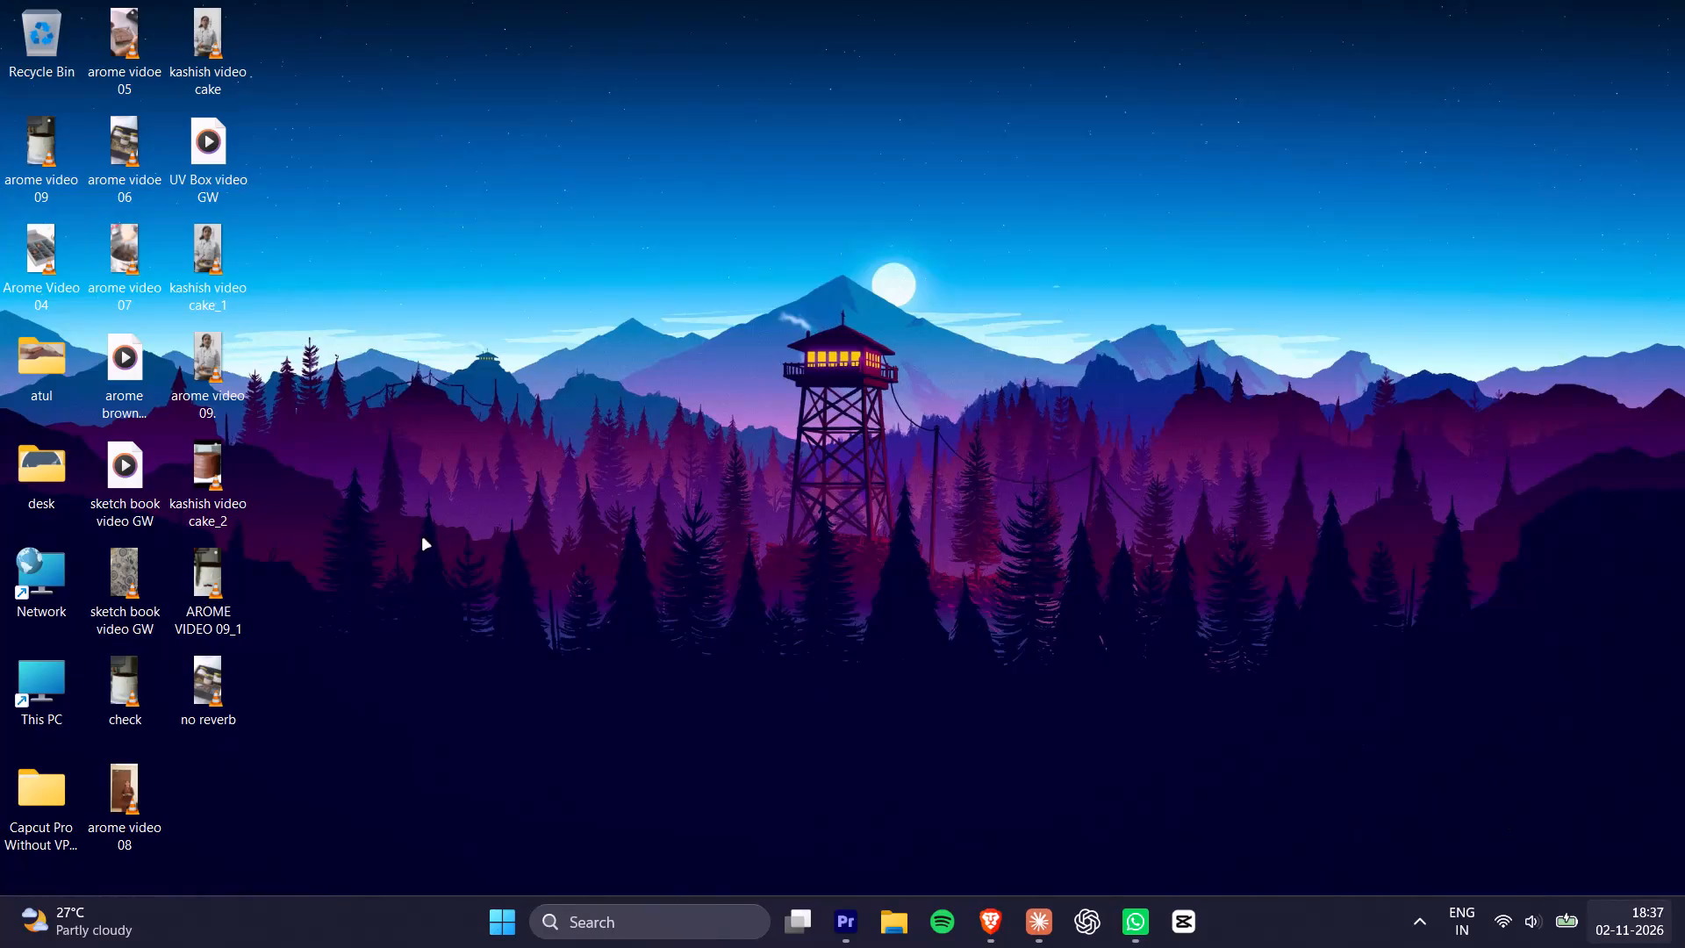
Open AROME VIDEO 09_1 from the desktop in VLC, preview its opening seconds, and close the player.
{"action": "double_click", "coordinate": [212, 571]}
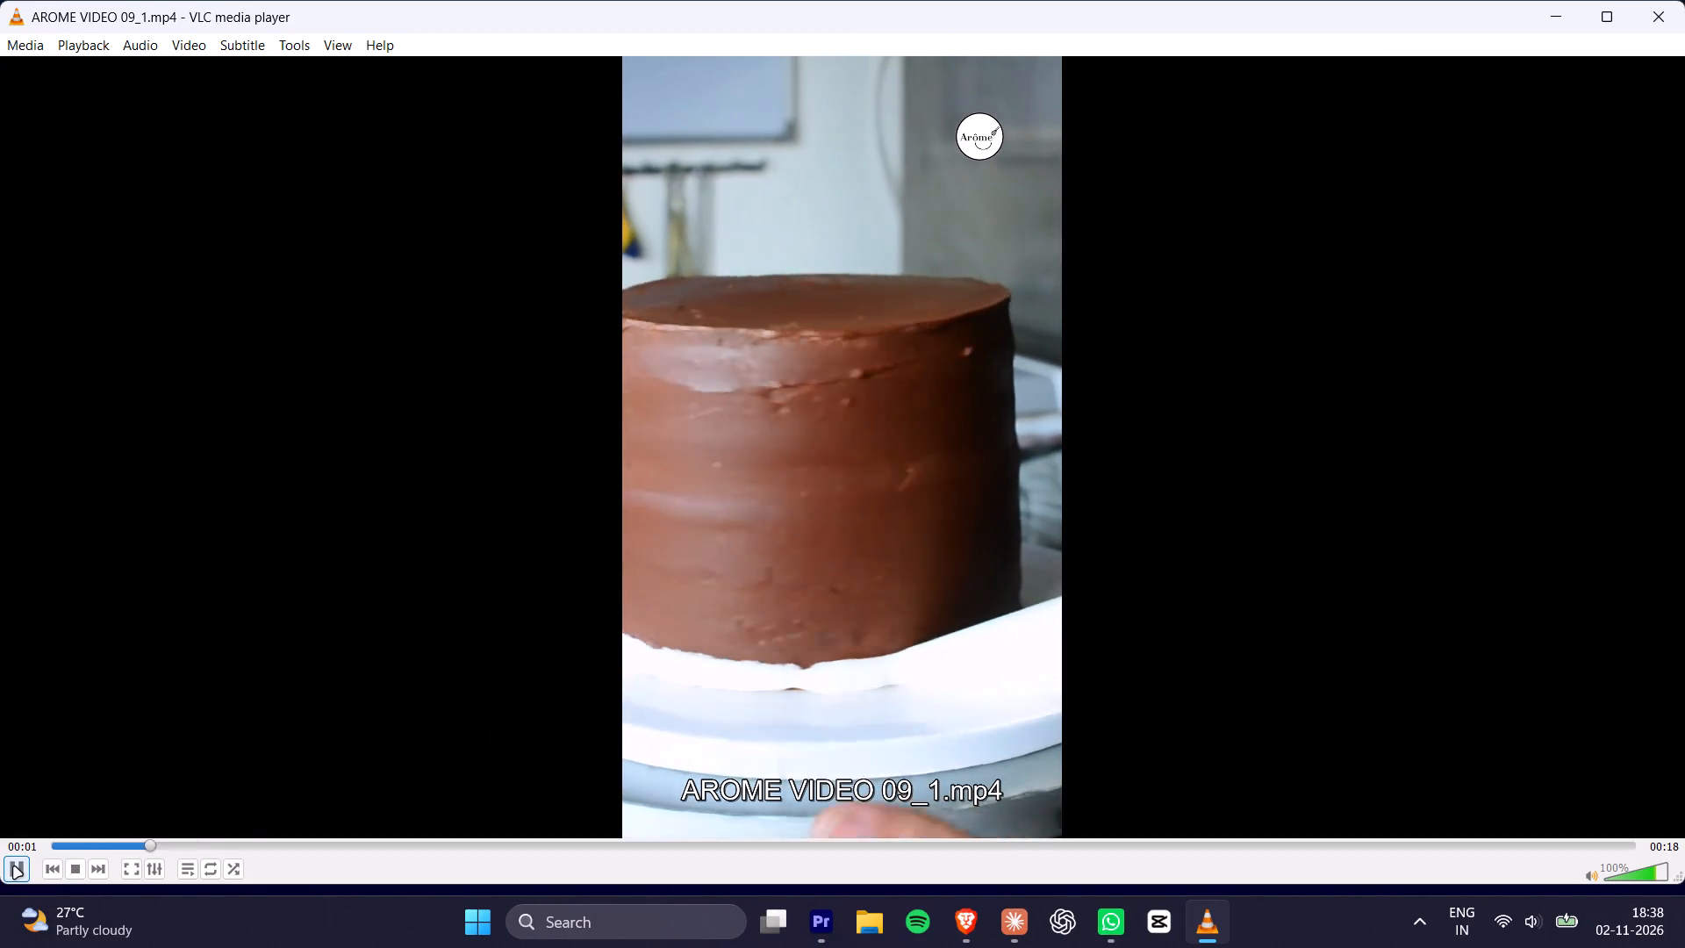
{"action": "left_click", "coordinate": [14, 867]}
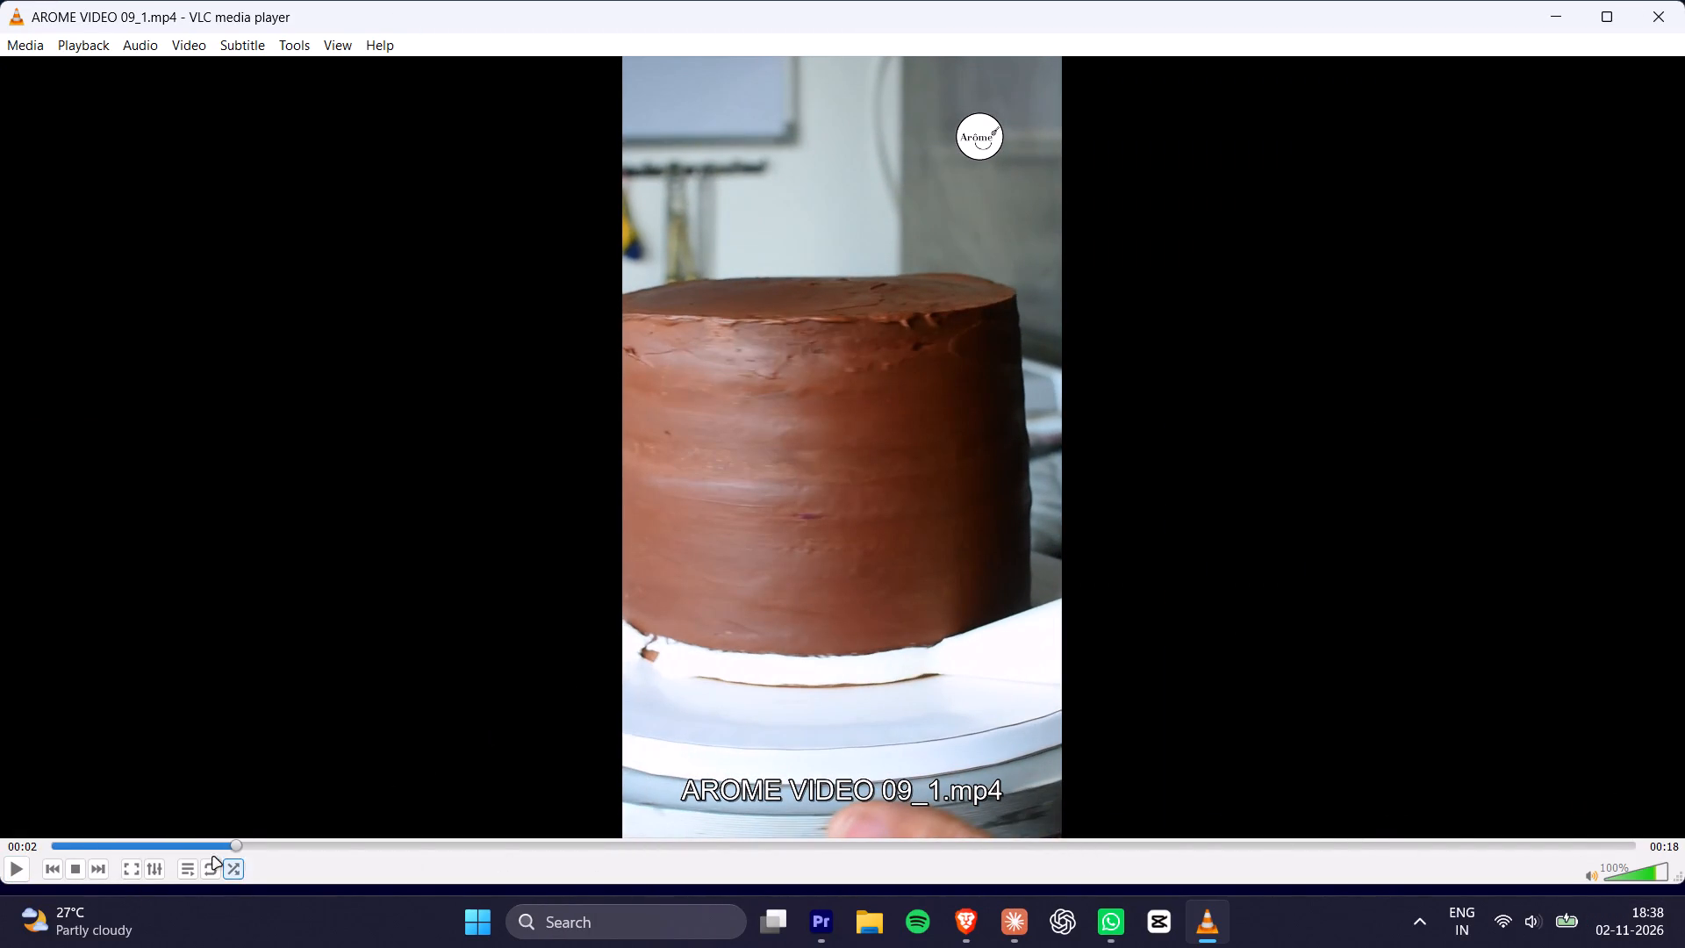
{"action": "left_click", "coordinate": [15, 874]}
{"action": "left_click", "coordinate": [15, 874]}
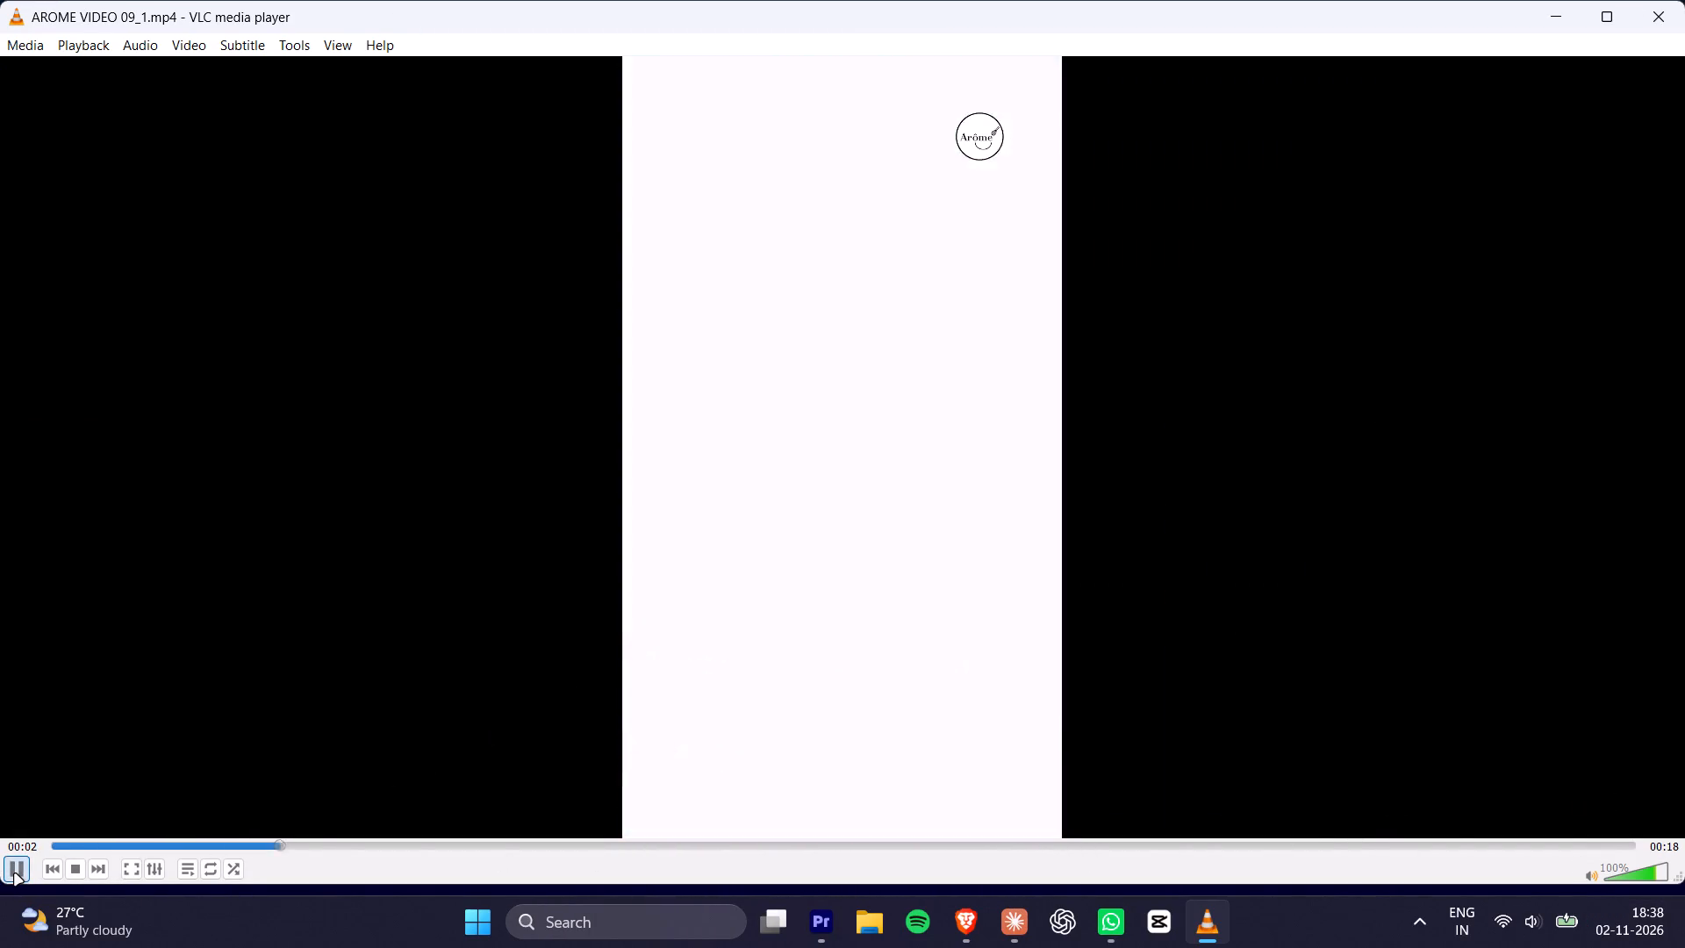
{"action": "left_click", "coordinate": [1684, 0]}
{"action": "left_click", "coordinate": [1659, 18]}
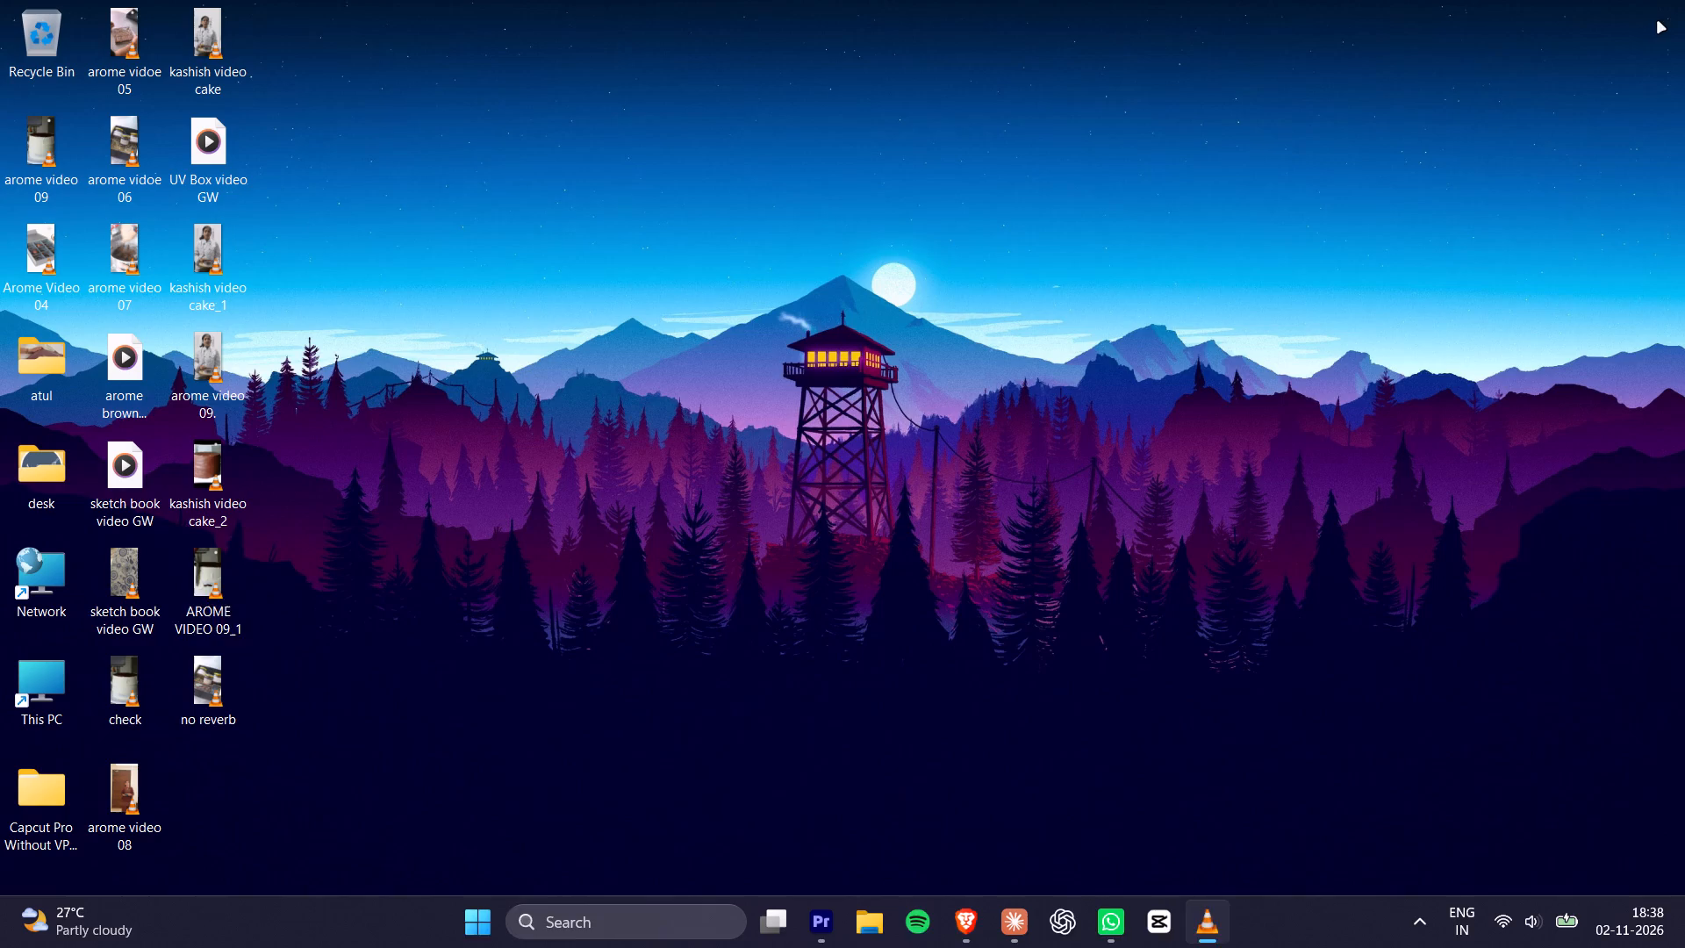
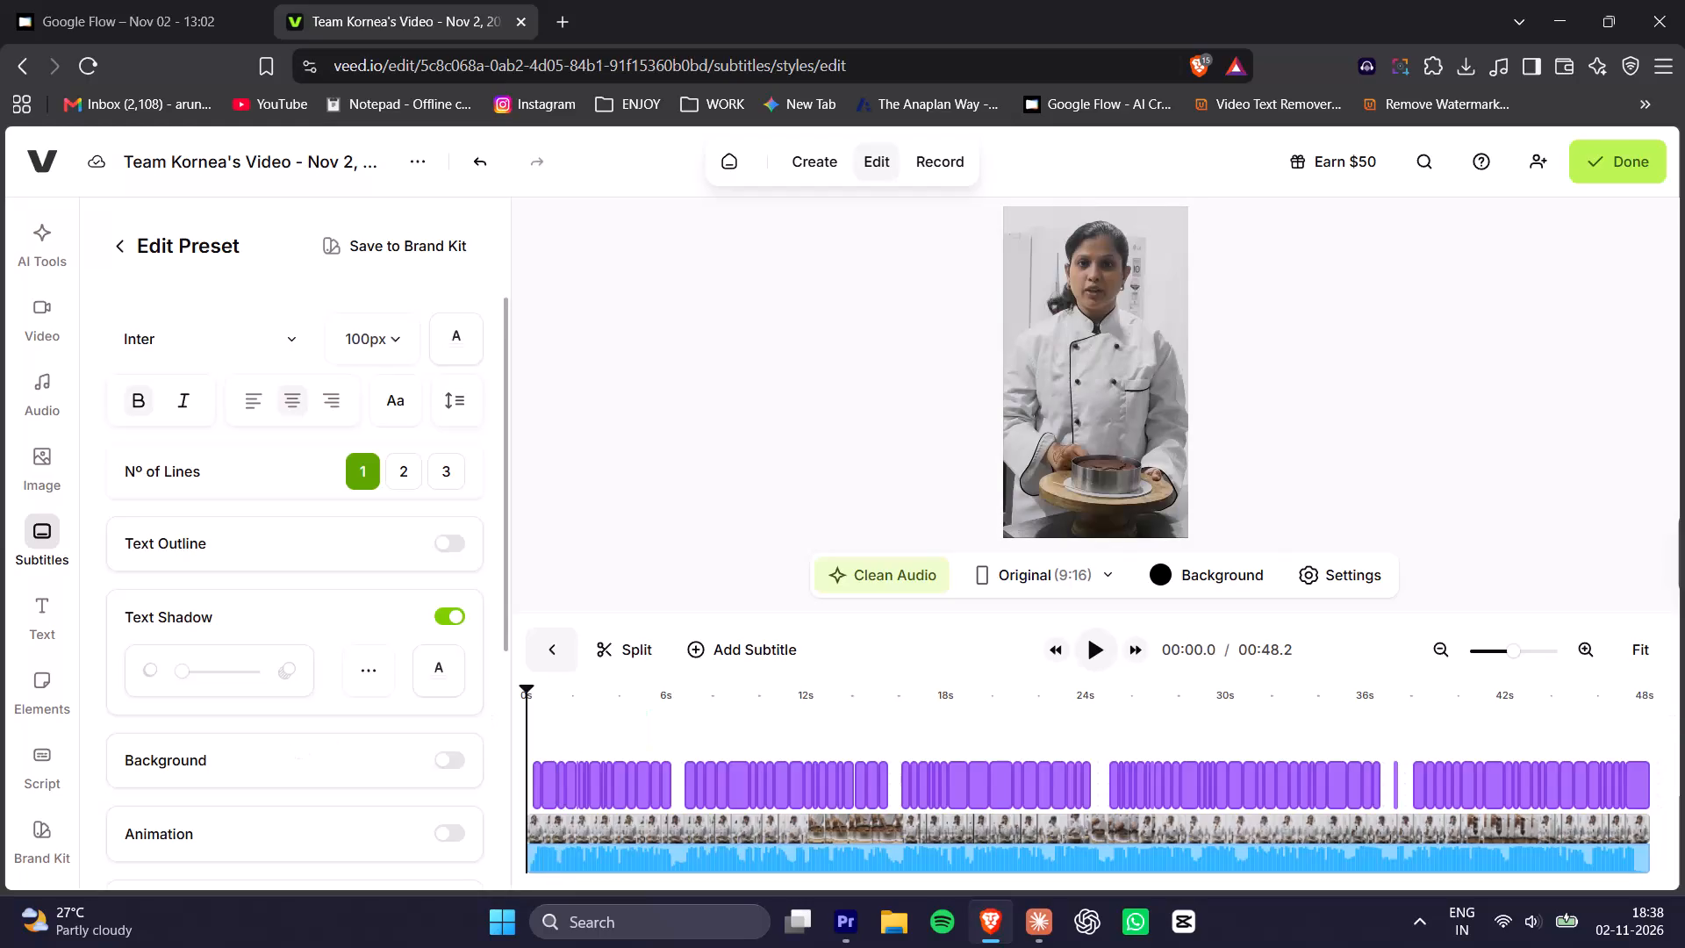
Preview the opening subtitles, and set the preset's base text to 72px in the Poppins font.
{"action": "key", "text": "space"}
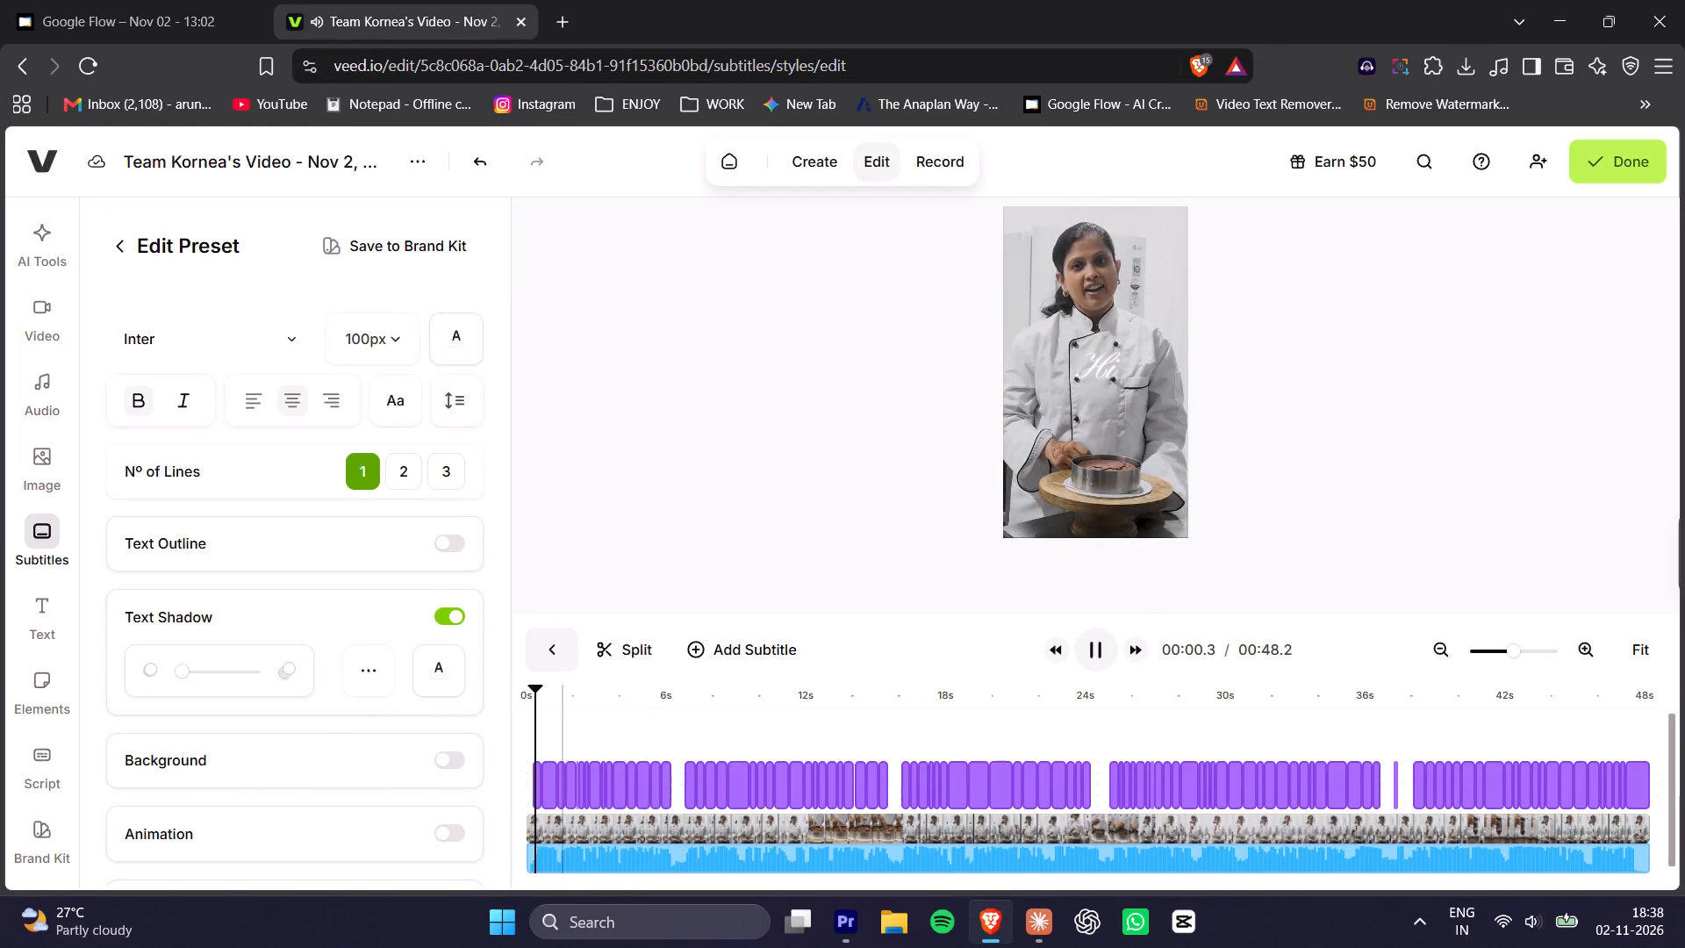
{"action": "key", "text": "space"}
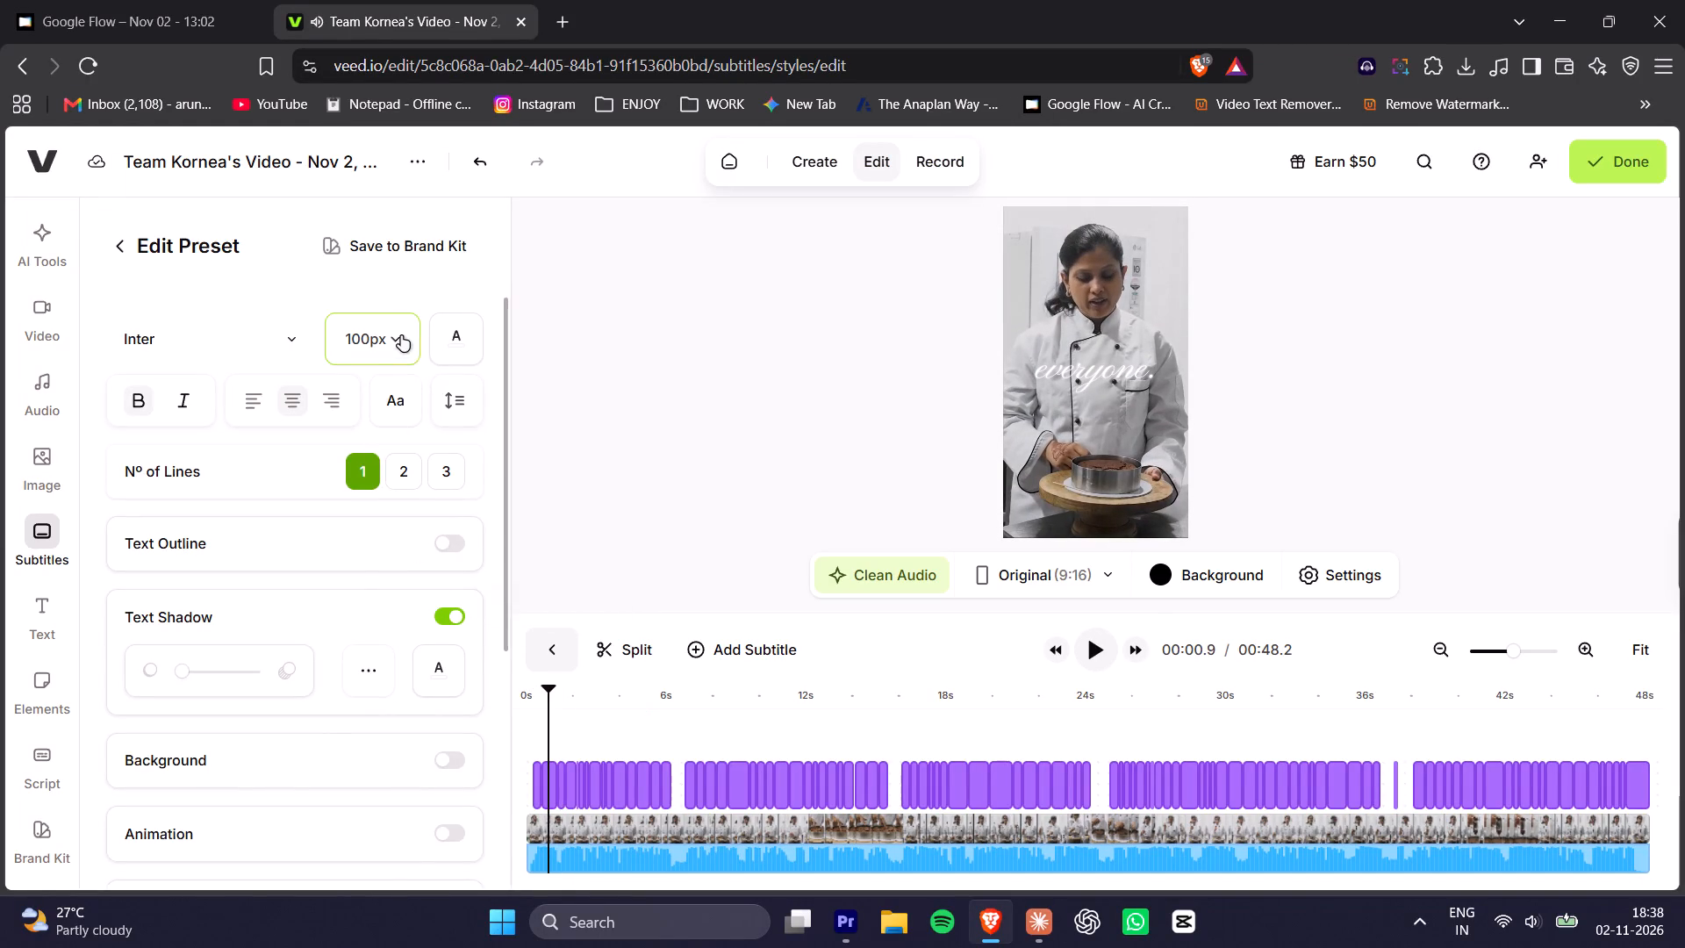
{"action": "left_click", "coordinate": [401, 335]}
{"action": "scroll", "coordinate": [373, 623], "scroll_direction": "down", "scroll_amount": 2}
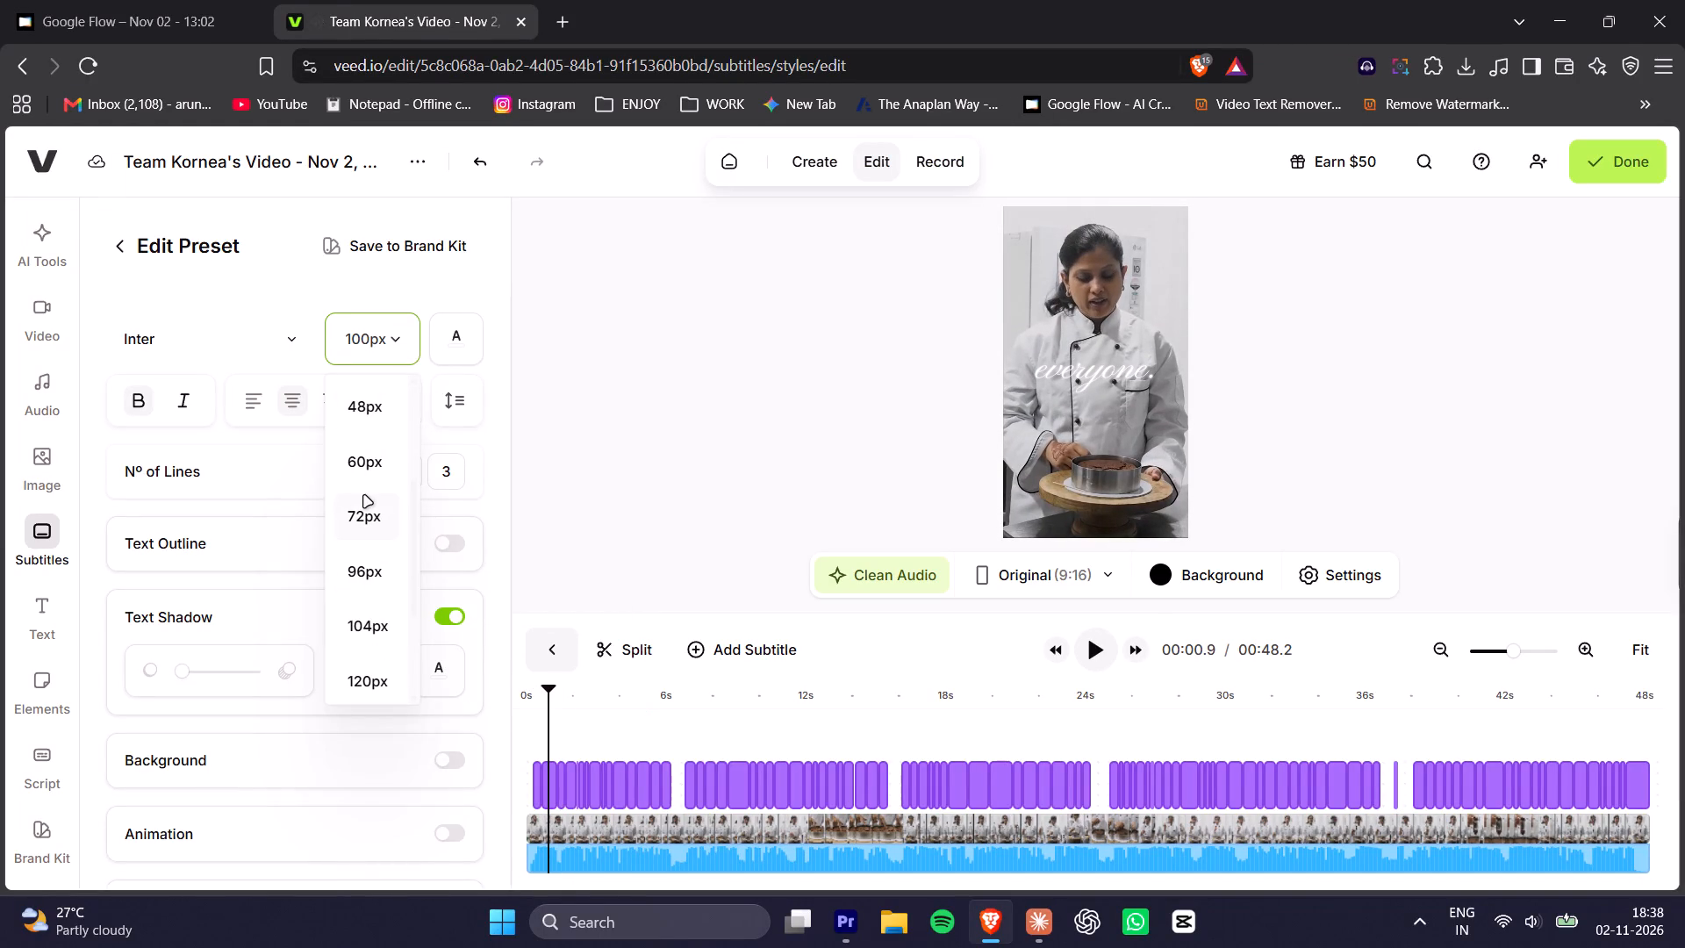
{"action": "left_click", "coordinate": [357, 505]}
{"action": "left_click", "coordinate": [233, 334]}
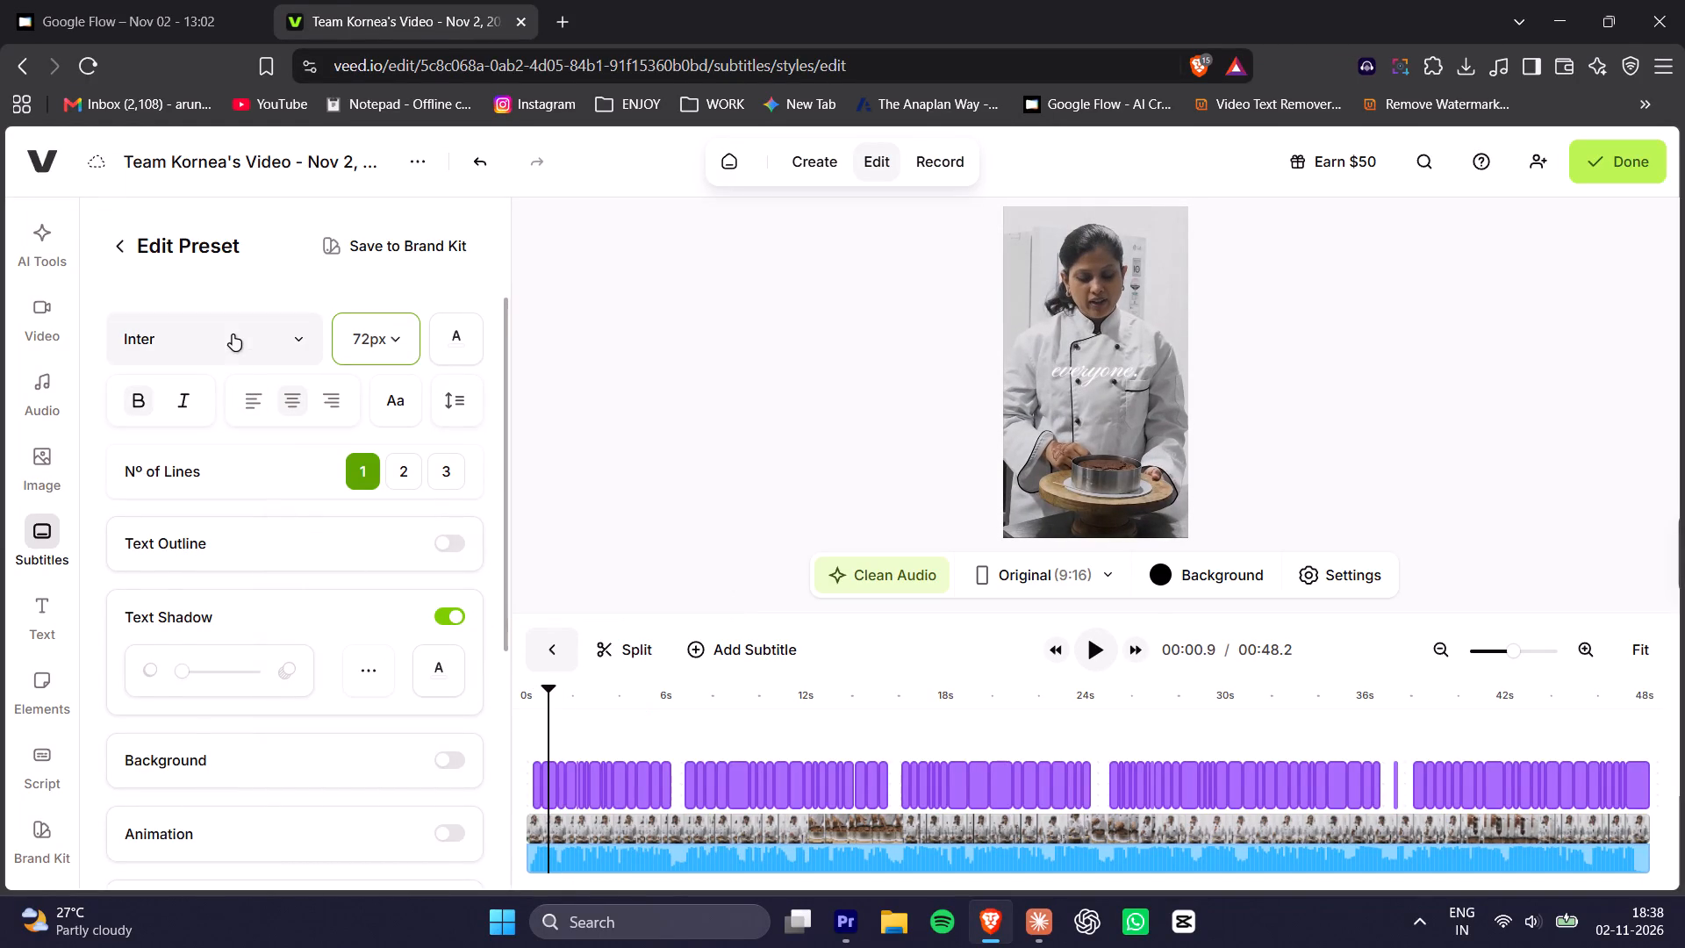
{"action": "left_click", "coordinate": [183, 486]}
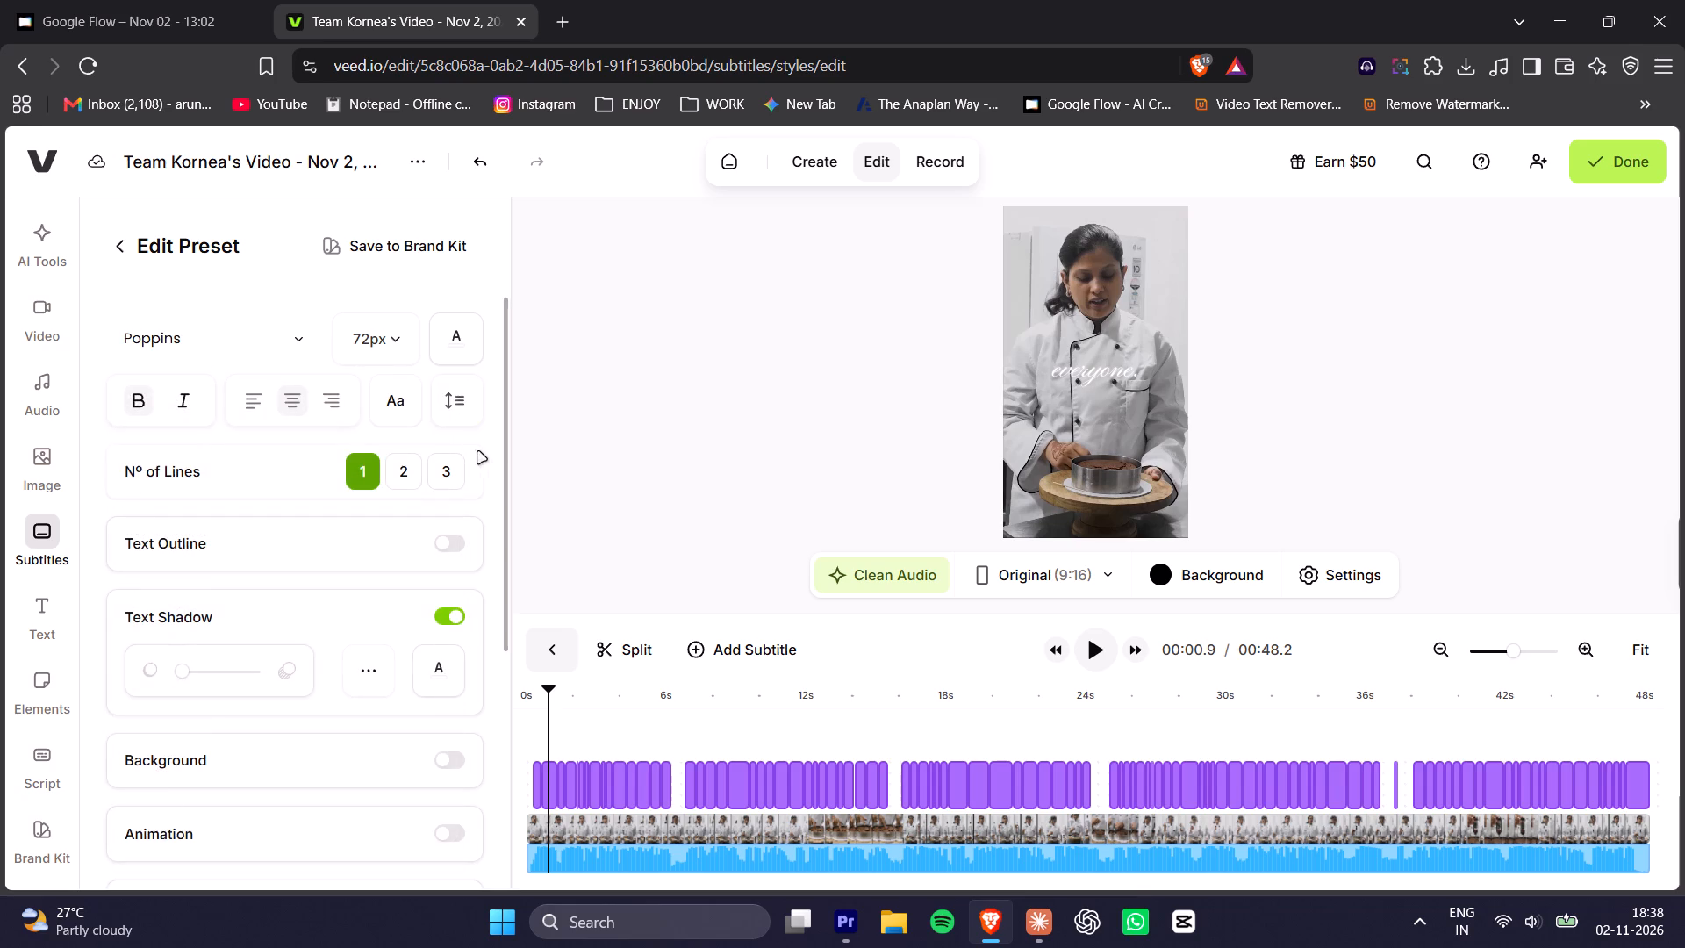
{"action": "left_click", "coordinate": [493, 456]}
Change the highlight text's font to Poppins and look at its font size options.
{"action": "scroll", "coordinate": [508, 458], "scroll_direction": "down", "scroll_amount": 4}
{"action": "scroll", "coordinate": [252, 493], "scroll_direction": "down", "scroll_amount": 2}
{"action": "left_click", "coordinate": [188, 561]}
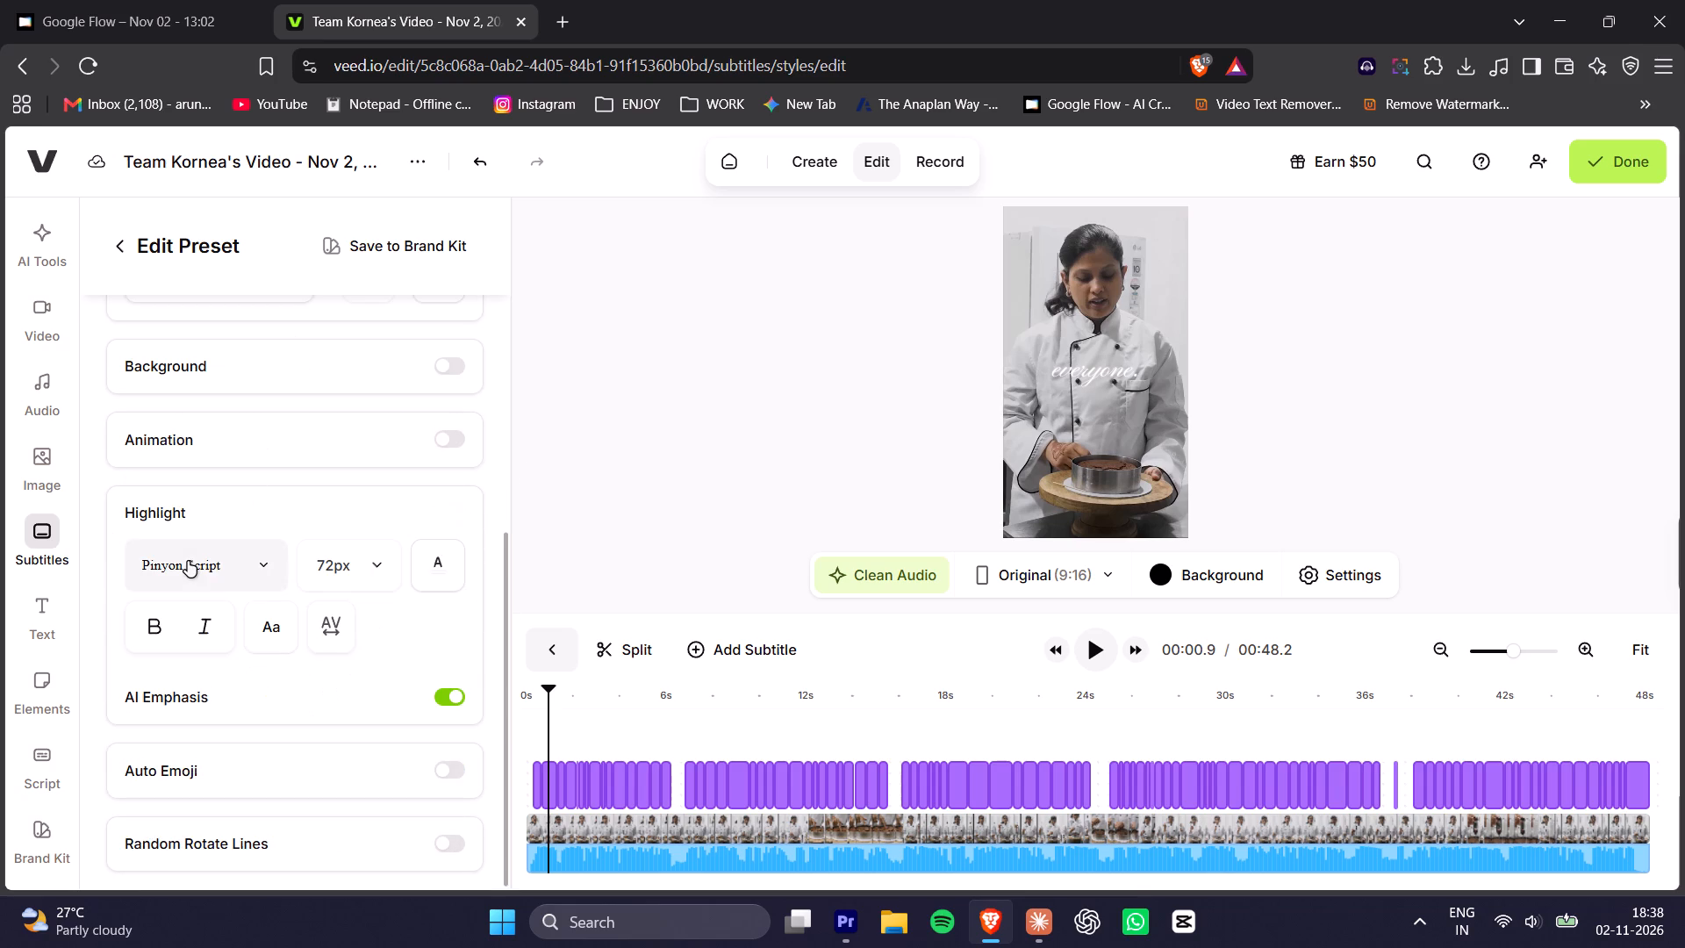
{"action": "left_click", "coordinate": [179, 249]}
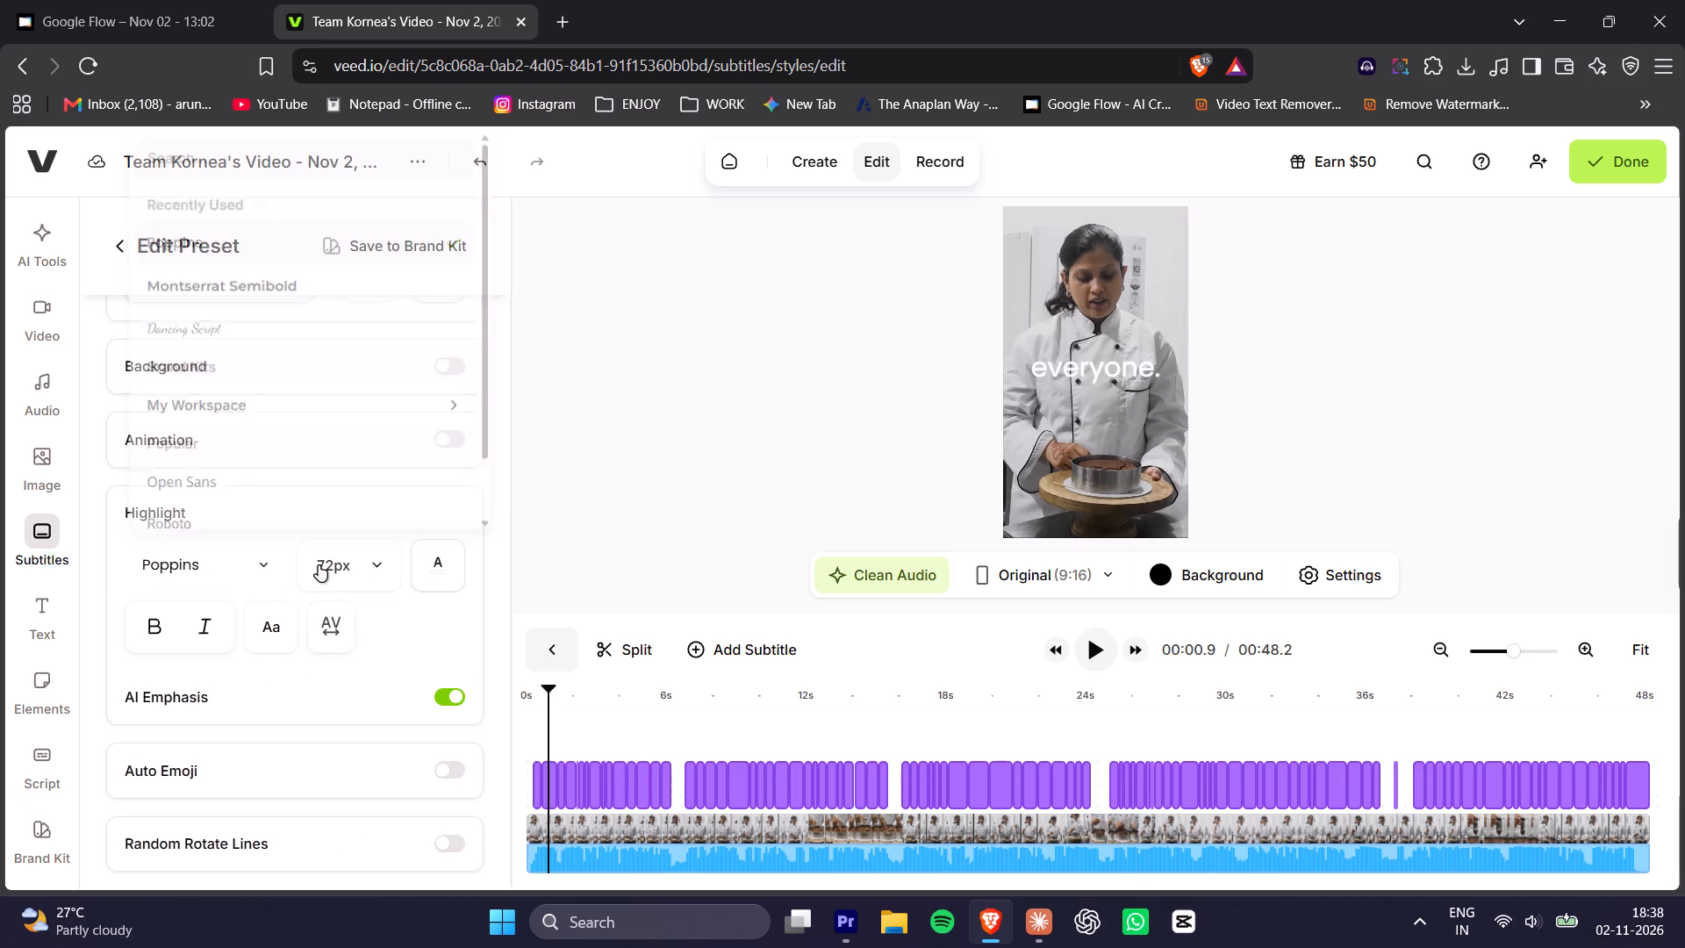
{"action": "left_click", "coordinate": [349, 559]}
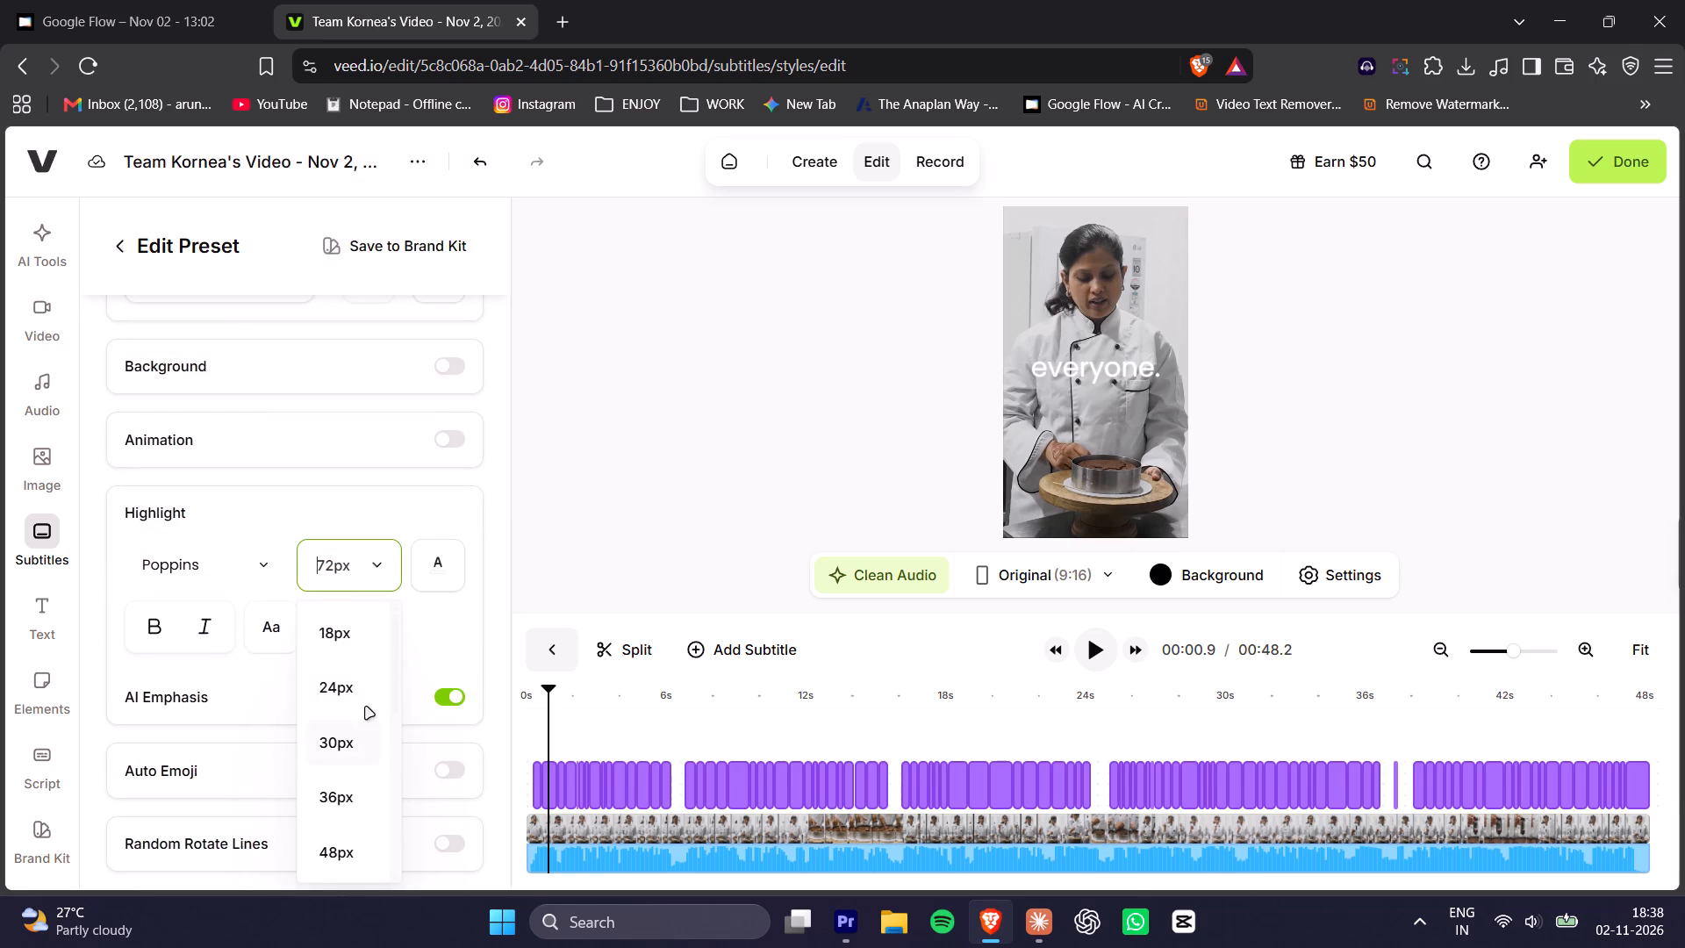
{"action": "left_click", "coordinate": [467, 509]}
Try yellow and purple for the highlighted words and settle on yellow #ffe069.
{"action": "left_click", "coordinate": [436, 579]}
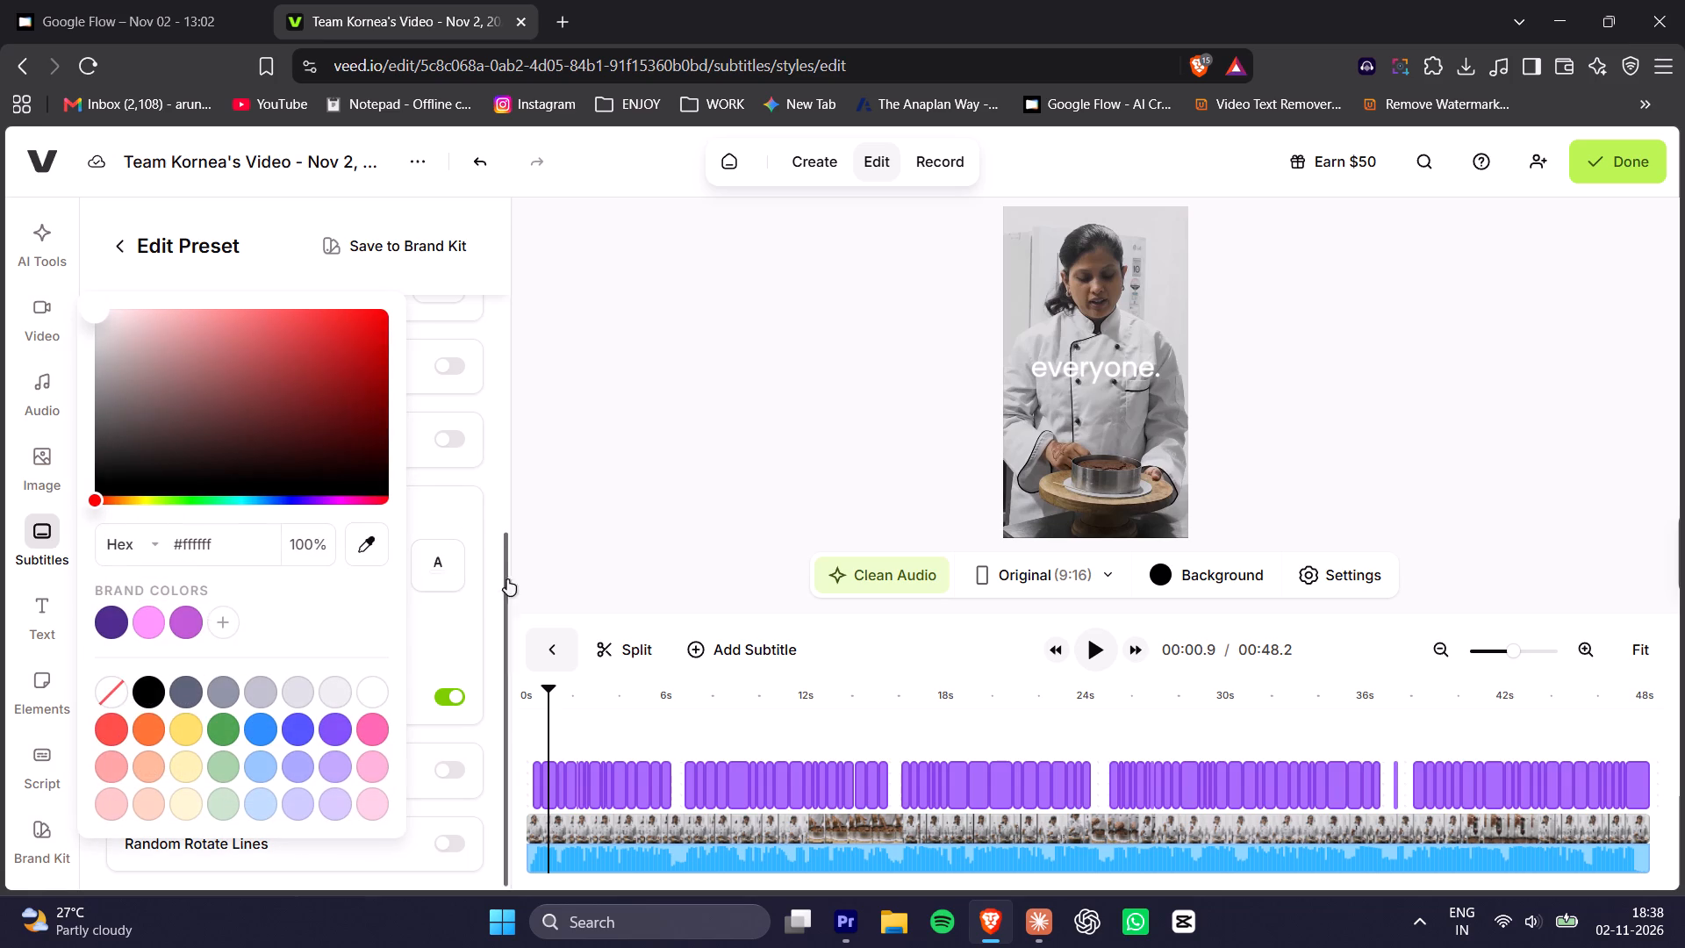
{"action": "left_click", "coordinate": [184, 727]}
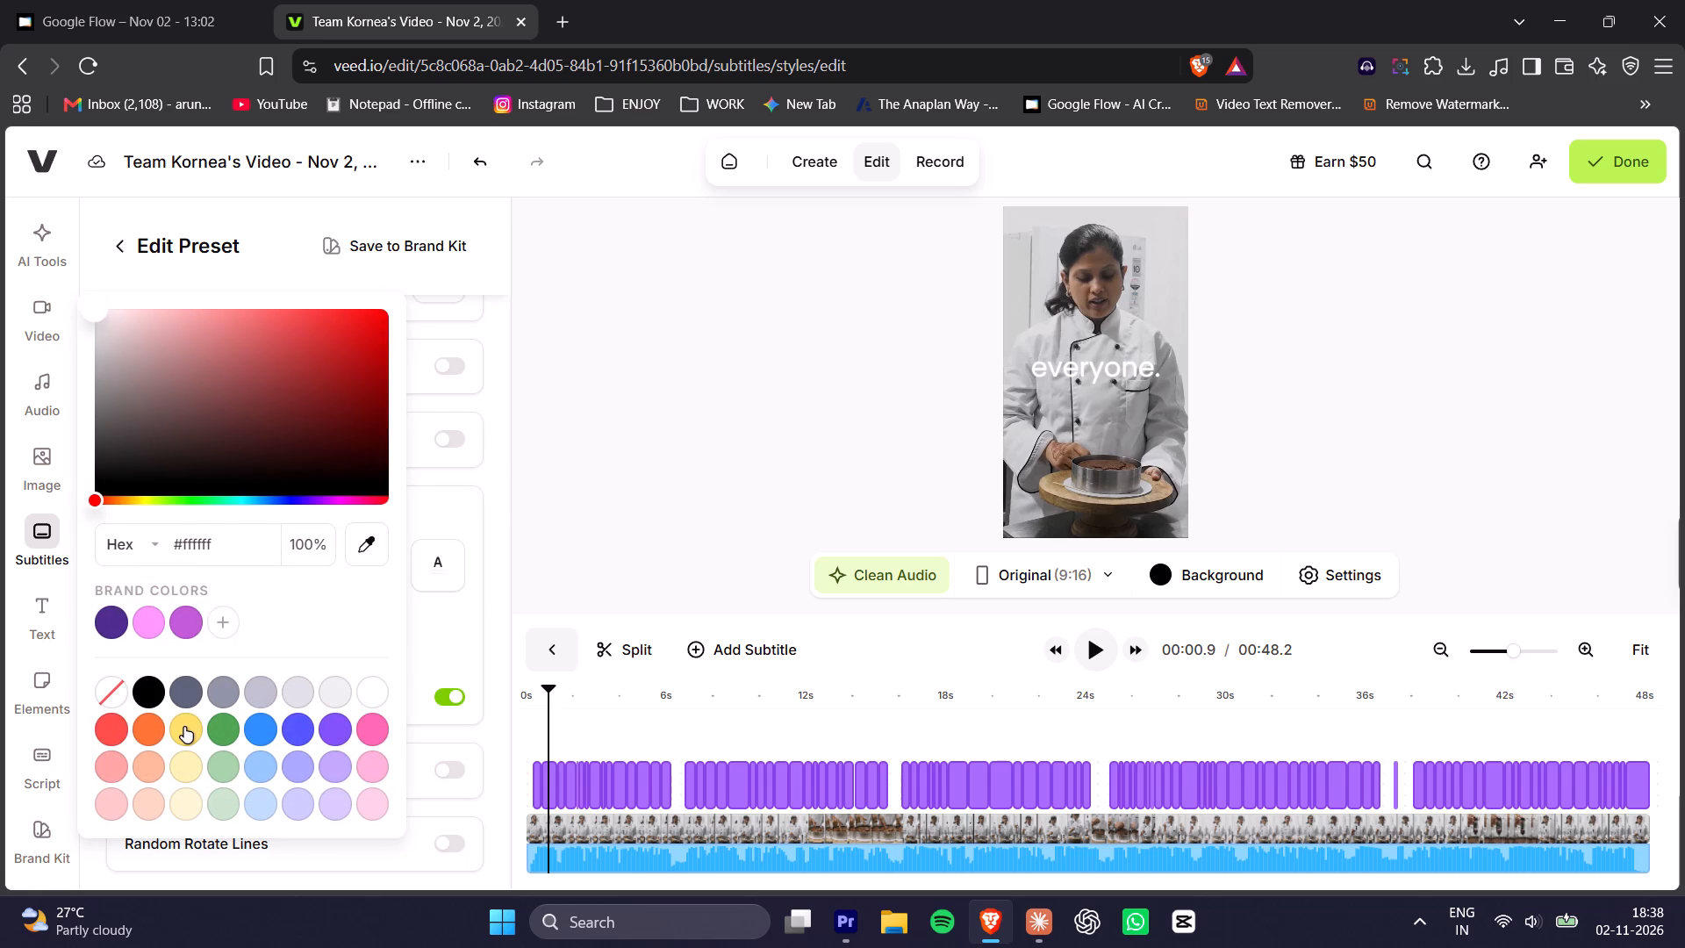
{"action": "left_click", "coordinate": [333, 729]}
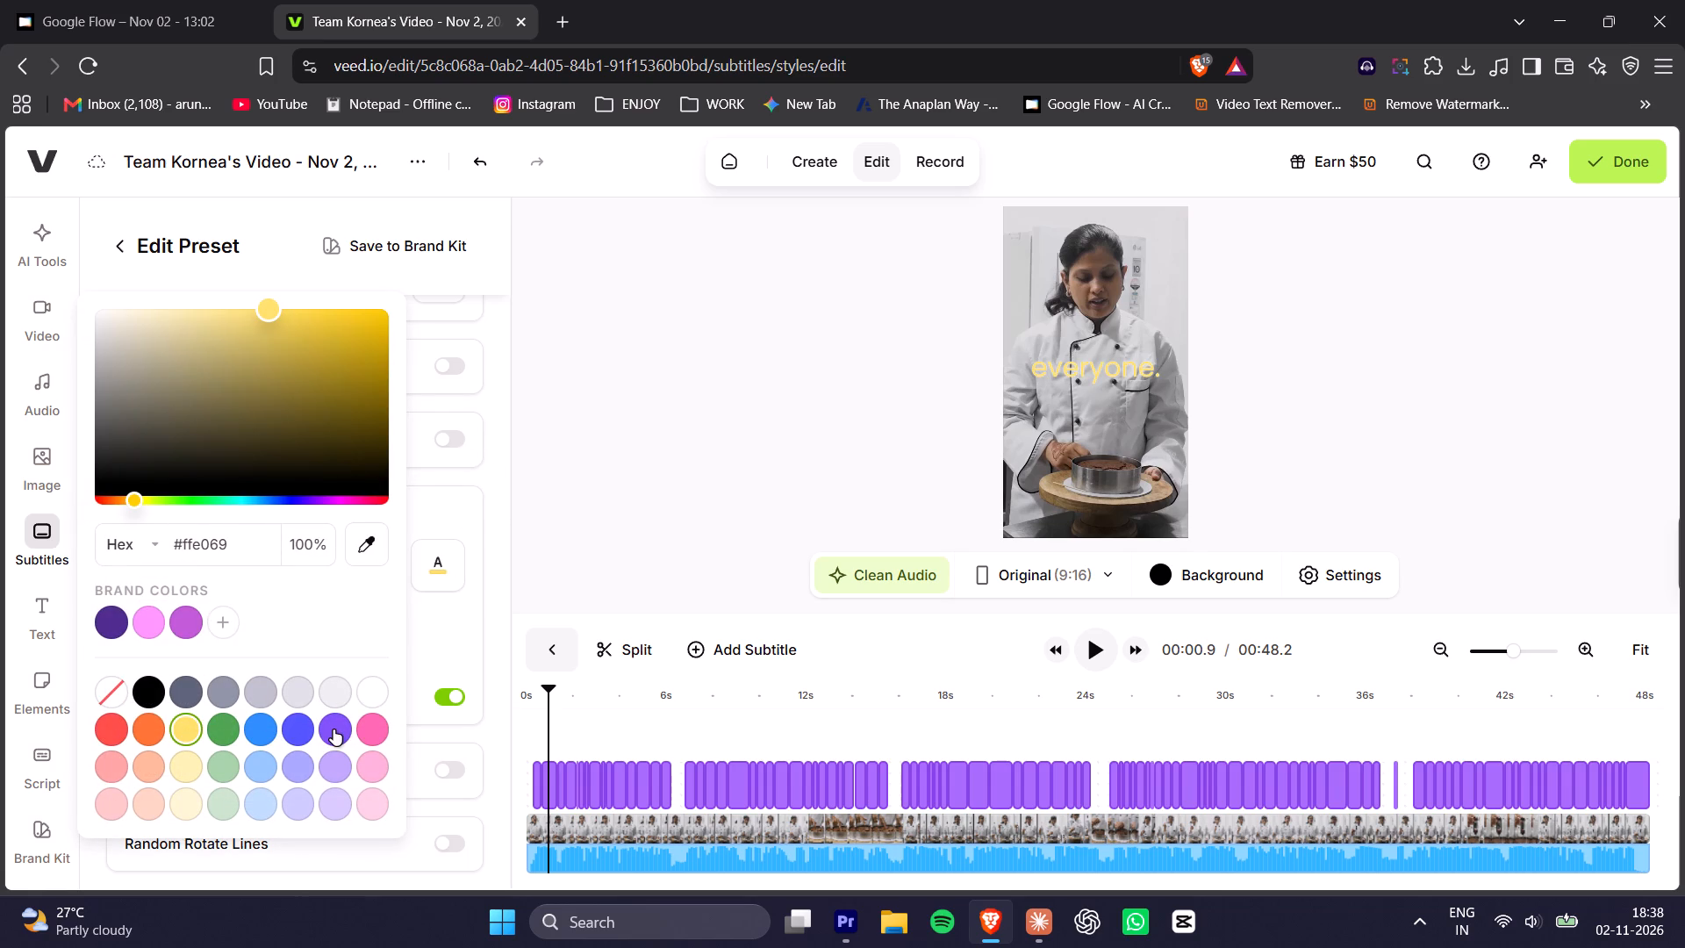
{"action": "left_click", "coordinate": [147, 730]}
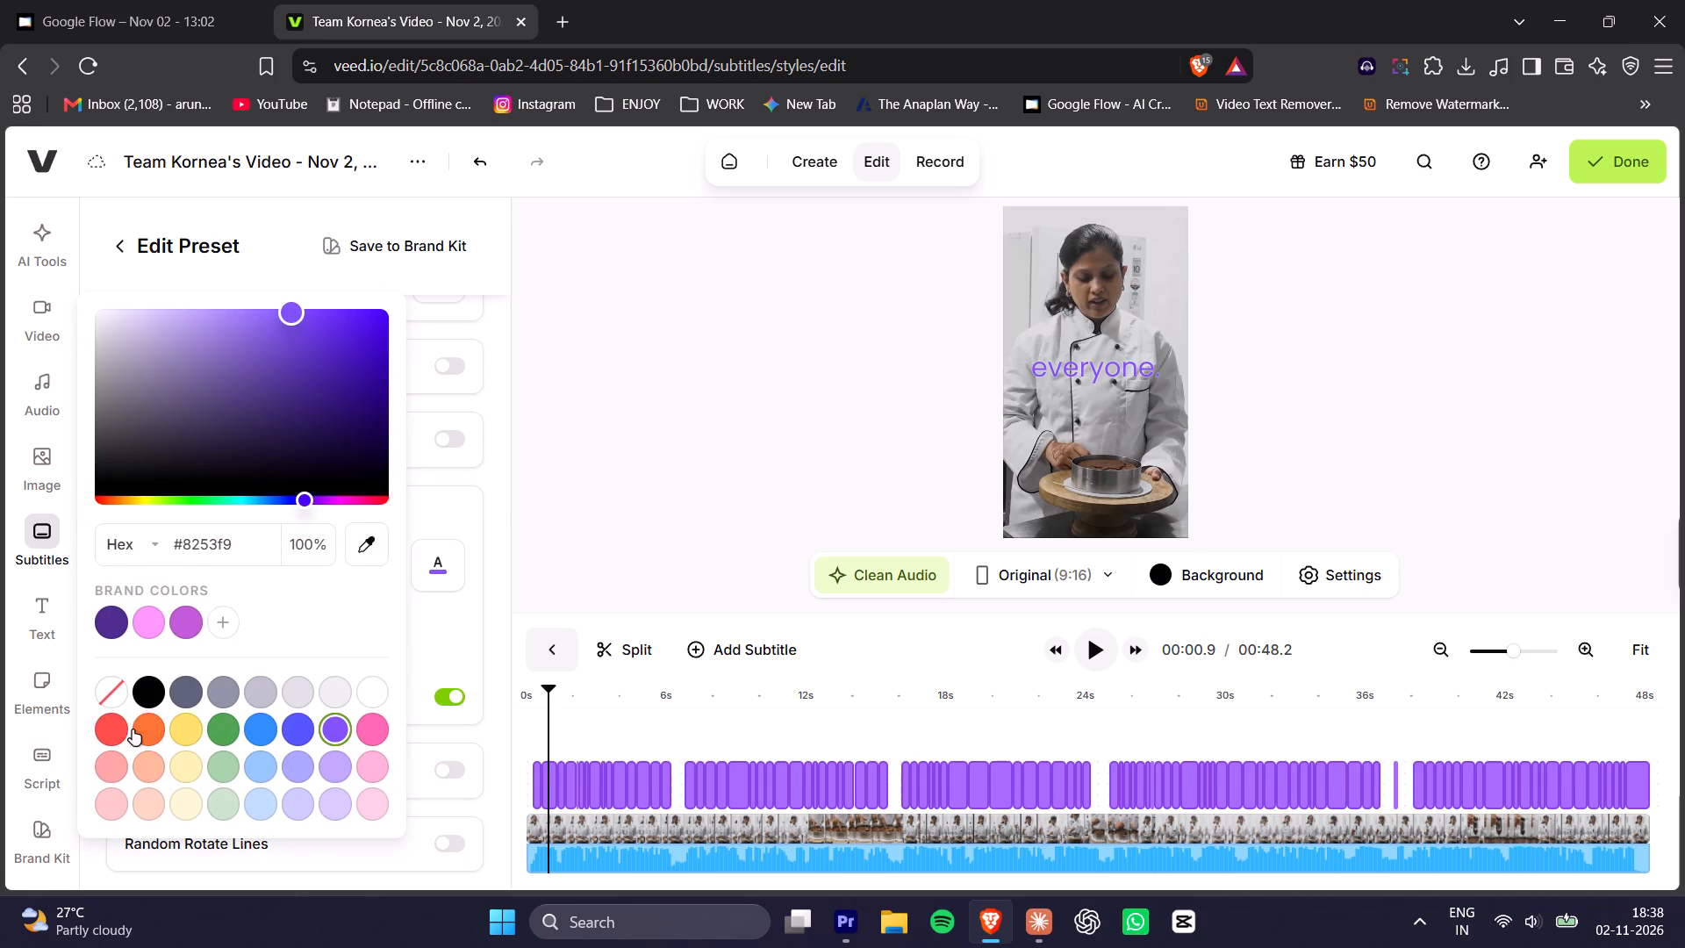
{"action": "left_click", "coordinate": [183, 728]}
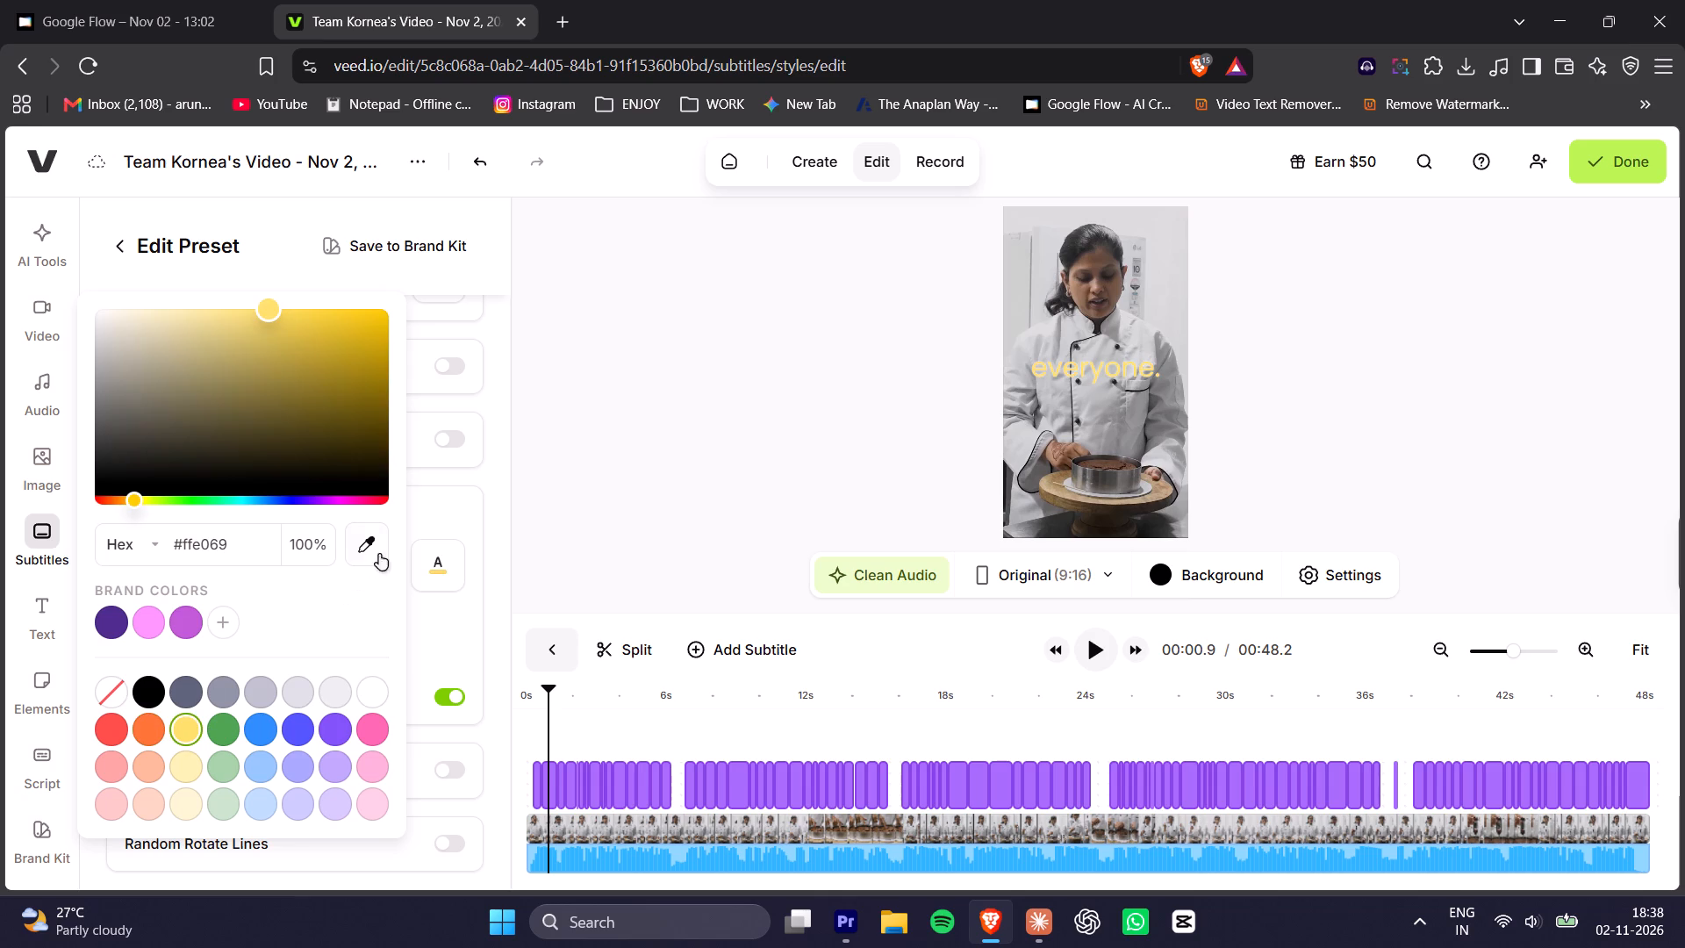
{"action": "left_click", "coordinate": [502, 442]}
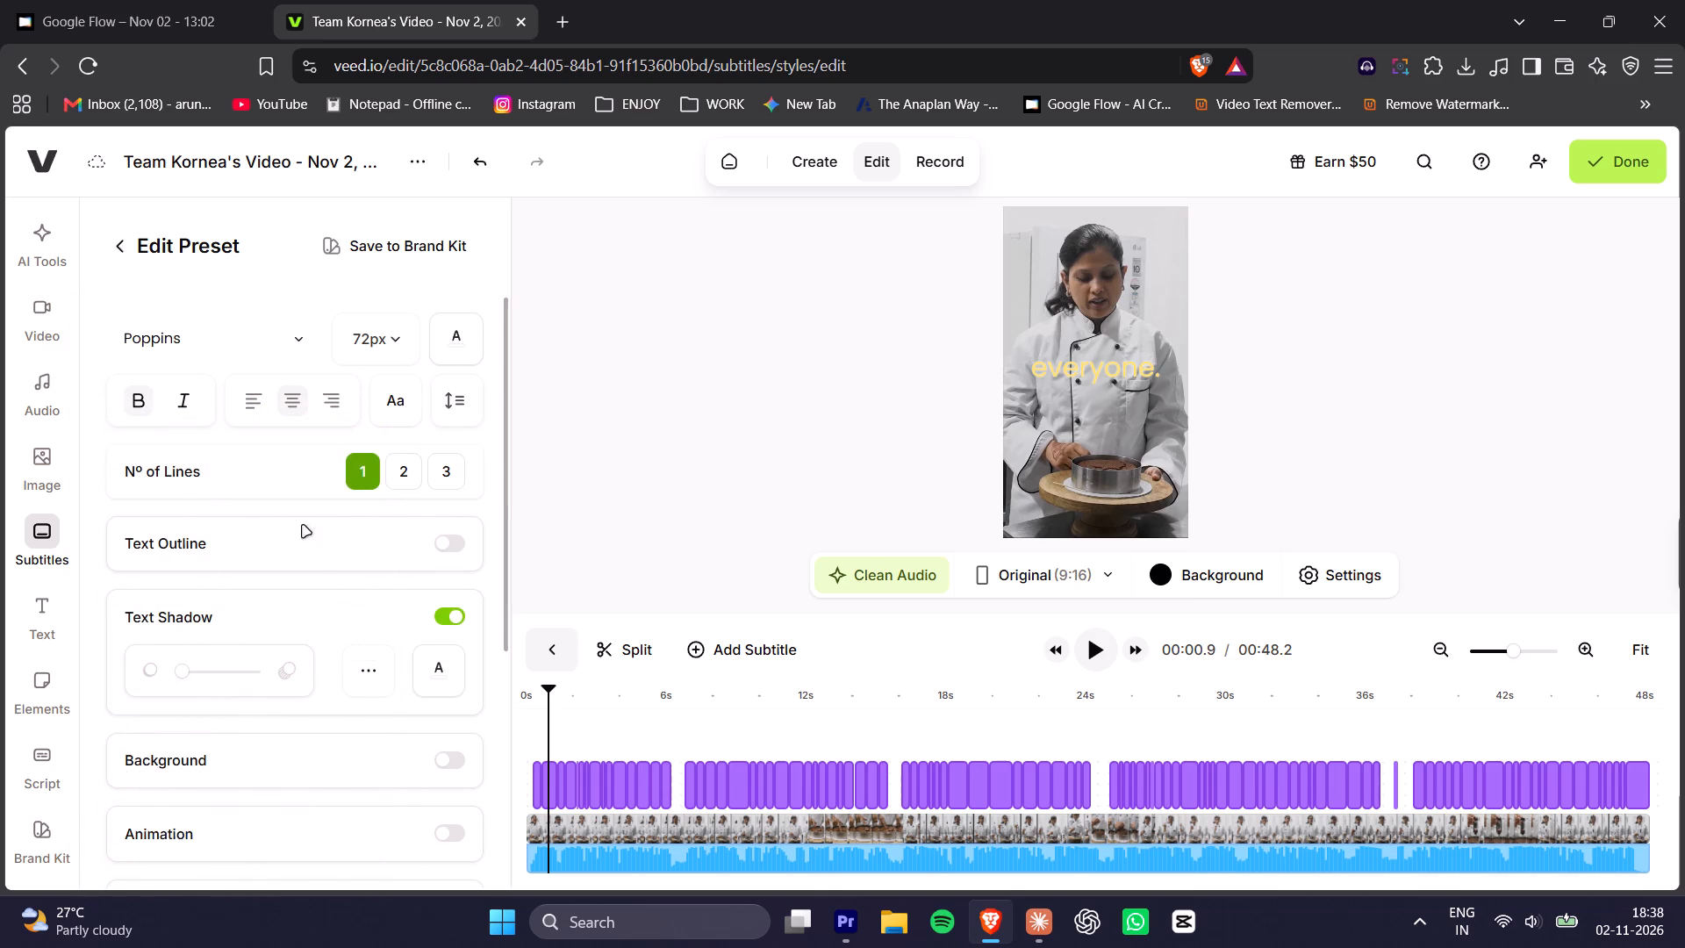
Set the text shadow colour to a neutral dark grey, trying black first.
{"action": "left_click", "coordinate": [436, 673]}
{"action": "left_click", "coordinate": [436, 673]}
{"action": "scroll", "coordinate": [467, 632], "scroll_direction": "down", "scroll_amount": 1}
{"action": "scroll", "coordinate": [306, 637], "scroll_direction": "down", "scroll_amount": 2}
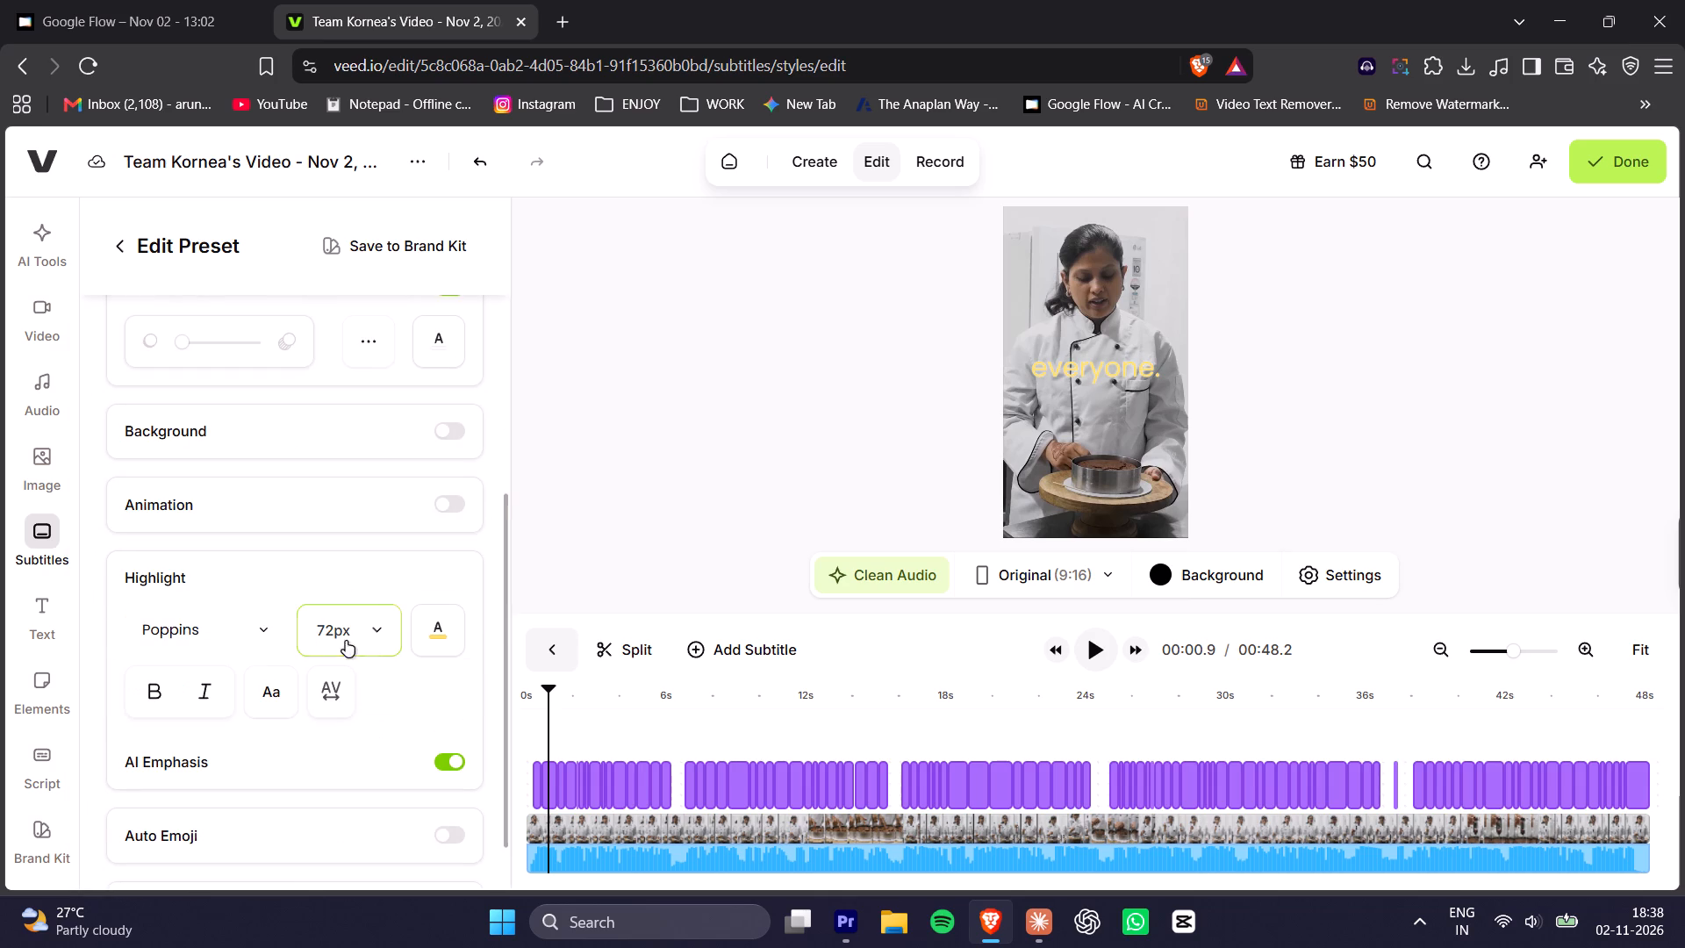
{"action": "scroll", "coordinate": [359, 596], "scroll_direction": "up", "scroll_amount": 3}
{"action": "scroll", "coordinate": [362, 585], "scroll_direction": "down", "scroll_amount": 3}
{"action": "left_click", "coordinate": [438, 338]}
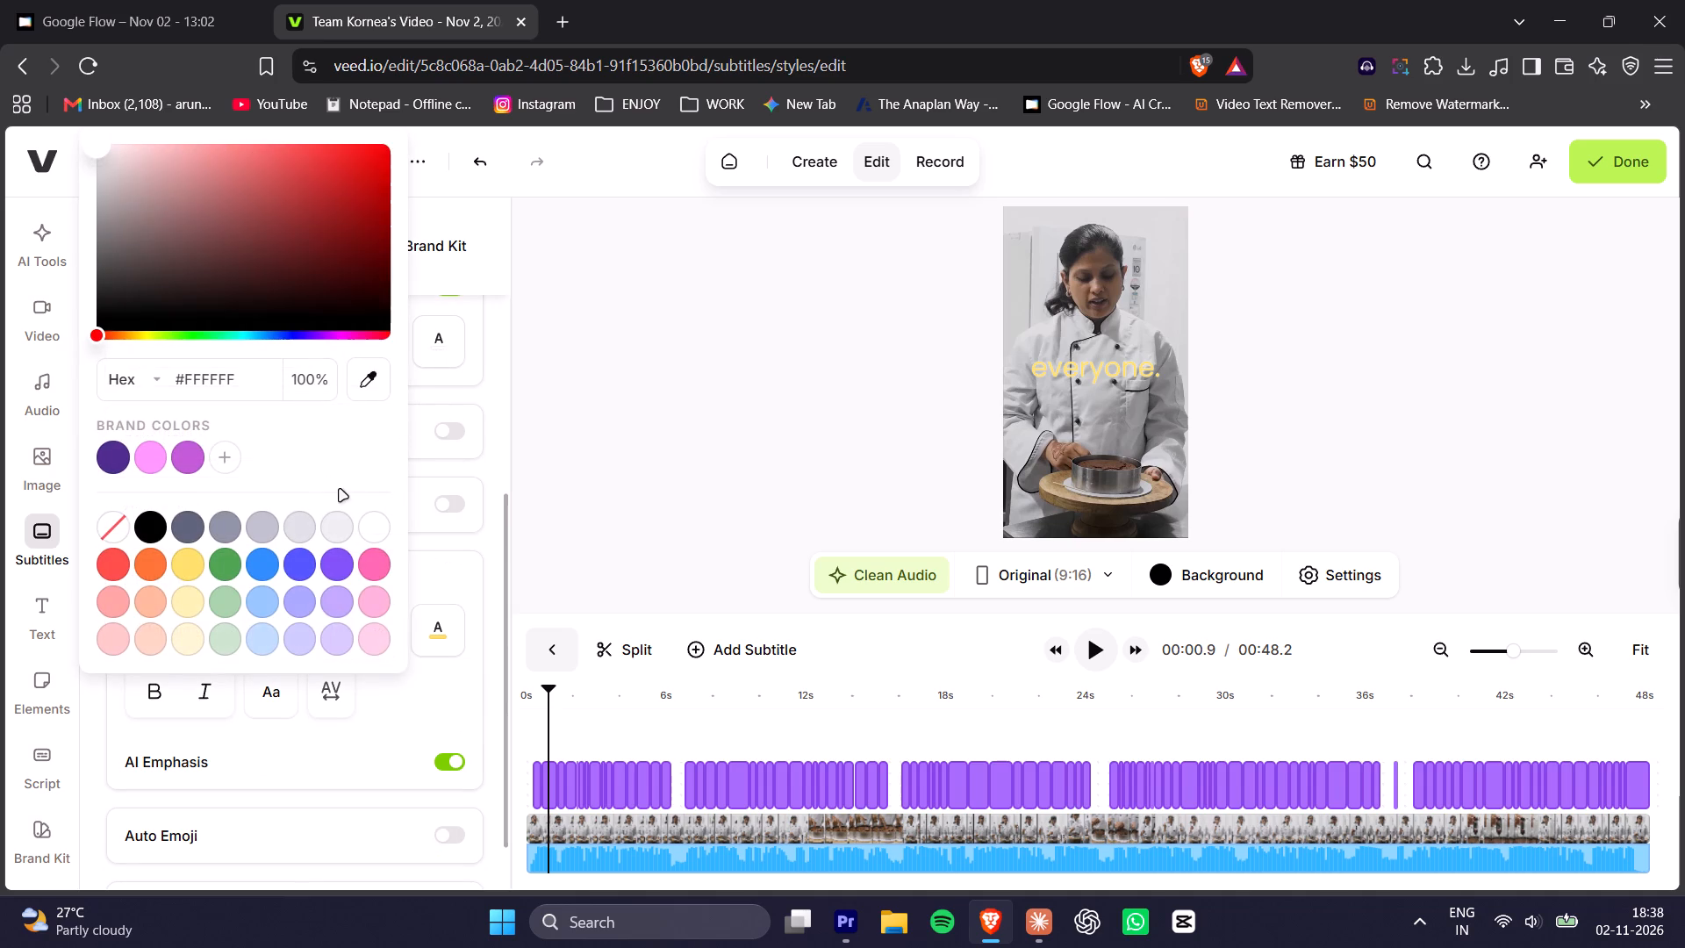
{"action": "left_click", "coordinate": [489, 474]}
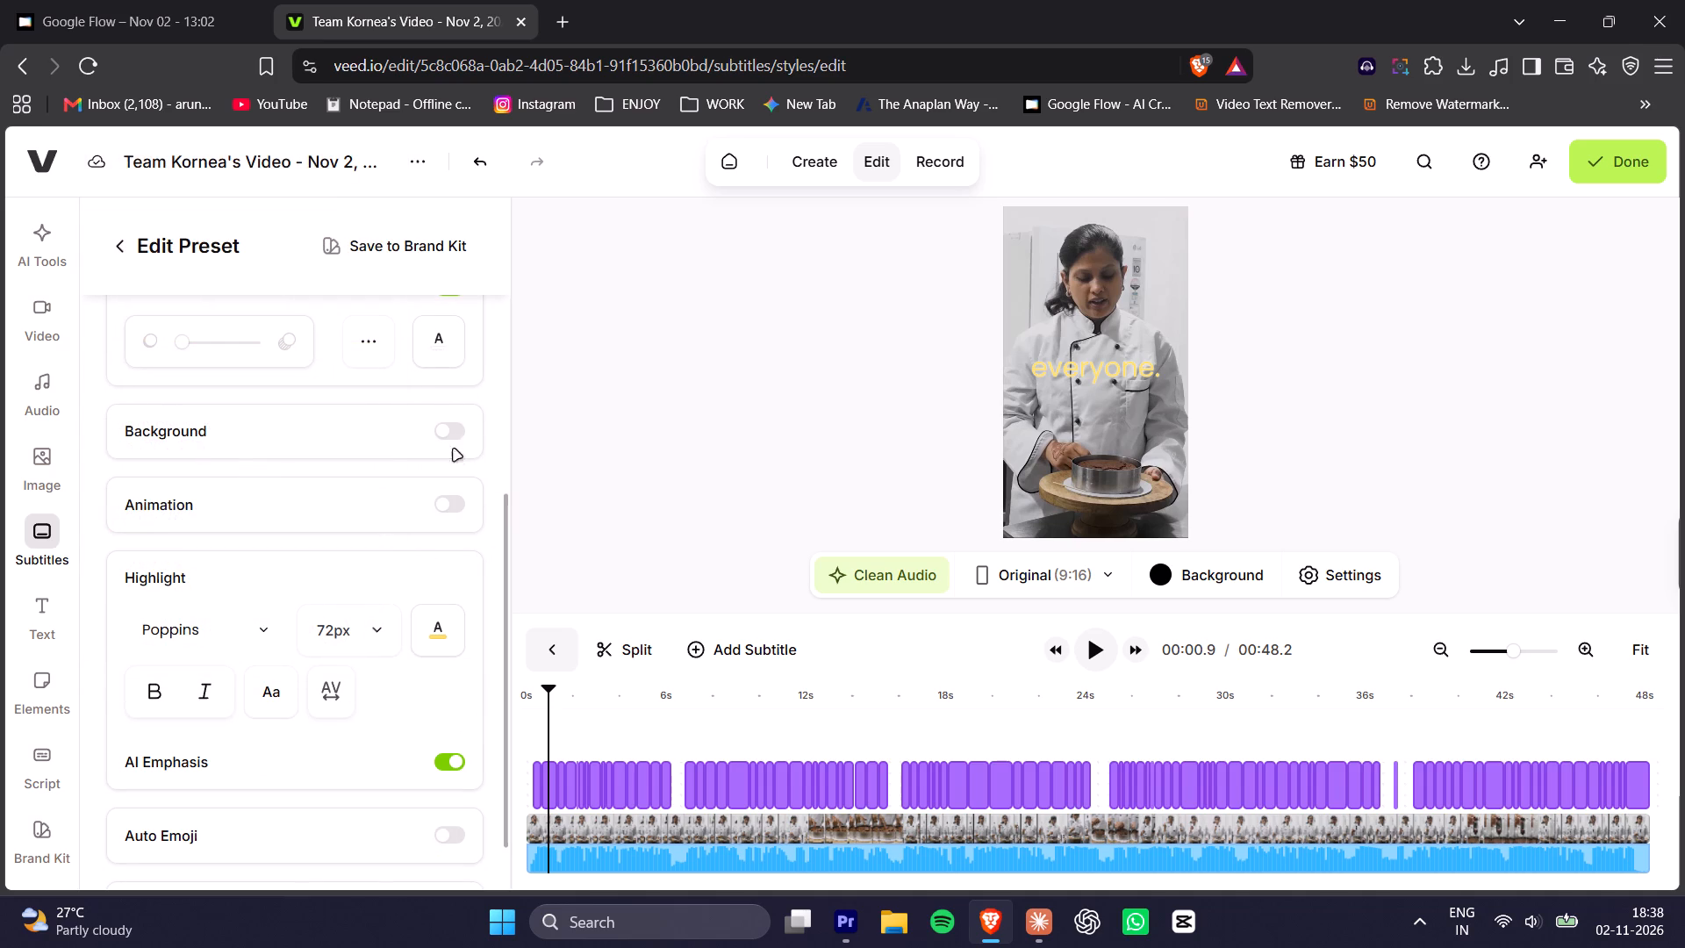
{"action": "scroll", "coordinate": [435, 636], "scroll_direction": "up", "scroll_amount": 2}
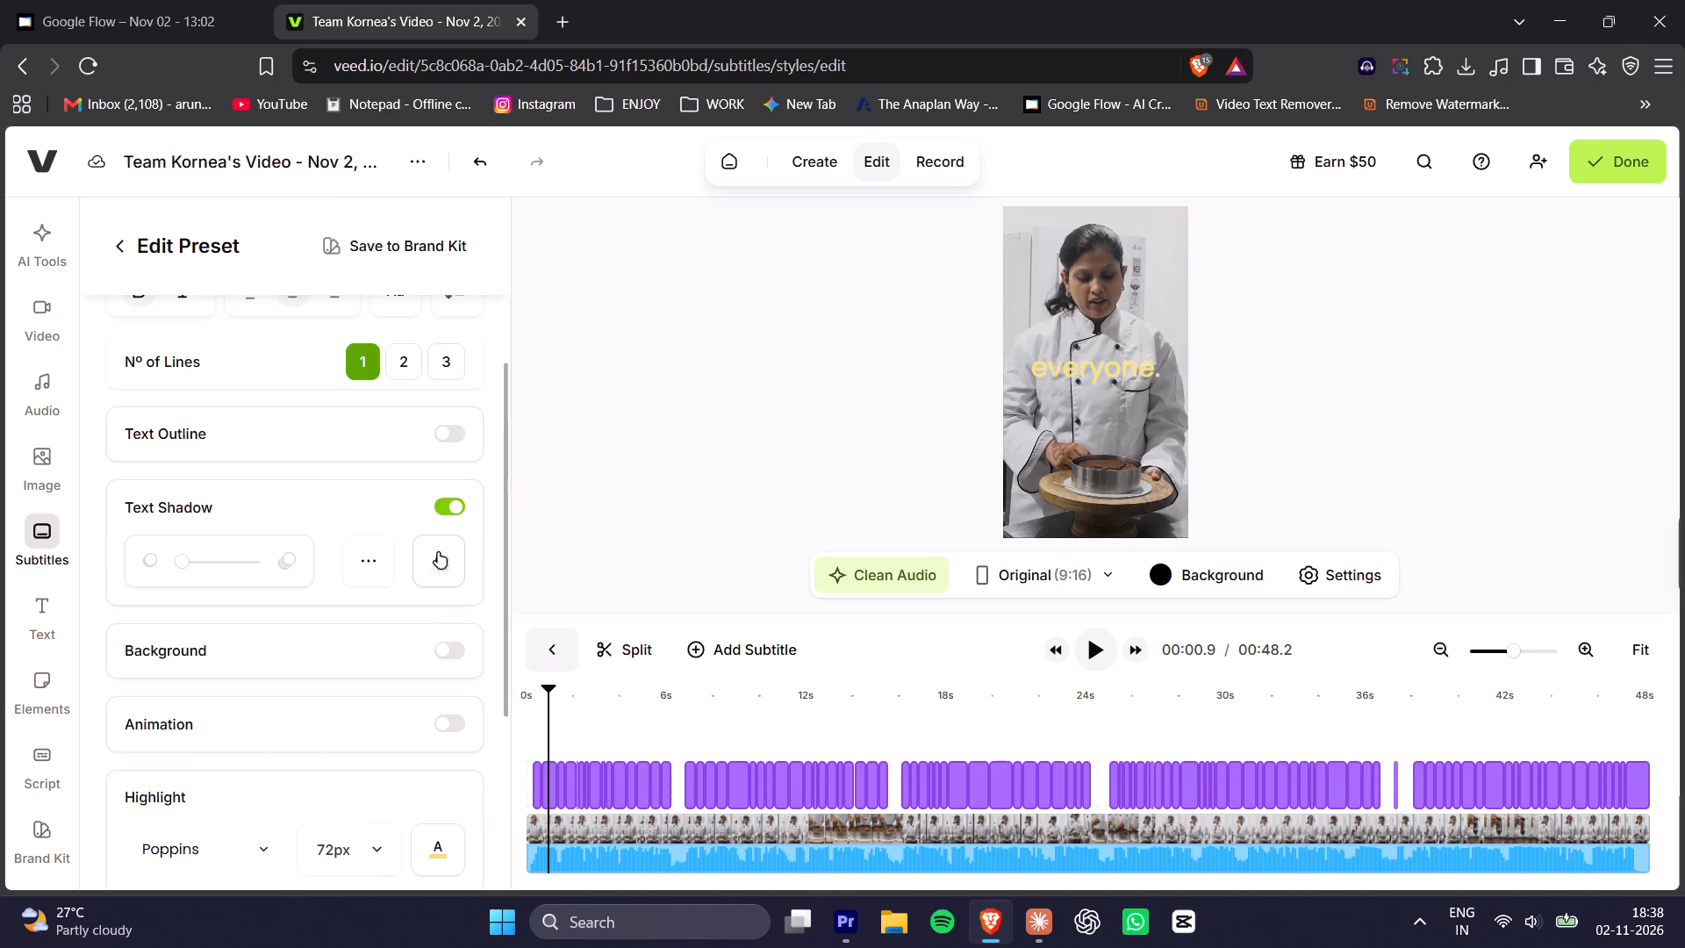
{"action": "left_click", "coordinate": [441, 547]}
{"action": "left_click", "coordinate": [152, 682]}
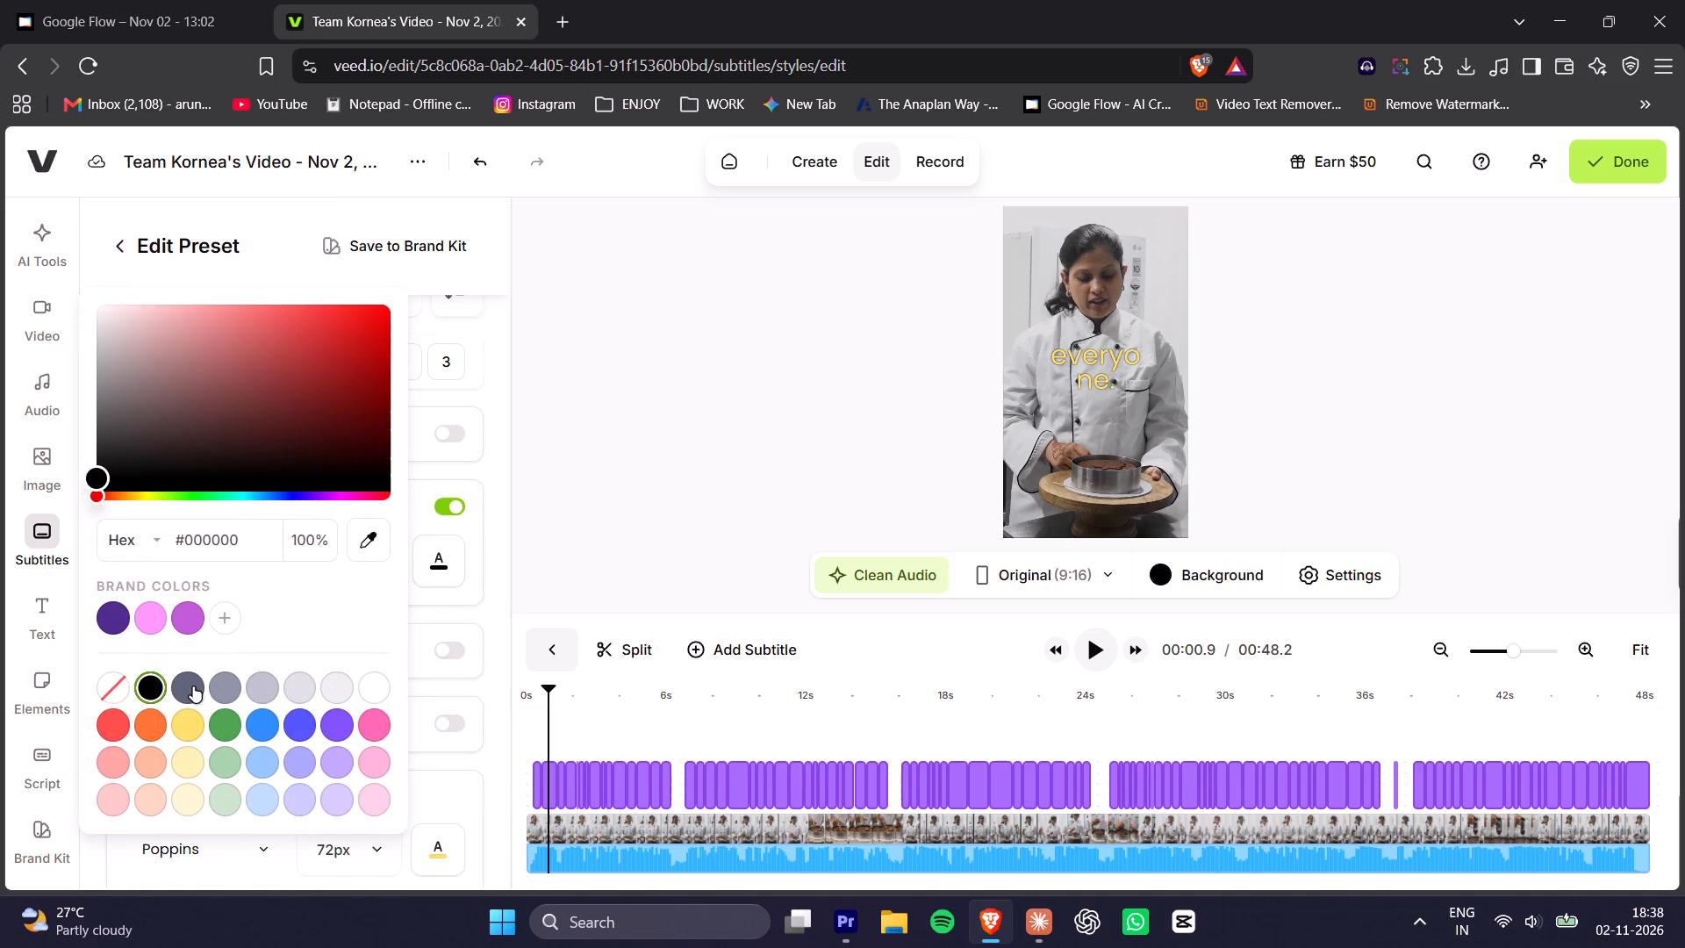
{"action": "left_click", "coordinate": [193, 686]}
{"action": "left_click_drag", "start_coordinate": [153, 401], "coordinate": [63, 414]}
{"action": "left_click", "coordinate": [487, 494]}
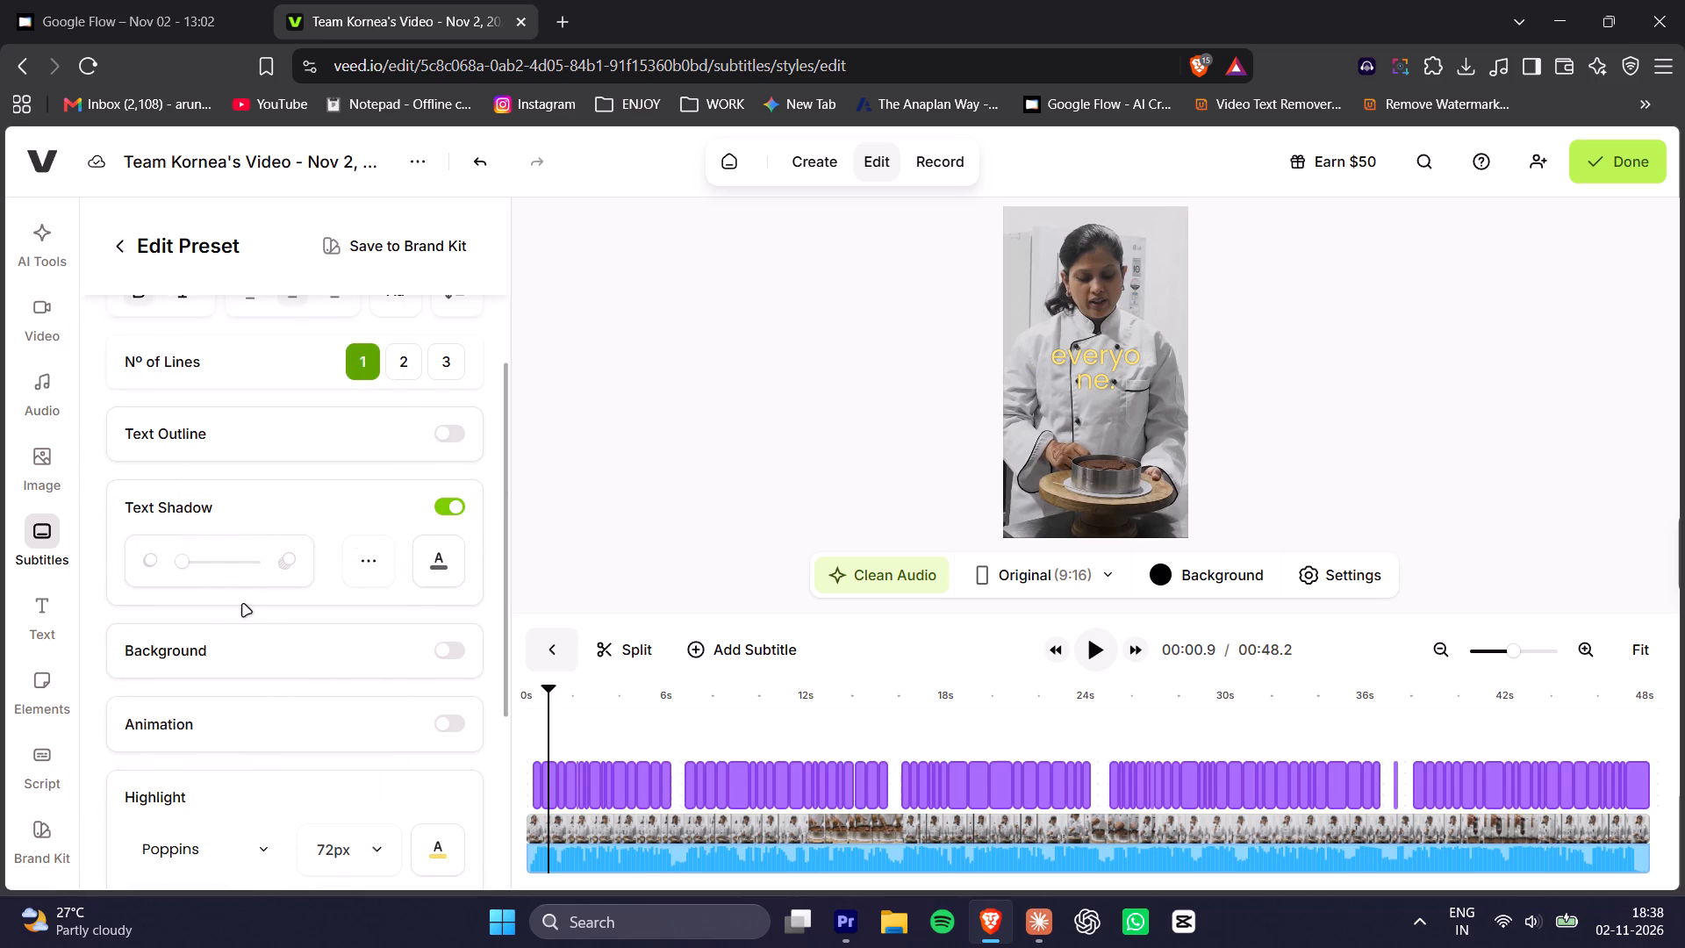
Strengthen the text shadow to a distance of 19, increase its blur, and play back the opening subtitles to check it.
{"action": "left_click_drag", "start_coordinate": [186, 565], "coordinate": [195, 565]}
{"action": "left_click", "coordinate": [284, 567]}
{"action": "left_click", "coordinate": [290, 564]}
{"action": "left_click", "coordinate": [370, 562]}
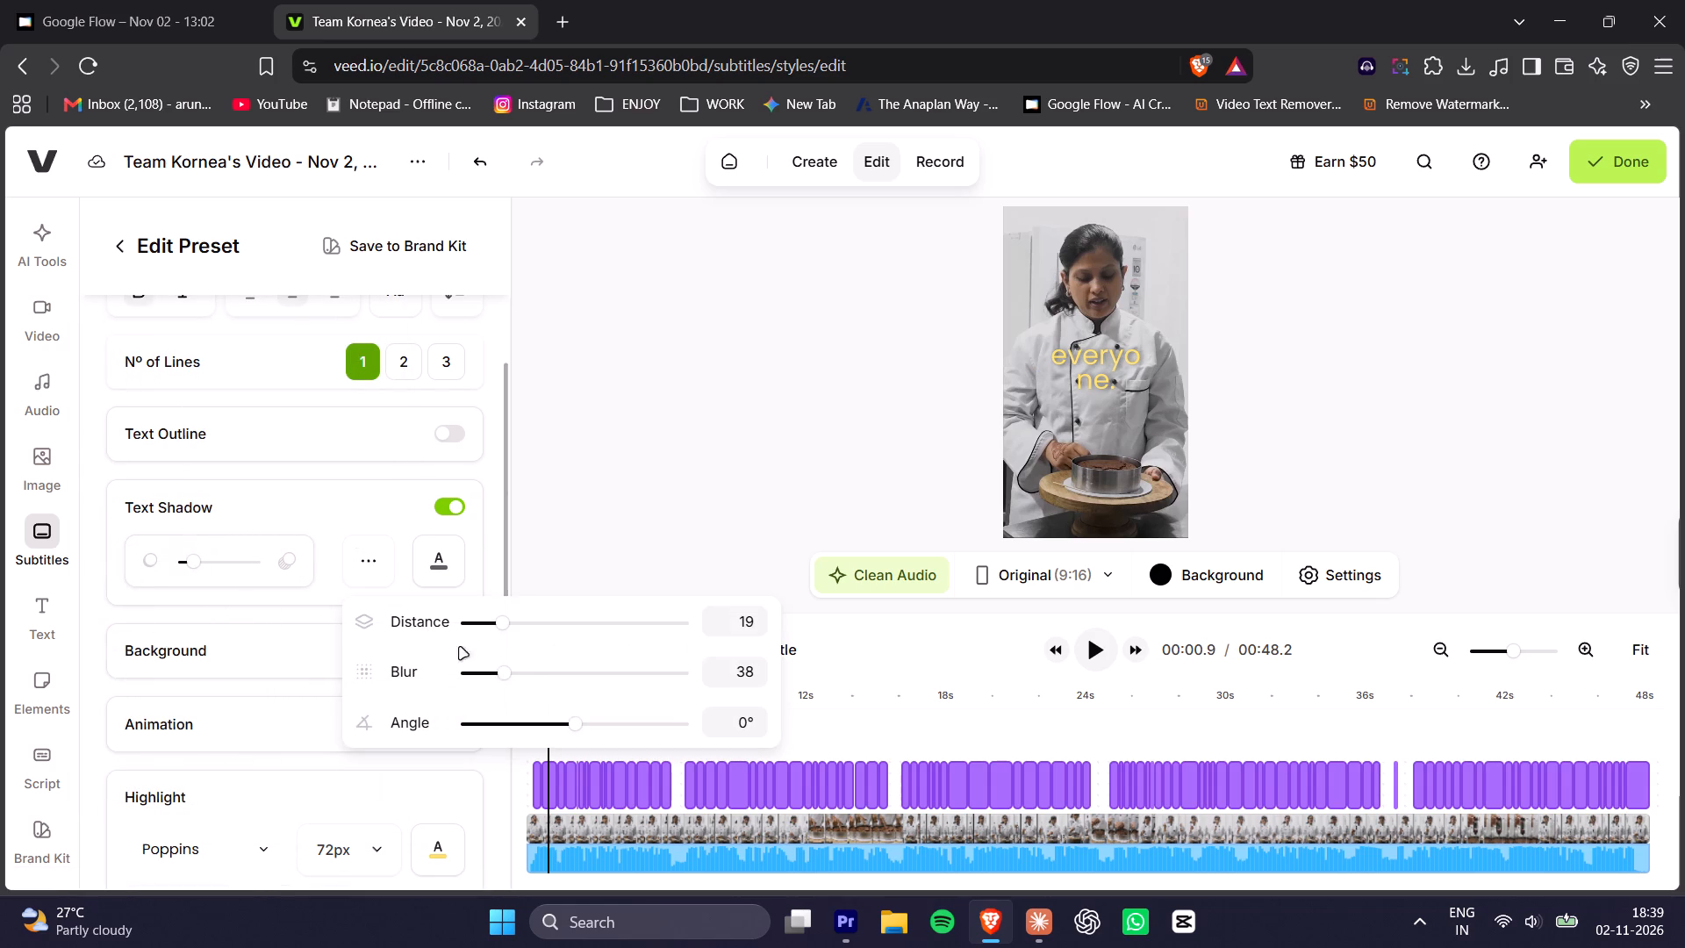
{"action": "left_click", "coordinate": [520, 668]}
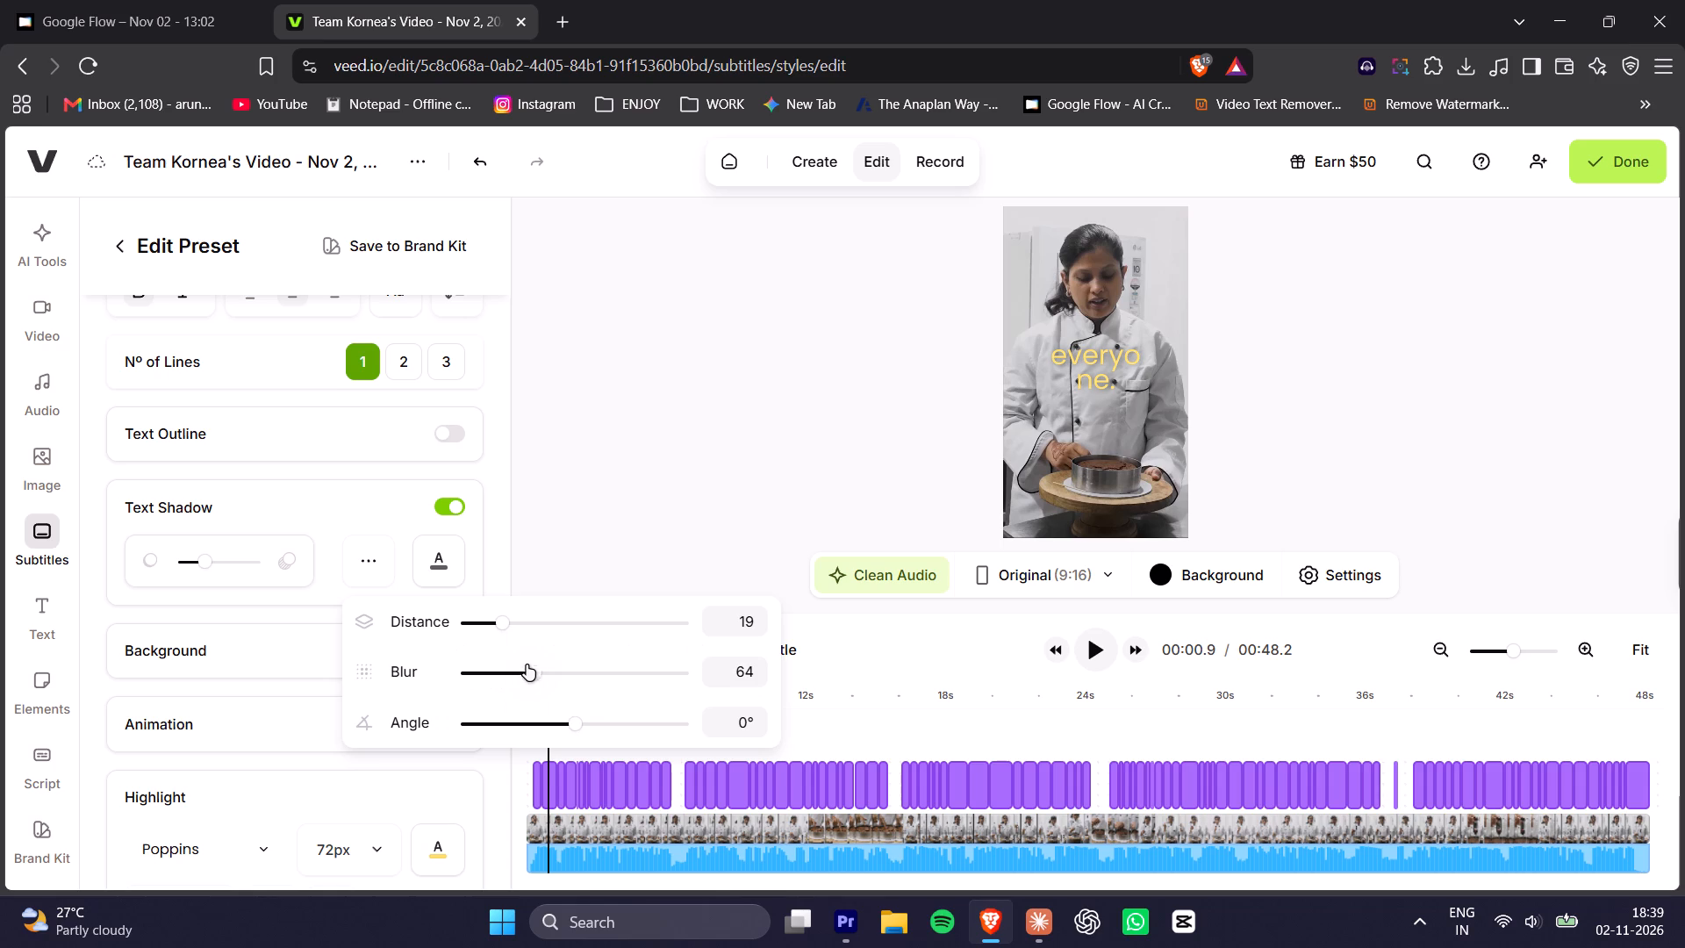
{"action": "left_click", "coordinate": [493, 478]}
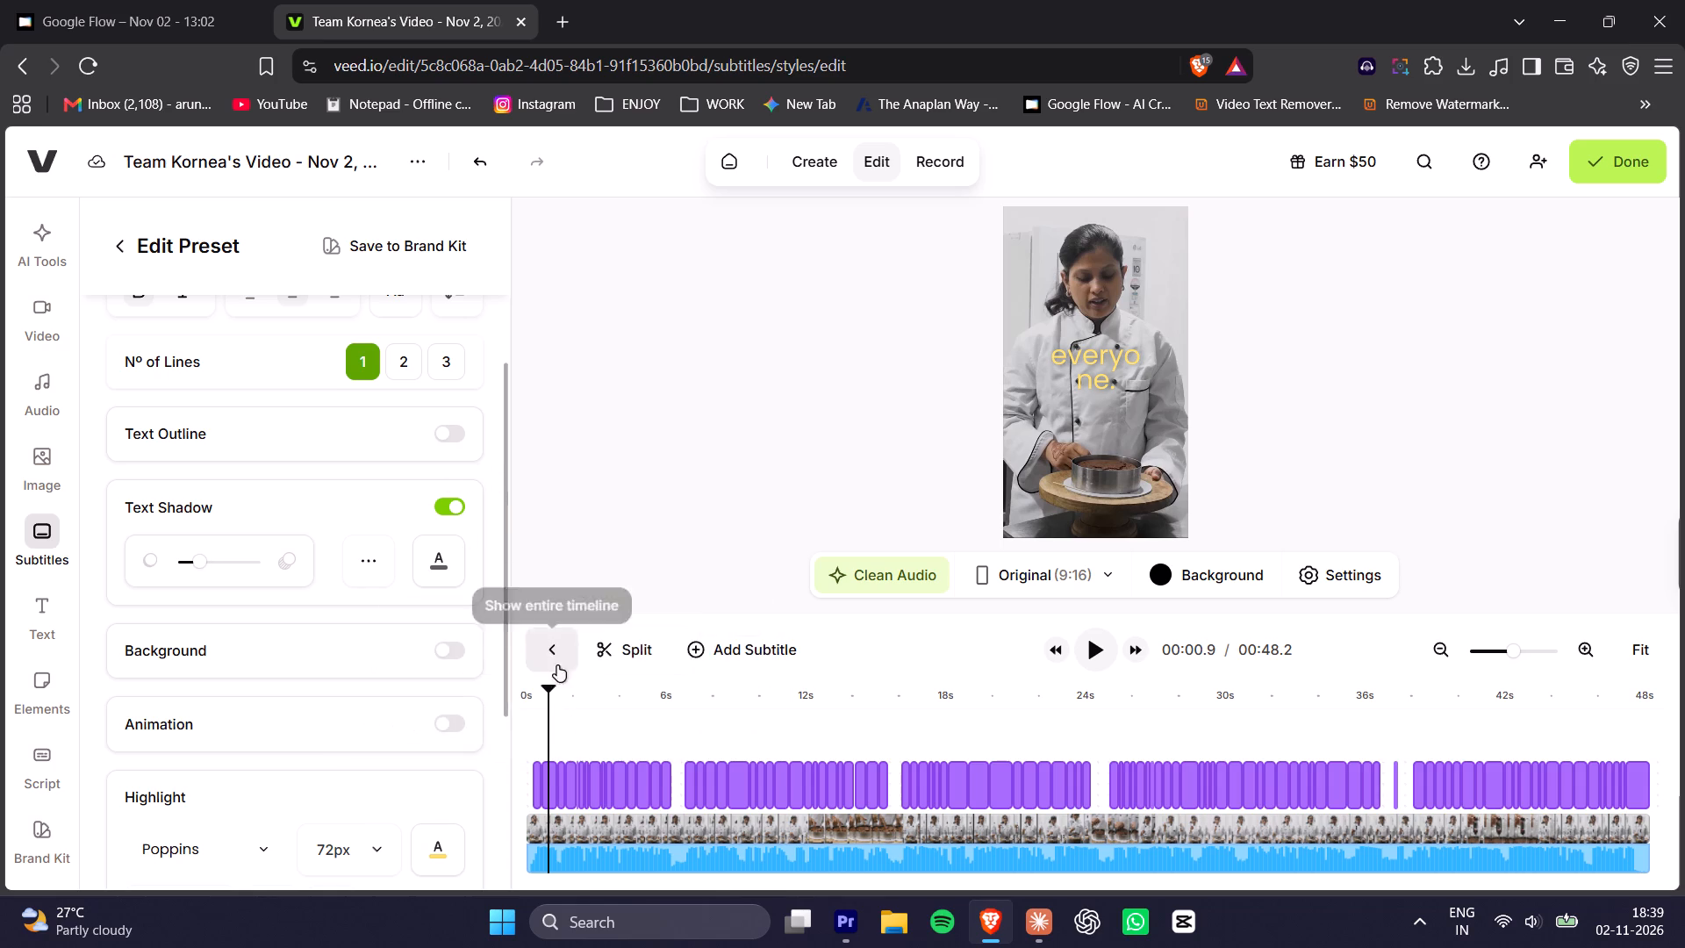
{"action": "left_click_drag", "start_coordinate": [562, 700], "coordinate": [451, 717]}
{"action": "key", "text": "space"}
{"action": "type", "text": "v"}
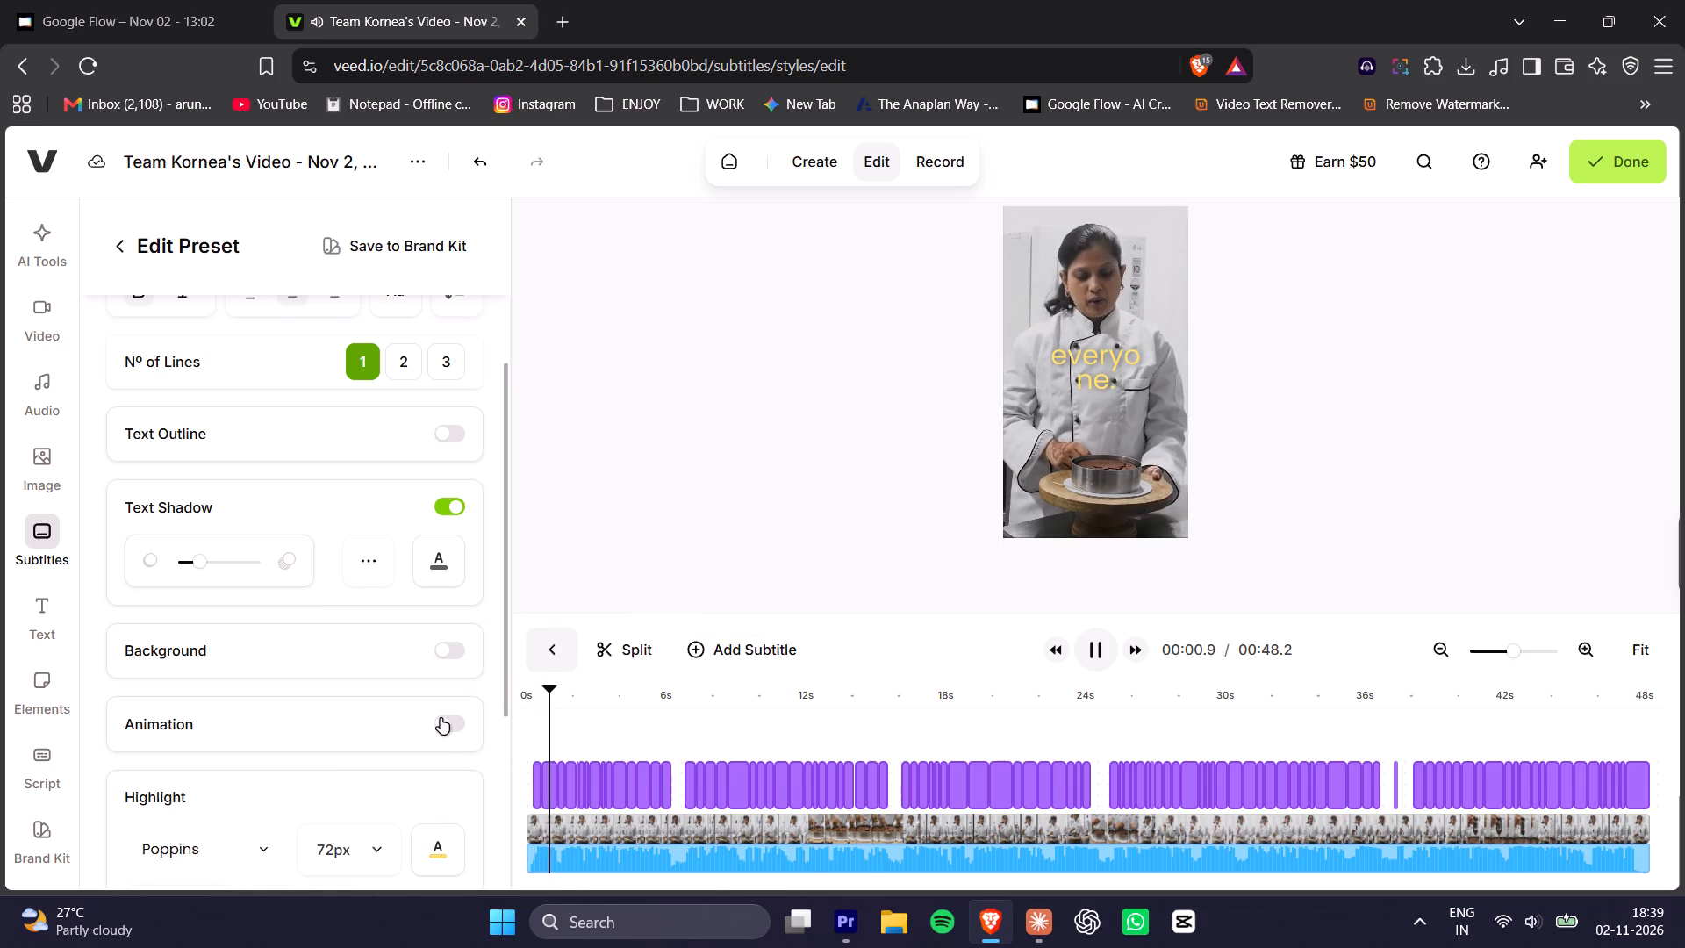
{"action": "key", "text": "space"}
{"action": "left_click_drag", "start_coordinate": [570, 704], "coordinate": [416, 690]}
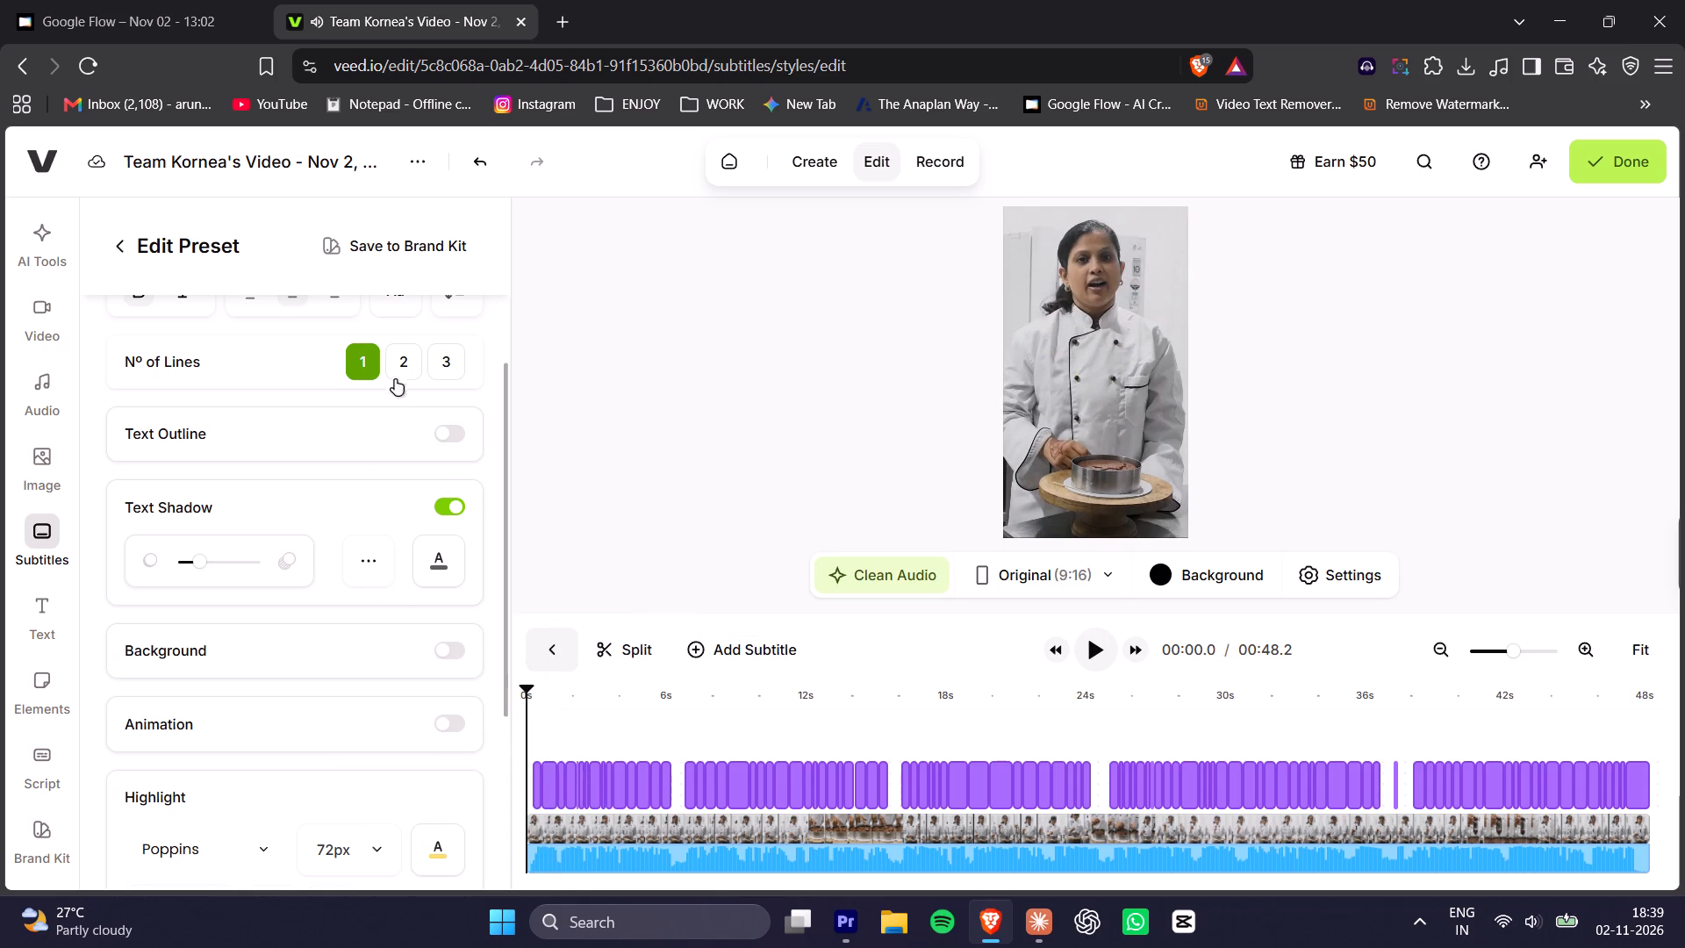
Compare one and two subtitle lines over the opening seconds and settle on two lines.
{"action": "left_click", "coordinate": [397, 362]}
{"action": "left_click", "coordinate": [369, 363]}
{"action": "left_click_drag", "start_coordinate": [566, 708], "coordinate": [412, 705]}
{"action": "key", "text": "space"}
{"action": "key", "text": "space"}
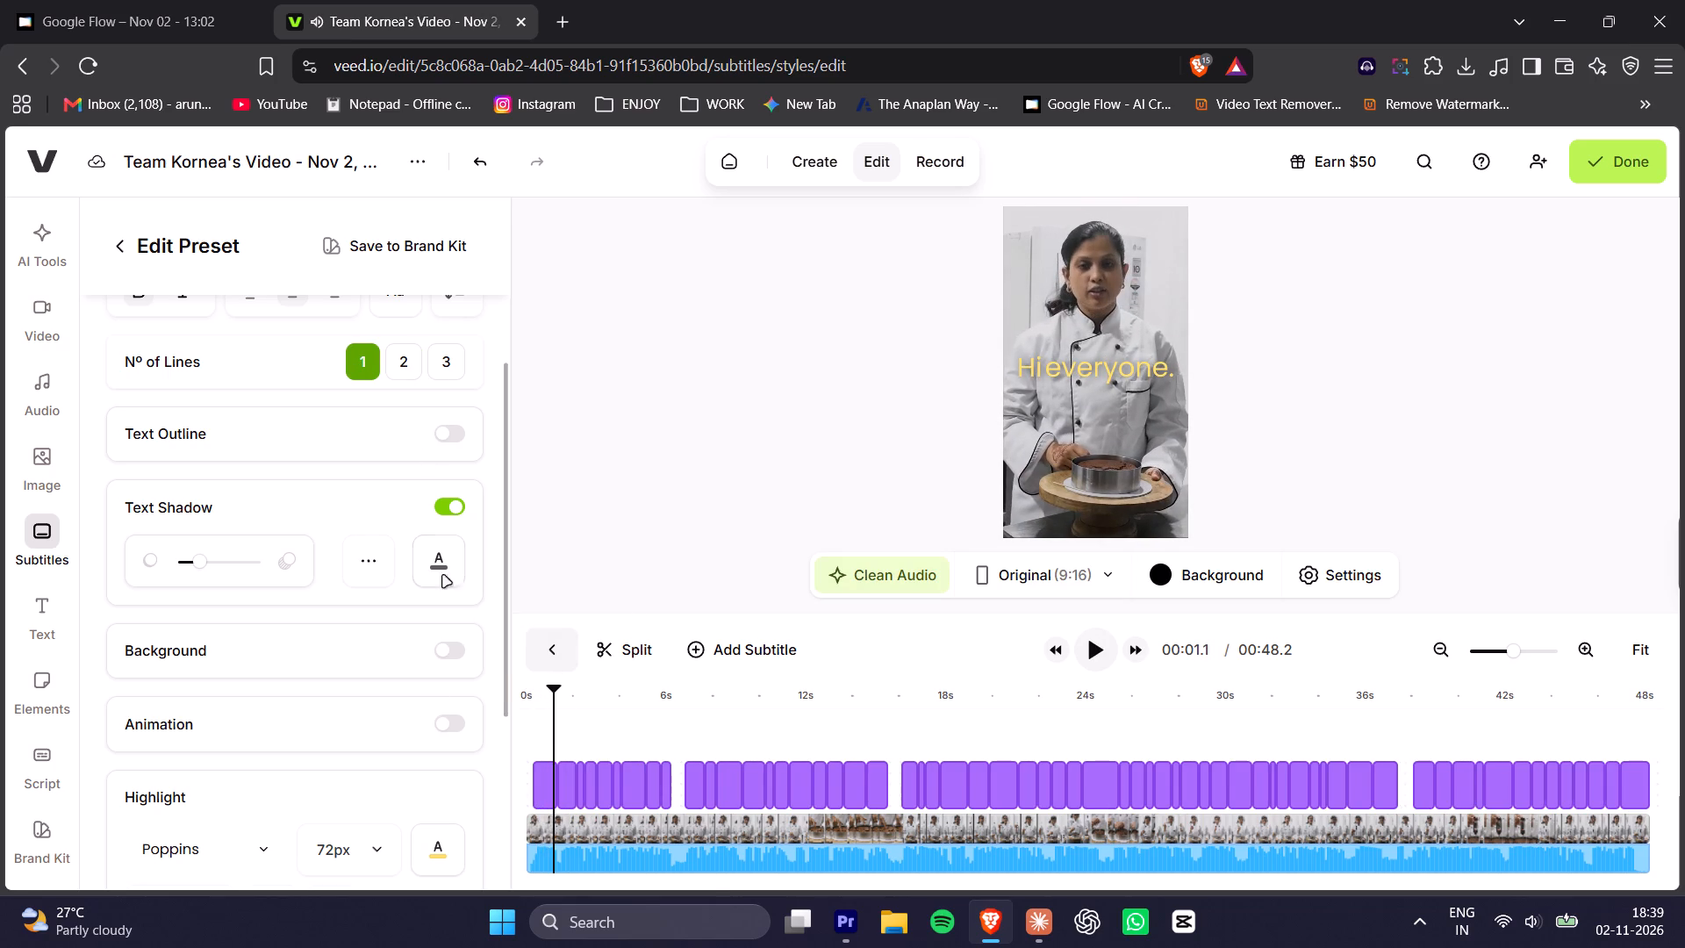
{"action": "left_click", "coordinate": [413, 372]}
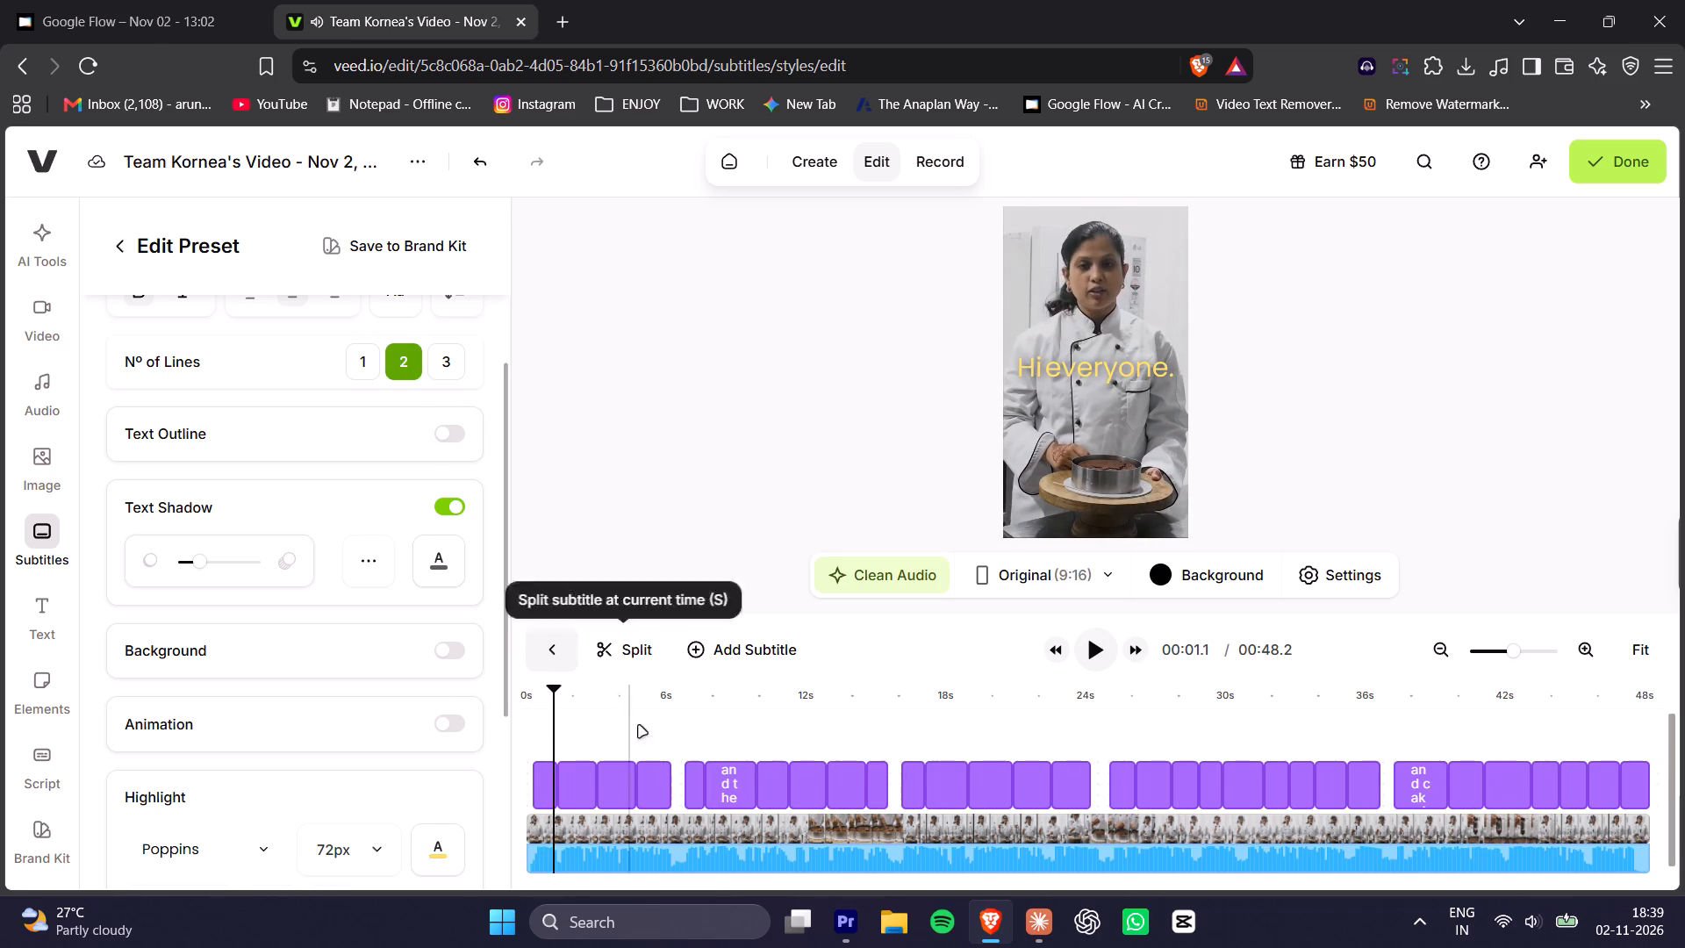
{"action": "left_click_drag", "start_coordinate": [559, 698], "coordinate": [442, 697]}
{"action": "key", "text": "space"}
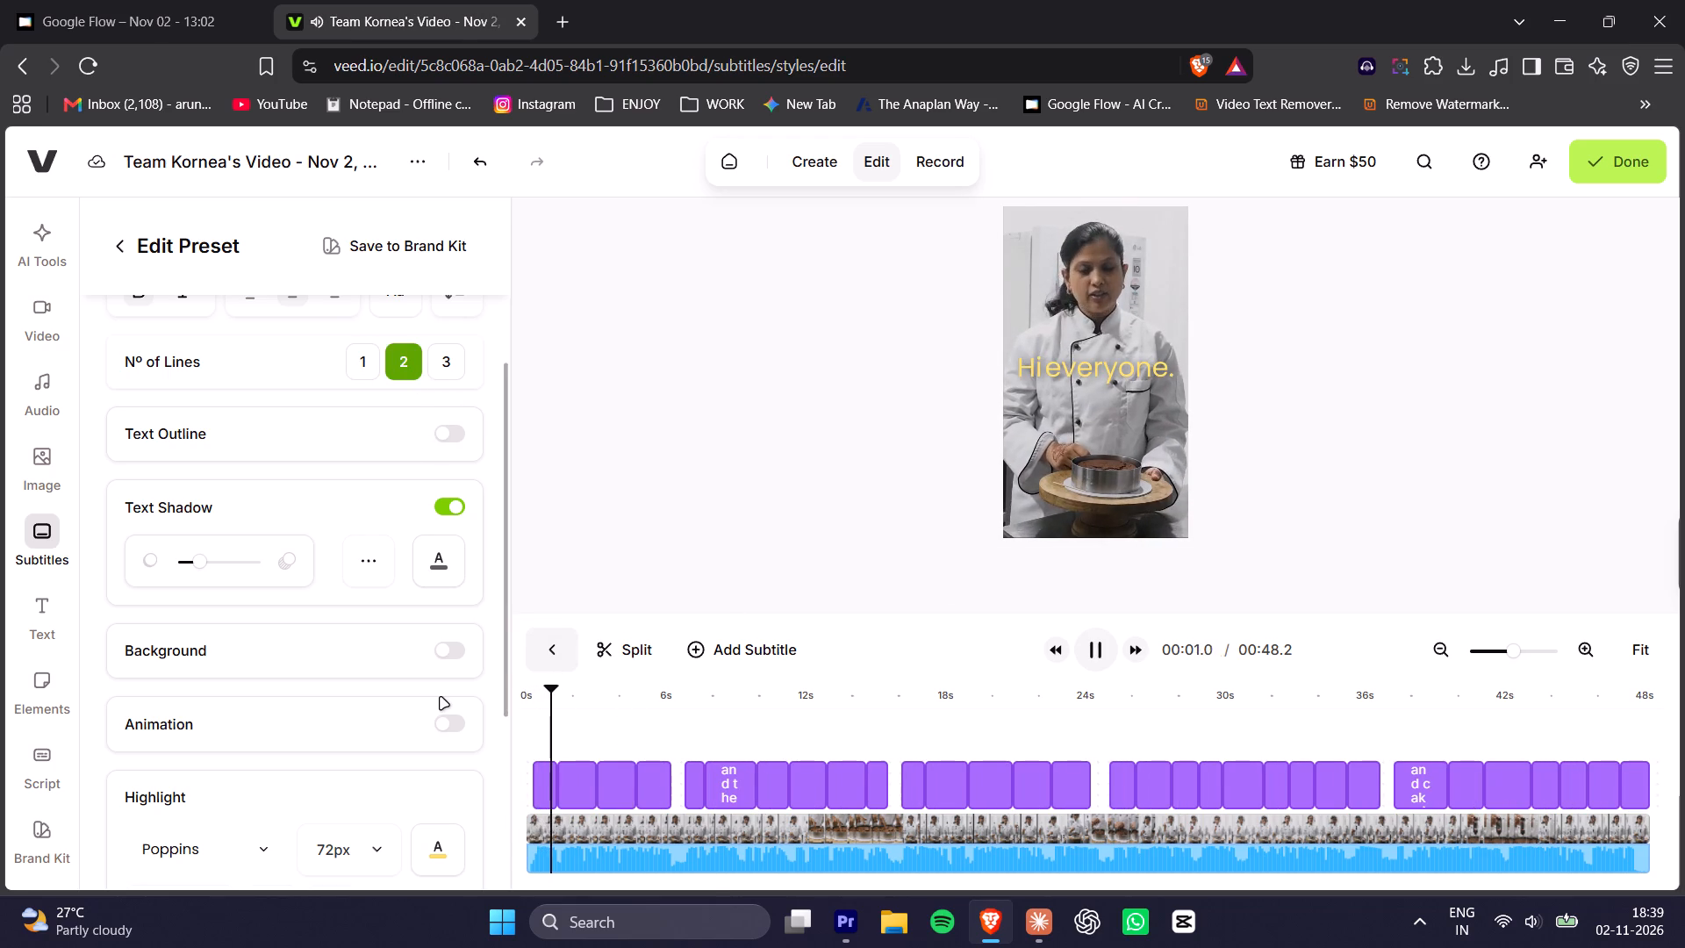
{"action": "key", "text": "space"}
Reduce the highlight text's font size to 60px.
{"action": "scroll", "coordinate": [346, 660], "scroll_direction": "down", "scroll_amount": 2}
{"action": "left_click", "coordinate": [344, 631]}
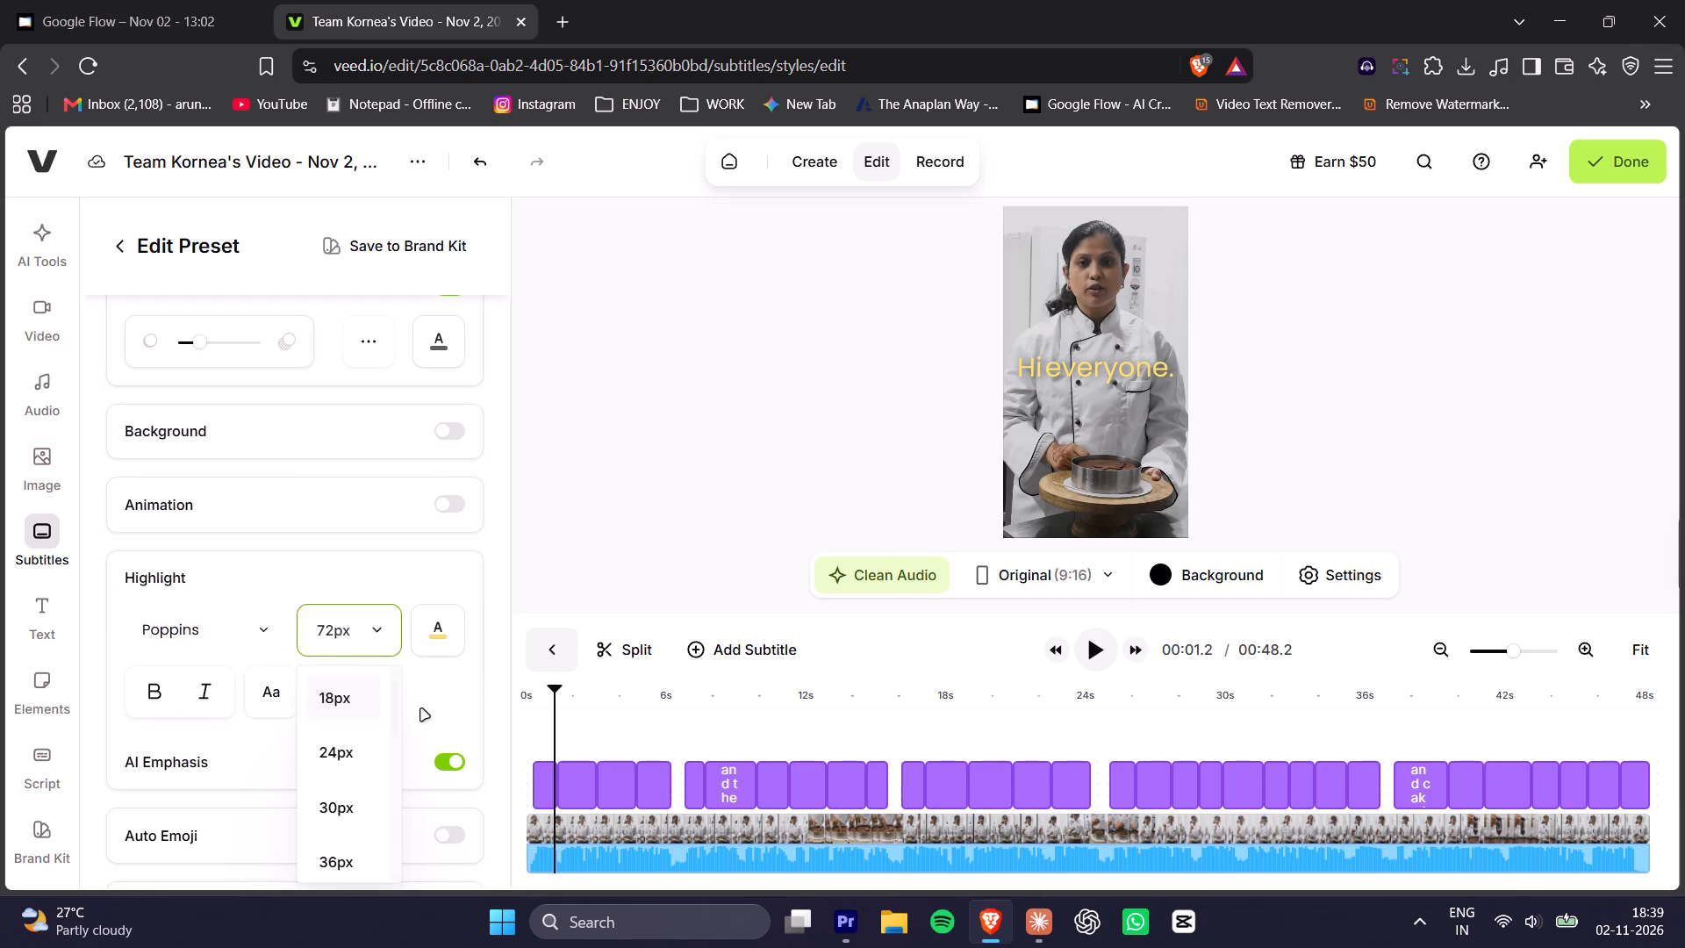
{"action": "scroll", "coordinate": [355, 793], "scroll_direction": "down", "scroll_amount": 3}
{"action": "scroll", "coordinate": [366, 768], "scroll_direction": "up", "scroll_amount": 1}
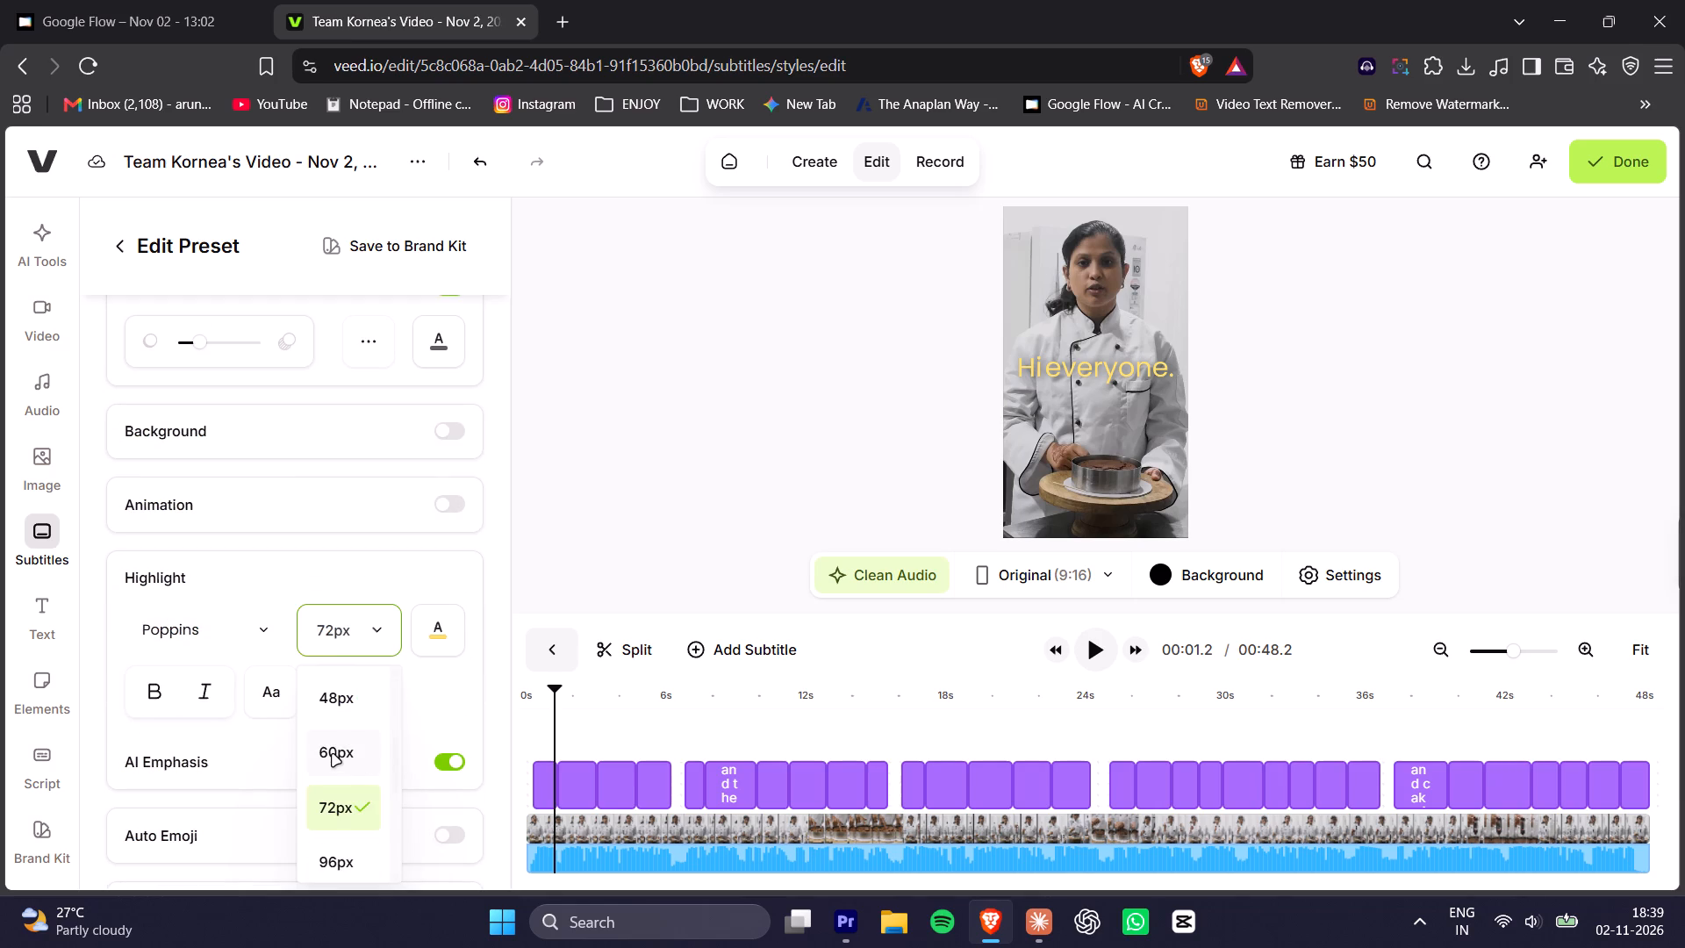
{"action": "left_click", "coordinate": [333, 755]}
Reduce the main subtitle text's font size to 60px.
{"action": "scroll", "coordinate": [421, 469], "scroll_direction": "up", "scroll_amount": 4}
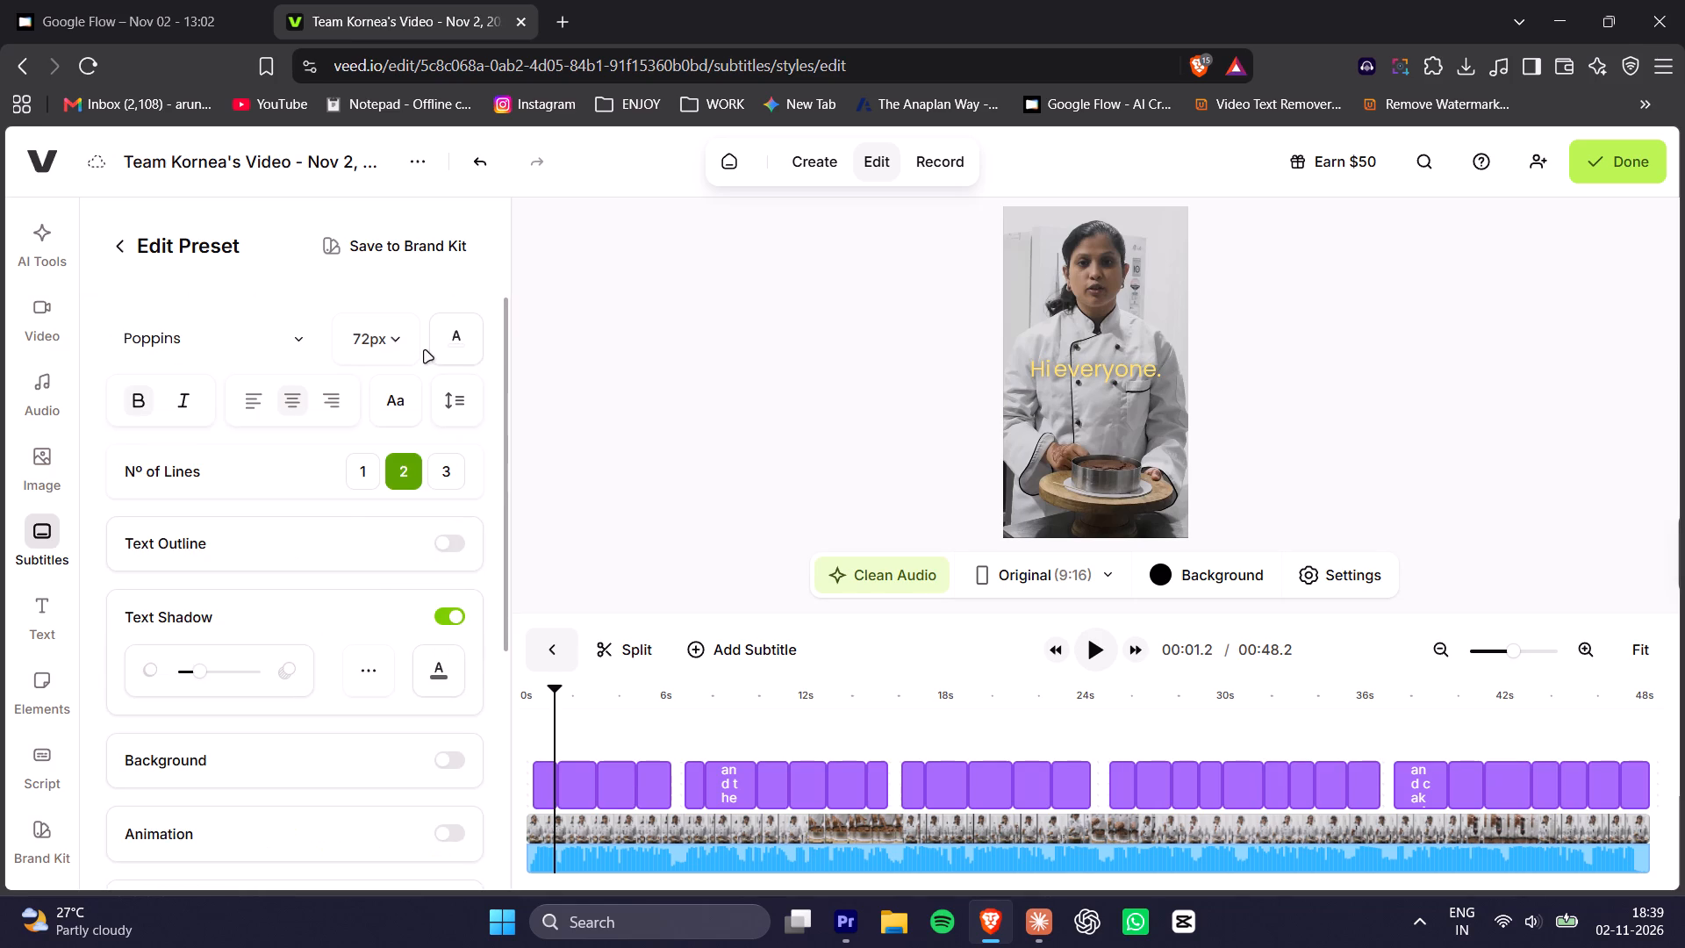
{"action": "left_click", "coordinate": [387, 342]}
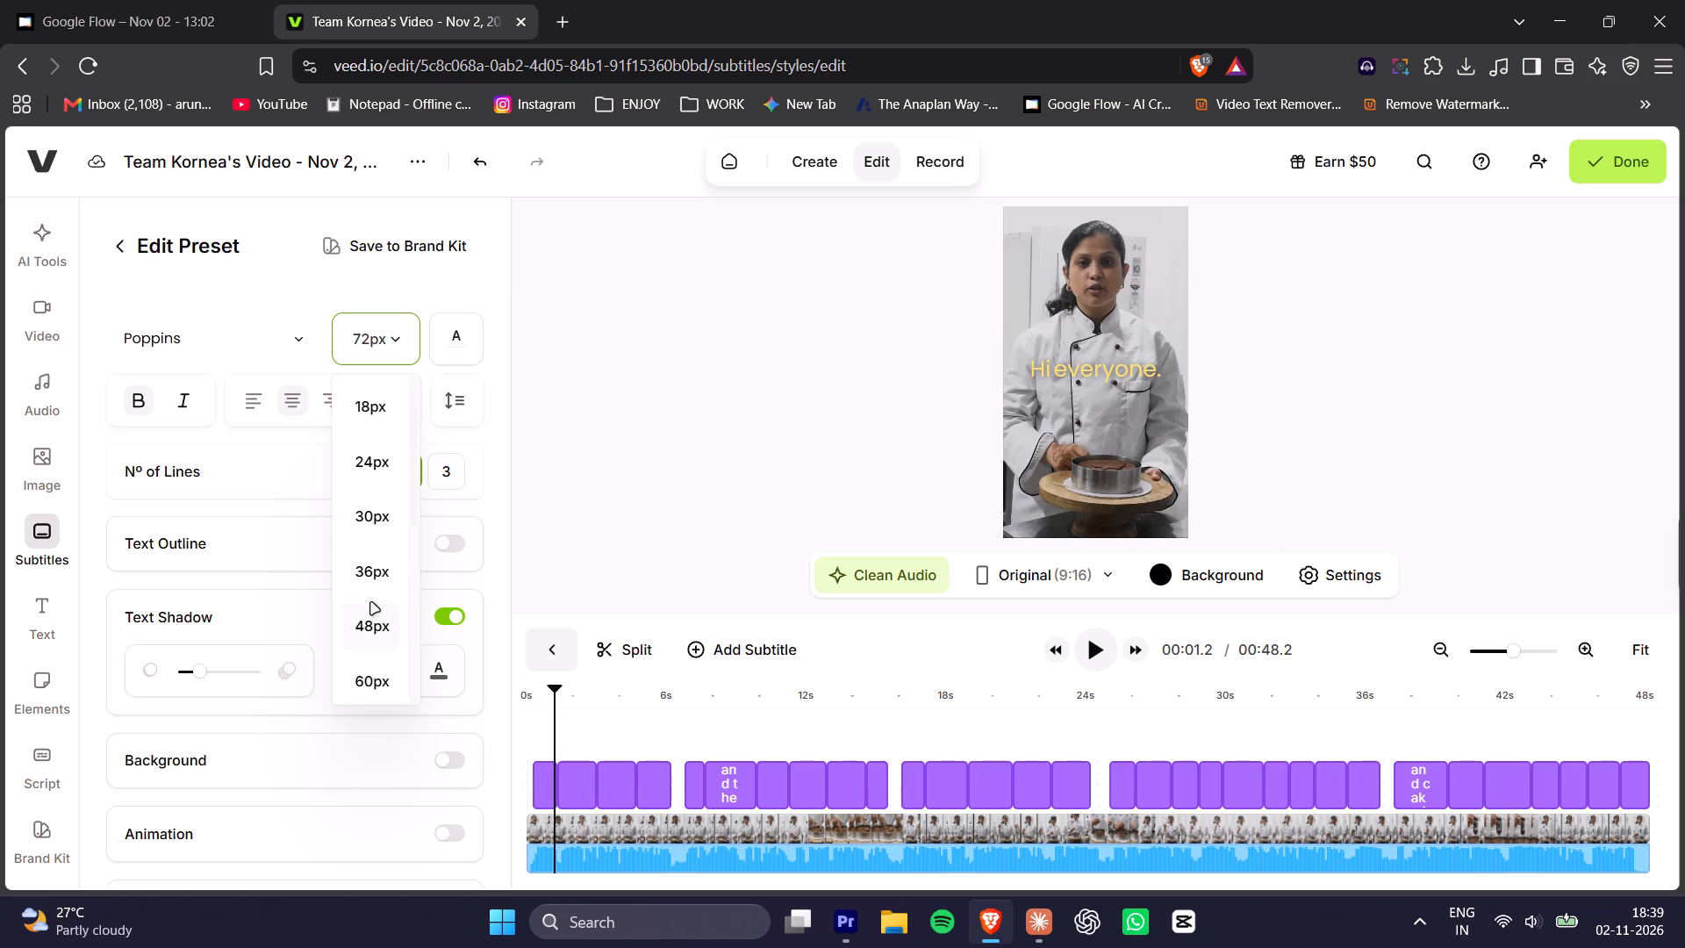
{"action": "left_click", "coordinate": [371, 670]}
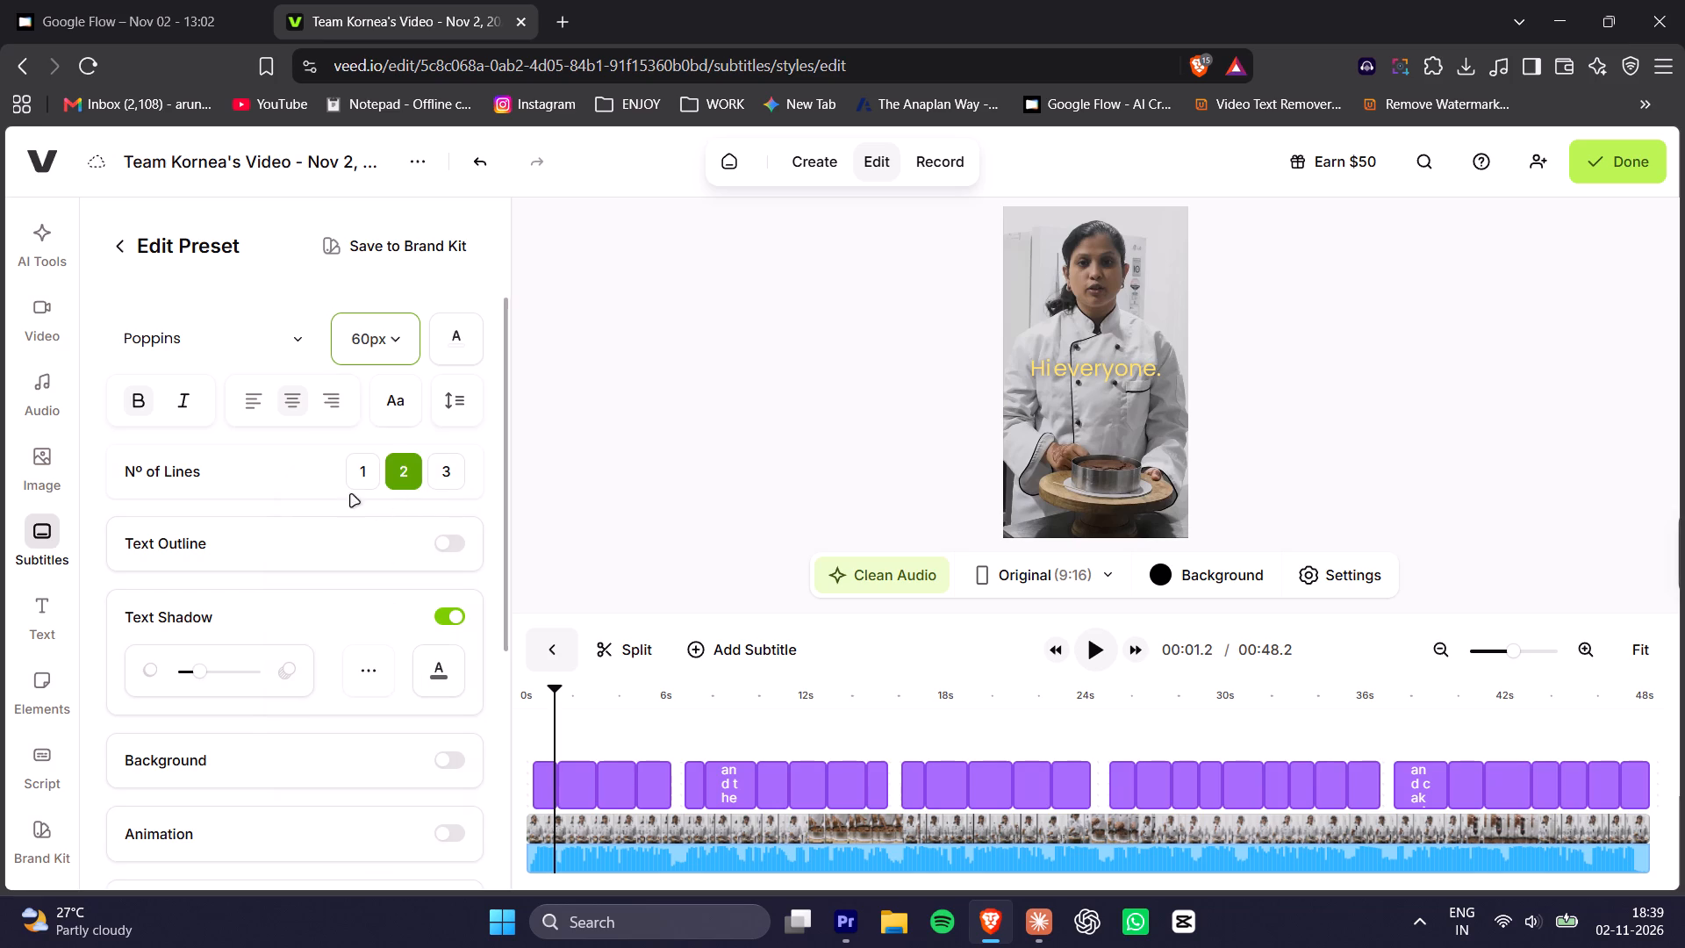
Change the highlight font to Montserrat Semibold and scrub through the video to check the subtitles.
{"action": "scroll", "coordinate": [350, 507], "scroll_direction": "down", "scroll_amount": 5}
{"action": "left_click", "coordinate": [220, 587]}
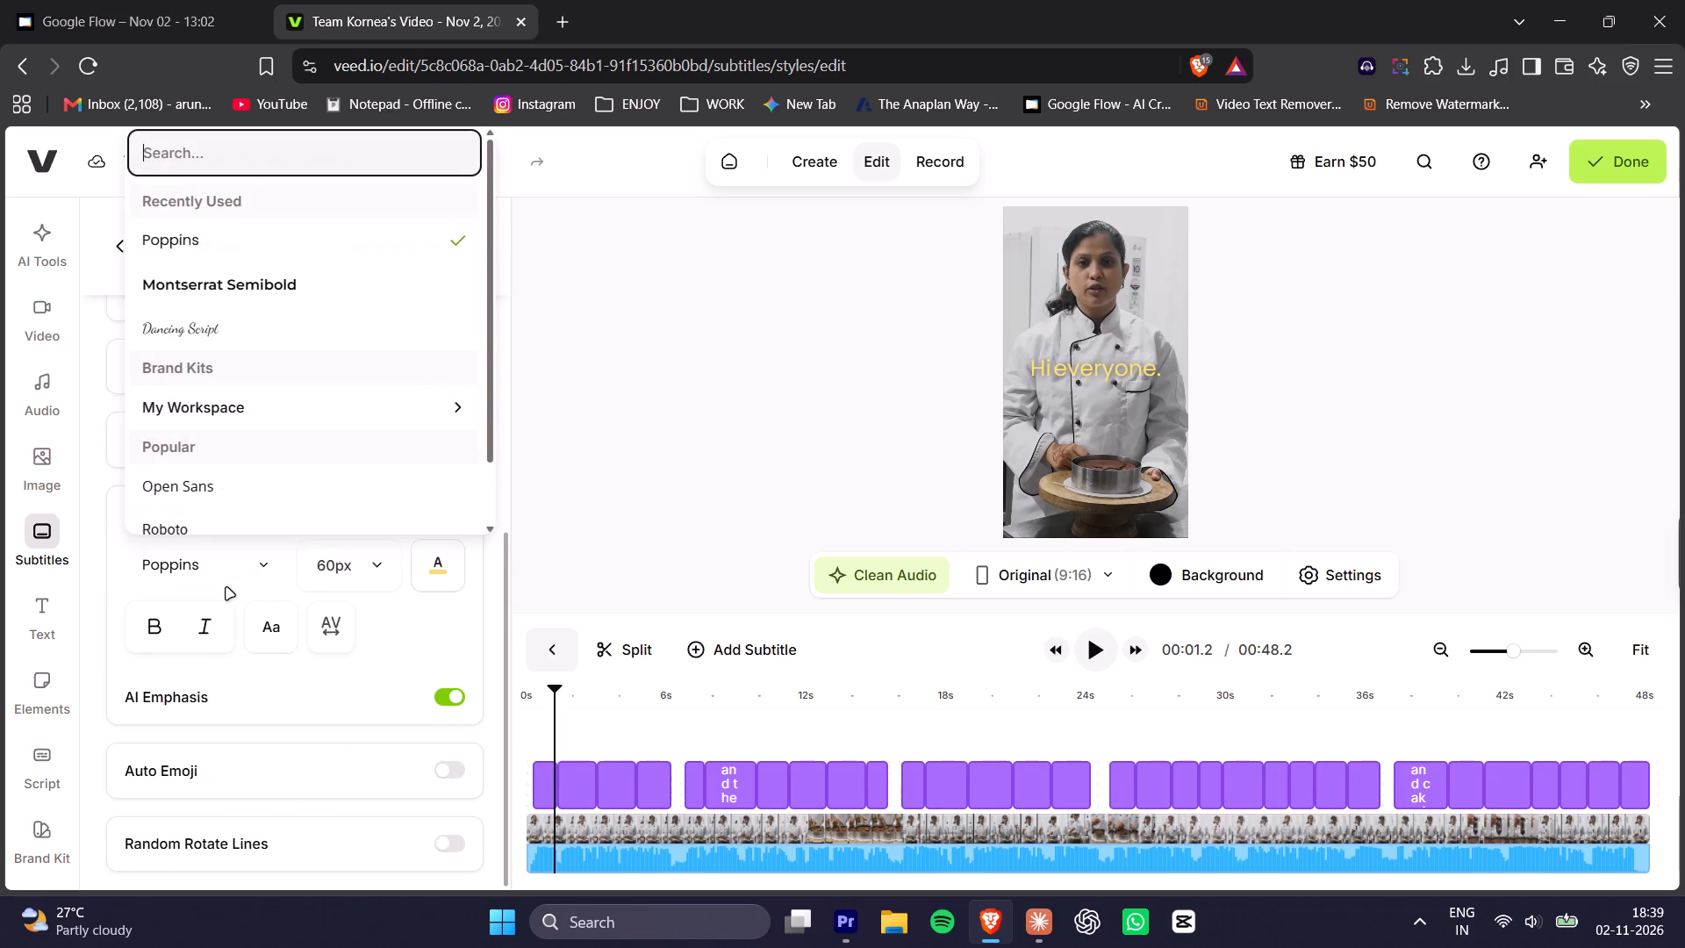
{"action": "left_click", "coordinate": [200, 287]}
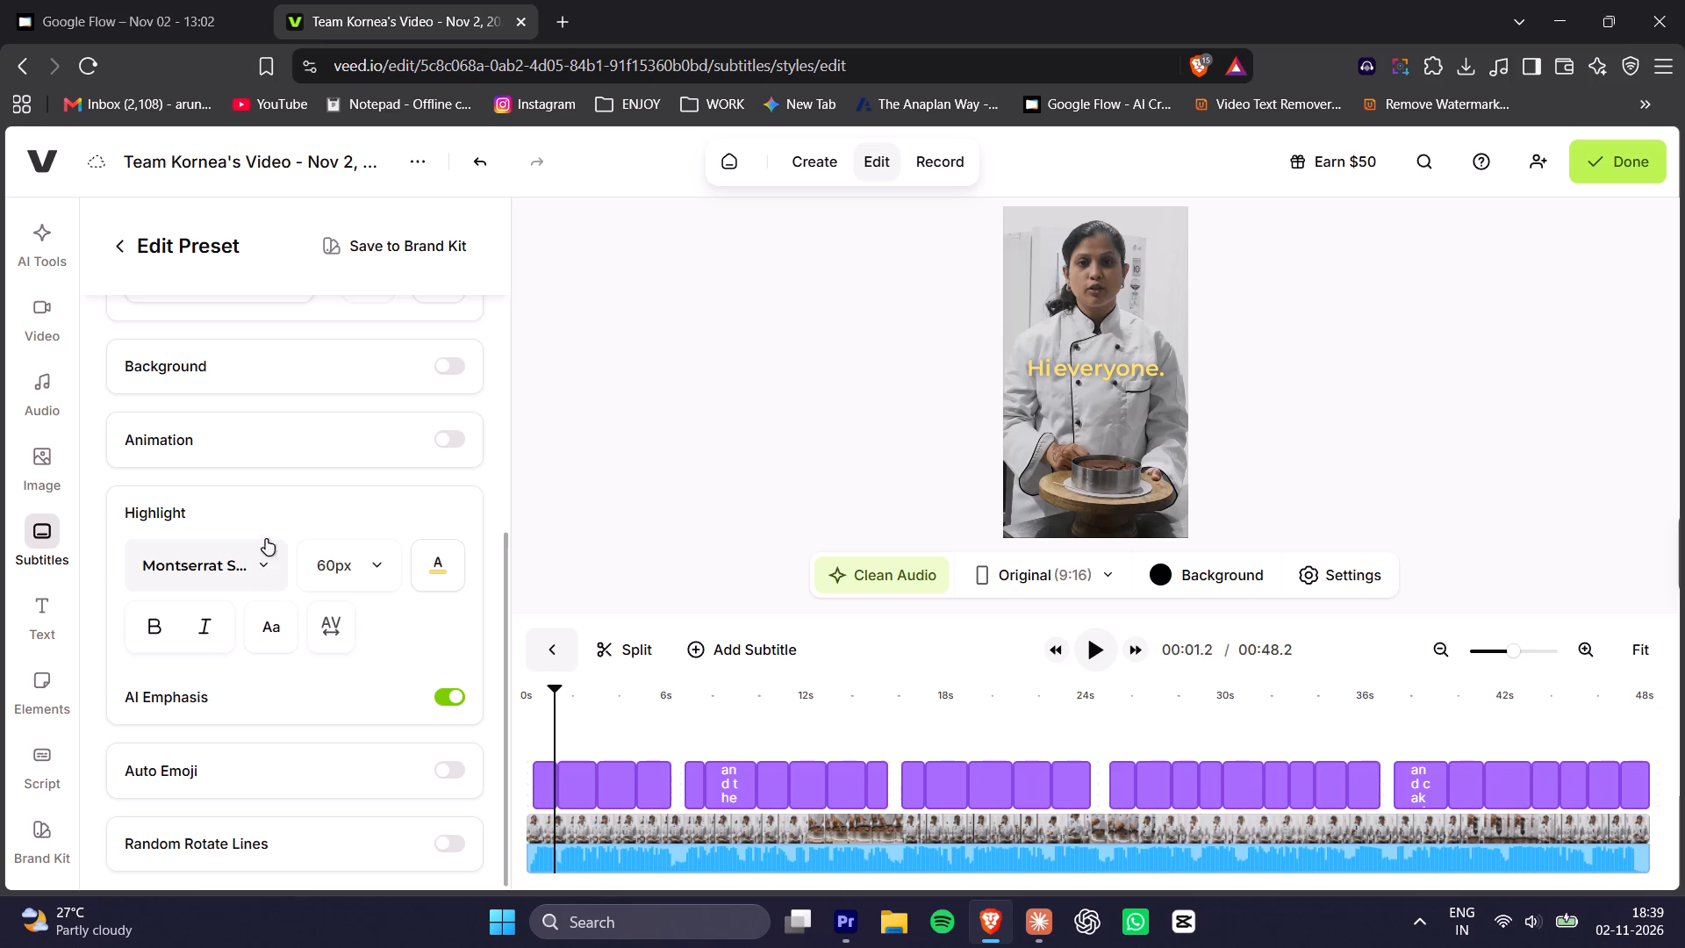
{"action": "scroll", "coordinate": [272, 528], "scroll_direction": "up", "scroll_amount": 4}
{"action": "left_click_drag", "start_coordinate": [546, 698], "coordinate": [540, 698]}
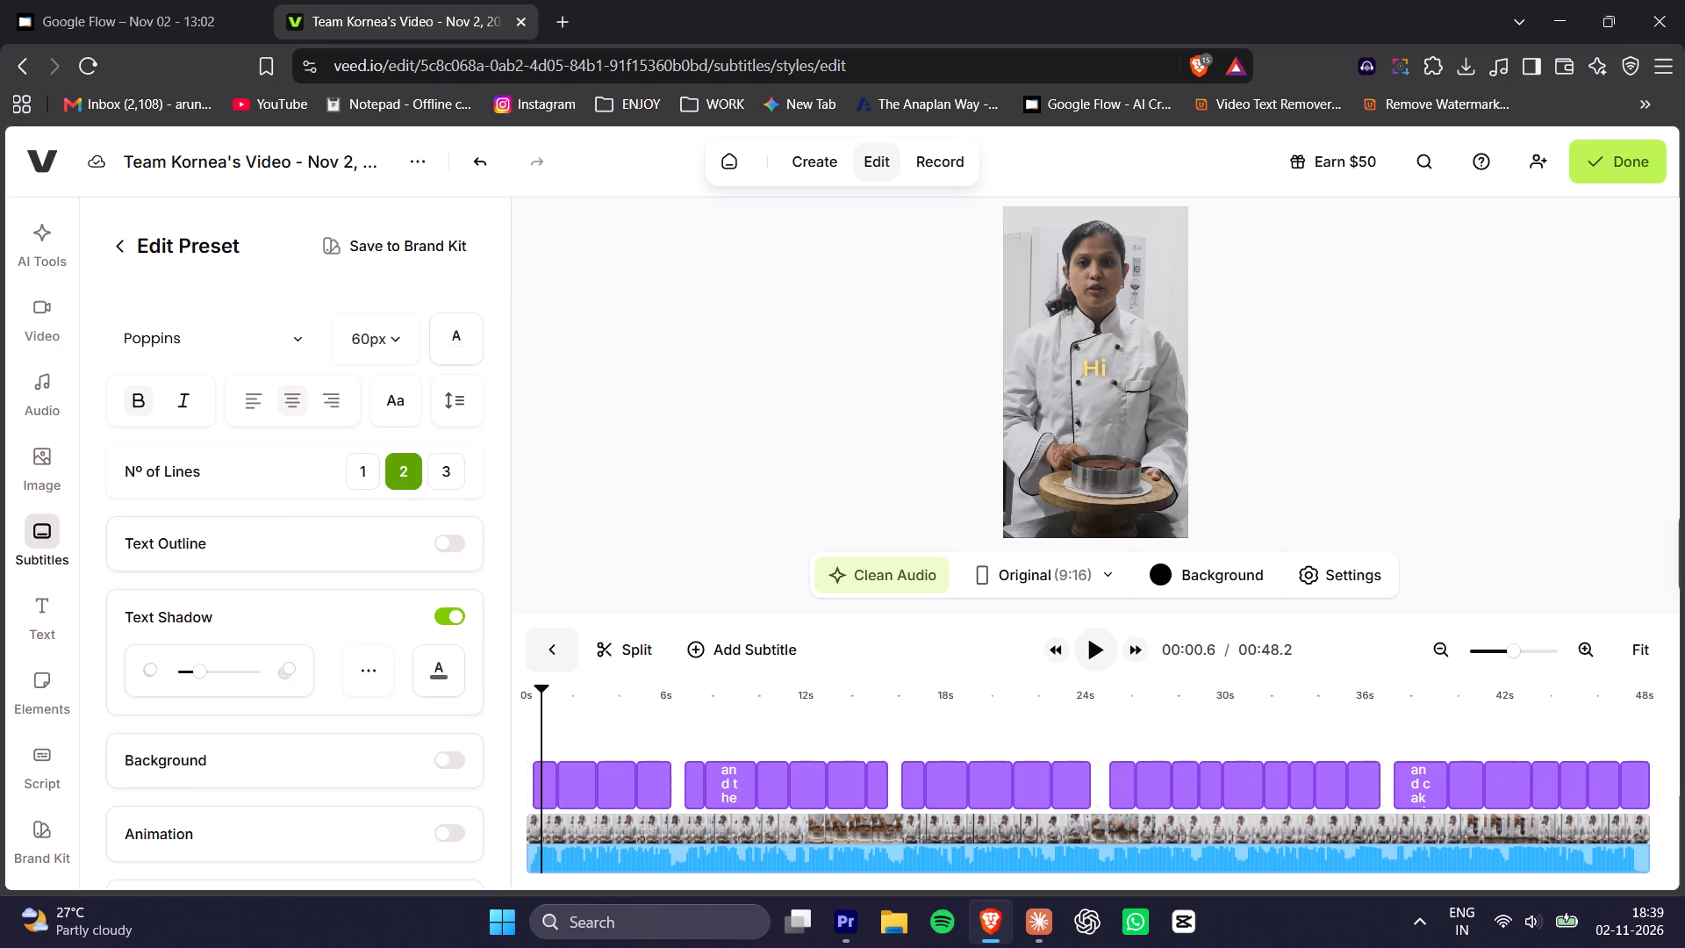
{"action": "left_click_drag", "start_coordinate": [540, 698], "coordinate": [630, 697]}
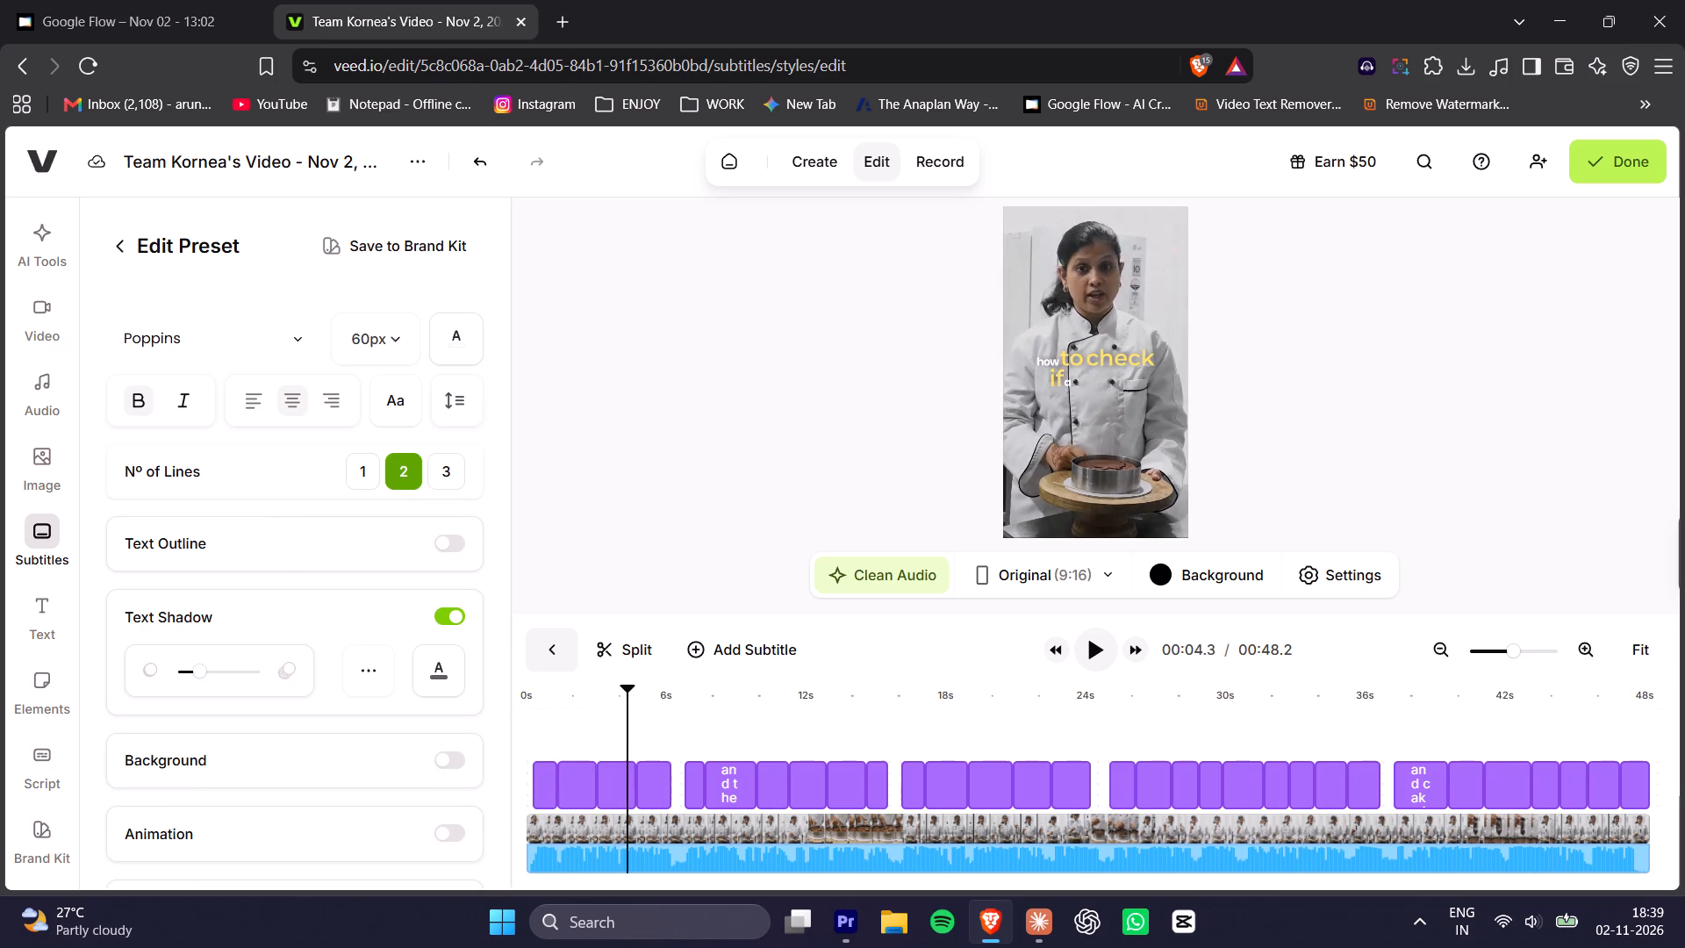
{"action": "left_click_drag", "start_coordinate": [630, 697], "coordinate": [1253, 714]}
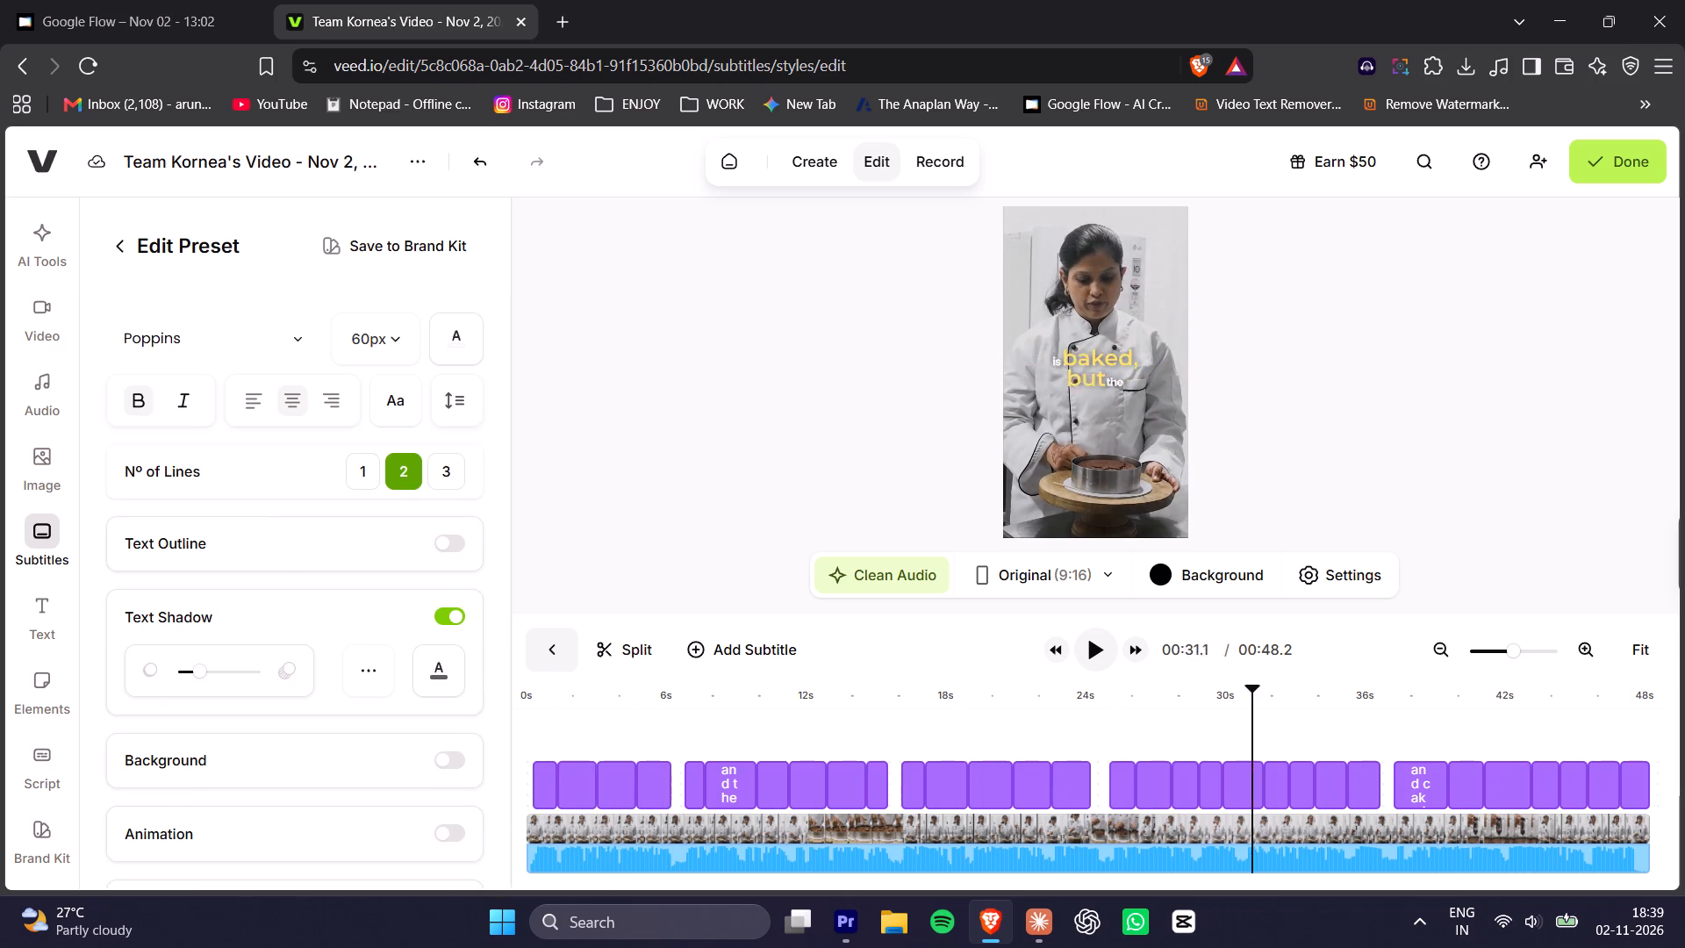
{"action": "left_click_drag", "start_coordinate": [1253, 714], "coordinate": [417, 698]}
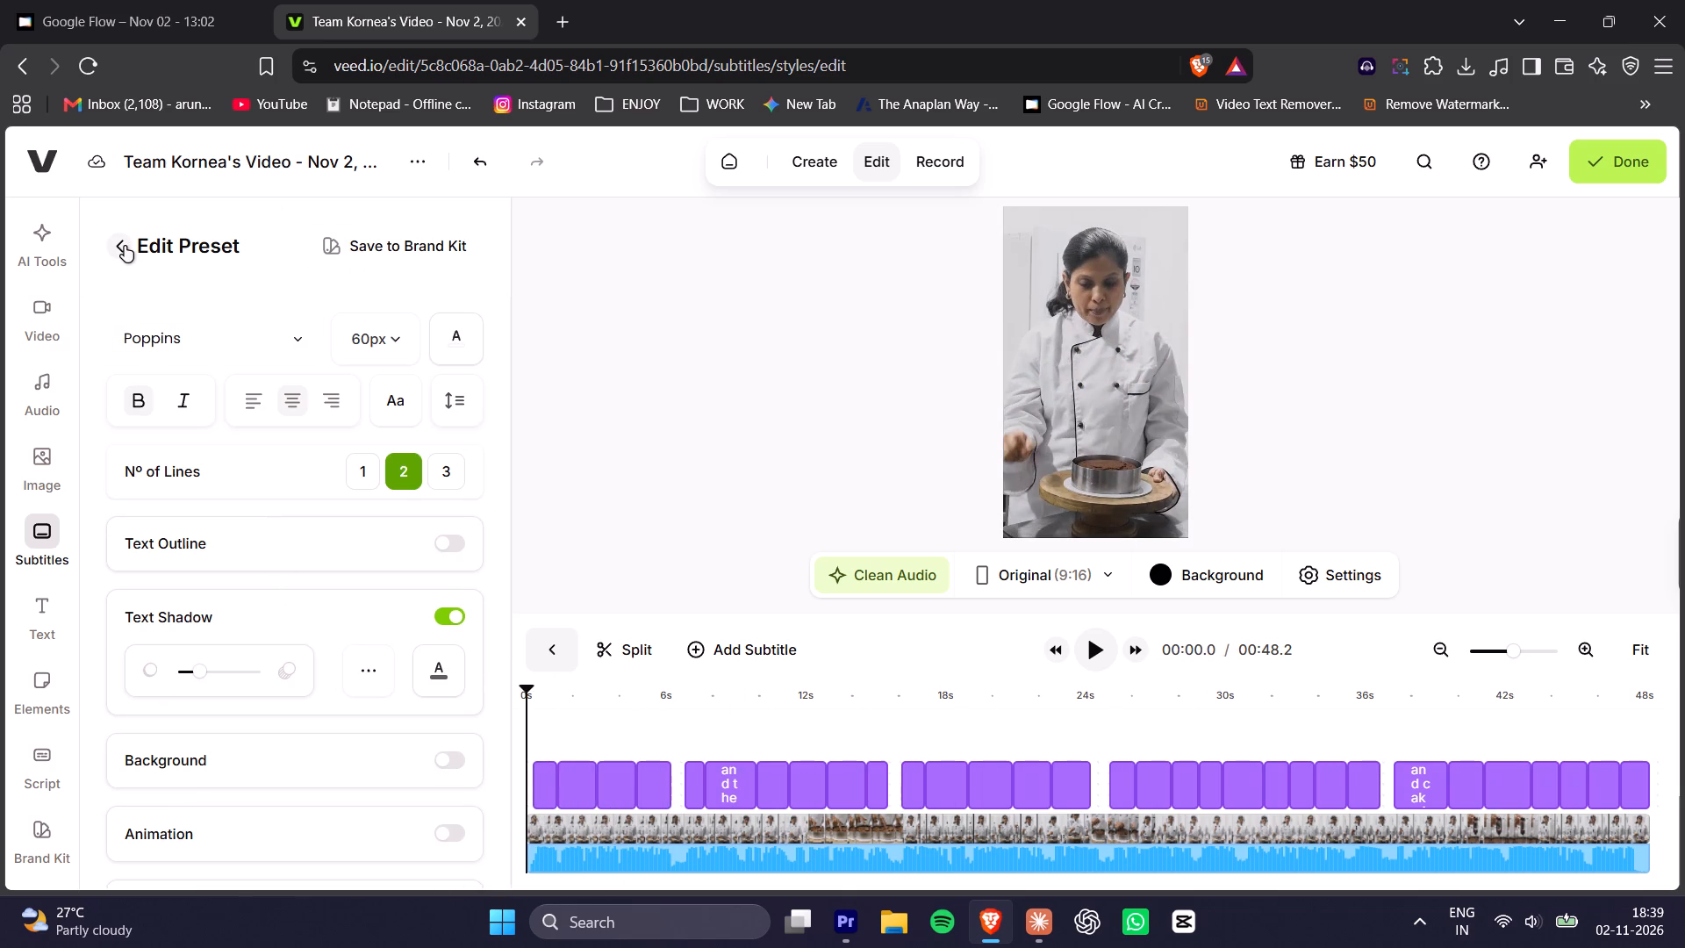
Apply the Dynamic preset right after "Just like this", open it for editing and play back the video's opening.
{"action": "left_click", "coordinate": [125, 246]}
{"action": "scroll", "coordinate": [289, 492], "scroll_direction": "down", "scroll_amount": 2}
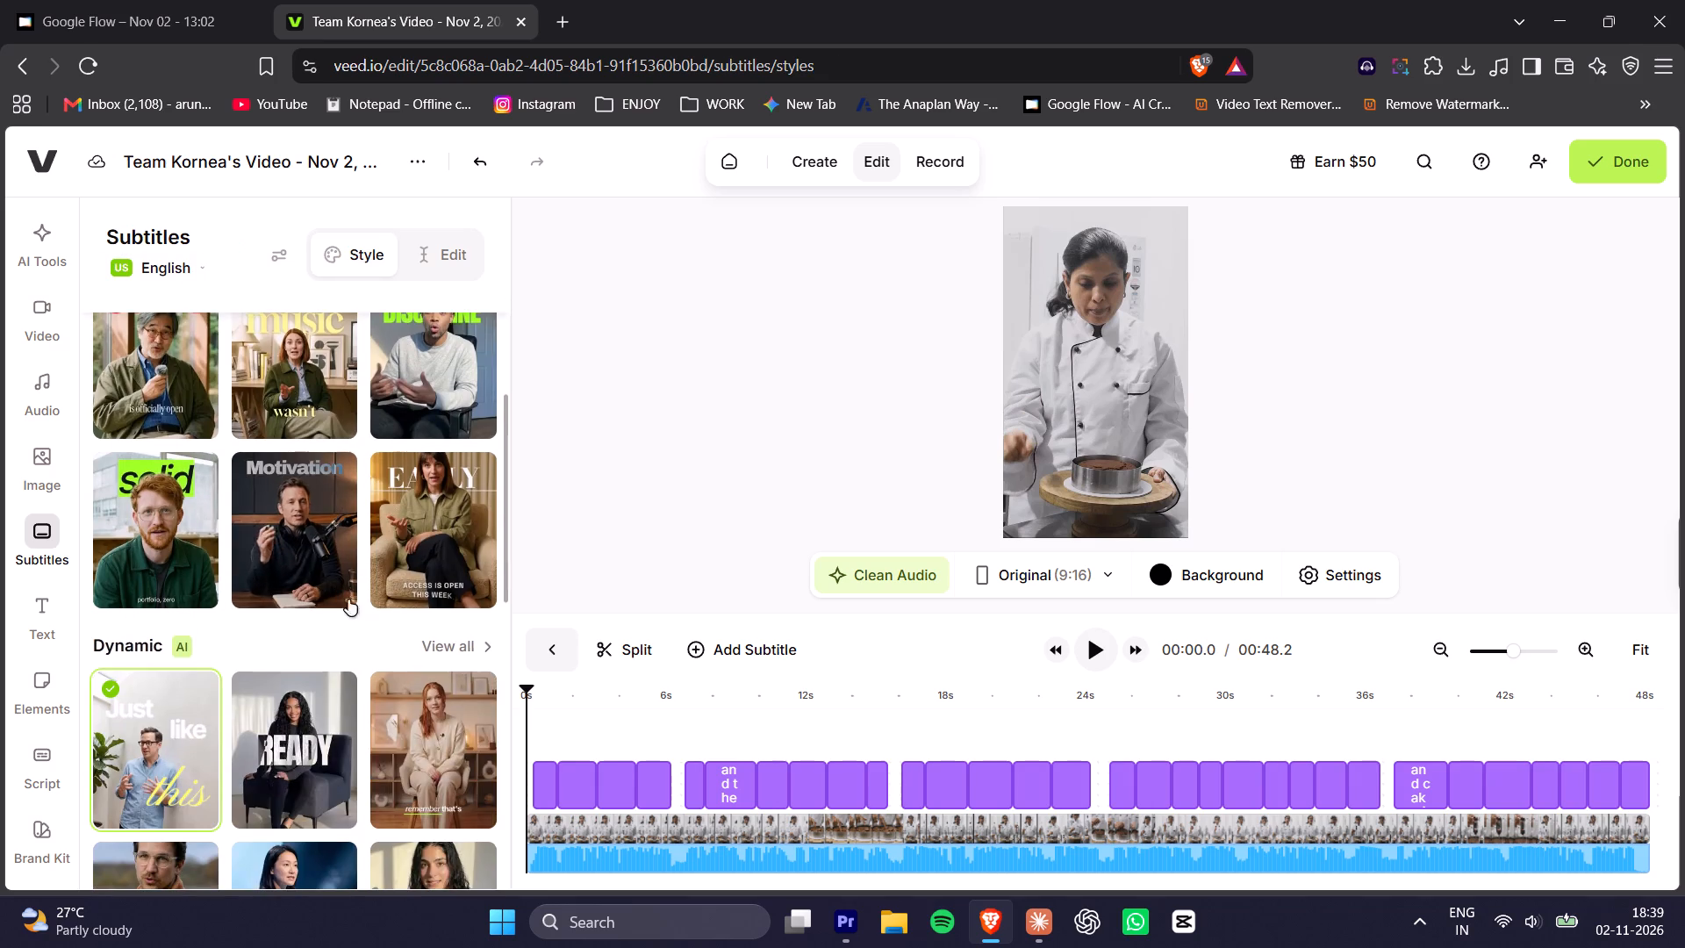
{"action": "scroll", "coordinate": [350, 605], "scroll_direction": "down", "scroll_amount": 1}
{"action": "left_click", "coordinate": [461, 540]}
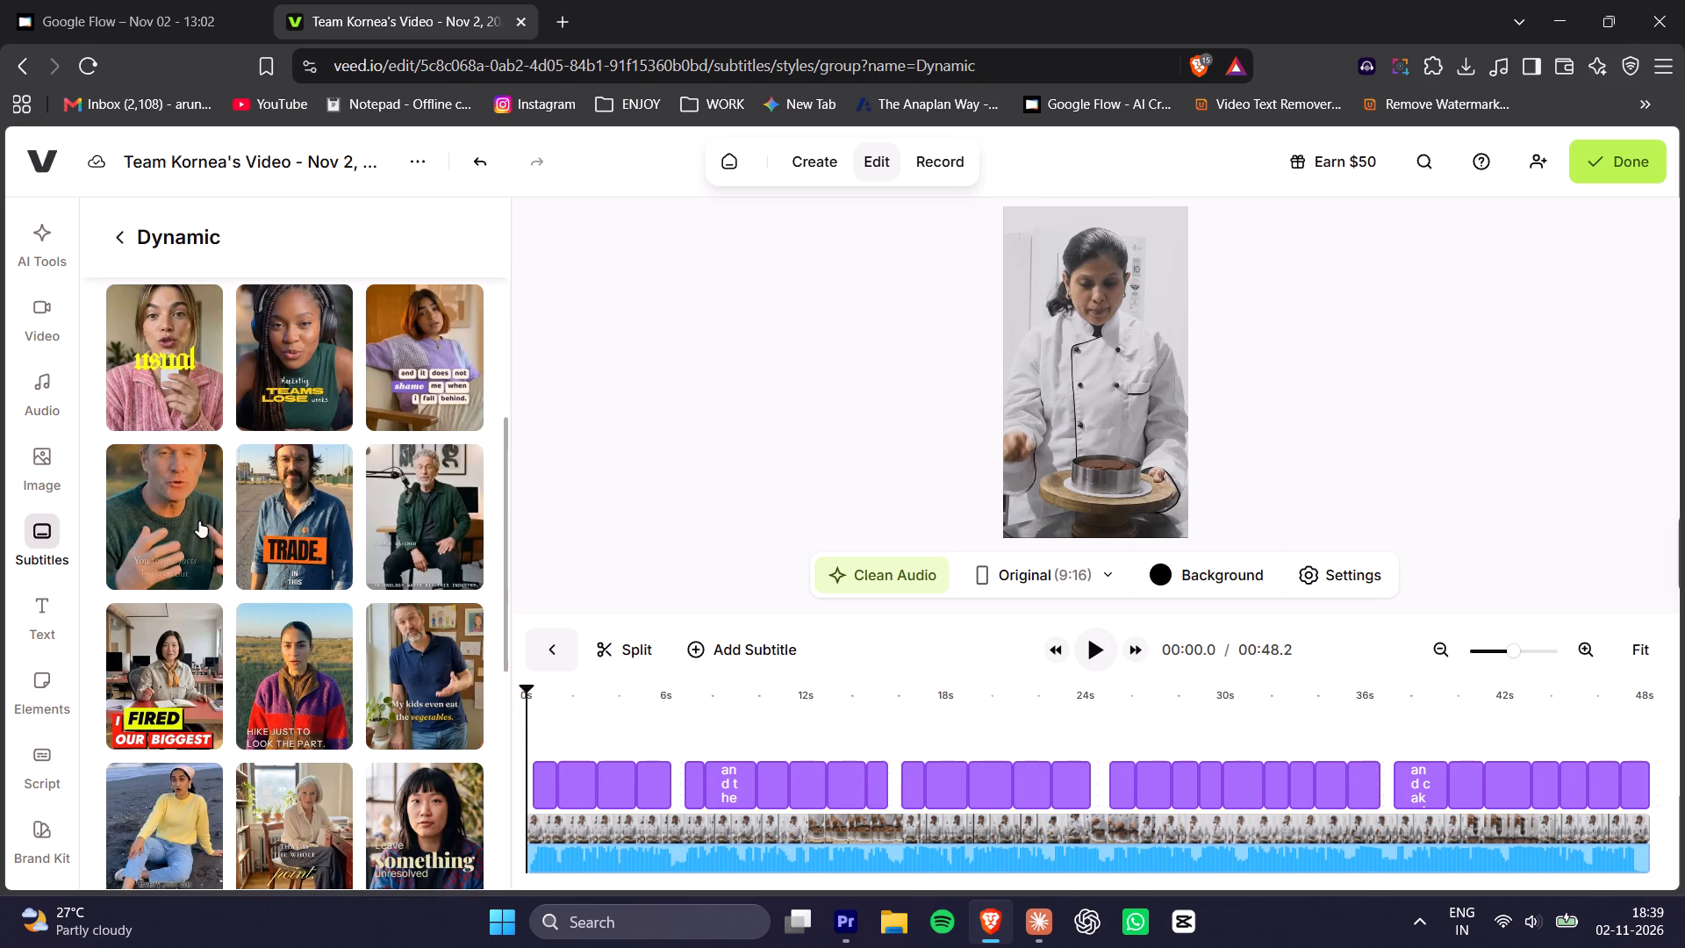
{"action": "scroll", "coordinate": [204, 528], "scroll_direction": "down", "scroll_amount": 3}
{"action": "scroll", "coordinate": [245, 656], "scroll_direction": "down", "scroll_amount": 1}
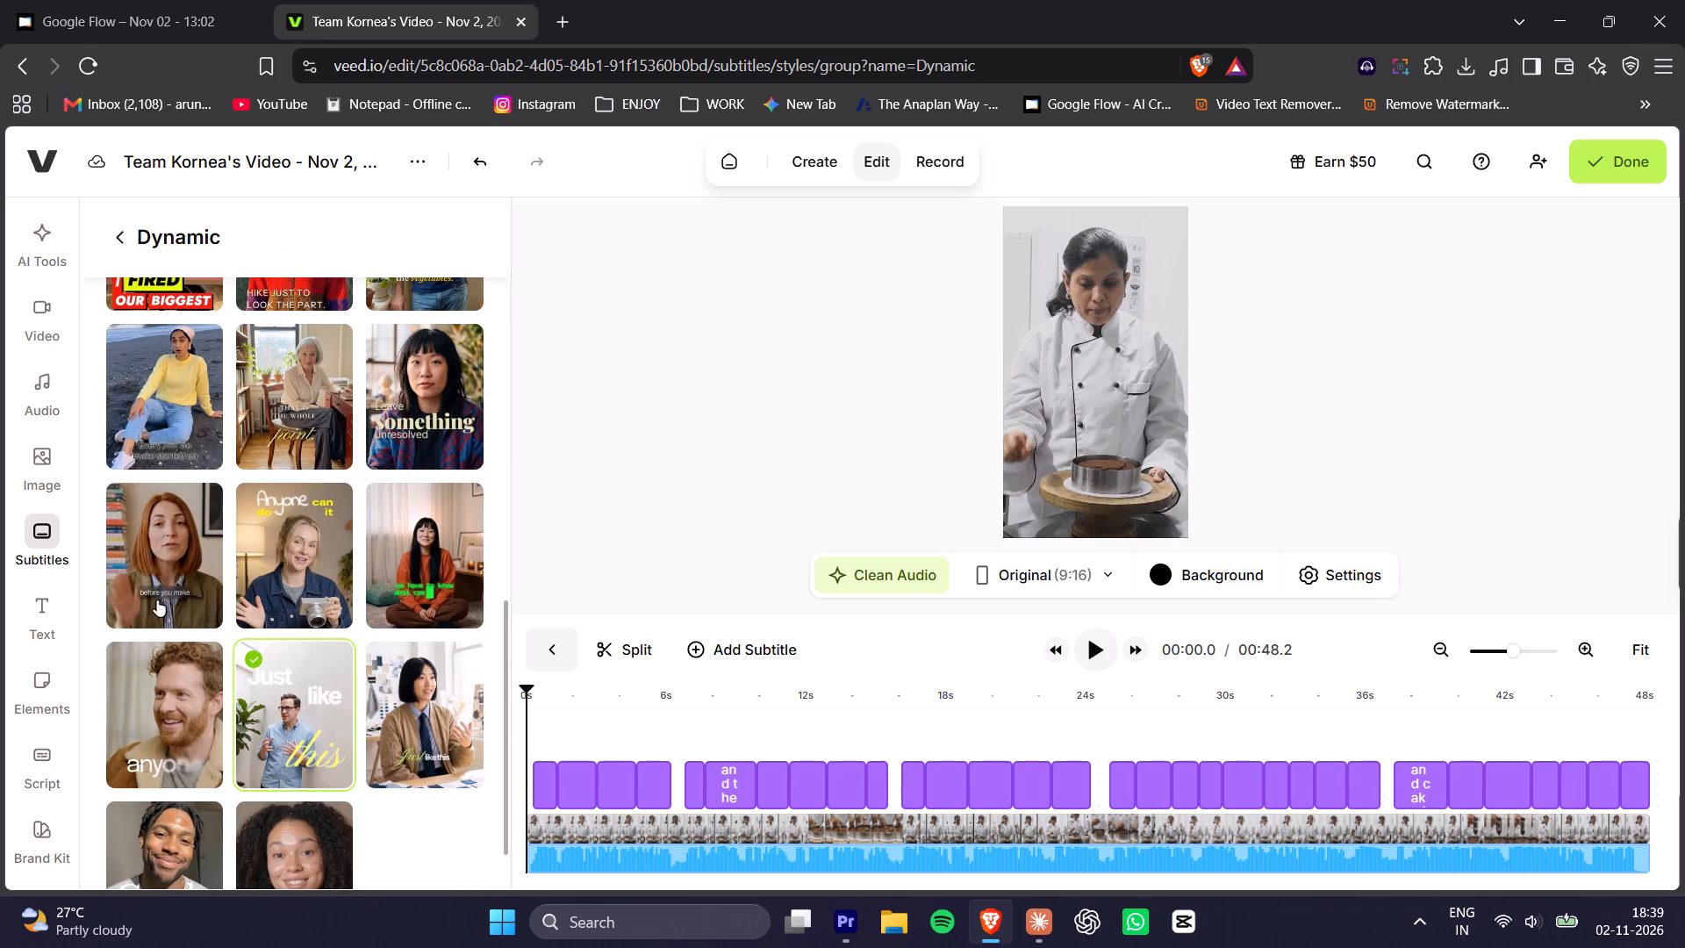
{"action": "left_click", "coordinate": [438, 736]}
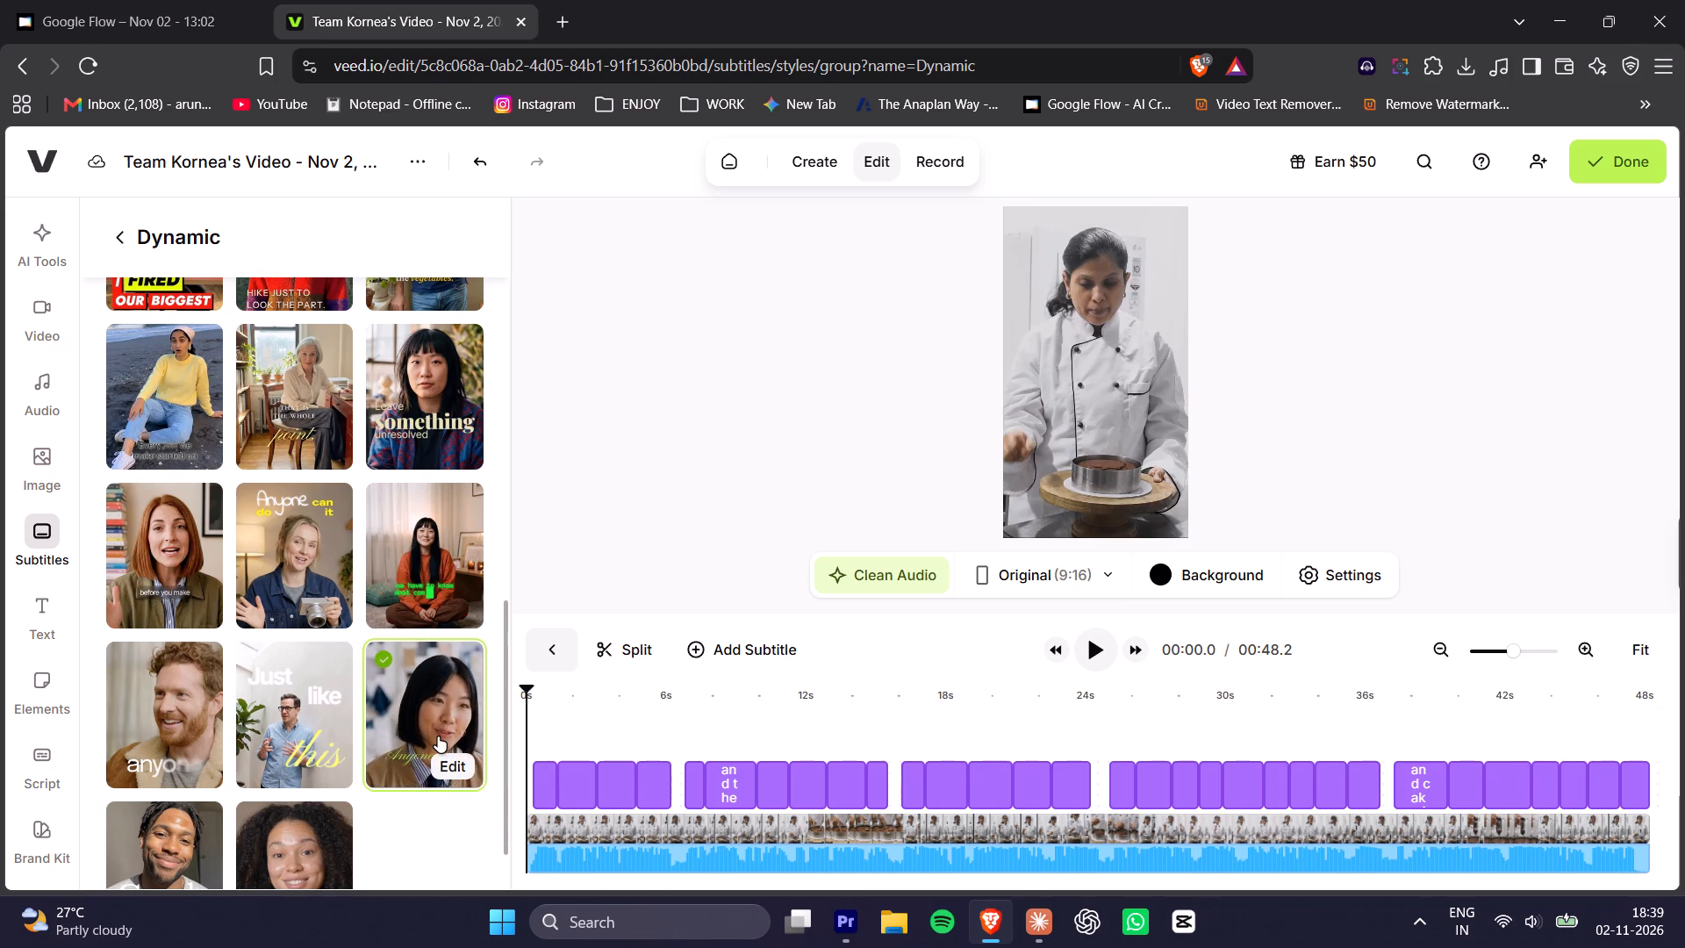
{"action": "left_click", "coordinate": [463, 761]}
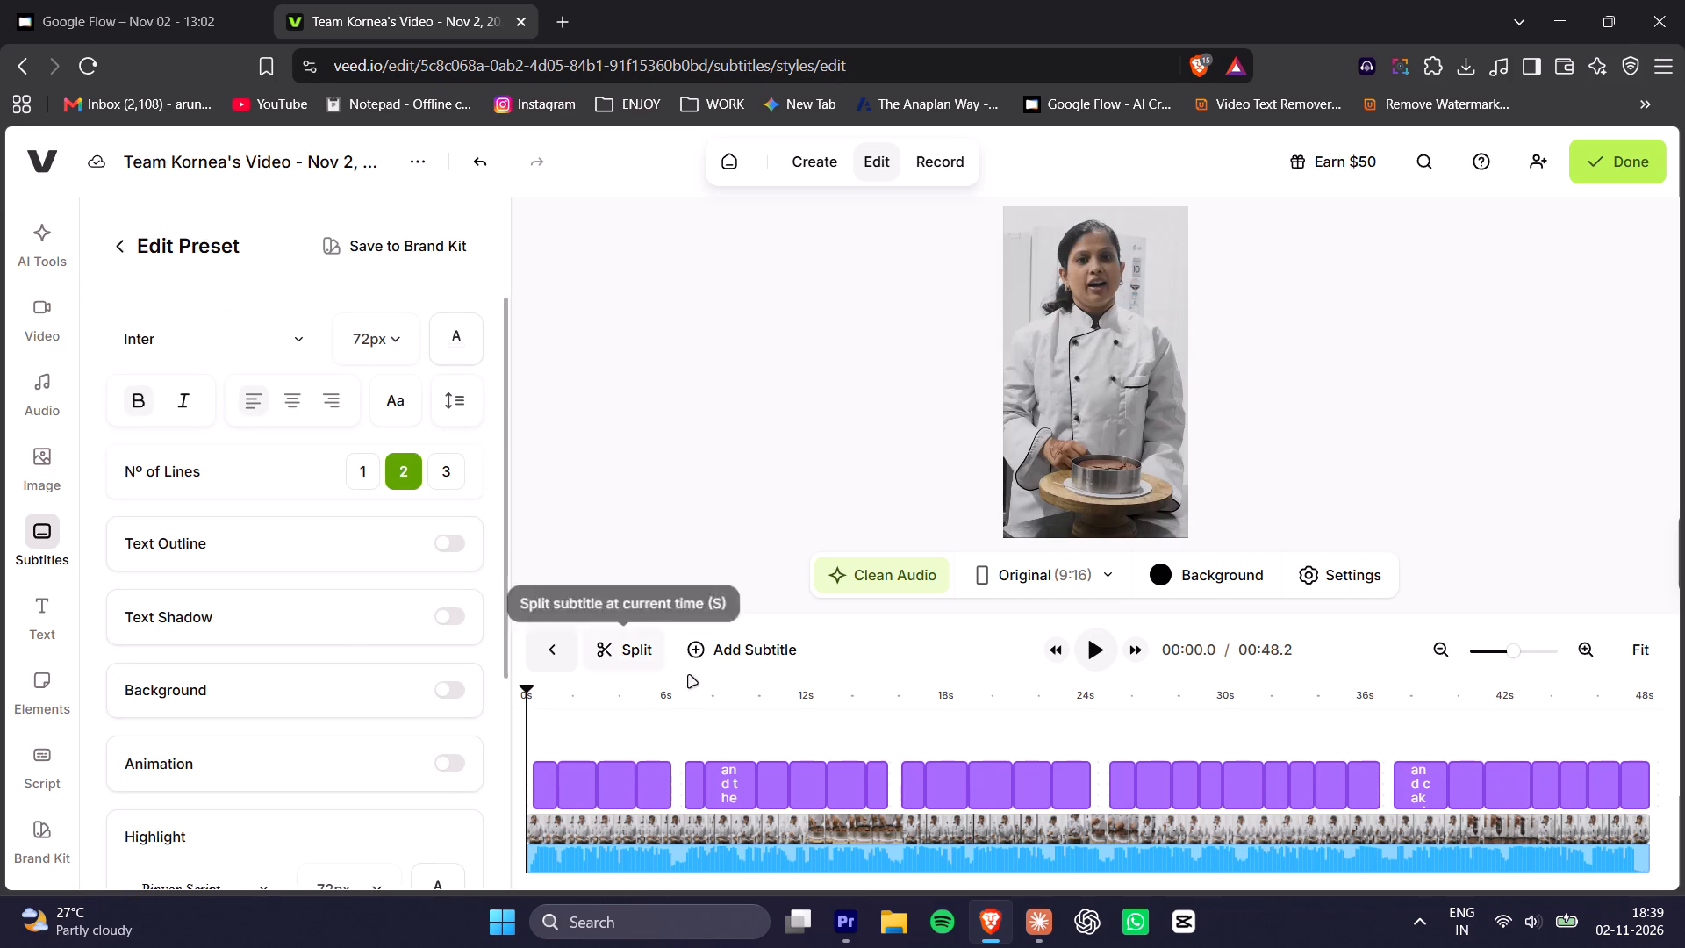
{"action": "left_click_drag", "start_coordinate": [568, 698], "coordinate": [449, 709]}
{"action": "key", "text": "space"}
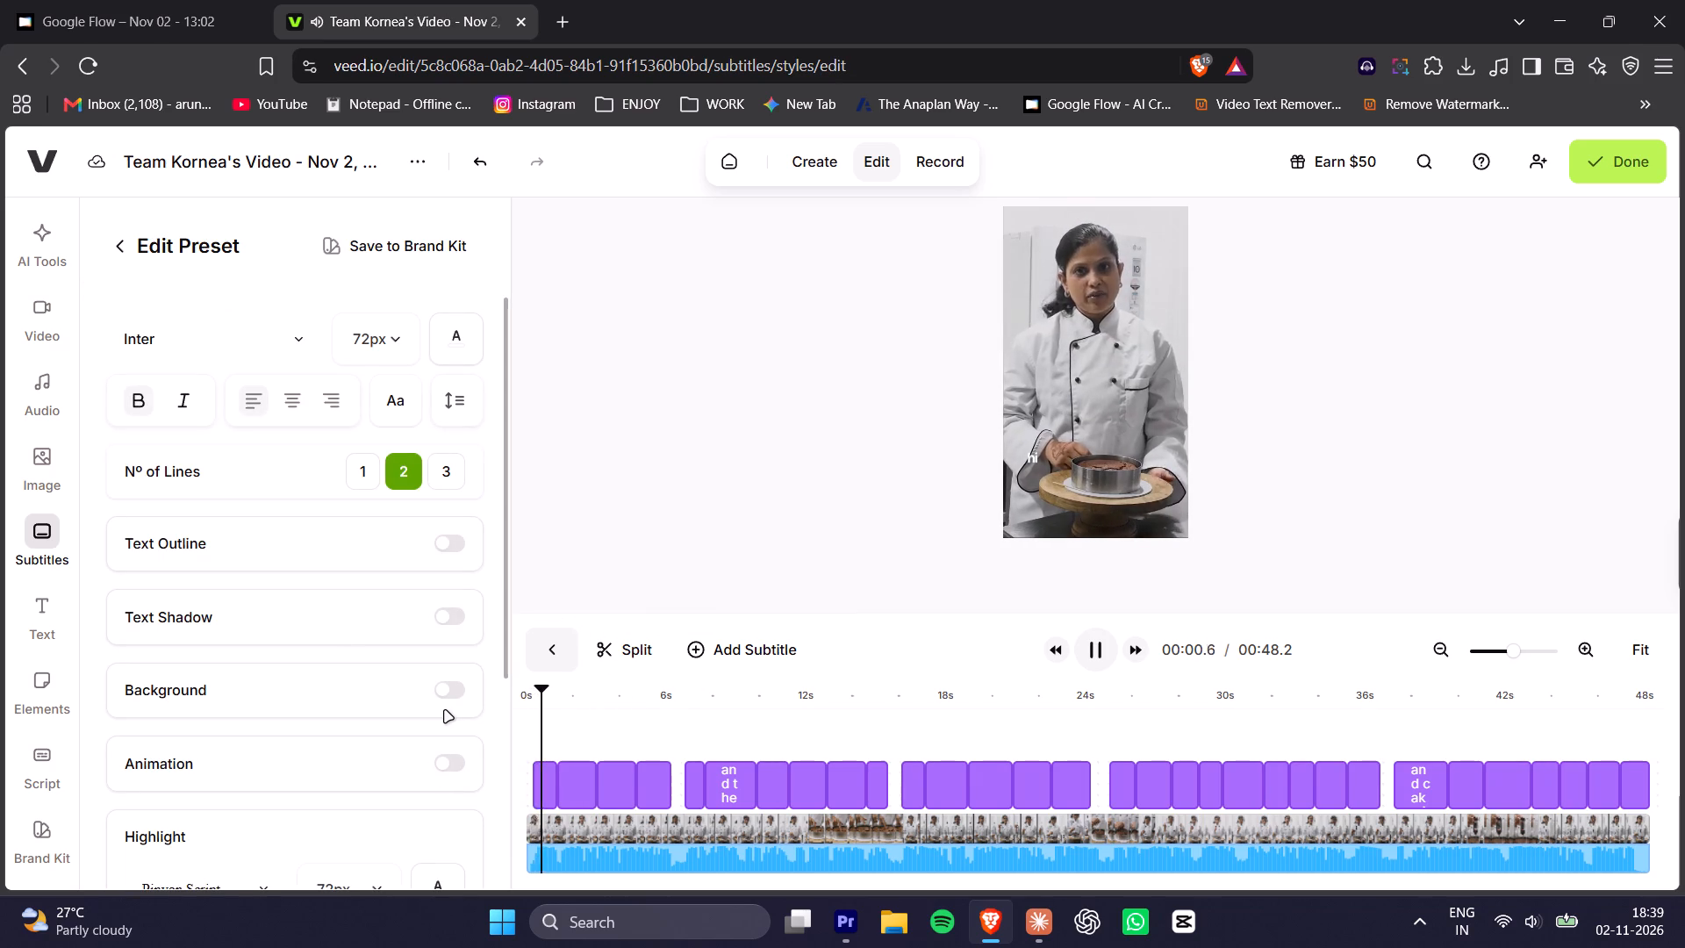
{"action": "key", "text": "space"}
Set the main subtitle text's letter casing to Ab and its font to Poppins.
{"action": "left_click", "coordinate": [420, 399]}
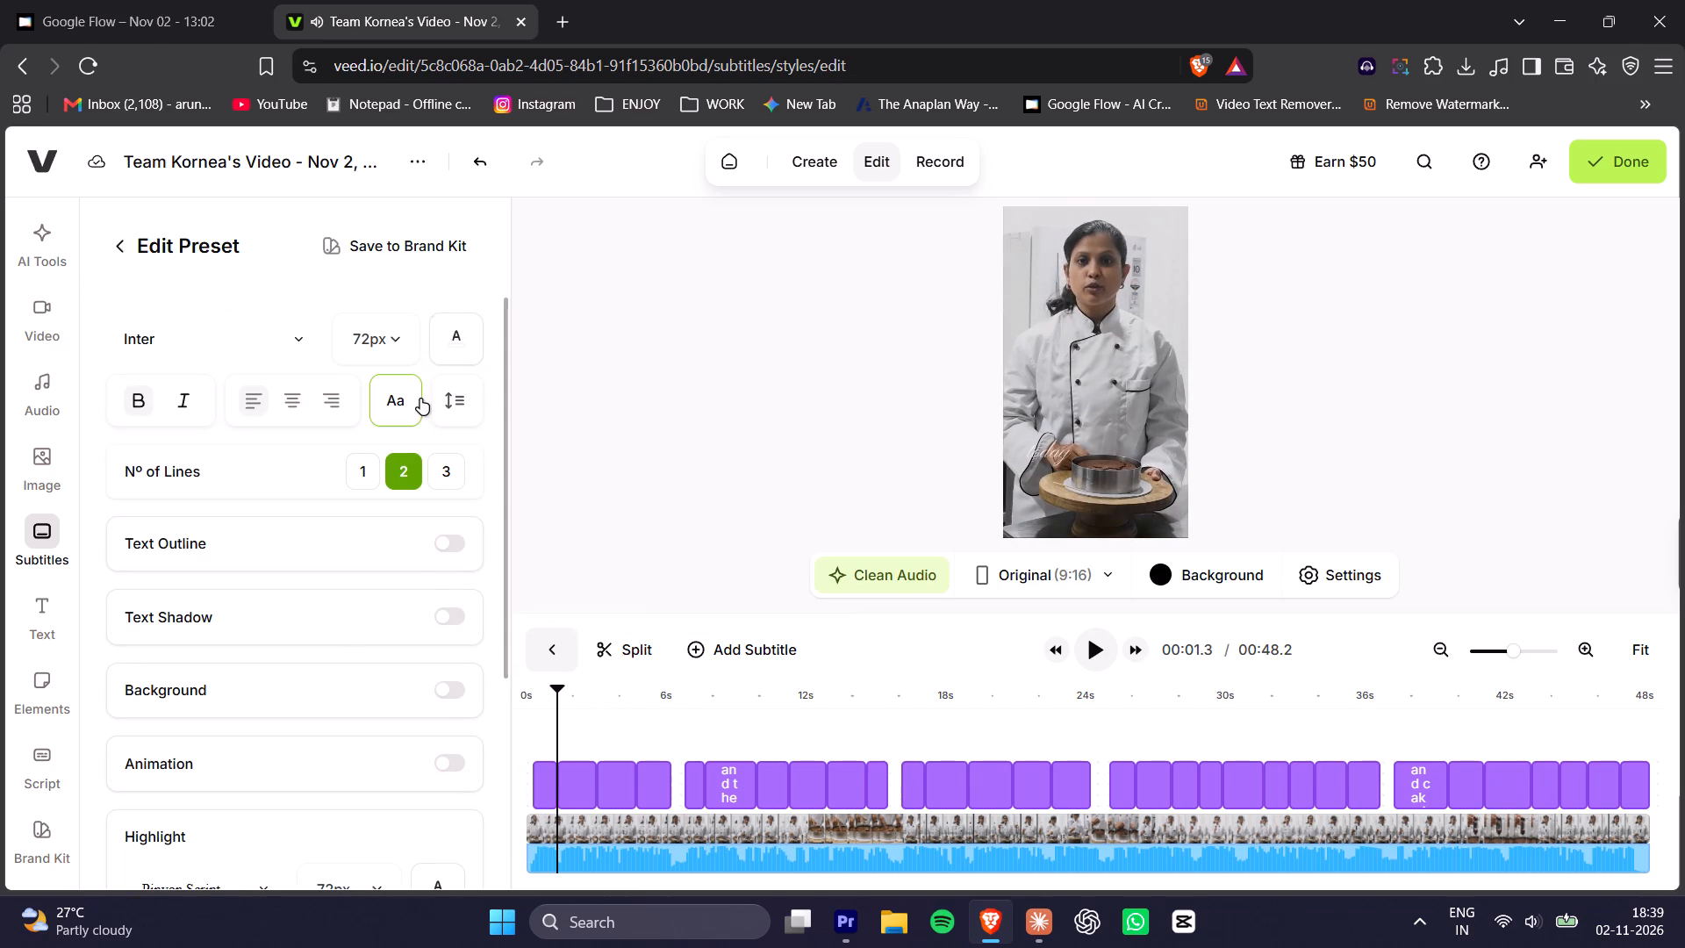
{"action": "left_click", "coordinate": [573, 322]}
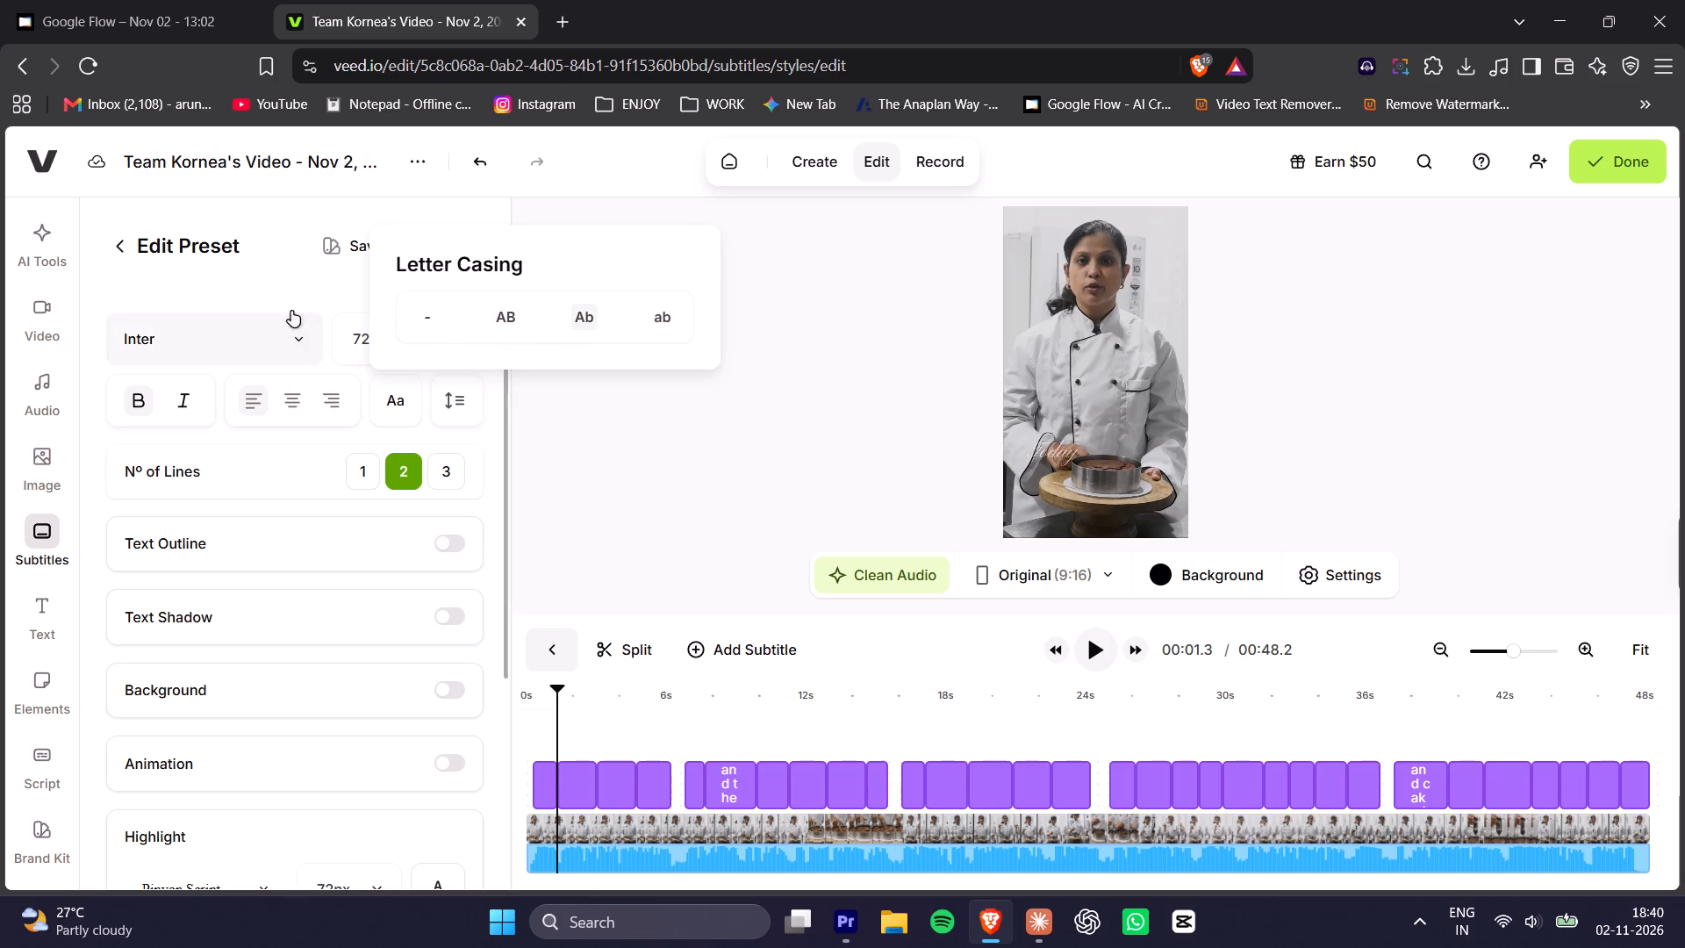
{"action": "left_click", "coordinate": [297, 289]}
{"action": "left_click", "coordinate": [380, 335]}
{"action": "left_click", "coordinate": [380, 335]}
{"action": "left_click", "coordinate": [291, 342]}
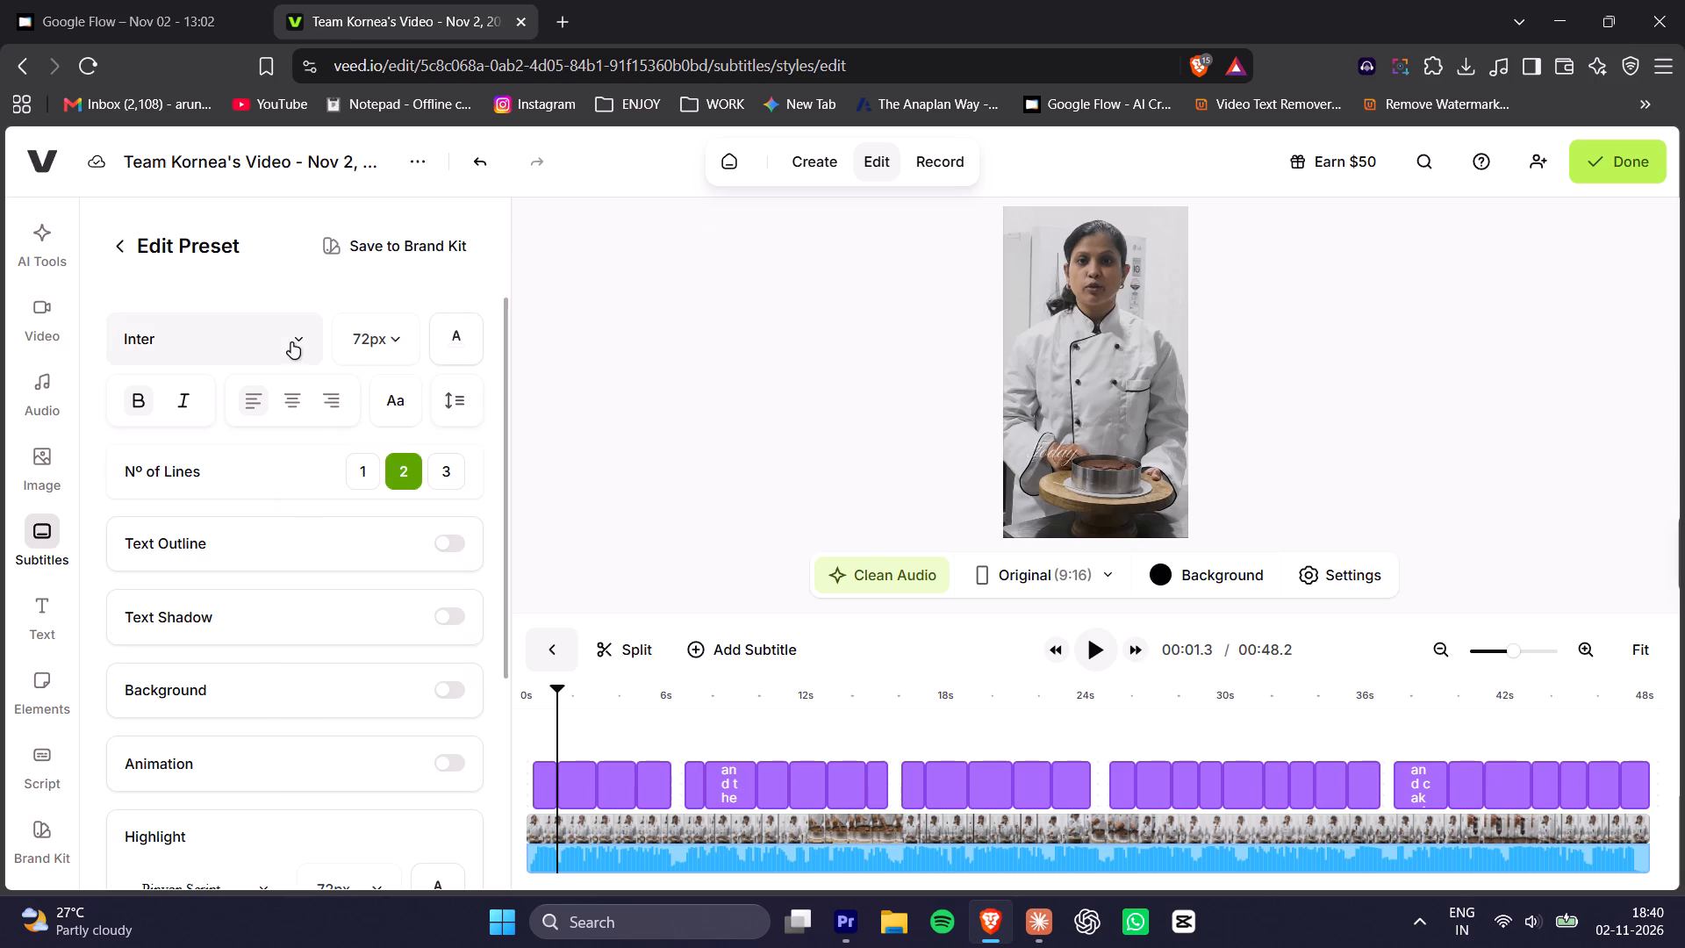
{"action": "left_click", "coordinate": [158, 529]}
Set the highlight text's font to Montserrat and its colour to yellow #ffe069.
{"action": "scroll", "coordinate": [470, 533], "scroll_direction": "down", "scroll_amount": 3}
{"action": "left_click", "coordinate": [252, 577]}
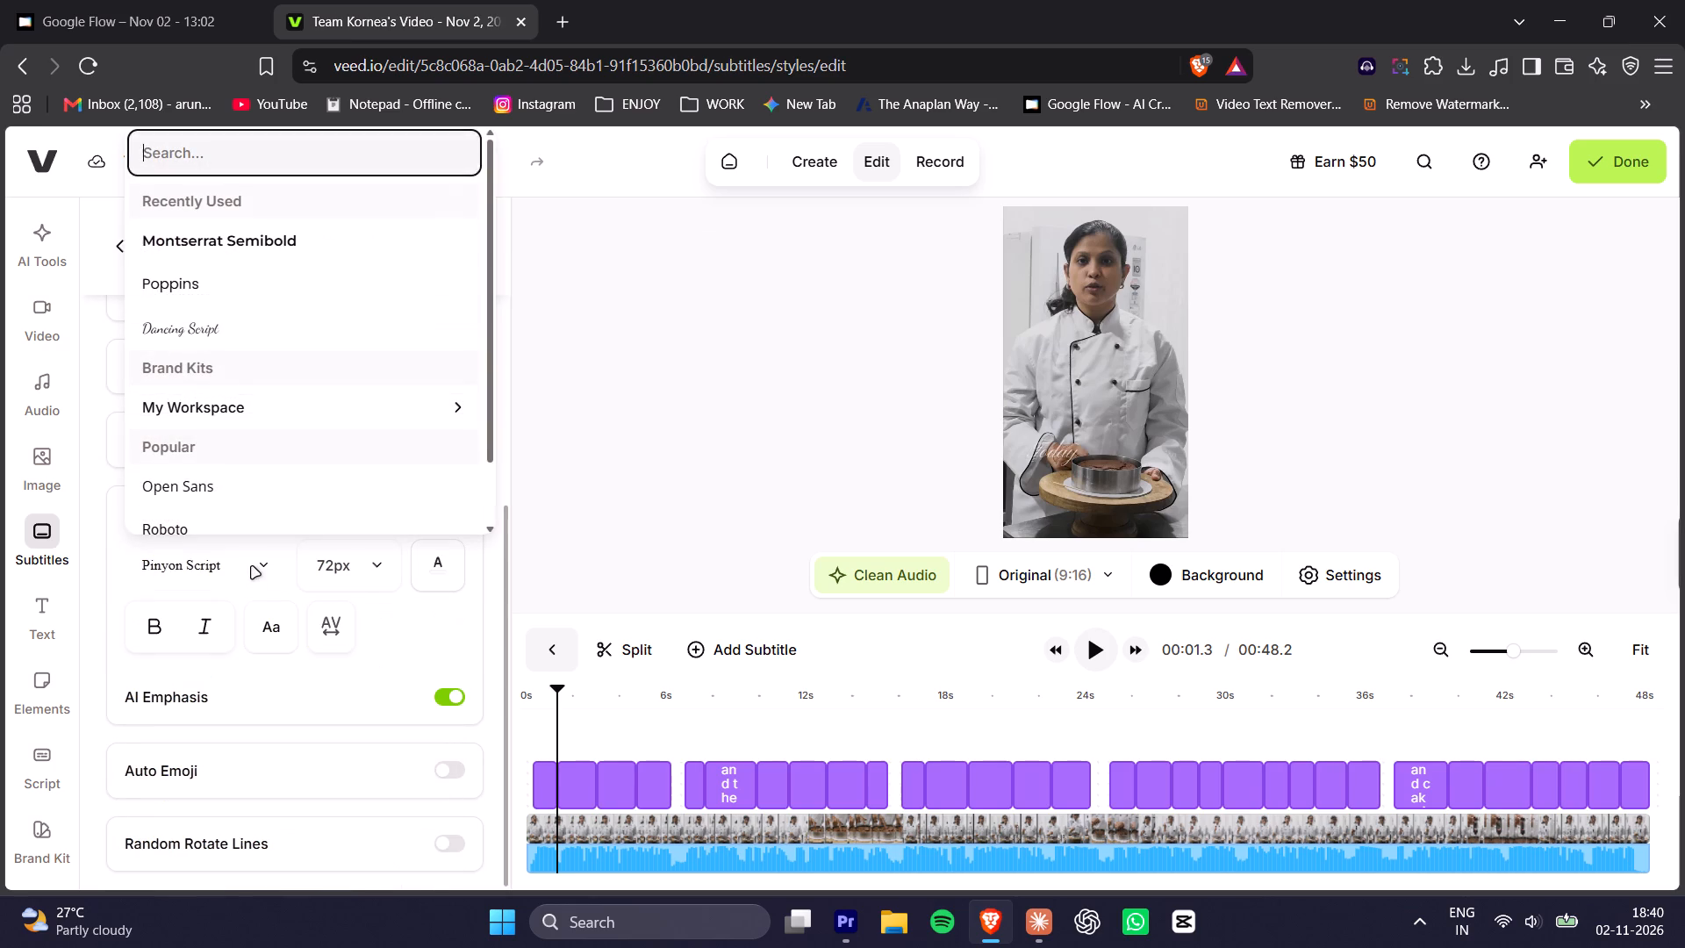
{"action": "scroll", "coordinate": [202, 325], "scroll_direction": "down", "scroll_amount": 2}
{"action": "left_click", "coordinate": [161, 437]}
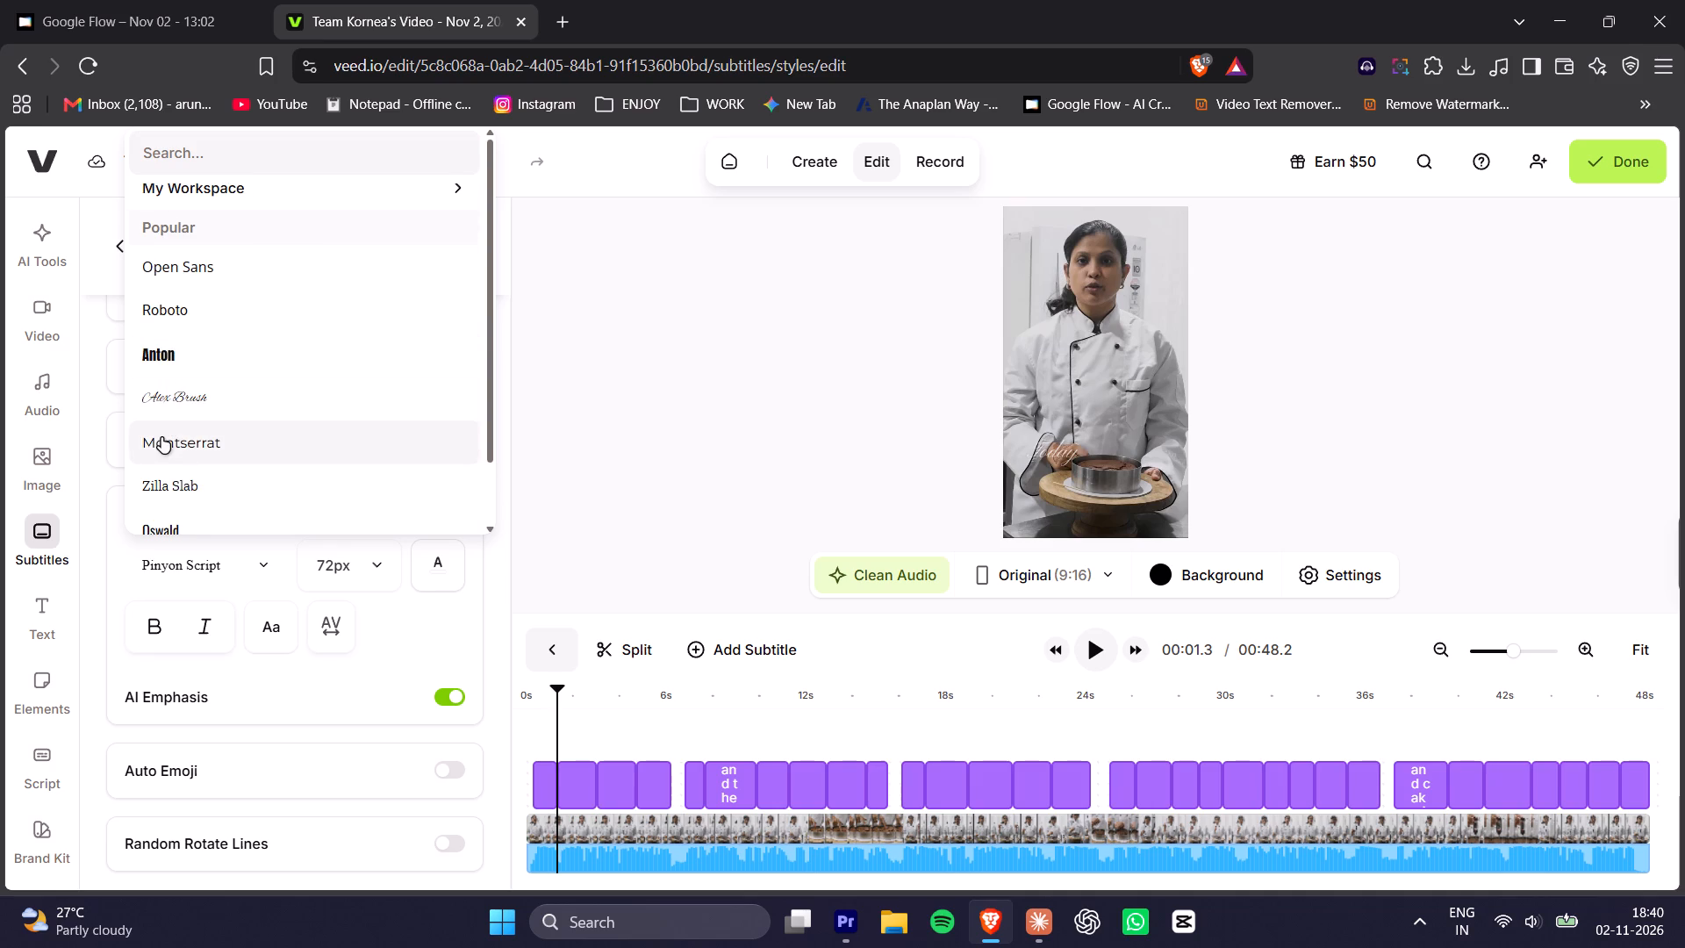
{"action": "left_click", "coordinate": [445, 561]}
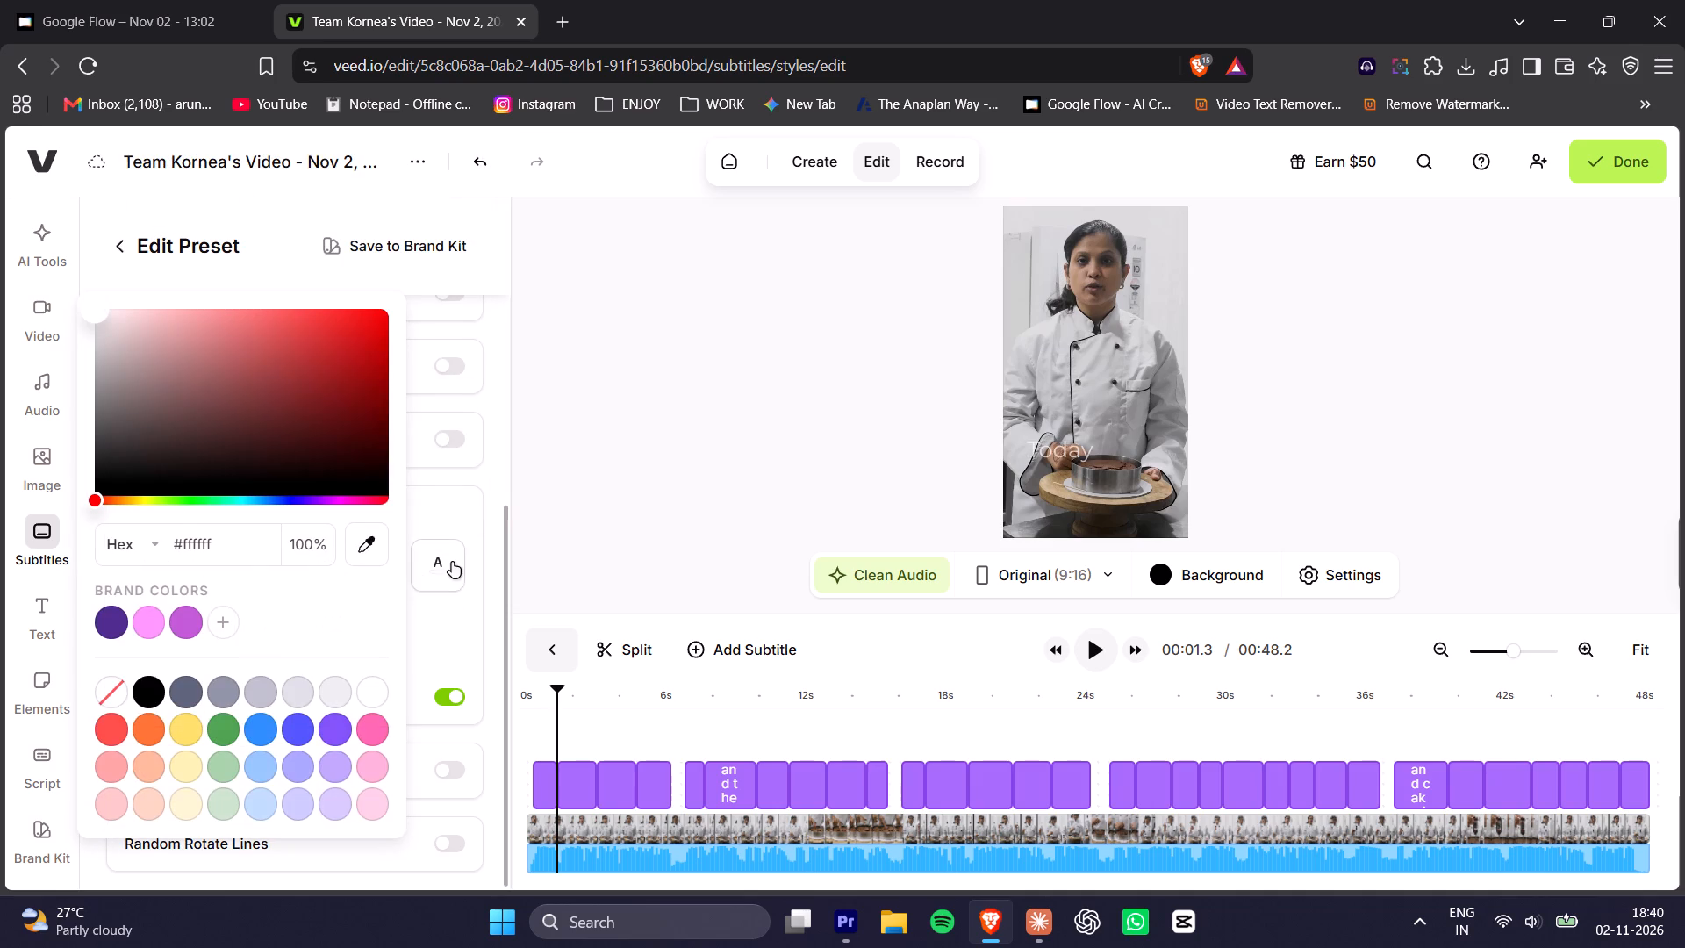
{"action": "left_click", "coordinate": [181, 728]}
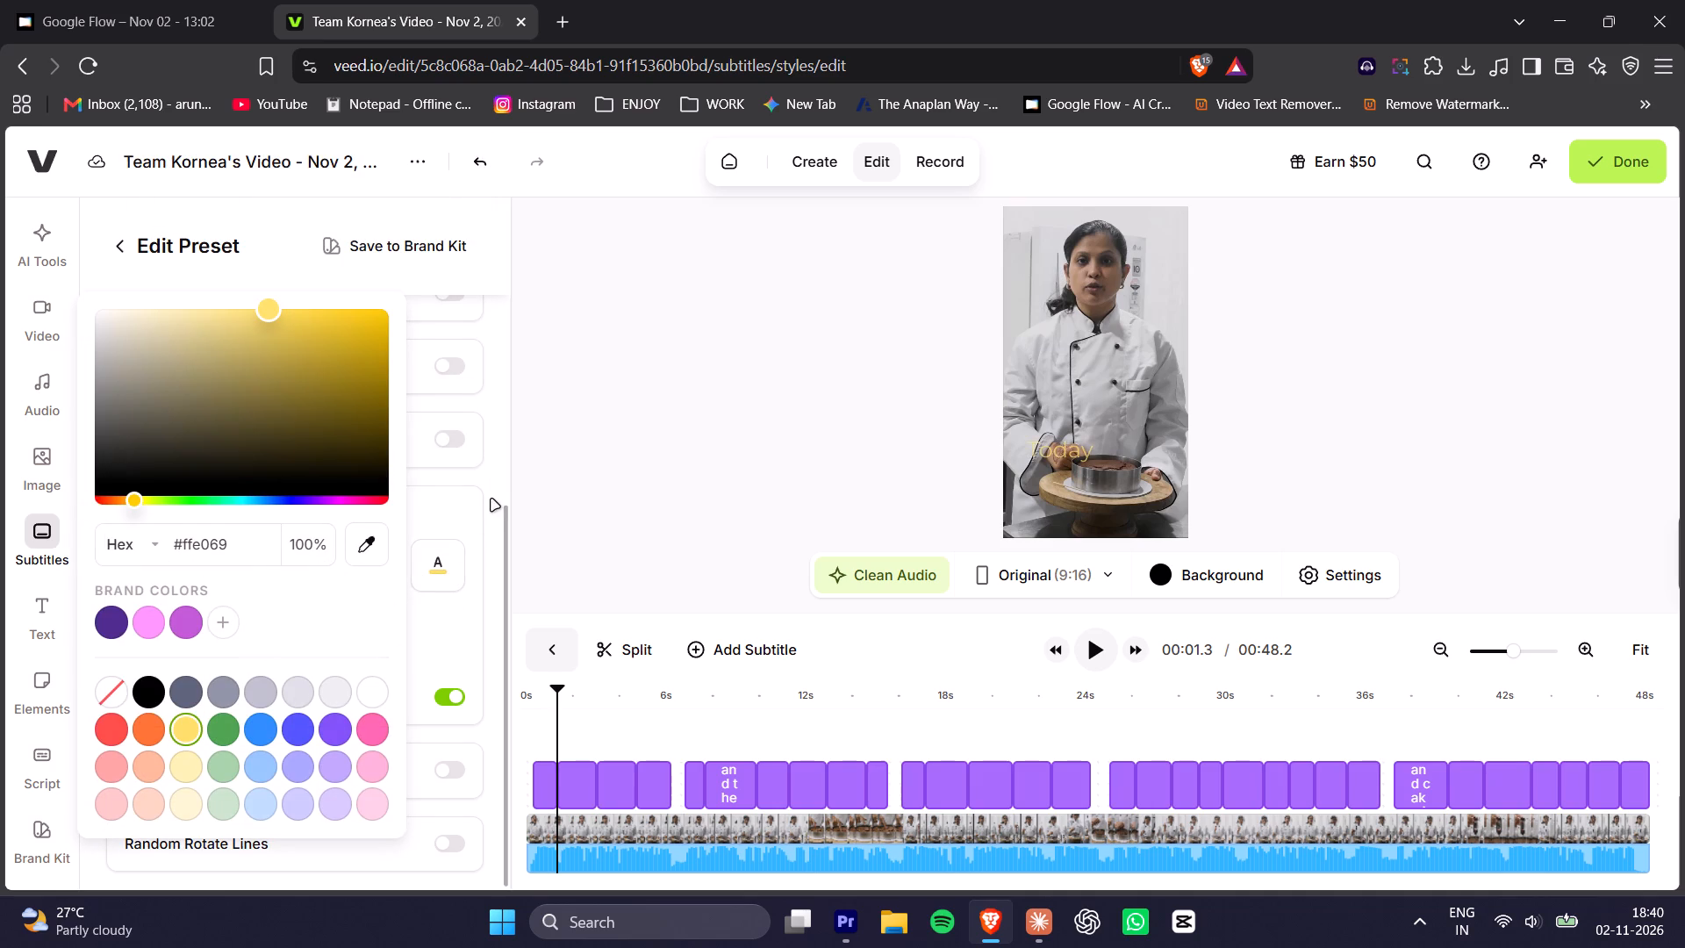
{"action": "left_click", "coordinate": [484, 498]}
Change the highlight text's font to Montserrat Semibold and its letter casing to Ab.
{"action": "left_click", "coordinate": [274, 575]}
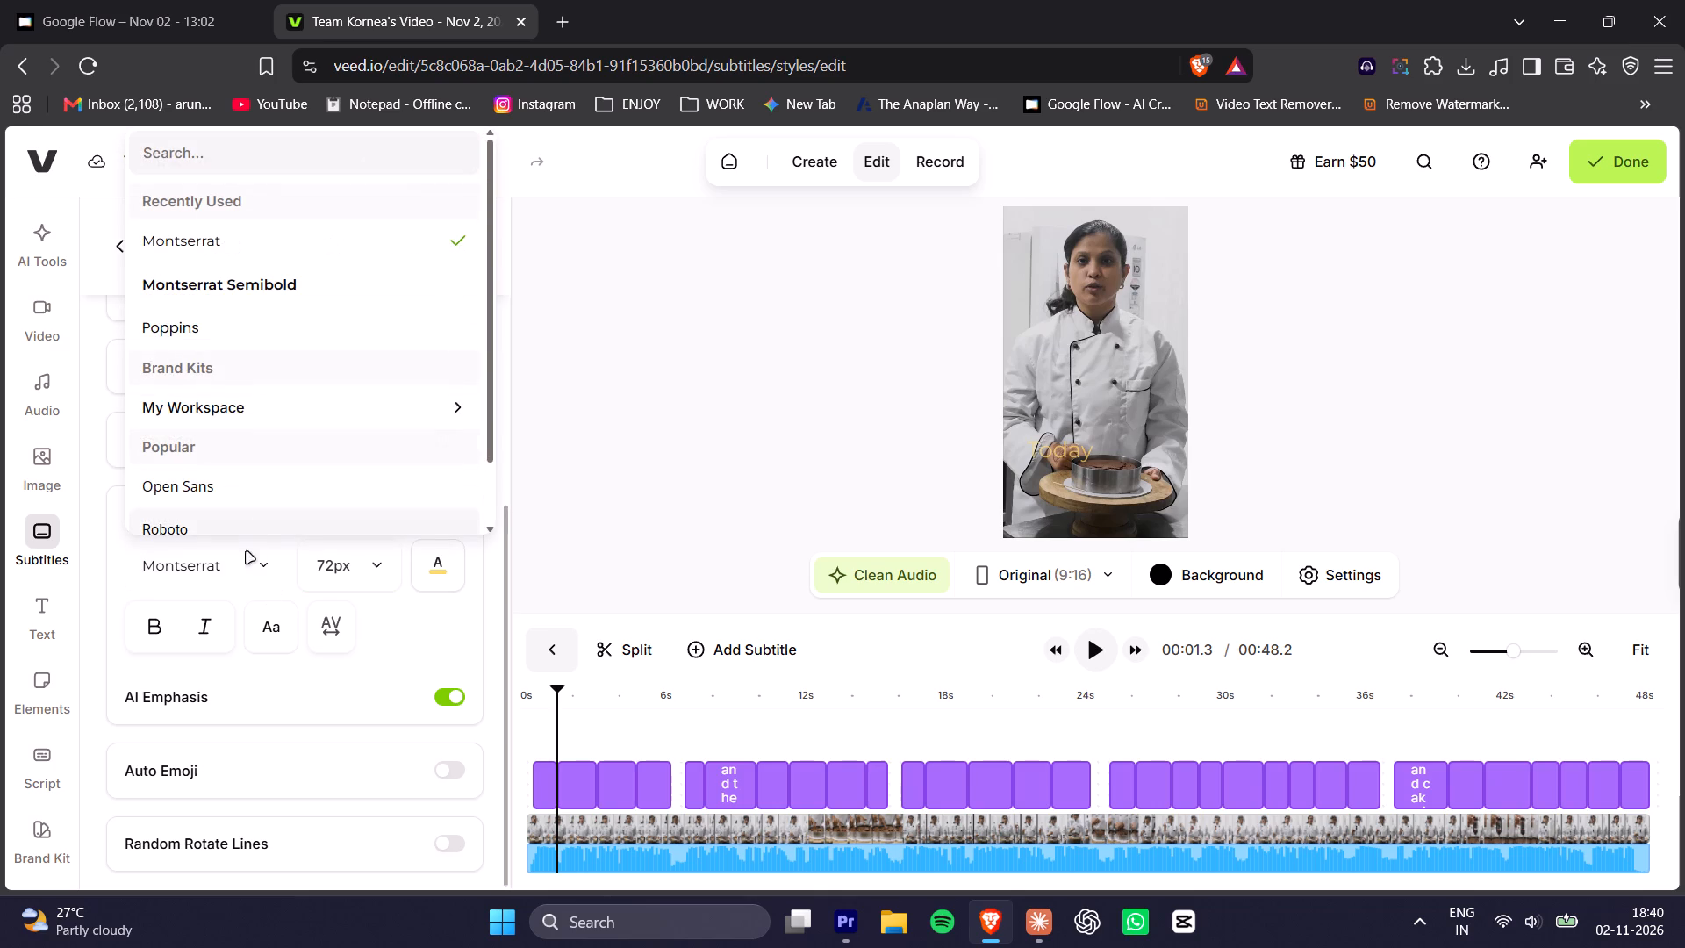
{"action": "left_click", "coordinate": [233, 282]}
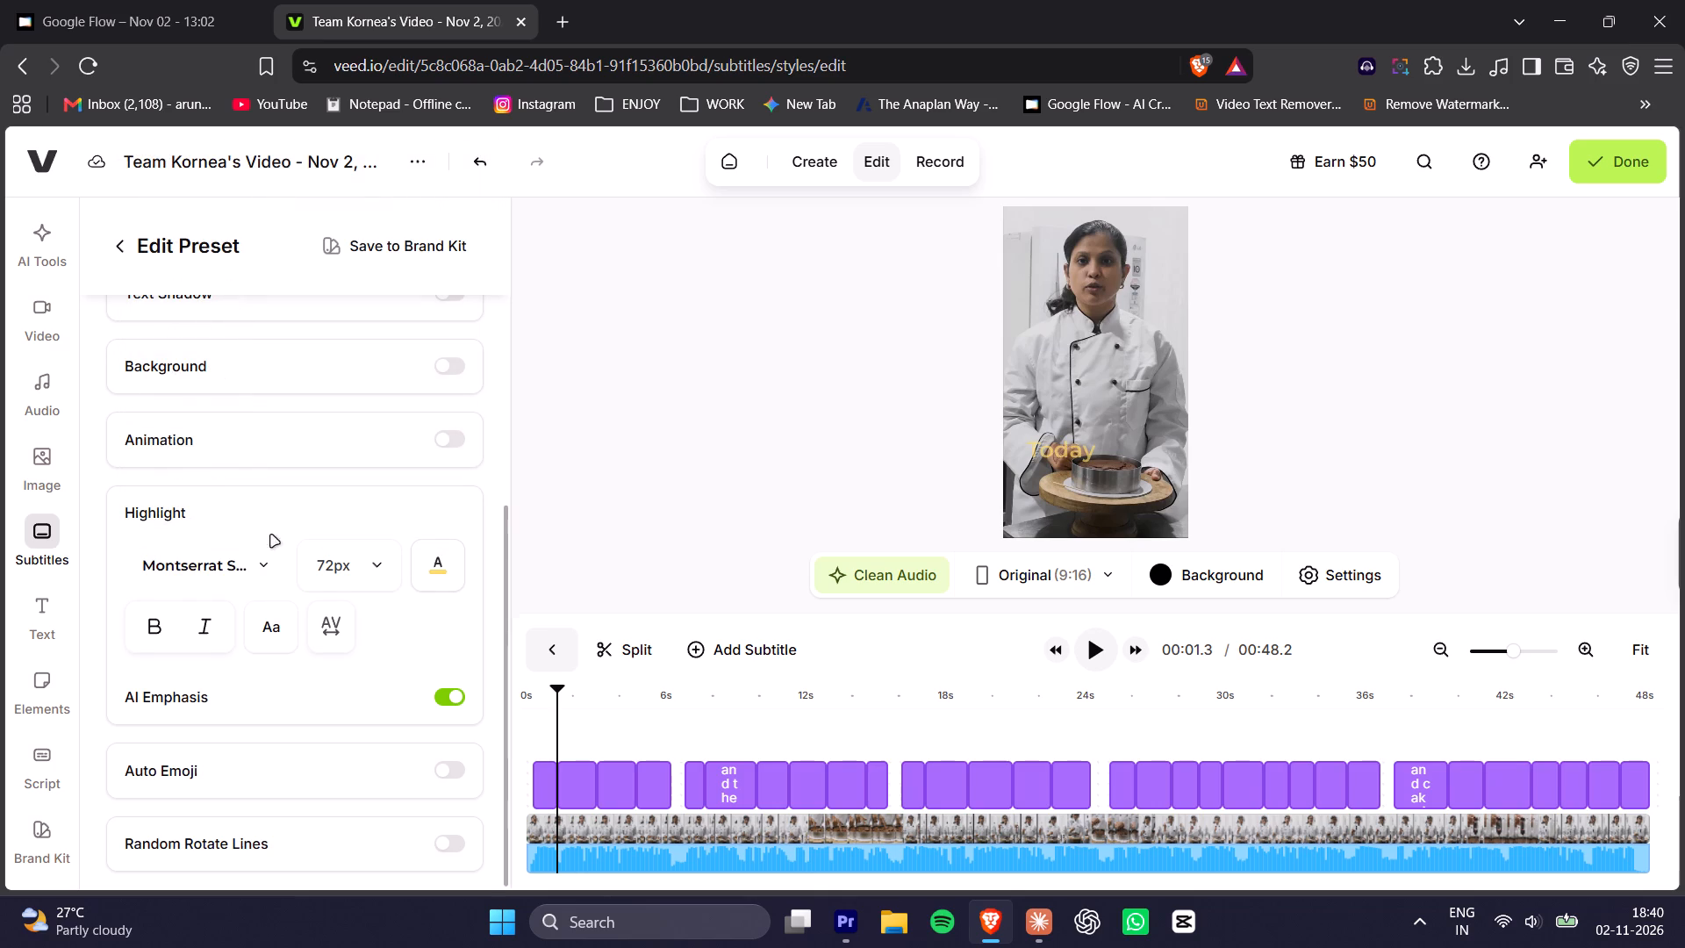
{"action": "left_click", "coordinate": [370, 575]}
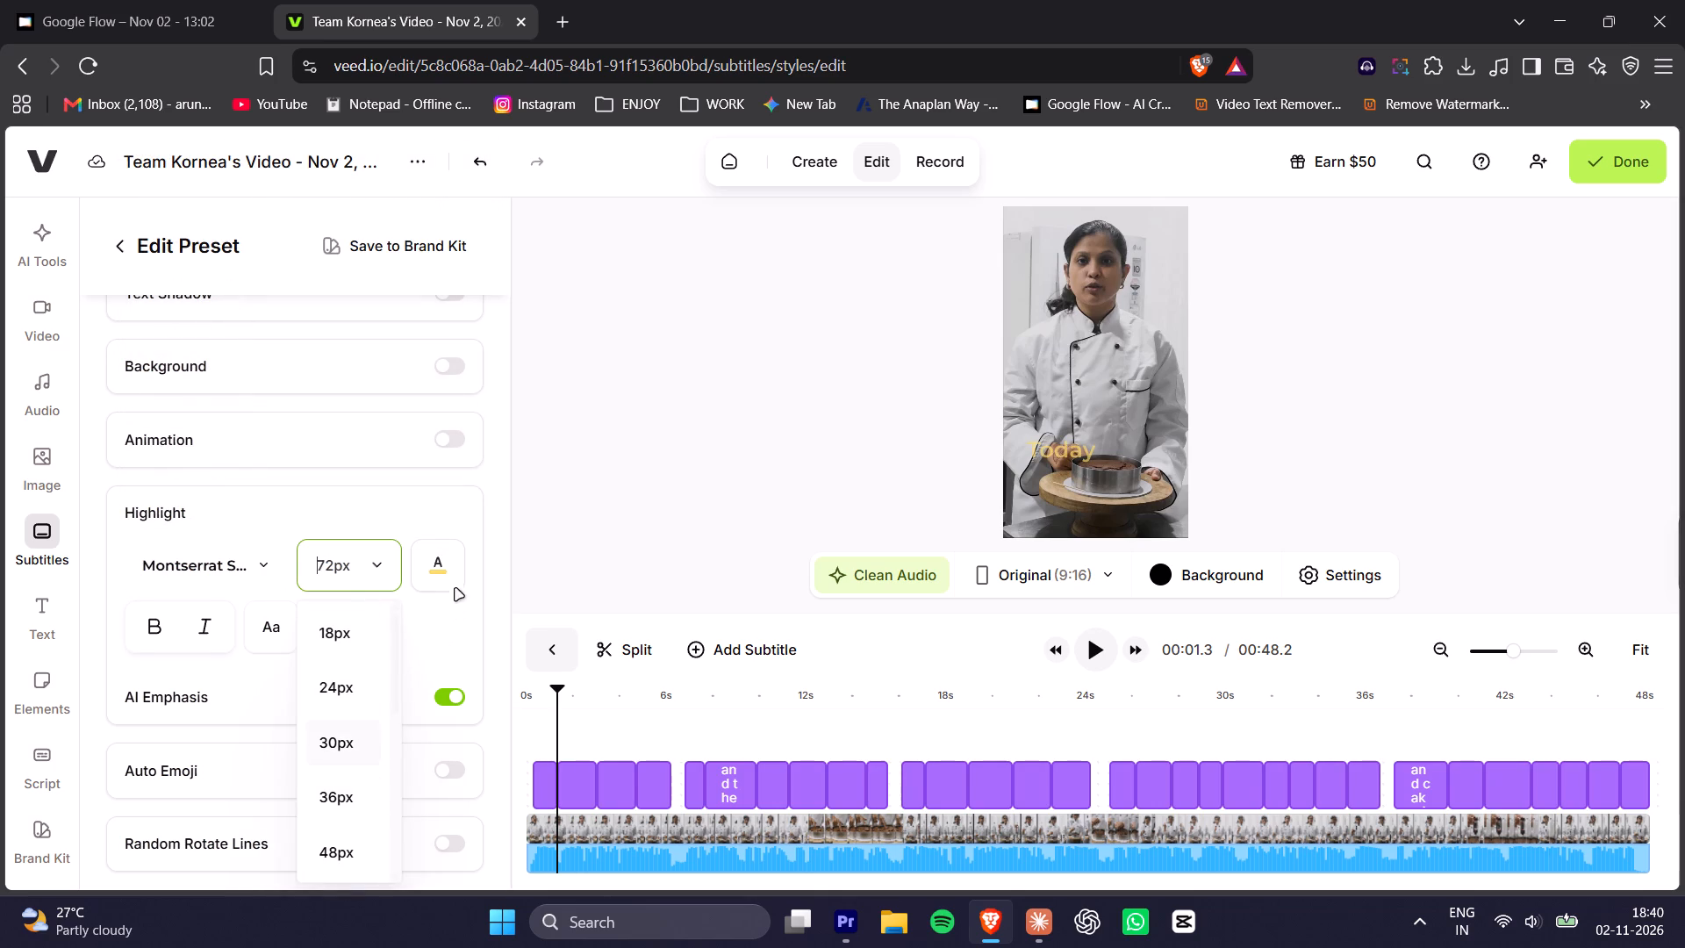
{"action": "left_click", "coordinate": [499, 480]}
{"action": "left_click", "coordinate": [284, 625]}
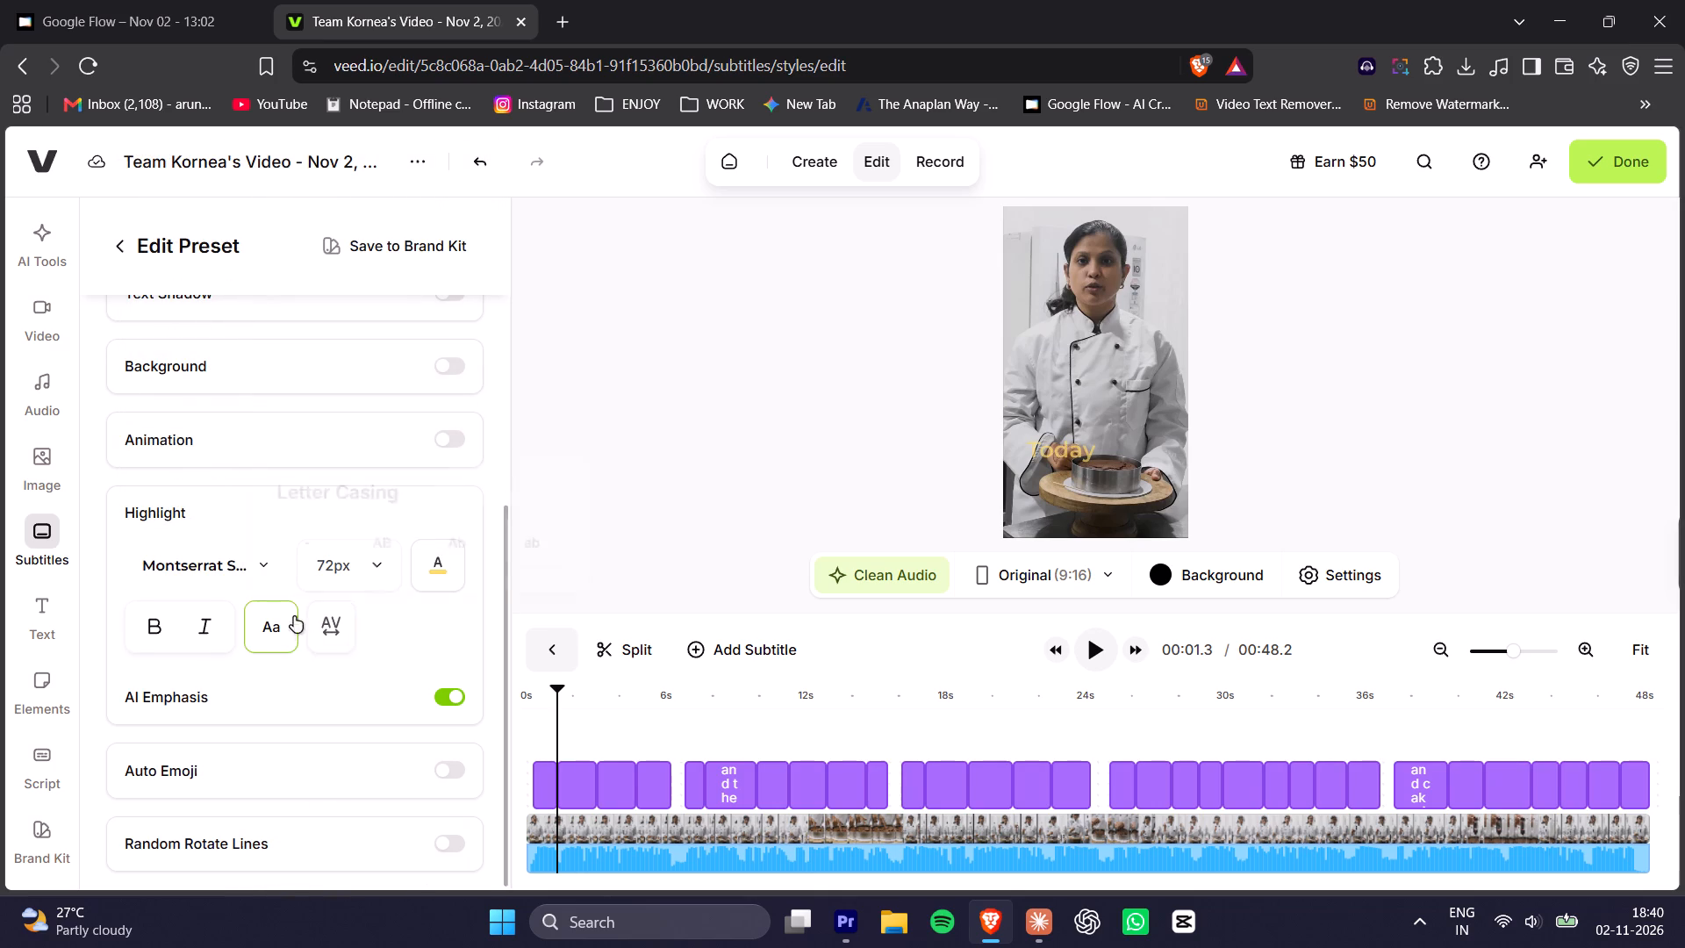
{"action": "left_click", "coordinate": [454, 549]}
{"action": "left_click", "coordinate": [489, 414]}
Review the main text's letter casing options and play back the opening seconds to check the two-line subtitles.
{"action": "scroll", "coordinate": [489, 414], "scroll_direction": "up", "scroll_amount": 4}
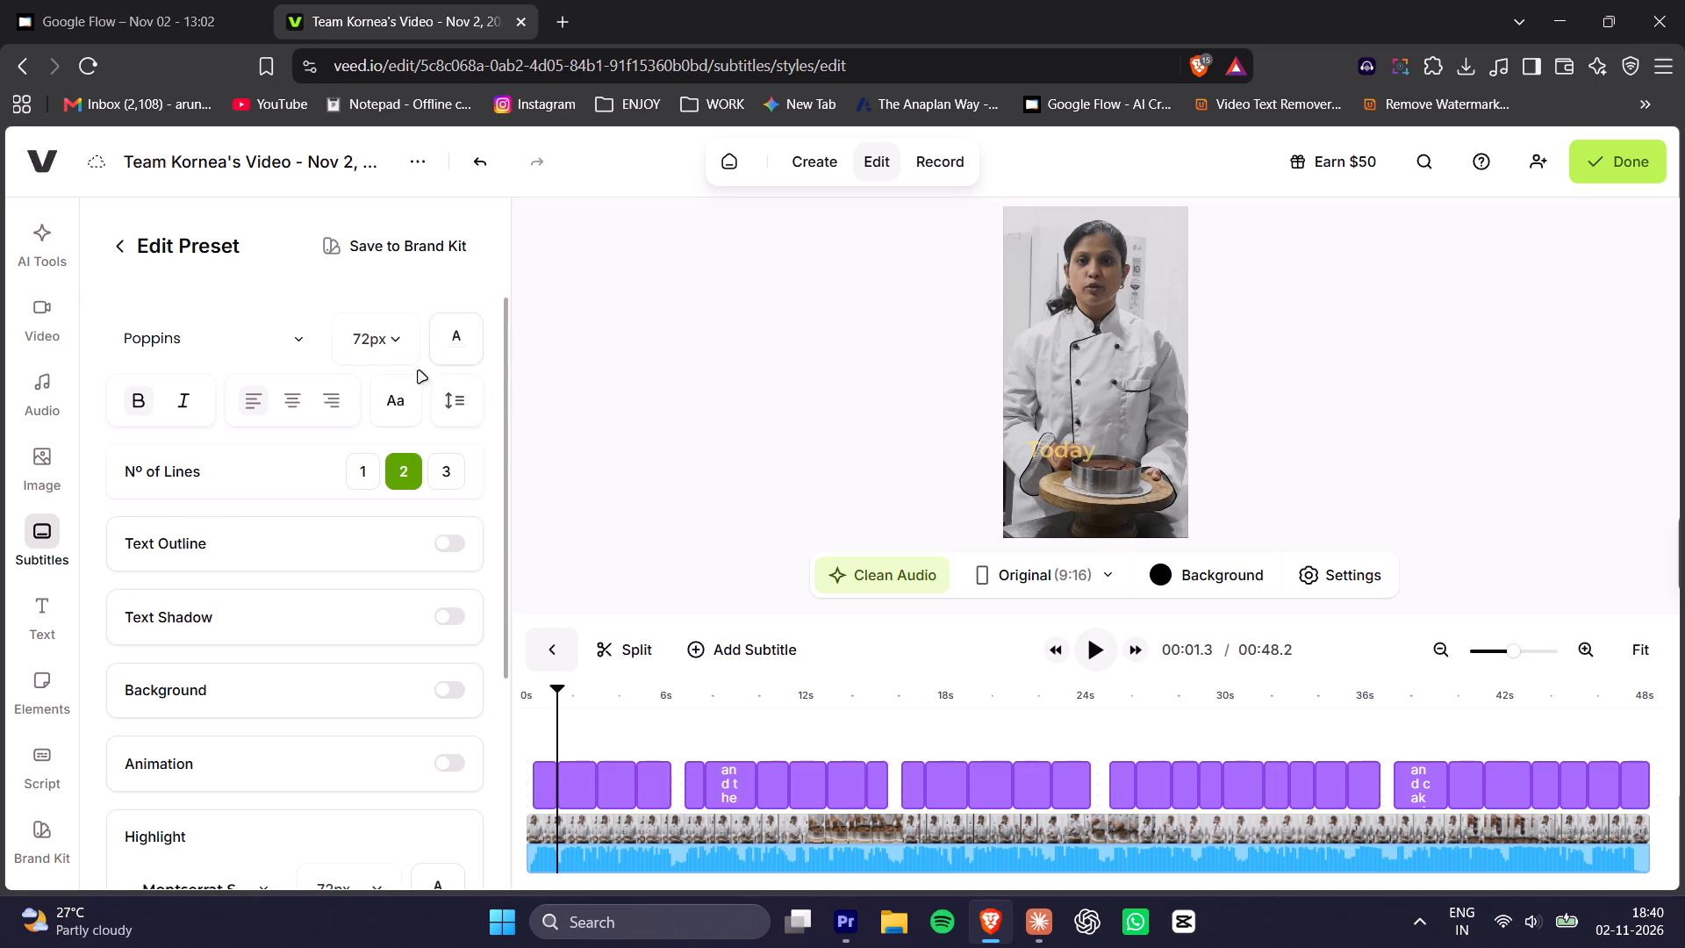
{"action": "left_click", "coordinate": [410, 399]}
{"action": "left_click", "coordinate": [486, 450]}
{"action": "left_click_drag", "start_coordinate": [549, 702], "coordinate": [509, 706]}
{"action": "key", "text": "space"}
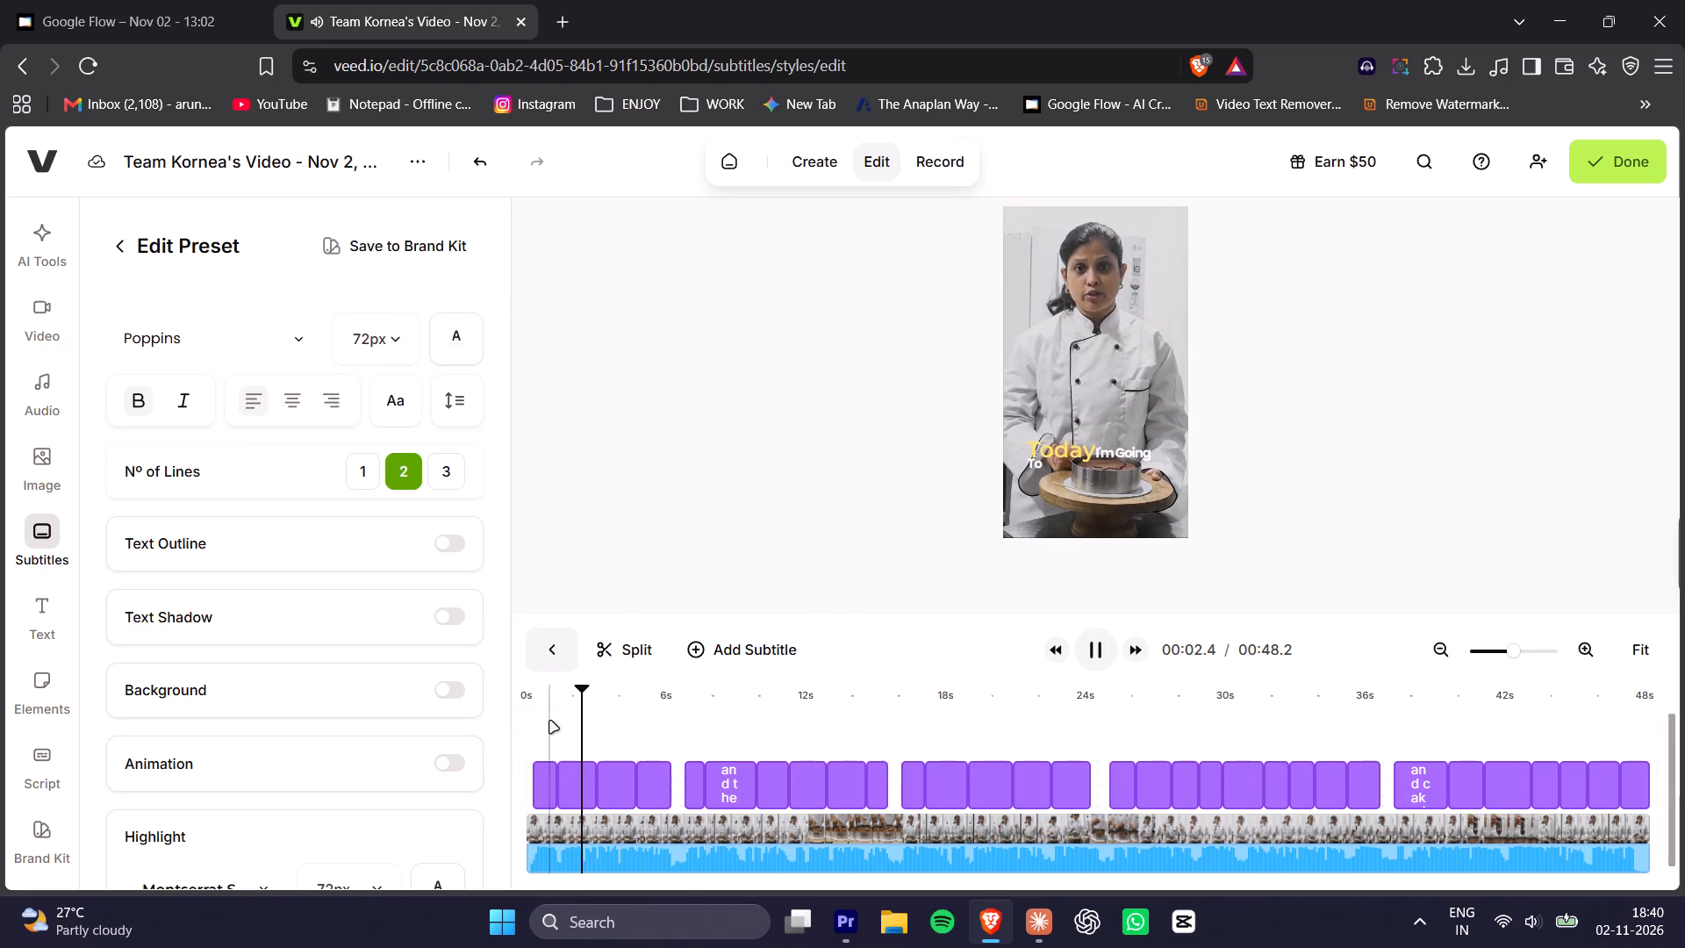
{"action": "key", "text": "space"}
{"action": "key", "text": "space"}
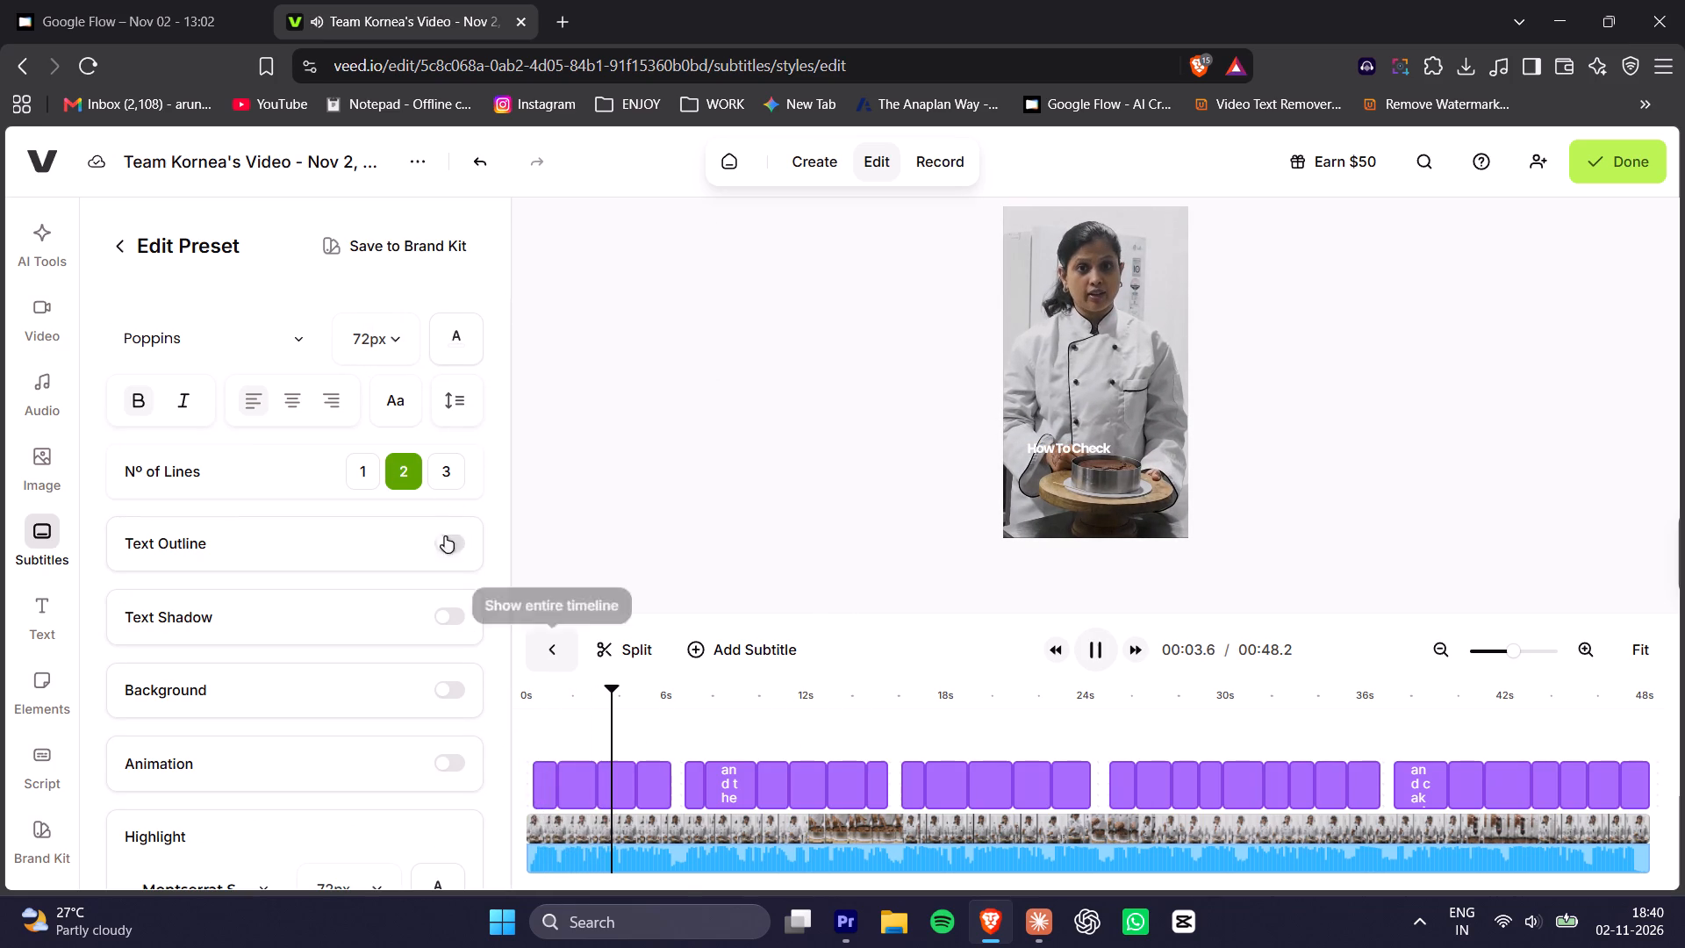
{"action": "key", "text": "space"}
Set the number of subtitle lines to 1 and play back the opening from the start to check it.
{"action": "left_click", "coordinate": [357, 468]}
{"action": "left_click_drag", "start_coordinate": [561, 693], "coordinate": [524, 690]}
{"action": "key", "text": "space"}
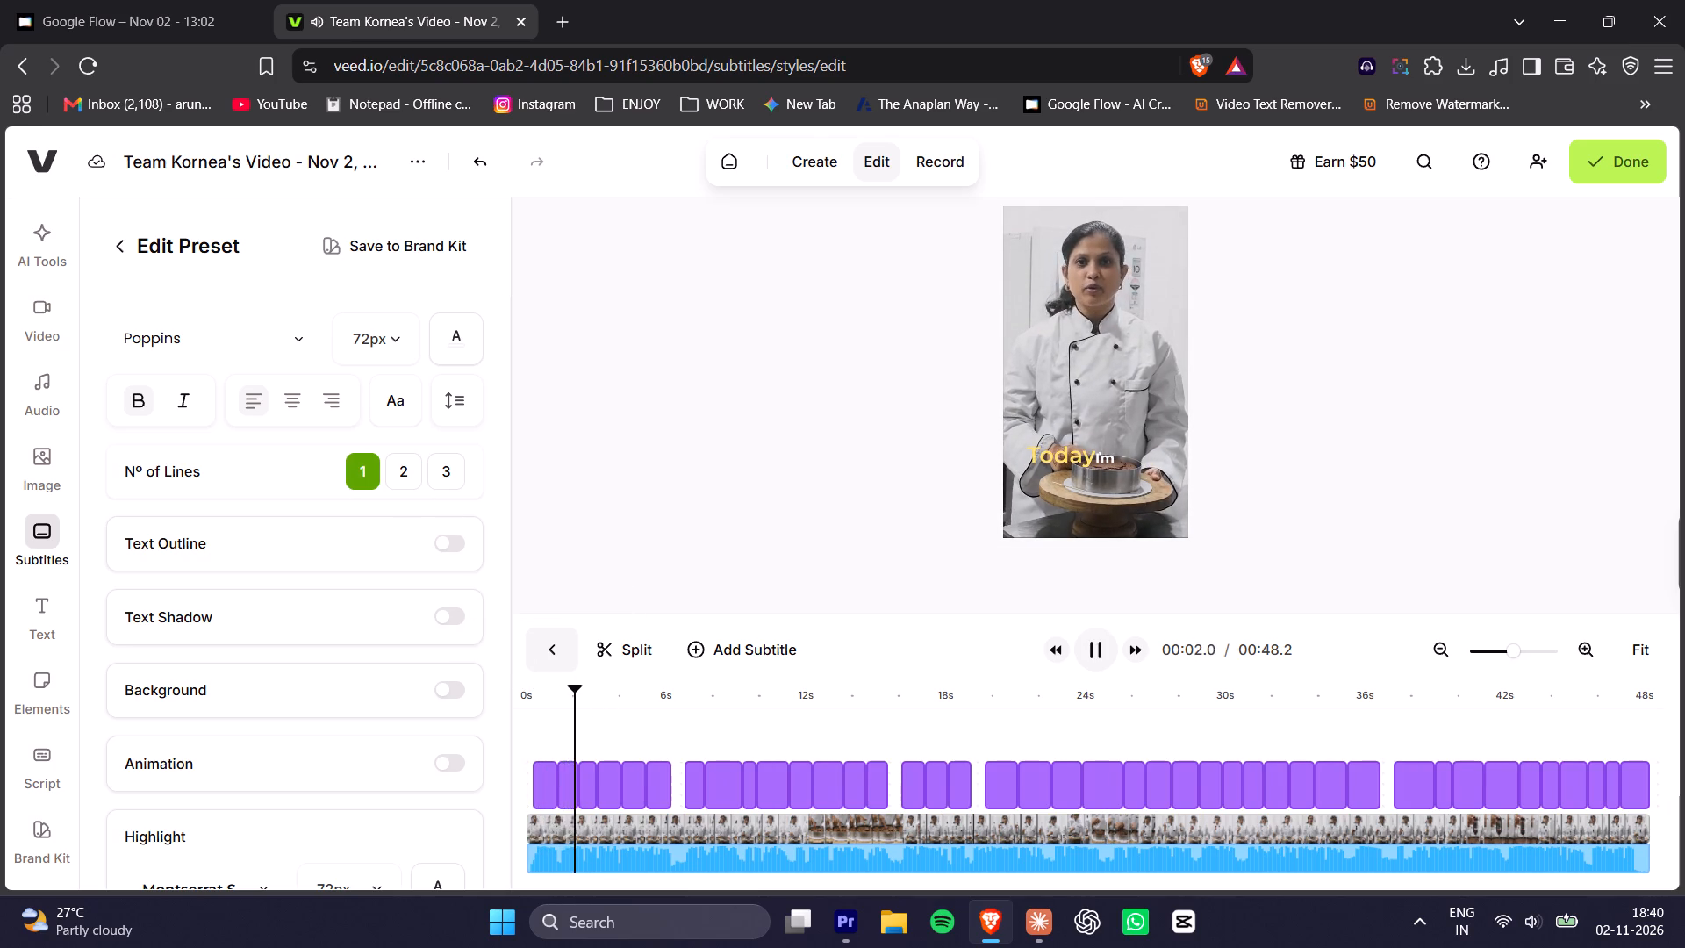
{"action": "key", "text": "space"}
{"action": "key", "text": "space"}
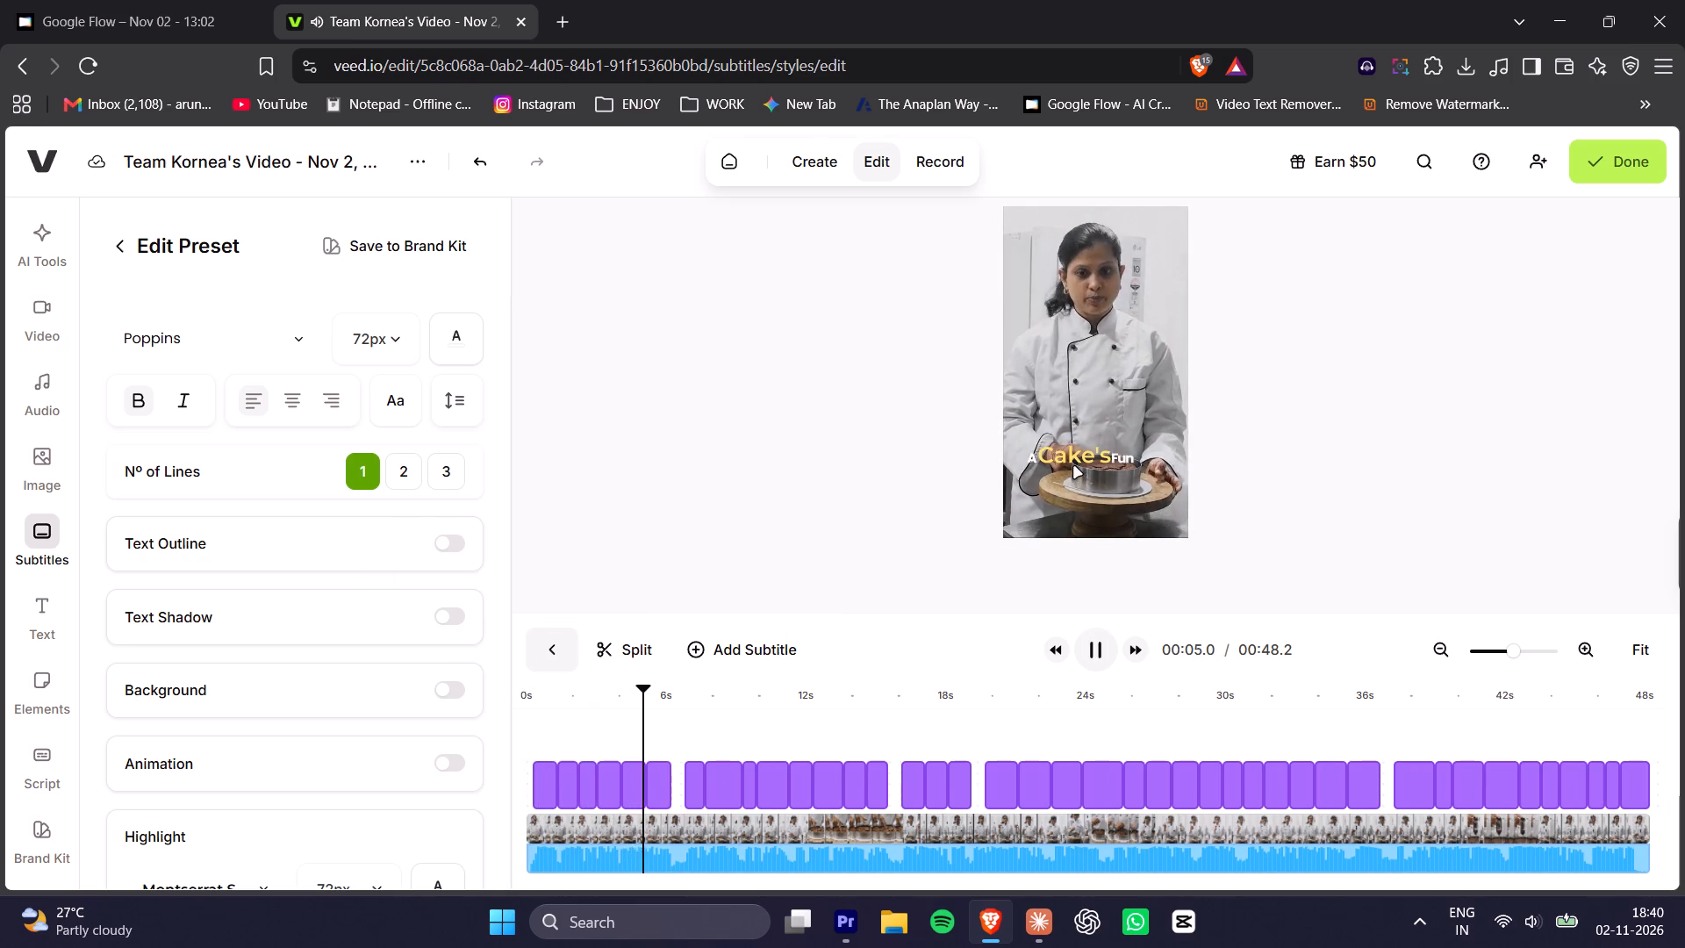
{"action": "key", "text": "space"}
Turn on the text shadow for the subtitle preset.
{"action": "scroll", "coordinate": [452, 513], "scroll_direction": "down", "scroll_amount": 2}
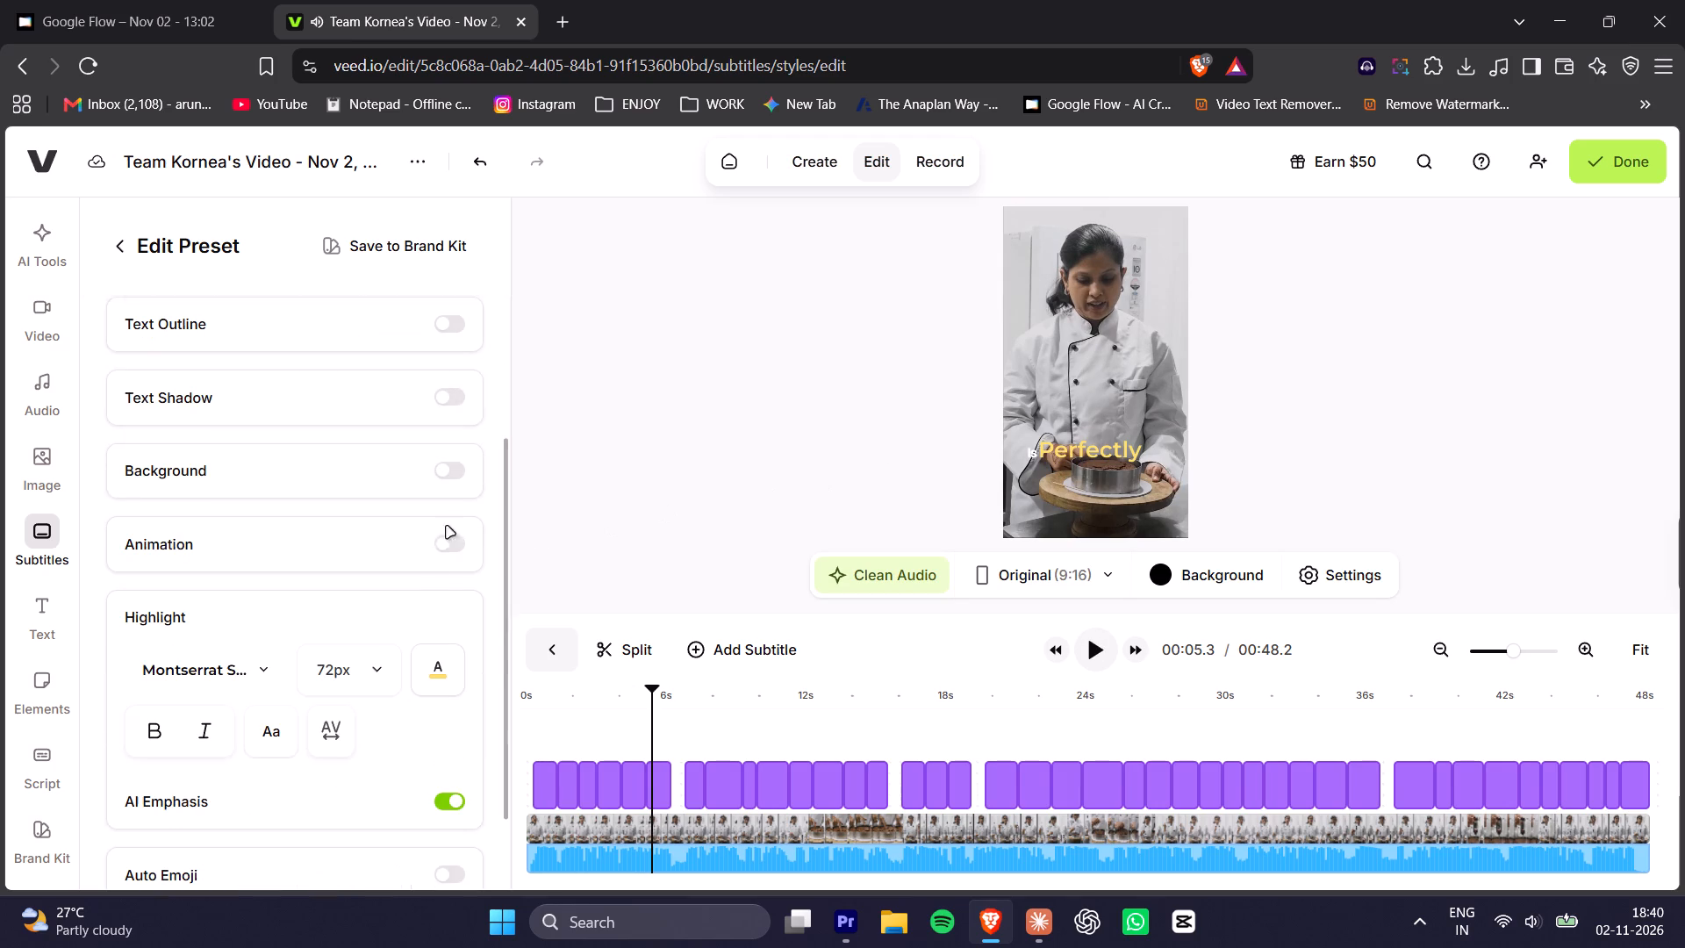
{"action": "left_click", "coordinate": [456, 396]}
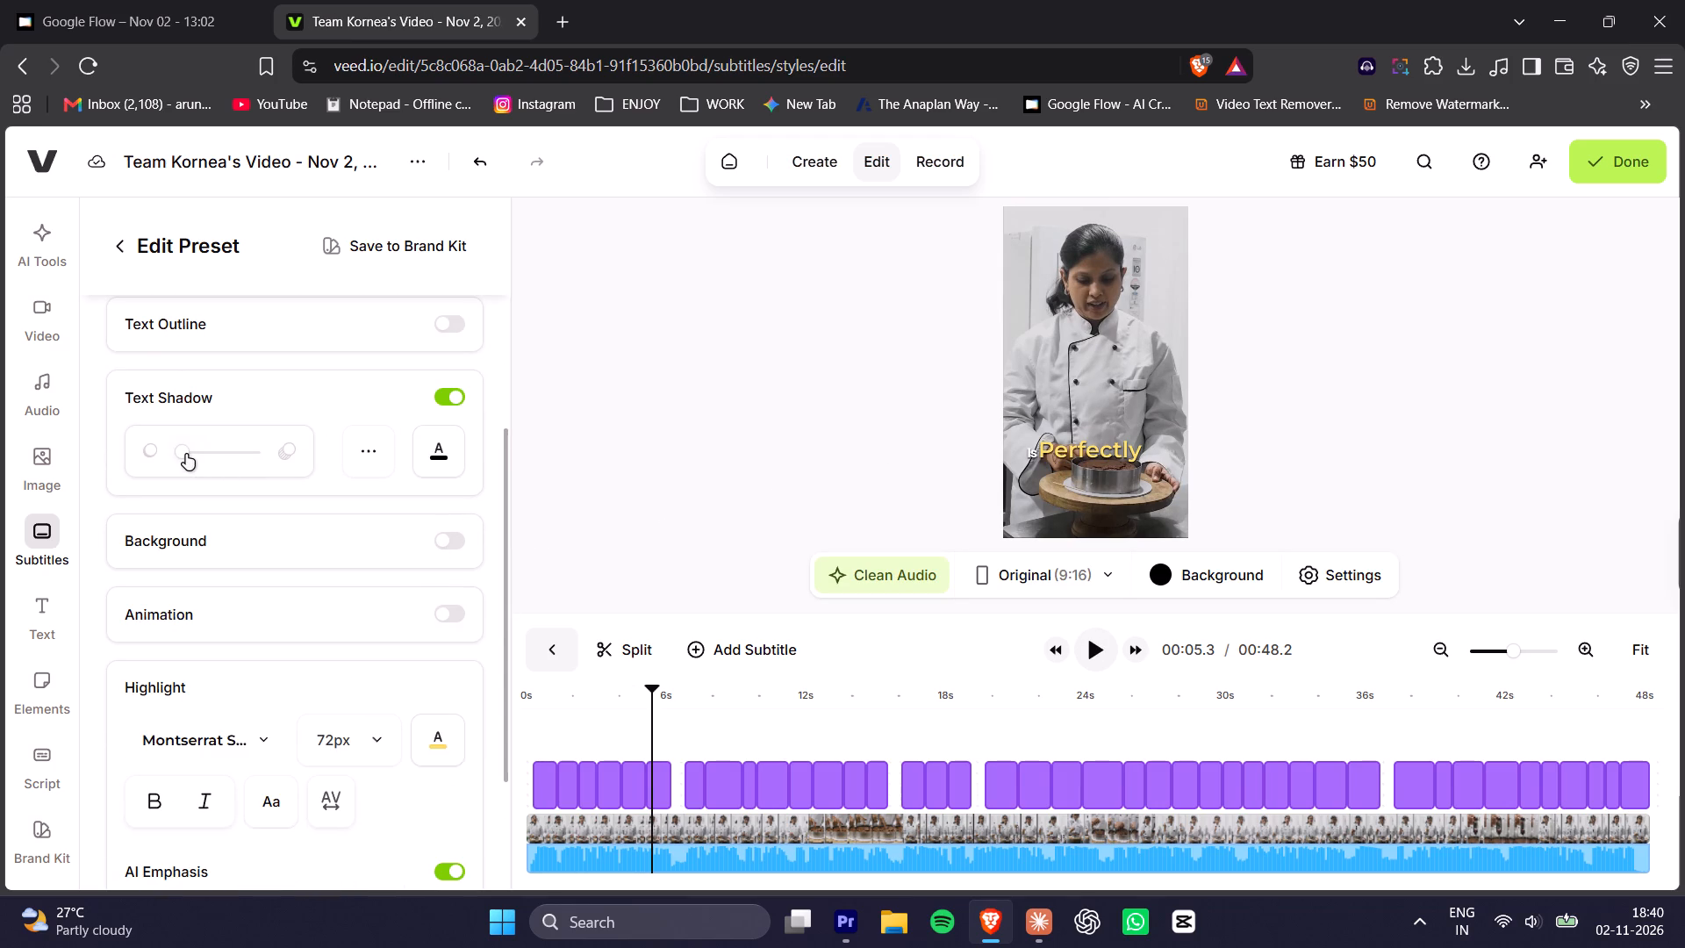
Raise the text shadow strength slightly, fine-tune its additional shadow settings, and play back the opening second to check.
{"action": "left_click", "coordinate": [186, 454]}
{"action": "left_click", "coordinate": [371, 449]}
{"action": "left_click_drag", "start_coordinate": [518, 565], "coordinate": [508, 565]}
{"action": "left_click_drag", "start_coordinate": [584, 697], "coordinate": [531, 700]}
{"action": "key", "text": "space"}
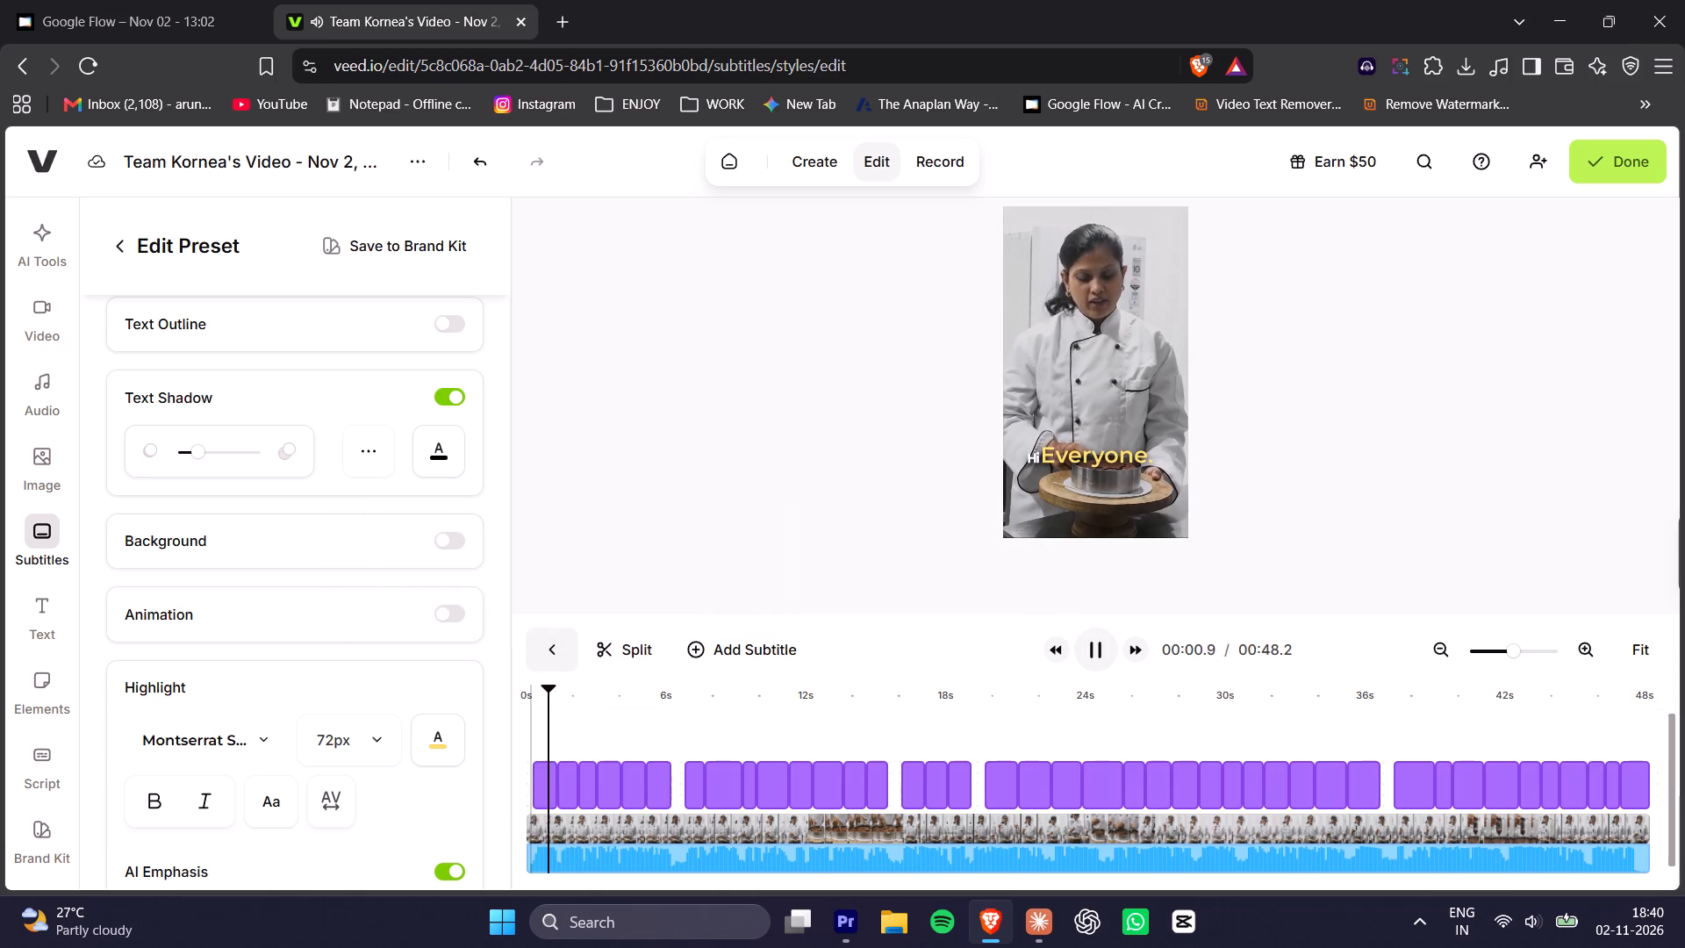
{"action": "key", "text": "space"}
Set the highlight text size to 60px and play back the opening five seconds from the start.
{"action": "left_click", "coordinate": [375, 739]}
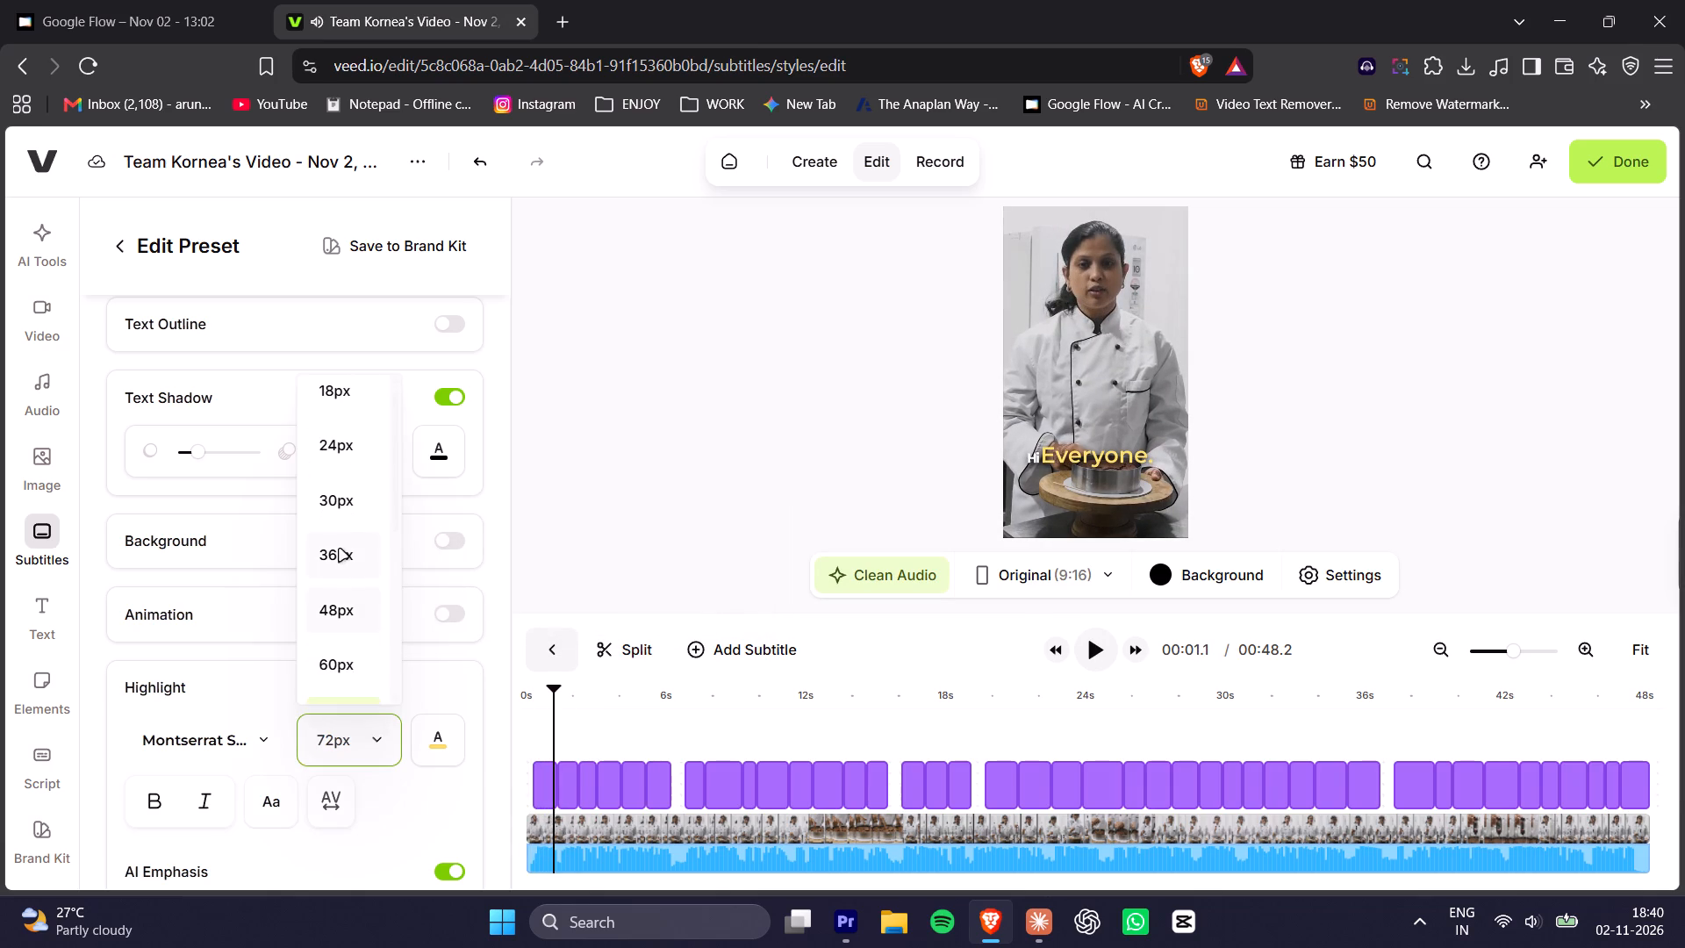
{"action": "left_click", "coordinate": [342, 671]}
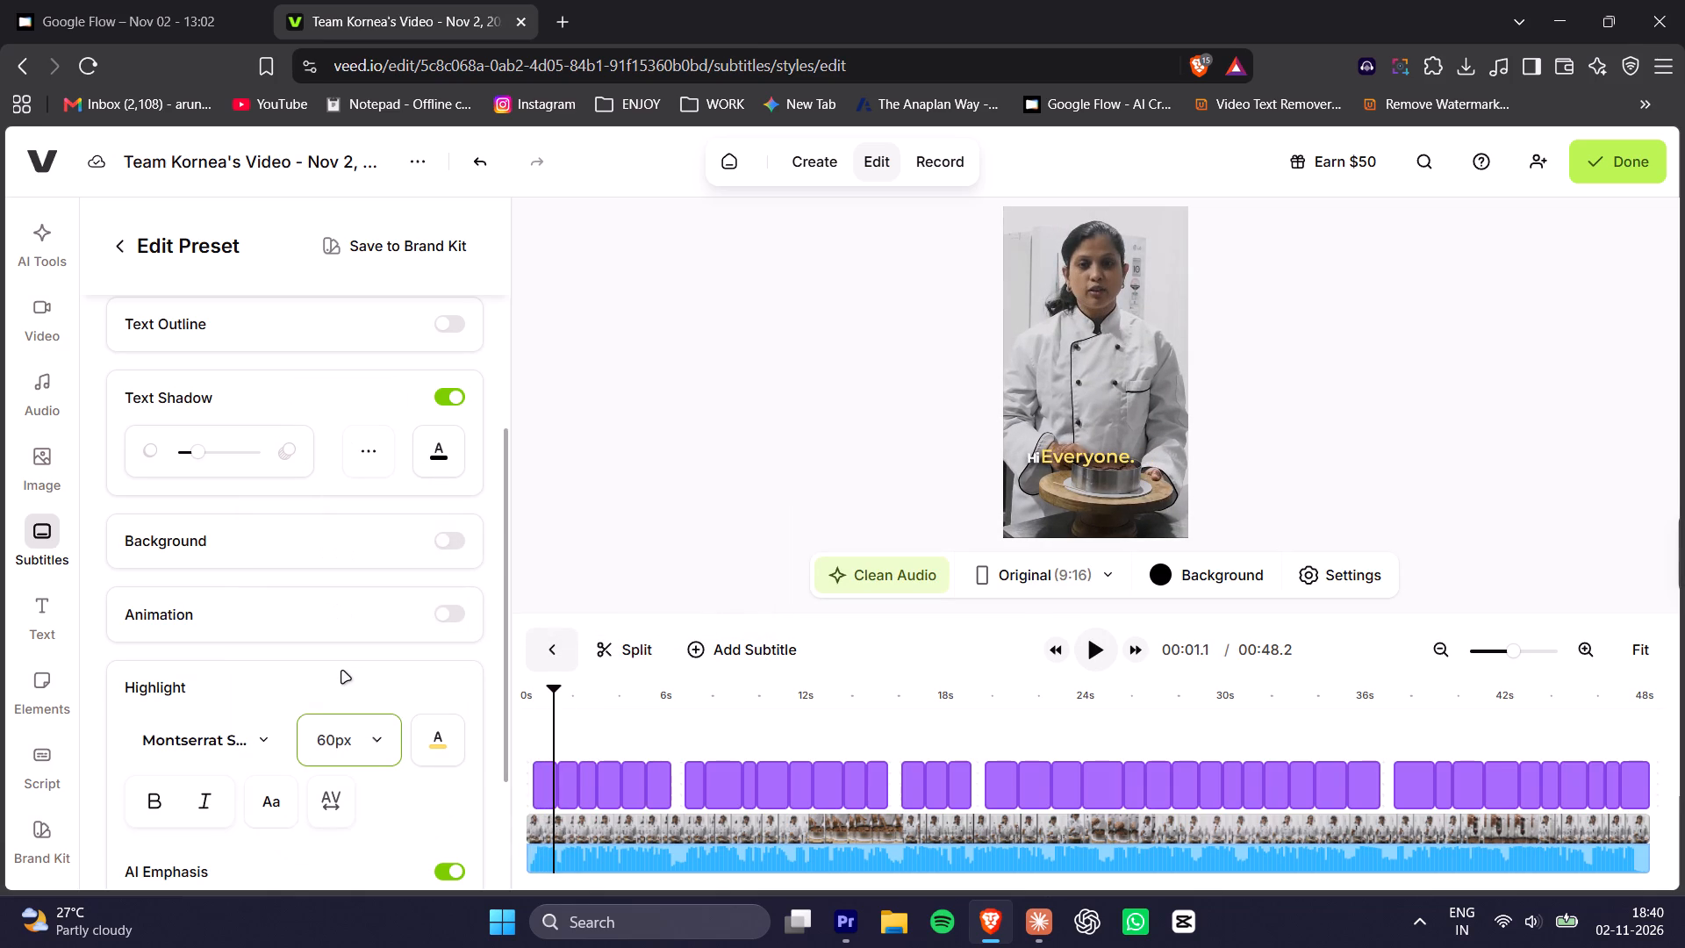
{"action": "left_click", "coordinate": [394, 736]}
{"action": "left_click_drag", "start_coordinate": [548, 698], "coordinate": [521, 698]}
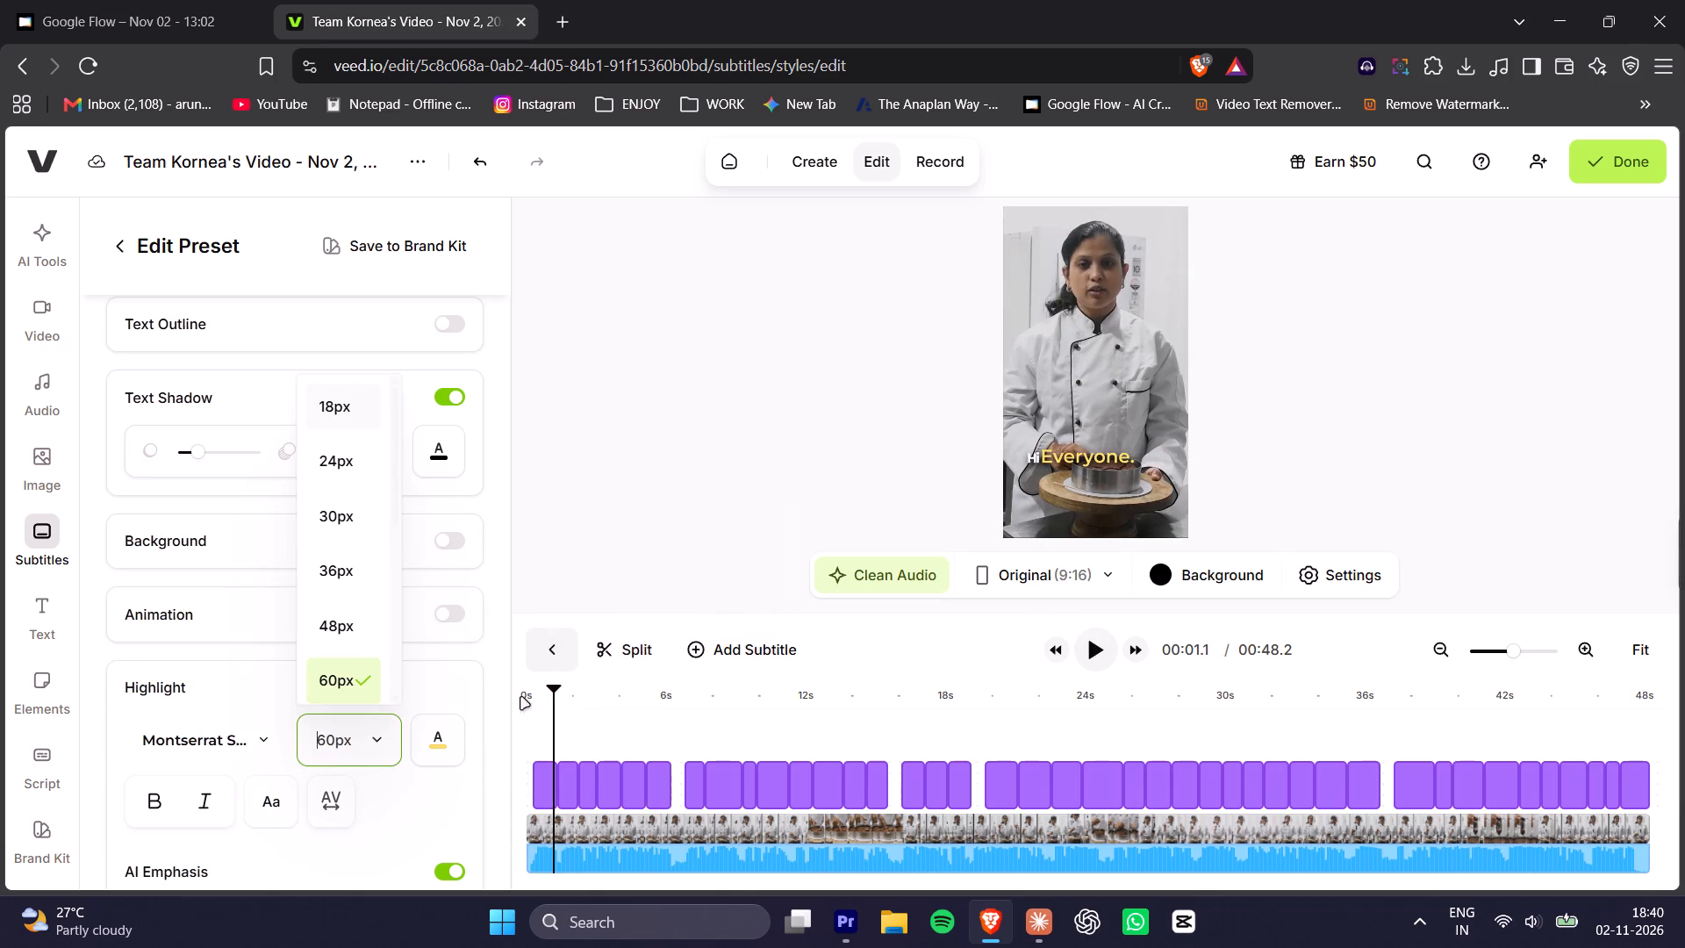
{"action": "left_click_drag", "start_coordinate": [521, 698], "coordinate": [505, 697]}
{"action": "left_click_drag", "start_coordinate": [542, 693], "coordinate": [510, 688]}
{"action": "key", "text": "space"}
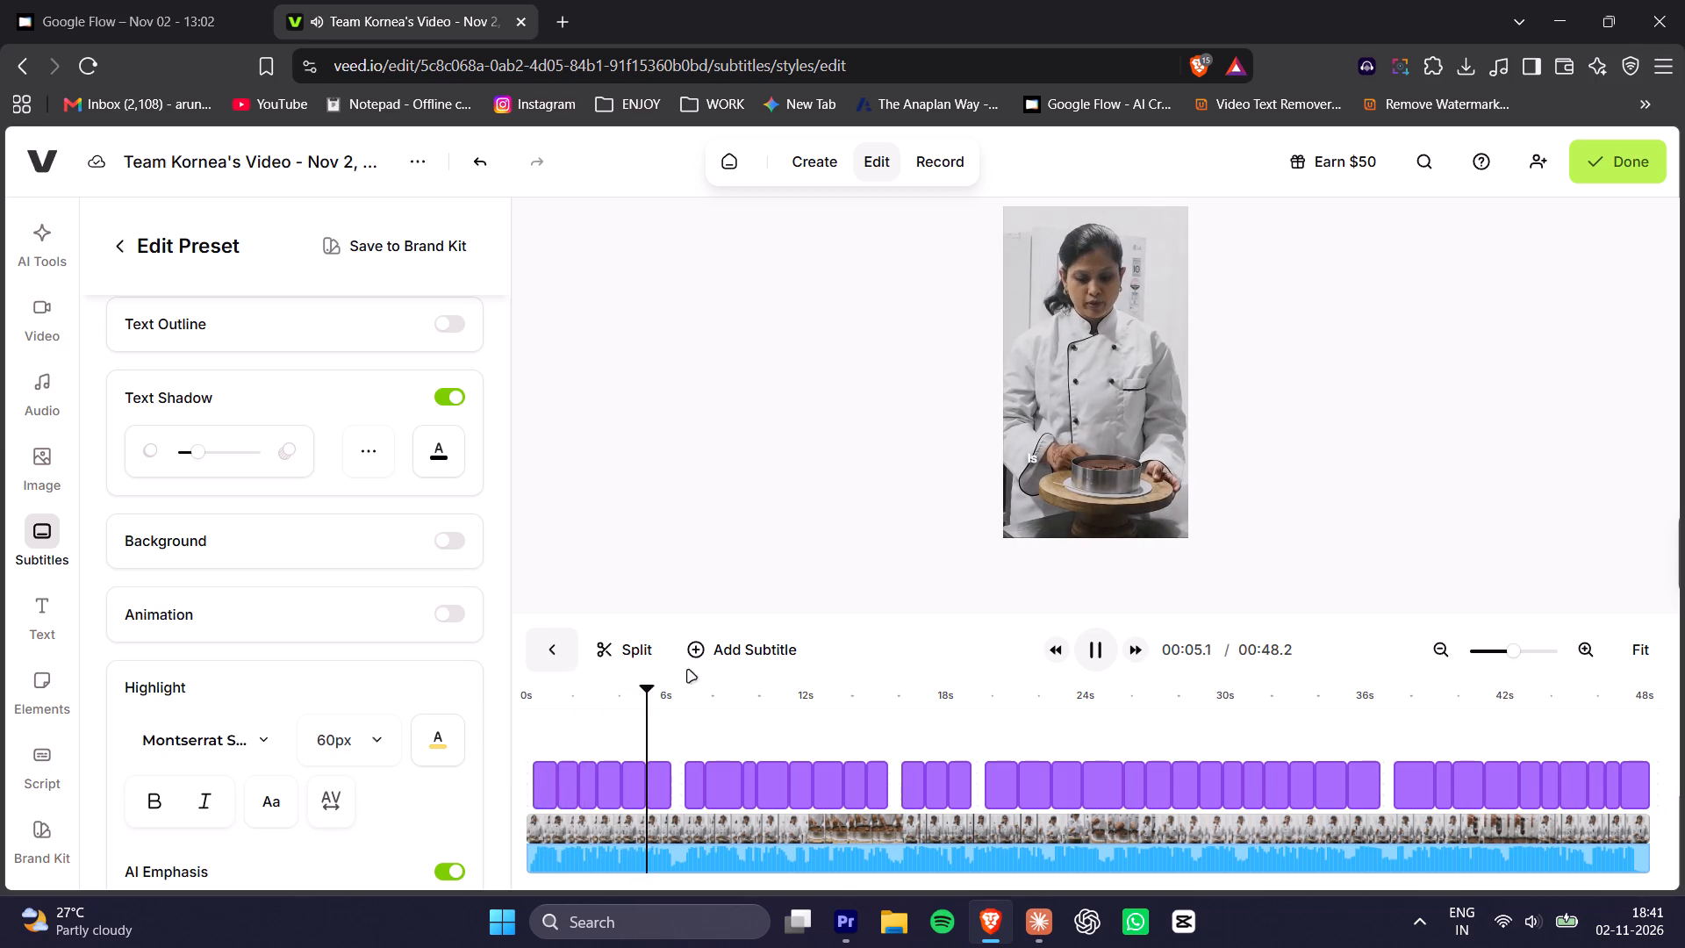
{"action": "key", "text": "space"}
Centre-align the subtitle text and play back the opening from the start to check it.
{"action": "scroll", "coordinate": [293, 692], "scroll_direction": "up", "scroll_amount": 5}
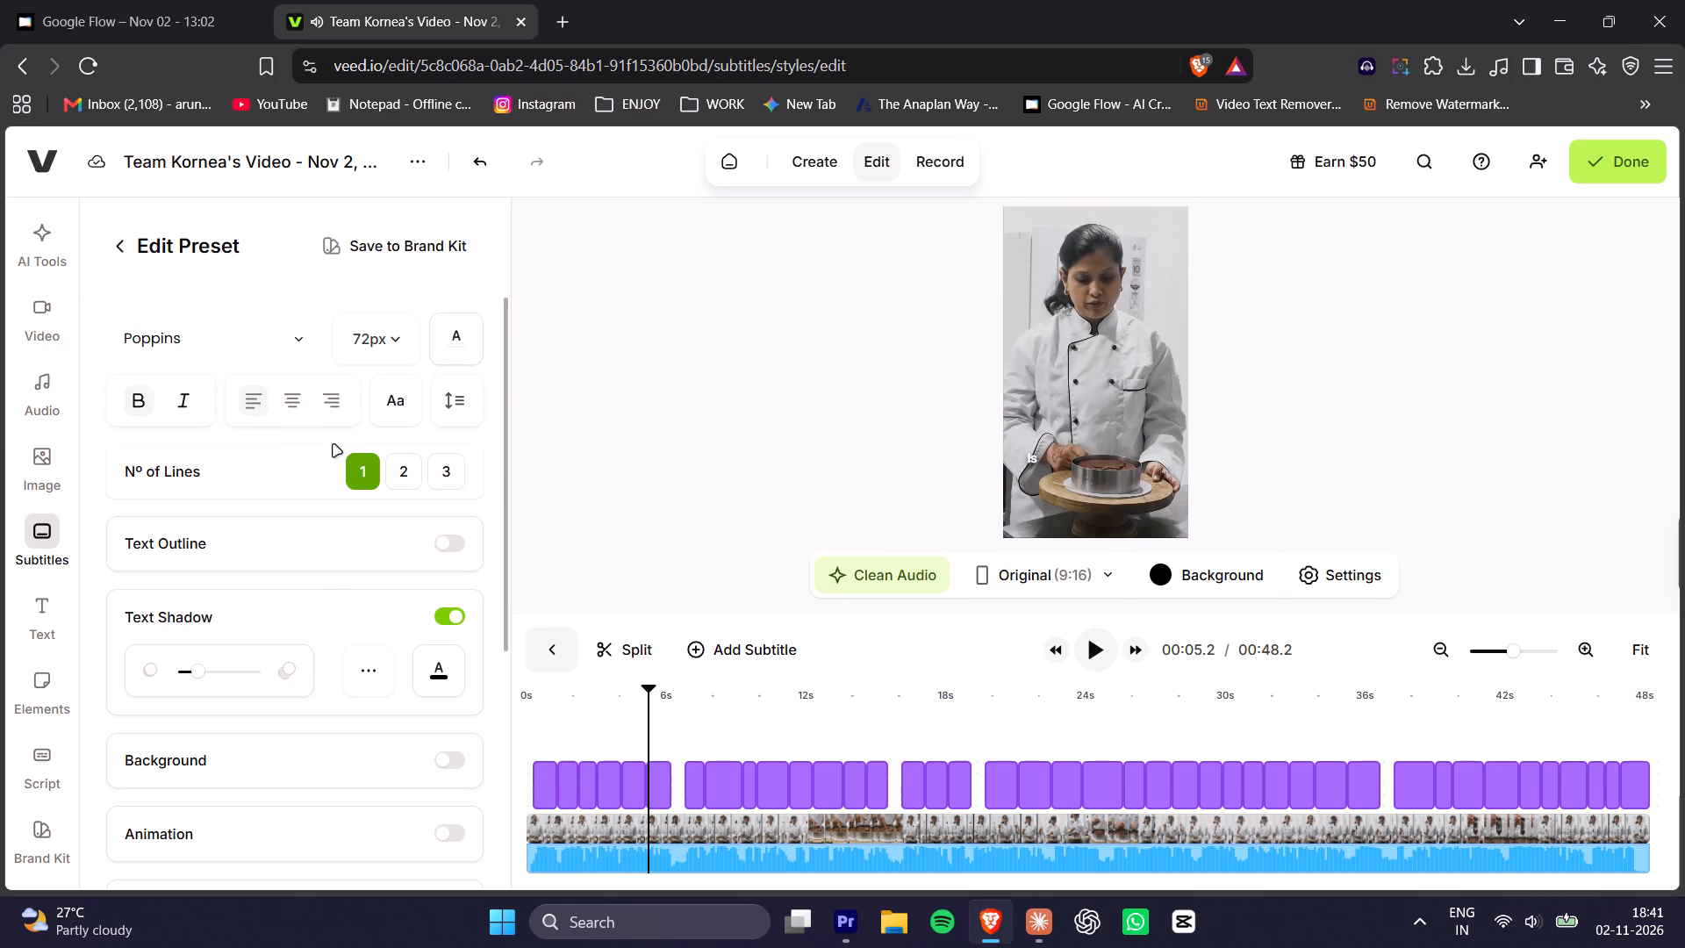
{"action": "left_click", "coordinate": [294, 405]}
{"action": "left_click_drag", "start_coordinate": [601, 699], "coordinate": [522, 695]}
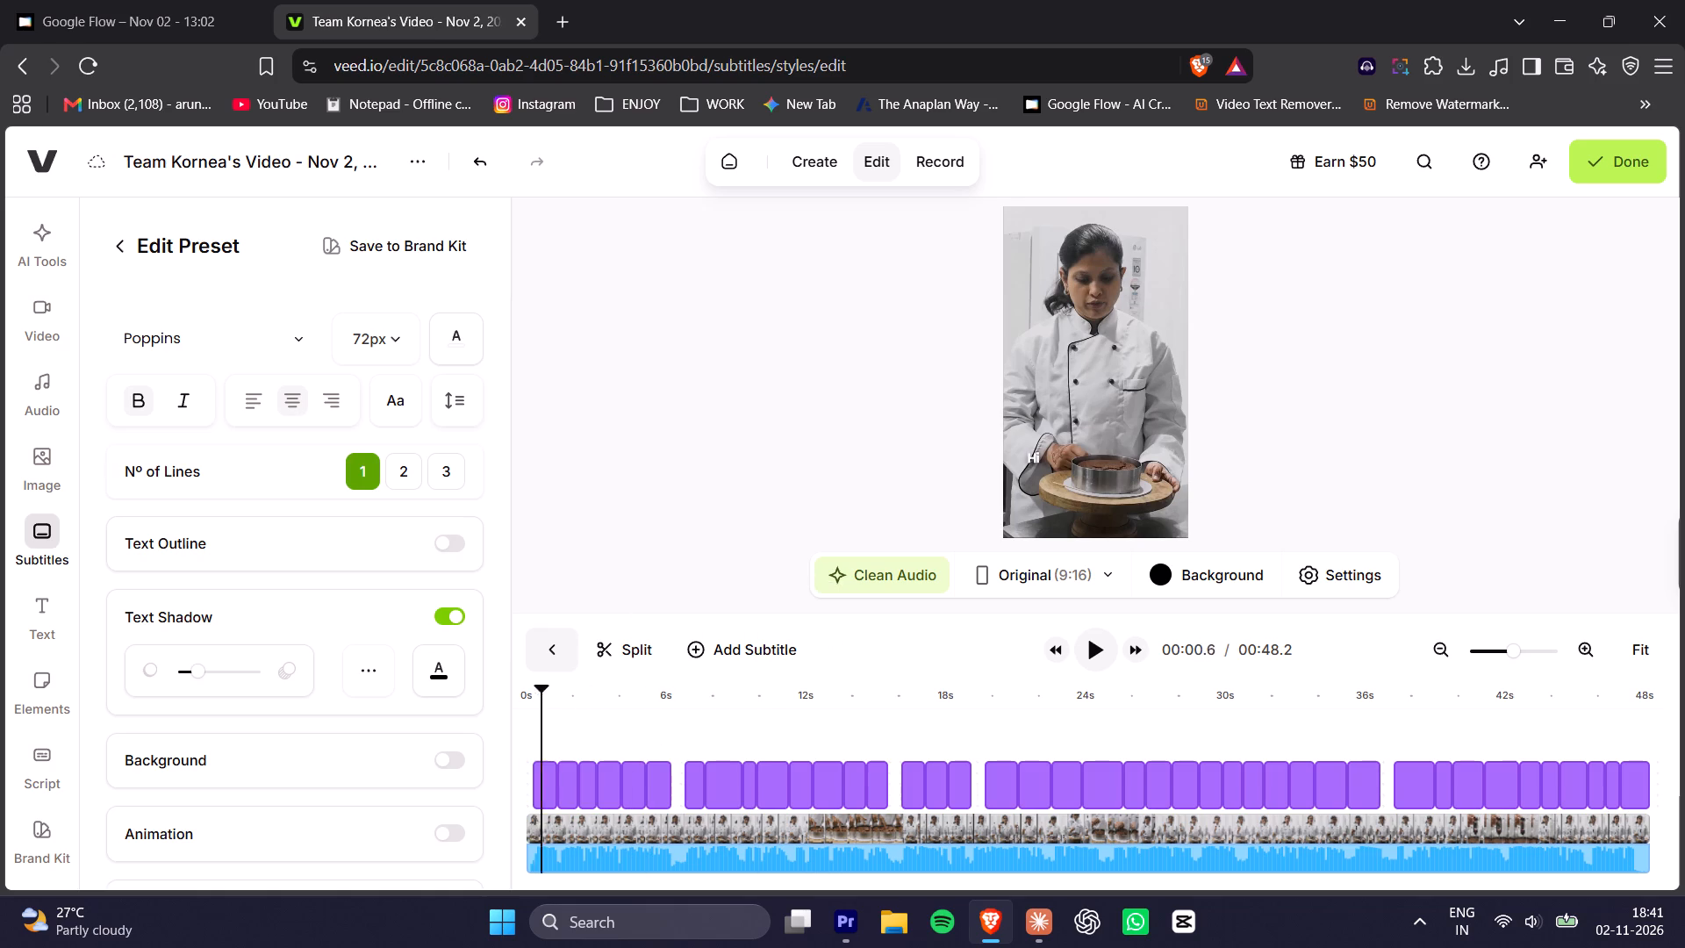
{"action": "left_click_drag", "start_coordinate": [522, 695], "coordinate": [510, 693]}
{"action": "key", "text": "space"}
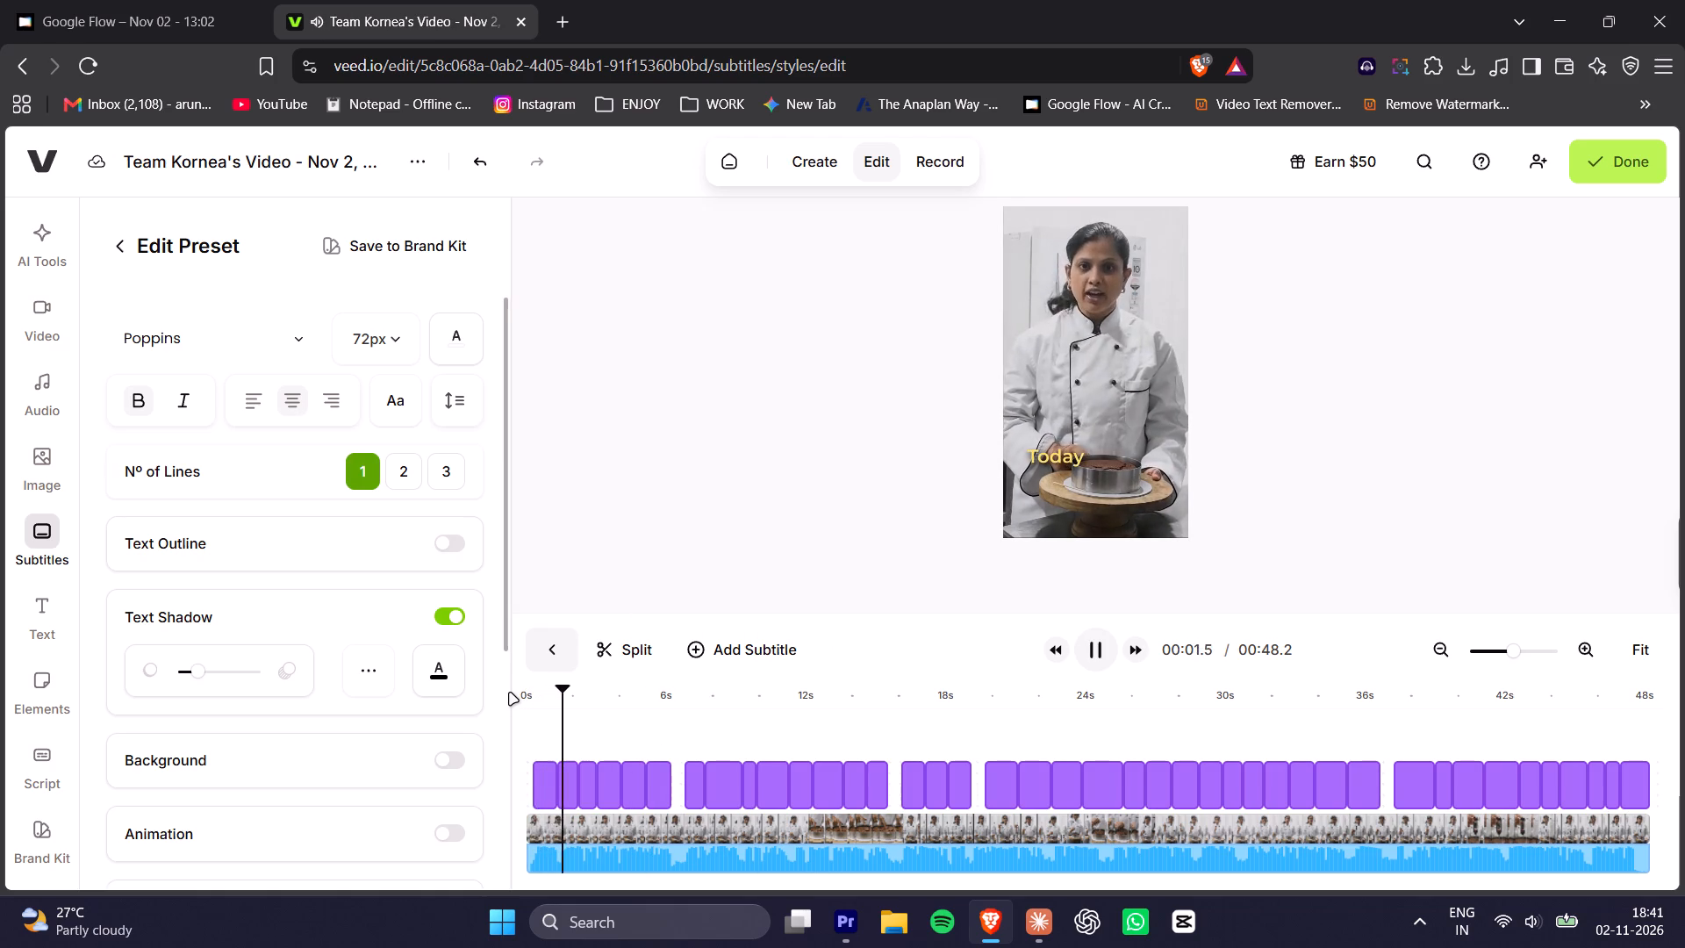
{"action": "key", "text": "space"}
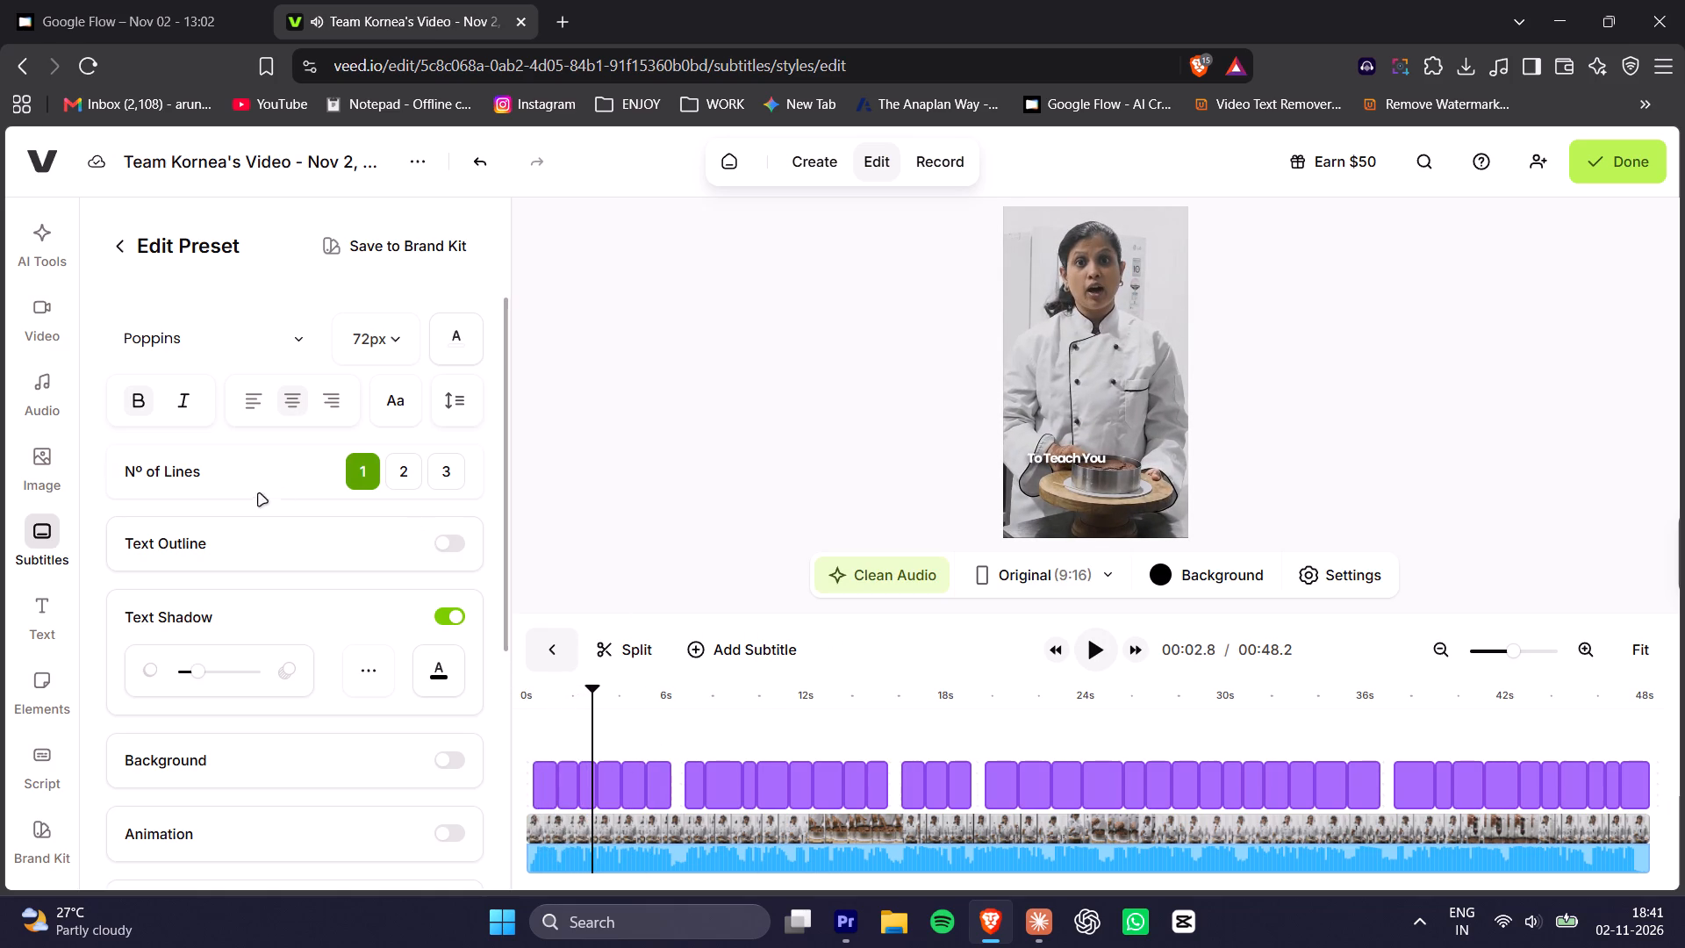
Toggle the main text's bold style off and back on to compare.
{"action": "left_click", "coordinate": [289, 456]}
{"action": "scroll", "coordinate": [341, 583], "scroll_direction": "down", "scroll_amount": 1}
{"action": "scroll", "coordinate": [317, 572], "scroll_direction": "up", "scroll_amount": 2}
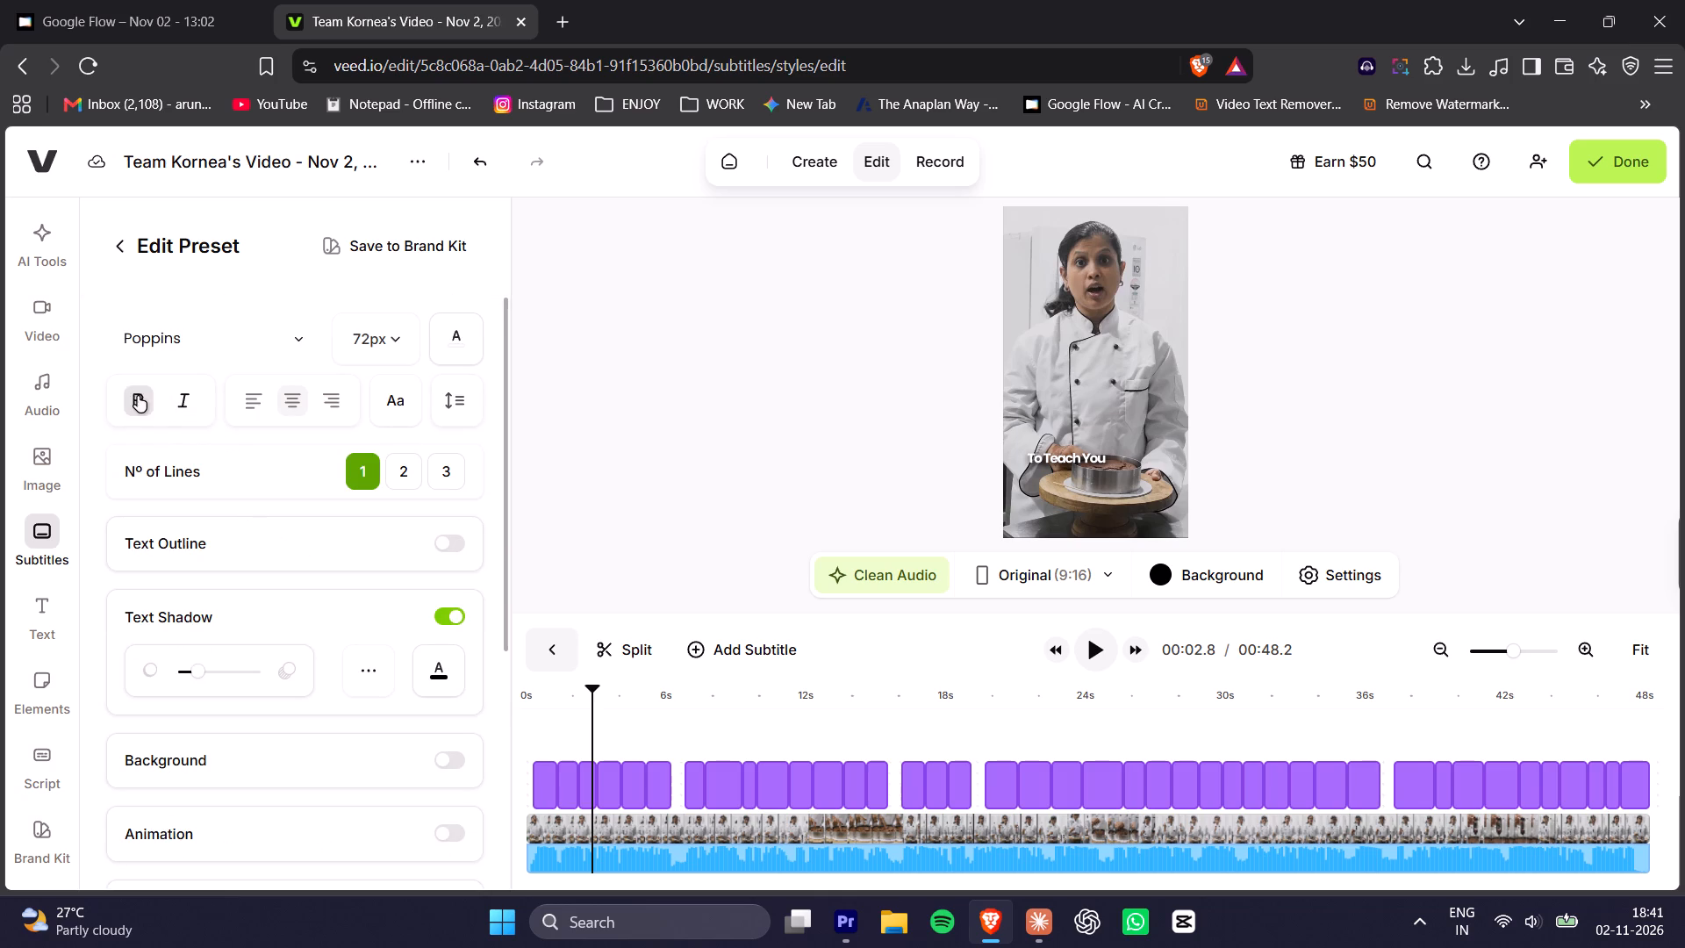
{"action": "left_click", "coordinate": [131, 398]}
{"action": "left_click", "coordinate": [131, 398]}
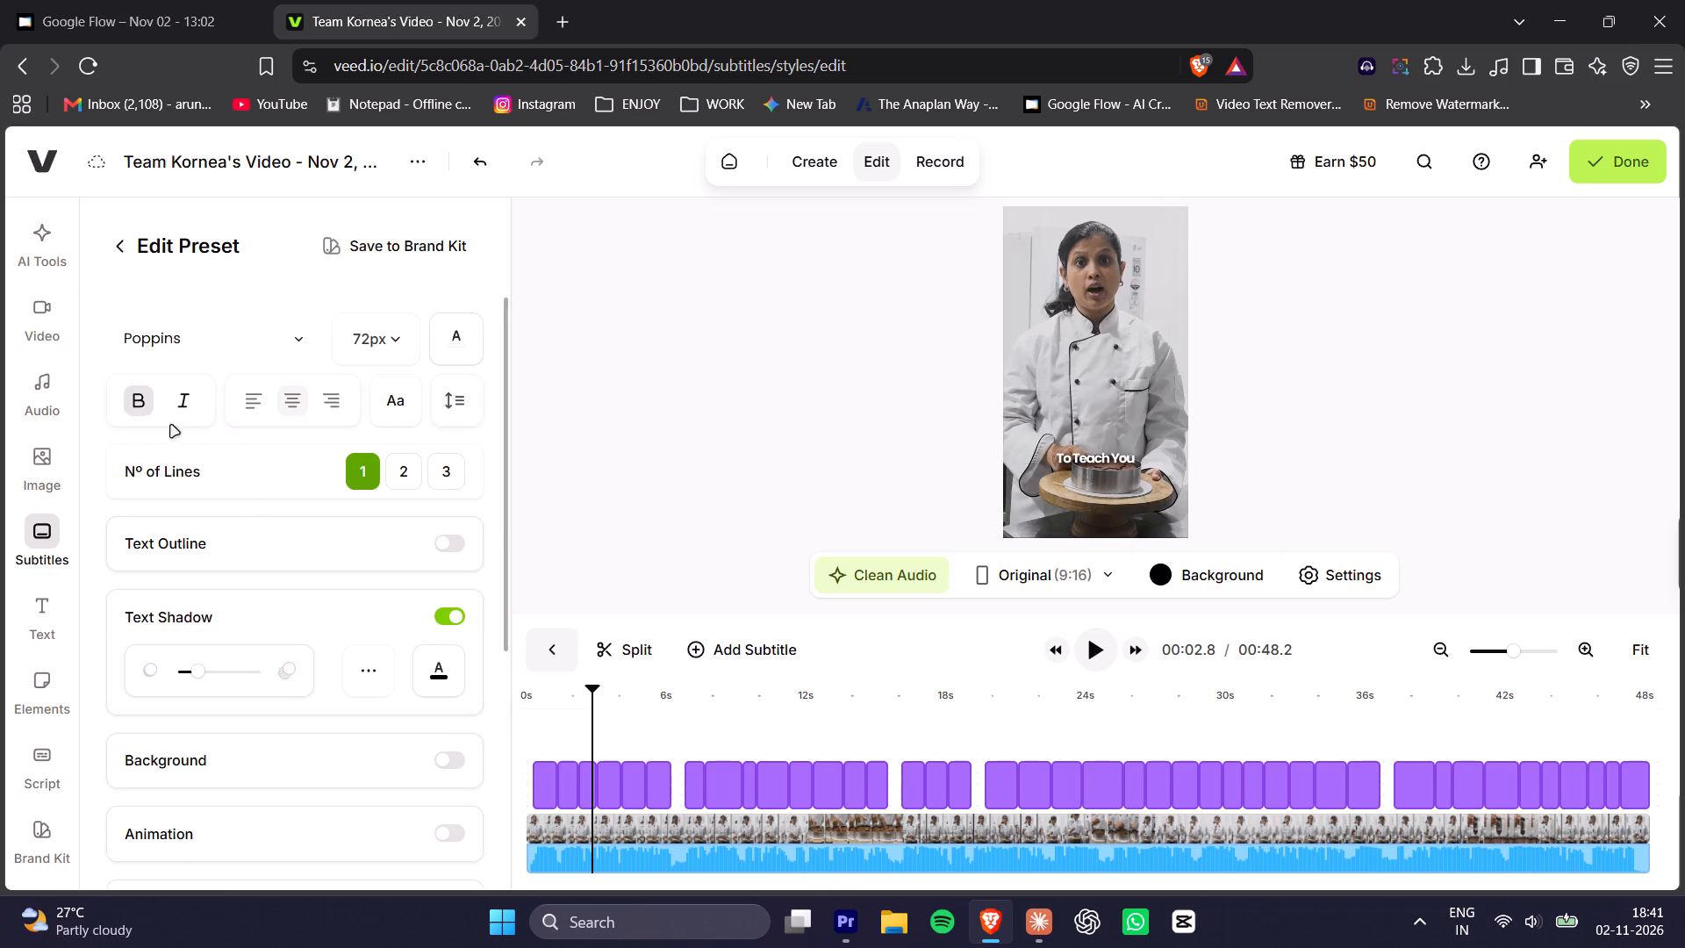
Turn on bold for the highlight text and play back the opening to check the highlighted words.
{"action": "scroll", "coordinate": [270, 513], "scroll_direction": "down", "scroll_amount": 4}
{"action": "left_click", "coordinate": [158, 627]}
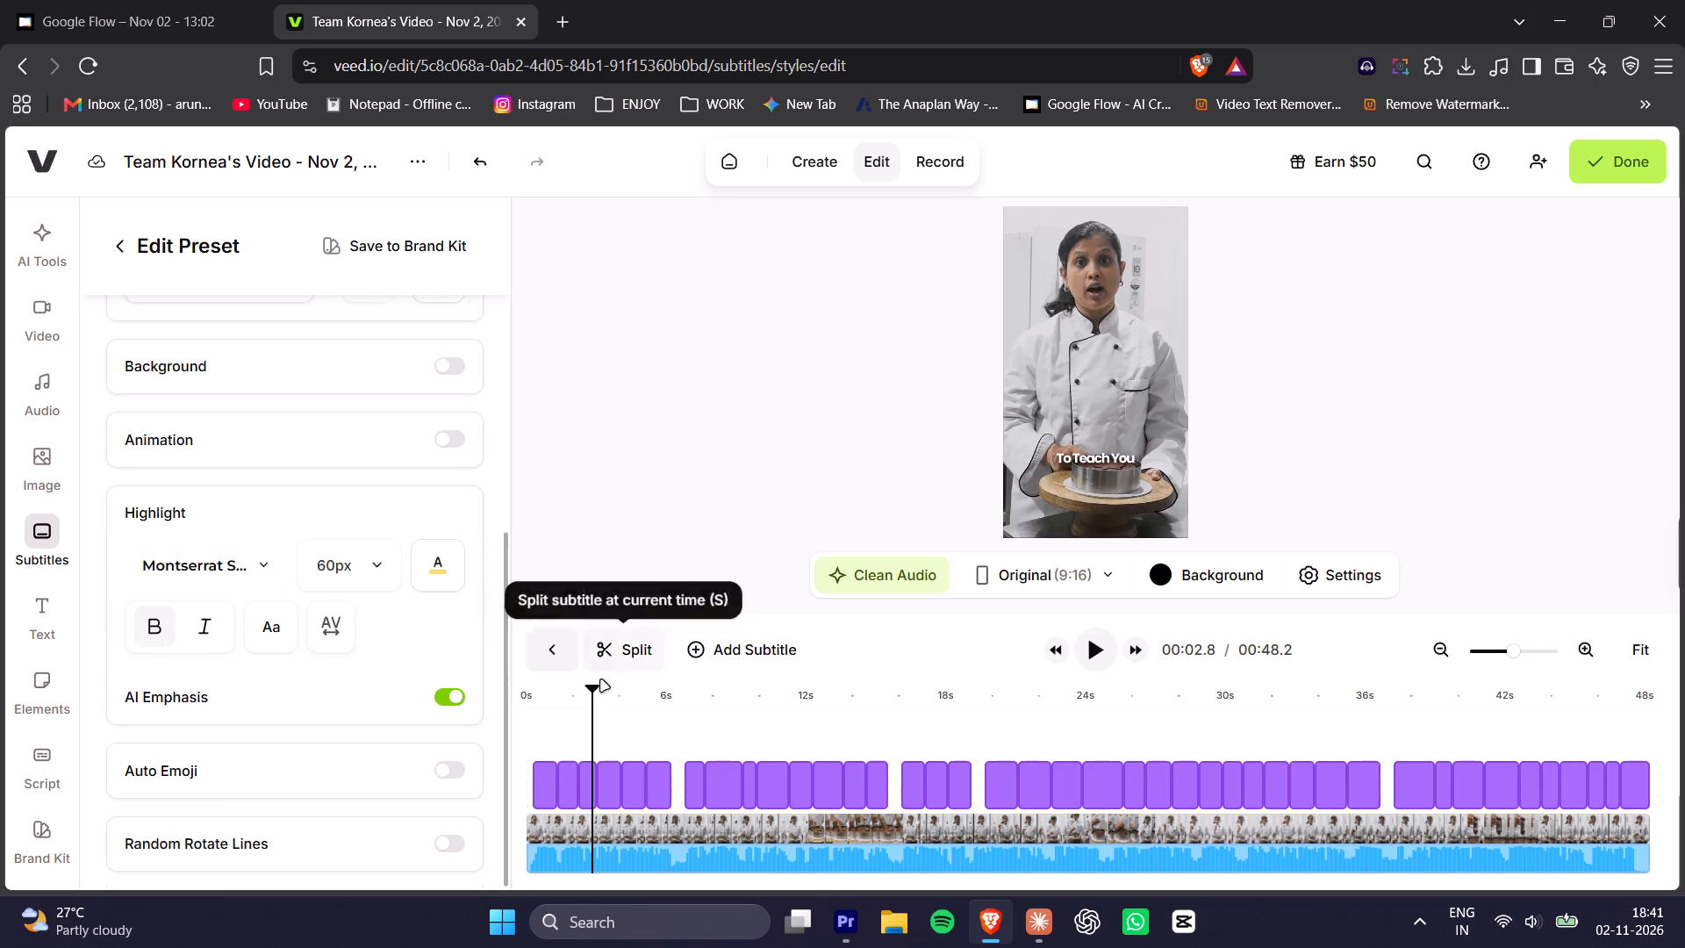
{"action": "left_click_drag", "start_coordinate": [593, 693], "coordinate": [546, 695]}
{"action": "key", "text": "space"}
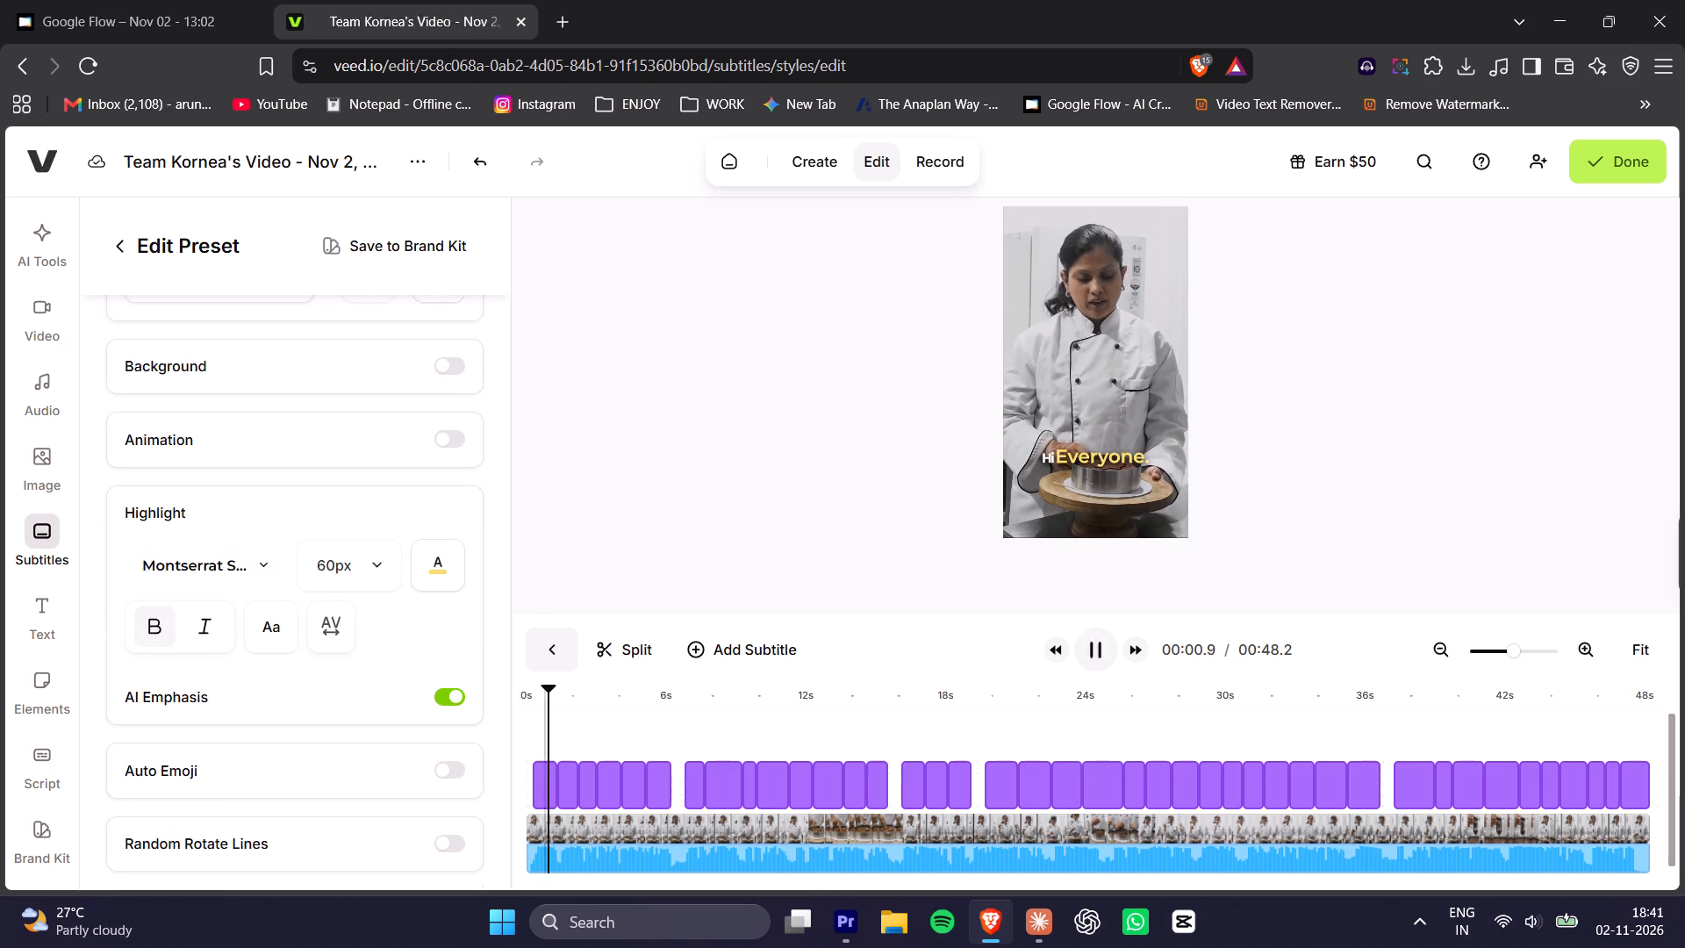
{"action": "key", "text": "space"}
{"action": "key", "text": "space"}
{"action": "key", "text": "space"}
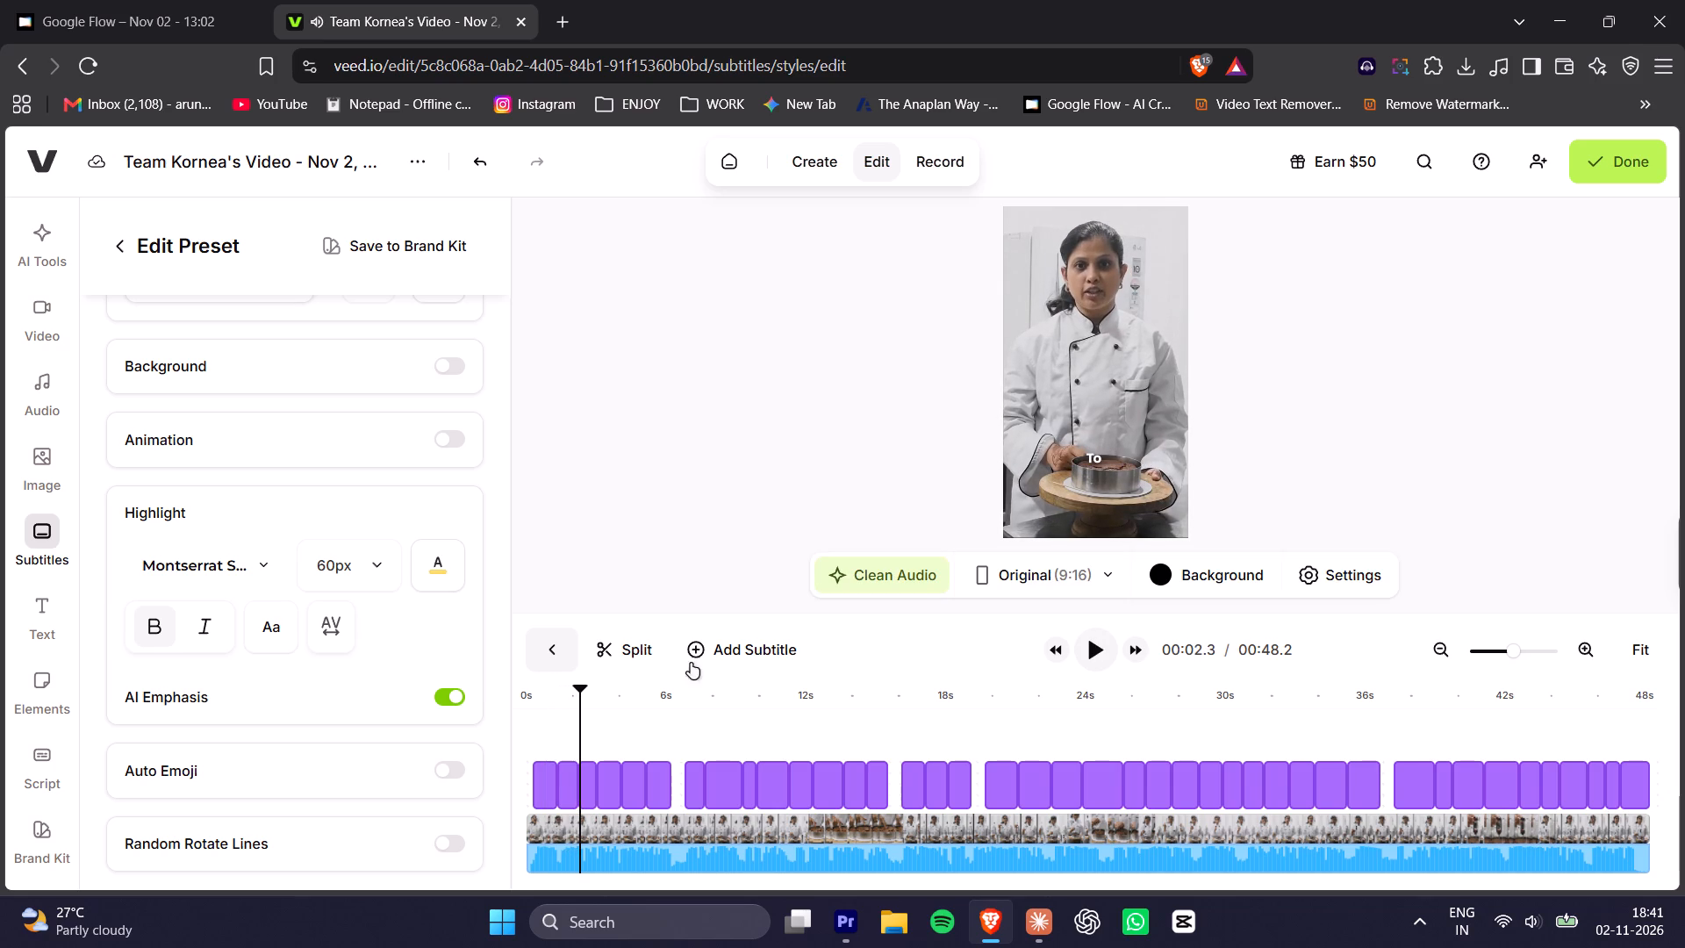
Move the subtitles up onto the woman's chest above the cake, keep them horizontally centred, and play back the next seconds.
{"action": "left_click", "coordinate": [1095, 463]}
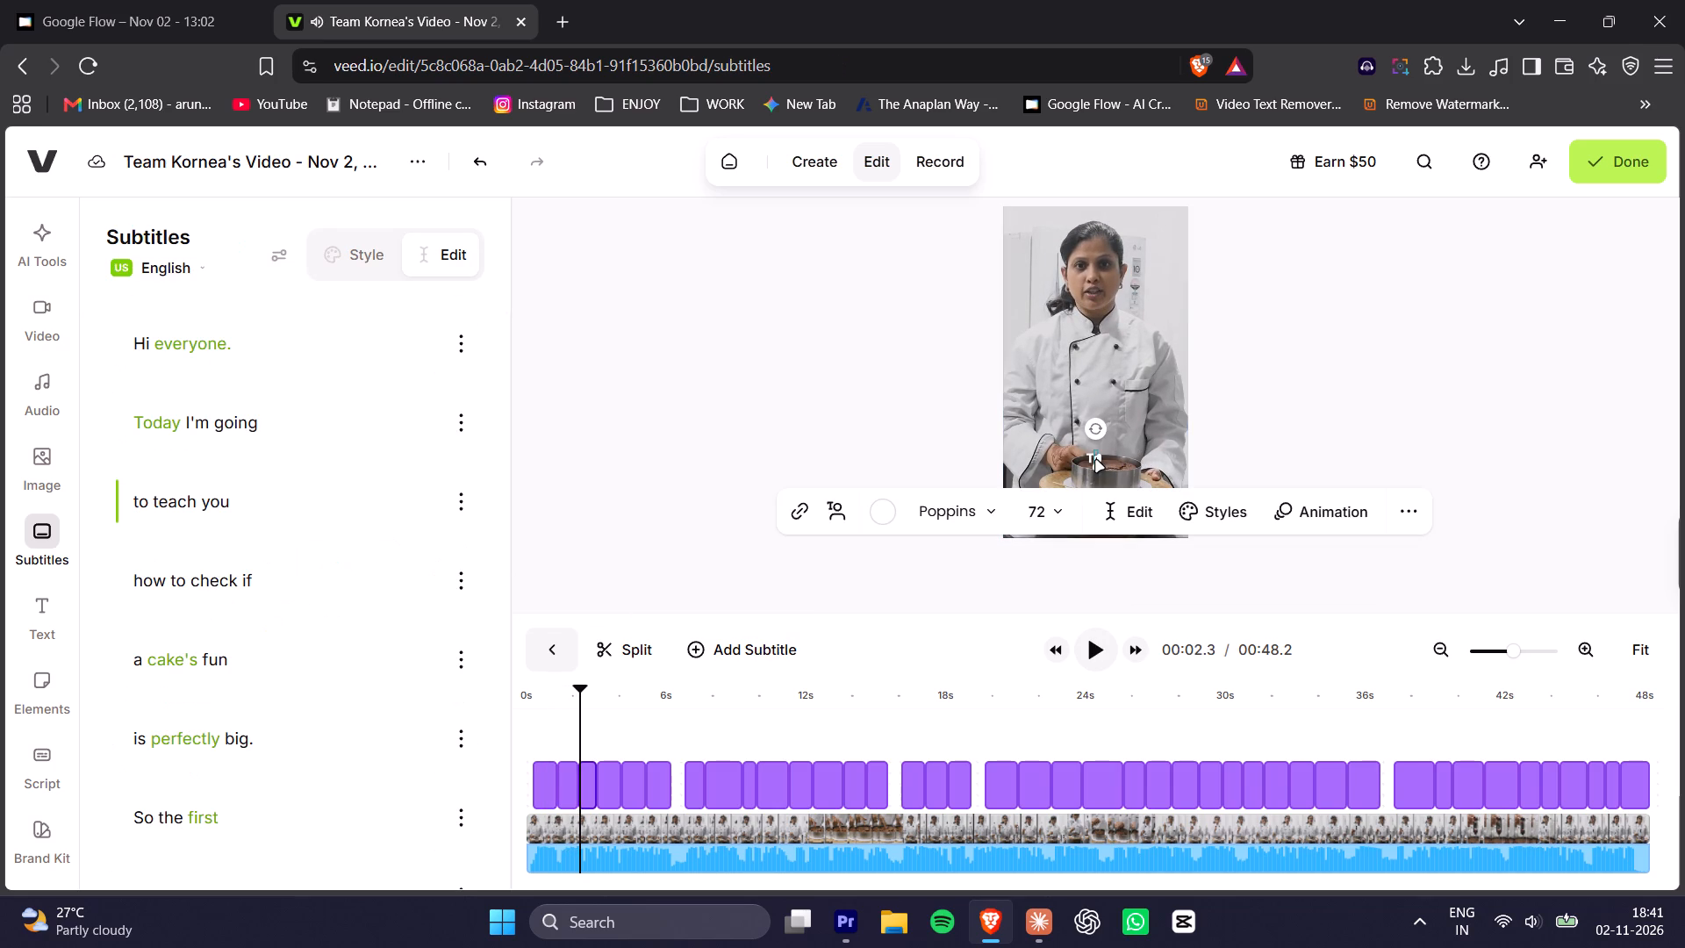
{"action": "left_click_drag", "start_coordinate": [1094, 452], "coordinate": [1094, 395]}
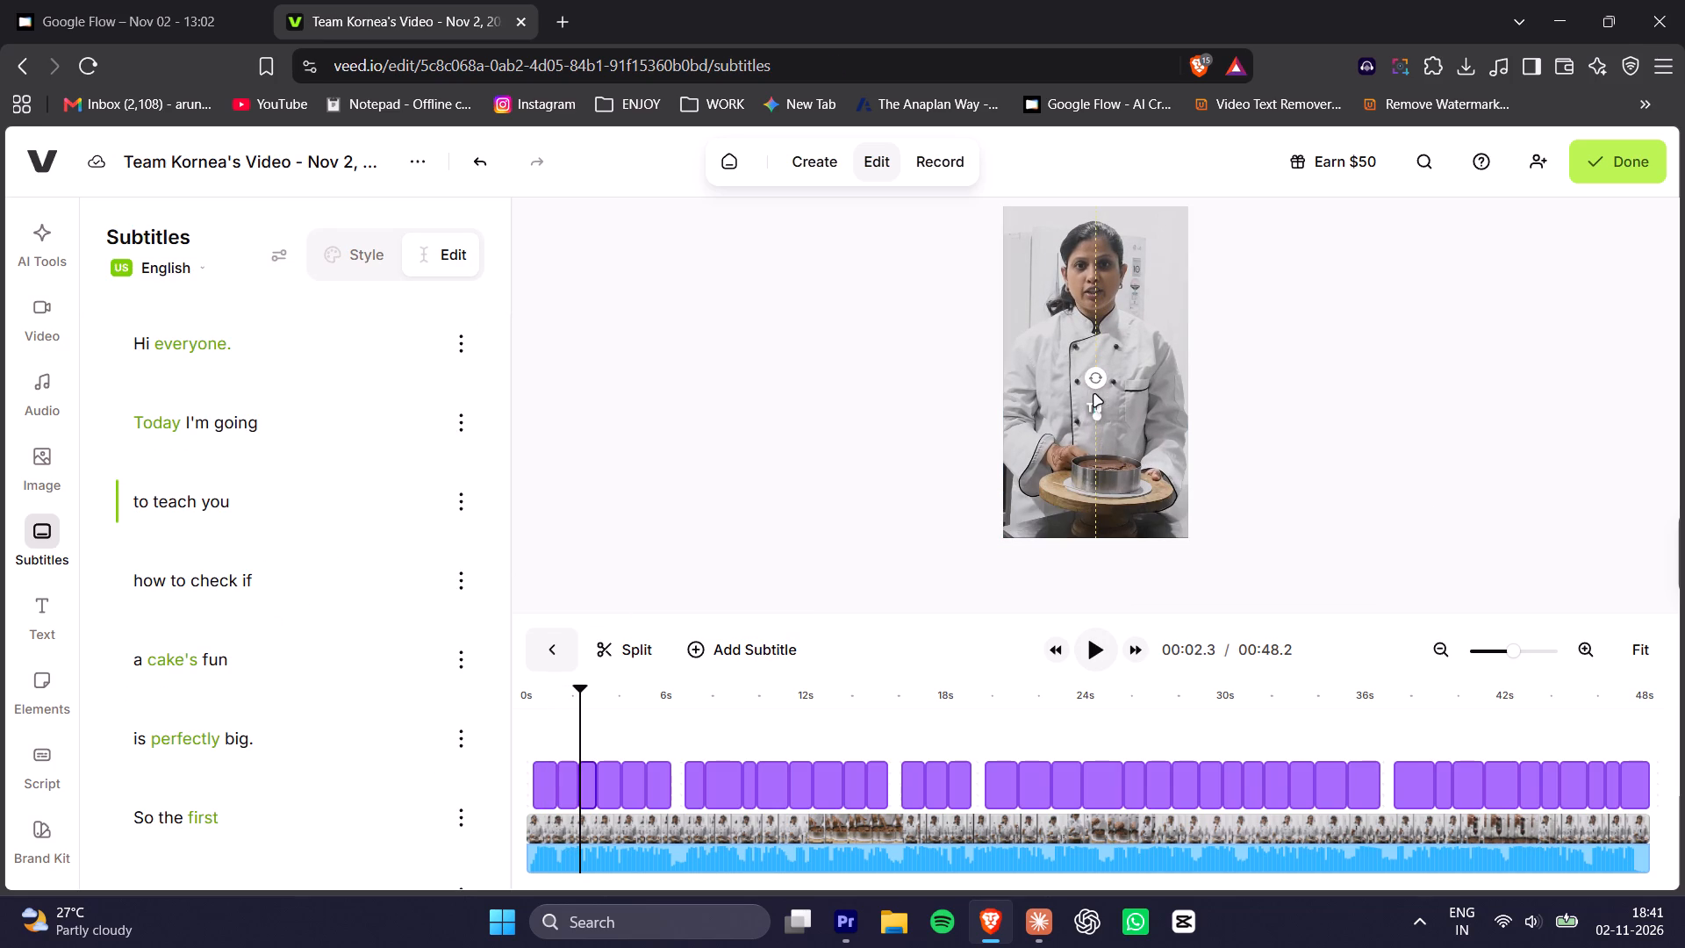
{"action": "left_click_drag", "start_coordinate": [1094, 395], "coordinate": [1094, 392]}
{"action": "key", "text": "space"}
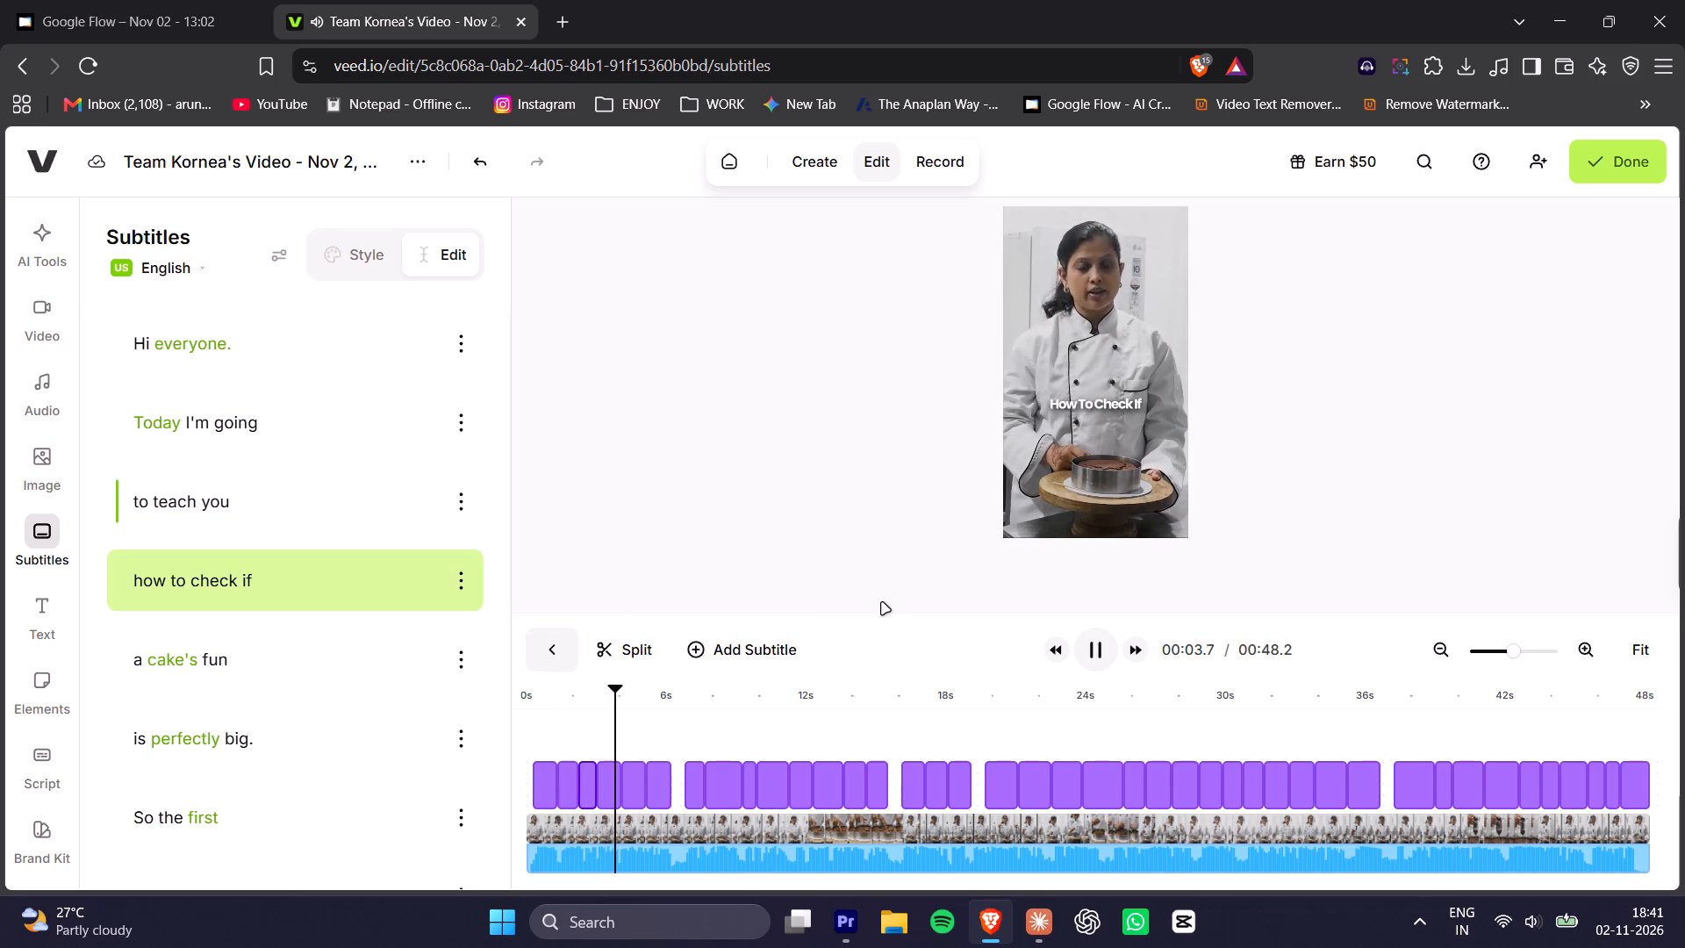
{"action": "key", "text": "space"}
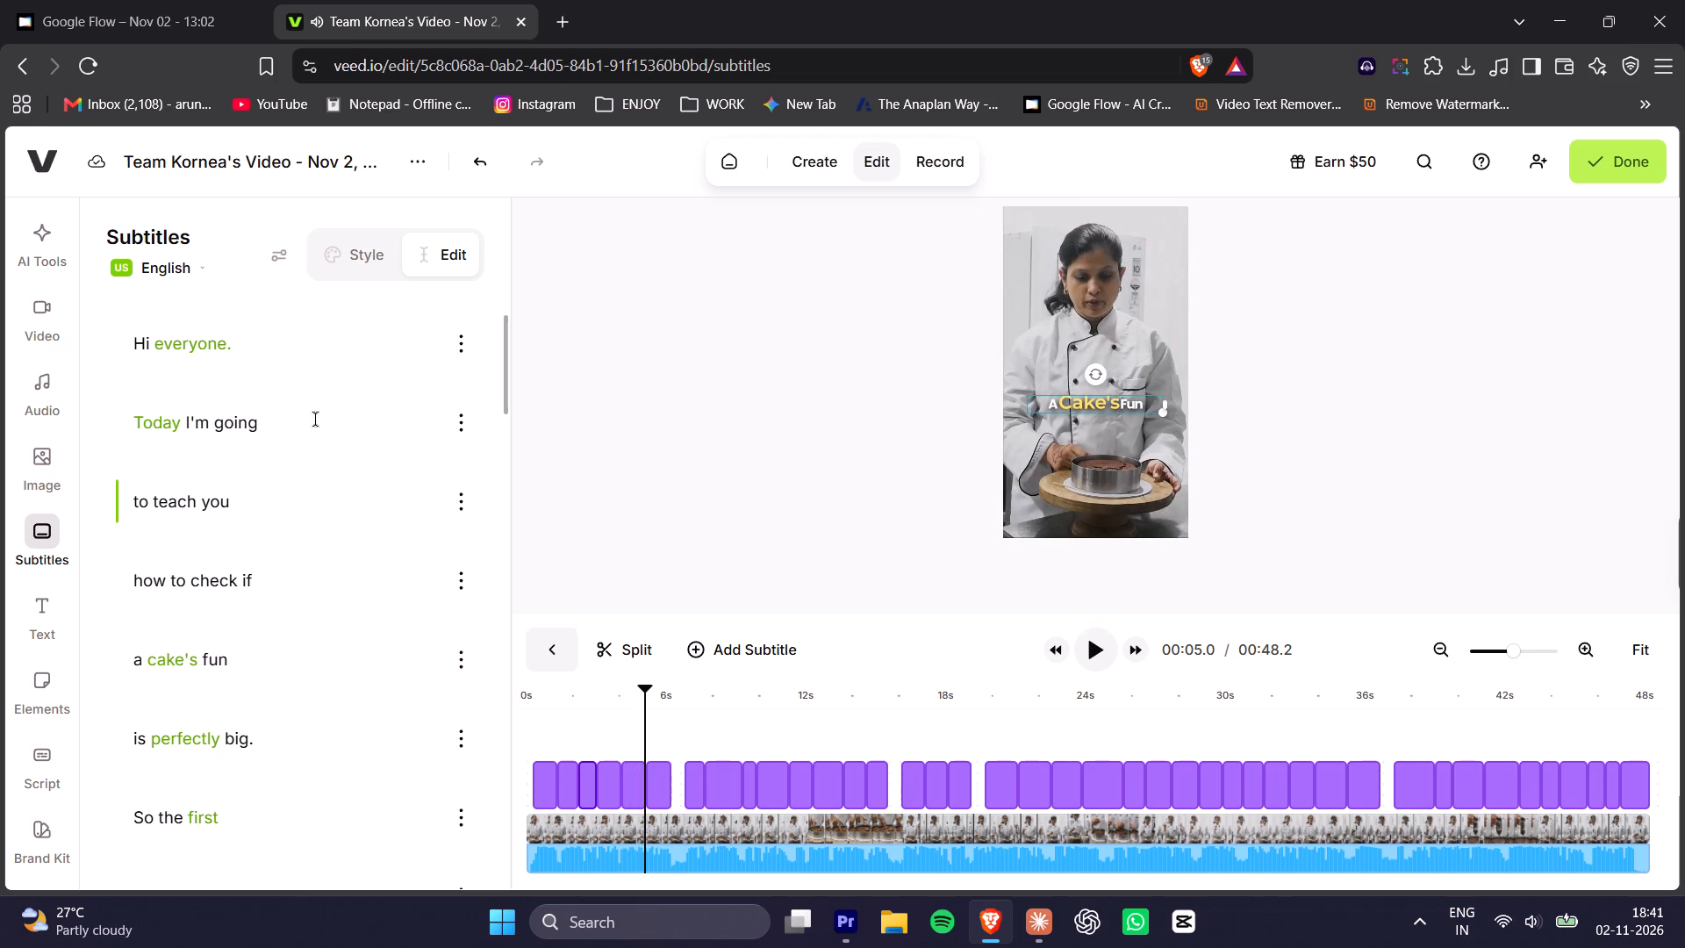
Reopen the applied Dynamic subtitle preset for editing.
{"action": "left_click", "coordinate": [357, 249]}
{"action": "scroll", "coordinate": [365, 572], "scroll_direction": "down", "scroll_amount": 3}
{"action": "left_click", "coordinate": [186, 687]}
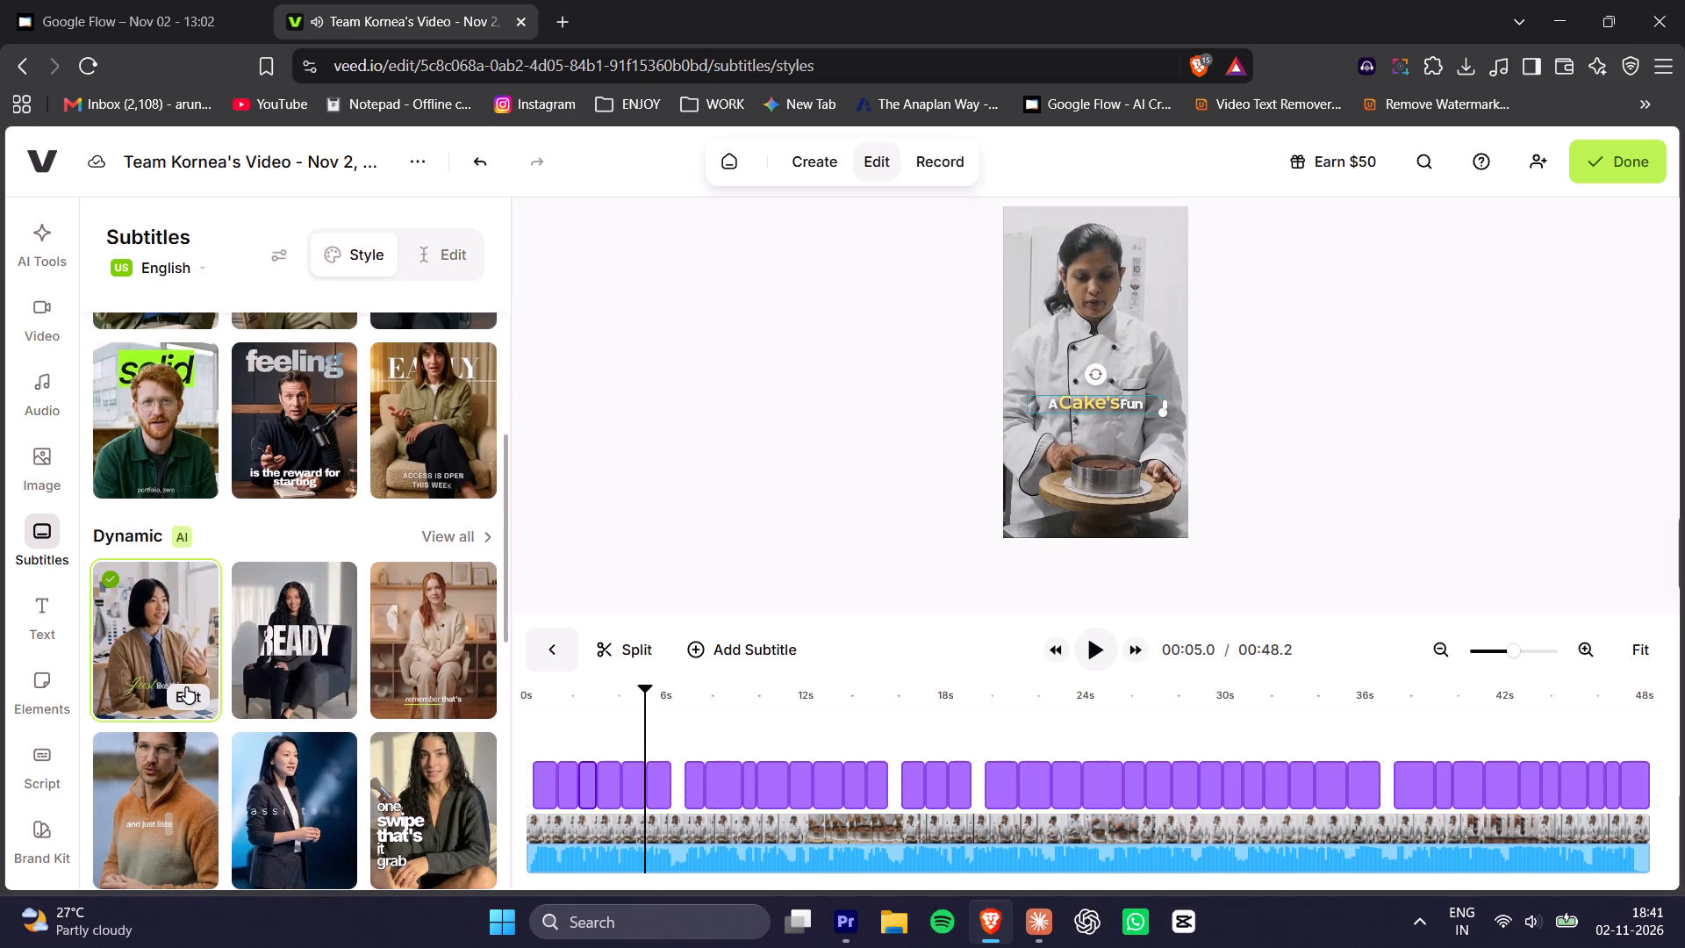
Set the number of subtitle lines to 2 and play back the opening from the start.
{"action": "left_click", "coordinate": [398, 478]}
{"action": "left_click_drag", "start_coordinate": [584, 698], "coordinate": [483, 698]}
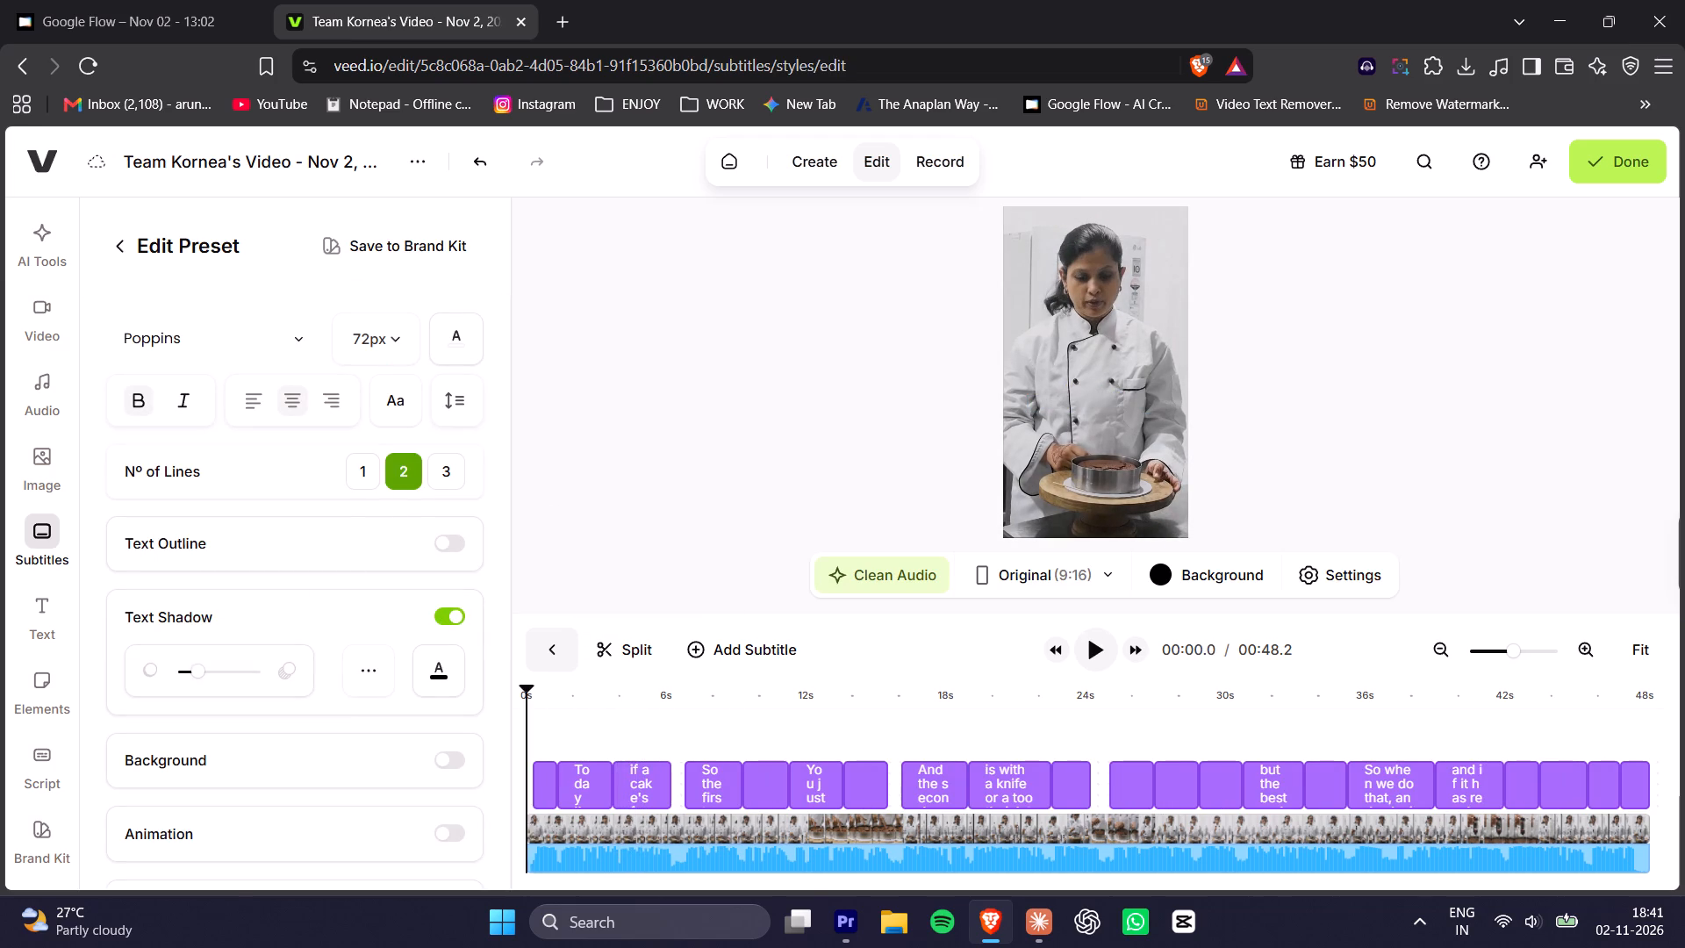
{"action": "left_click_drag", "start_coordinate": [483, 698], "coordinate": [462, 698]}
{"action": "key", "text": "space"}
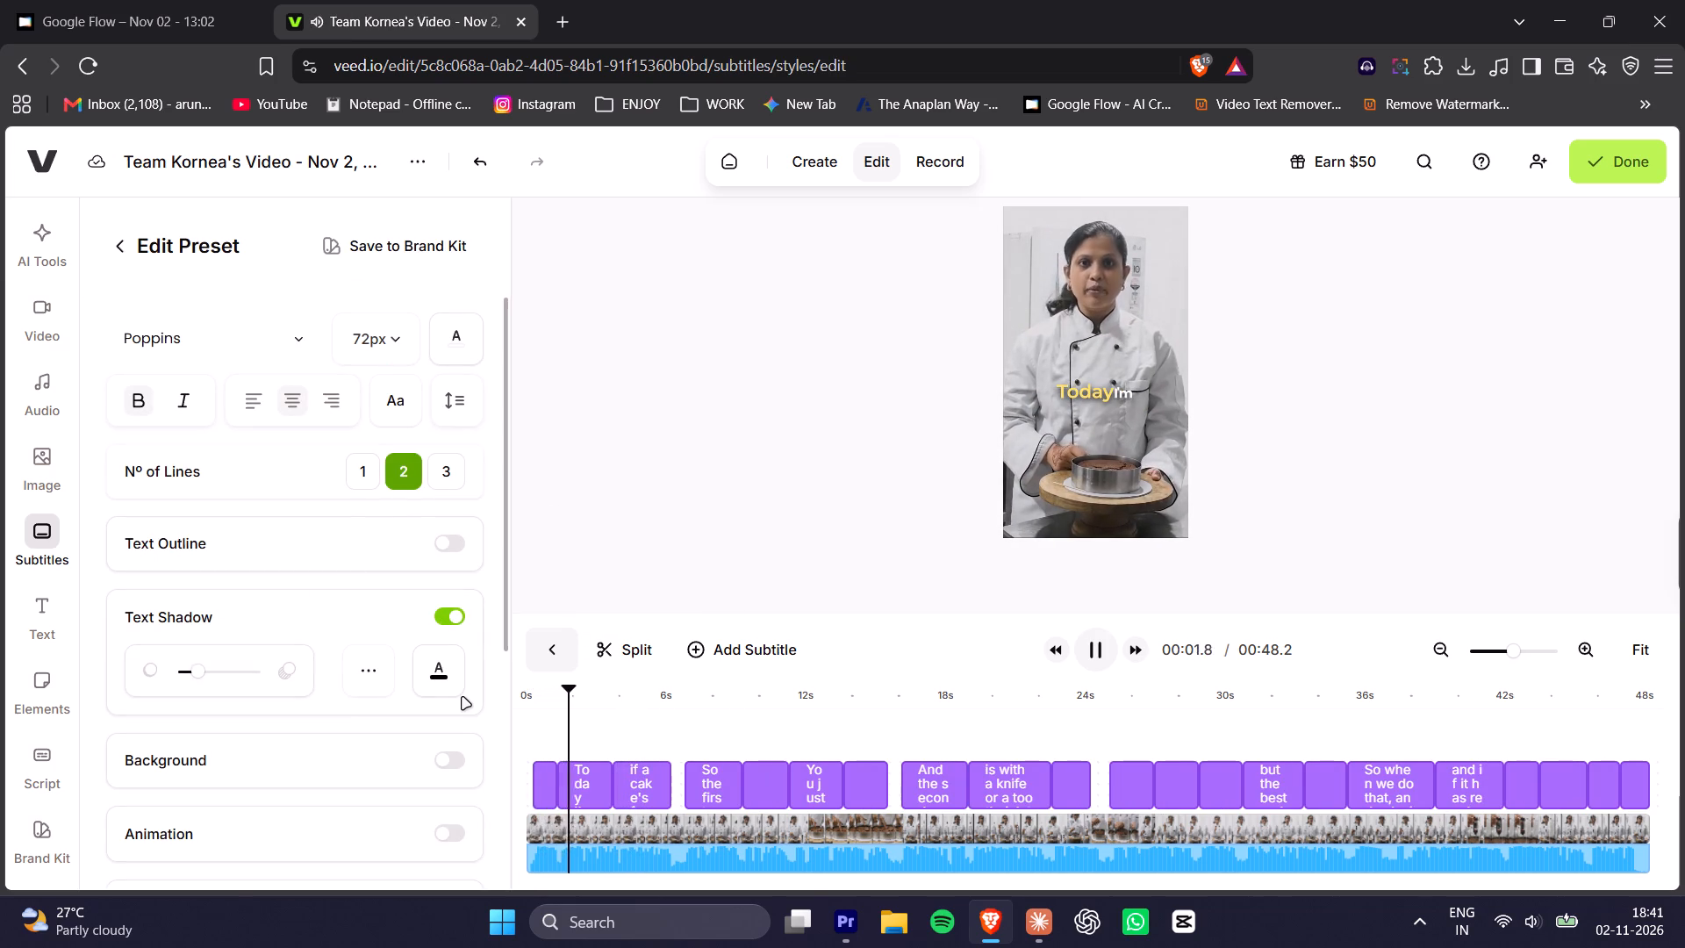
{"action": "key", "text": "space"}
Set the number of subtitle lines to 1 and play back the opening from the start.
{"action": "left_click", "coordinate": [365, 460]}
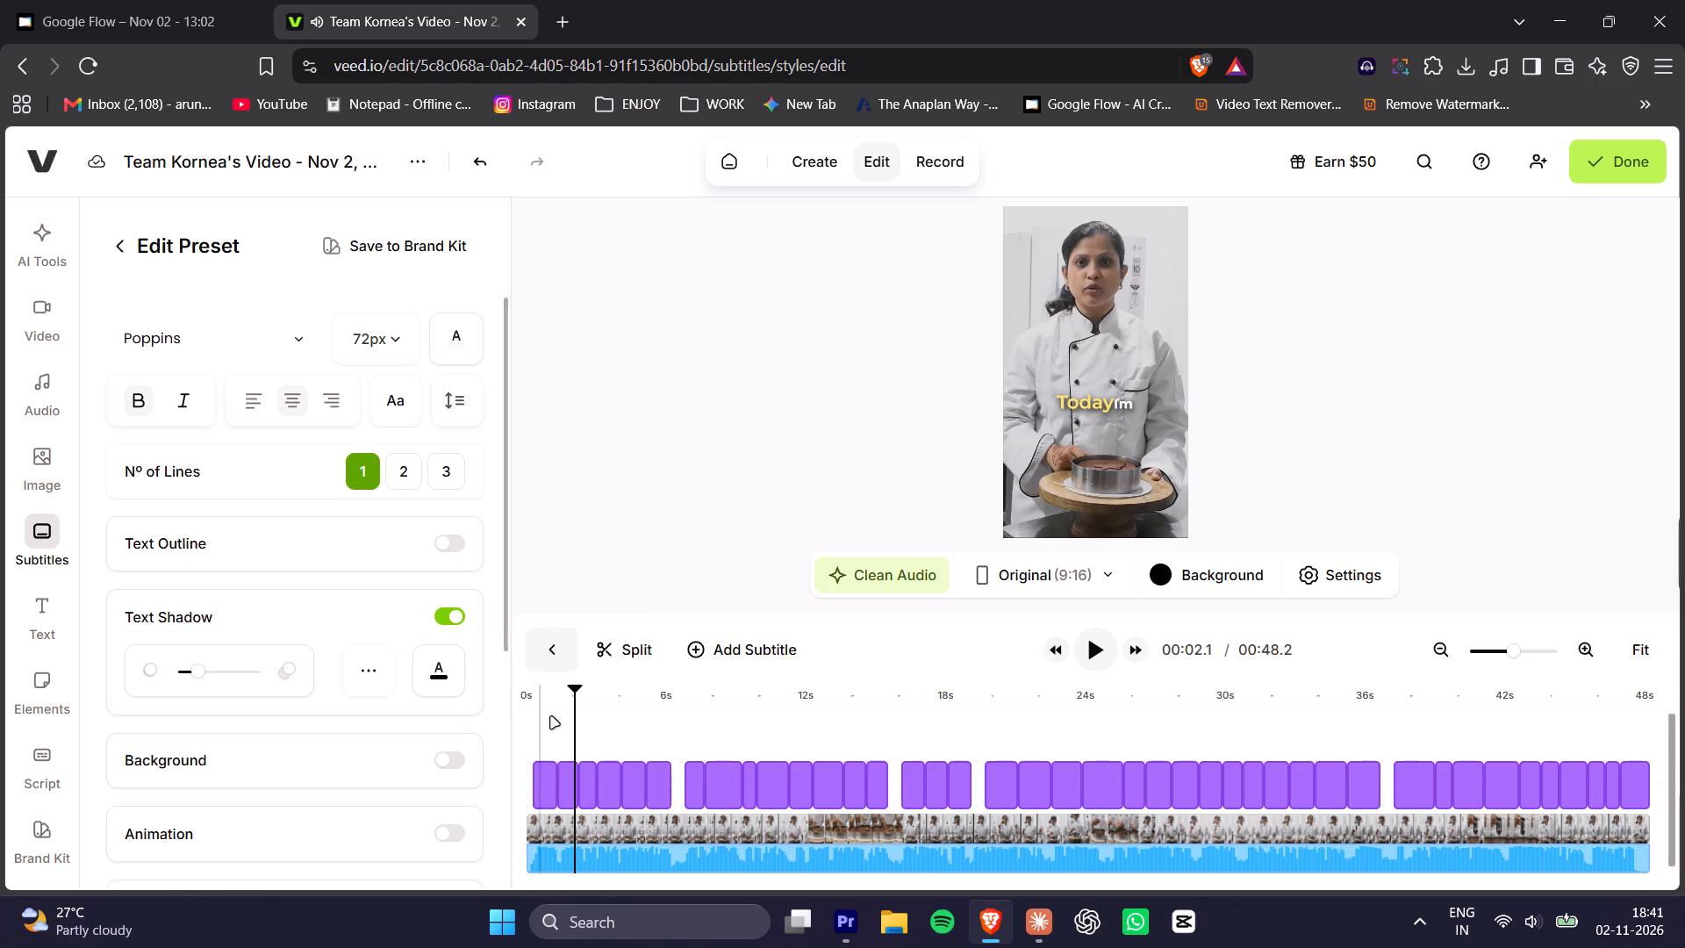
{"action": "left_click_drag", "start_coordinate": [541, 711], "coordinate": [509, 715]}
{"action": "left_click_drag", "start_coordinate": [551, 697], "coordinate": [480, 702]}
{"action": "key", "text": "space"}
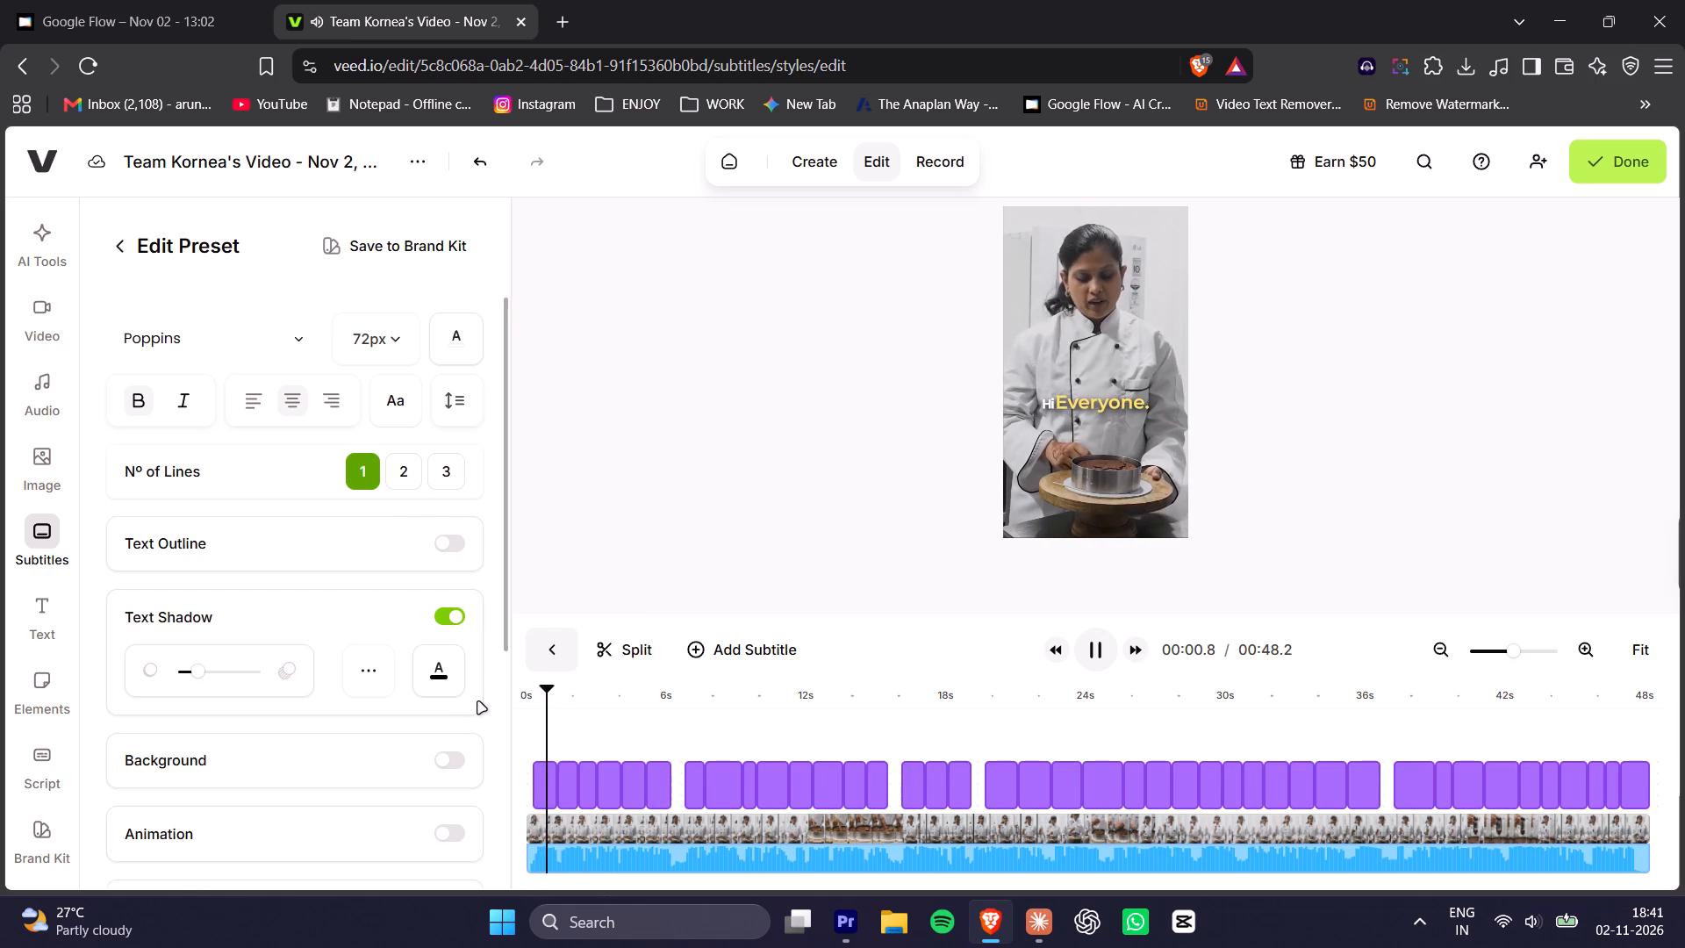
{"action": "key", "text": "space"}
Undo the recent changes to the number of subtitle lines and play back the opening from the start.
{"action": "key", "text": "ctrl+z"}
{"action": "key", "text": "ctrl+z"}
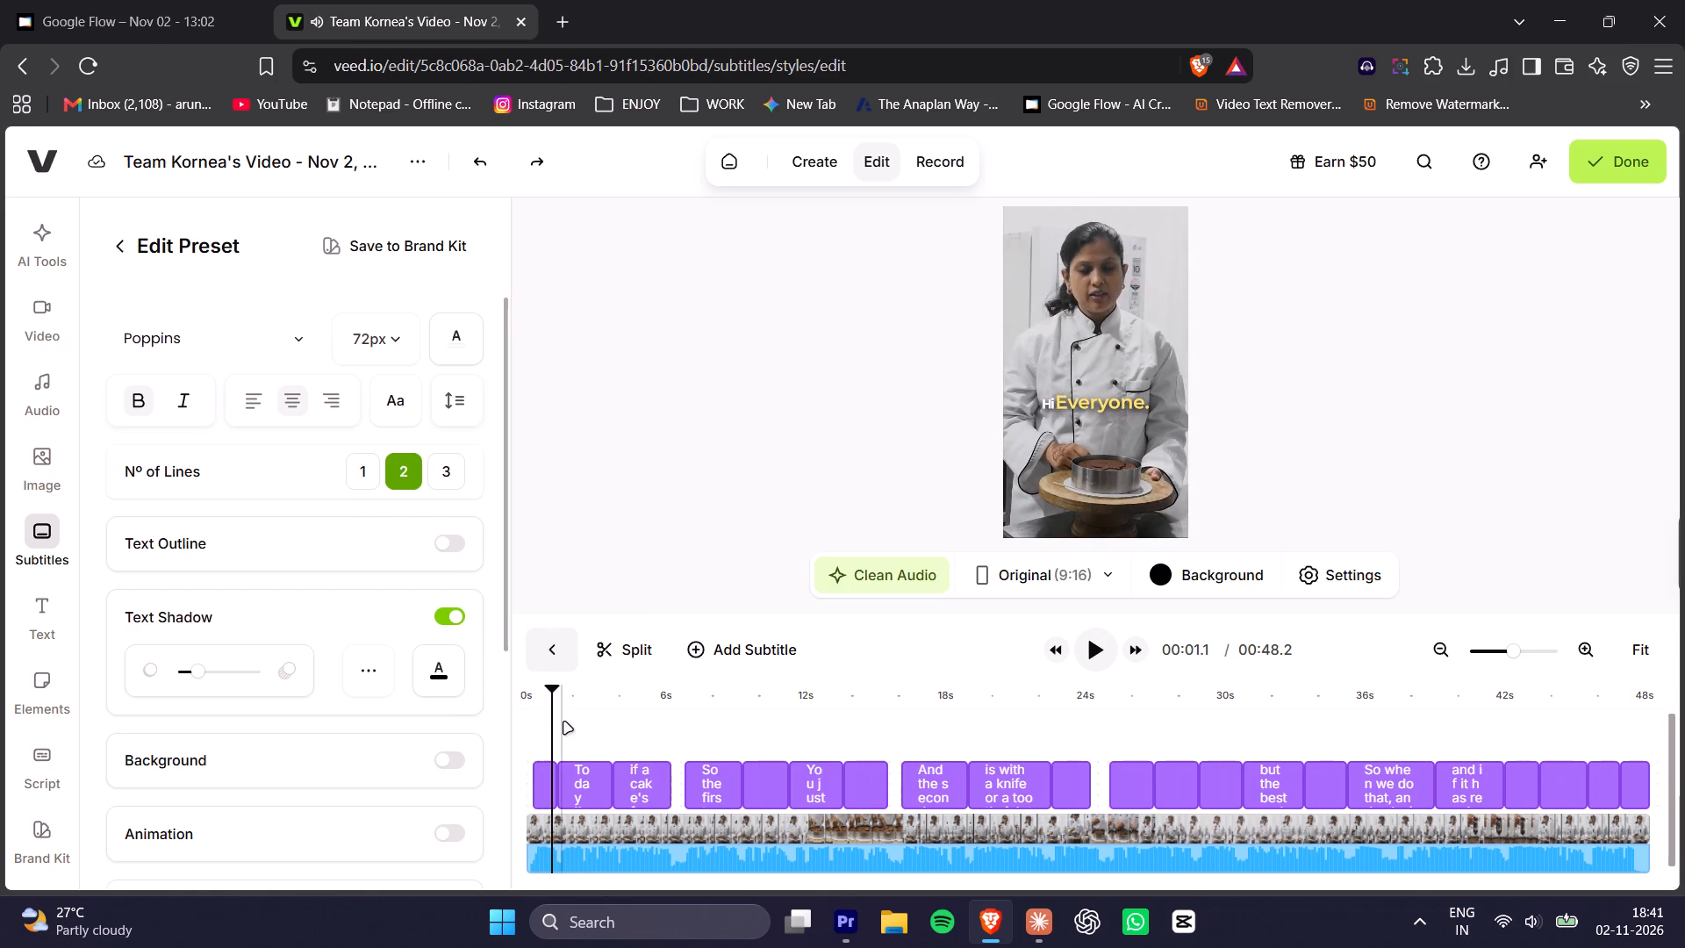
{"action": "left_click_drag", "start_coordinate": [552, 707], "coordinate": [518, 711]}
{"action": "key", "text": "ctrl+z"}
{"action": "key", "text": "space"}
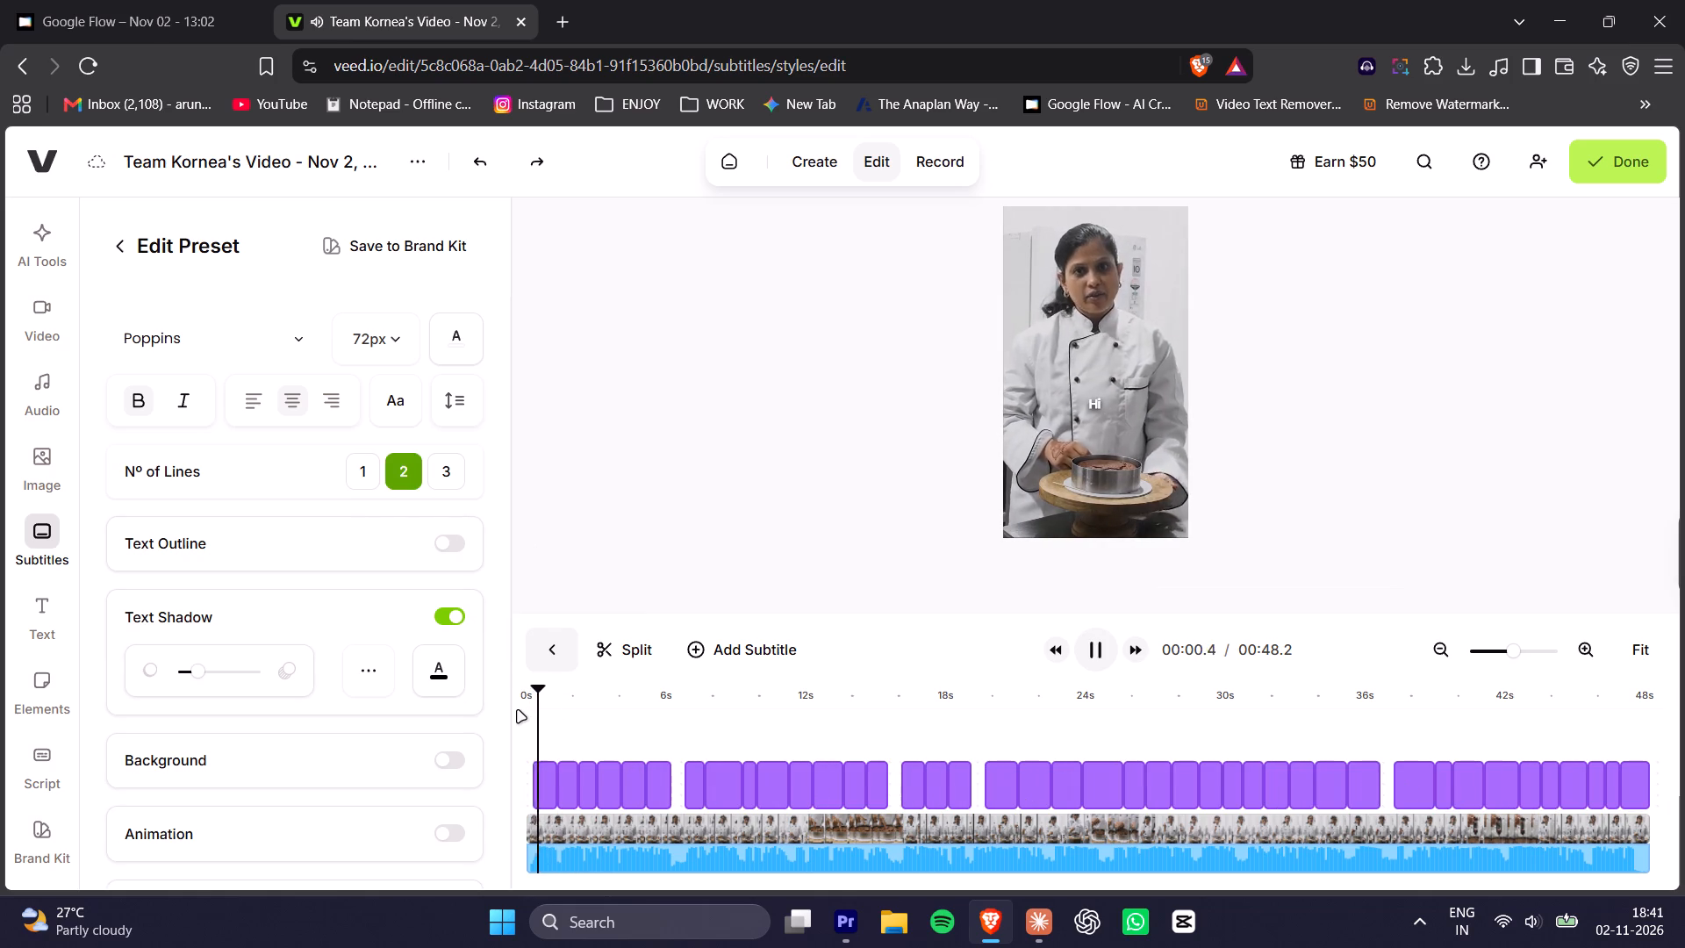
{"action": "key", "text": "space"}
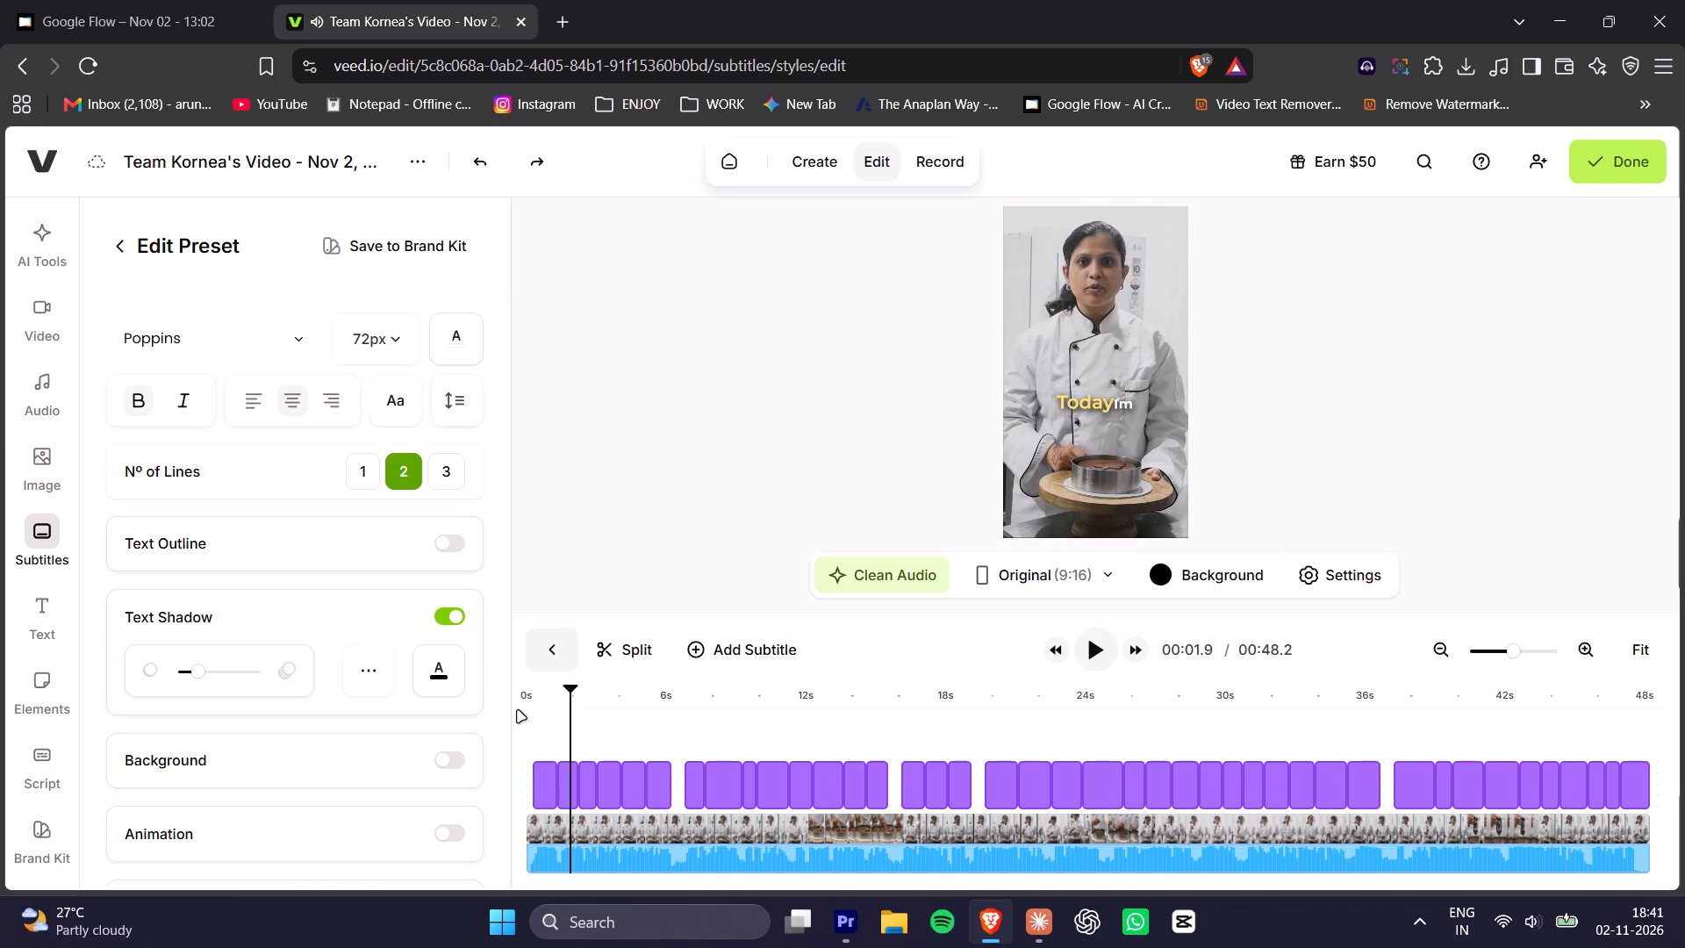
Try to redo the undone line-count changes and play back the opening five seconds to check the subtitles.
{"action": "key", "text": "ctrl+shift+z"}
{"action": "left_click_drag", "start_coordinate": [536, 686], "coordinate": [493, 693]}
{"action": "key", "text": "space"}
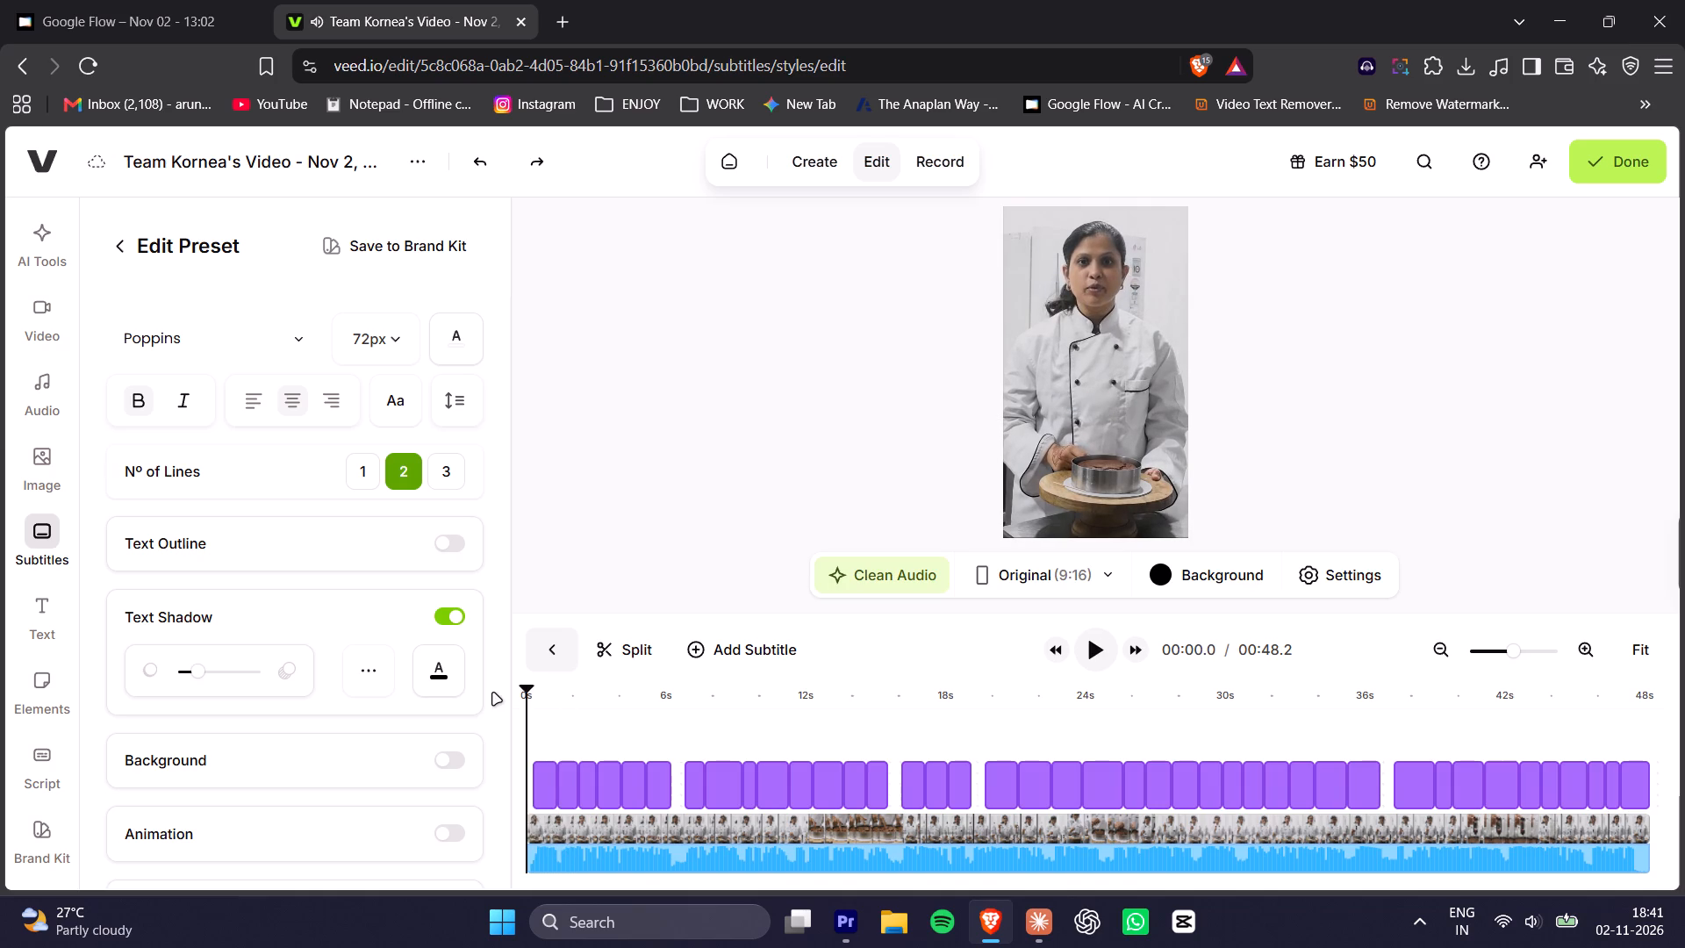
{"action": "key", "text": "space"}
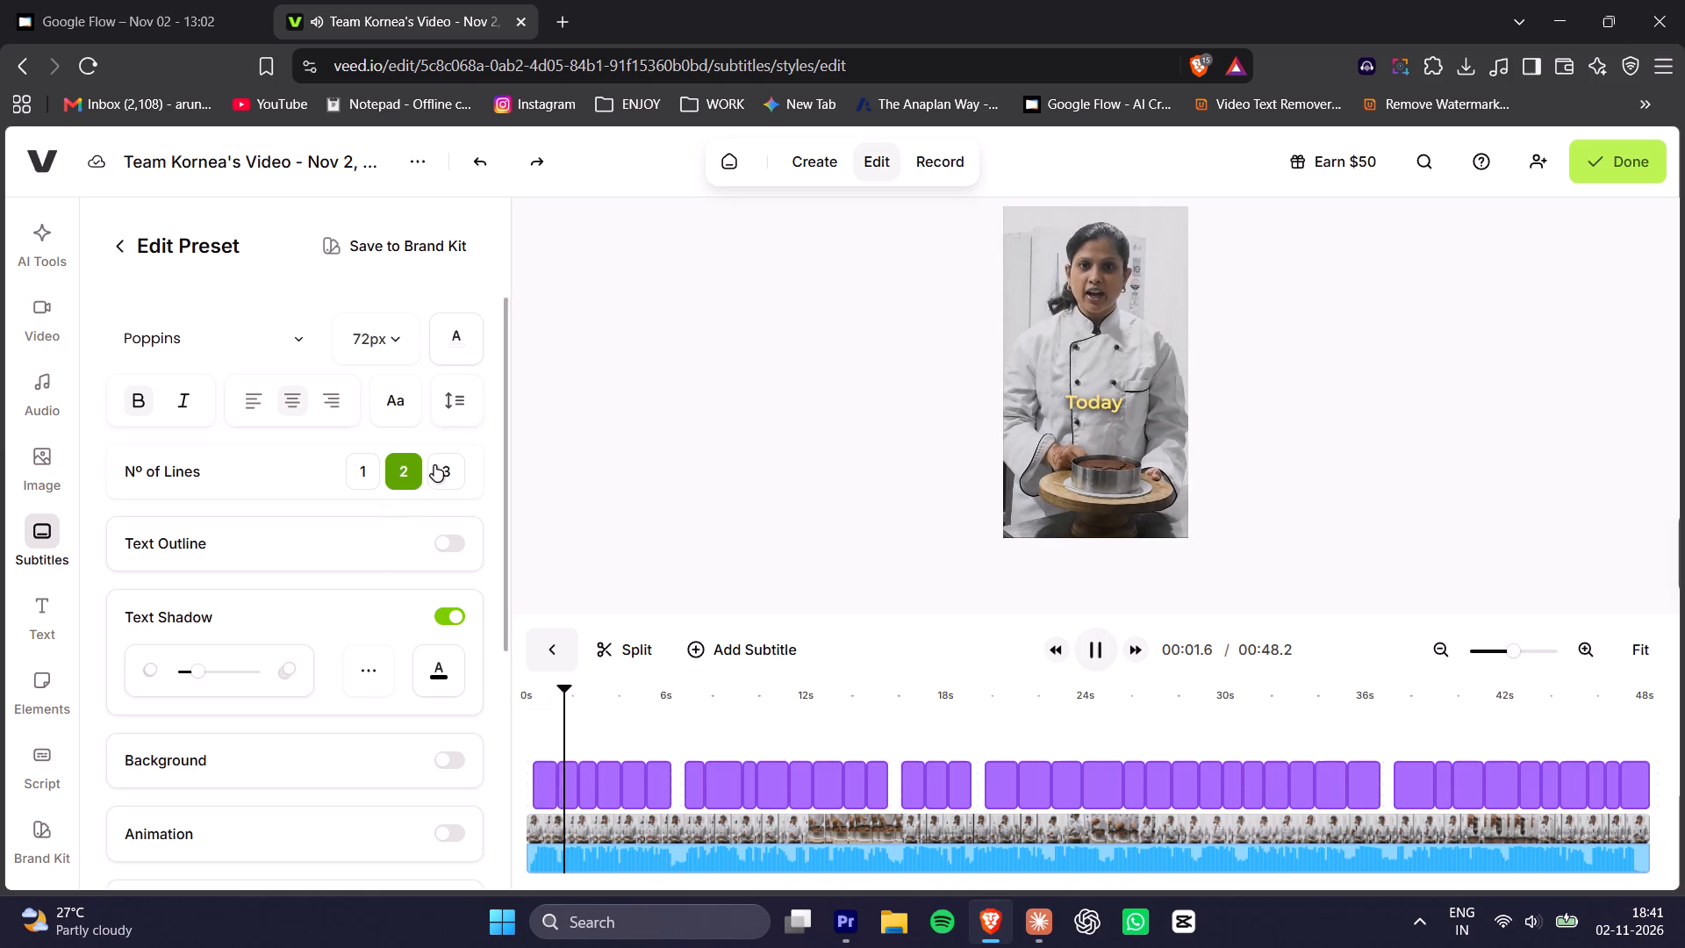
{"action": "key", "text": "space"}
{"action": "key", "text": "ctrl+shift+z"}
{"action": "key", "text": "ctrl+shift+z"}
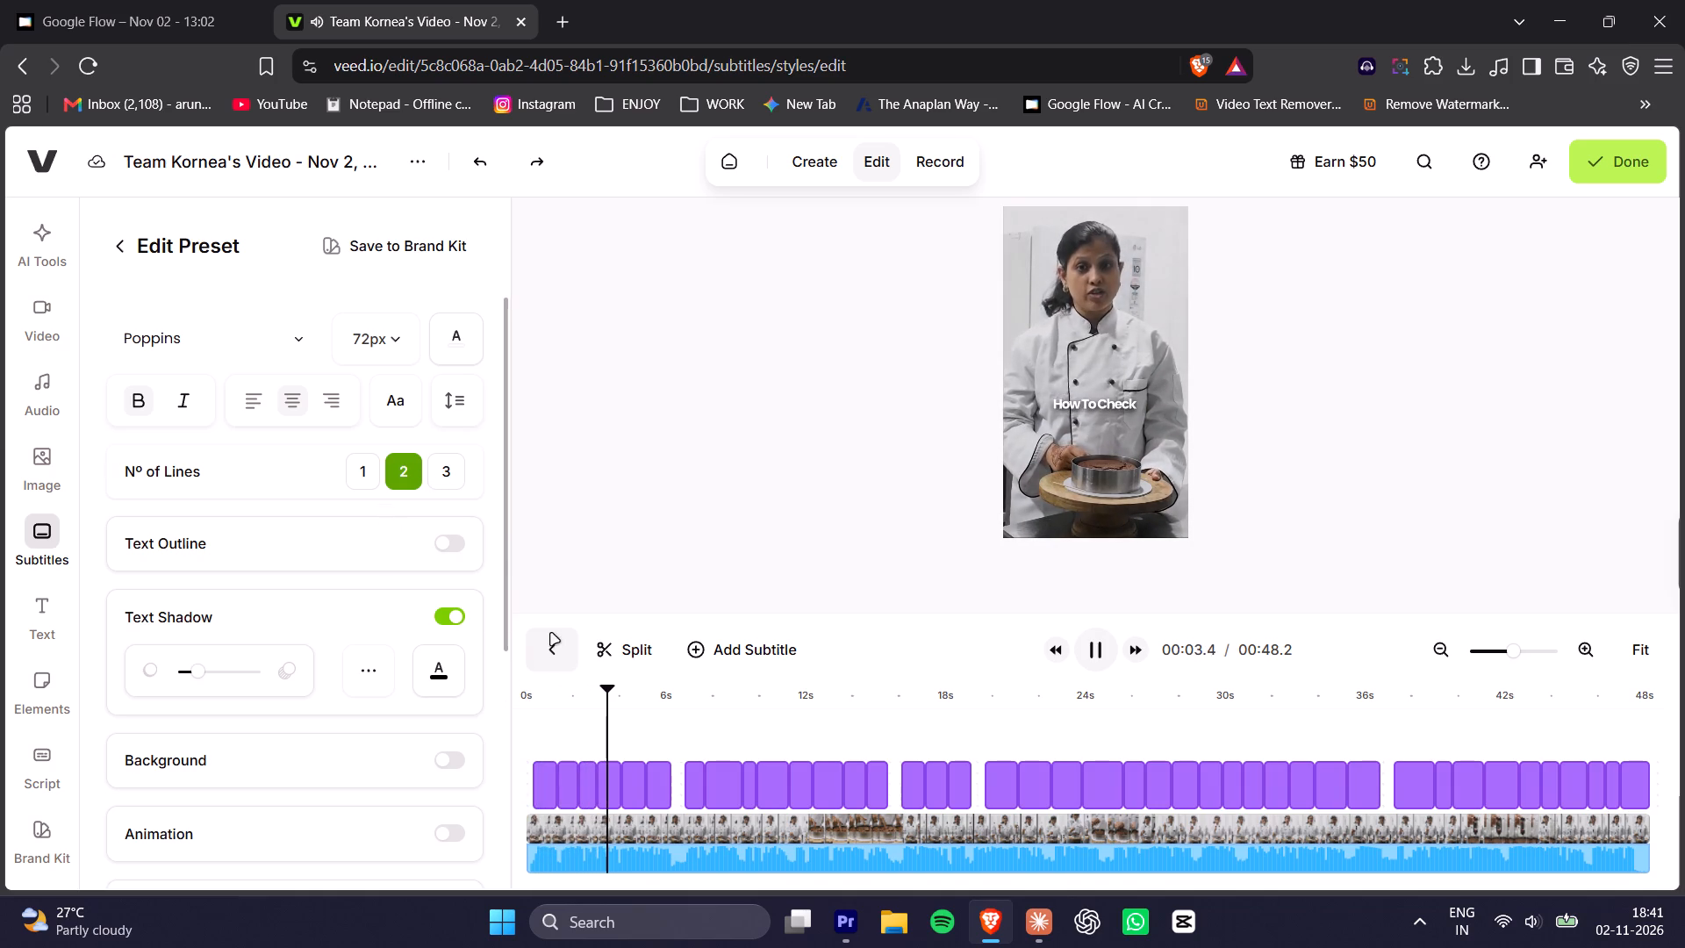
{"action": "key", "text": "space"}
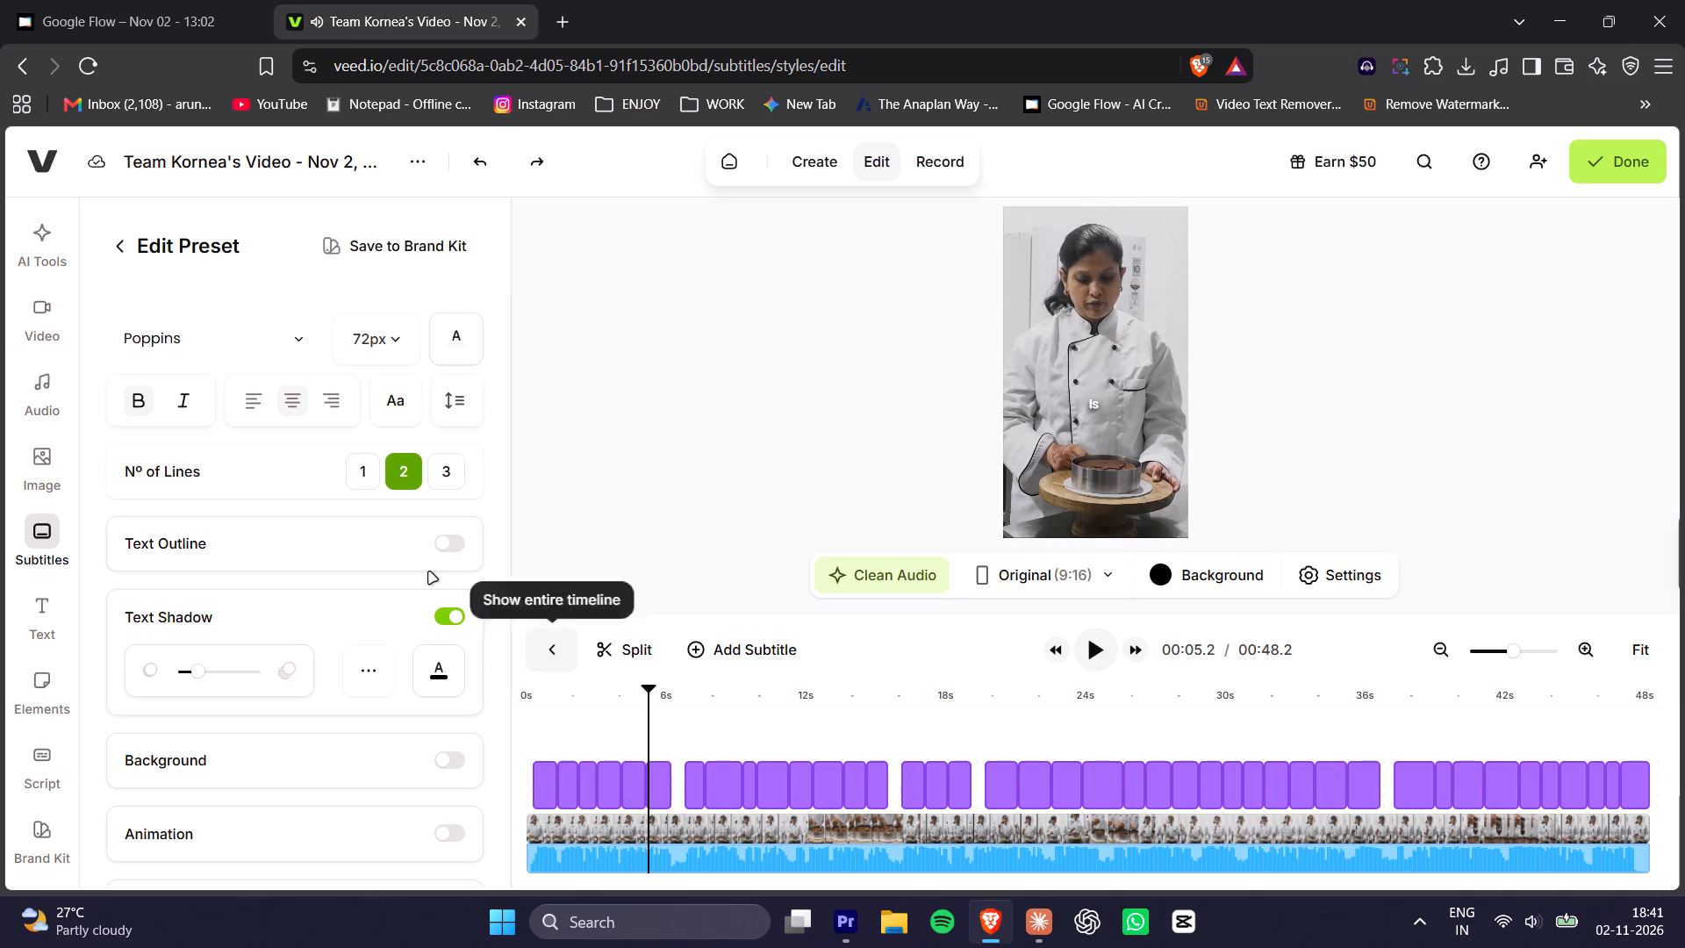
Go to the highlight text settings of the subtitle preset.
{"action": "scroll", "coordinate": [425, 539], "scroll_direction": "down", "scroll_amount": 4}
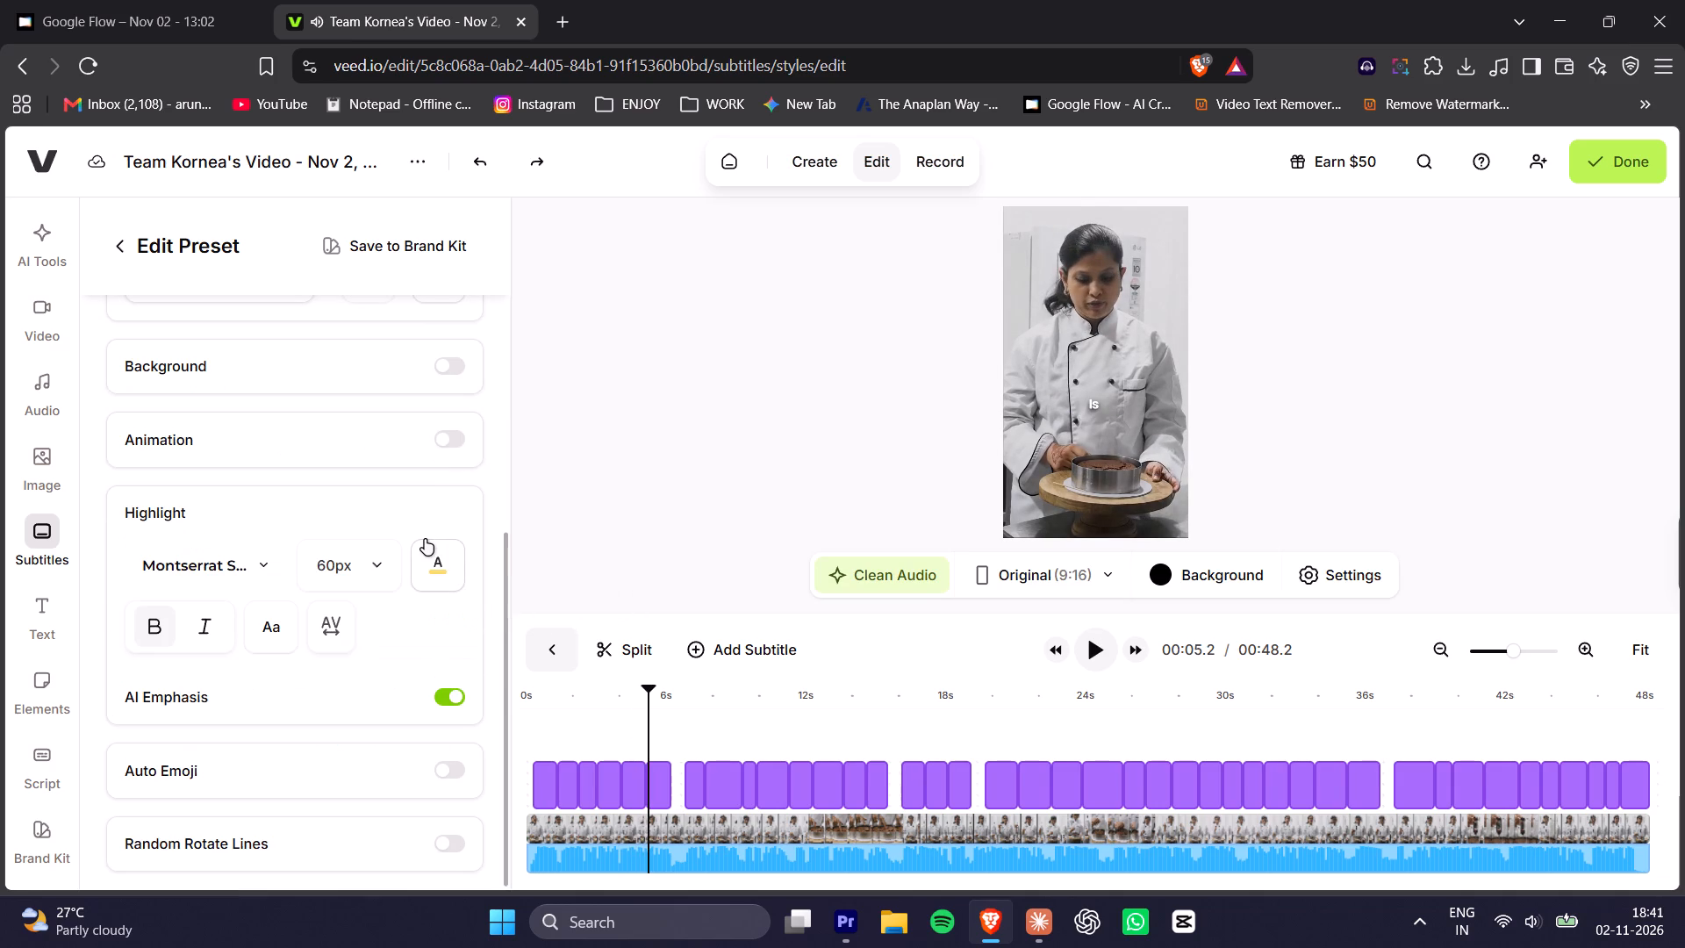
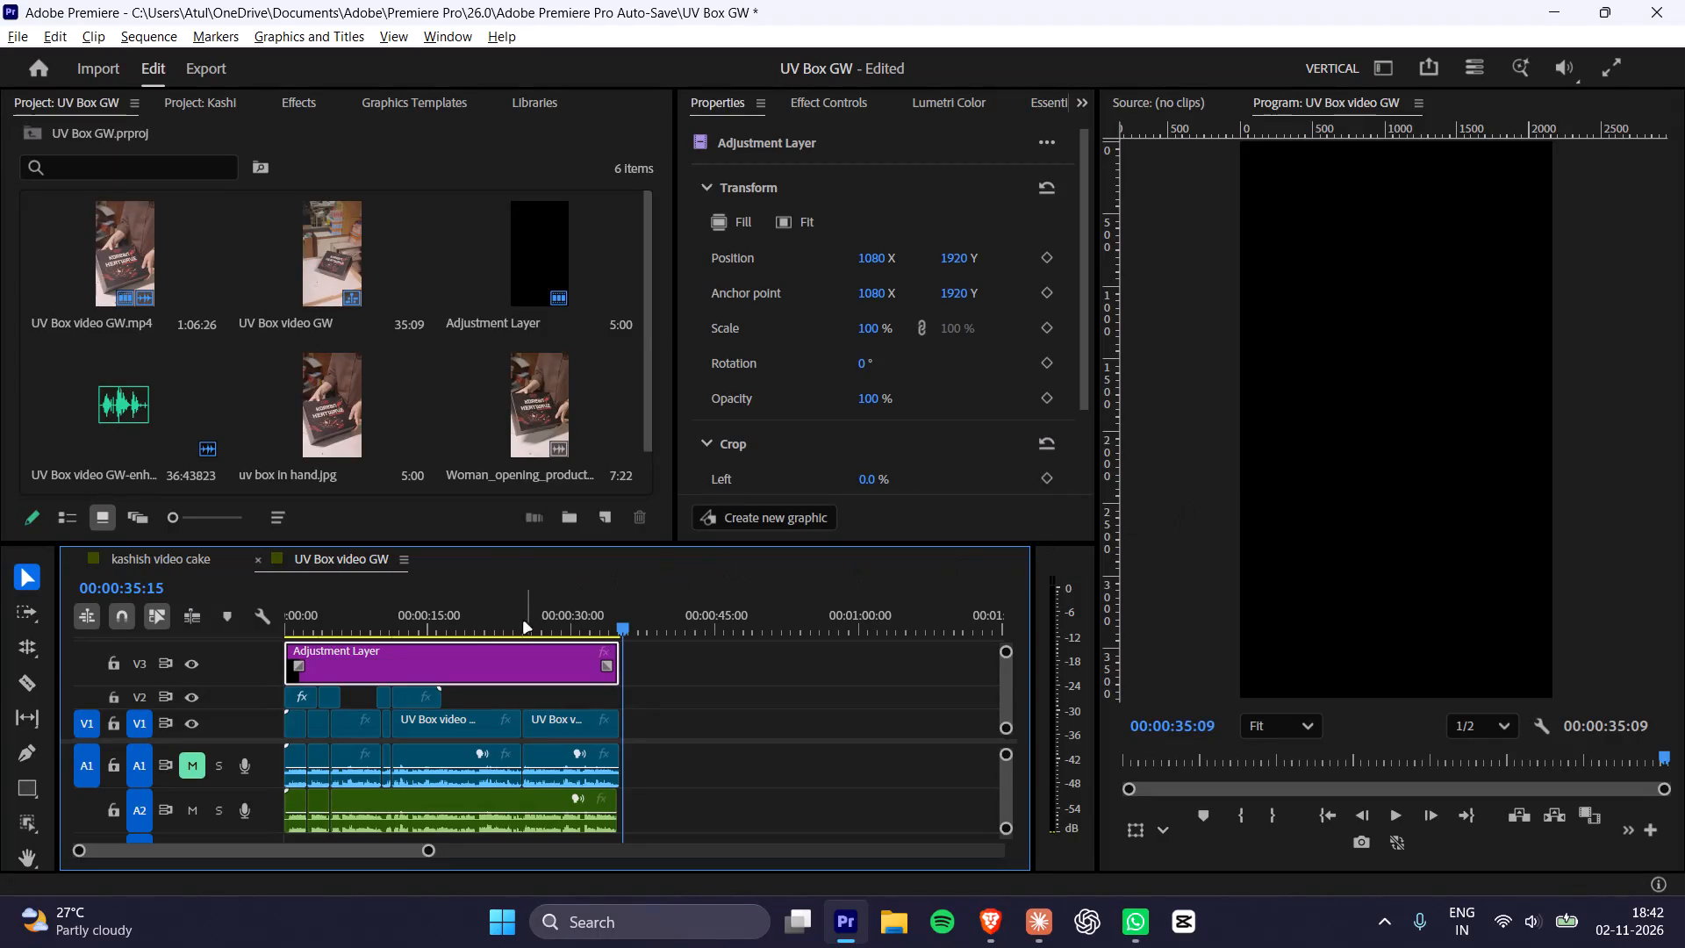
Play back the opening of the UV Box video GW sequence from the start.
{"action": "left_click_drag", "start_coordinate": [523, 624], "coordinate": [0, 630]}
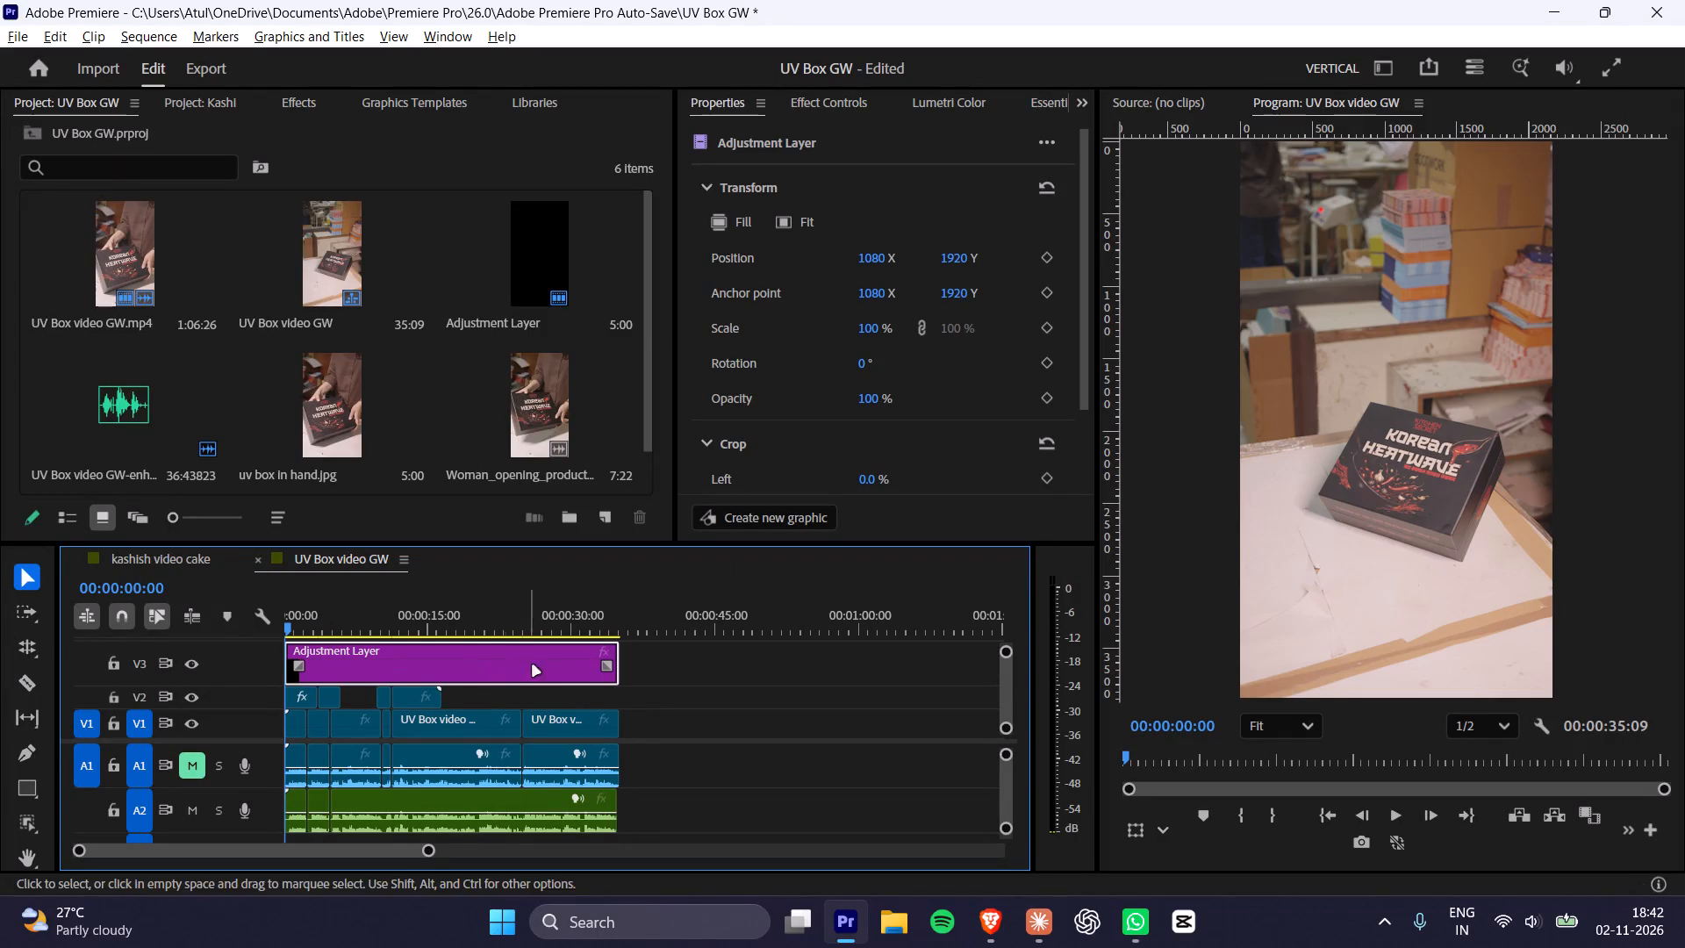
{"action": "key", "text": "space"}
{"action": "key", "text": "space"}
{"action": "key", "text": "space"}
{"action": "key", "text": "space"}
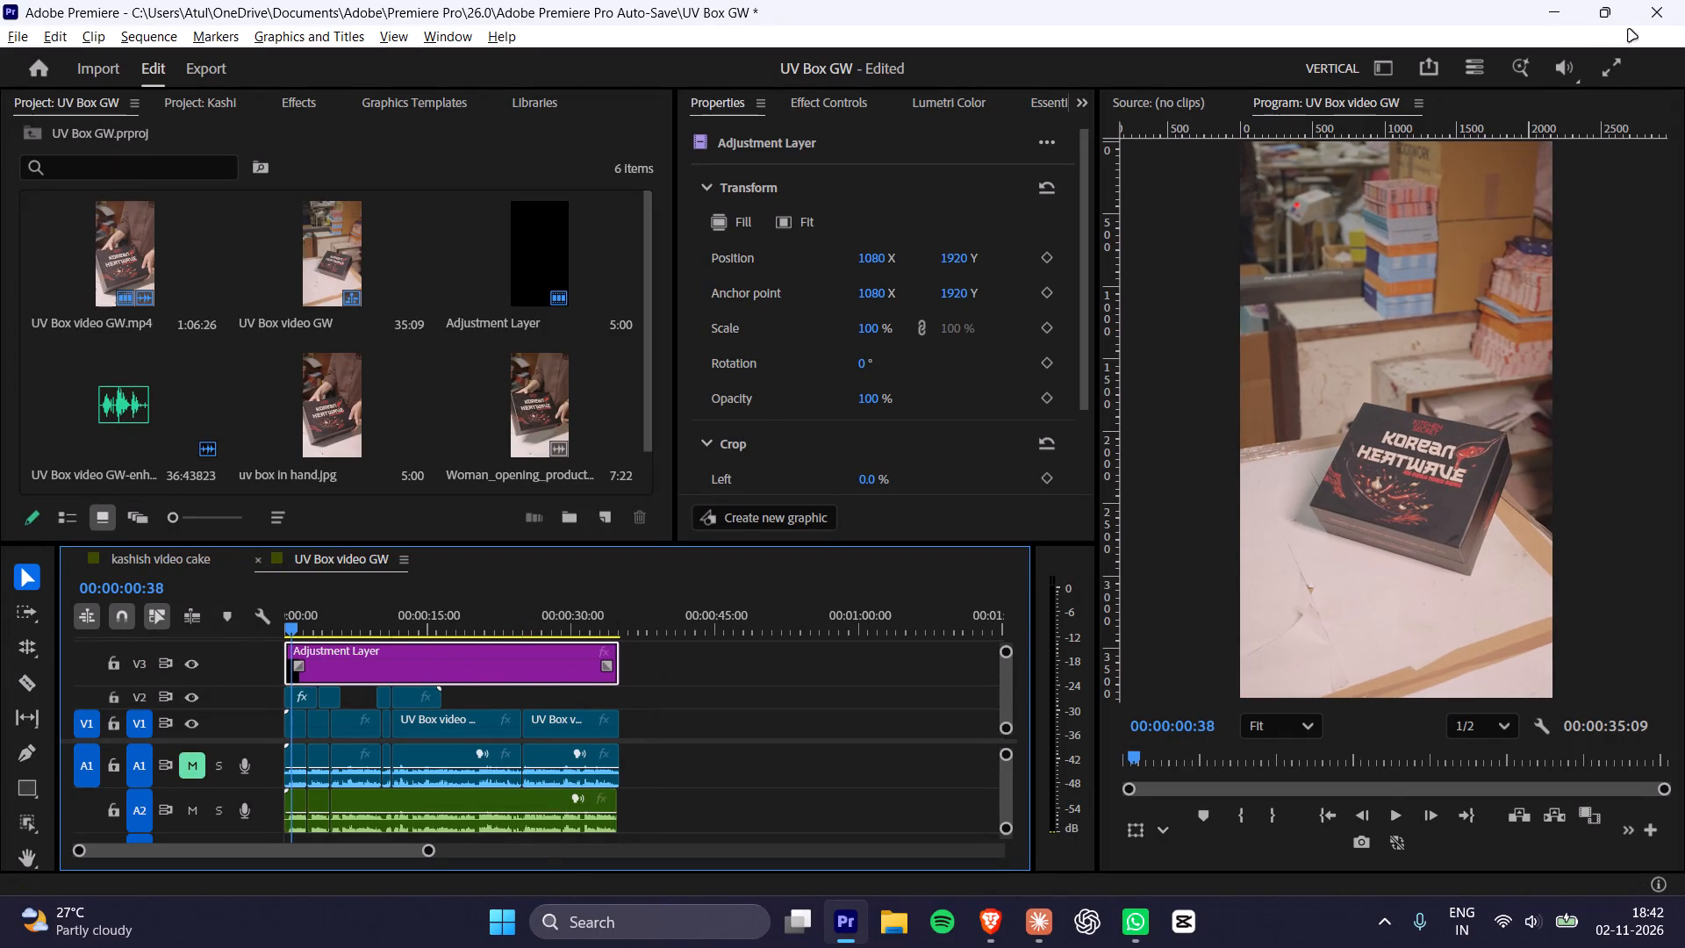
Save the UV Box GW project and close Premiere, saving the changes to the Kashi project.
{"action": "key", "text": "ctrl+s"}
{"action": "left_click", "coordinate": [1648, 17]}
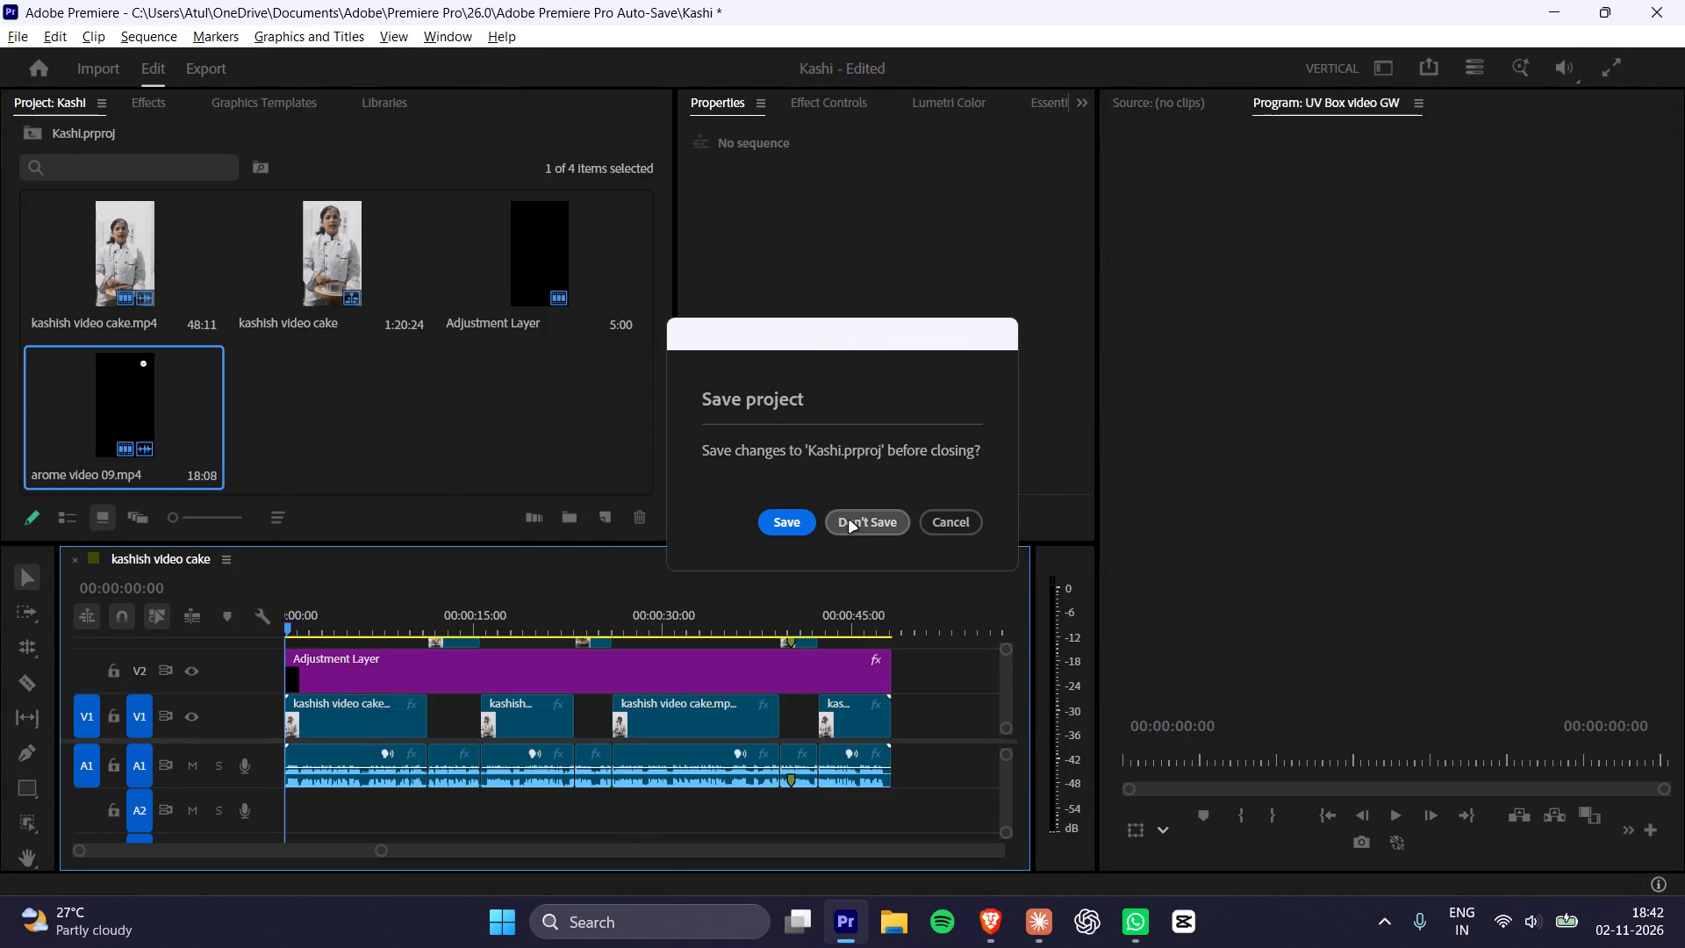
{"action": "left_click", "coordinate": [806, 528]}
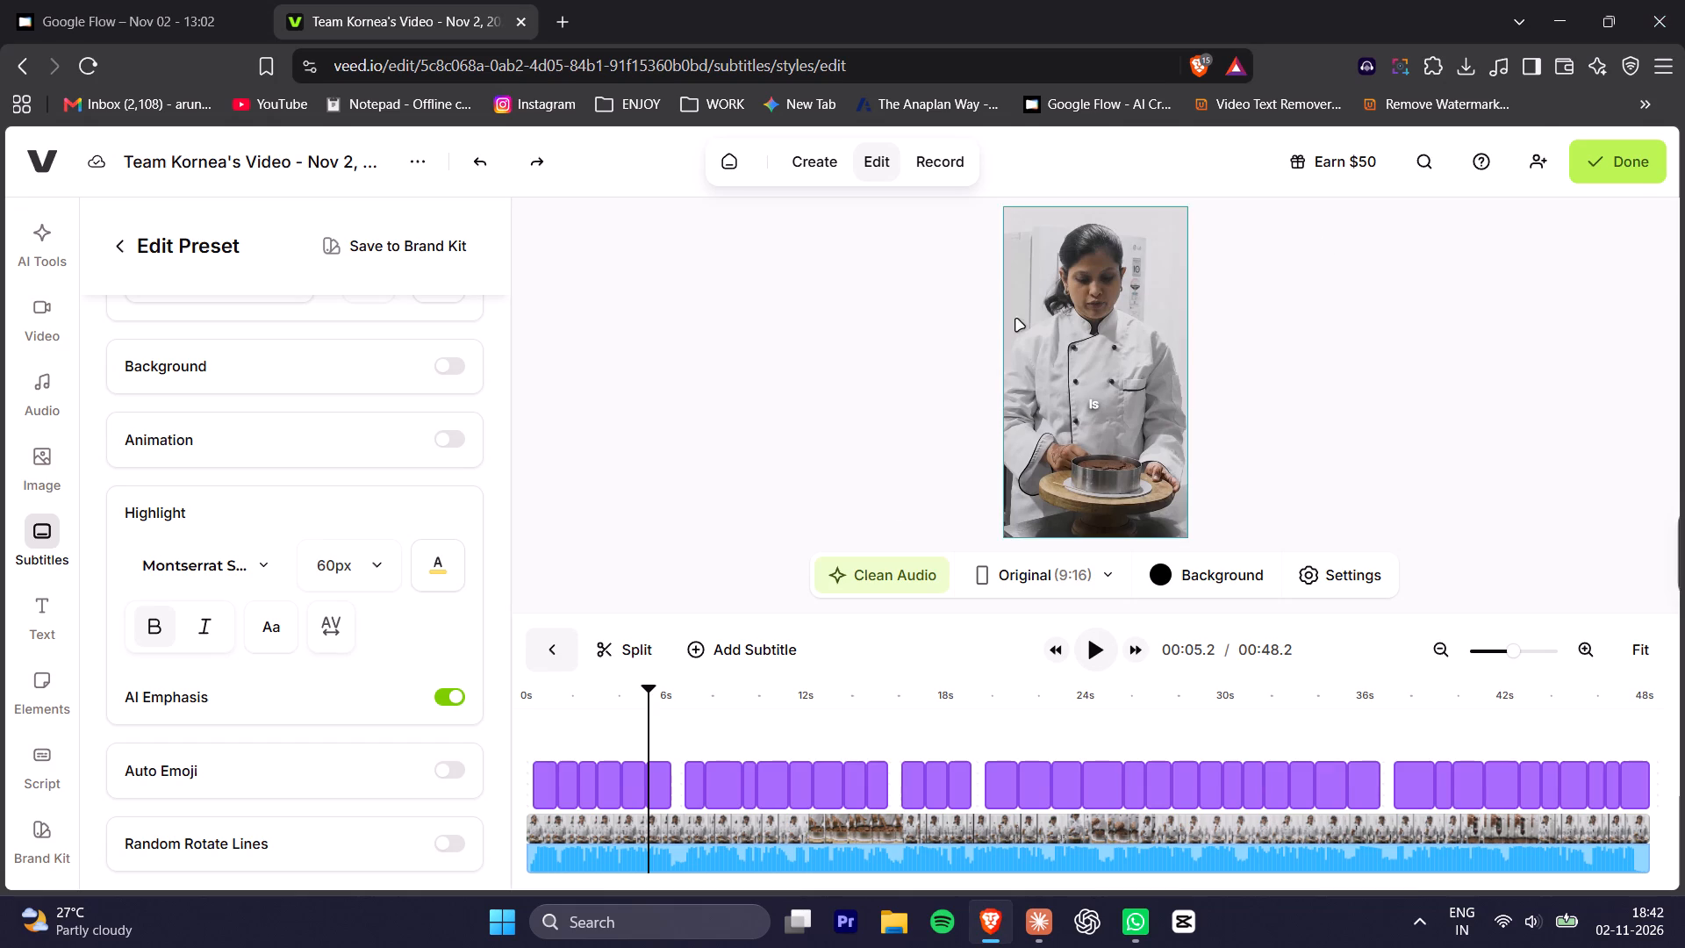
Skim the cake video from about 4 seconds to the end to check the styled subtitles.
{"action": "left_click_drag", "start_coordinate": [627, 687], "coordinate": [613, 691]}
{"action": "key", "text": "space"}
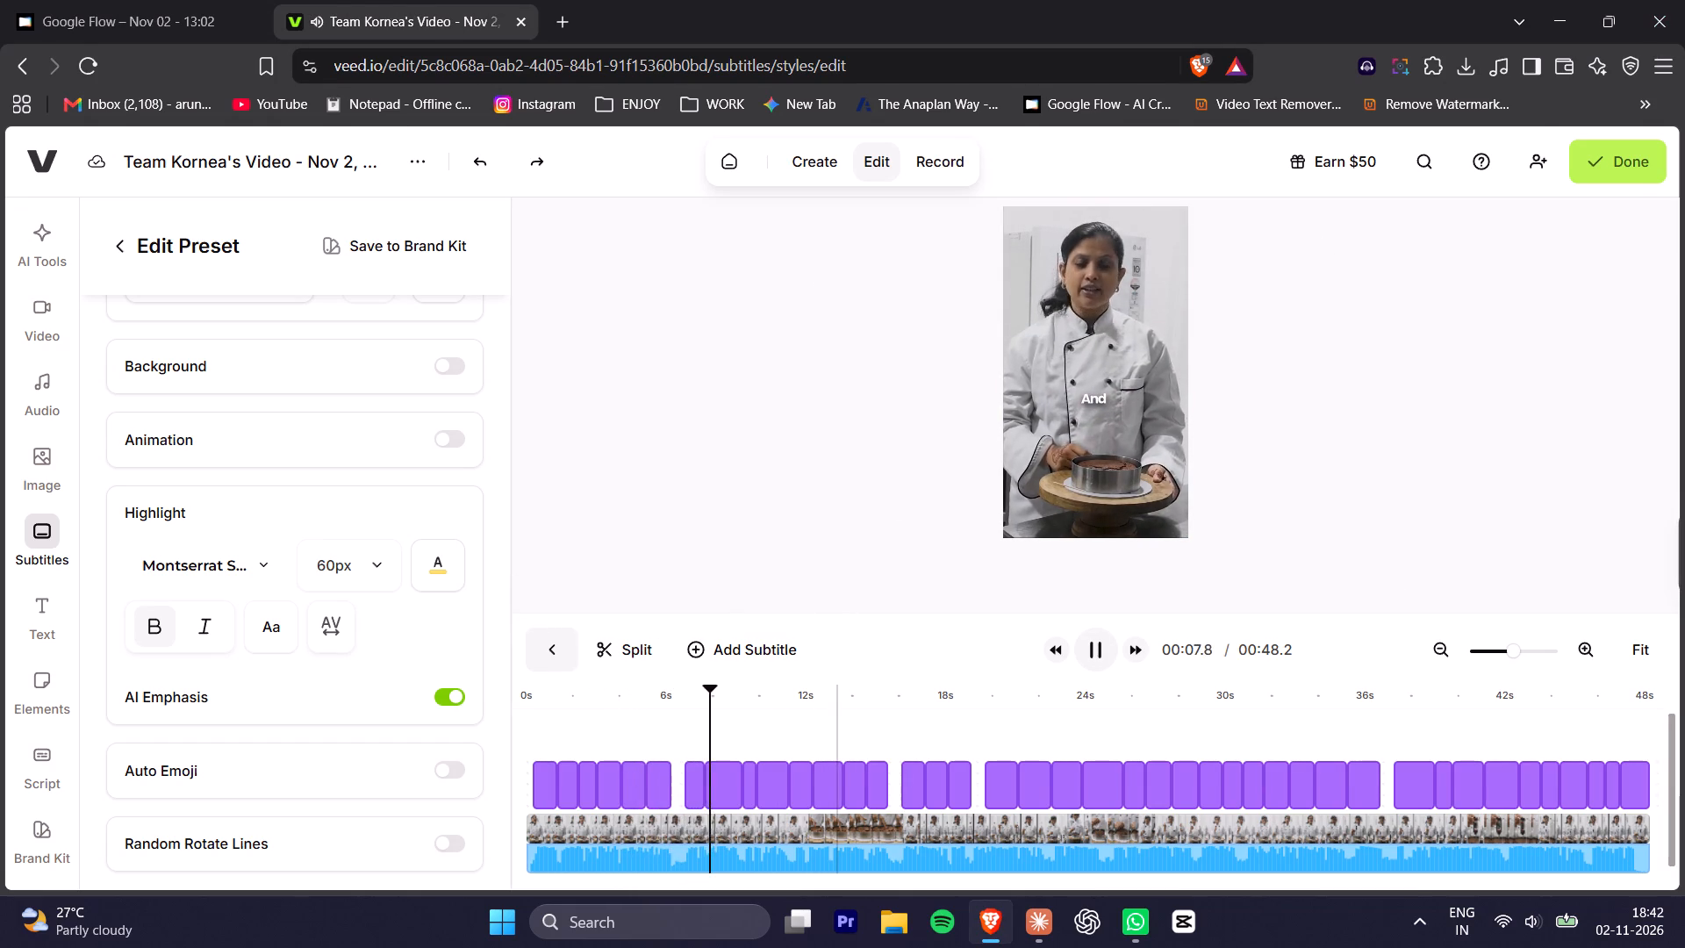
{"action": "left_click_drag", "start_coordinate": [786, 696], "coordinate": [803, 693]}
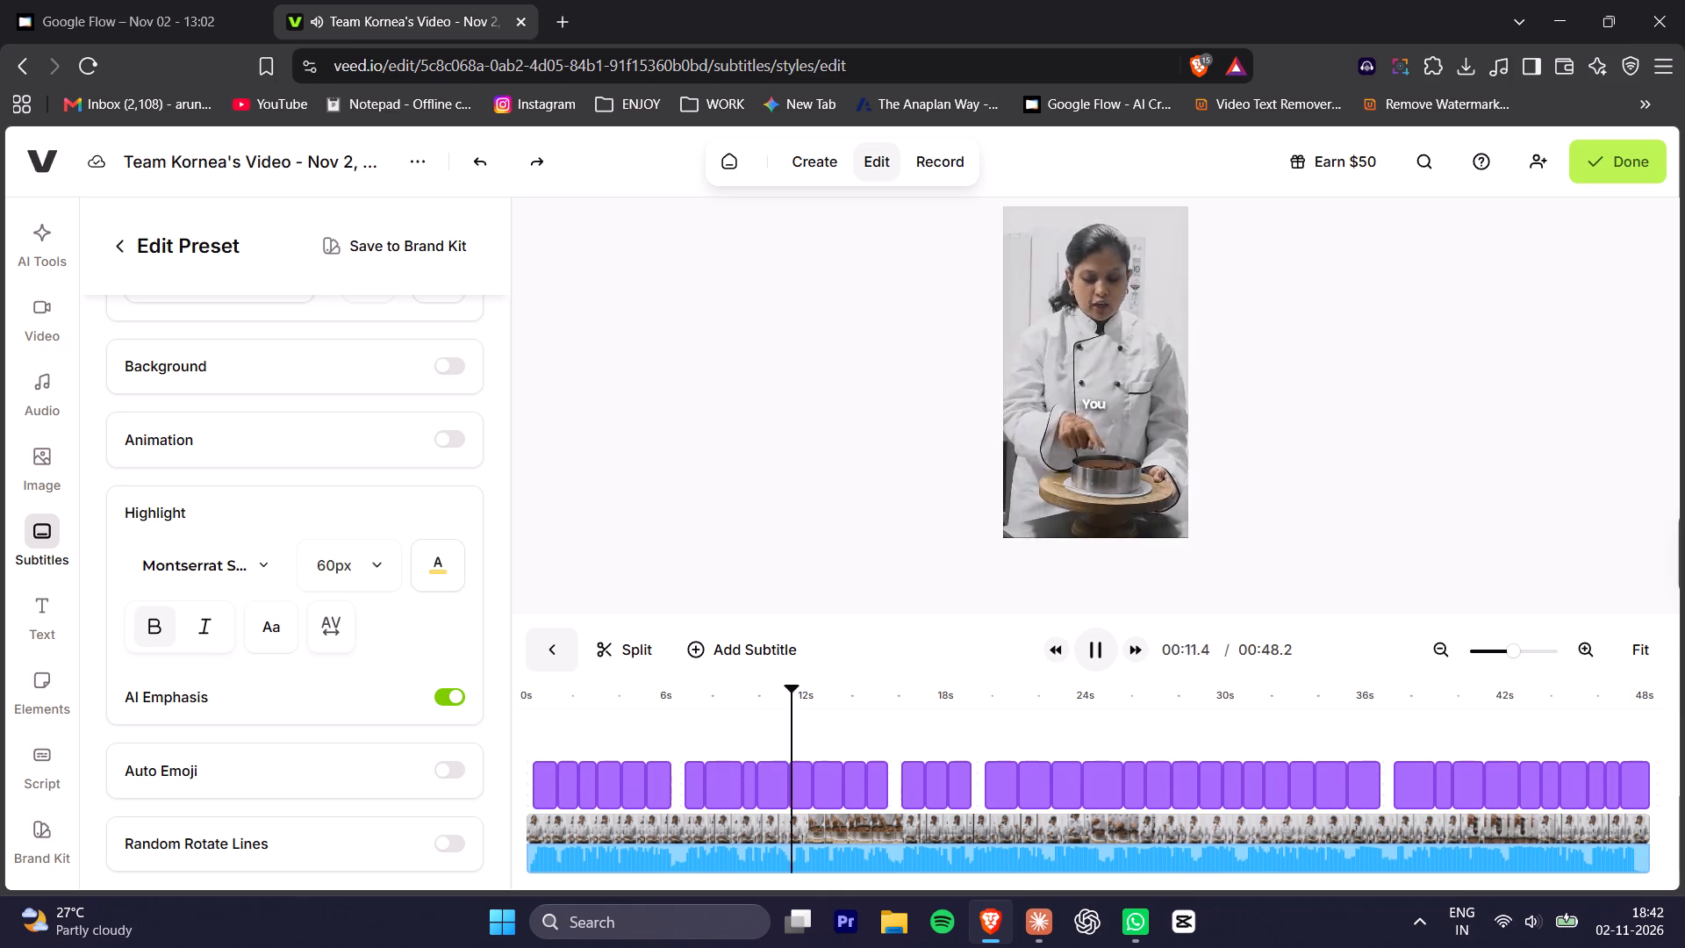
{"action": "left_click_drag", "start_coordinate": [803, 693], "coordinate": [1516, 793]}
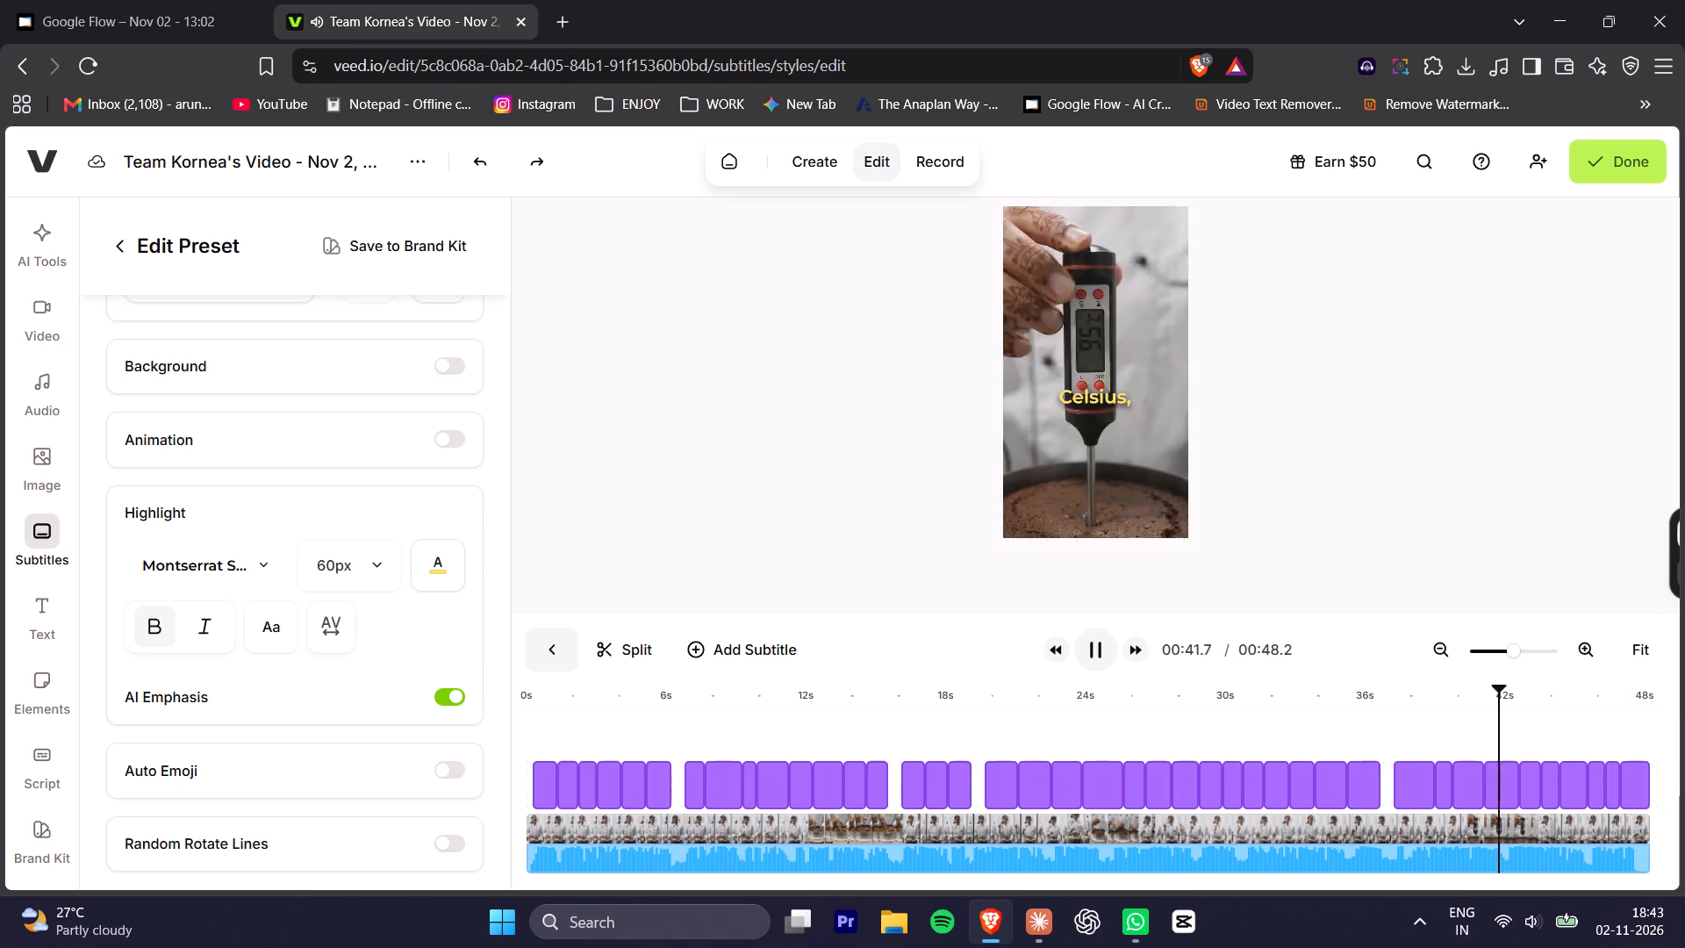
{"action": "left_click_drag", "start_coordinate": [1516, 793], "coordinate": [1654, 833]}
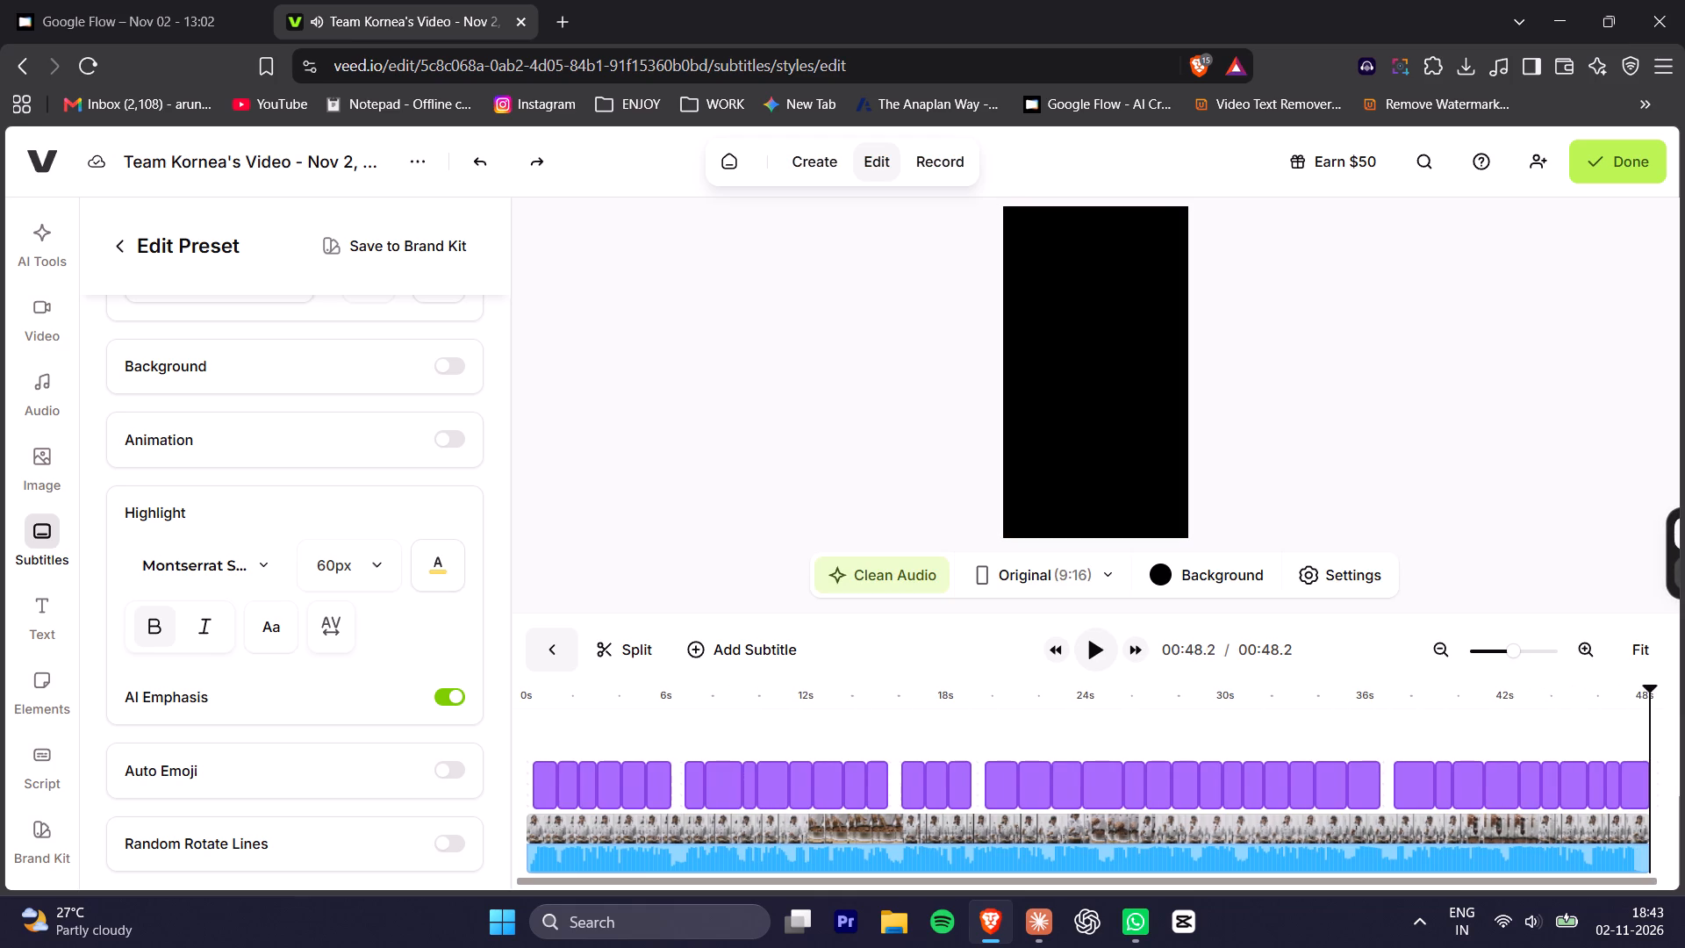
{"action": "left_click_drag", "start_coordinate": [1654, 833], "coordinate": [1638, 842]}
{"action": "key", "text": "space"}
{"action": "key", "text": "space"}
Play back the first six seconds of the cake video from the start to check the subtitle highlights.
{"action": "left_click_drag", "start_coordinate": [1312, 714], "coordinate": [1068, 725]}
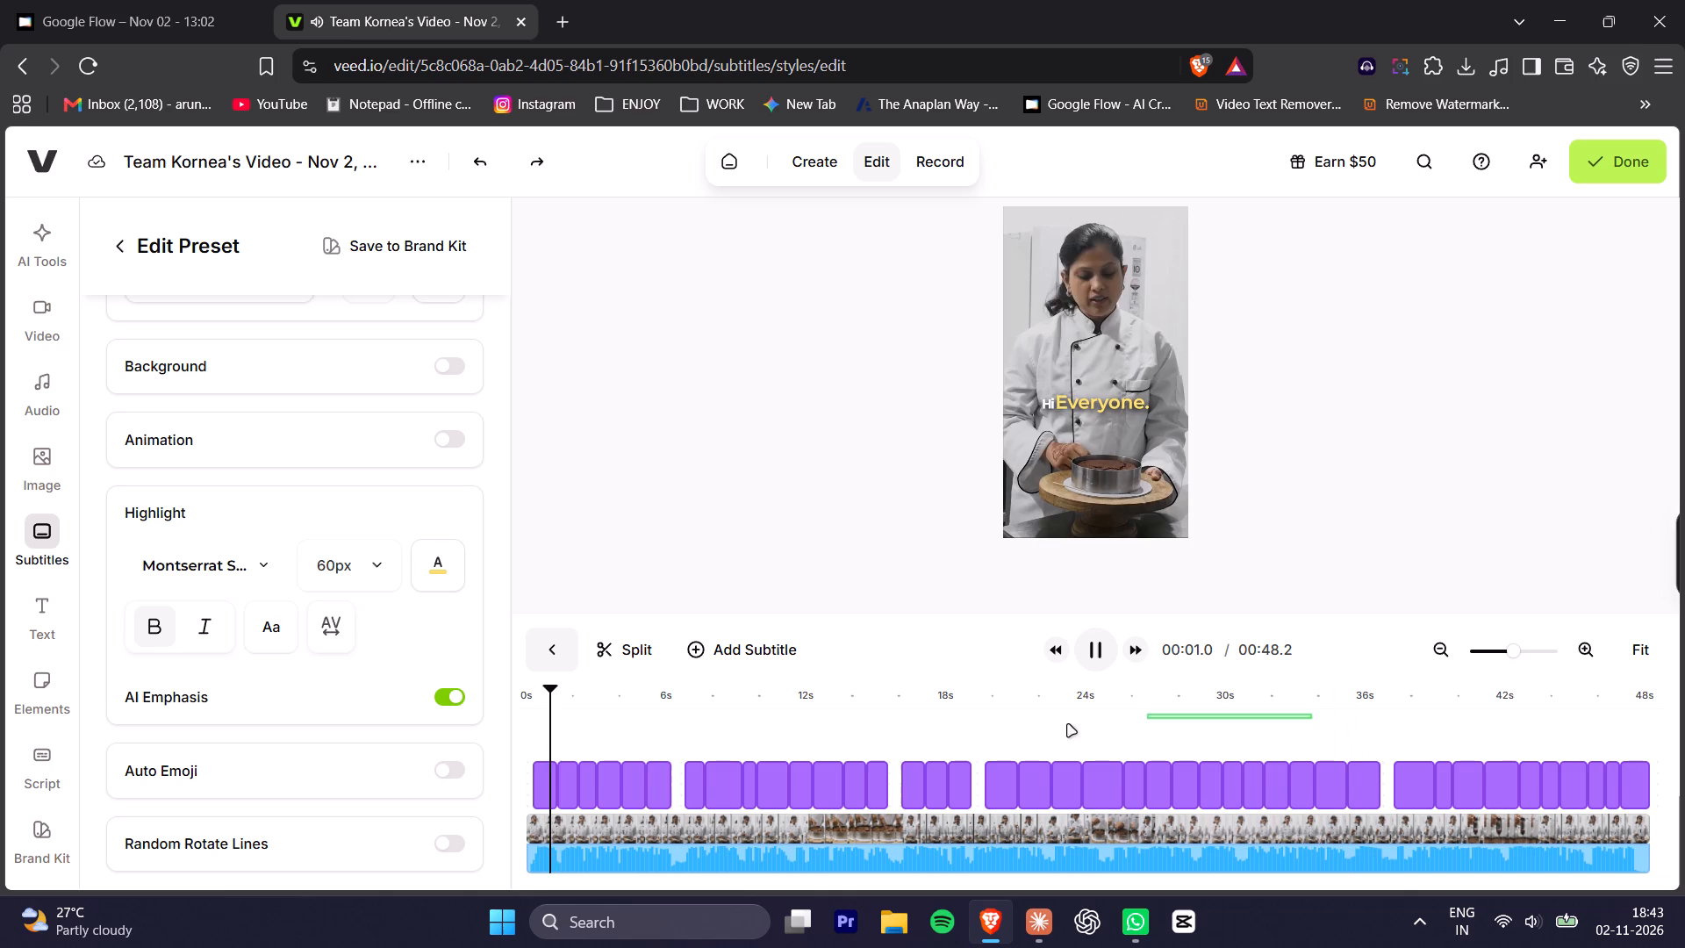
{"action": "left_click_drag", "start_coordinate": [1068, 725], "coordinate": [483, 738]}
{"action": "left_click_drag", "start_coordinate": [637, 696], "coordinate": [378, 715]}
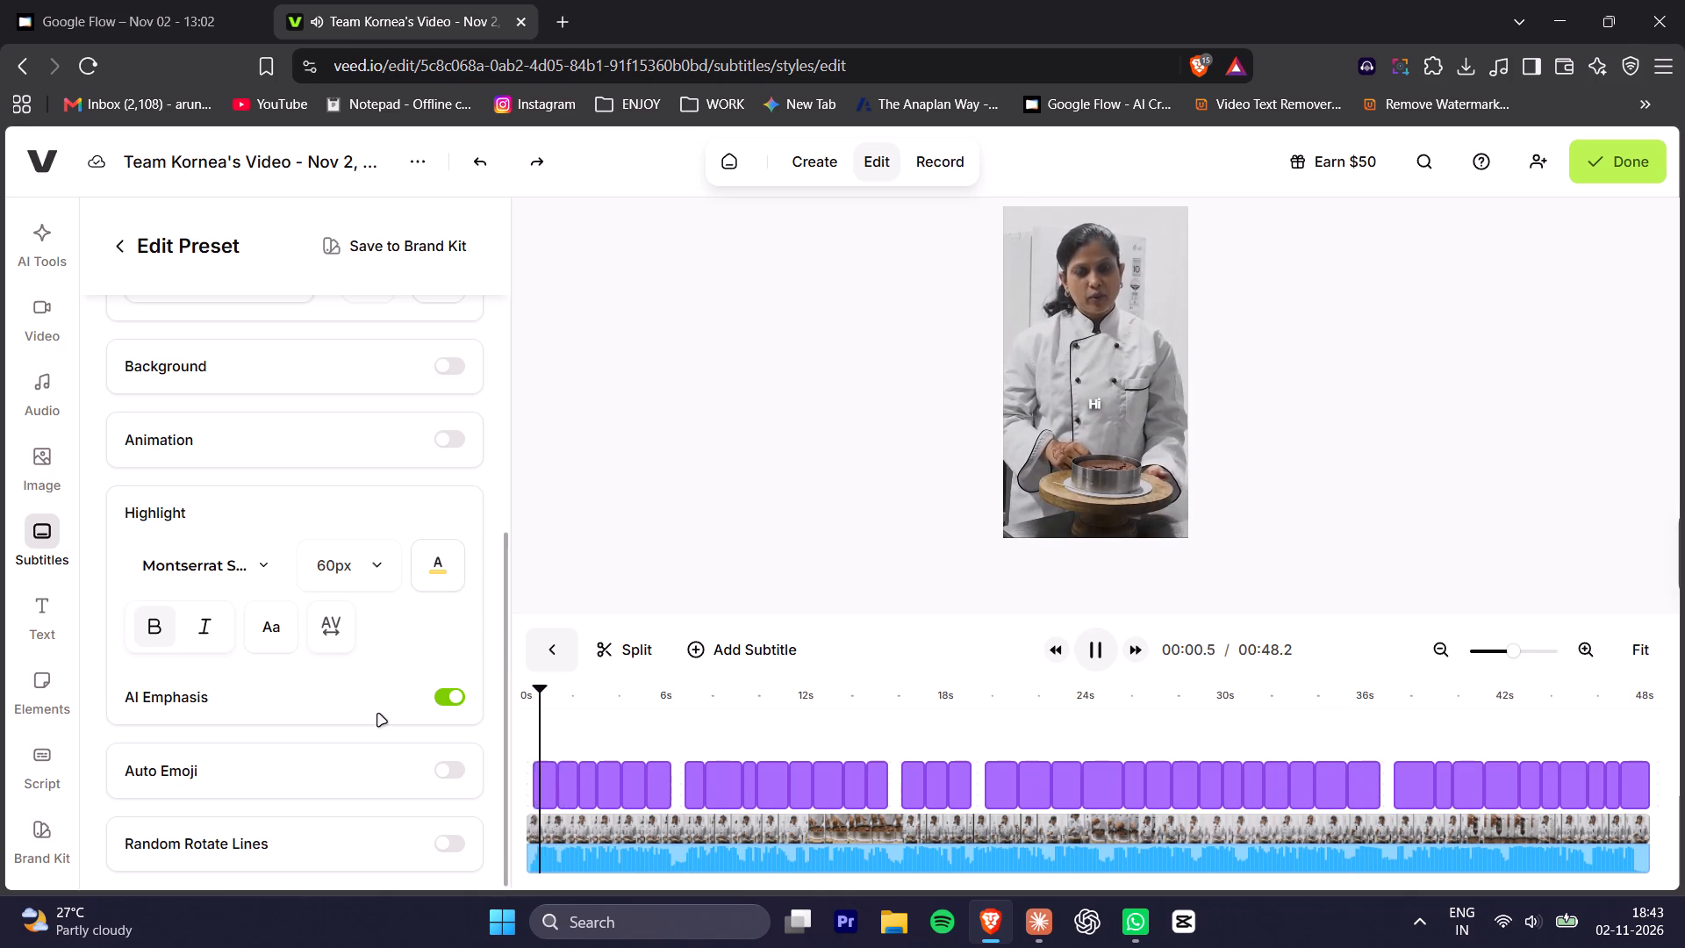
{"action": "key", "text": "space"}
{"action": "key", "text": "space"}
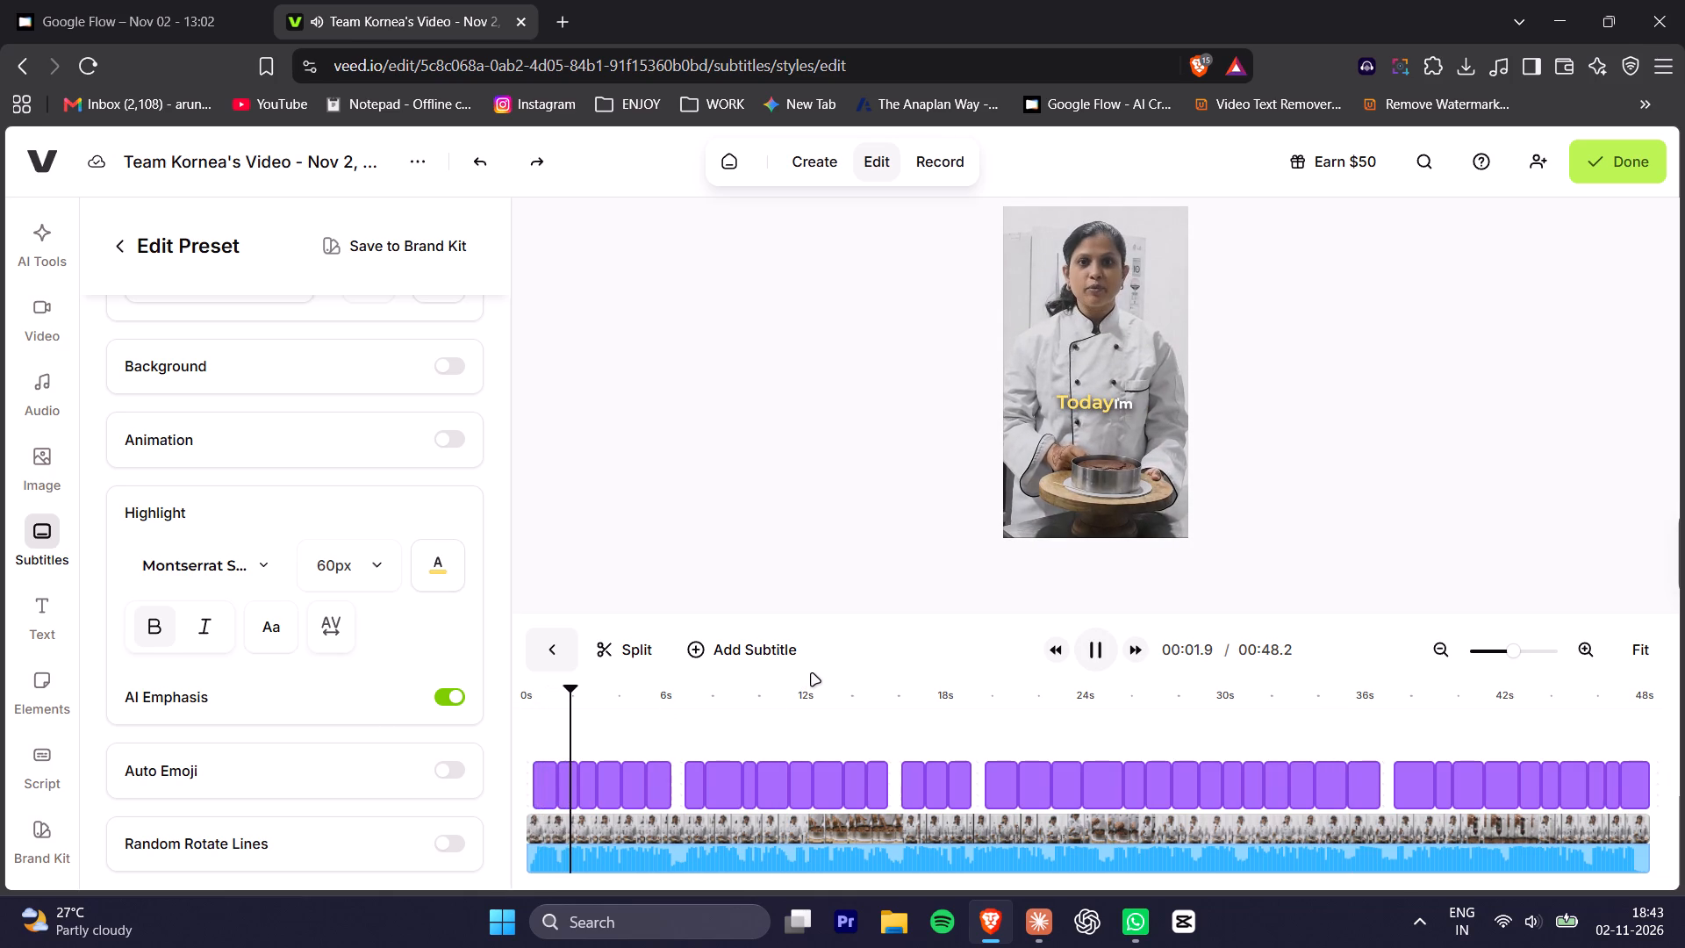
{"action": "key", "text": "space"}
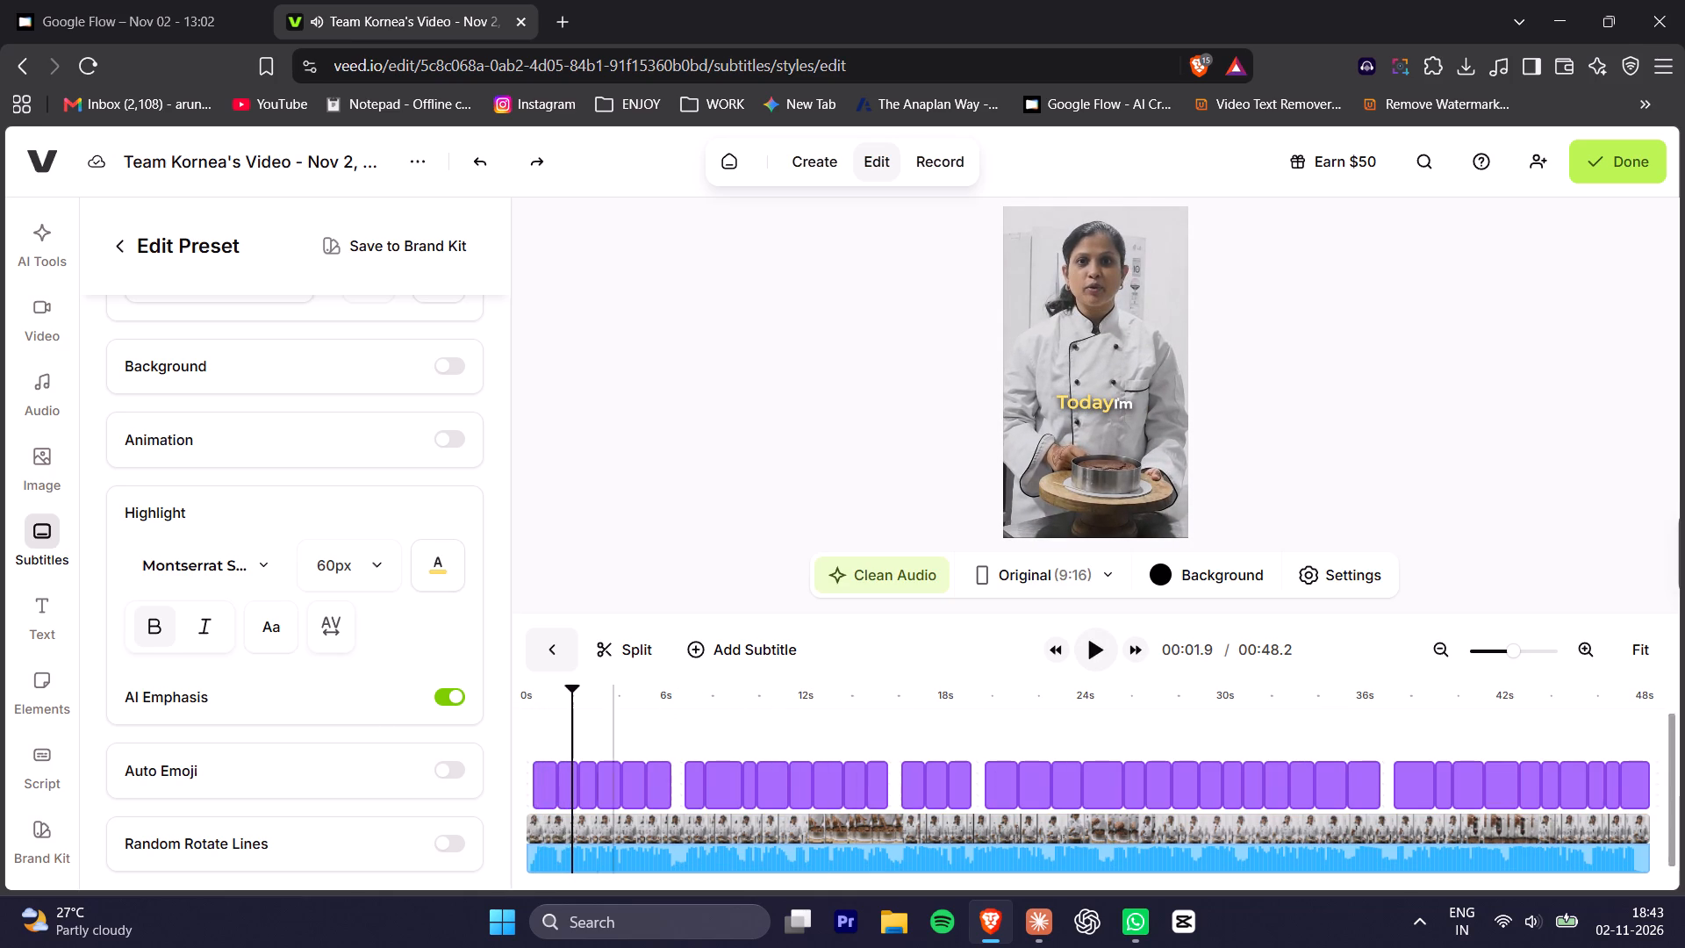
{"action": "left_click_drag", "start_coordinate": [585, 703], "coordinate": [448, 700]}
{"action": "key", "text": "space"}
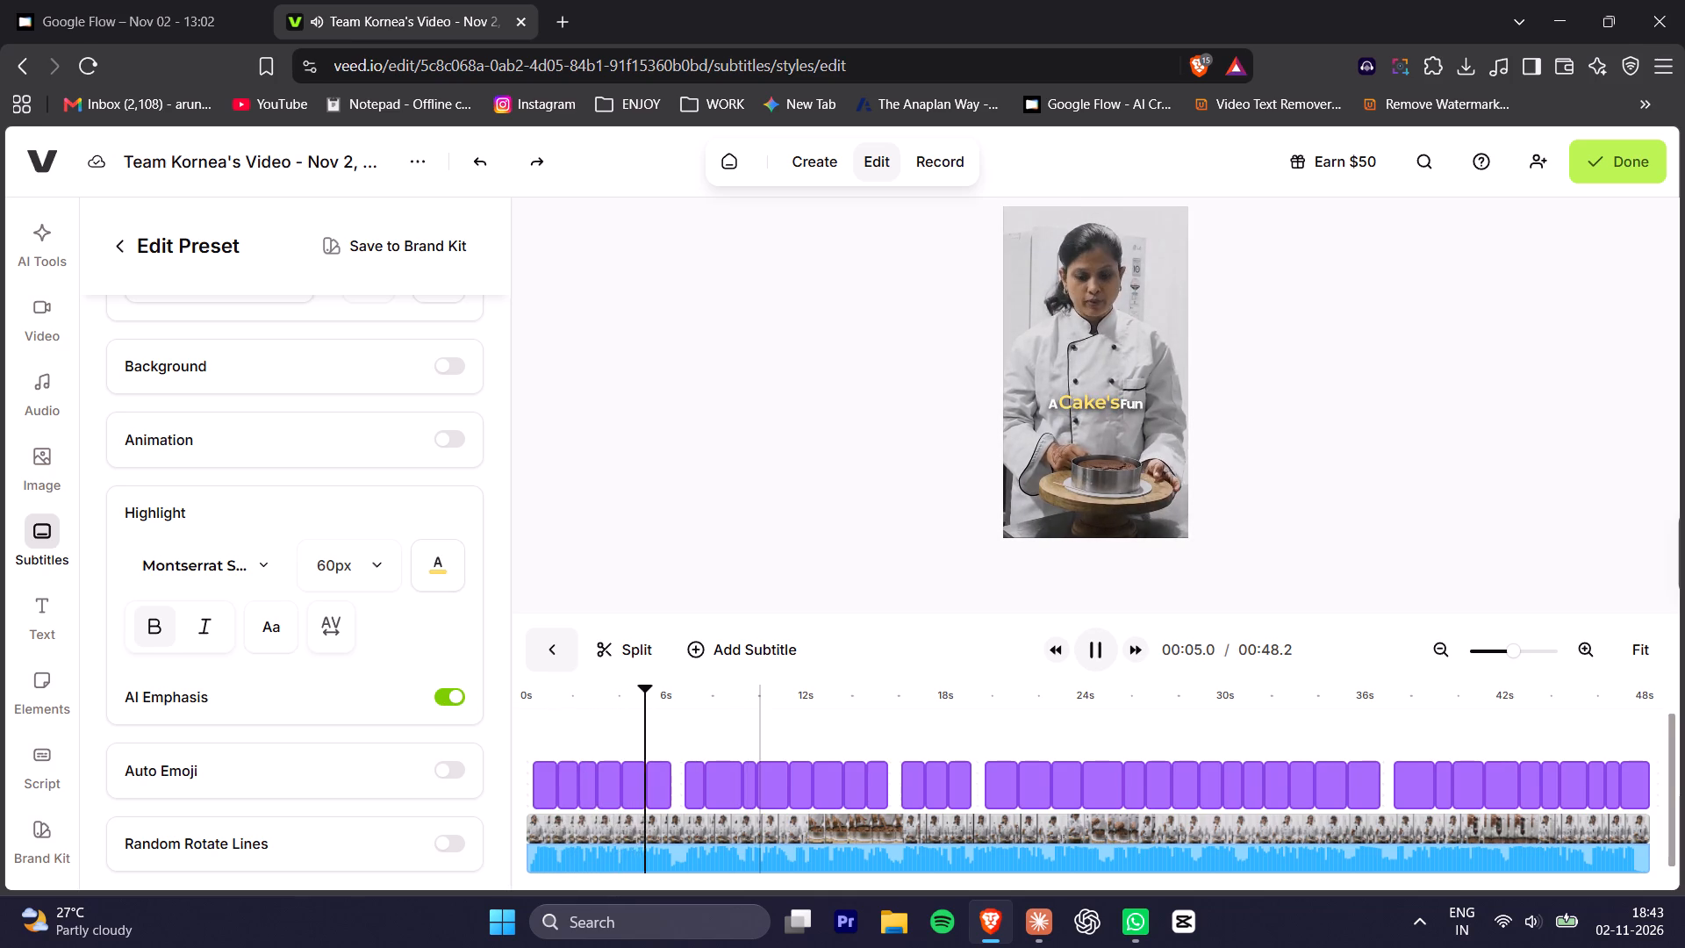
{"action": "key", "text": "space"}
{"action": "key", "text": "space"}
{"action": "key", "text": "space"}
Leave the preset editor and return to the subtitle style gallery at the Dynamic presets.
{"action": "scroll", "coordinate": [319, 548], "scroll_direction": "up", "scroll_amount": 6}
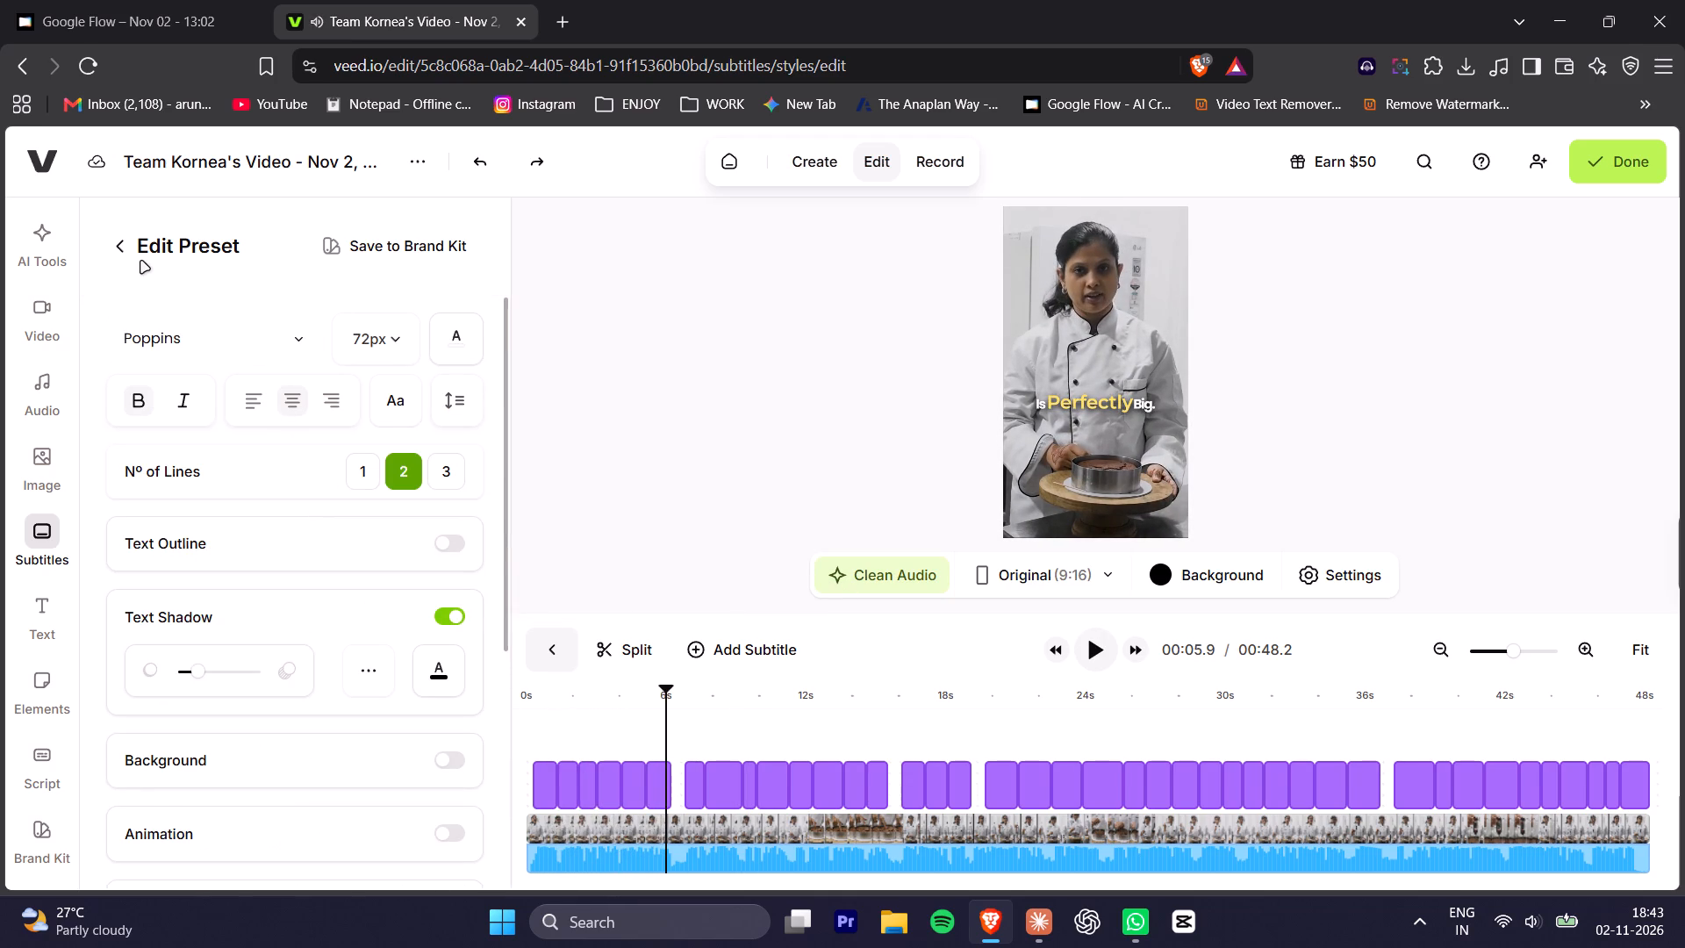
{"action": "left_click", "coordinate": [124, 251]}
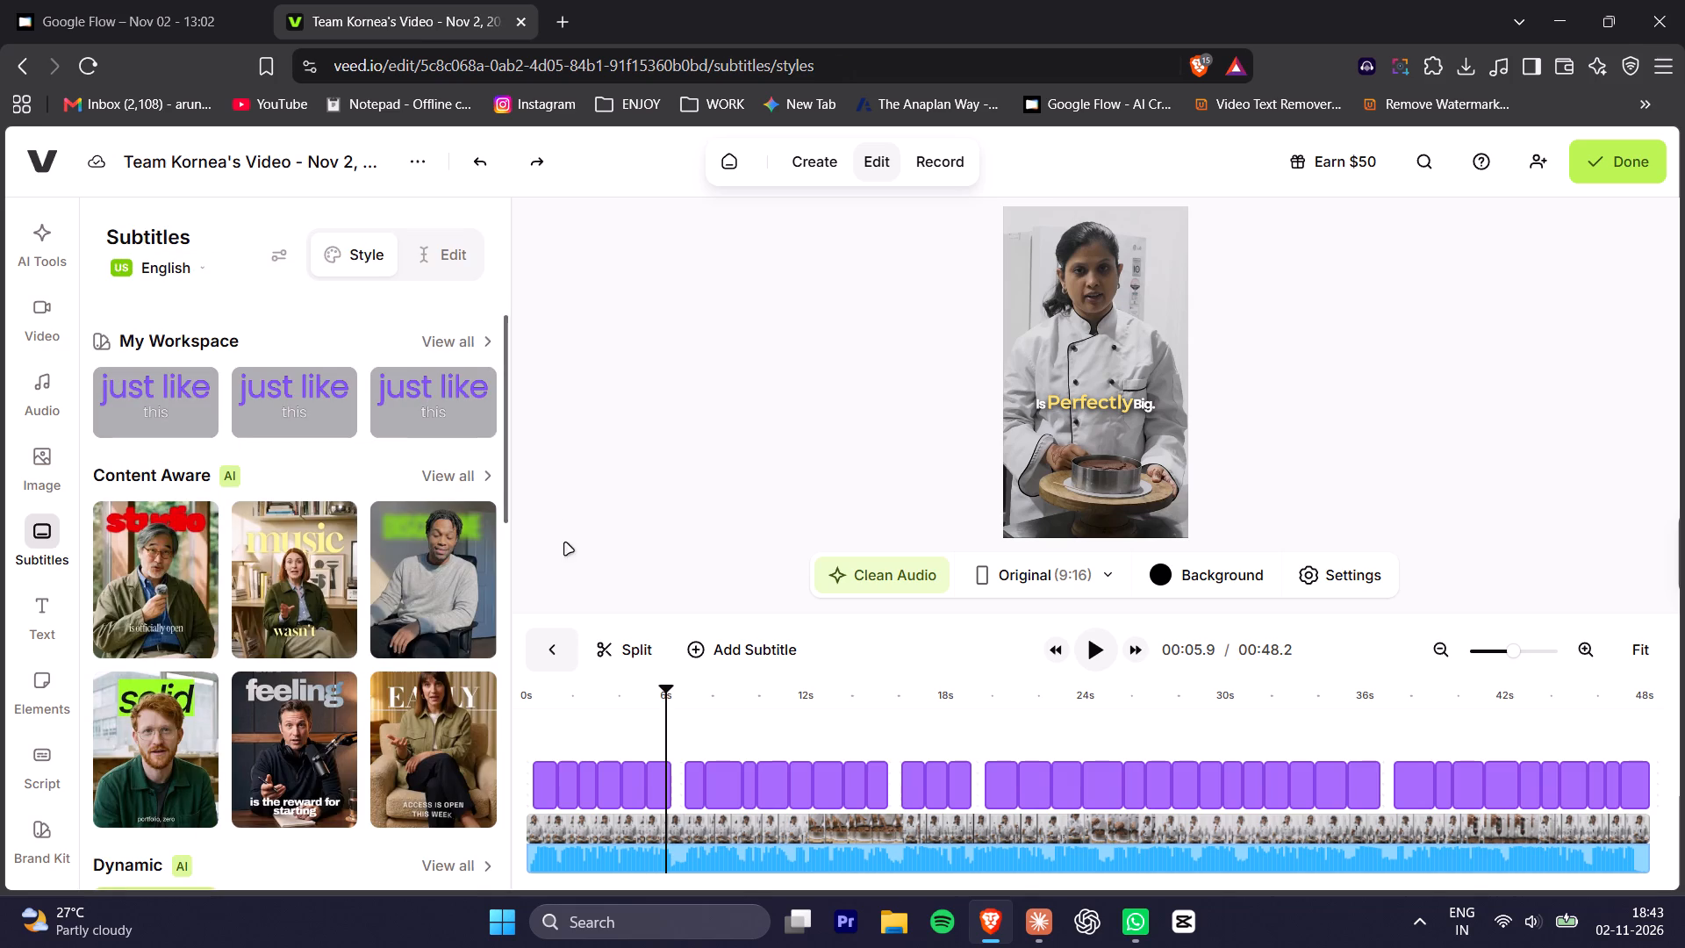
{"action": "scroll", "coordinate": [482, 534], "scroll_direction": "down", "scroll_amount": 1}
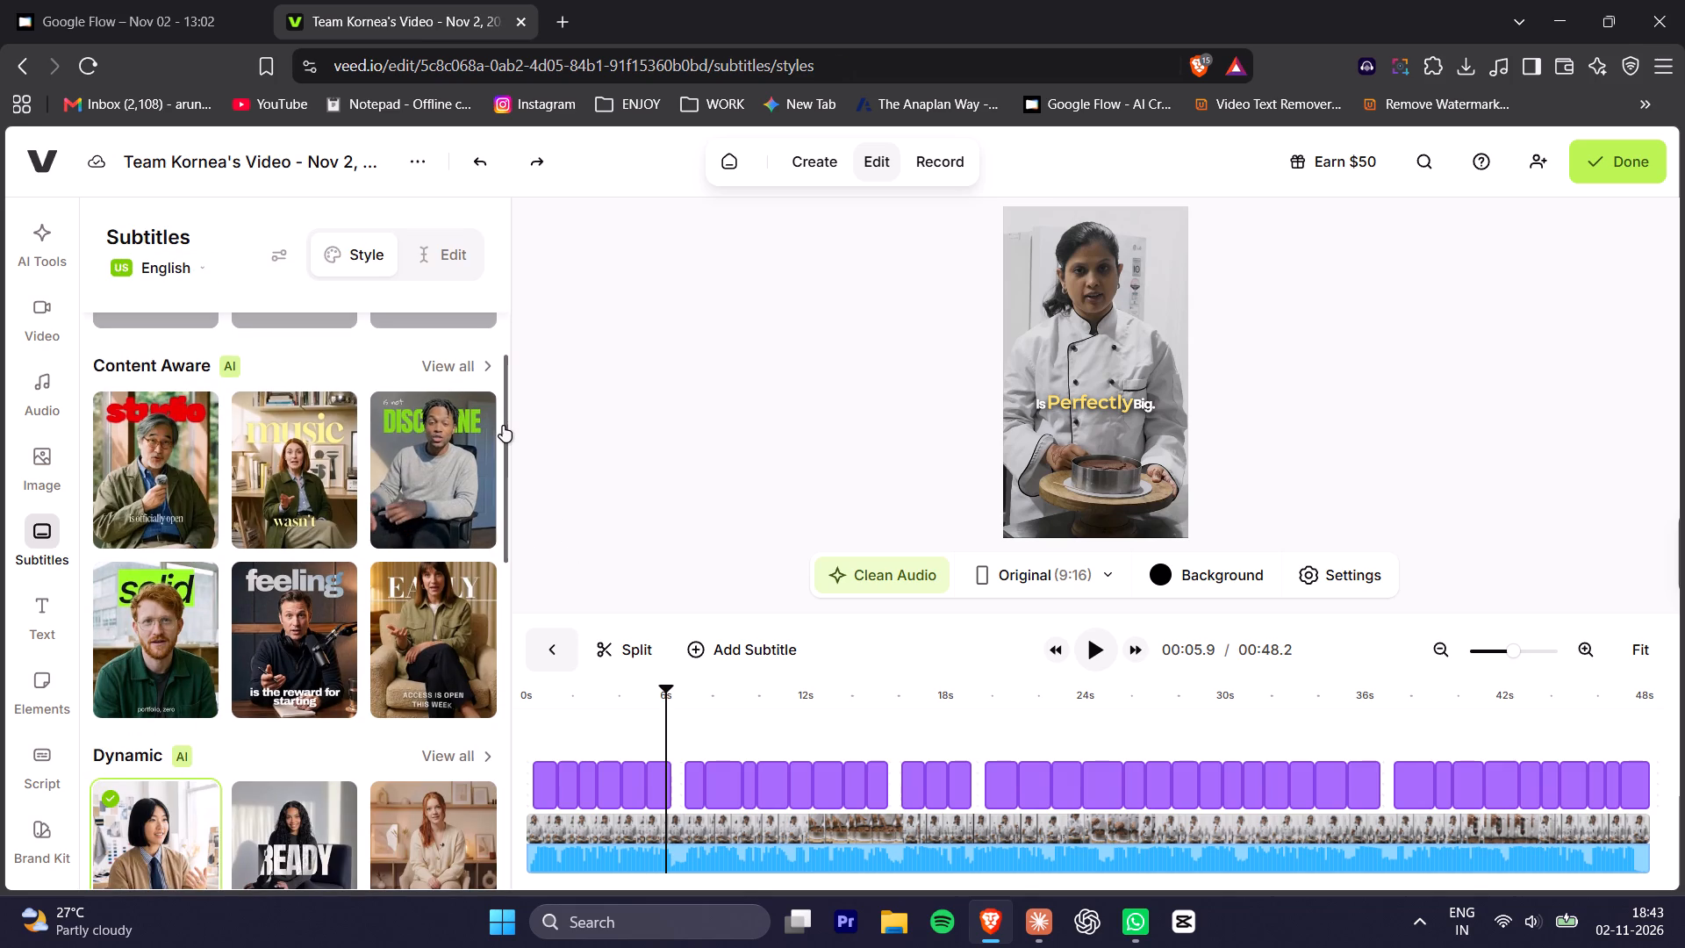
{"action": "left_click_drag", "start_coordinate": [503, 426], "coordinate": [500, 439]}
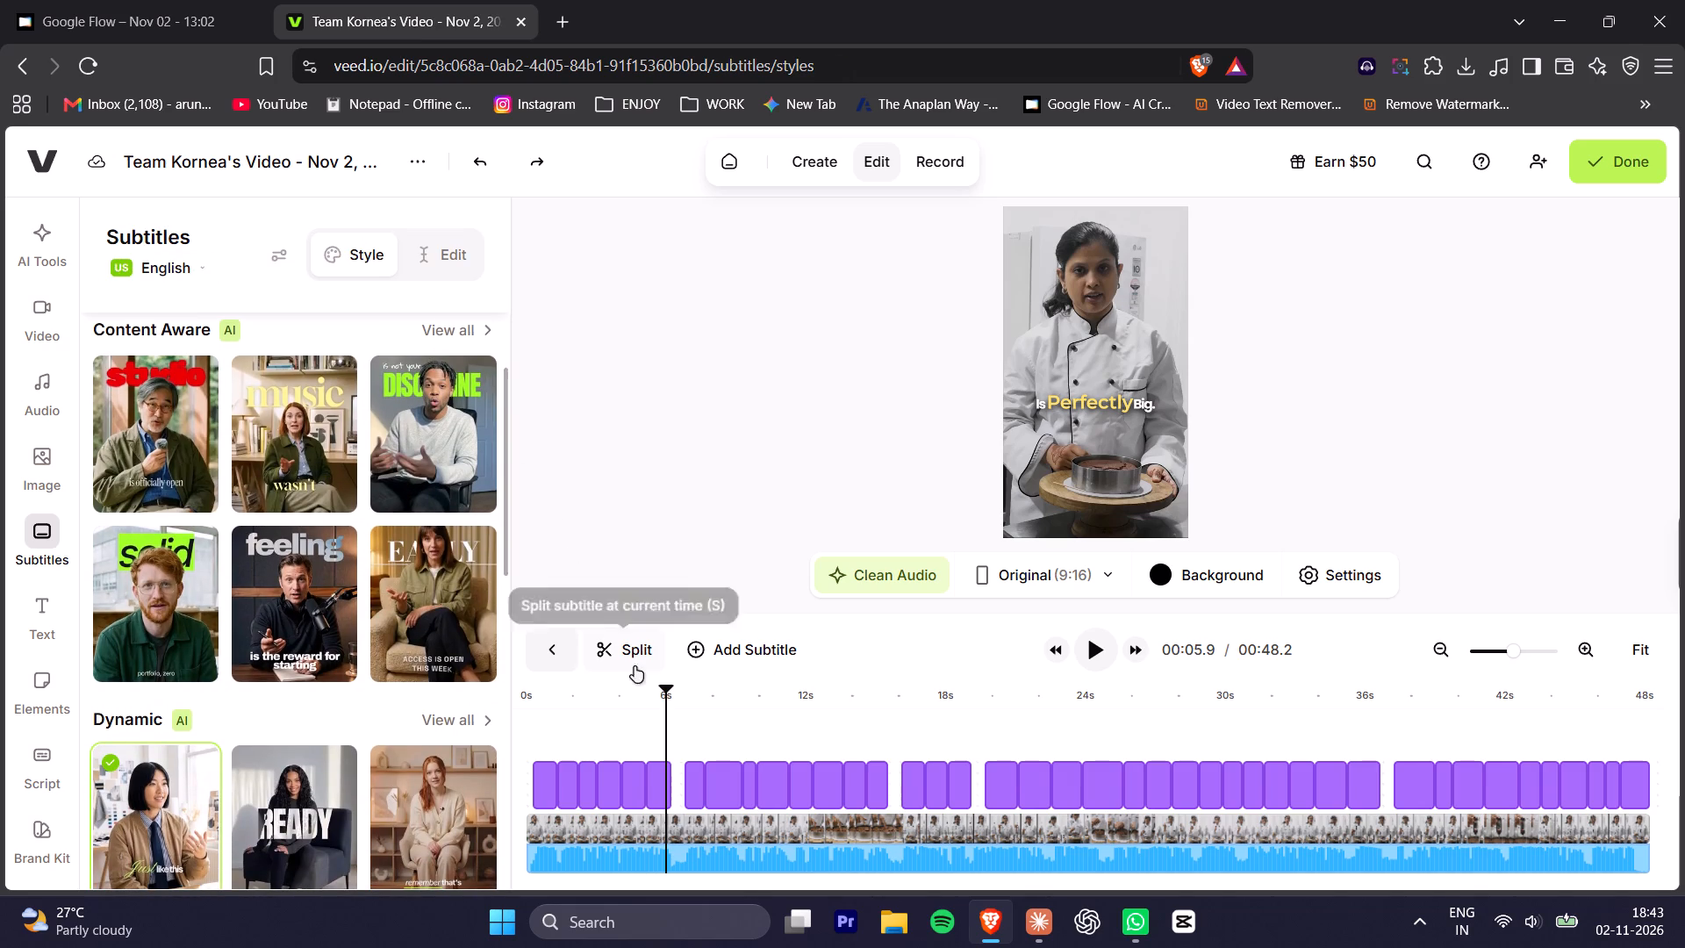
Play back the cake video from about 7 seconds through the thermometer section to check the subtitles.
{"action": "left_click", "coordinate": [700, 681]}
{"action": "key", "text": "space"}
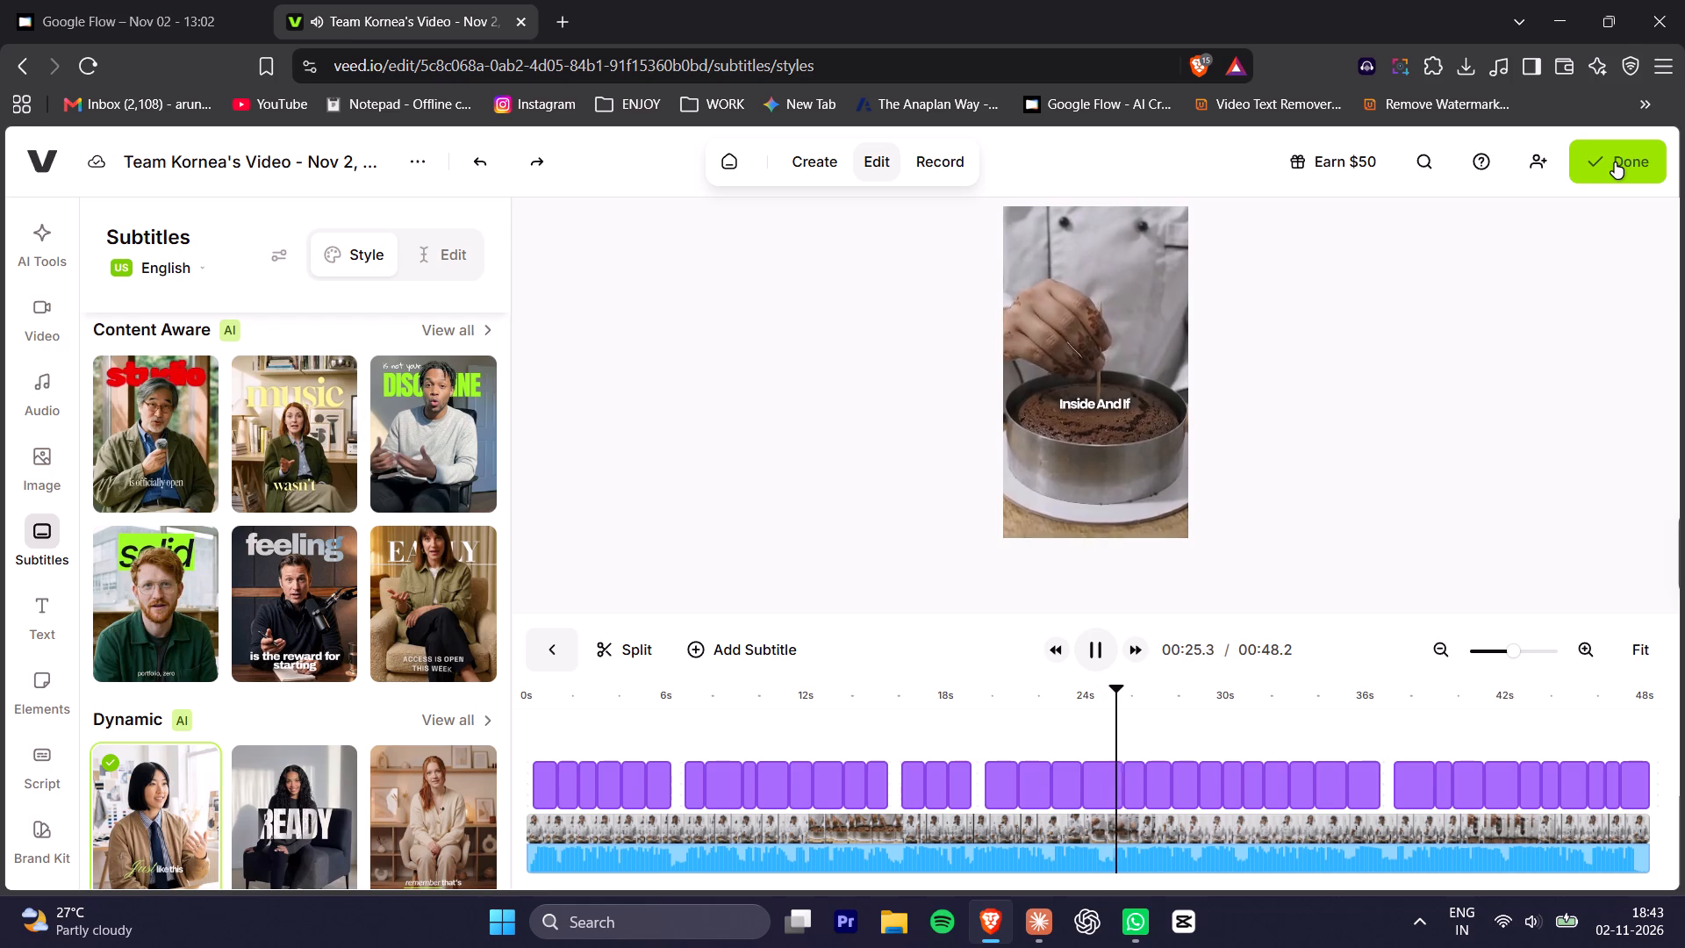
{"action": "left_click", "coordinate": [1008, 694]}
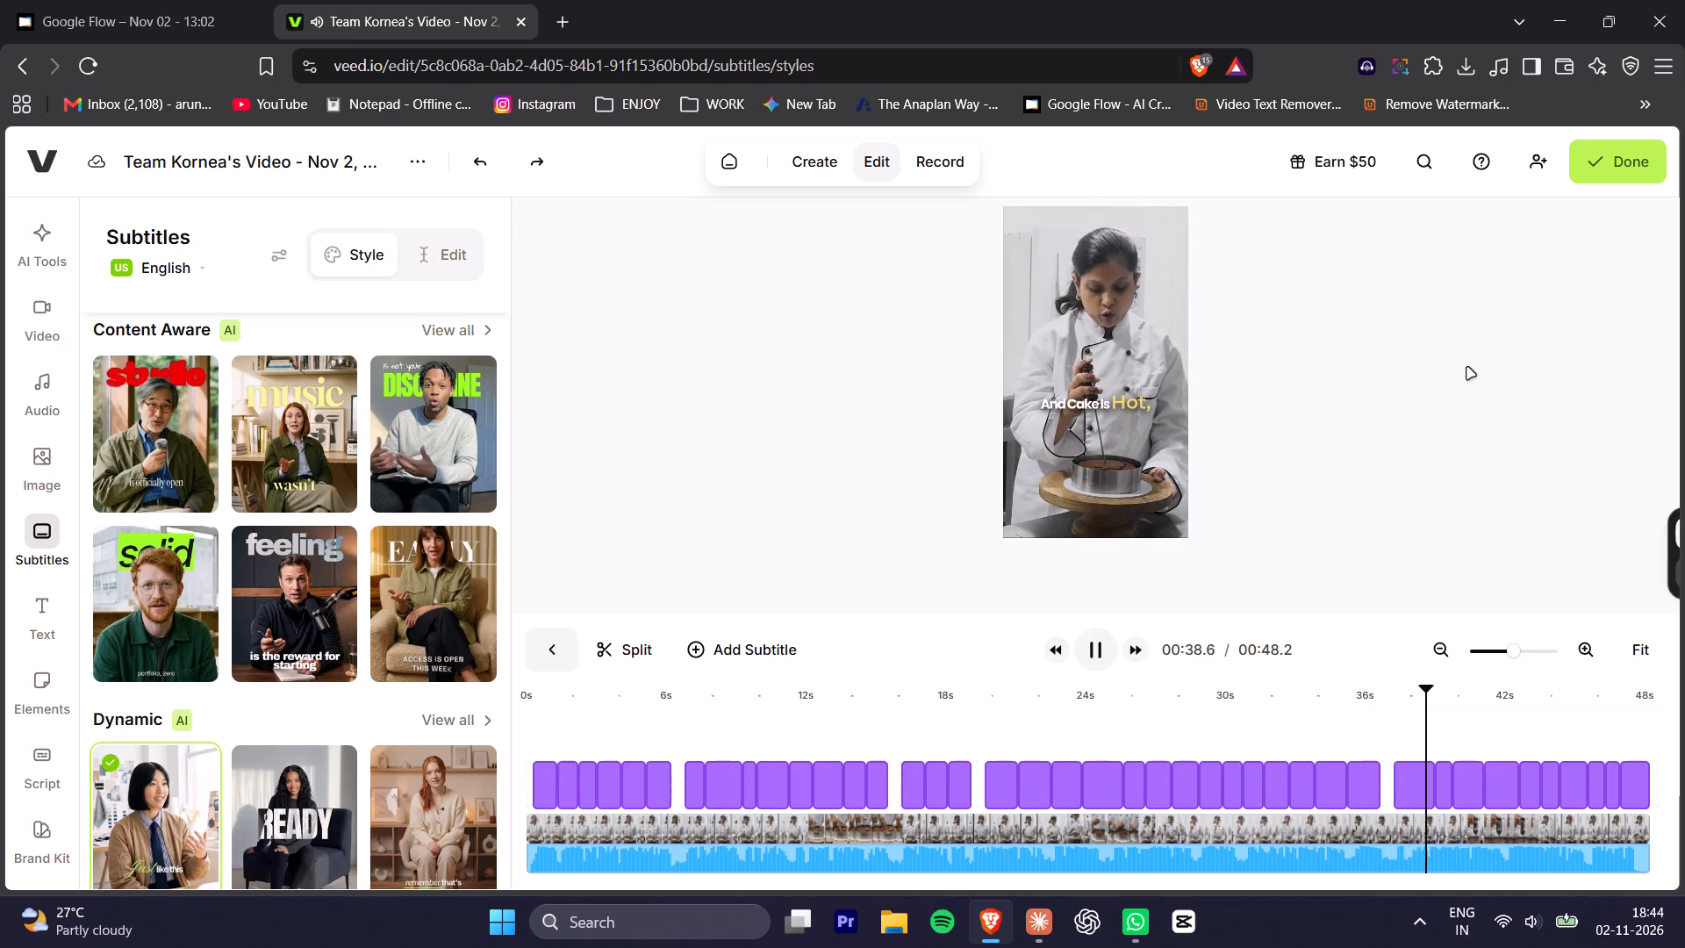
{"action": "key", "text": "space"}
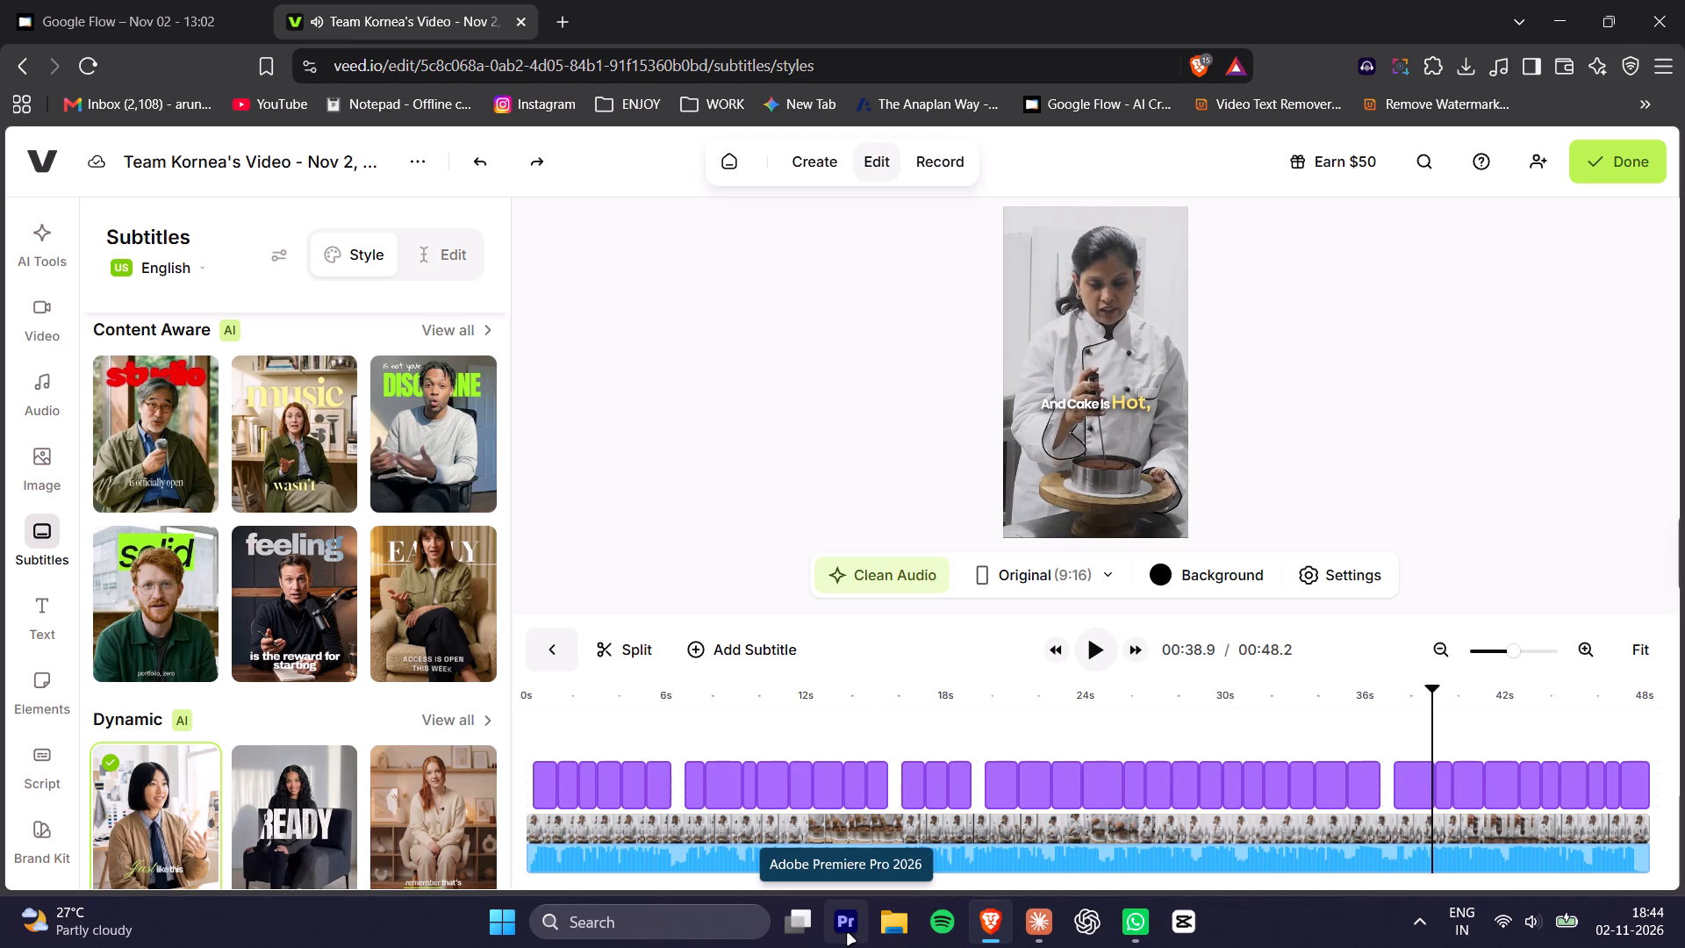
{"action": "key", "text": "space"}
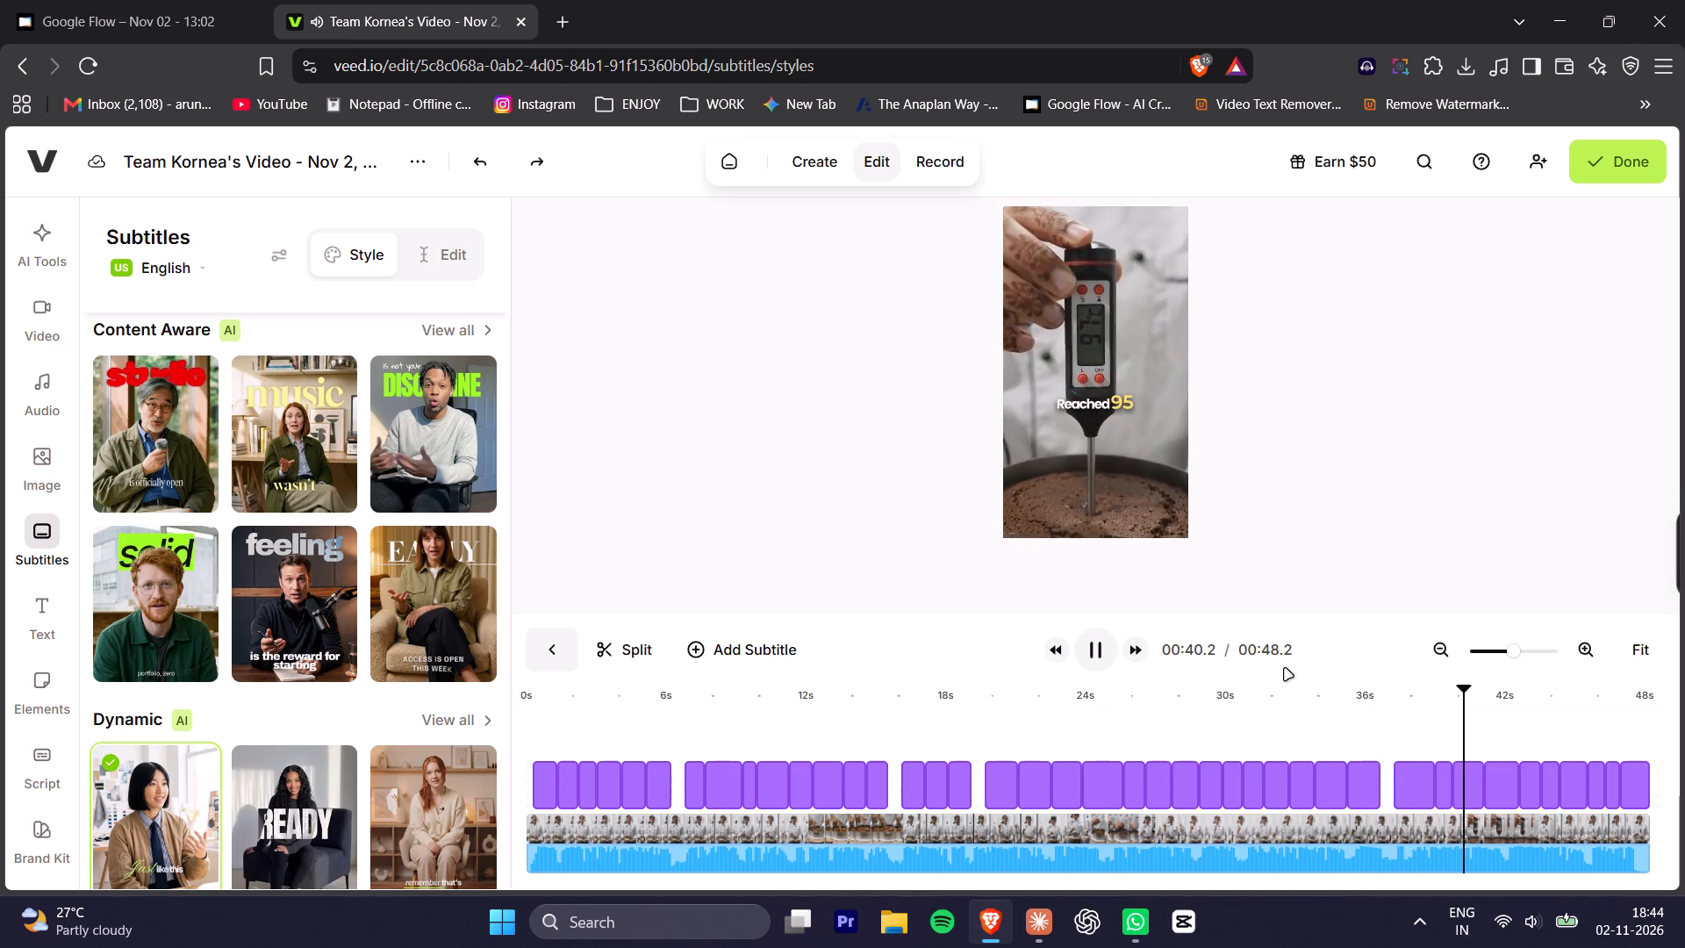
{"action": "scroll", "coordinate": [1285, 669], "scroll_direction": "down", "scroll_amount": 3, "text": "alt"}
{"action": "key", "text": "space"}
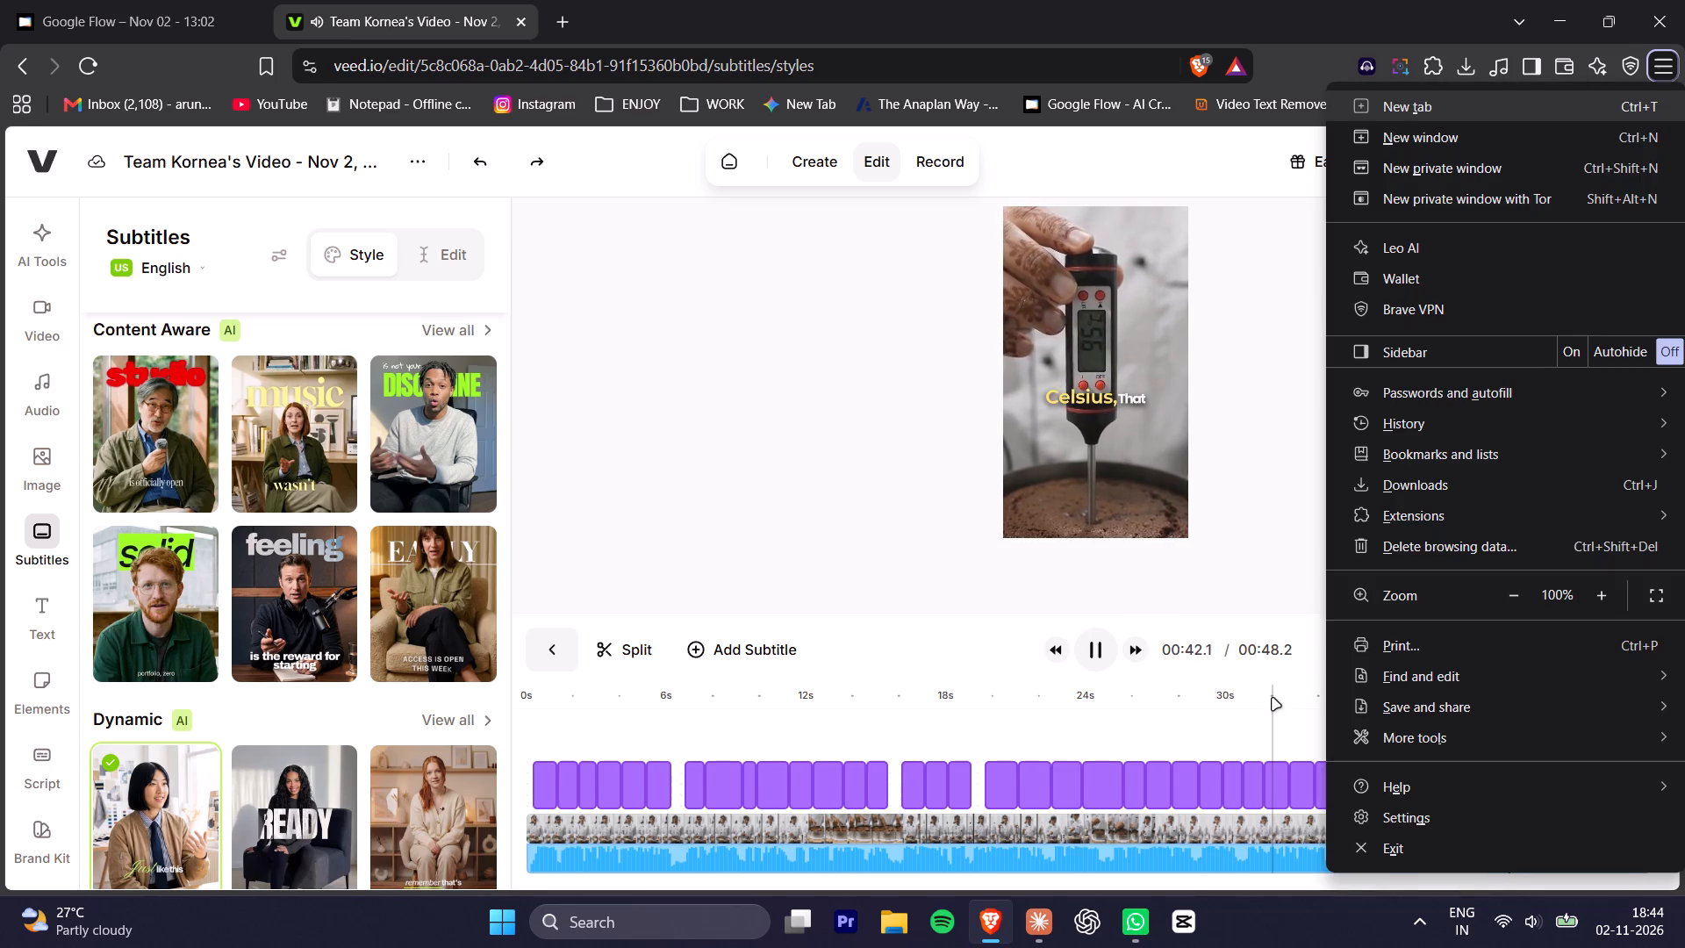
{"action": "left_click", "coordinate": [1268, 509]}
Go to the subtitle text editor and read through the closing lines from "and cake is hot," to "Thank you.".
{"action": "left_click", "coordinate": [422, 254]}
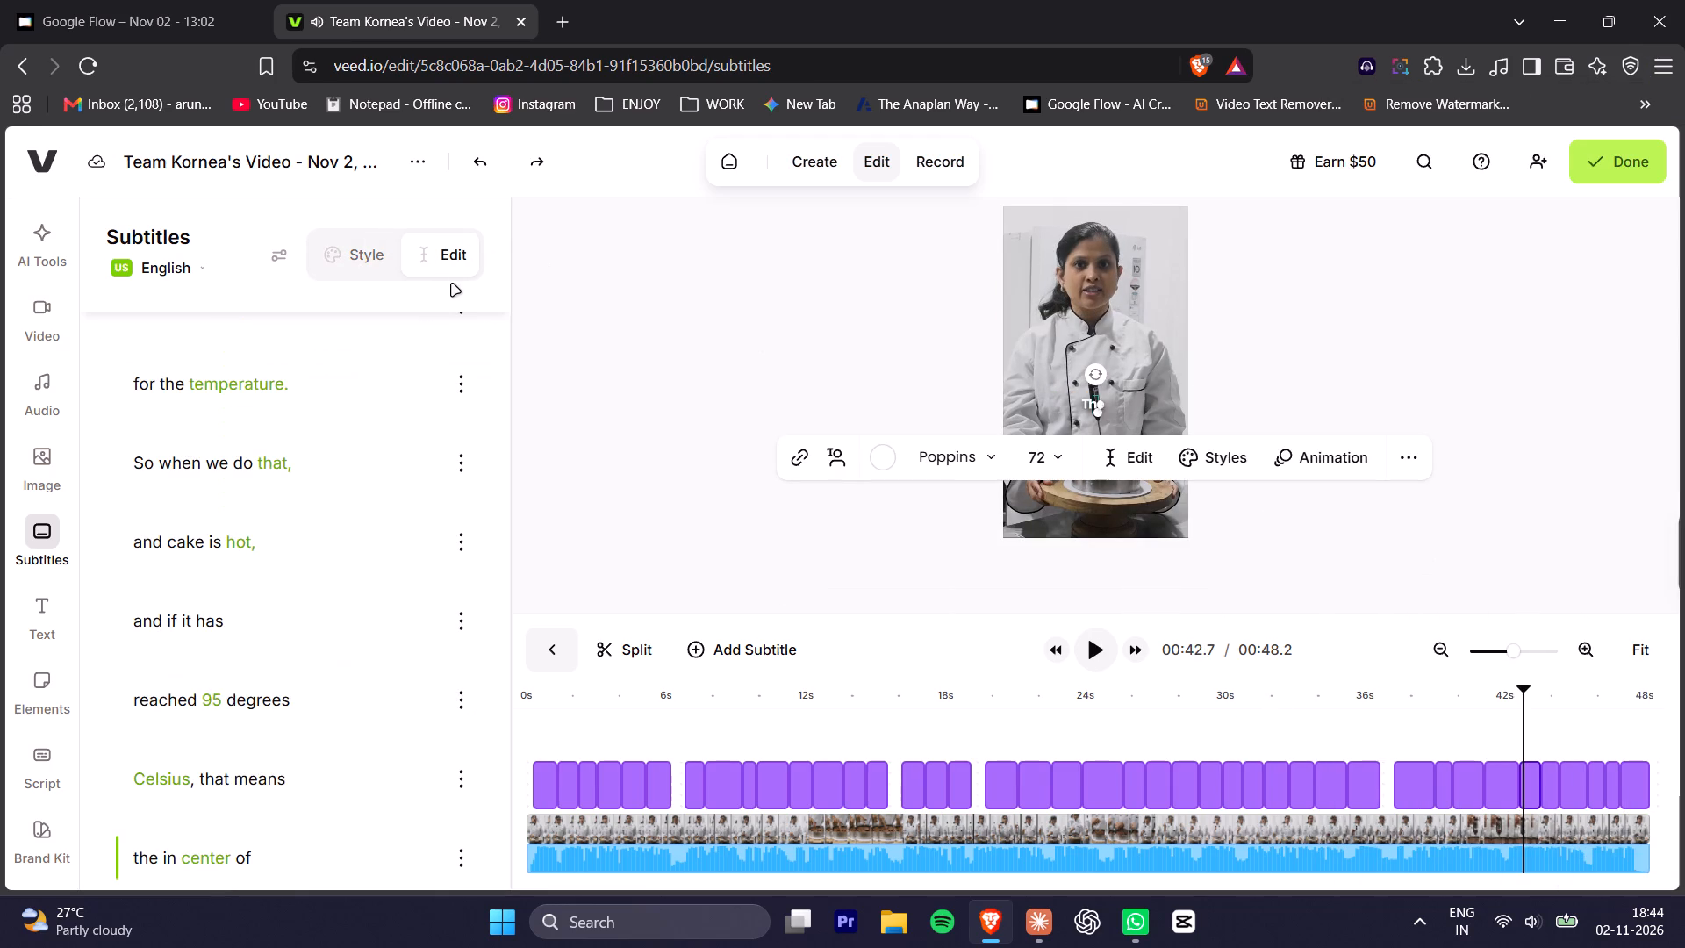
{"action": "scroll", "coordinate": [173, 502], "scroll_direction": "down", "scroll_amount": 7}
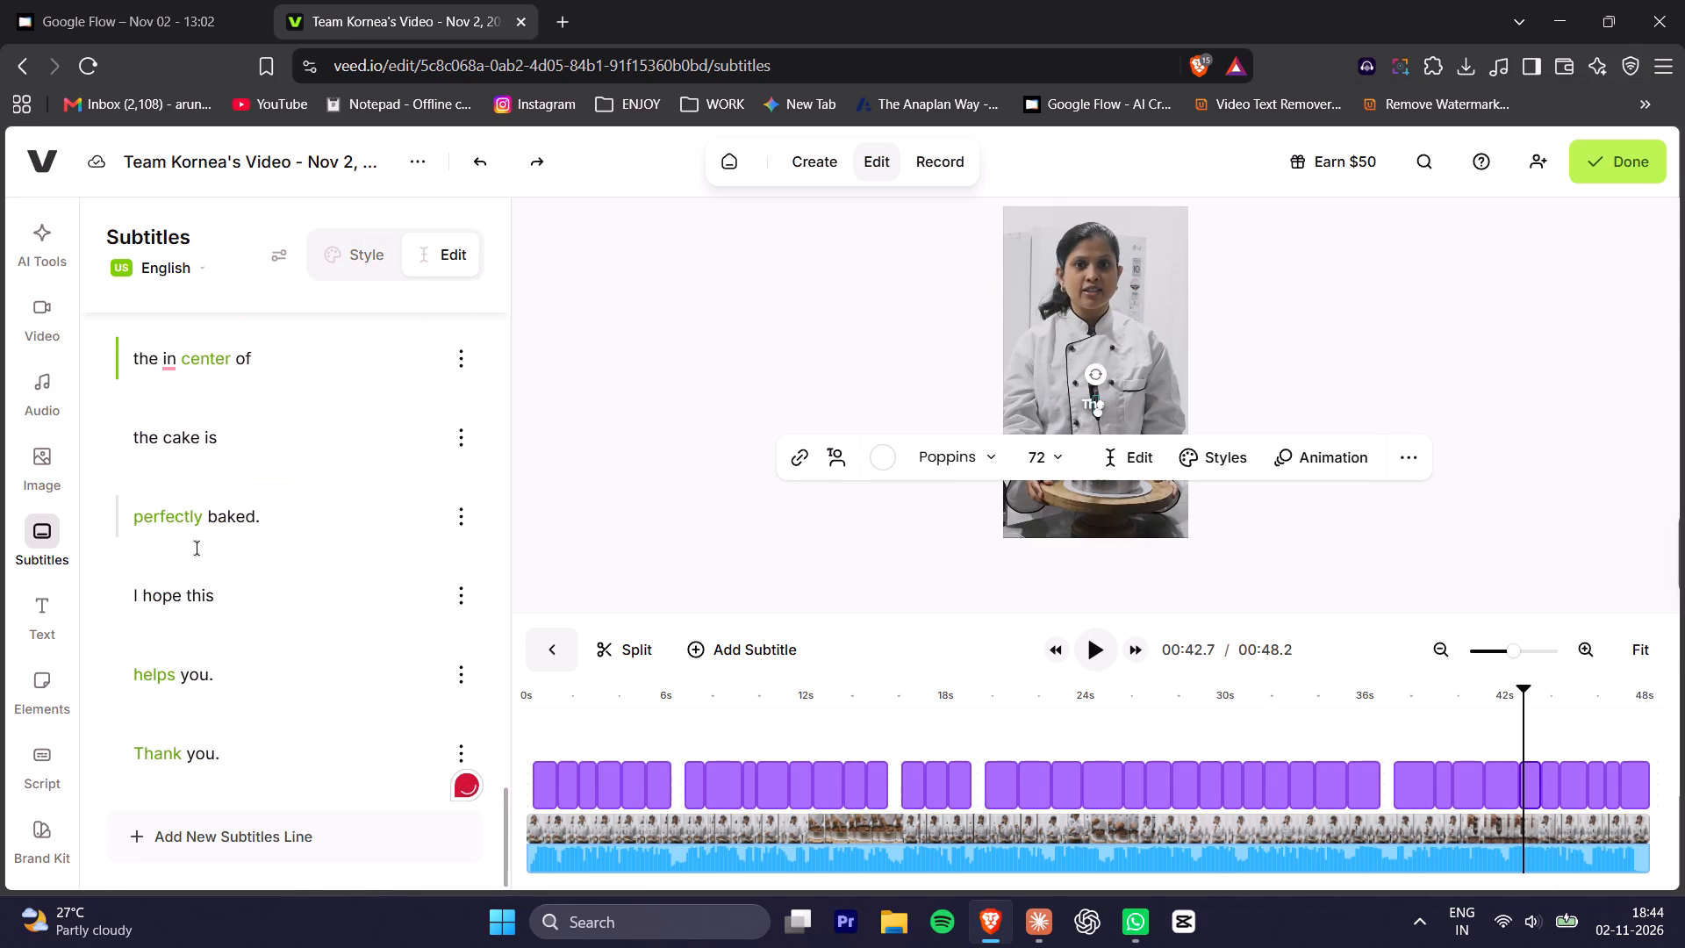
{"action": "scroll", "coordinate": [223, 568], "scroll_direction": "down", "scroll_amount": 2}
{"action": "scroll", "coordinate": [205, 704], "scroll_direction": "up", "scroll_amount": 1}
{"action": "scroll", "coordinate": [201, 592], "scroll_direction": "up", "scroll_amount": 1}
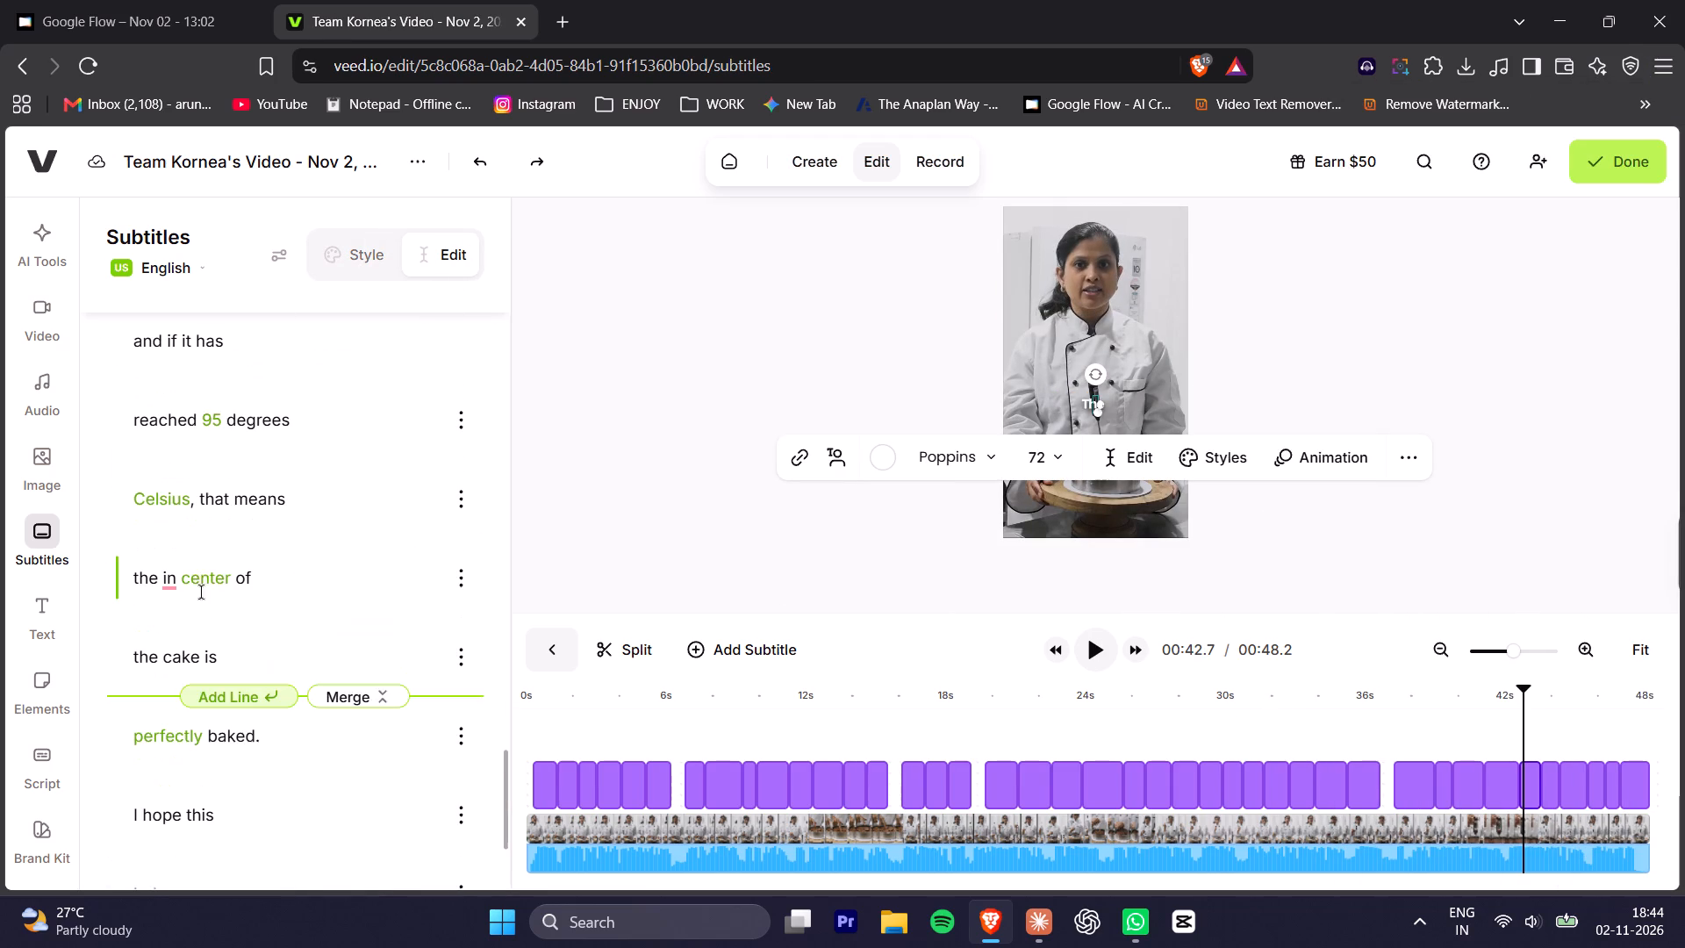
{"action": "double_click", "coordinate": [249, 421]}
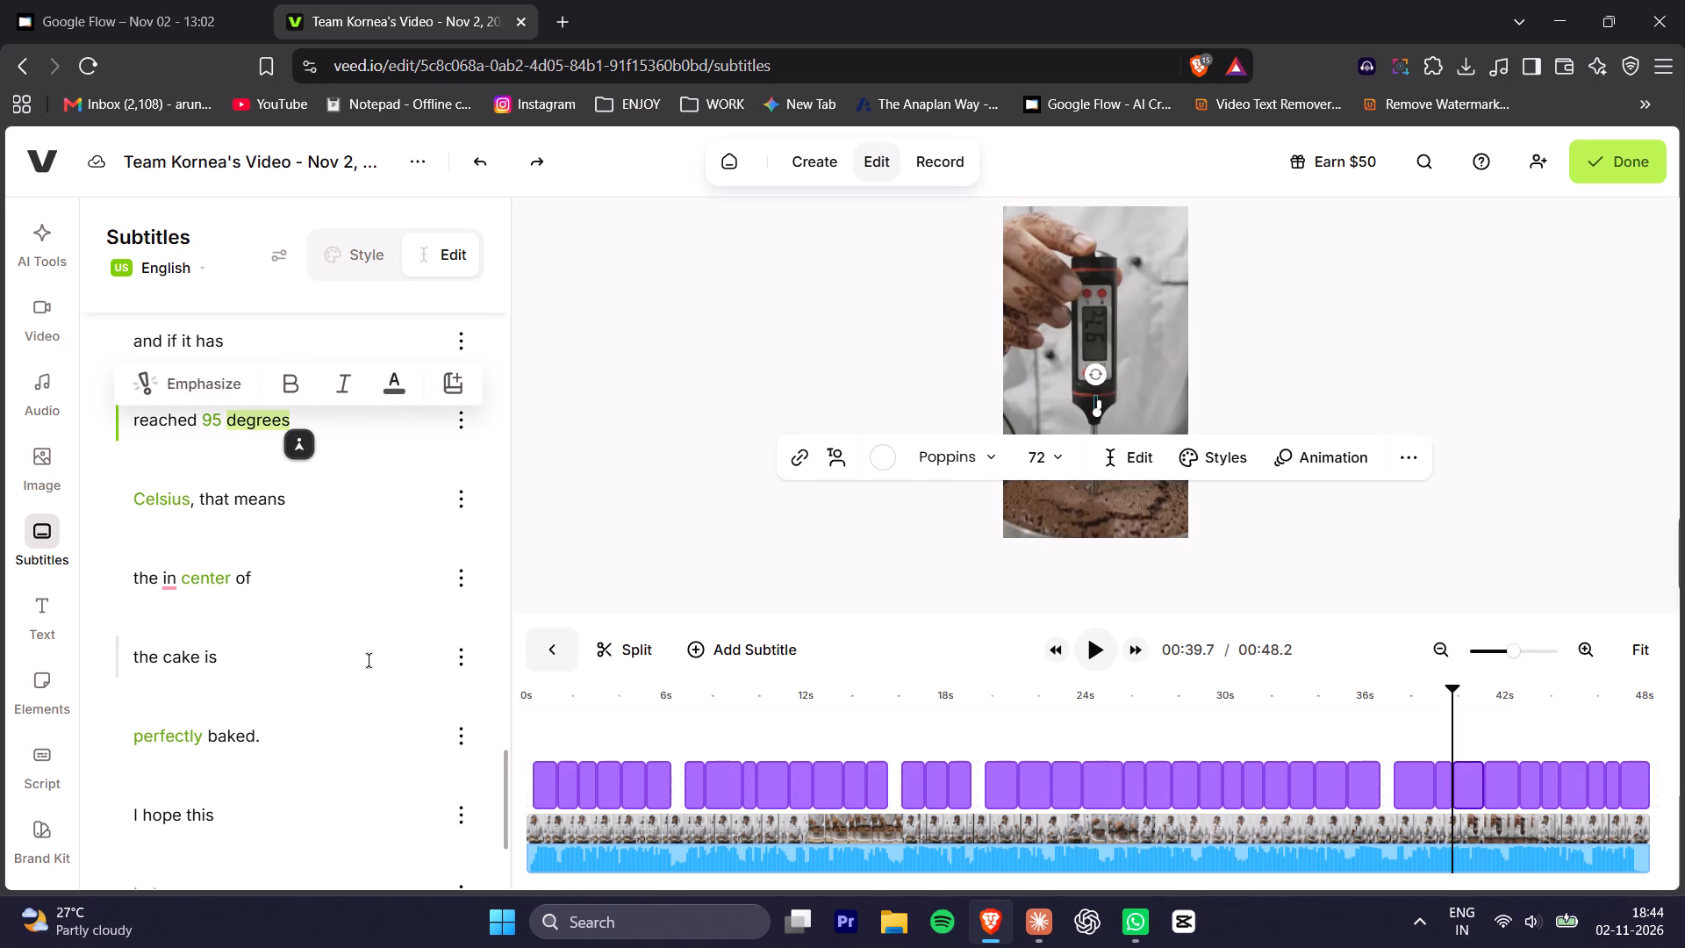
{"action": "left_click", "coordinate": [690, 570]}
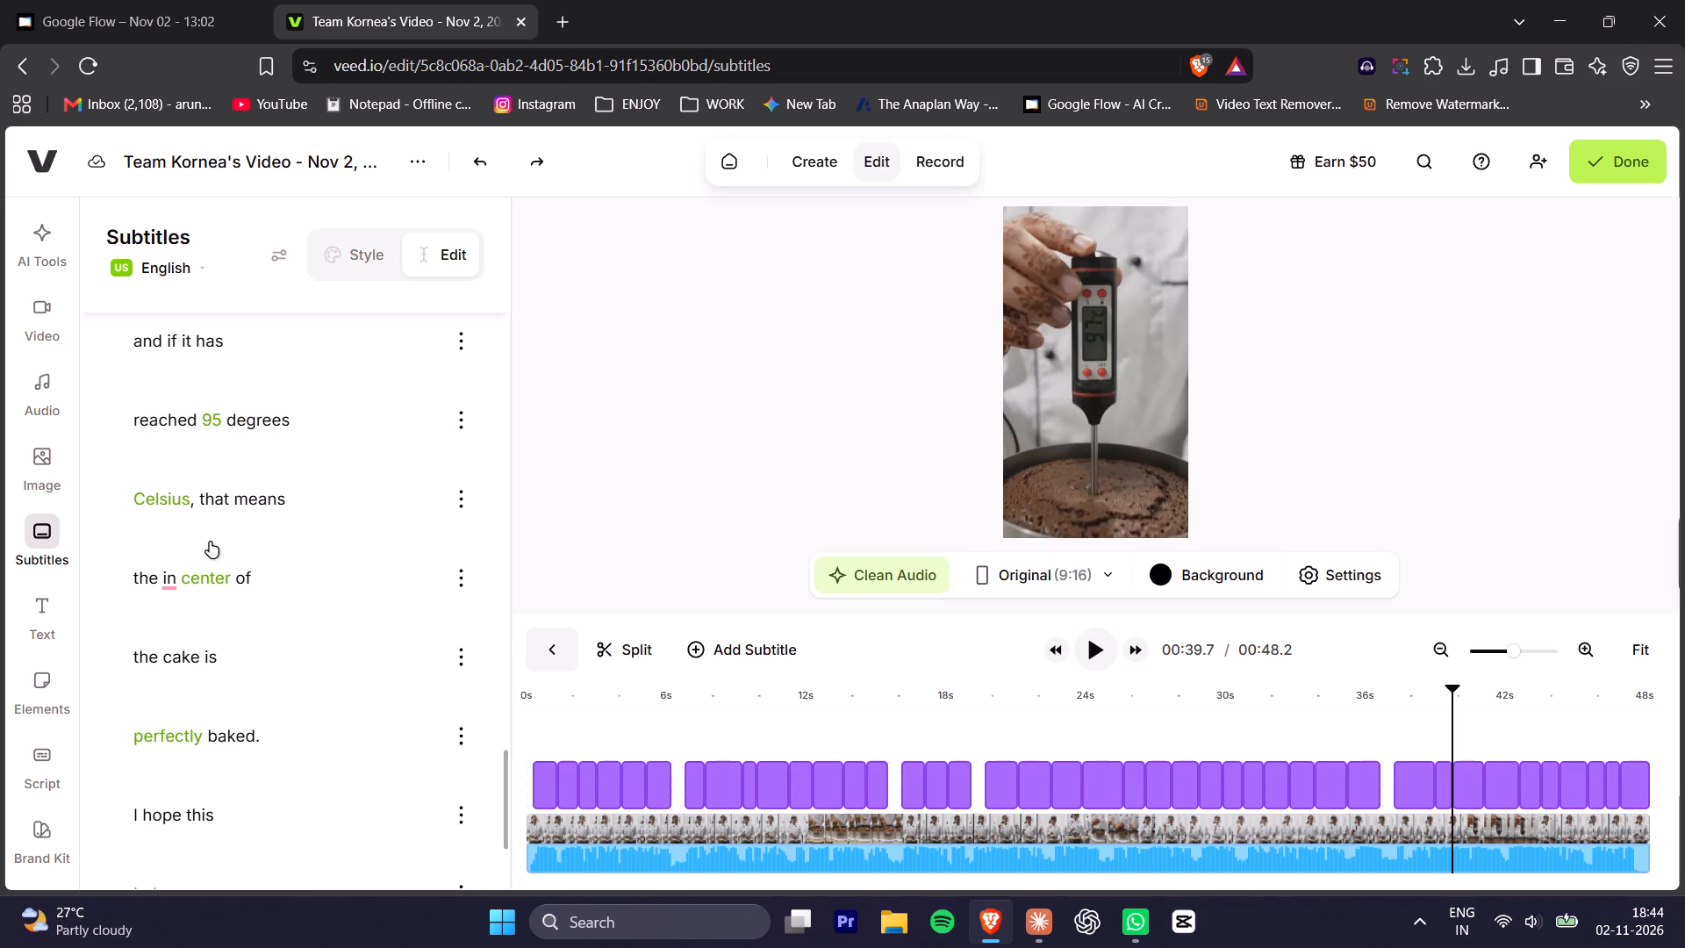
{"action": "scroll", "coordinate": [350, 578], "scroll_direction": "down", "scroll_amount": 3}
{"action": "scroll", "coordinate": [252, 583], "scroll_direction": "down", "scroll_amount": 2}
{"action": "scroll", "coordinate": [229, 589], "scroll_direction": "up", "scroll_amount": 4}
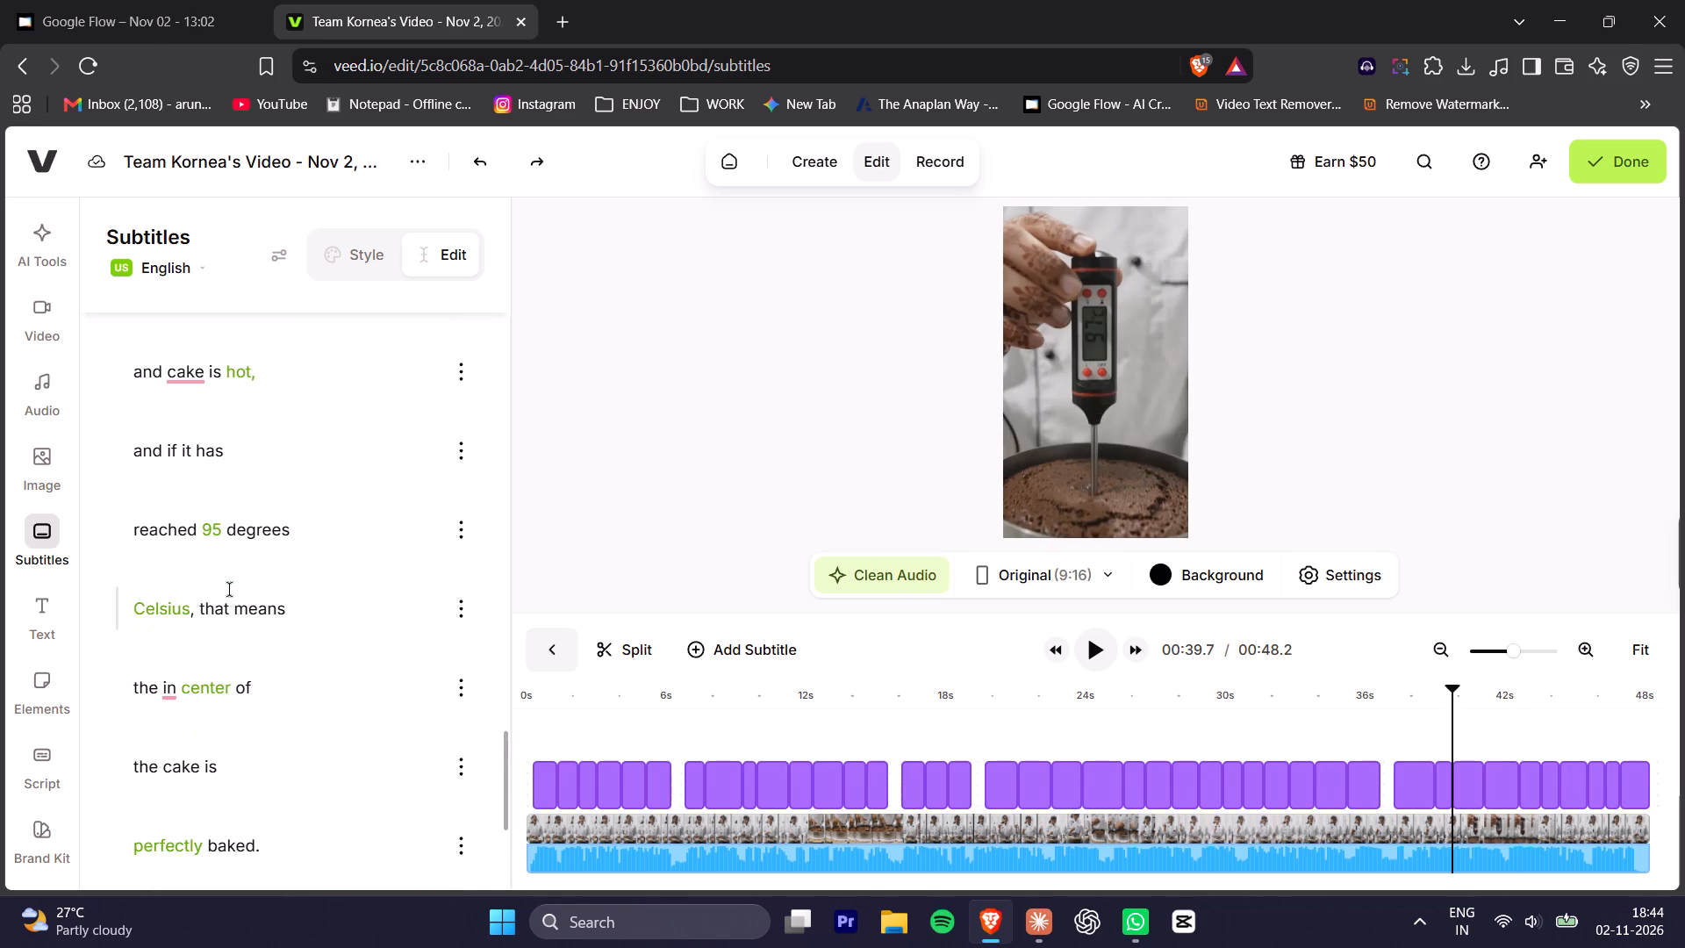
{"action": "scroll", "coordinate": [229, 589], "scroll_direction": "up", "scroll_amount": 2}
Play back the cake video from about 26 seconds to check the subtitles from "comes out clean" onward.
{"action": "left_click", "coordinate": [1130, 696]}
{"action": "key", "text": "space"}
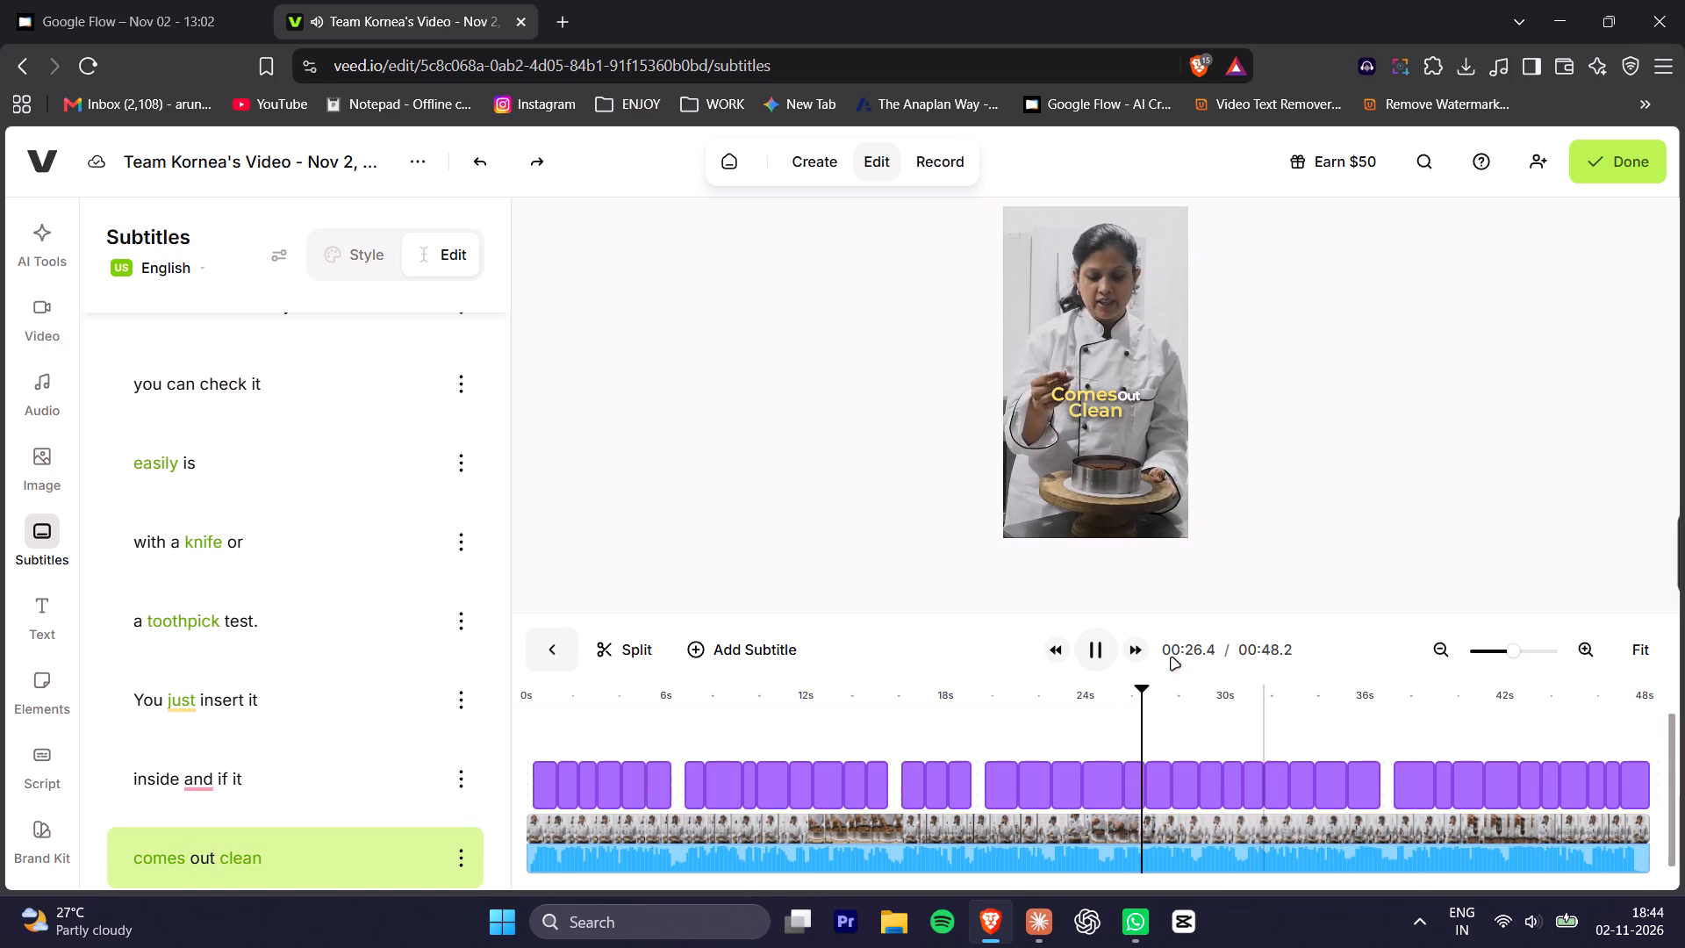
{"action": "key", "text": "space"}
{"action": "key", "text": "space"}
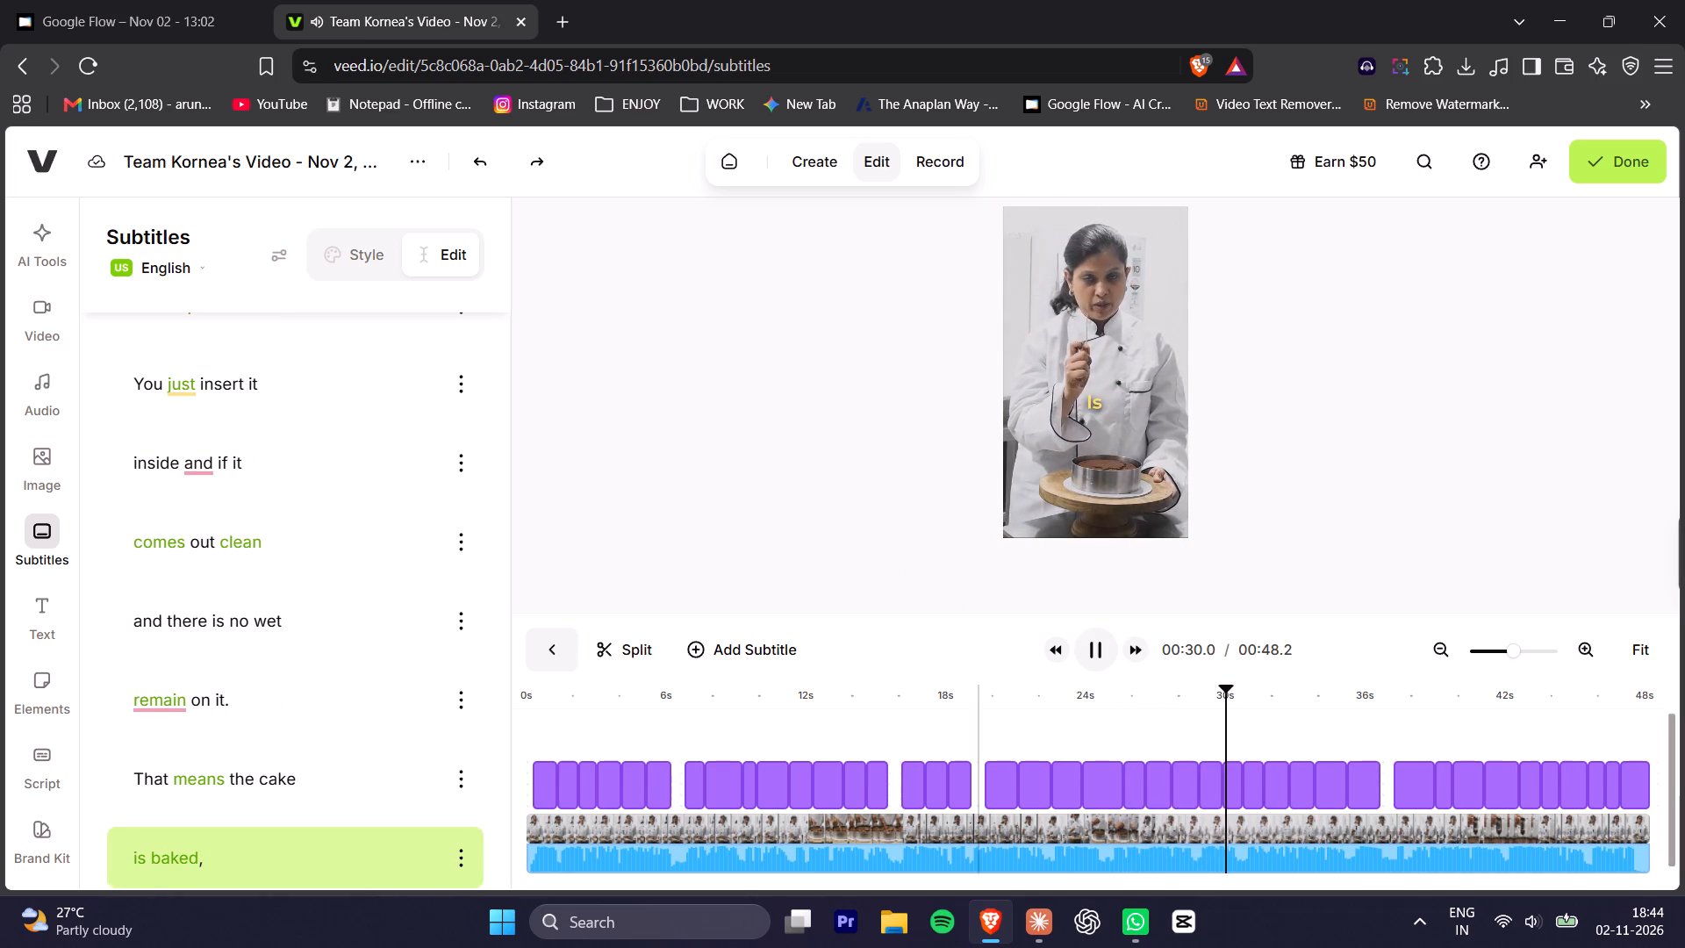
Play back the video from around 10 seconds through the finger test and into the toothpick test to check picture and subtitles.
{"action": "left_click_drag", "start_coordinate": [953, 705], "coordinate": [811, 708]}
{"action": "left_click_drag", "start_coordinate": [791, 707], "coordinate": [776, 706]}
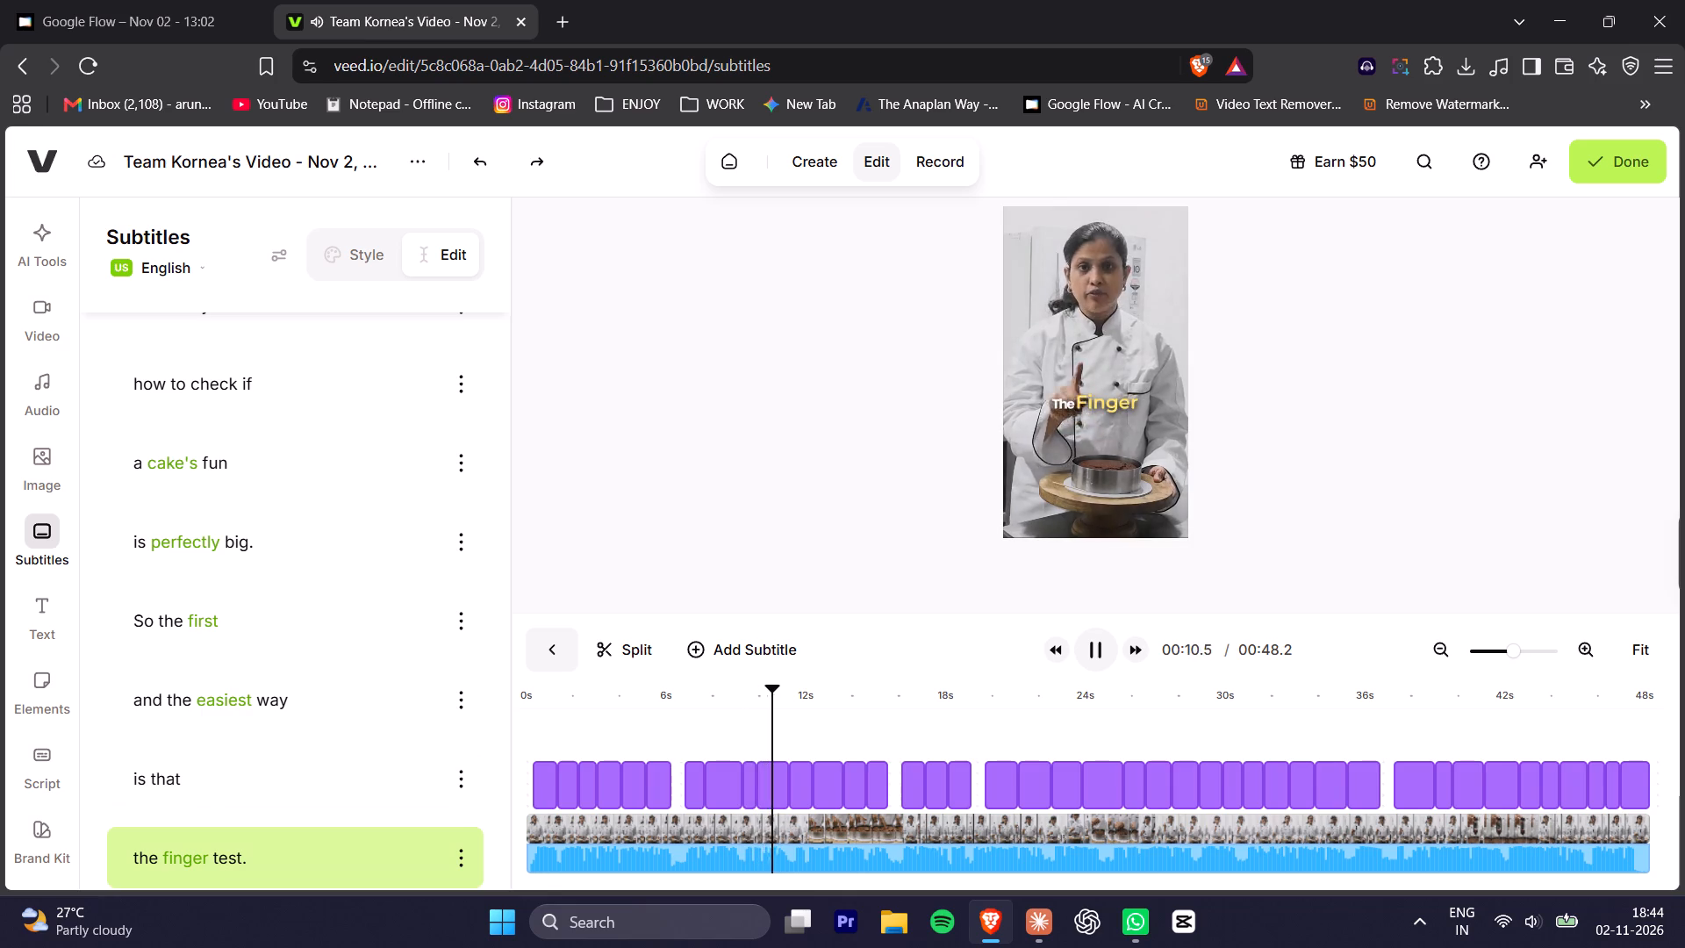
{"action": "left_click_drag", "start_coordinate": [776, 706], "coordinate": [805, 710]}
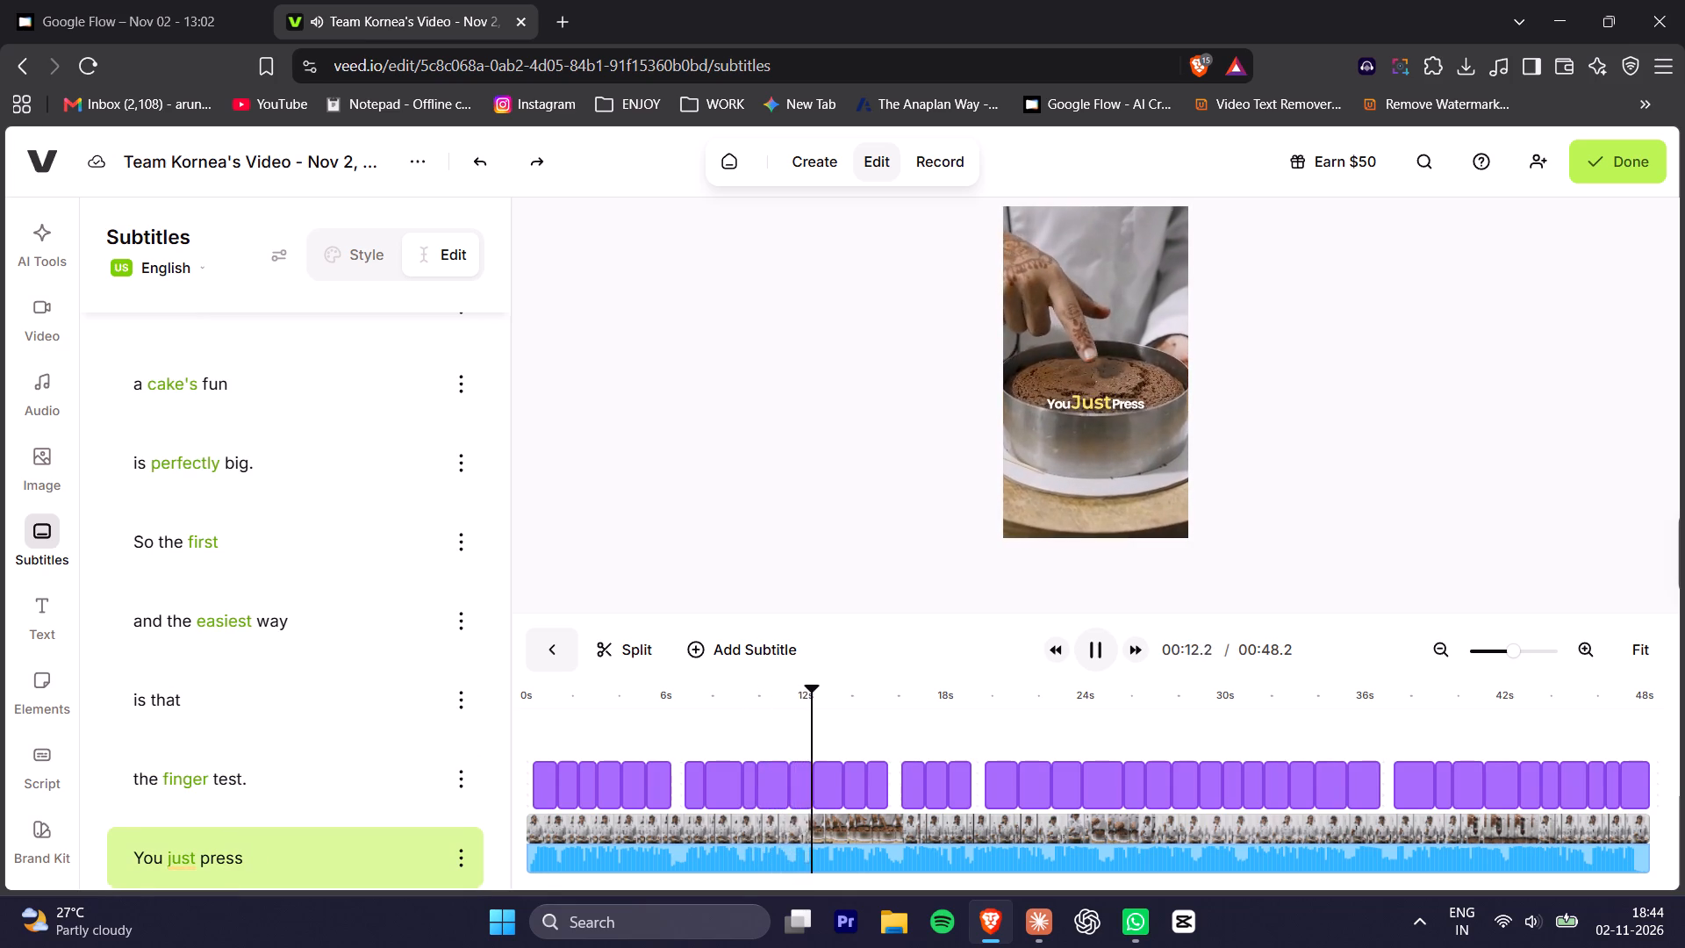
{"action": "left_click_drag", "start_coordinate": [805, 710], "coordinate": [748, 712]}
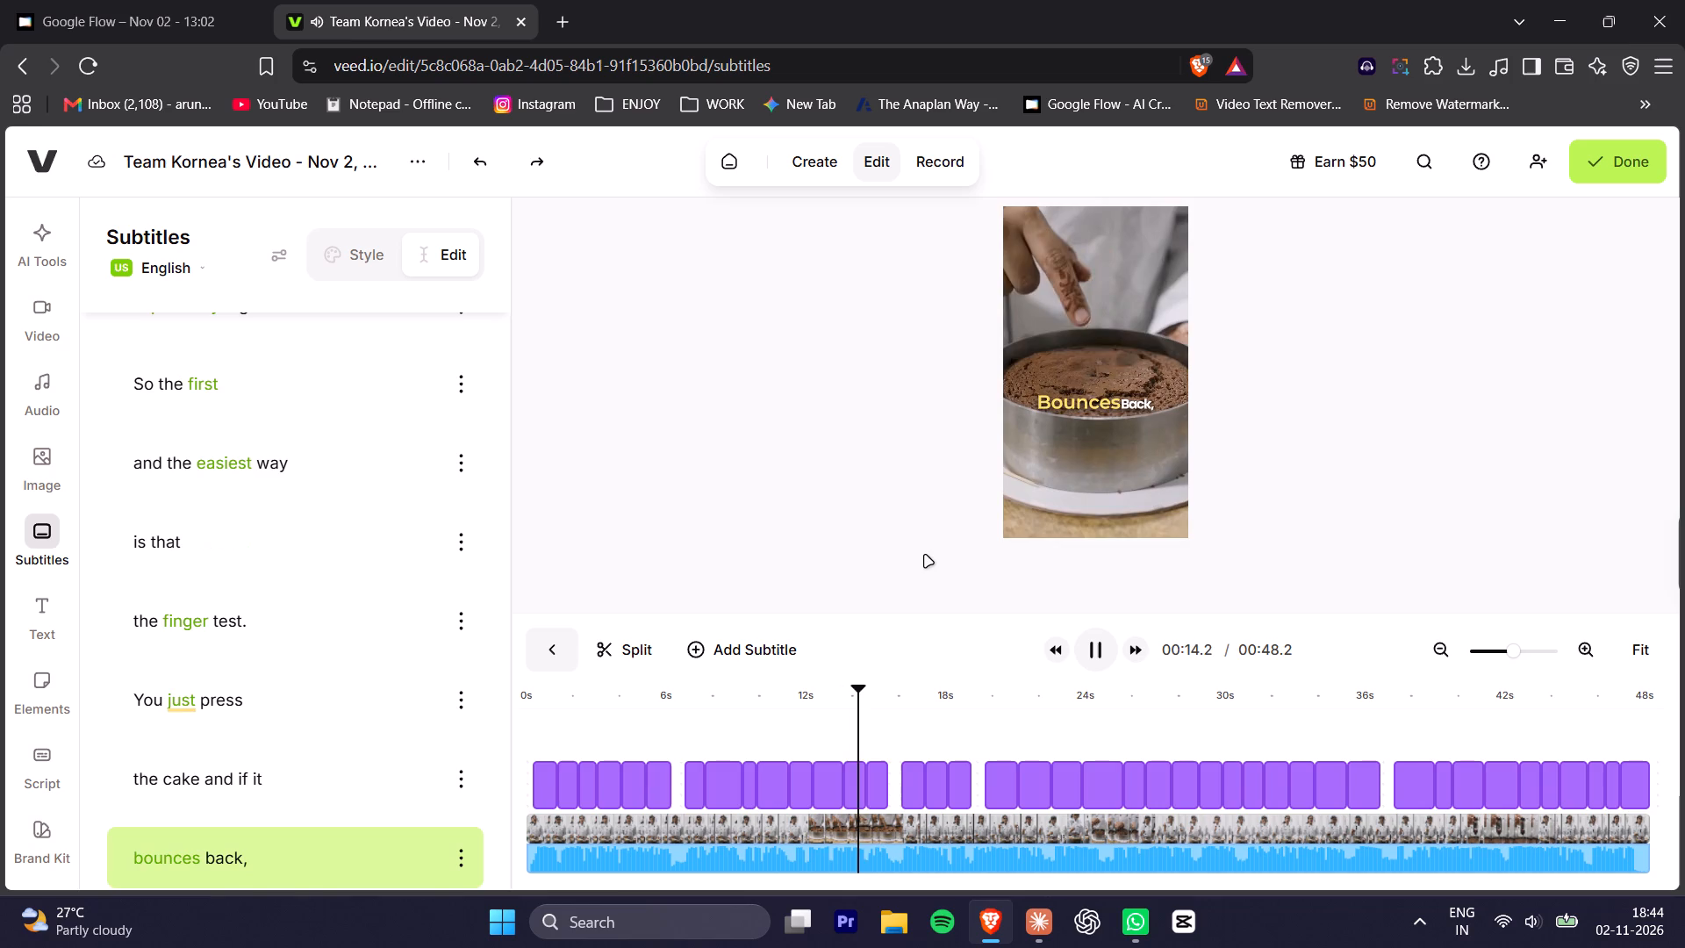
{"action": "key", "text": "space"}
{"action": "key", "text": "space"}
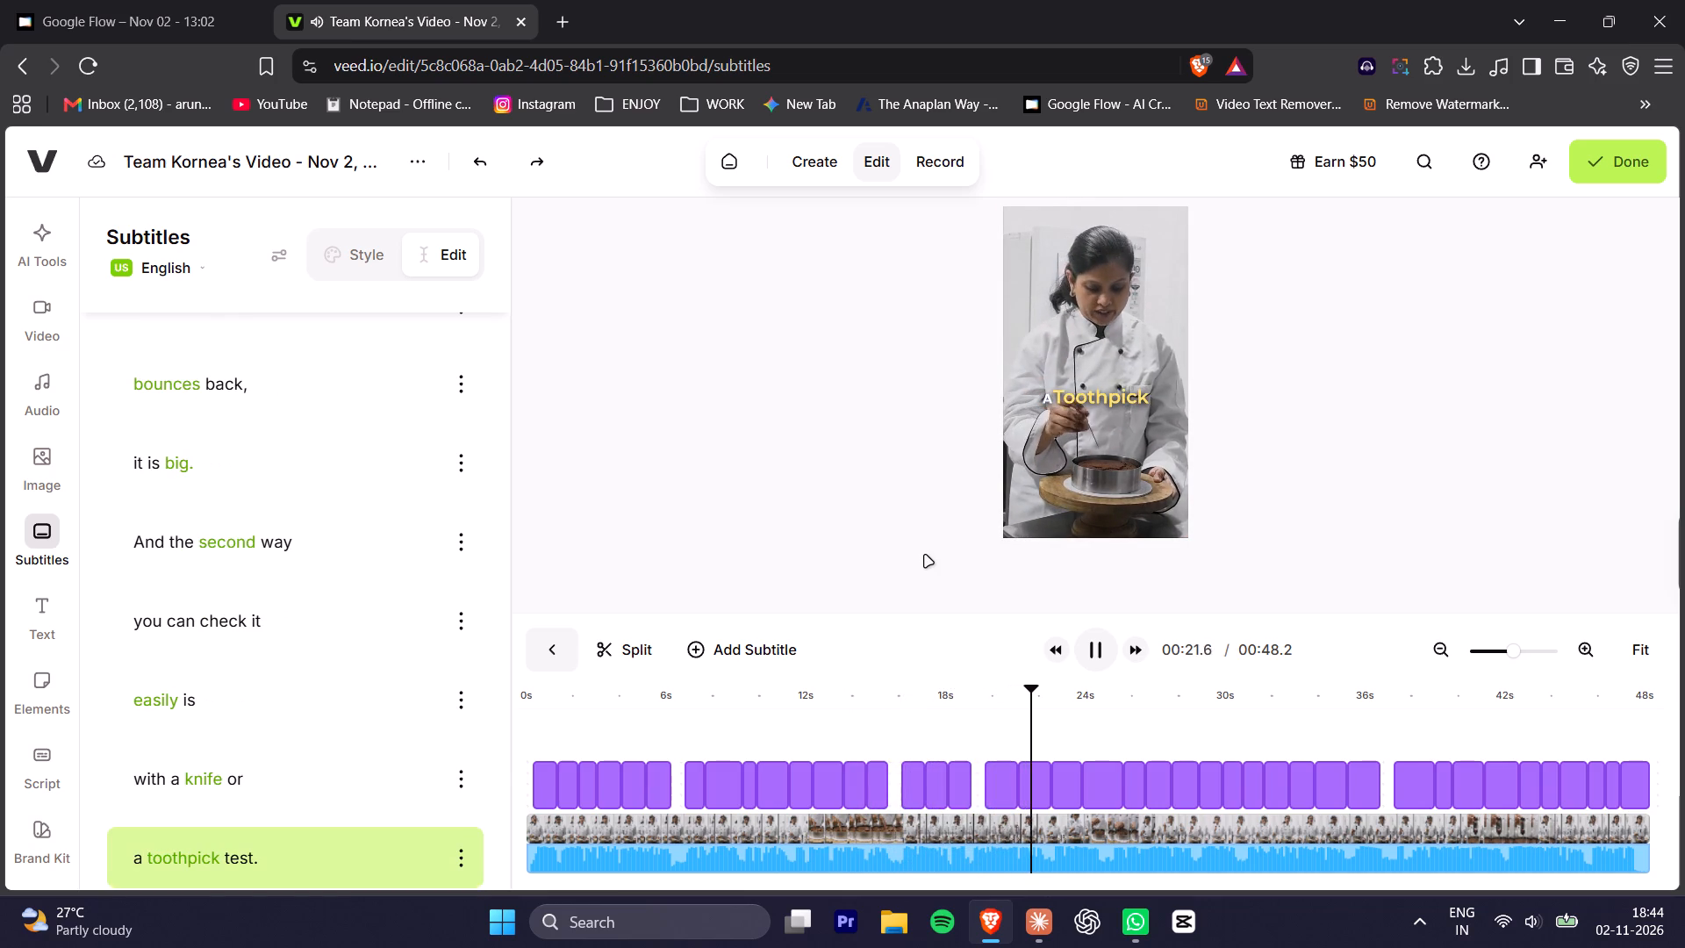
{"action": "key", "text": "space"}
{"action": "key", "text": "space"}
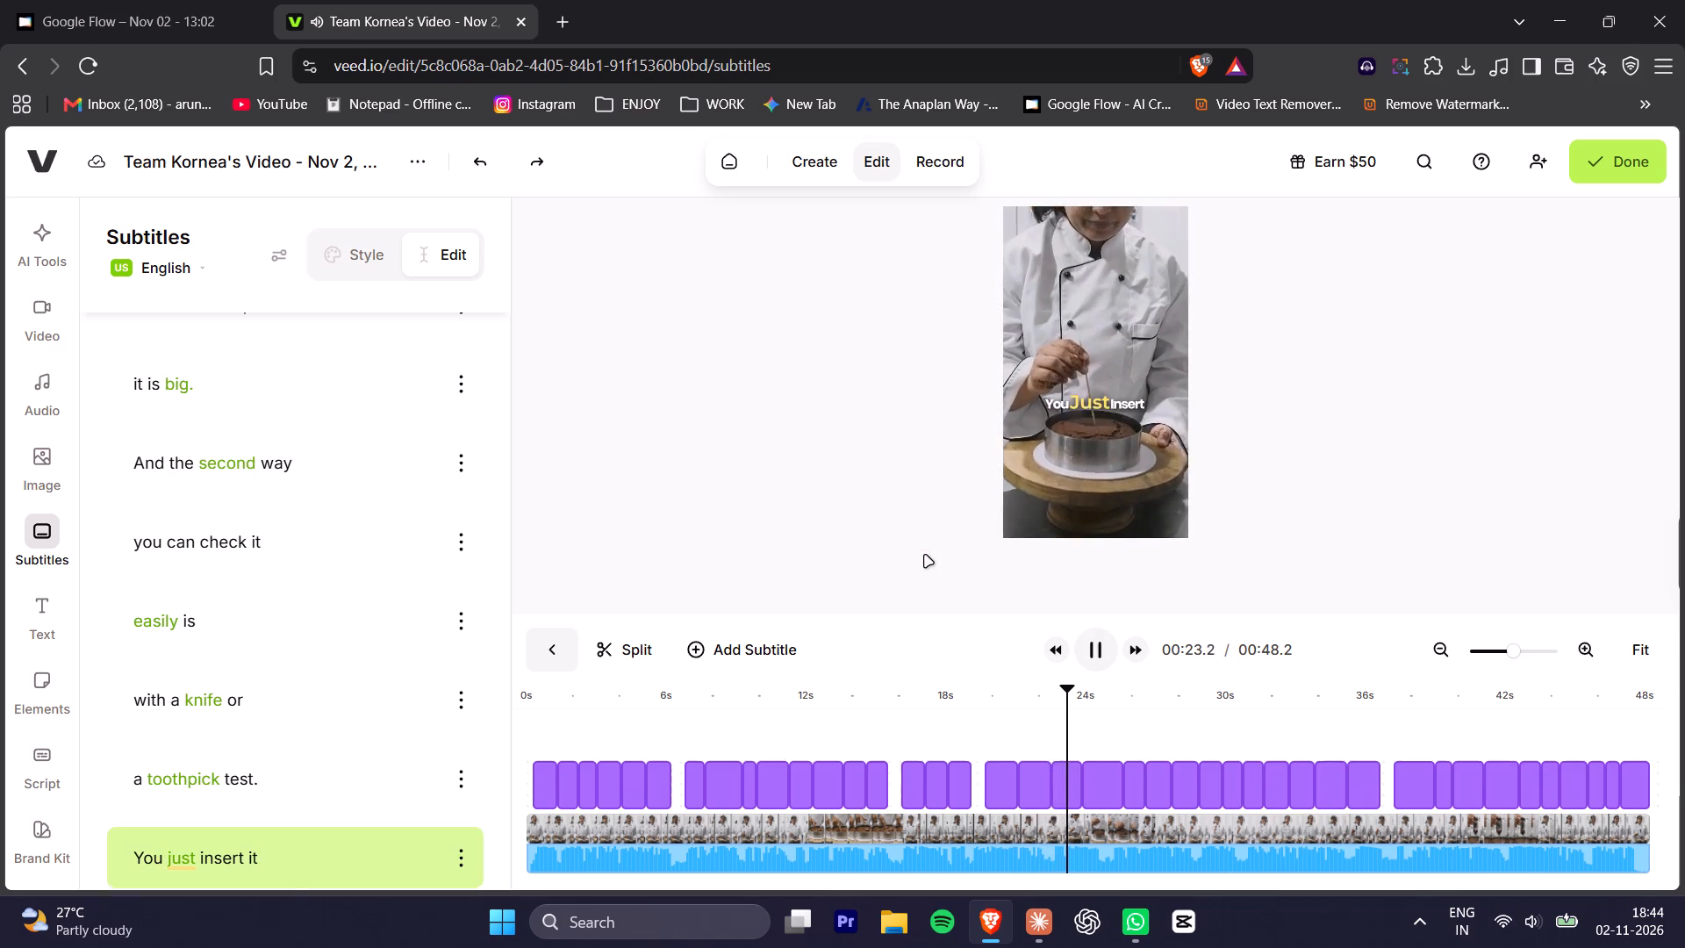
Step frame by frame back and forth between about 22.8 and 23.9 seconds to examine the zoom into the toothpick close-up.
{"action": "key", "text": "space"}
{"action": "left_click_drag", "start_coordinate": [1043, 700], "coordinate": [1059, 700]}
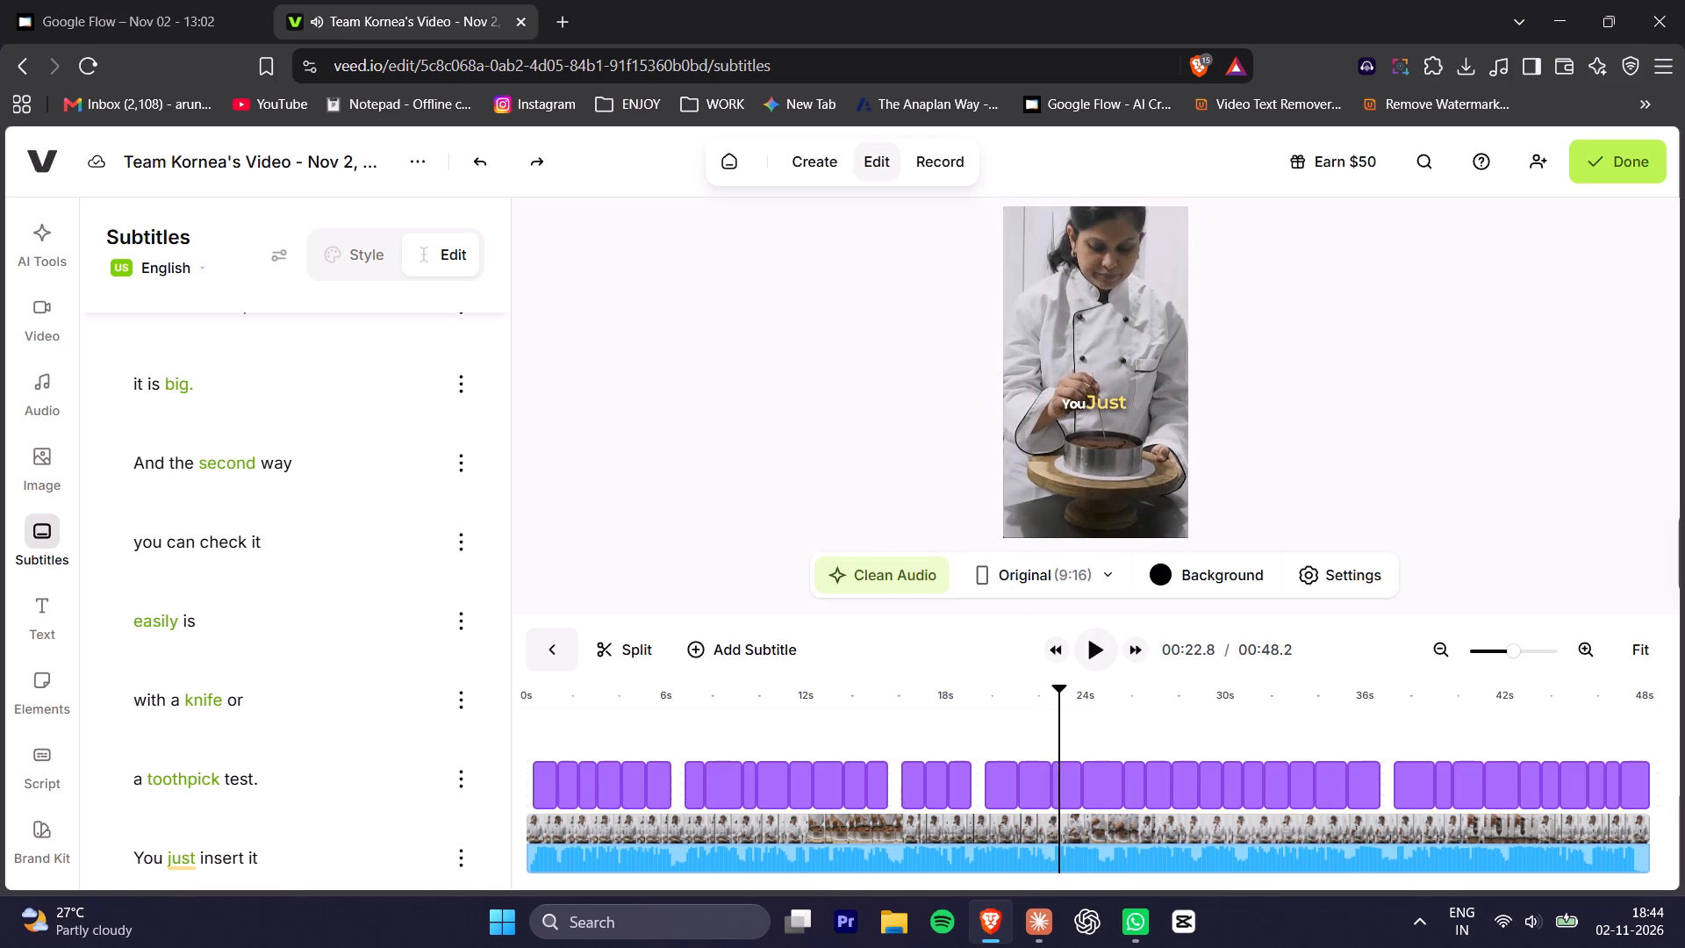
{"action": "left_click_drag", "start_coordinate": [1059, 700], "coordinate": [1059, 703]}
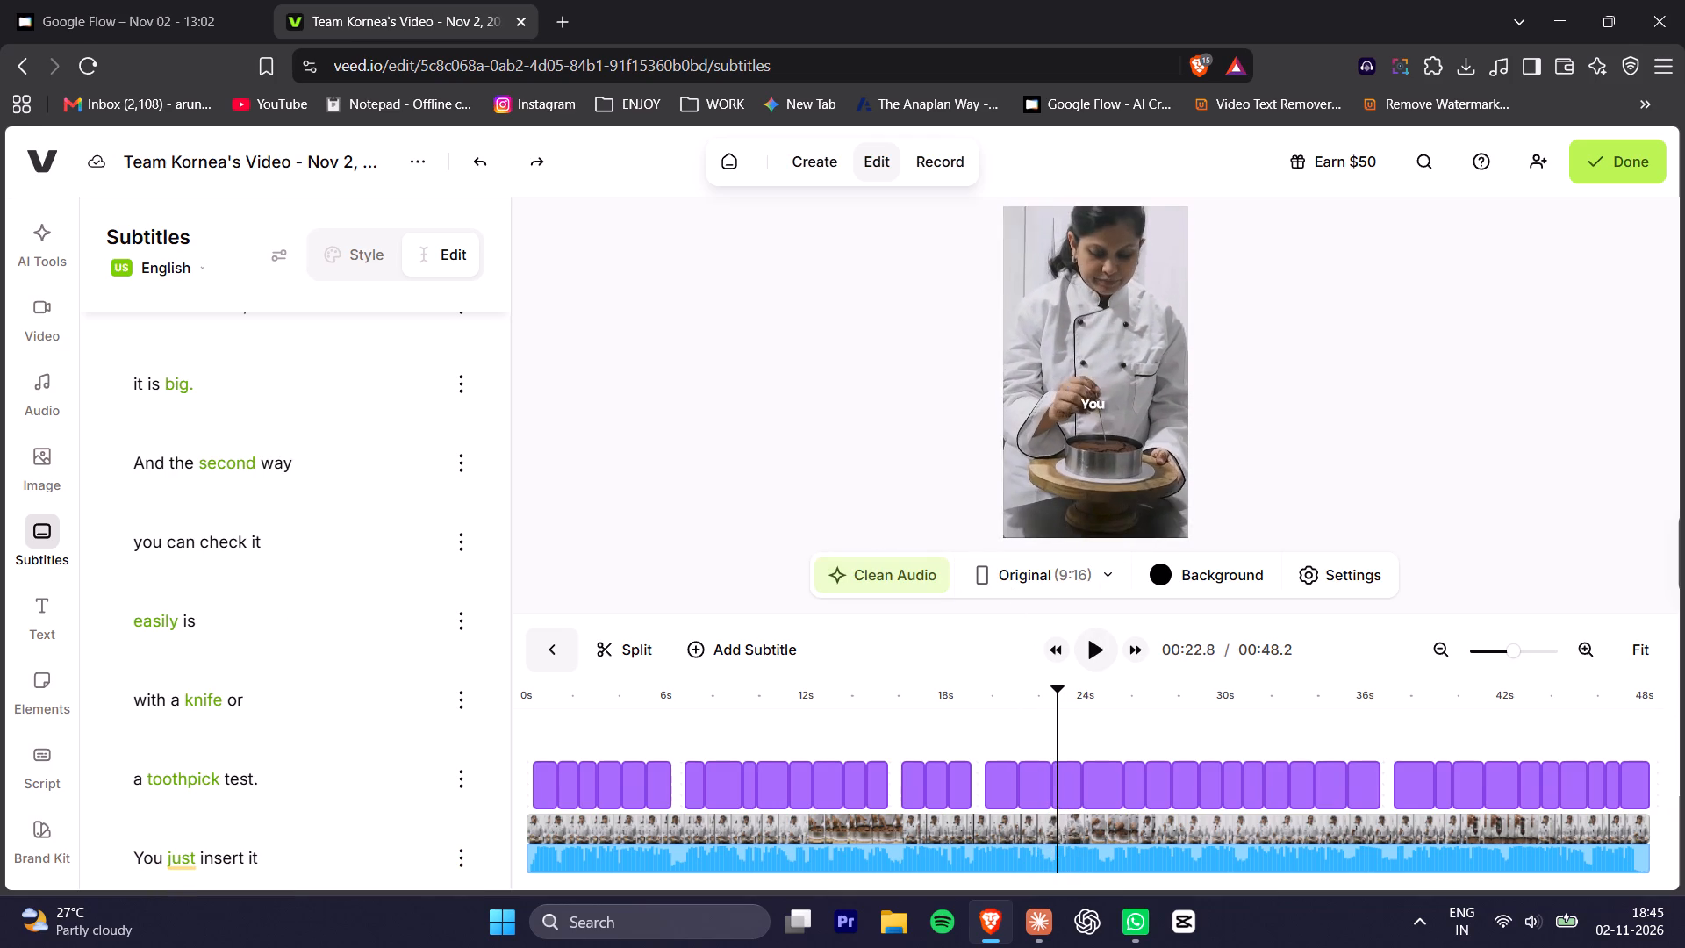
{"action": "left_click_drag", "start_coordinate": [1059, 703], "coordinate": [1064, 704]}
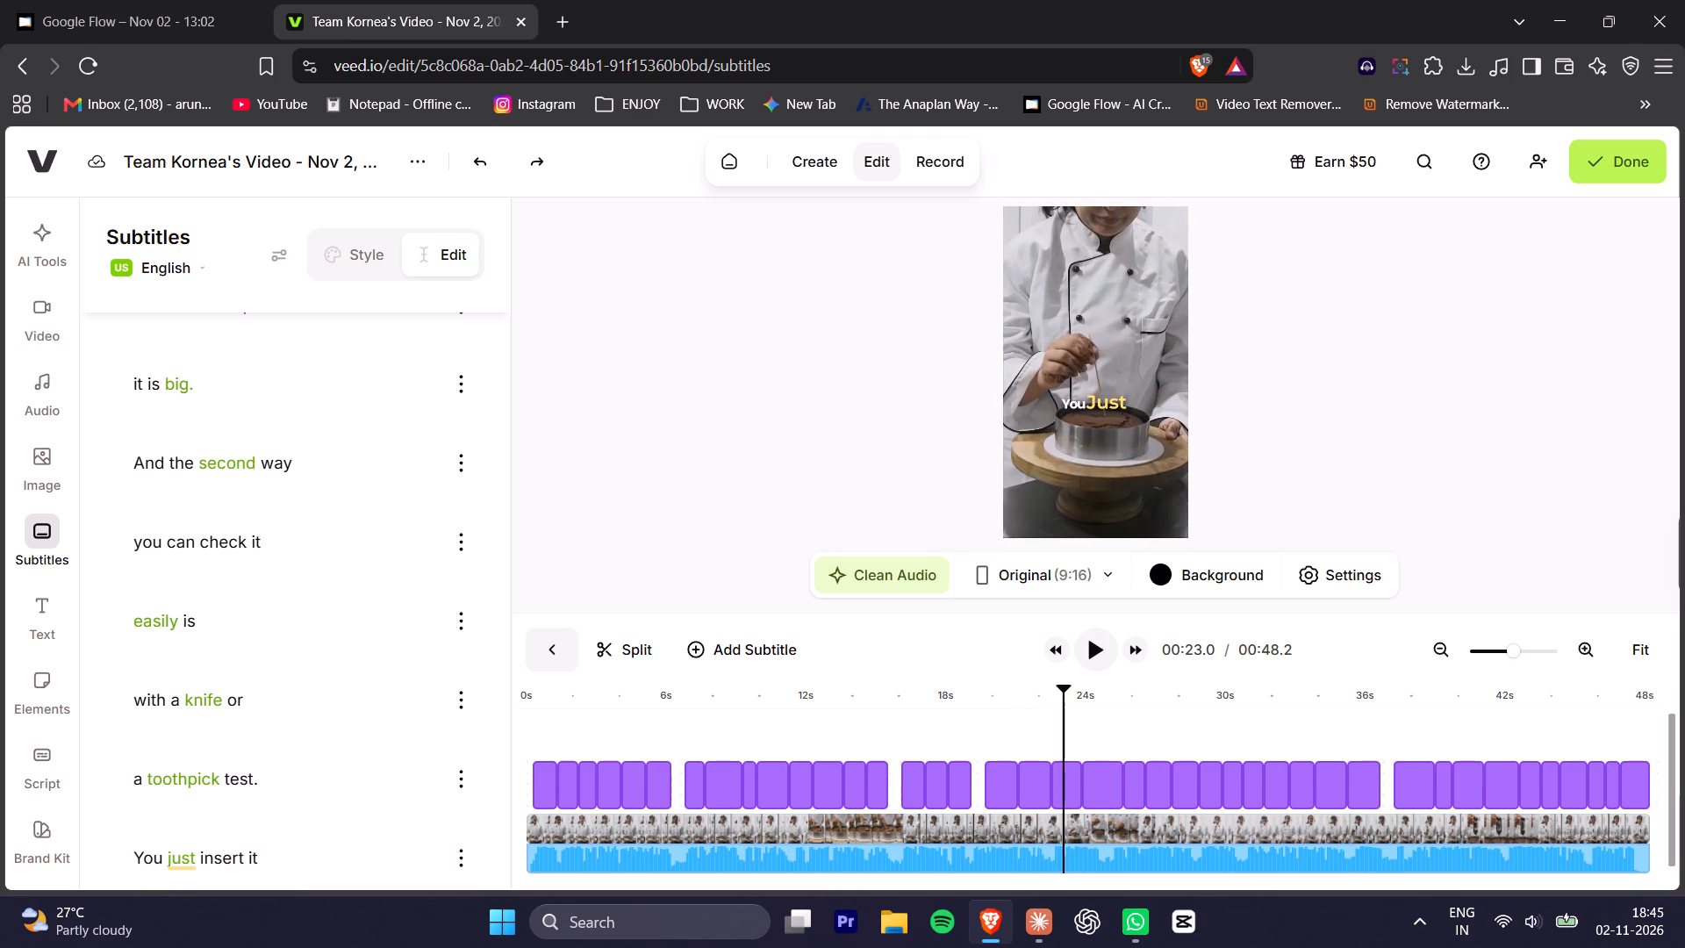
{"action": "key", "text": "Right"}
{"action": "key", "text": "Right"}
{"action": "key", "text": "Right"}
{"action": "key", "text": "Left"}
{"action": "key", "text": "Left"}
{"action": "key", "text": "Left"}
{"action": "key", "text": "Left"}
{"action": "key", "text": "Left"}
{"action": "key", "text": "Left"}
{"action": "key", "text": "Left"}
{"action": "key", "text": "Left"}
{"action": "key", "text": "Left"}
{"action": "key", "text": "Left"}
{"action": "key", "text": "Left"}
{"action": "key", "text": "Left"}
{"action": "key", "text": "Left"}
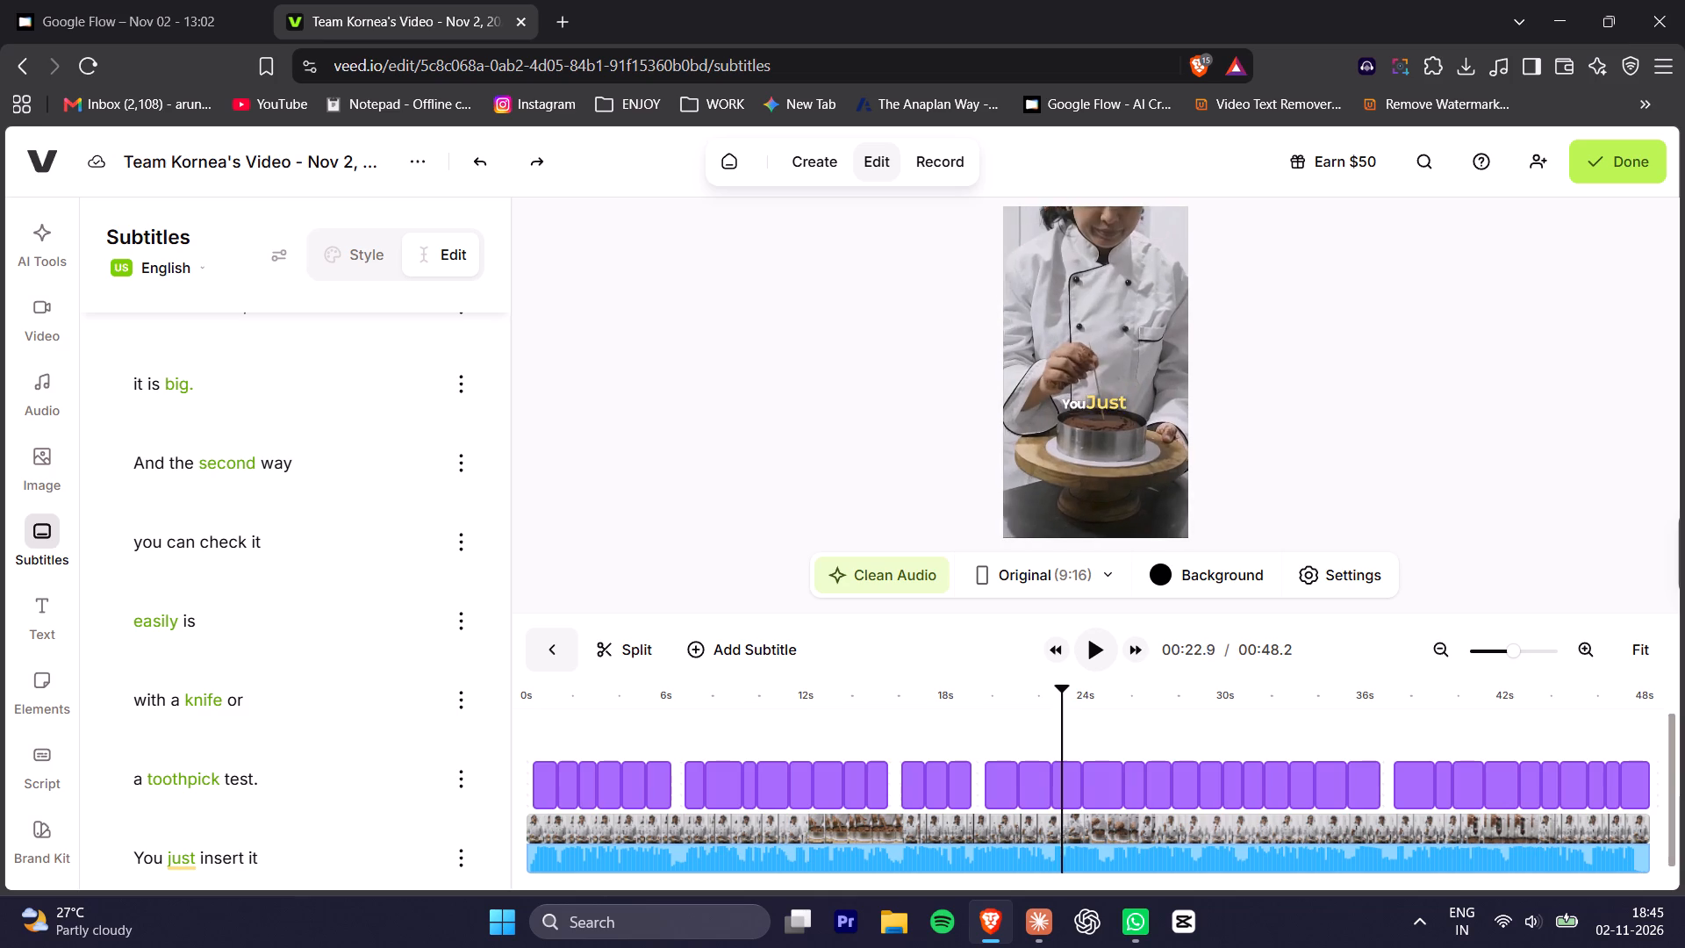
{"action": "key", "text": "Right"}
{"action": "key", "text": "Right"}
{"action": "key", "text": "Right"}
{"action": "key", "text": "Right"}
{"action": "key", "text": "Right"}
{"action": "key", "text": "Right"}
{"action": "key", "text": "Right"}
{"action": "key", "text": "Right"}
{"action": "key", "text": "Right"}
{"action": "key", "text": "Right"}
{"action": "key", "text": "Right"}
{"action": "key", "text": "Right"}
{"action": "key", "text": "Right"}
{"action": "key", "text": "Right"}
{"action": "key", "text": "Right"}
{"action": "key", "text": "Right"}
{"action": "key", "text": "Right"}
{"action": "key", "text": "Right"}
{"action": "key", "text": "Right"}
{"action": "key", "text": "Left"}
{"action": "key", "text": "Left"}
{"action": "key", "text": "Left"}
{"action": "key", "text": "Left"}
{"action": "key", "text": "Left"}
{"action": "key", "text": "Left"}
{"action": "key", "text": "Left"}
{"action": "key", "text": "Left"}
{"action": "key", "text": "Left"}
{"action": "key", "text": "Left"}
{"action": "key", "text": "Left"}
{"action": "key", "text": "Left"}
{"action": "key", "text": "Left"}
{"action": "key", "text": "Left"}
{"action": "key", "text": "Left"}
{"action": "key", "text": "Left"}
{"action": "key", "text": "Left"}
{"action": "key", "text": "Left"}
{"action": "key", "text": "Left"}
{"action": "key", "text": "Left"}
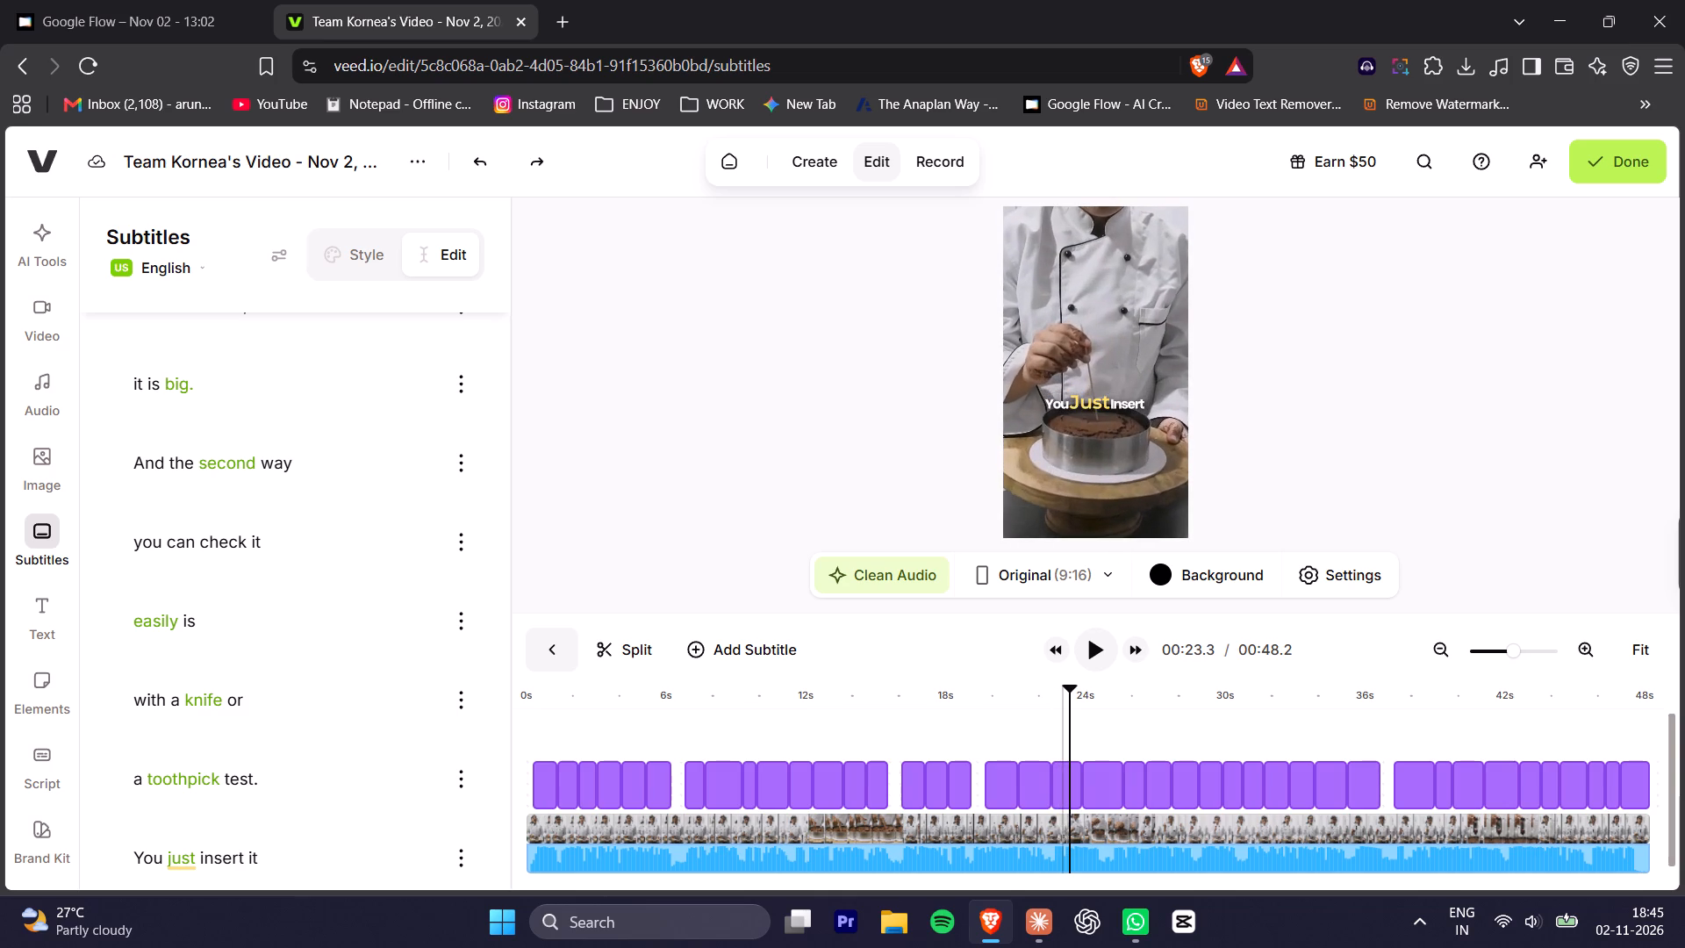
{"action": "key", "text": "Right"}
{"action": "key", "text": "Right"}
{"action": "key", "text": "Right"}
{"action": "key", "text": "Right"}
{"action": "key", "text": "Right"}
{"action": "key", "text": "Right"}
{"action": "key", "text": "Right"}
{"action": "key", "text": "Right"}
{"action": "key", "text": "Right"}
{"action": "key", "text": "Right"}
{"action": "key", "text": "Right"}
{"action": "key", "text": "Right"}
{"action": "key", "text": "Right"}
{"action": "key", "text": "Right"}
{"action": "key", "text": "Right"}
{"action": "key", "text": "Right"}
{"action": "key", "text": "Right"}
{"action": "key", "text": "Right"}
{"action": "key", "text": "Right"}
{"action": "key", "text": "Right"}
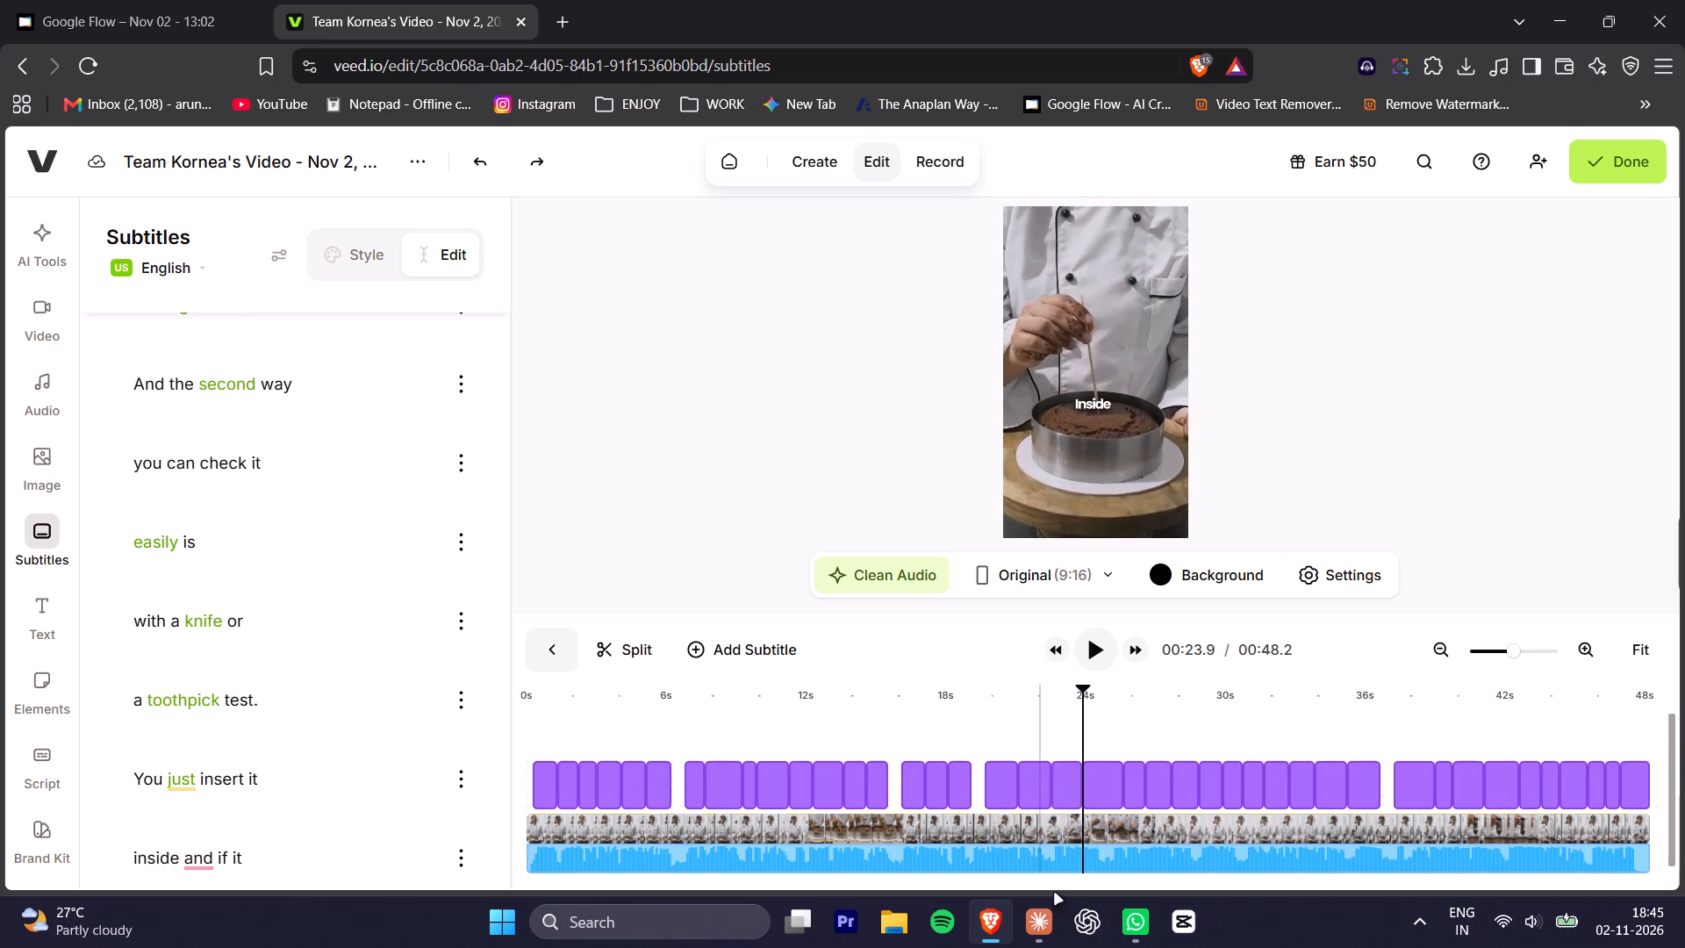
Switch to Adobe Premiere and open the recent project Kashi.
{"action": "left_click", "coordinate": [850, 929]}
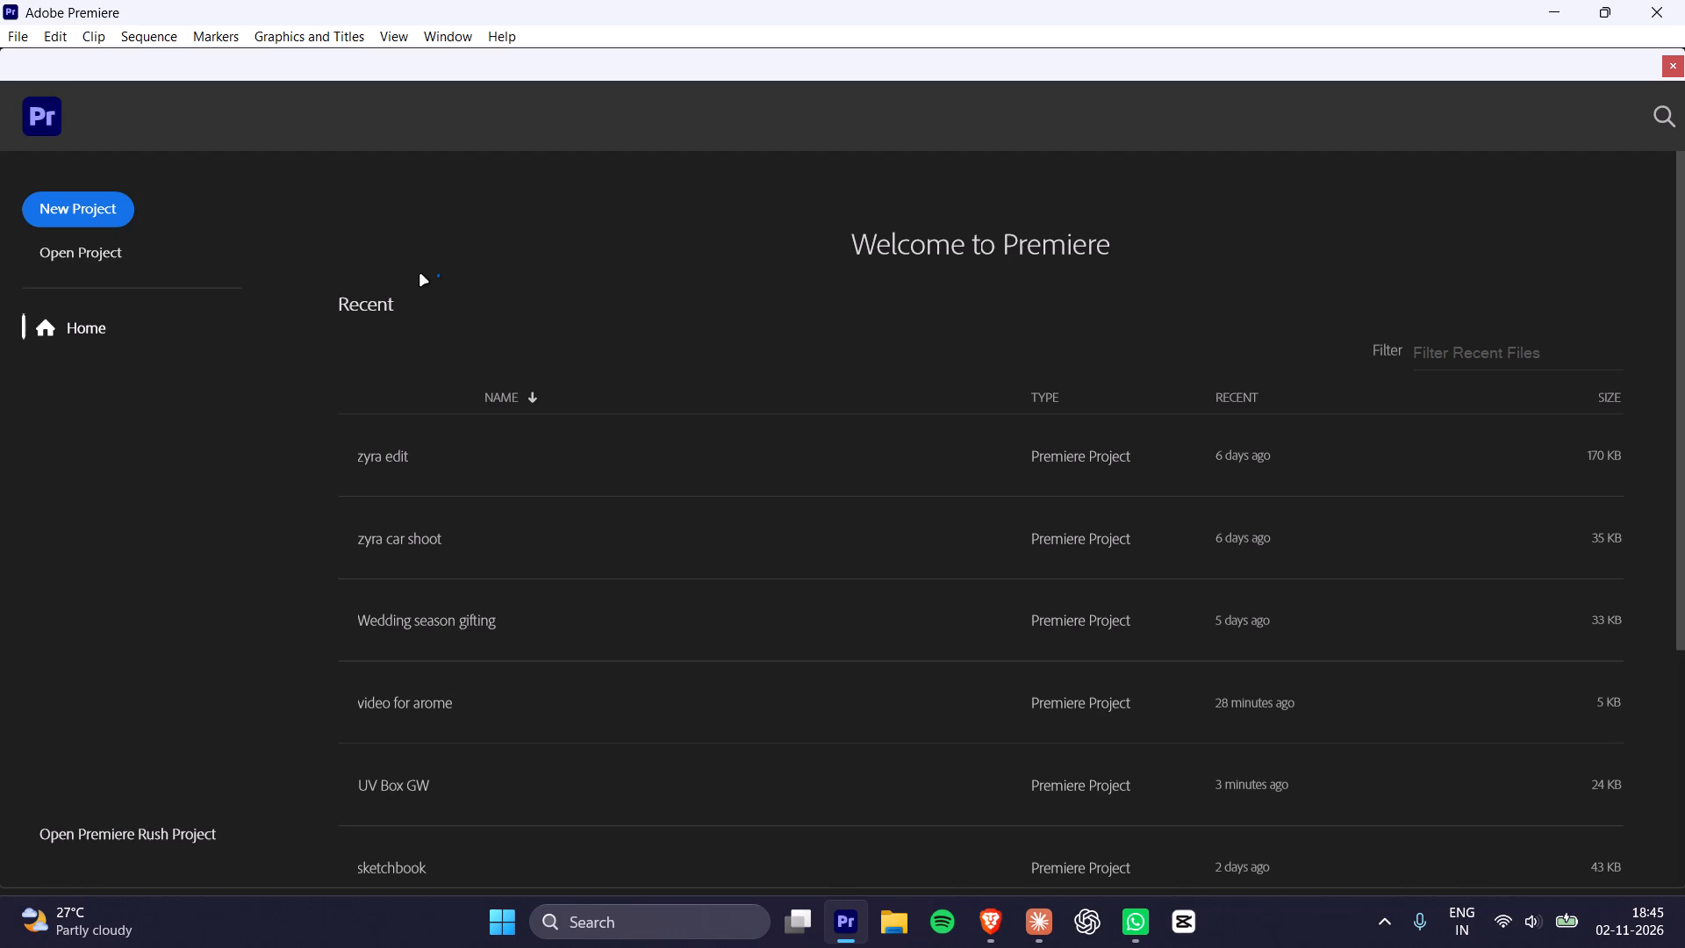
{"action": "scroll", "coordinate": [461, 311], "scroll_direction": "down", "scroll_amount": 17}
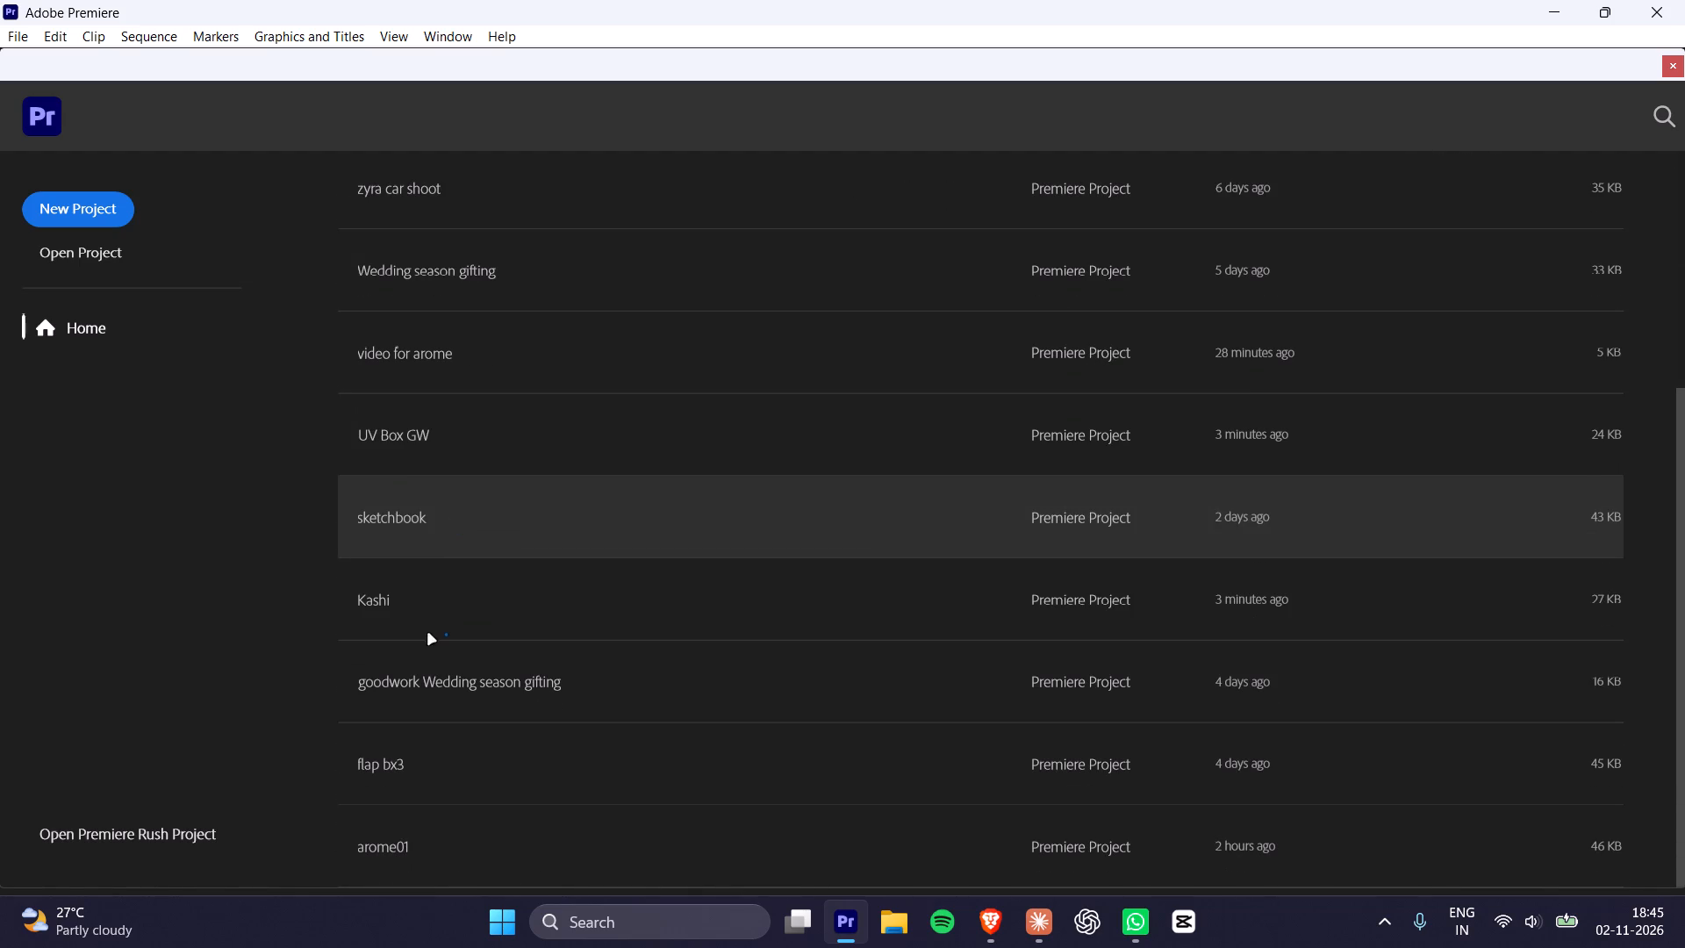
{"action": "left_click", "coordinate": [425, 608]}
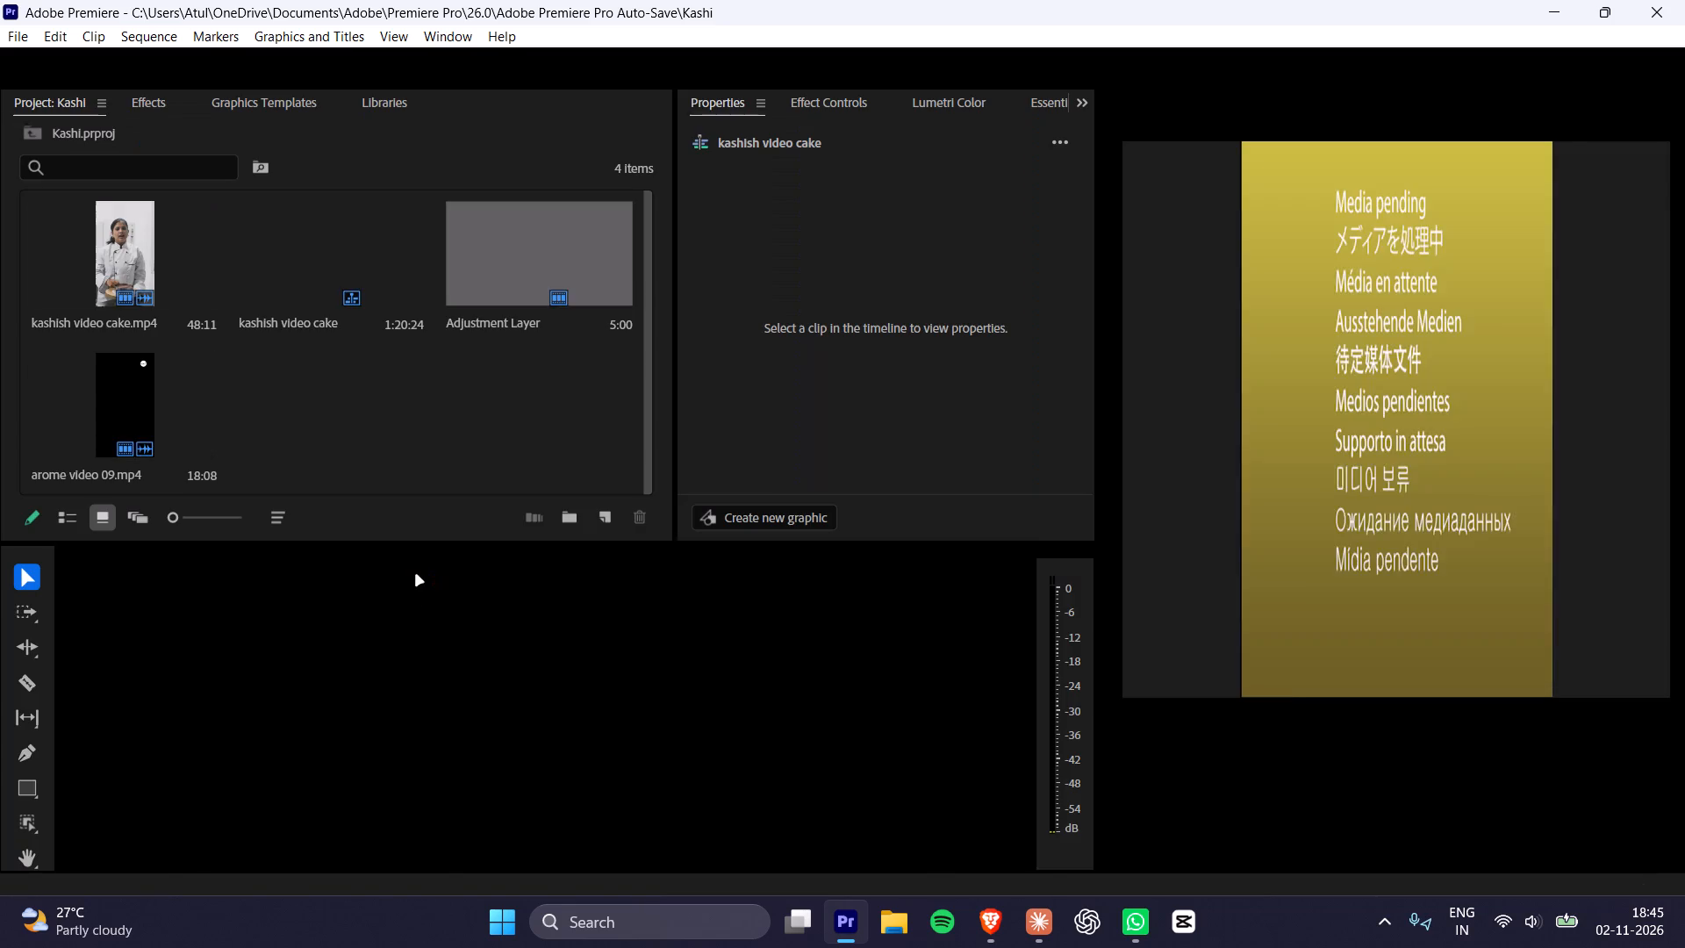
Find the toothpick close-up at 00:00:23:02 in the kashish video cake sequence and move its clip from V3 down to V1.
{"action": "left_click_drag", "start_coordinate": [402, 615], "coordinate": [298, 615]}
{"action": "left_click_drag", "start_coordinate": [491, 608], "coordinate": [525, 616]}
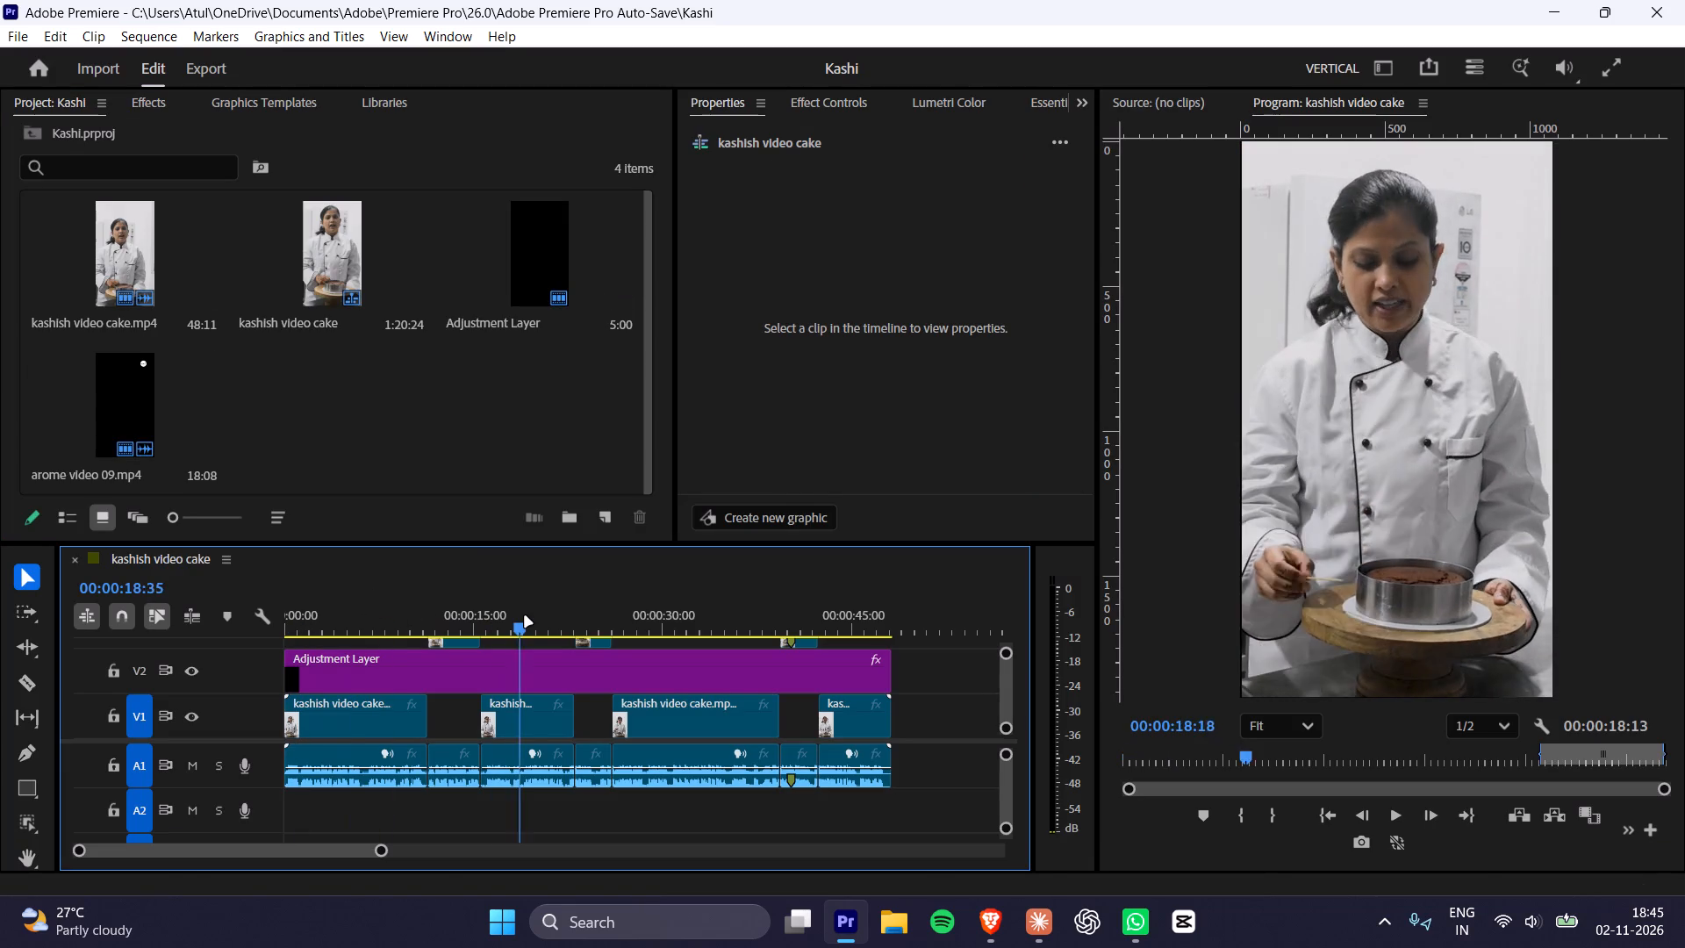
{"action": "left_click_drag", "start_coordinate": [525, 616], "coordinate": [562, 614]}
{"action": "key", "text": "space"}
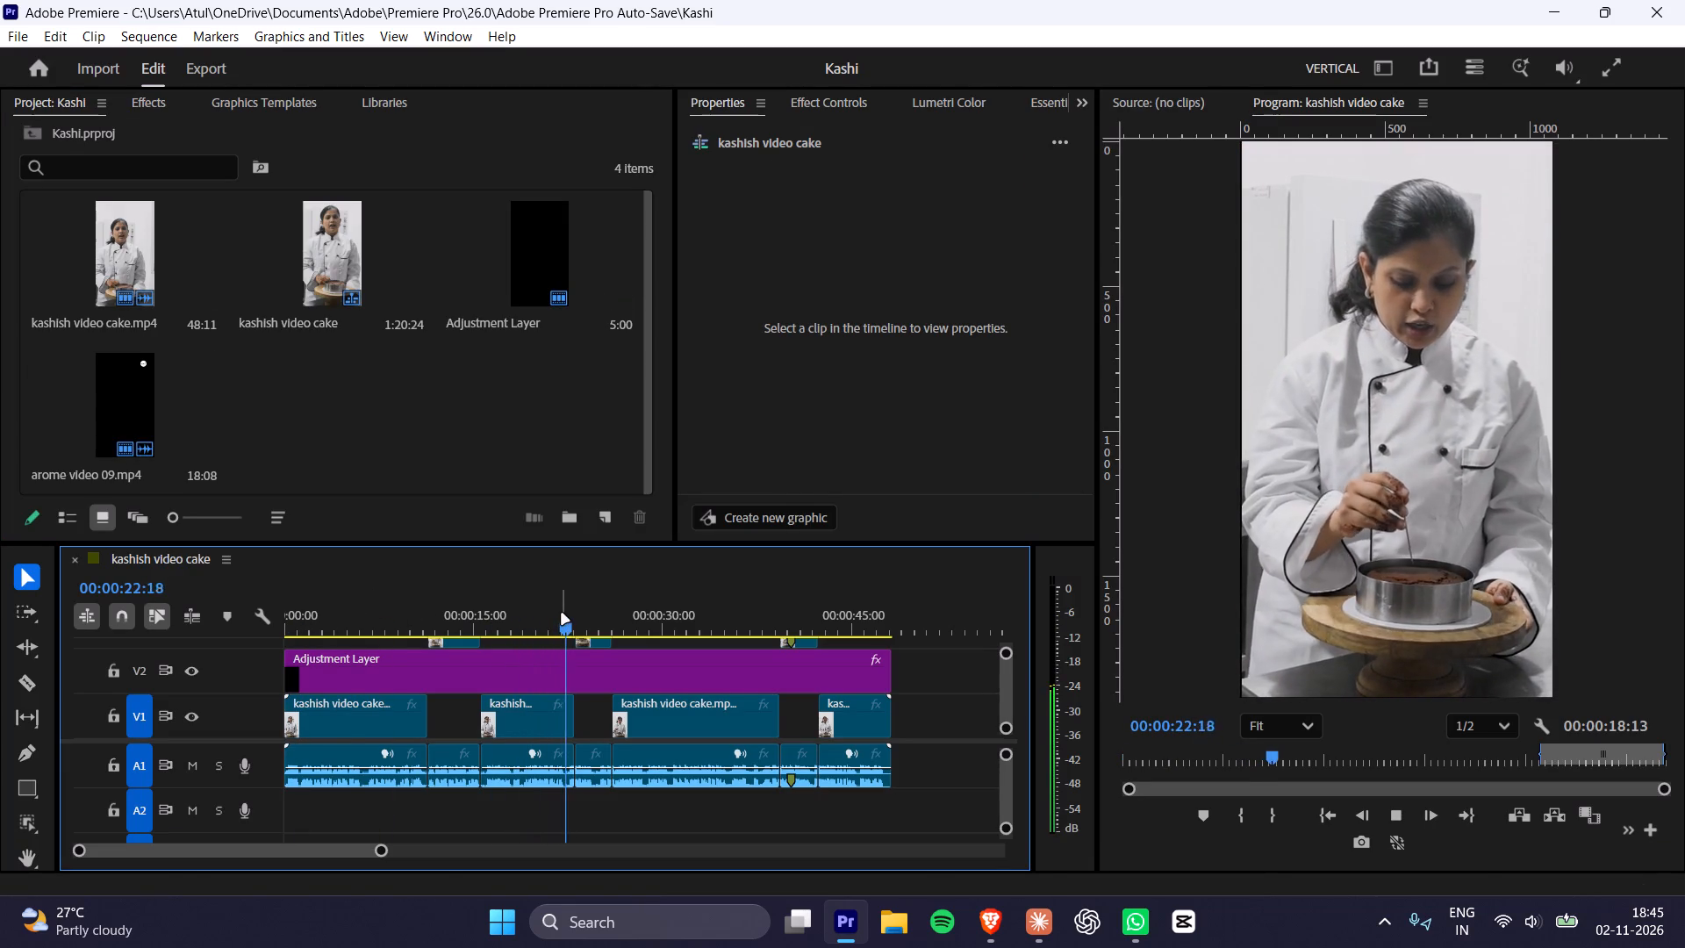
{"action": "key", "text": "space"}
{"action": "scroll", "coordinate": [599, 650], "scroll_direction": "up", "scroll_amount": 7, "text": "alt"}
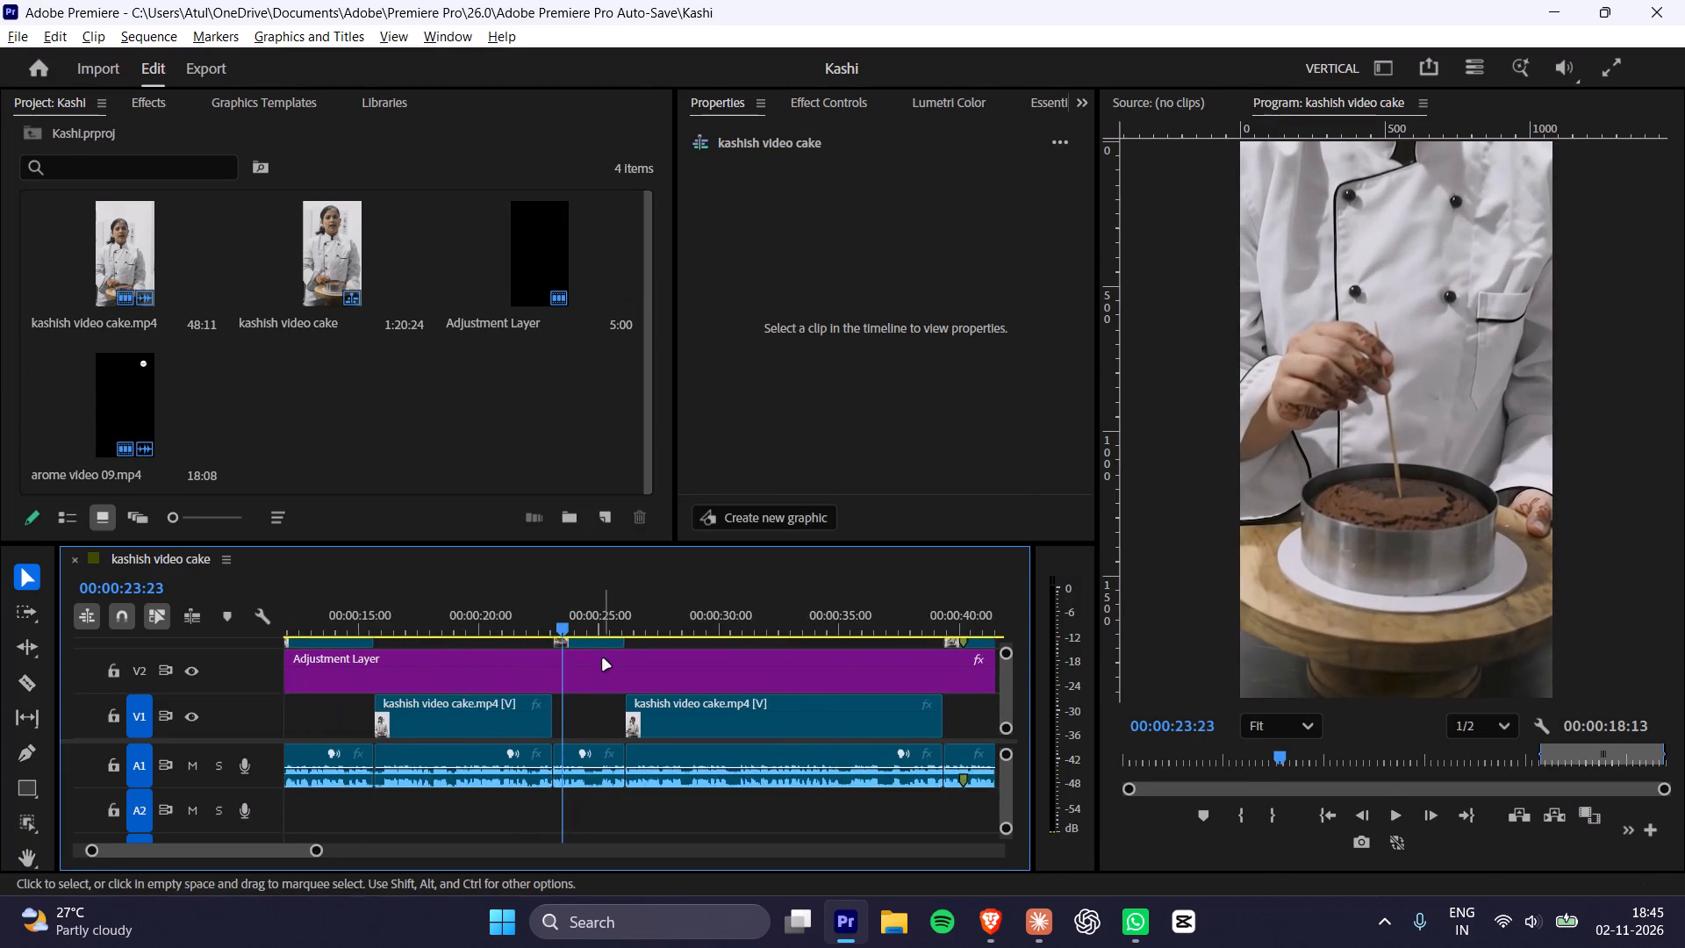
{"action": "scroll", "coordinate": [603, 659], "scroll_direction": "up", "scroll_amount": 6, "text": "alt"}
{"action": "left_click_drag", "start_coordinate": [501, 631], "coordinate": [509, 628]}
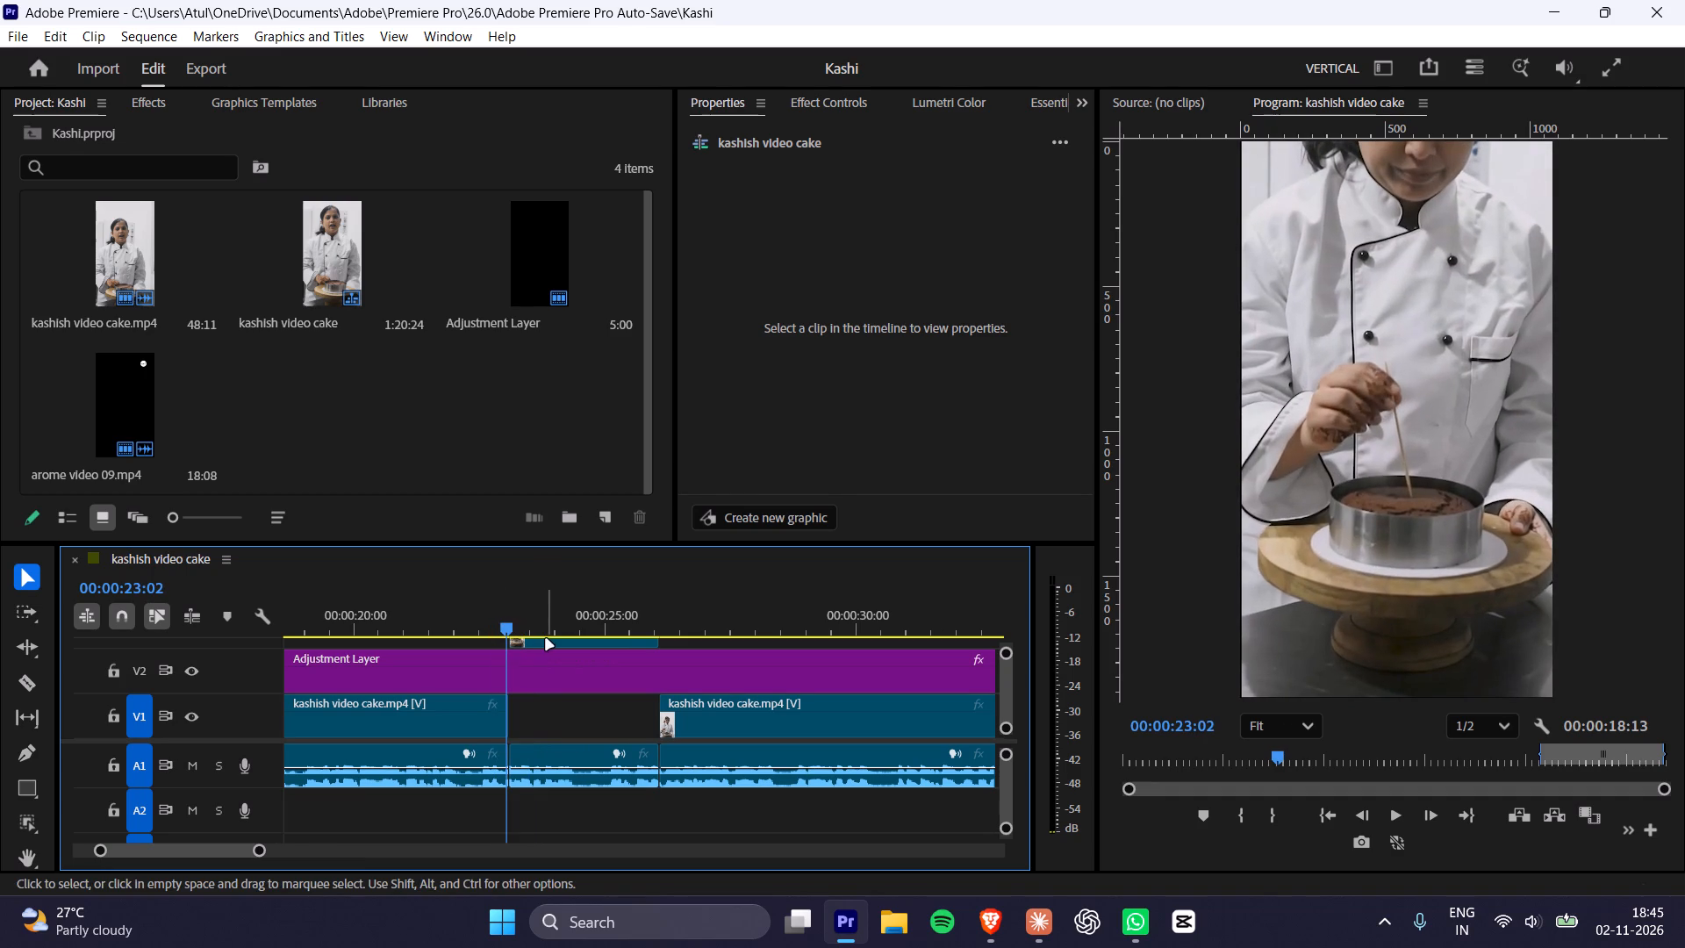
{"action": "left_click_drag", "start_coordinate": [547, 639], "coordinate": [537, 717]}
Play back the sequence repeatedly between about 20 and 26 seconds to check the cuts into and out of the toothpick close-up.
{"action": "left_click", "coordinate": [474, 615]}
{"action": "key", "text": "space"}
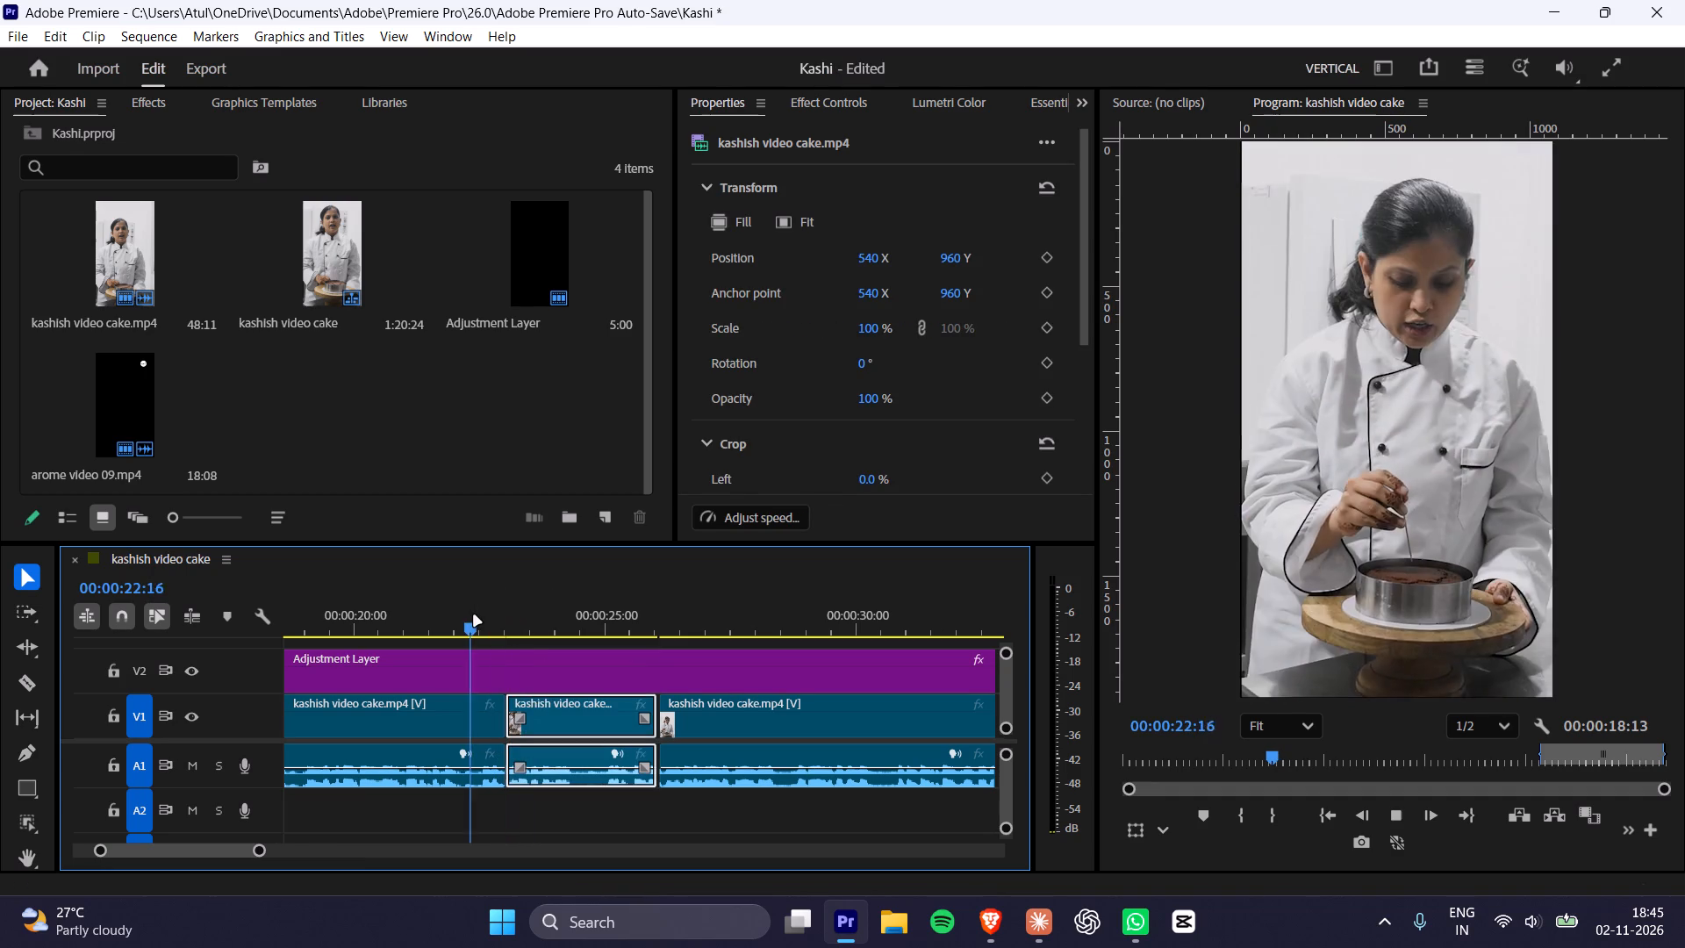
{"action": "key", "text": "space"}
{"action": "left_click_drag", "start_coordinate": [474, 615], "coordinate": [438, 622]}
{"action": "key", "text": "space"}
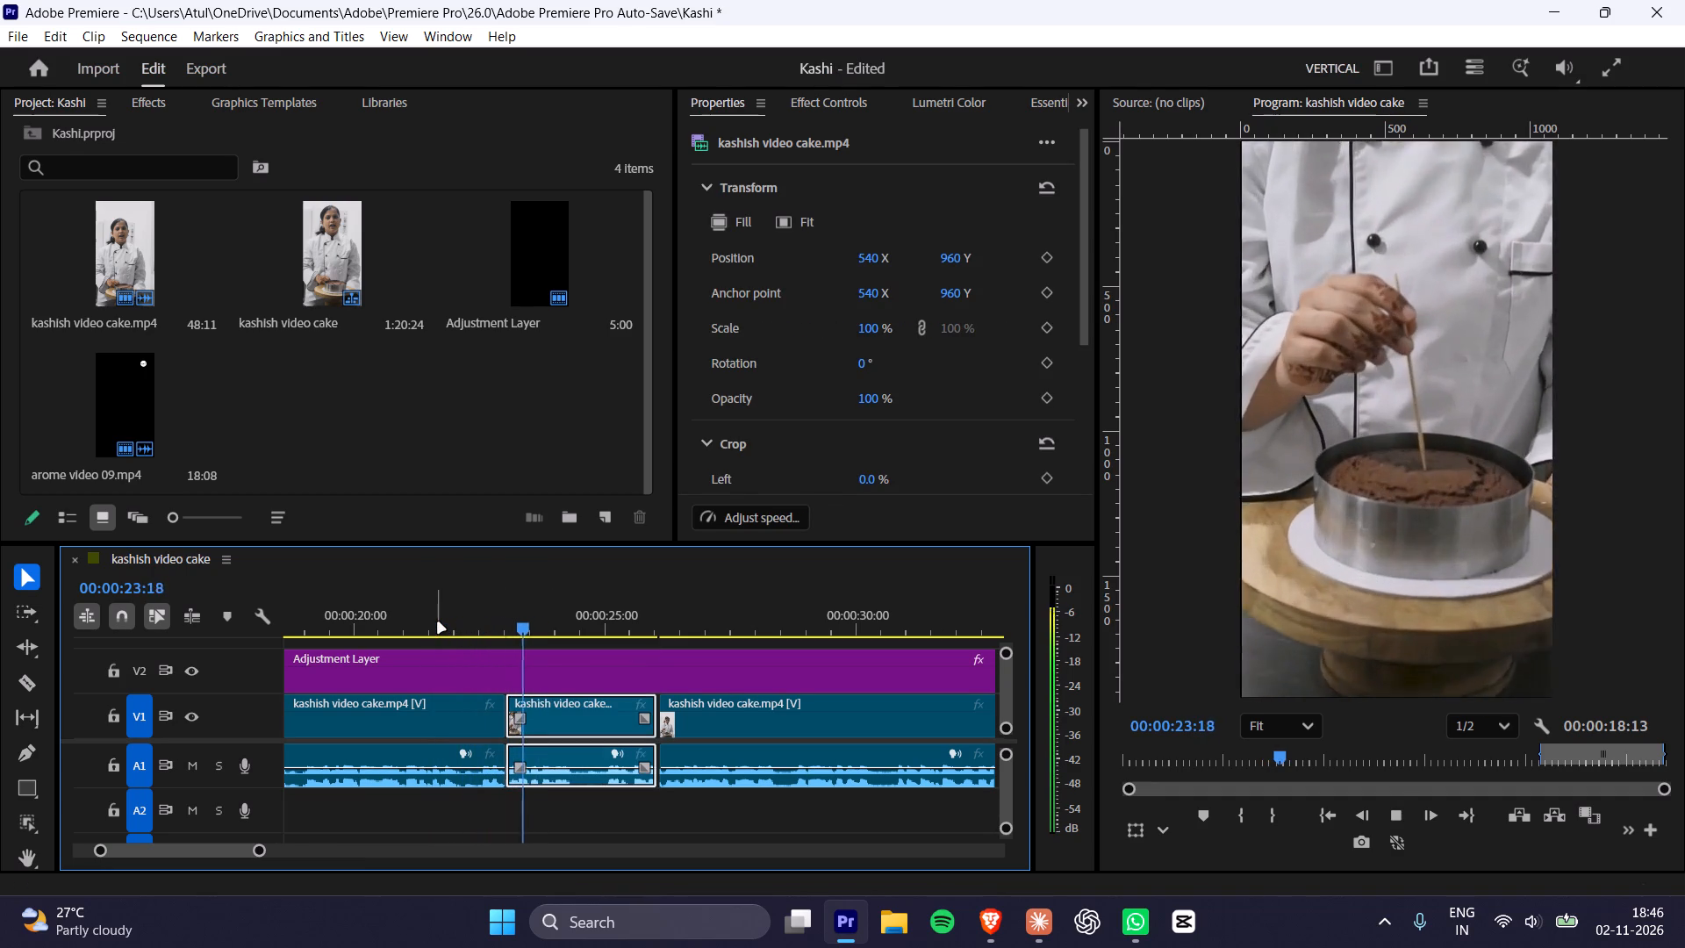
{"action": "key", "text": "space"}
{"action": "left_click", "coordinate": [476, 604]}
{"action": "key", "text": "space"}
{"action": "key", "text": "space"}
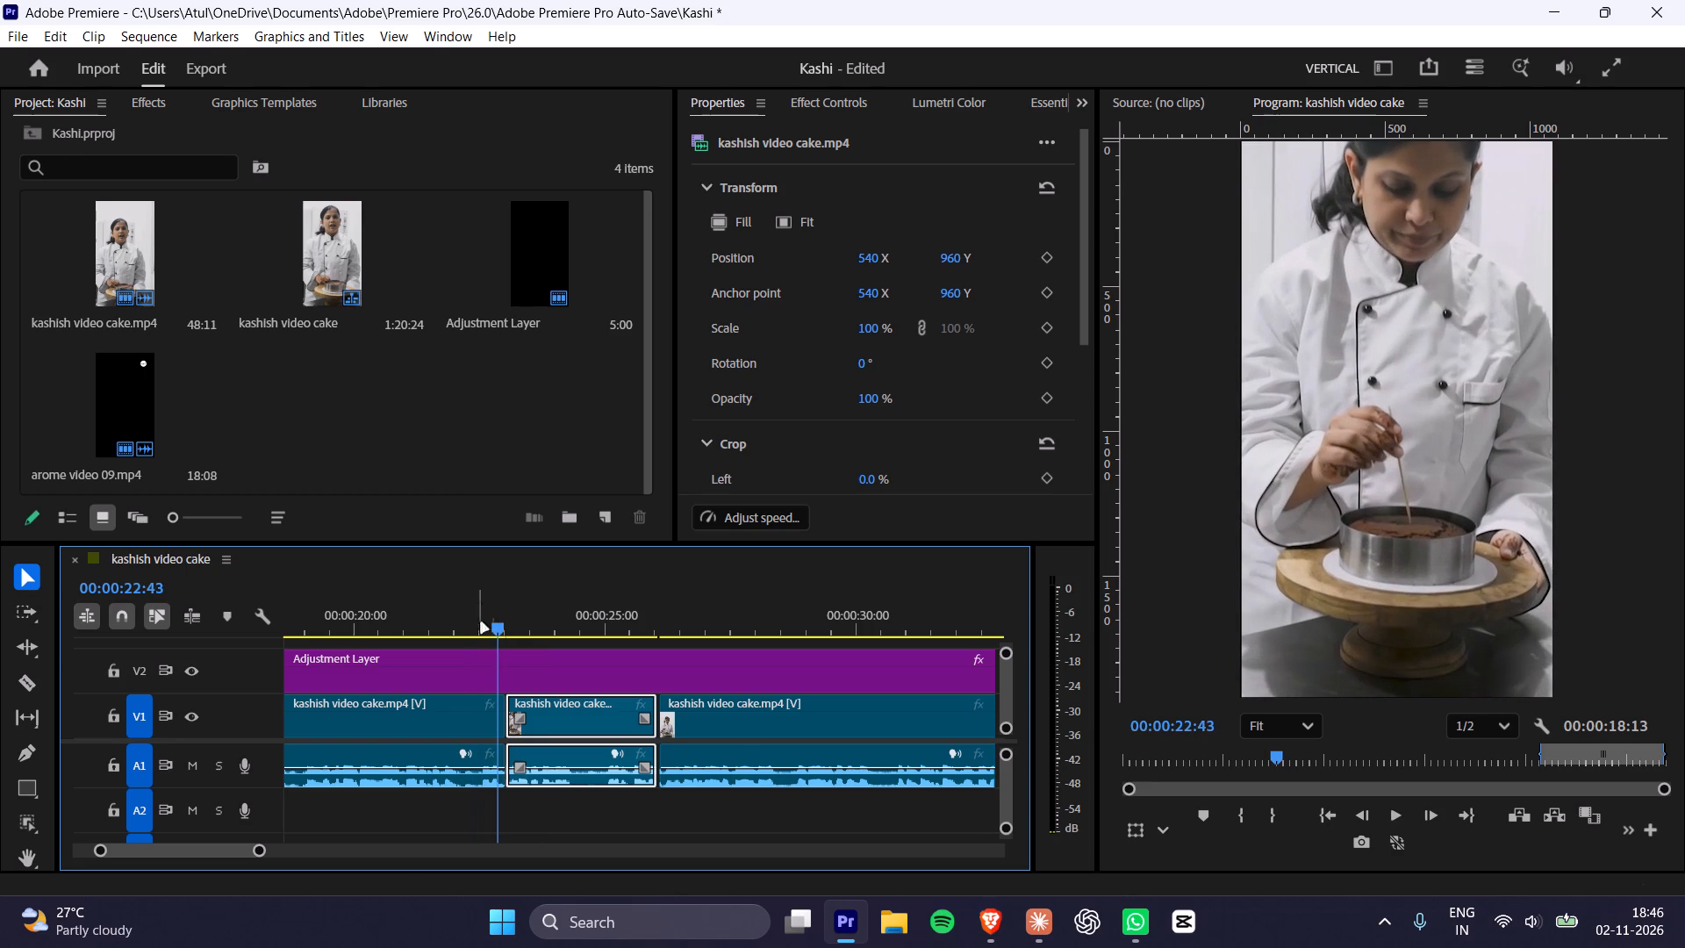
{"action": "scroll", "coordinate": [504, 660], "scroll_direction": "up", "scroll_amount": 17, "text": "alt"}
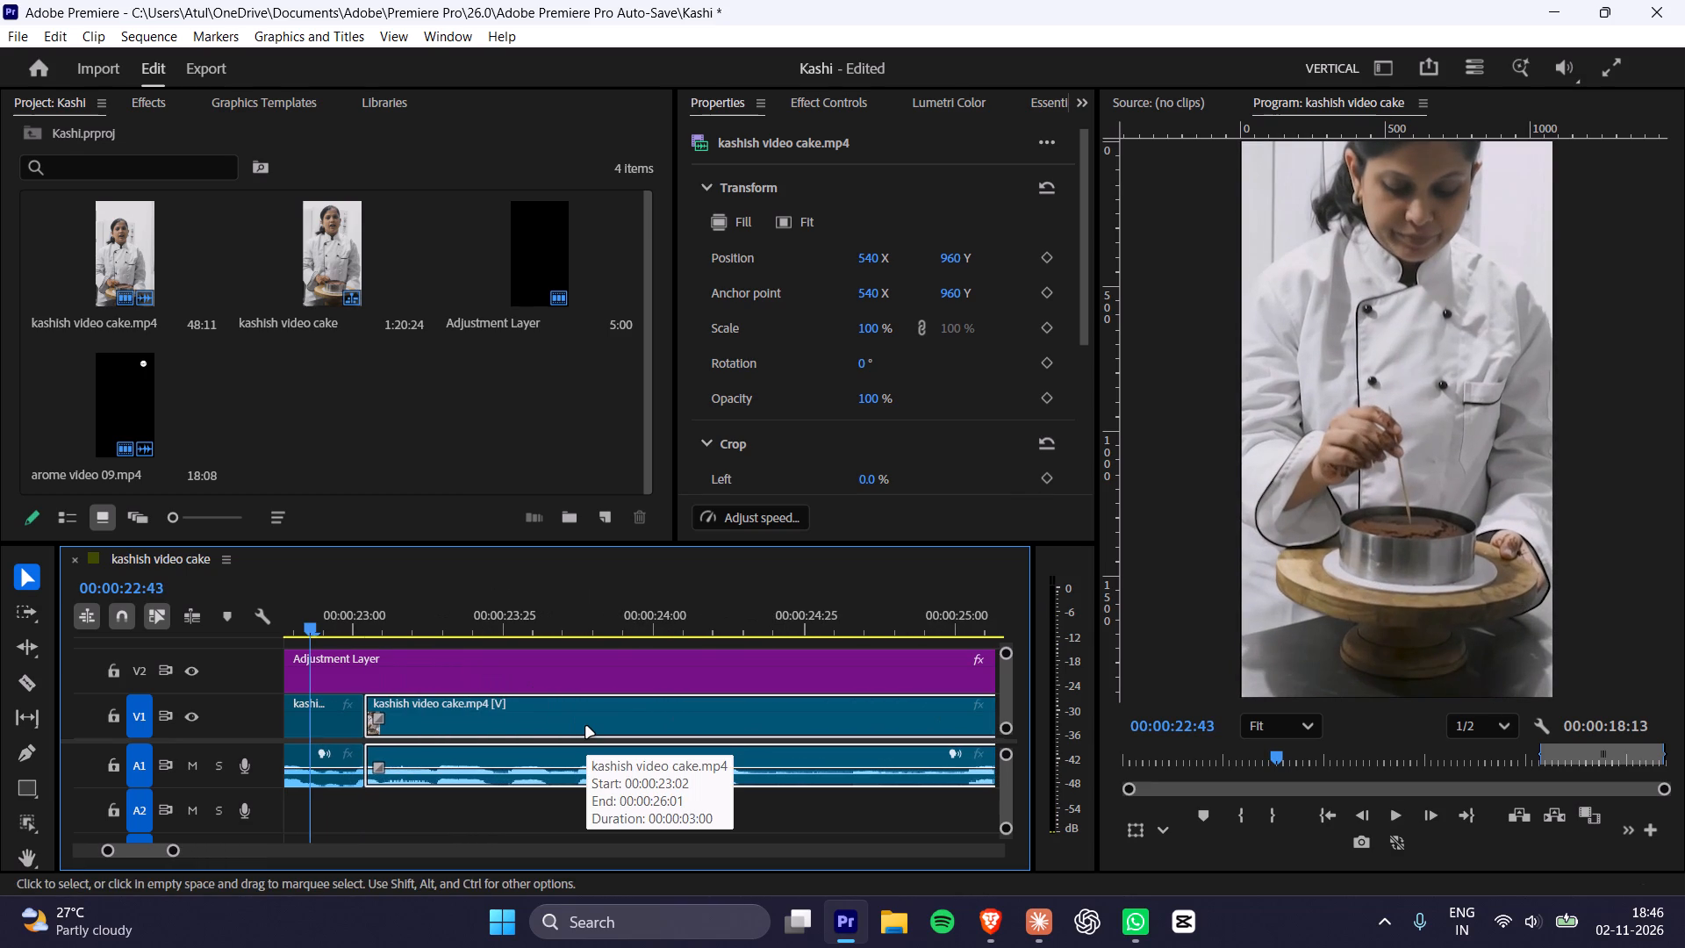
{"action": "key", "text": "space"}
{"action": "key", "text": "space"}
{"action": "key", "text": "space"}
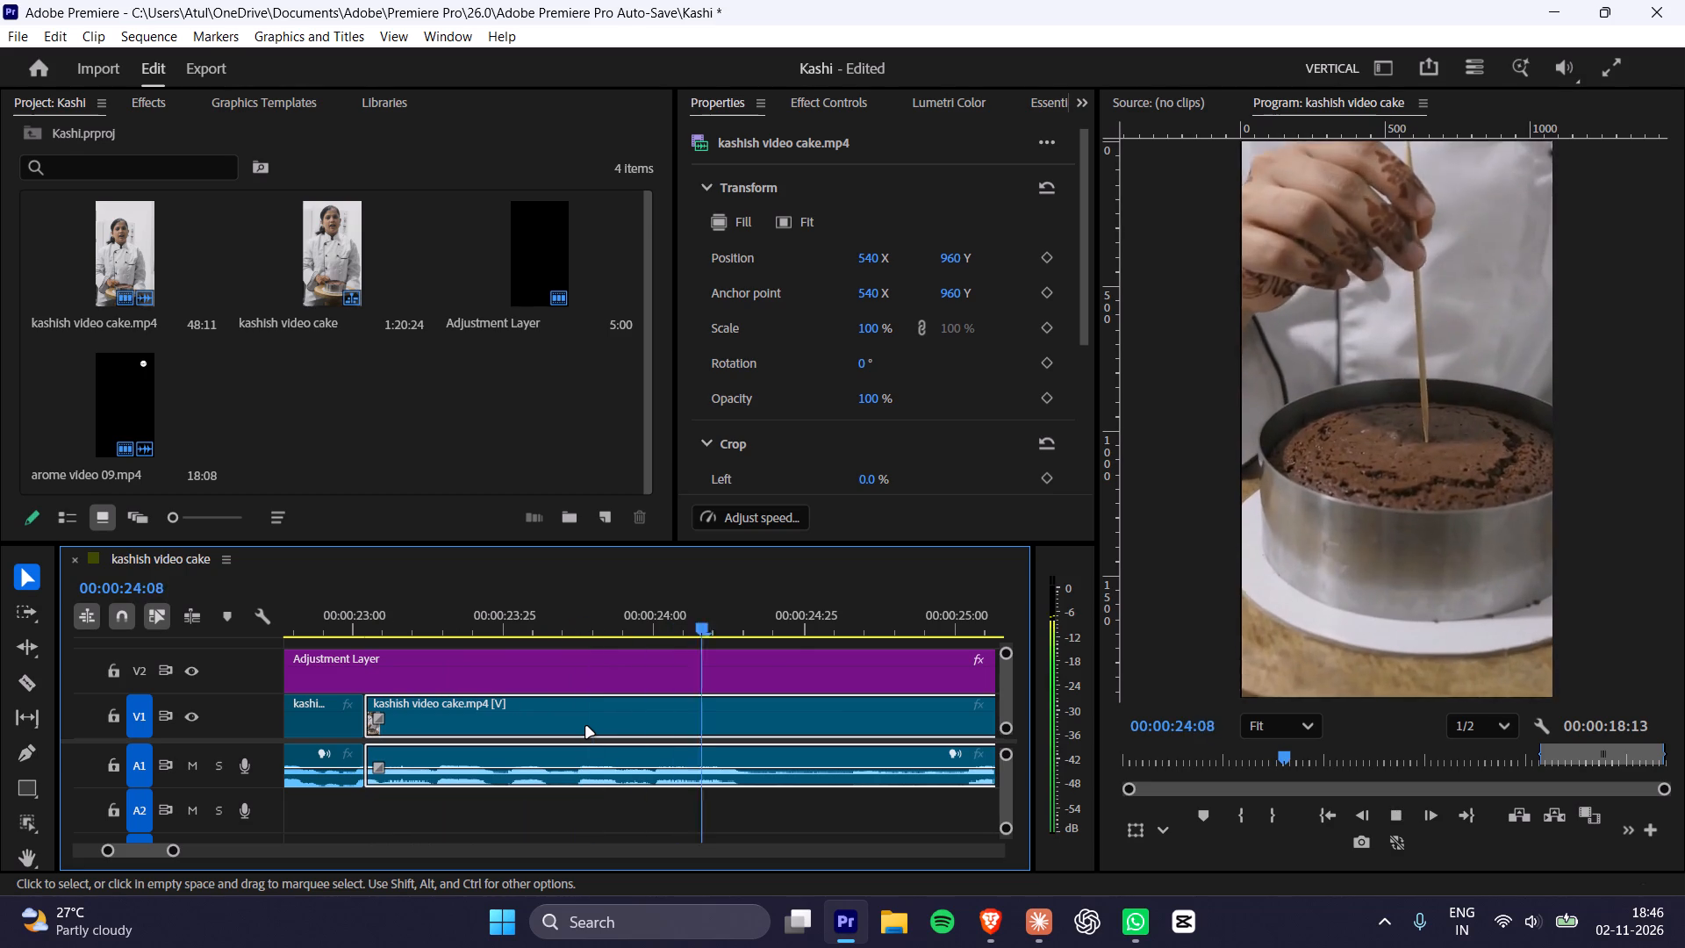
{"action": "key", "text": "space"}
{"action": "left_click_drag", "start_coordinate": [435, 608], "coordinate": [261, 638]}
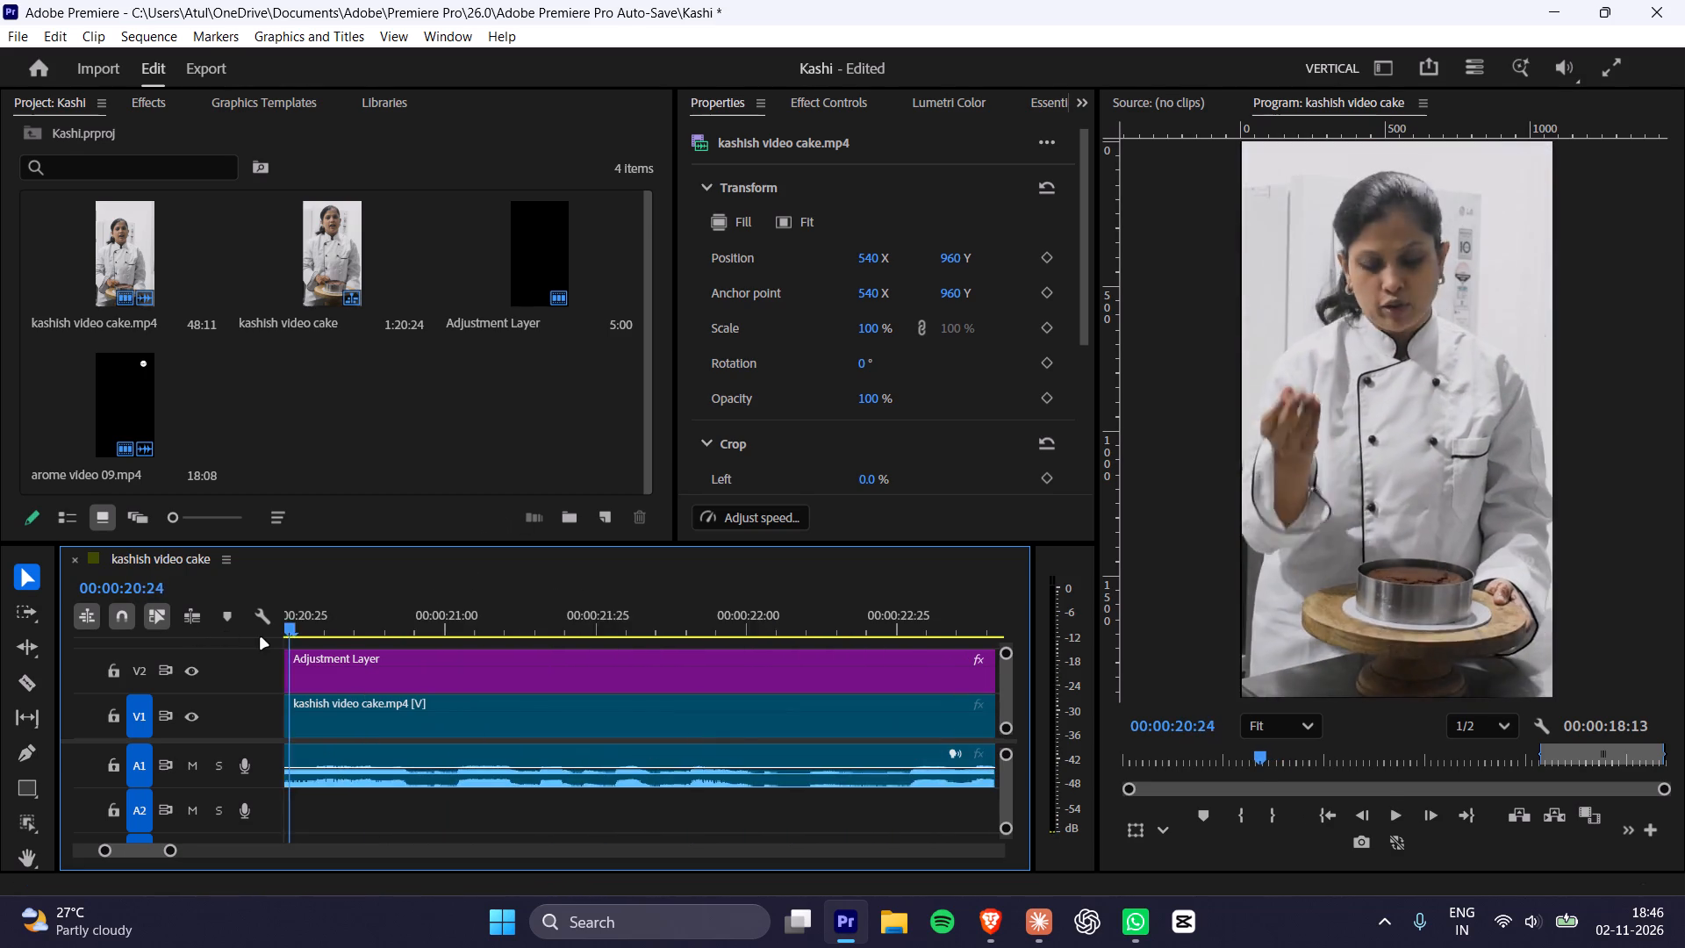
{"action": "key", "text": "space"}
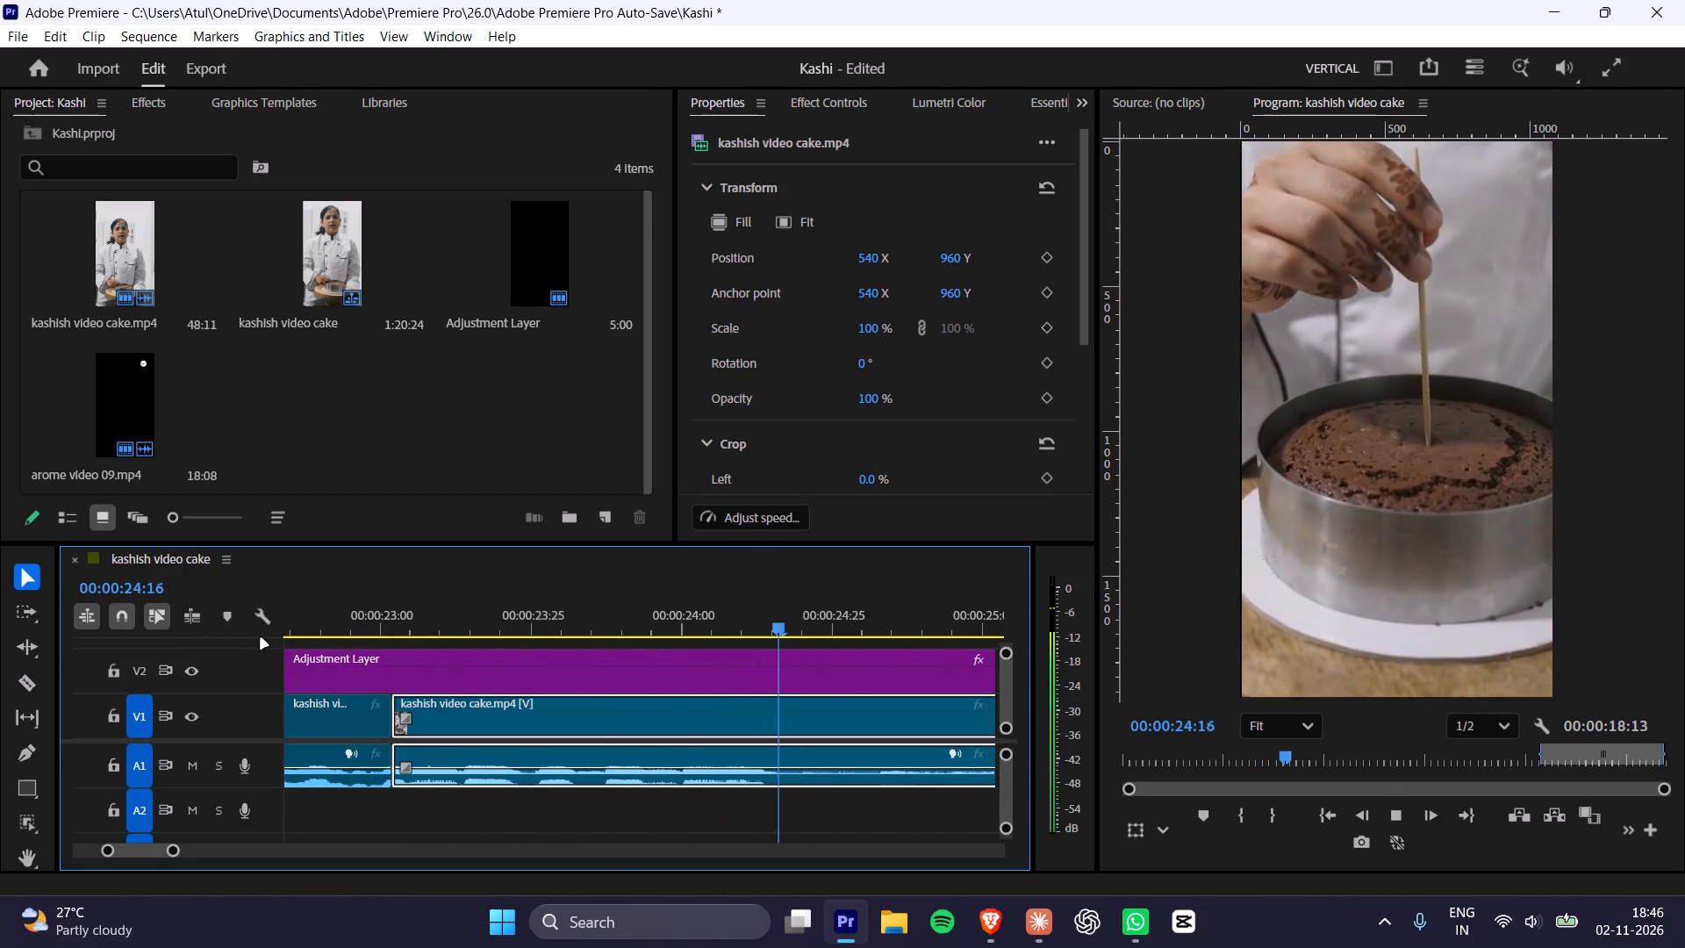
{"action": "scroll", "coordinate": [334, 700], "scroll_direction": "down", "scroll_amount": 3, "text": "alt"}
{"action": "scroll", "coordinate": [464, 675], "scroll_direction": "down", "scroll_amount": 3, "text": "alt"}
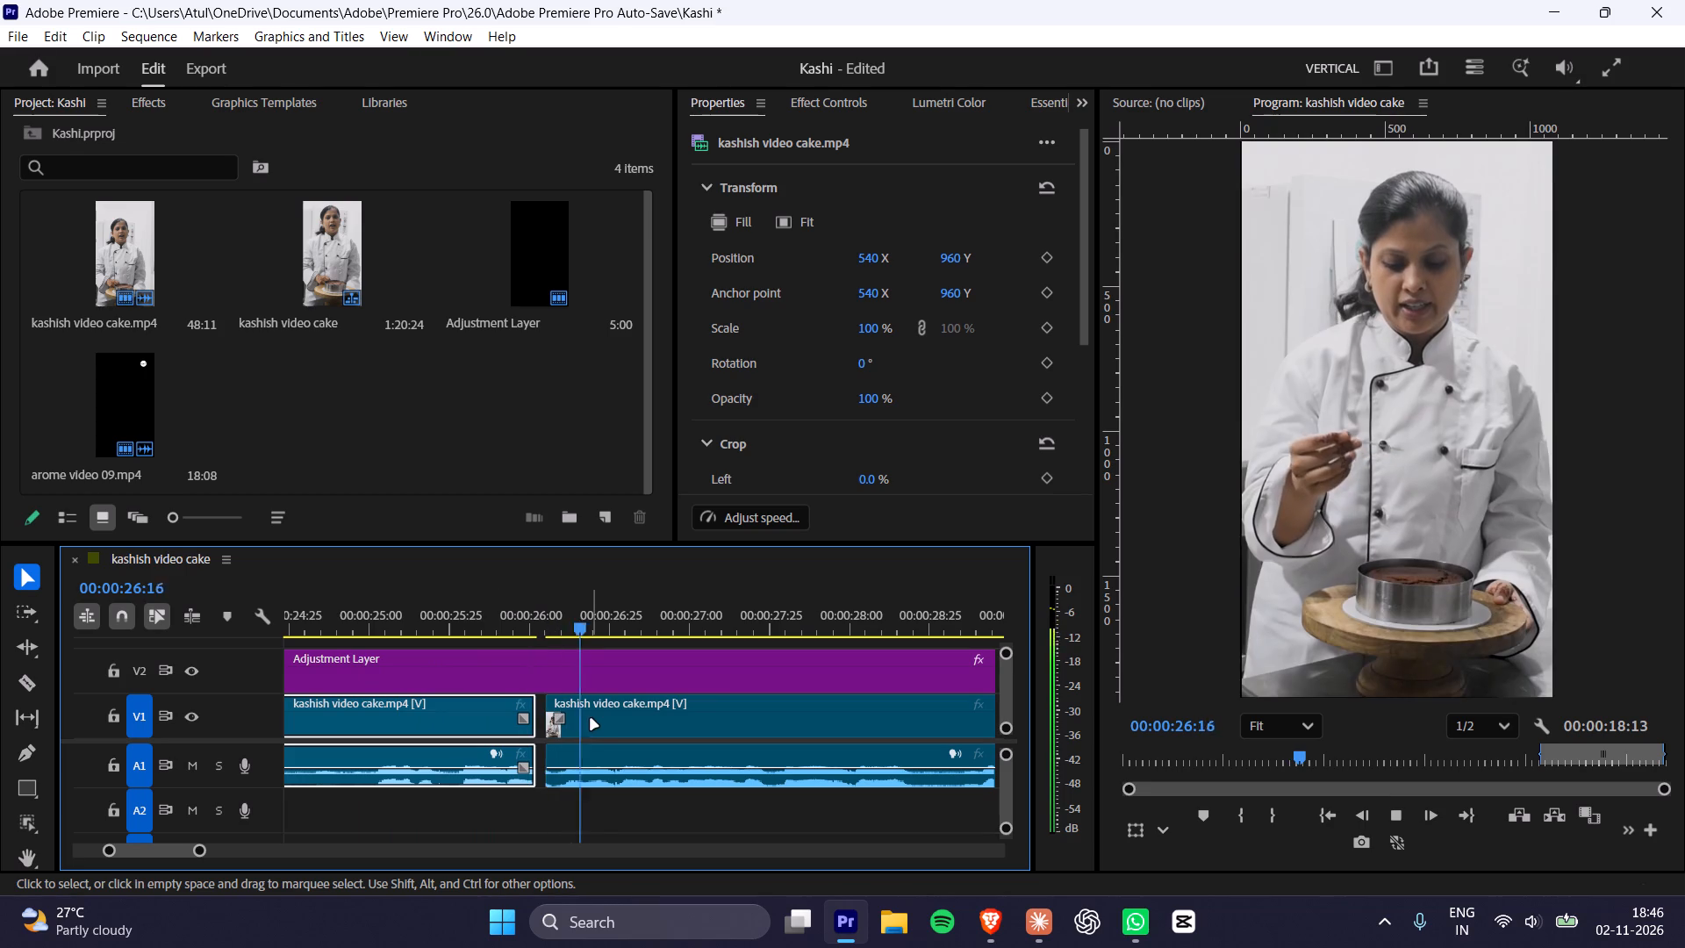
{"action": "key", "text": "space"}
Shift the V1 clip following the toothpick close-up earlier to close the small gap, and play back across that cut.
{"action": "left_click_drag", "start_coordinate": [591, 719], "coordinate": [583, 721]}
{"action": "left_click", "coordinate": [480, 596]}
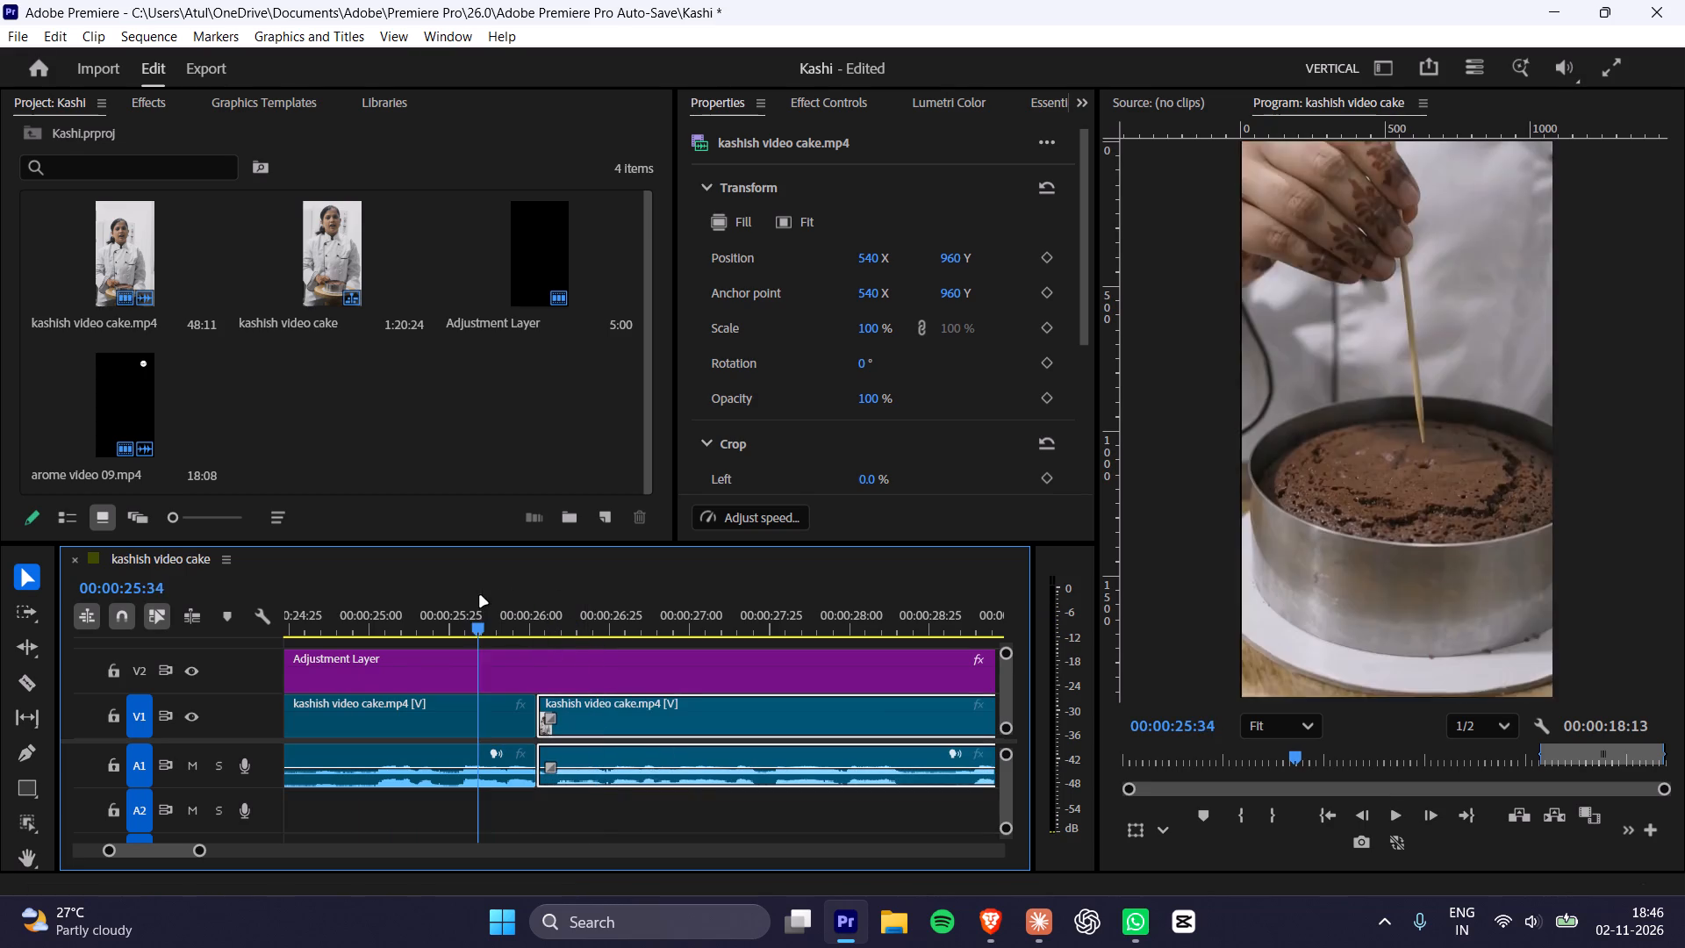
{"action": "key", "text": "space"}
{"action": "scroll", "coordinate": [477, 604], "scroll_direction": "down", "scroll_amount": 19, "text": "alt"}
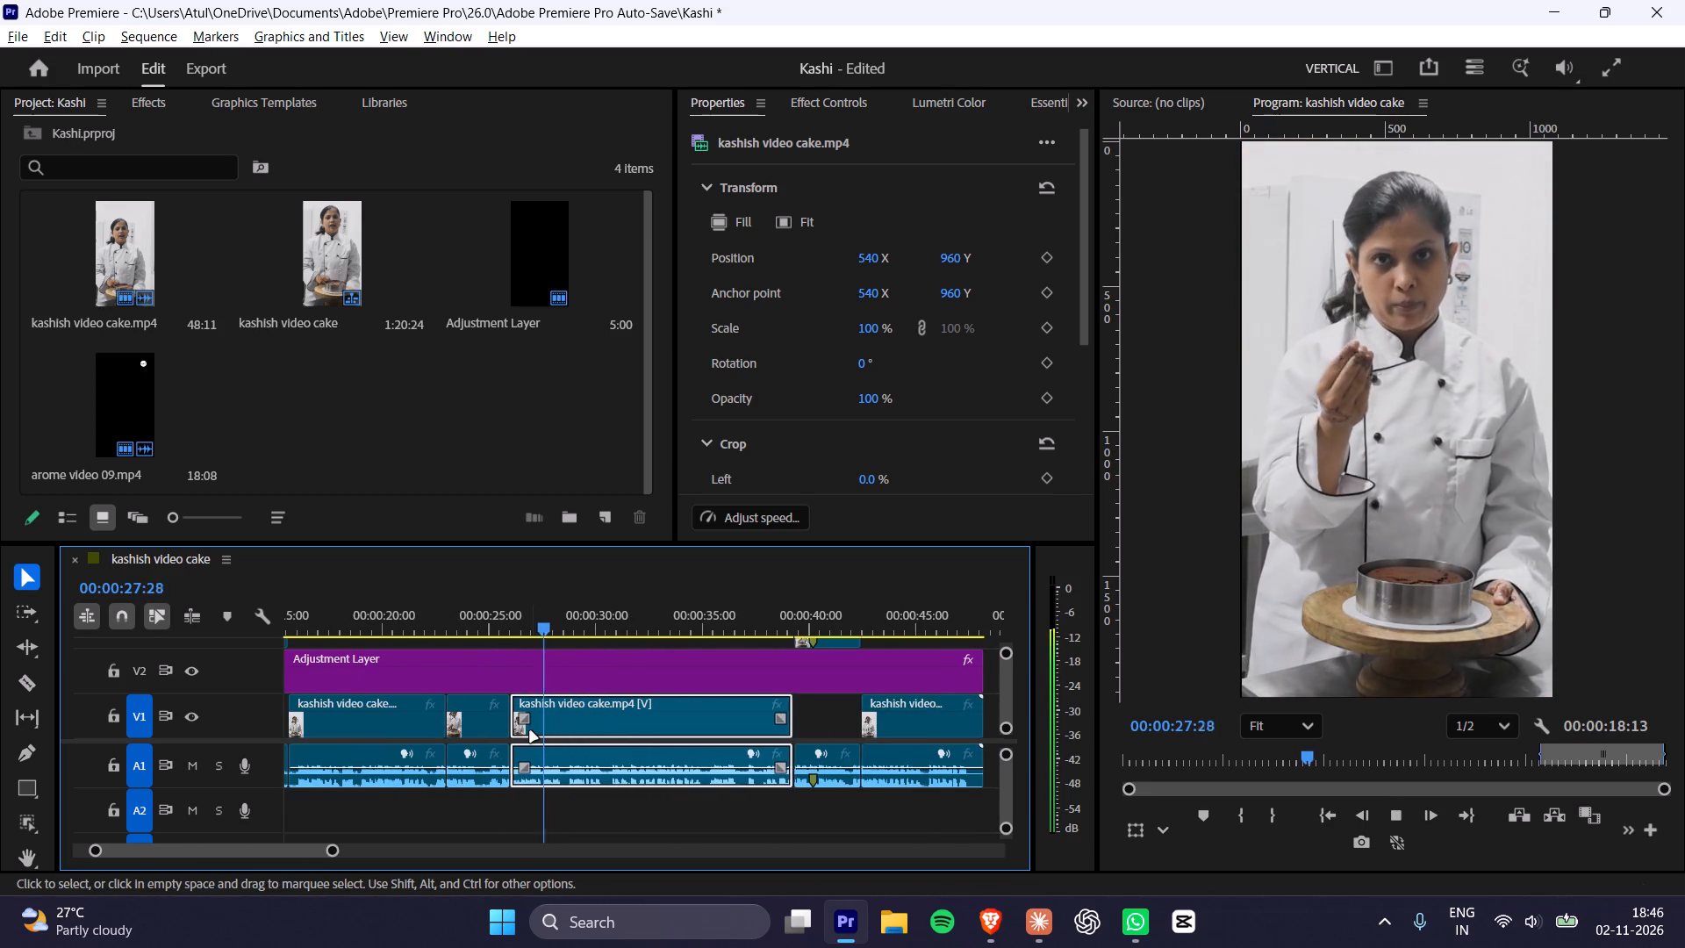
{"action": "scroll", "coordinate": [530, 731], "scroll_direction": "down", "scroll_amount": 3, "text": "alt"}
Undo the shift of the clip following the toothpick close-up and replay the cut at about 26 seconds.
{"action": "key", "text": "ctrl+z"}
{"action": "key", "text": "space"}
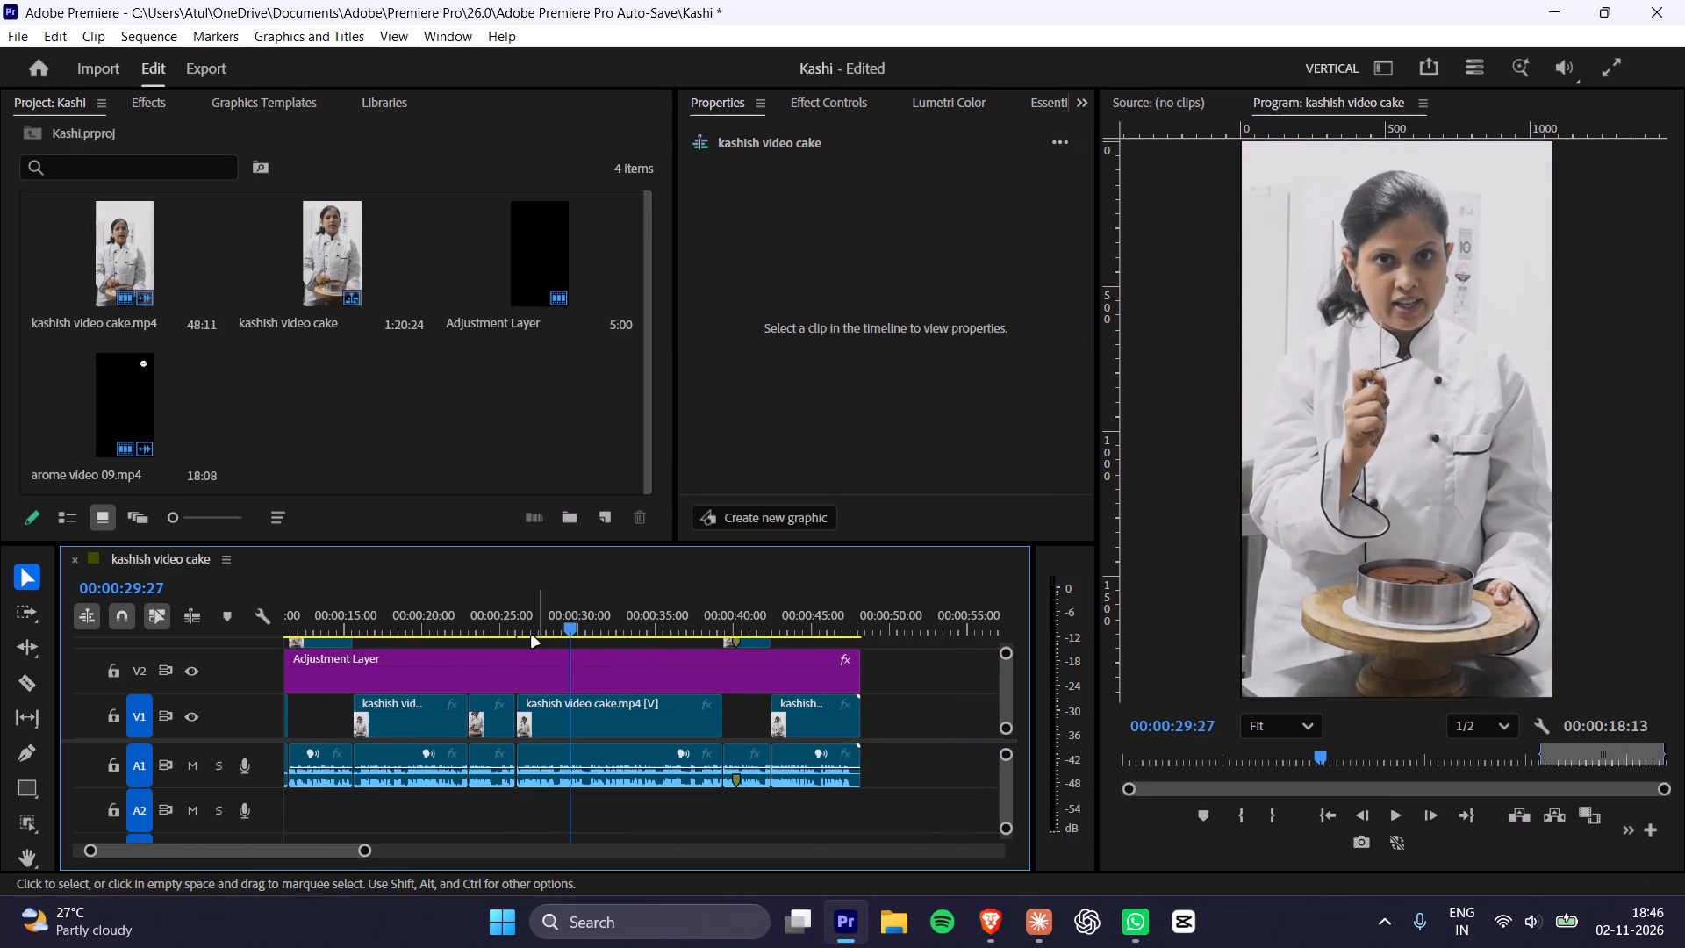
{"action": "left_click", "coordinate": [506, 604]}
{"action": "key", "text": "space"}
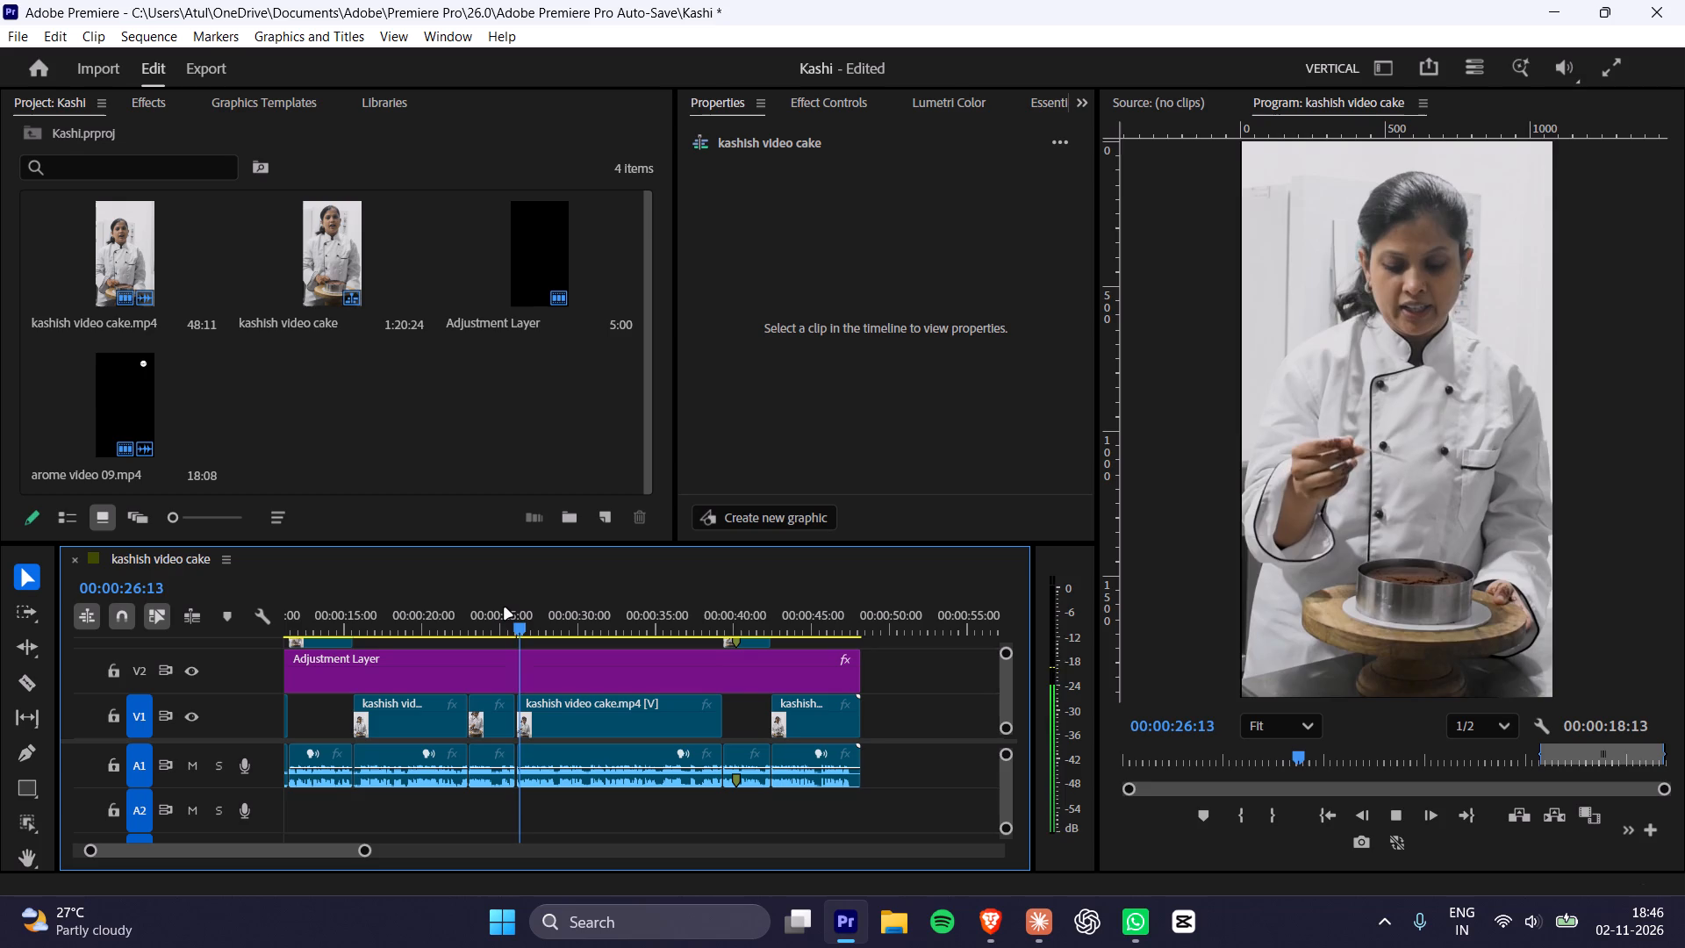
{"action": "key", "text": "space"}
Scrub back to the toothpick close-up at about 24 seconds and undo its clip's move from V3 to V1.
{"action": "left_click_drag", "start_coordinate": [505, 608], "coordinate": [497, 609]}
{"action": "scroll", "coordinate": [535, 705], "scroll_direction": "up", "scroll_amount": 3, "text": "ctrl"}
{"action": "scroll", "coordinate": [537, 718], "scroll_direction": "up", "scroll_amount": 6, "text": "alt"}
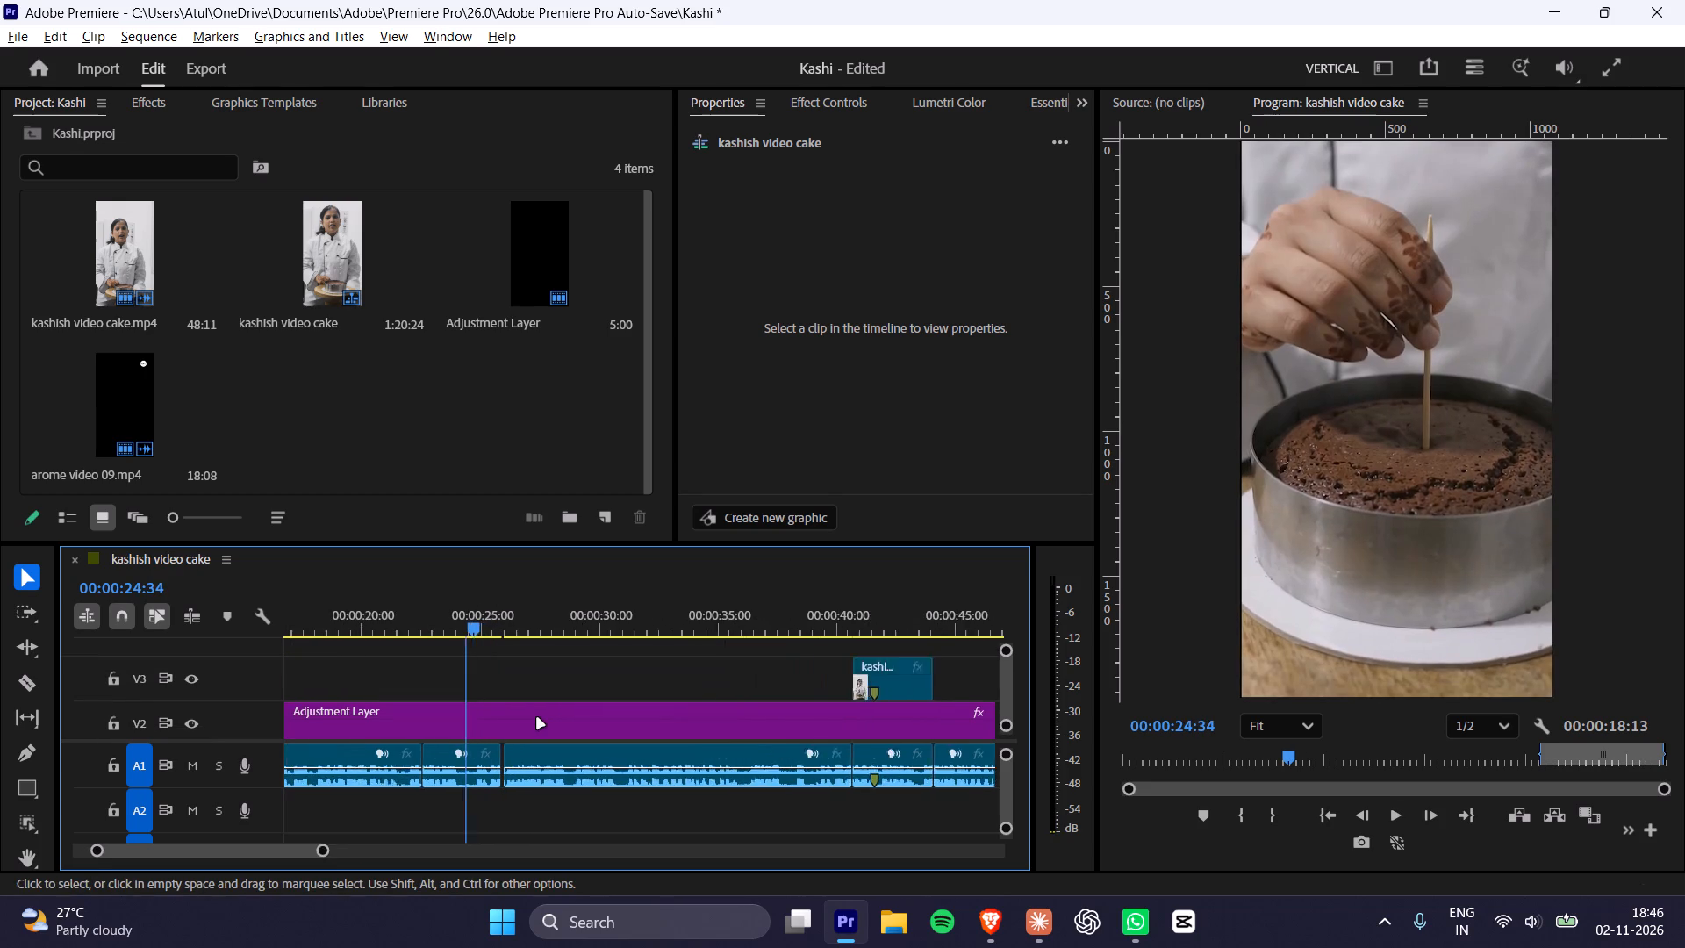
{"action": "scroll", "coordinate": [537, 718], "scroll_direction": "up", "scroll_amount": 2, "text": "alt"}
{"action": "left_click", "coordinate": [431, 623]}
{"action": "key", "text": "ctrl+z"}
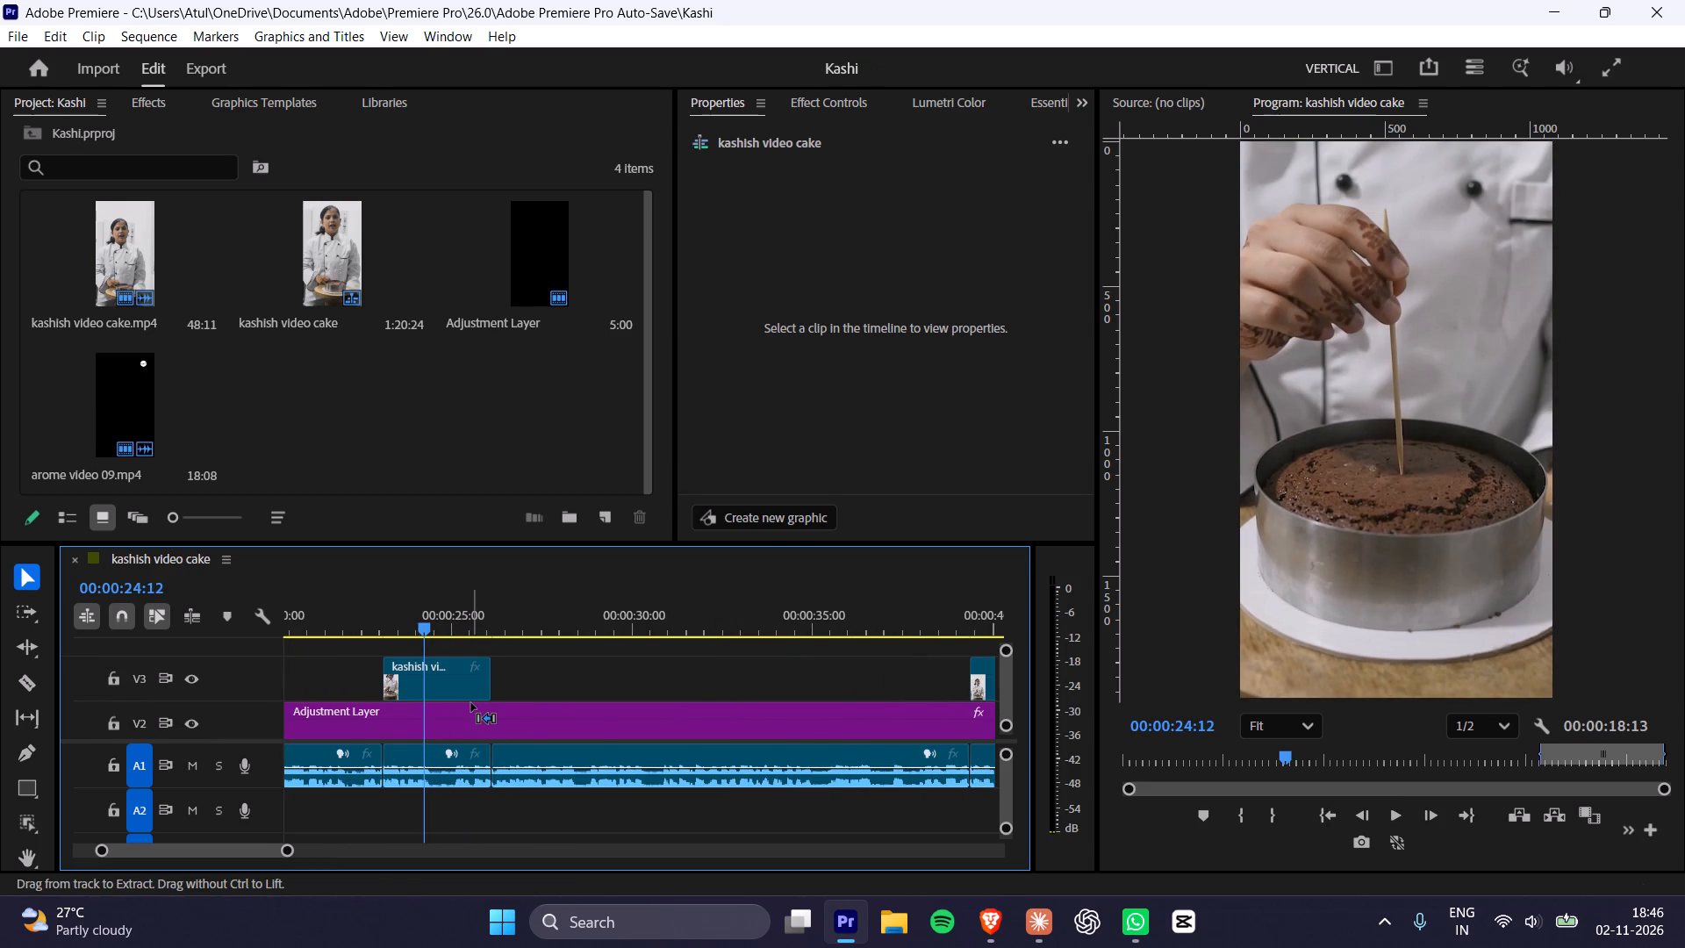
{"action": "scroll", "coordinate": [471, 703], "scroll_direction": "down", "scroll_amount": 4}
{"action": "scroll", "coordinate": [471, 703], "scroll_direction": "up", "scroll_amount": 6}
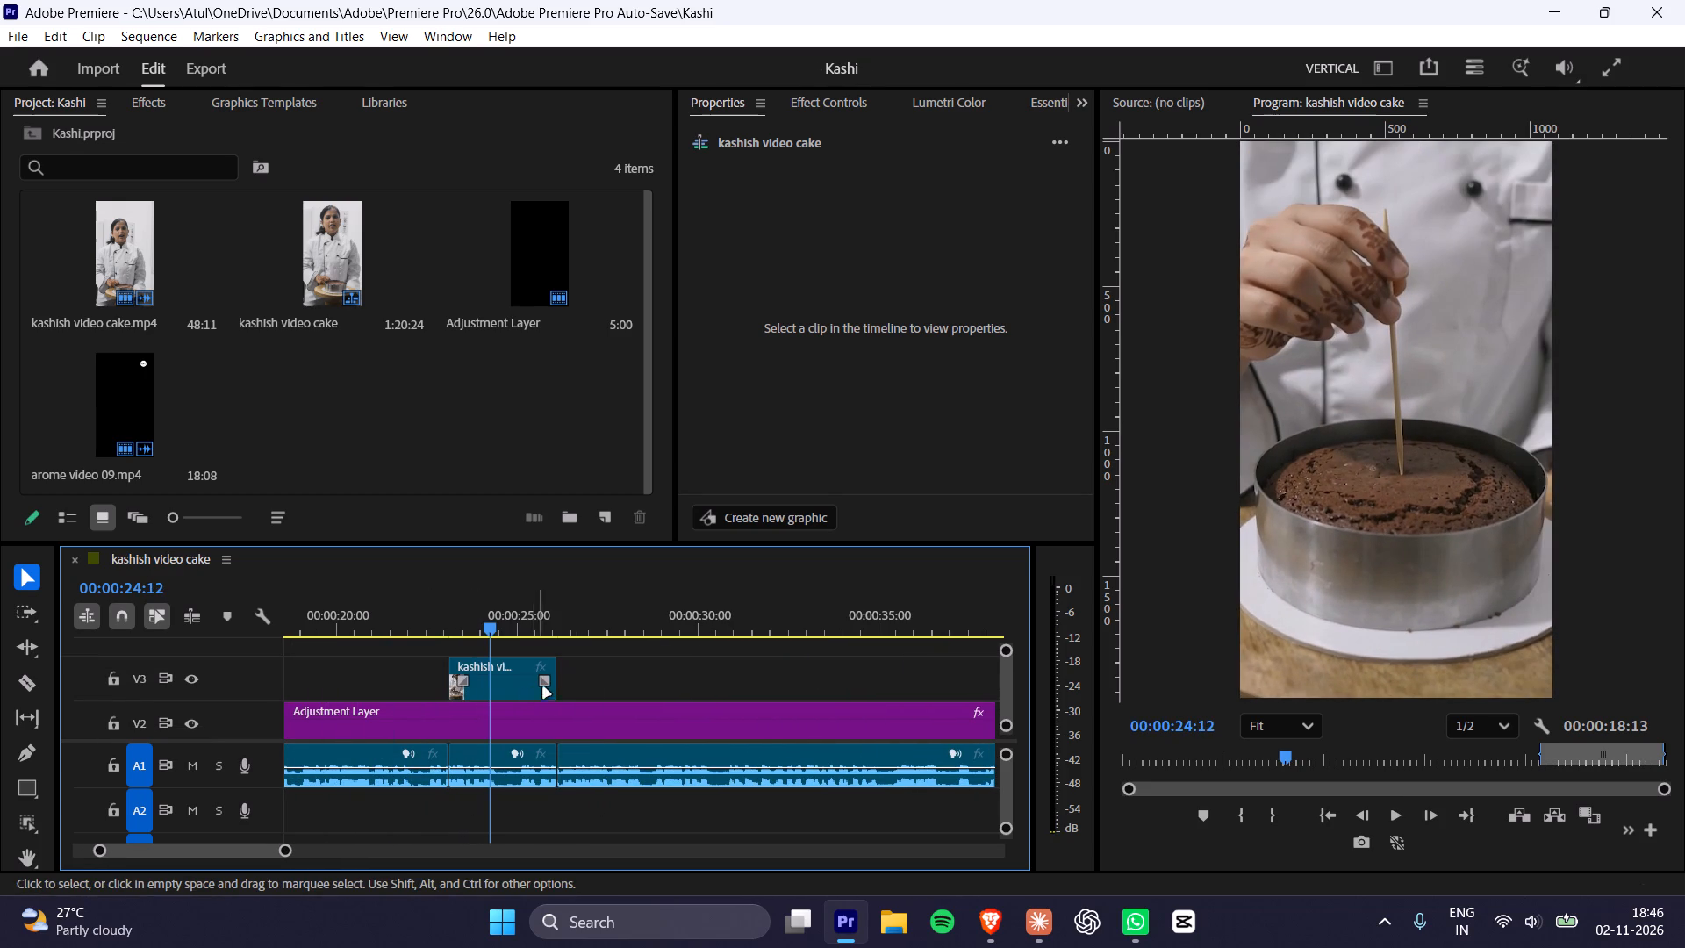
Move the toothpick close-up clip from V3 into the gap on V1 and try nudging the following clip earlier against it.
{"action": "scroll", "coordinate": [634, 681], "scroll_direction": "down", "scroll_amount": 4, "text": "shift"}
{"action": "scroll", "coordinate": [596, 686], "scroll_direction": "up", "scroll_amount": 2}
{"action": "scroll", "coordinate": [596, 686], "scroll_direction": "down", "scroll_amount": 3, "text": "ctrl"}
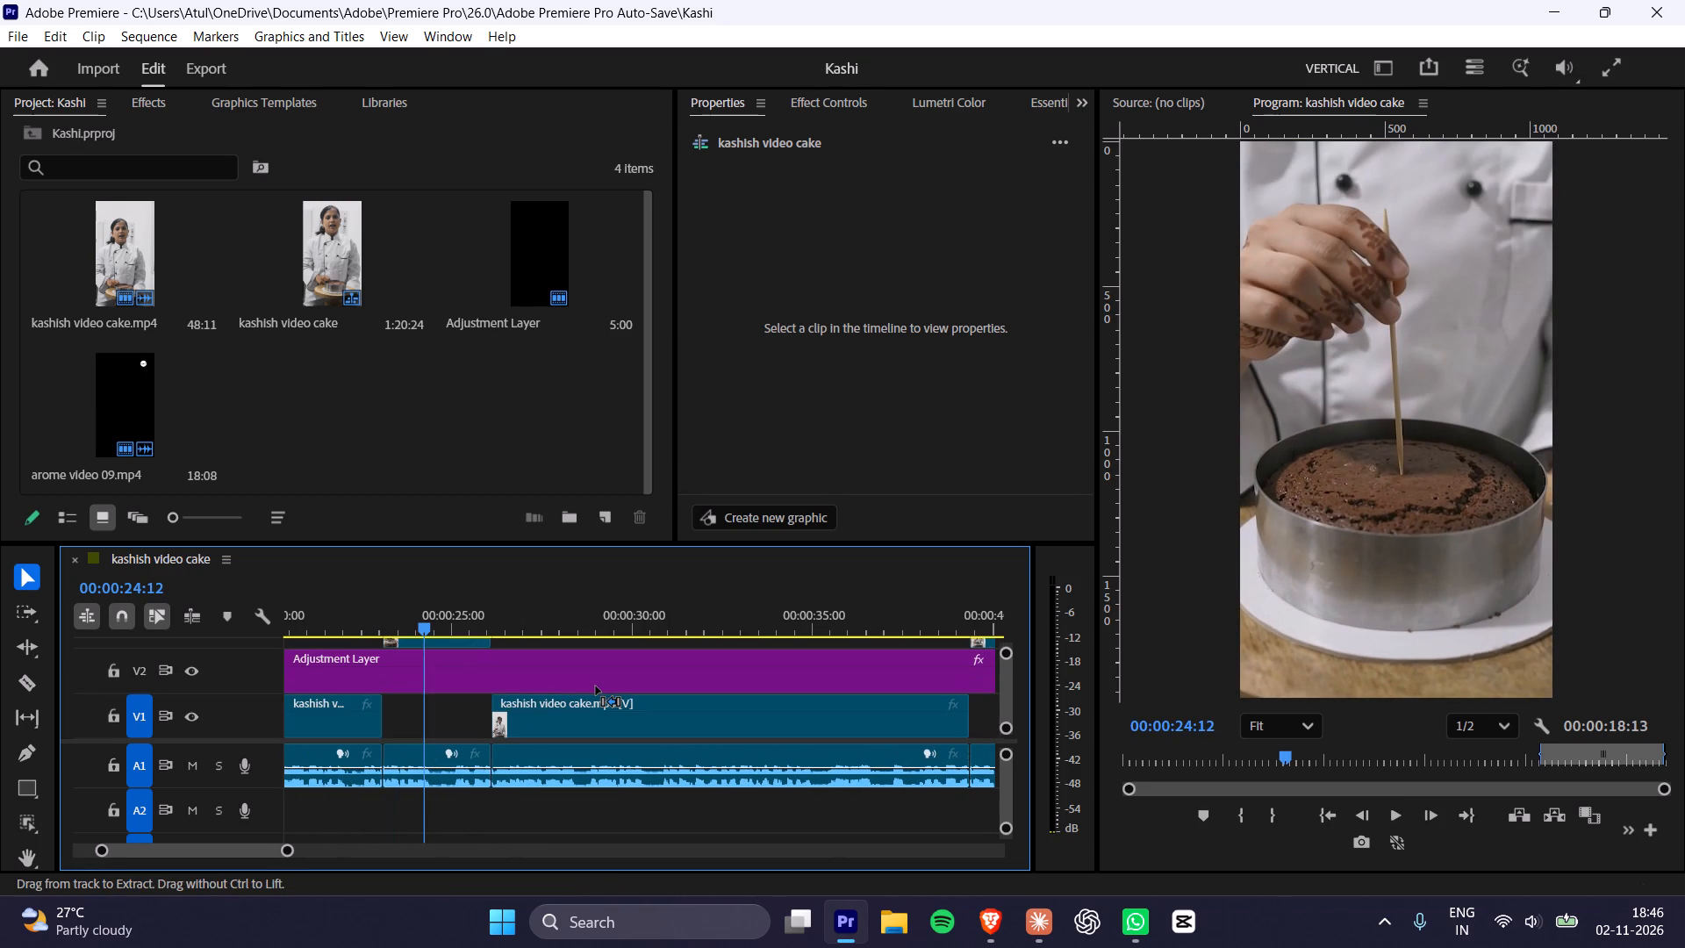
{"action": "scroll", "coordinate": [596, 686], "scroll_direction": "down", "scroll_amount": 4, "text": "ctrl"}
{"action": "left_click_drag", "start_coordinate": [453, 645], "coordinate": [441, 715]}
{"action": "left_click_drag", "start_coordinate": [528, 722], "coordinate": [518, 725]}
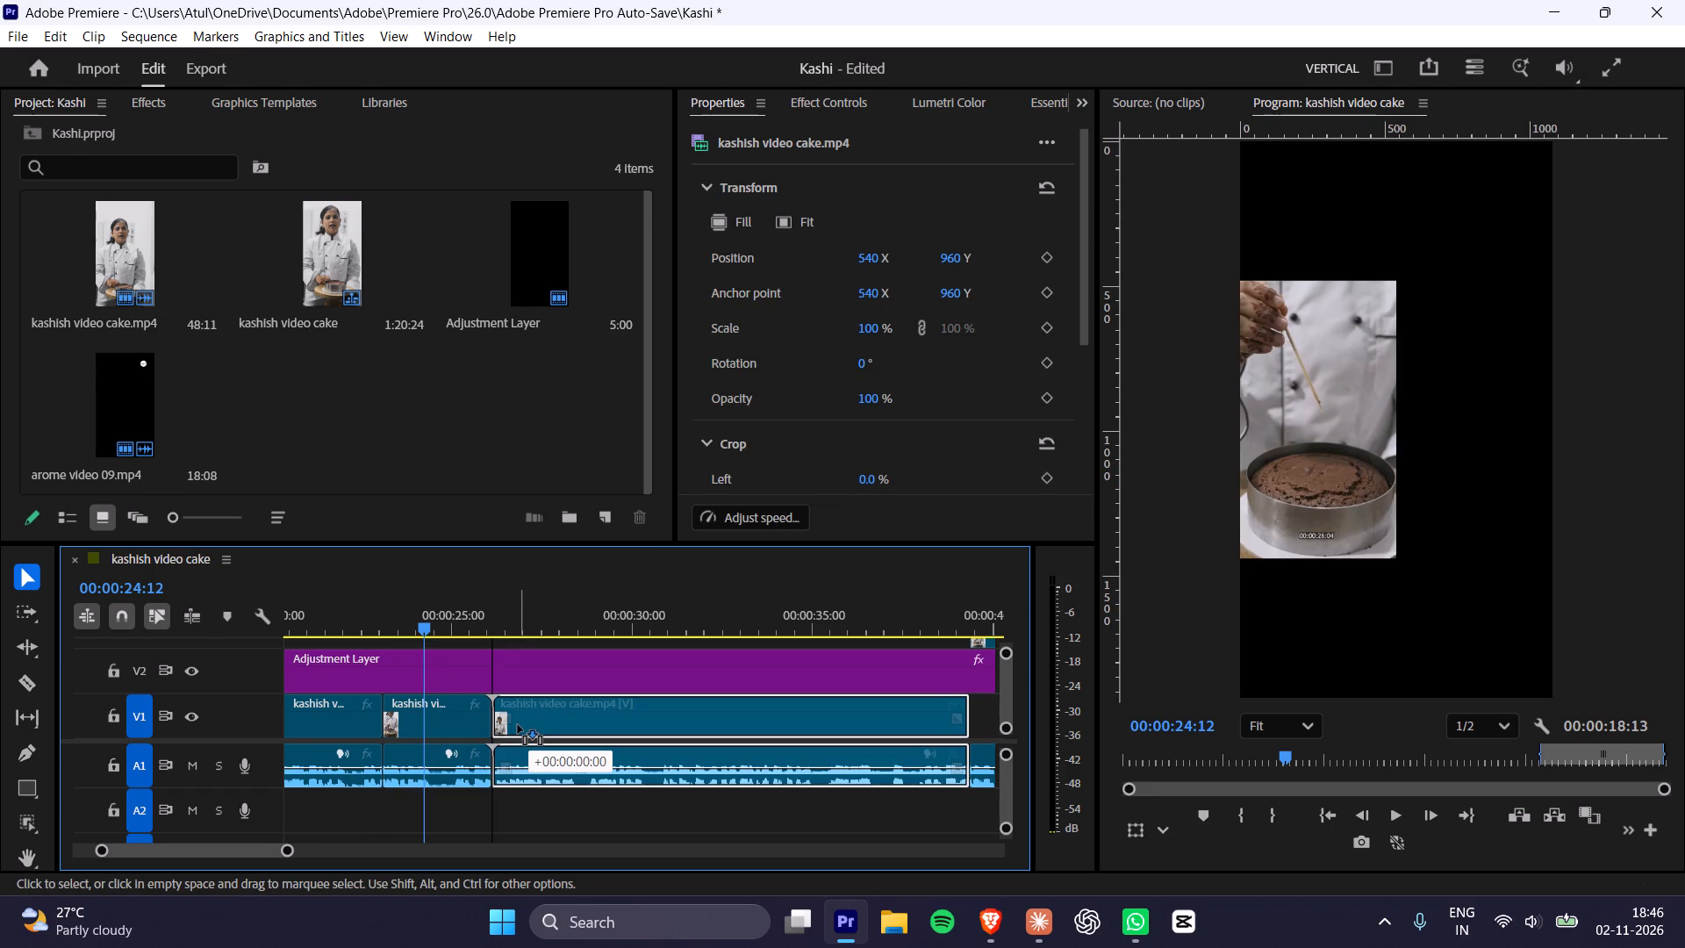
{"action": "left_click_drag", "start_coordinate": [518, 725], "coordinate": [517, 725]}
Play back from the toothpick close-up at about 24 seconds, and check the thermometer close-up between about 39 and 43 seconds.
{"action": "key", "text": "space"}
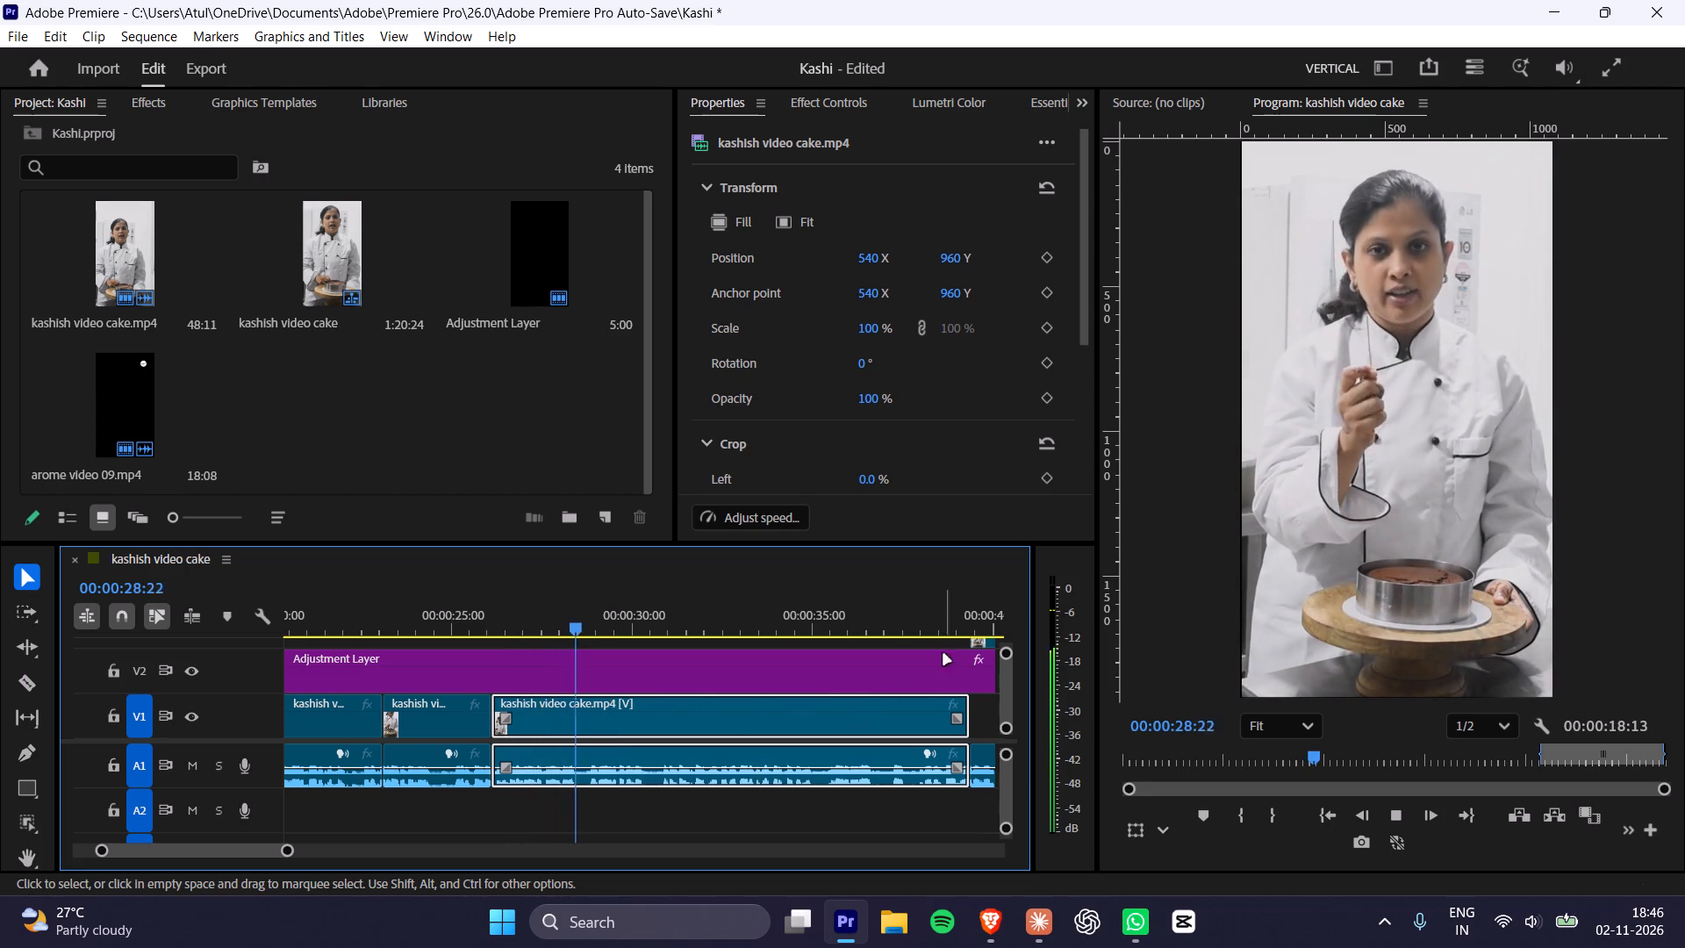
{"action": "left_click", "coordinate": [951, 618]}
{"action": "key", "text": "space"}
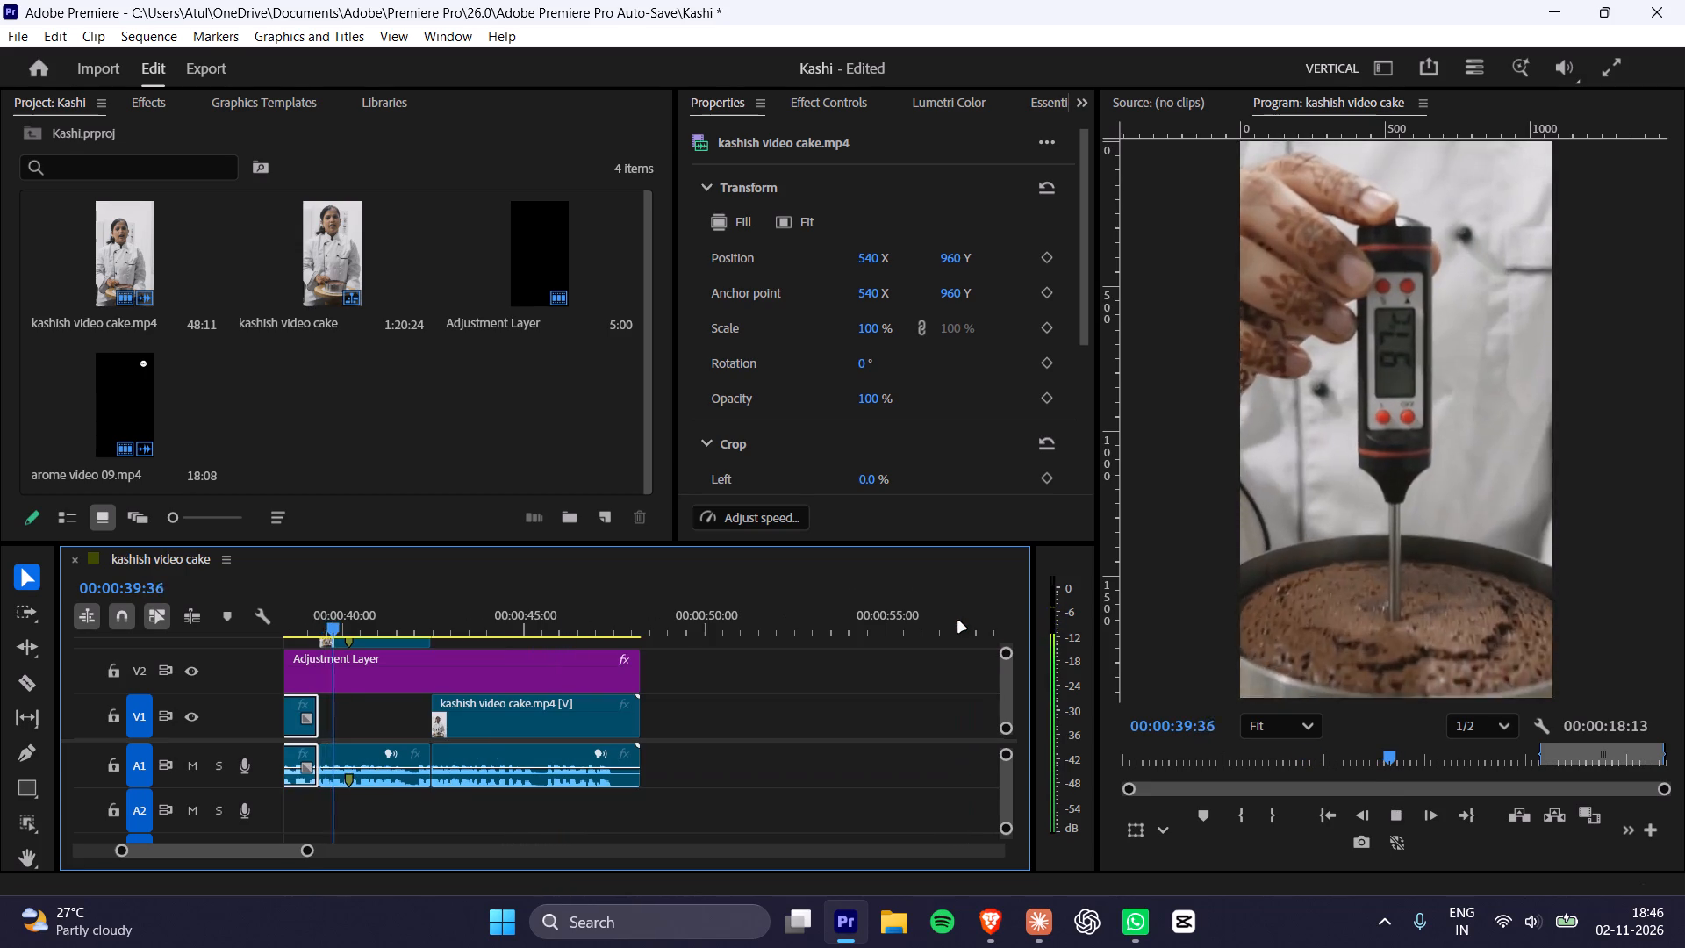
{"action": "key", "text": "space"}
{"action": "key", "text": "space"}
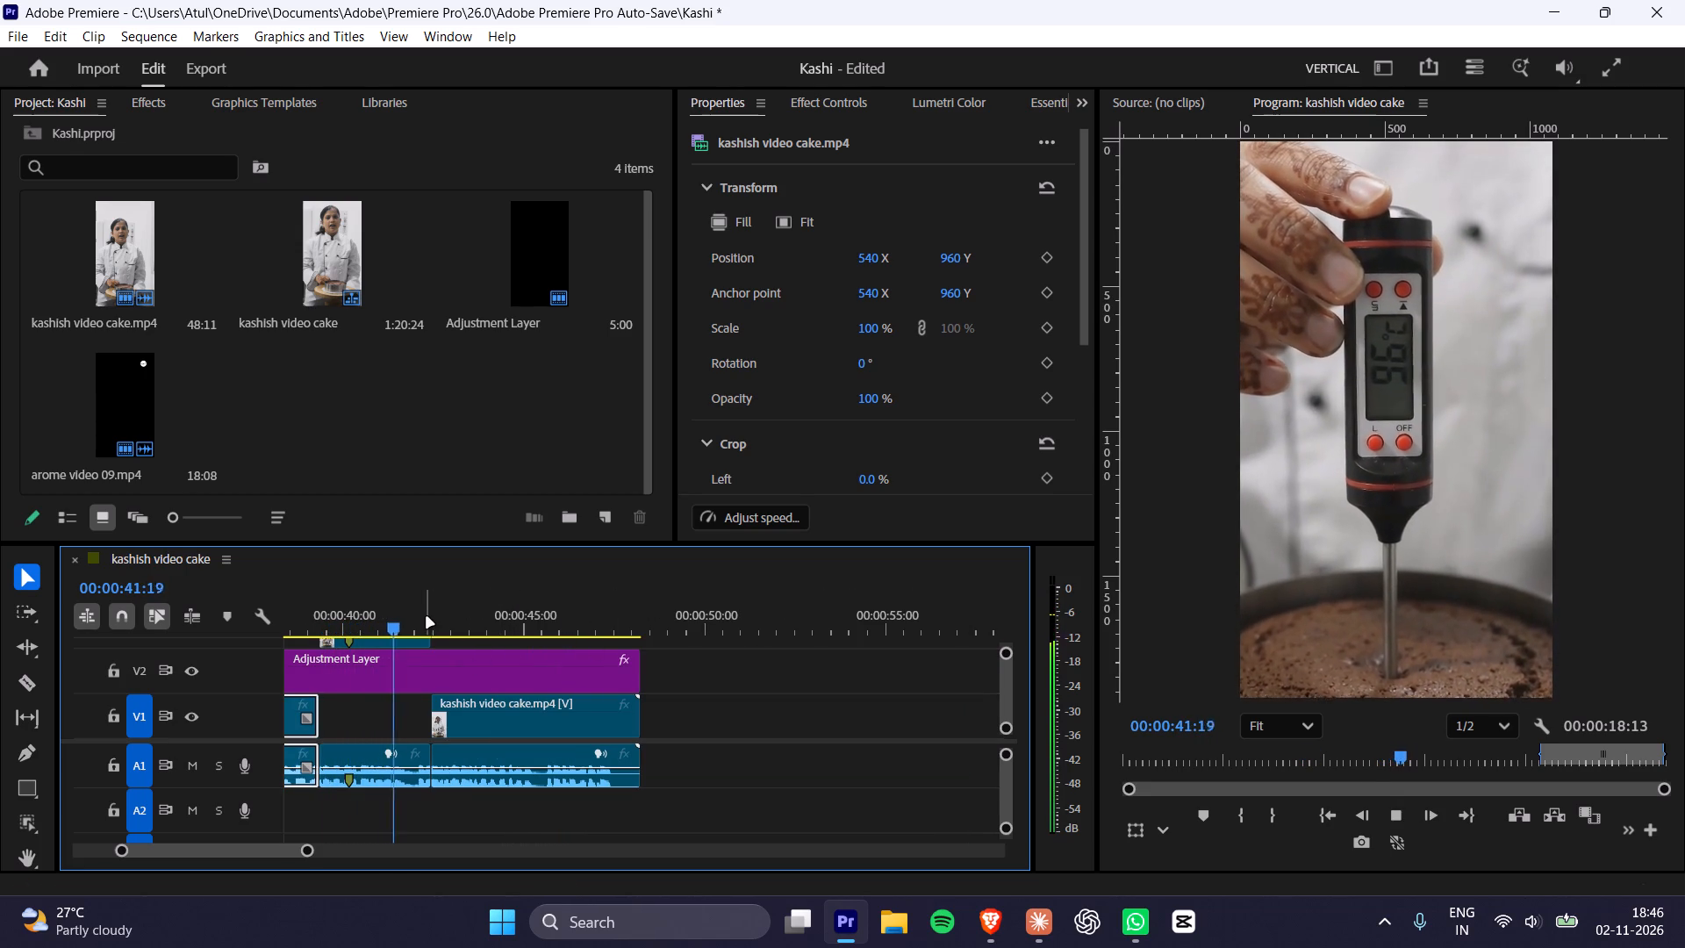
{"action": "key", "text": "space"}
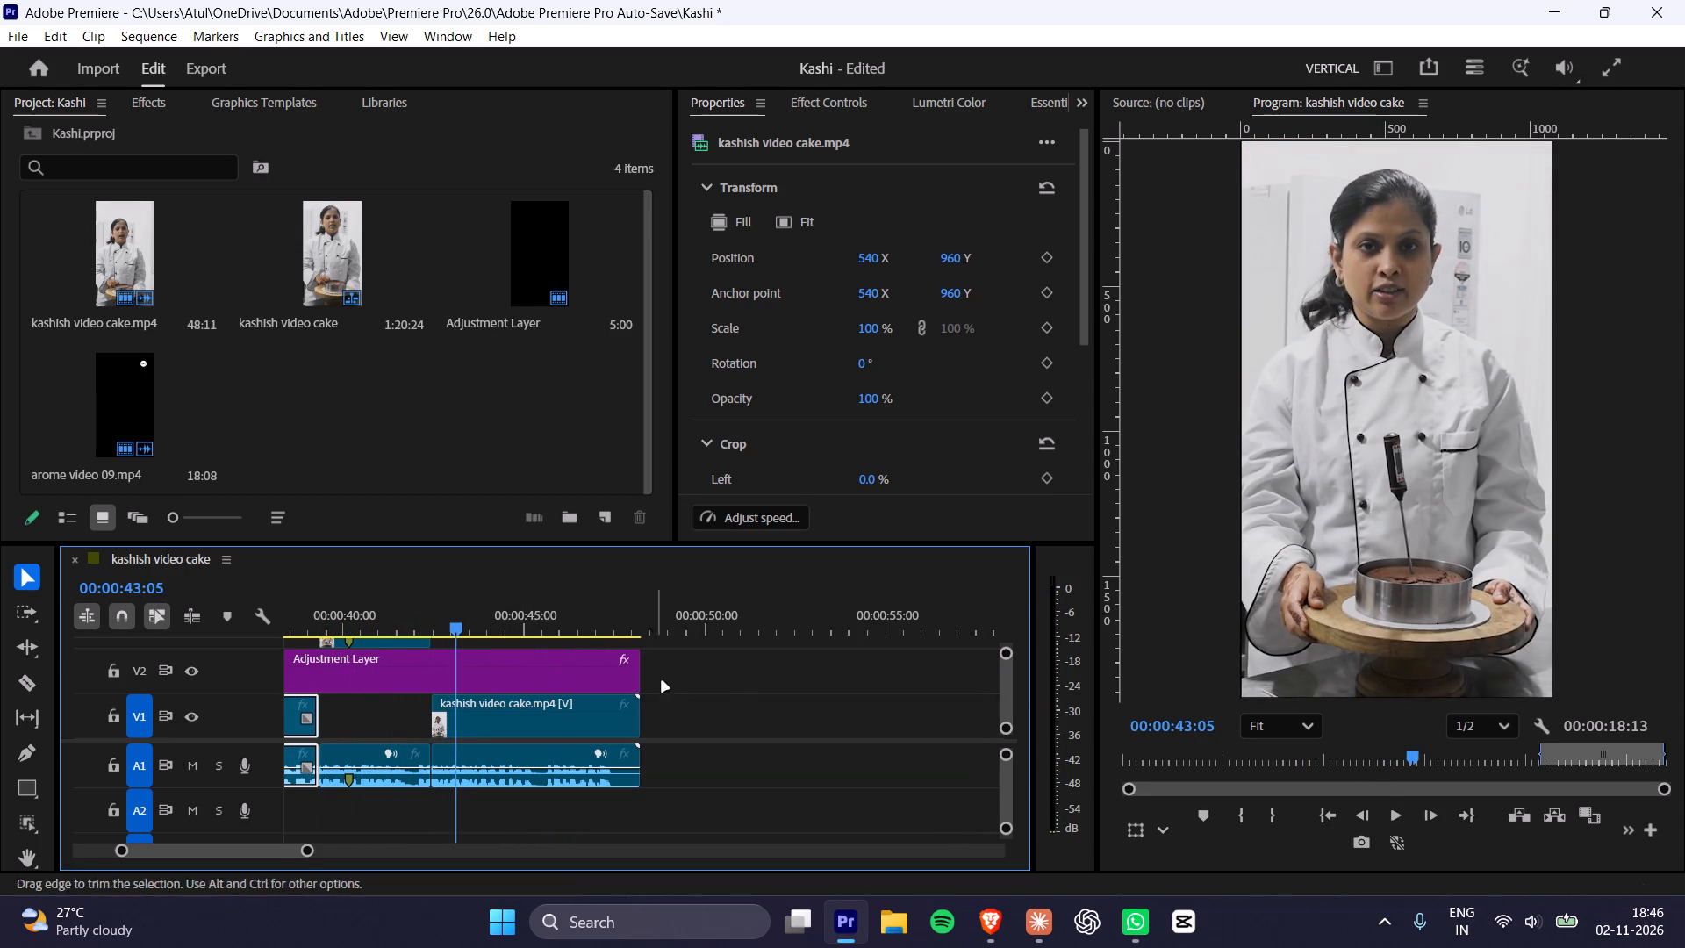
{"action": "key", "text": "space"}
{"action": "key", "text": "space"}
Export the sequence's in/out range to the Desktop as kashish video cake_3.mp4 in H.264 with the Match Source - Adaptive Low Bitrate preset.
{"action": "key", "text": "ctrl+comma"}
{"action": "key", "text": "ctrl+m"}
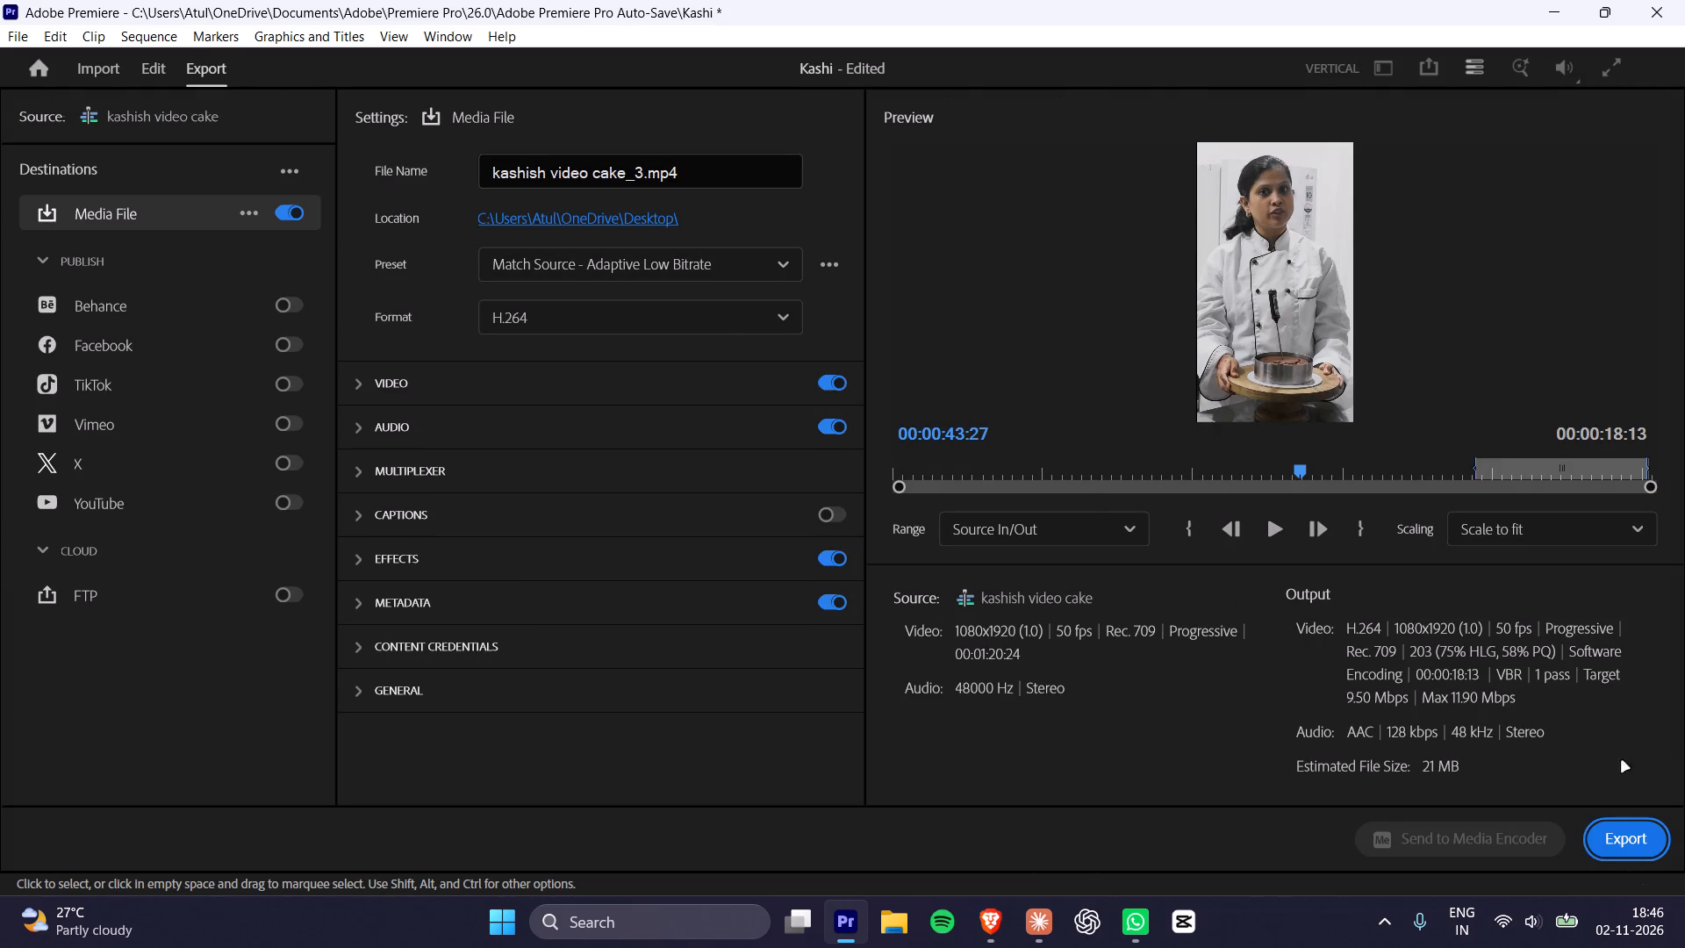
{"action": "left_click", "coordinate": [1633, 830]}
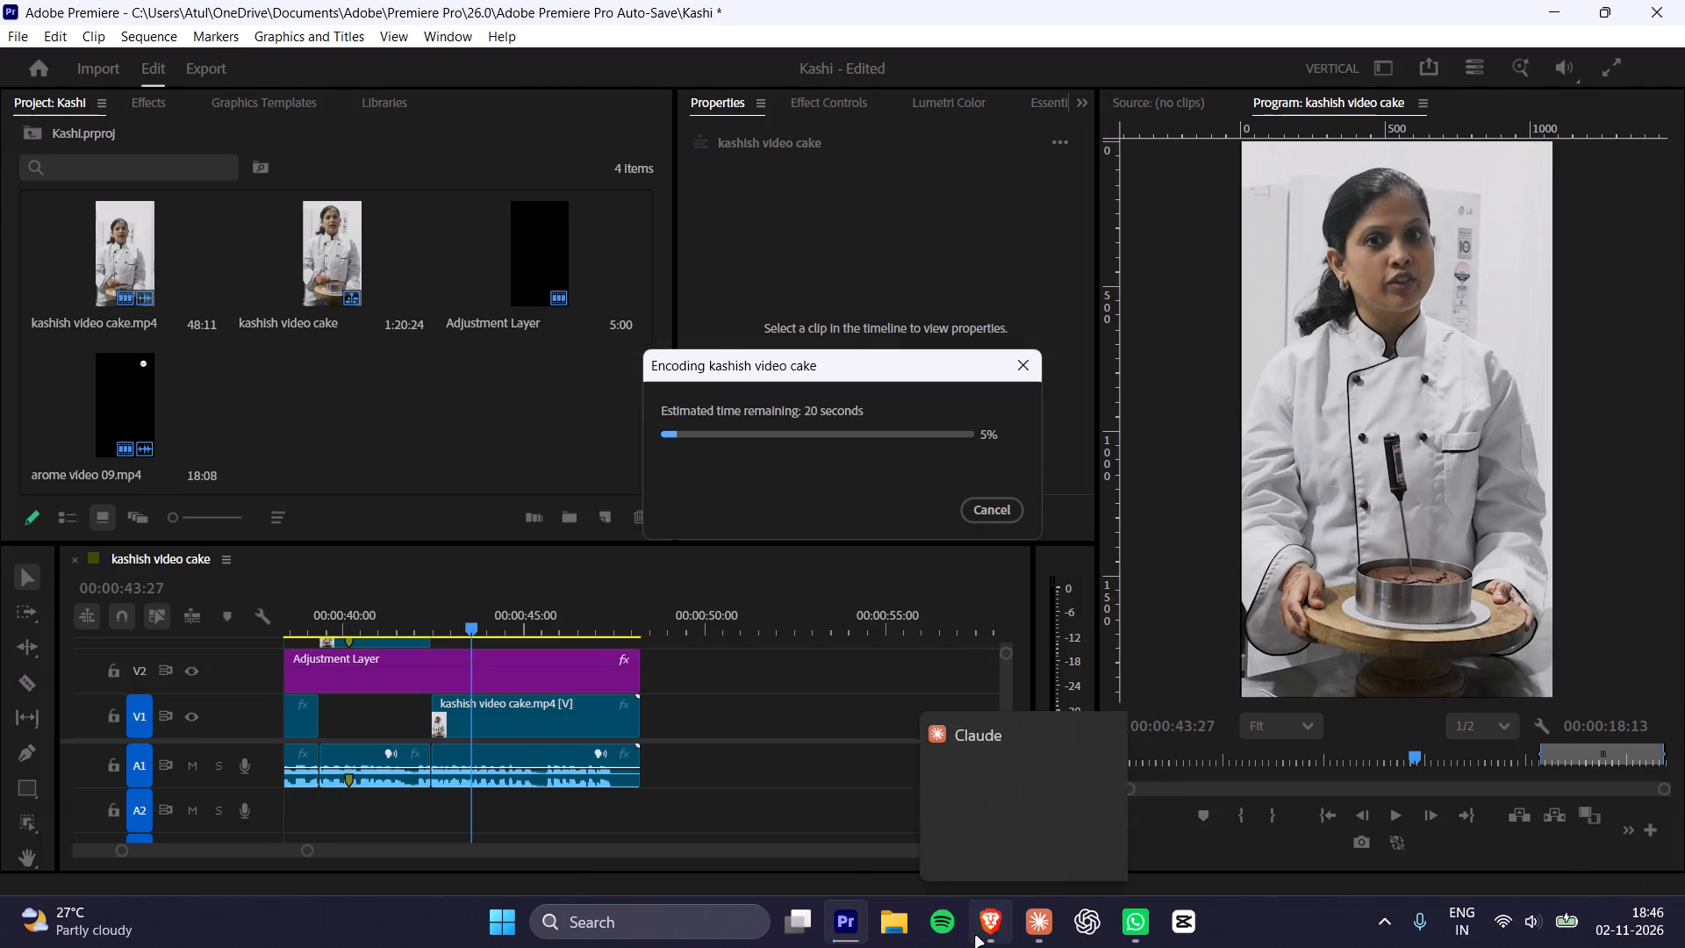
Switch to VEED in the browser and leave the current subtitle project for the dashboard.
{"action": "left_click", "coordinate": [989, 933]}
{"action": "left_click", "coordinate": [656, 728]}
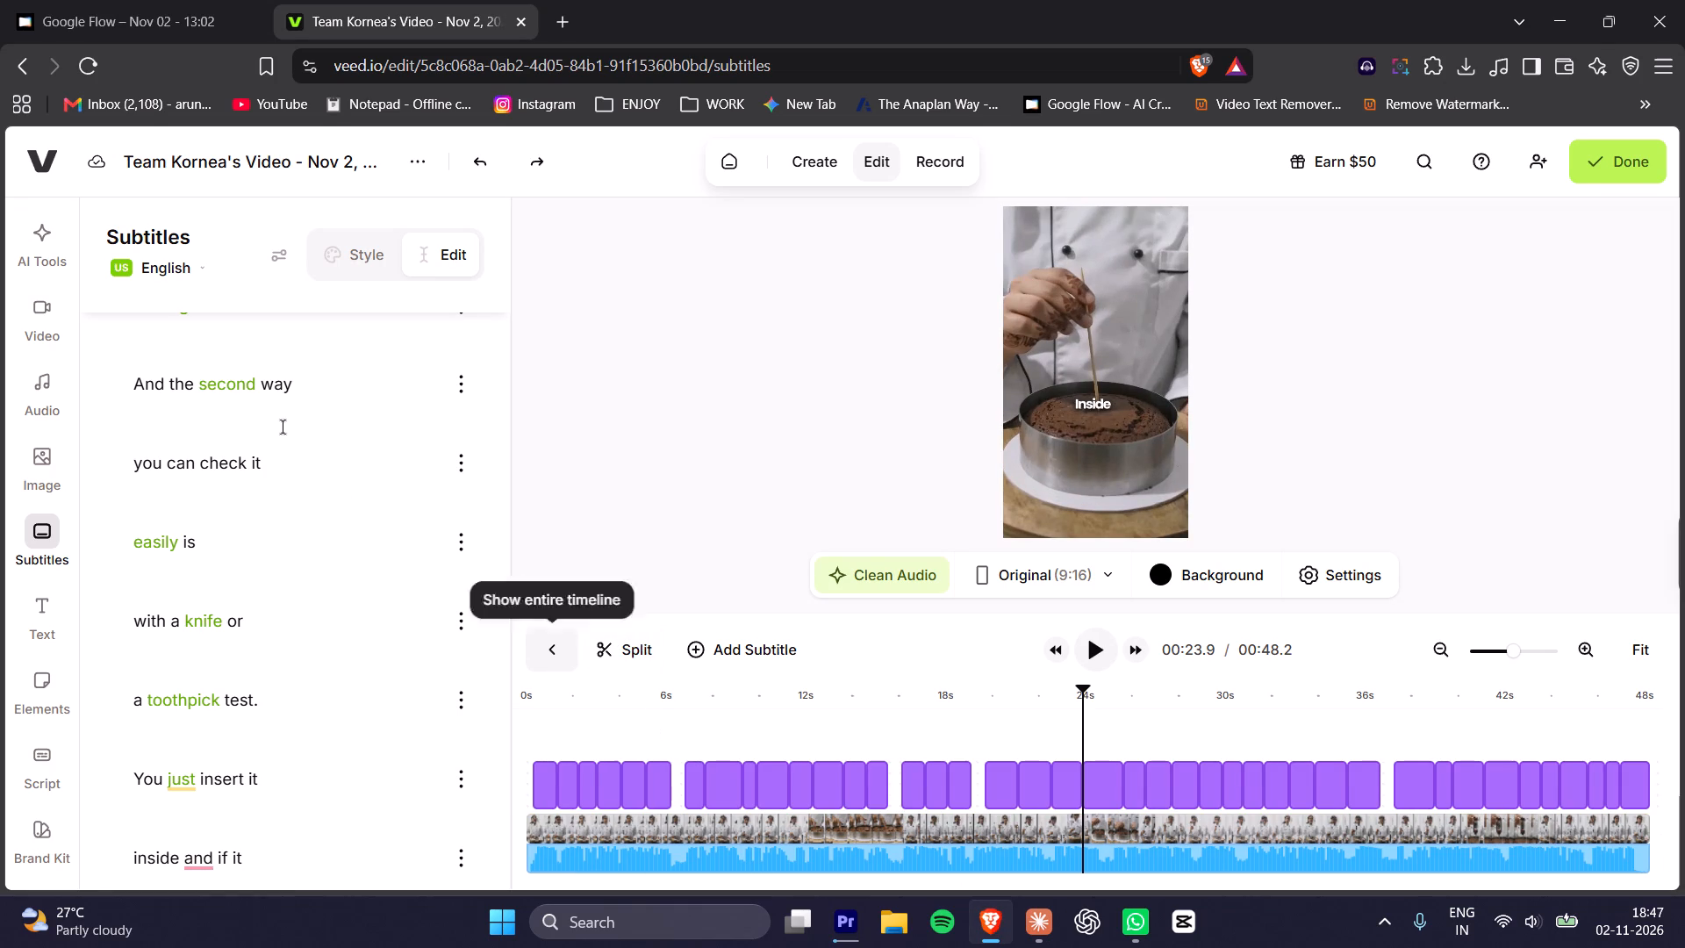
{"action": "left_click", "coordinate": [38, 176]}
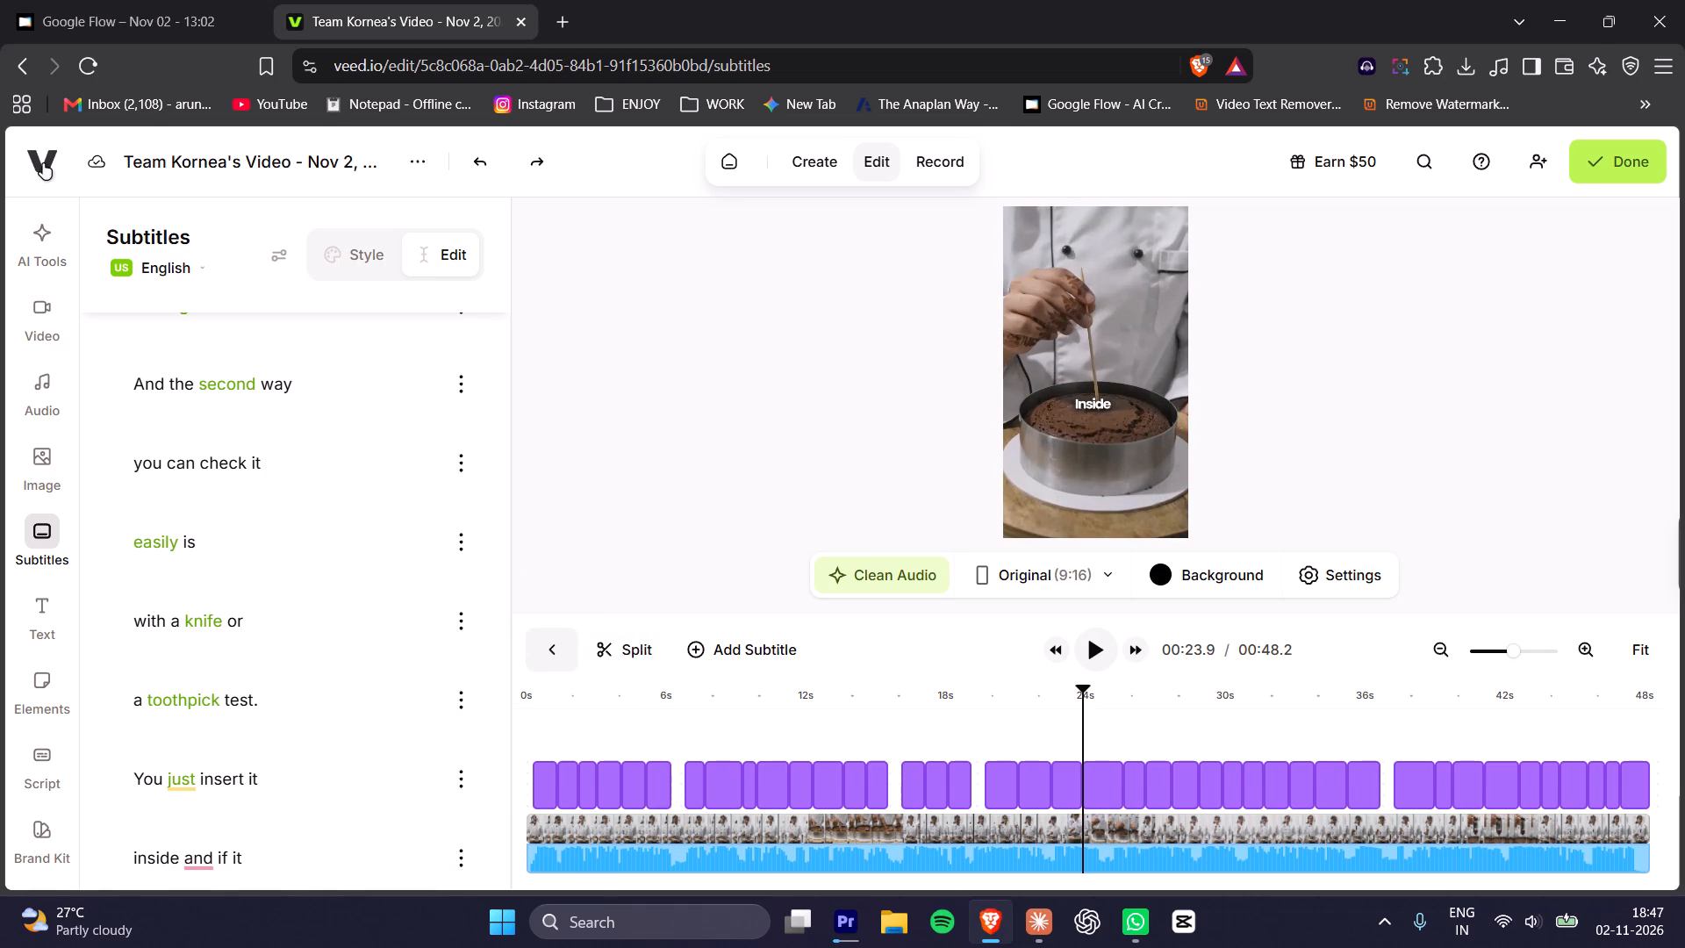
{"action": "left_click", "coordinate": [43, 163]}
Switch back to Premiere and save the Kashi project, then minimise the window.
{"action": "key", "text": "alt+Tab"}
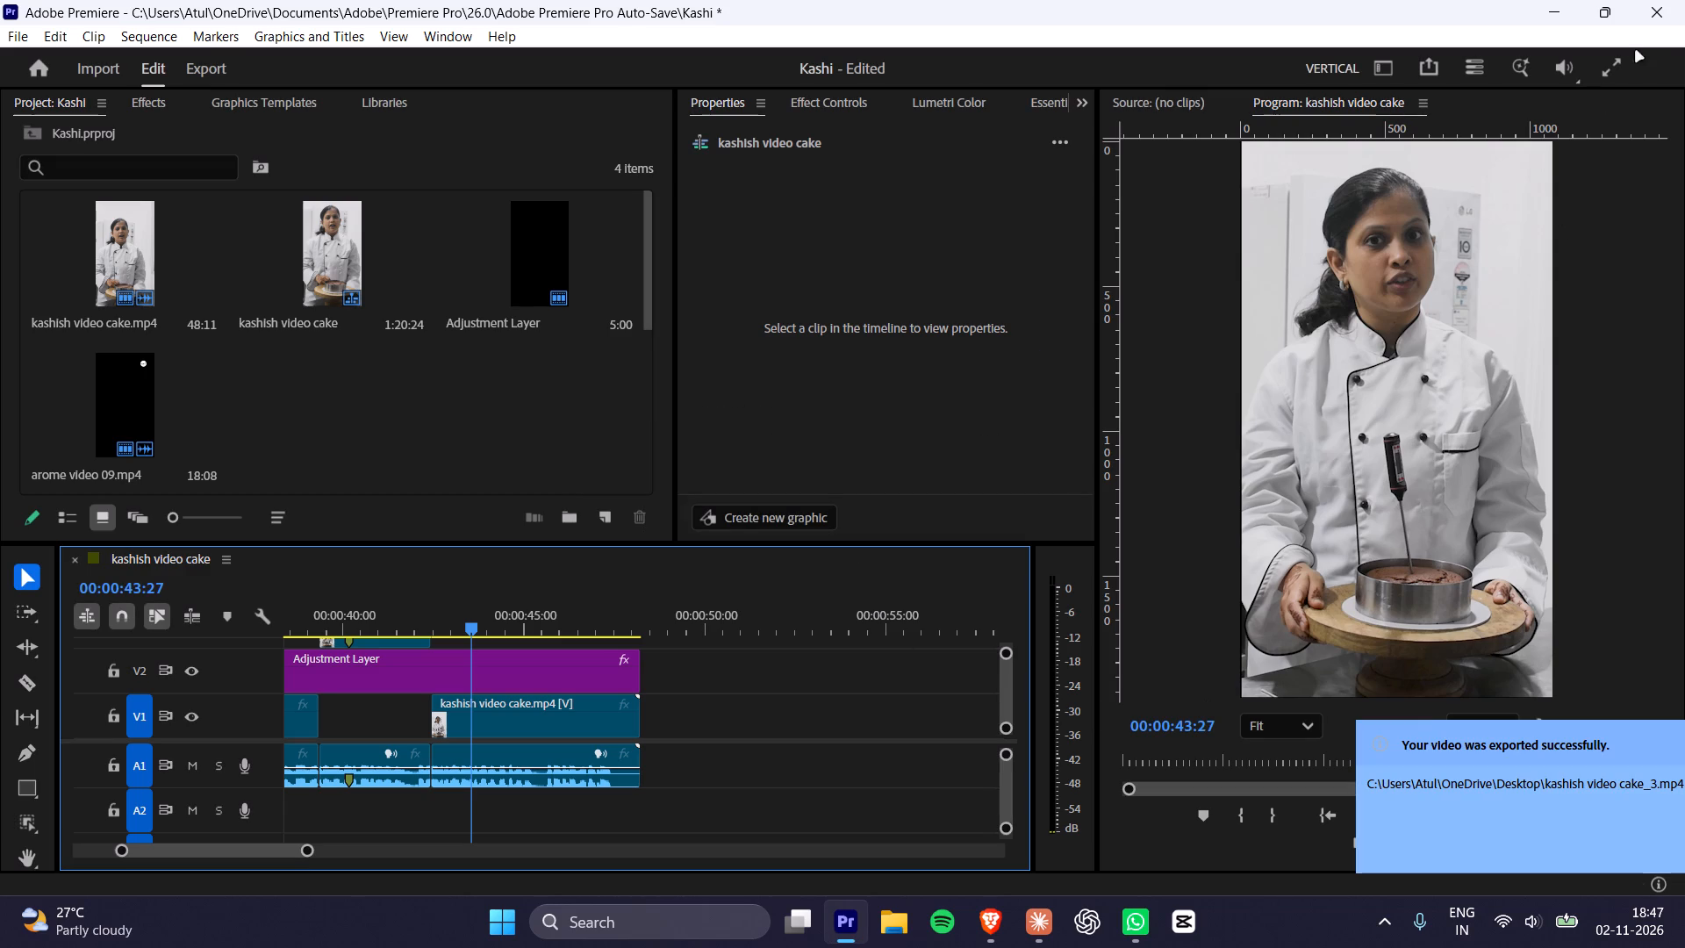
{"action": "key", "text": "ctrl+s"}
{"action": "left_click", "coordinate": [1567, 10]}
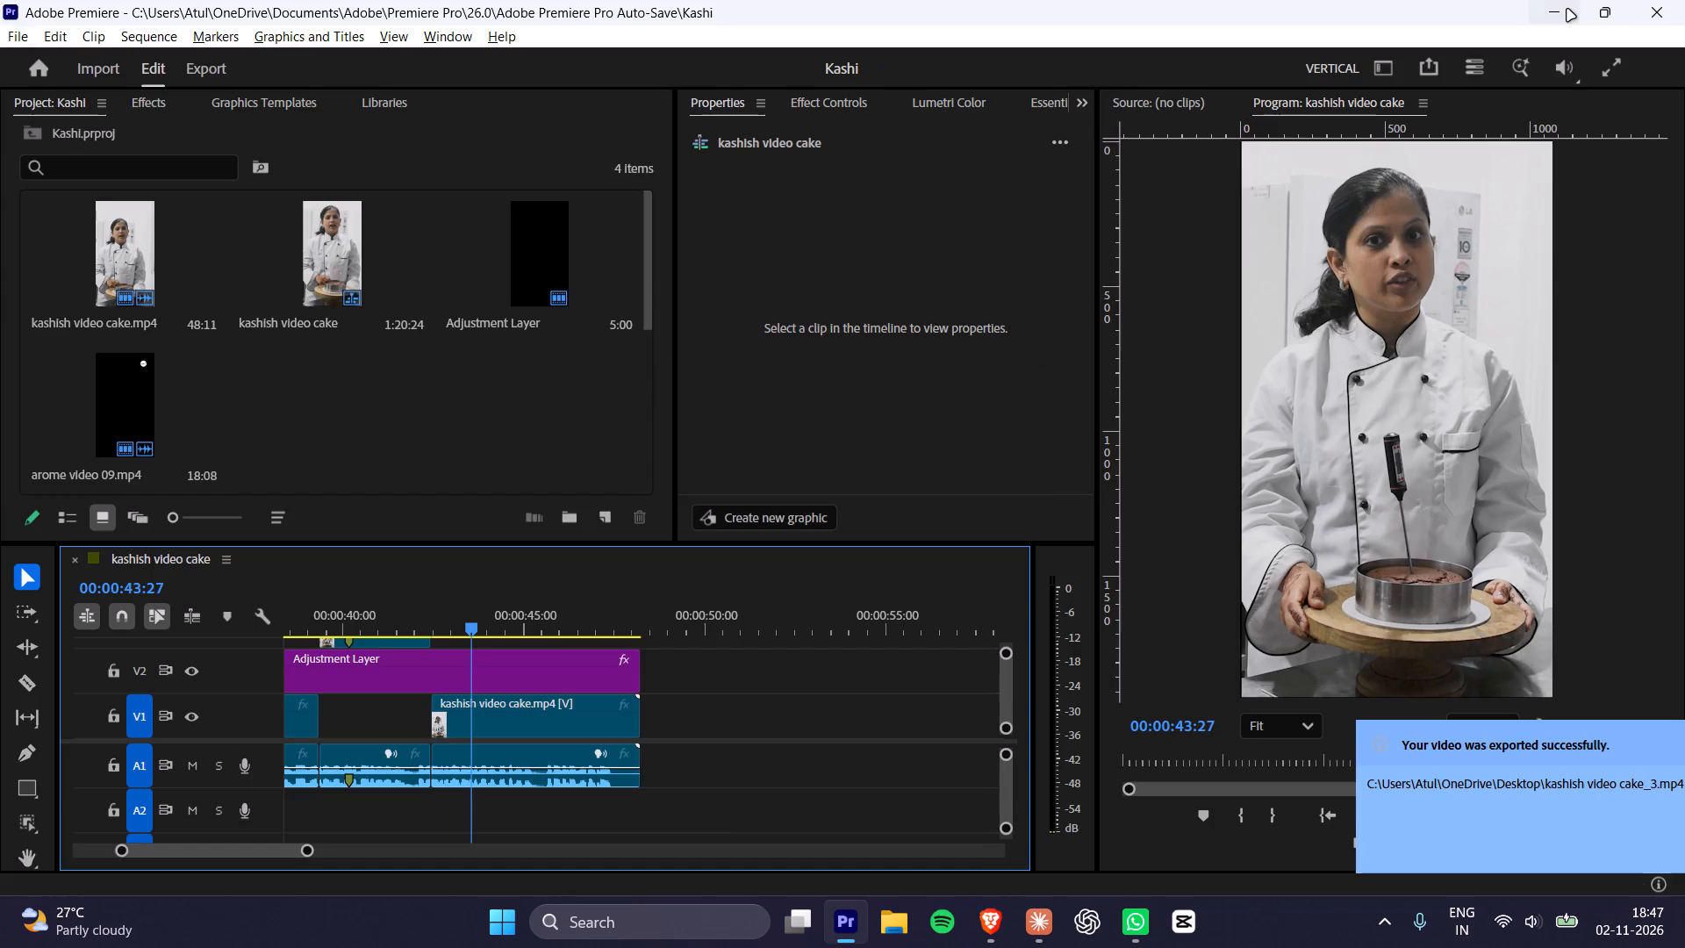
Create a new VEED project and upload kashish video cake_3 from the Desktop.
{"action": "left_click", "coordinate": [116, 263]}
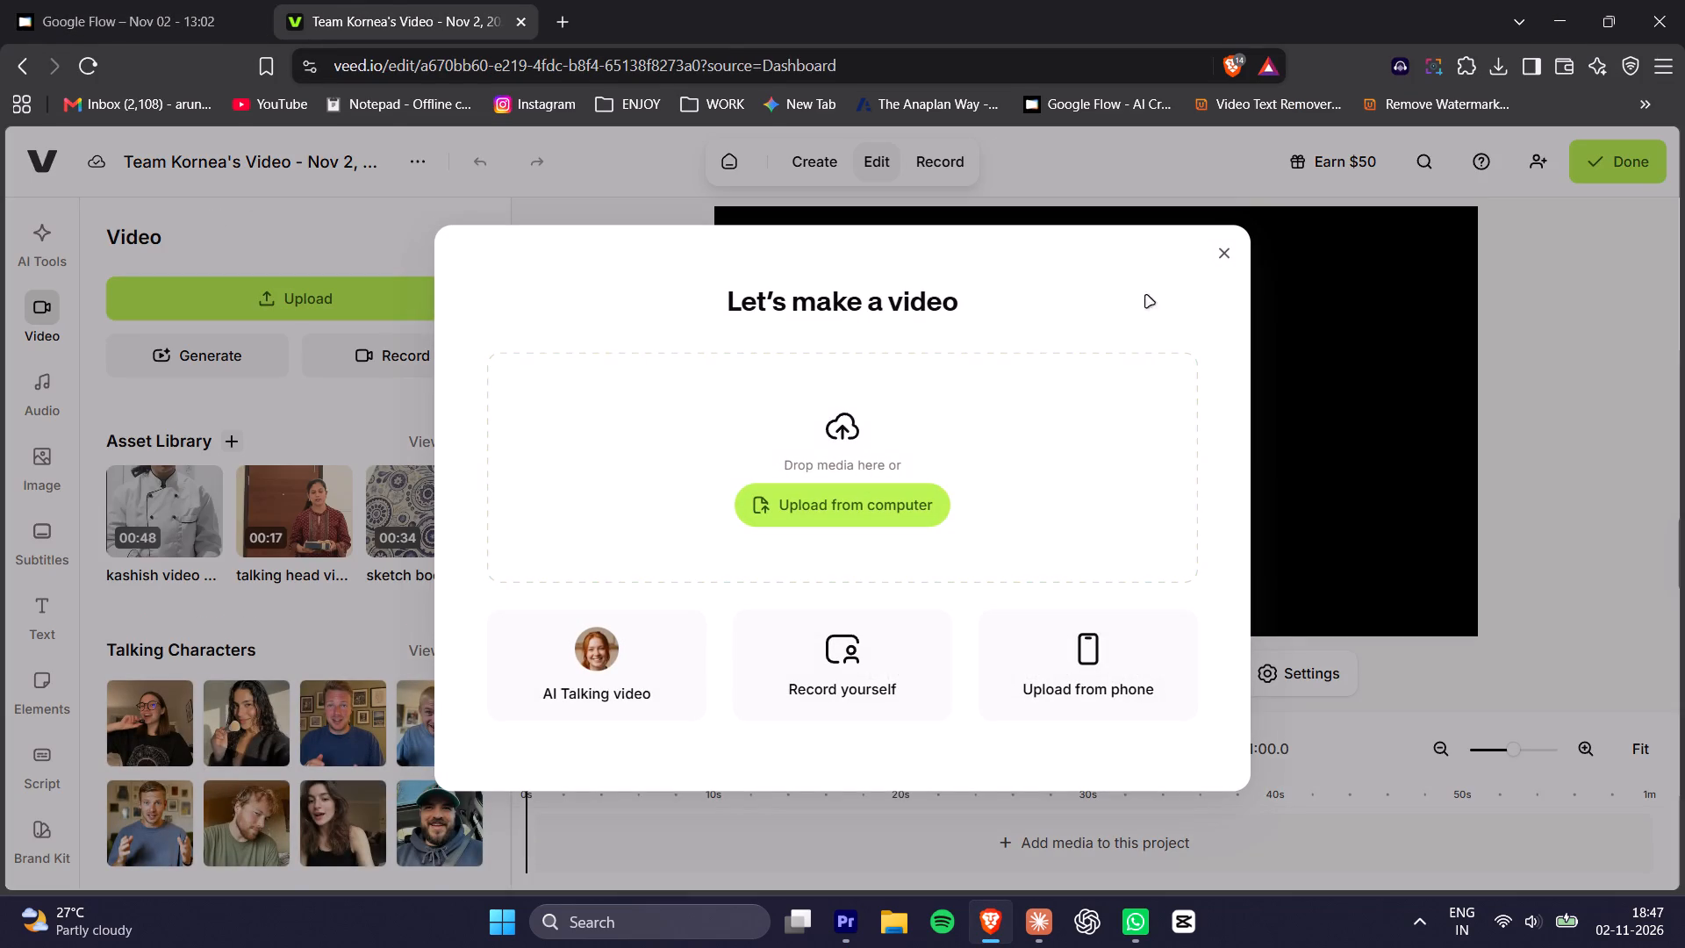
{"action": "left_click", "coordinate": [811, 513]}
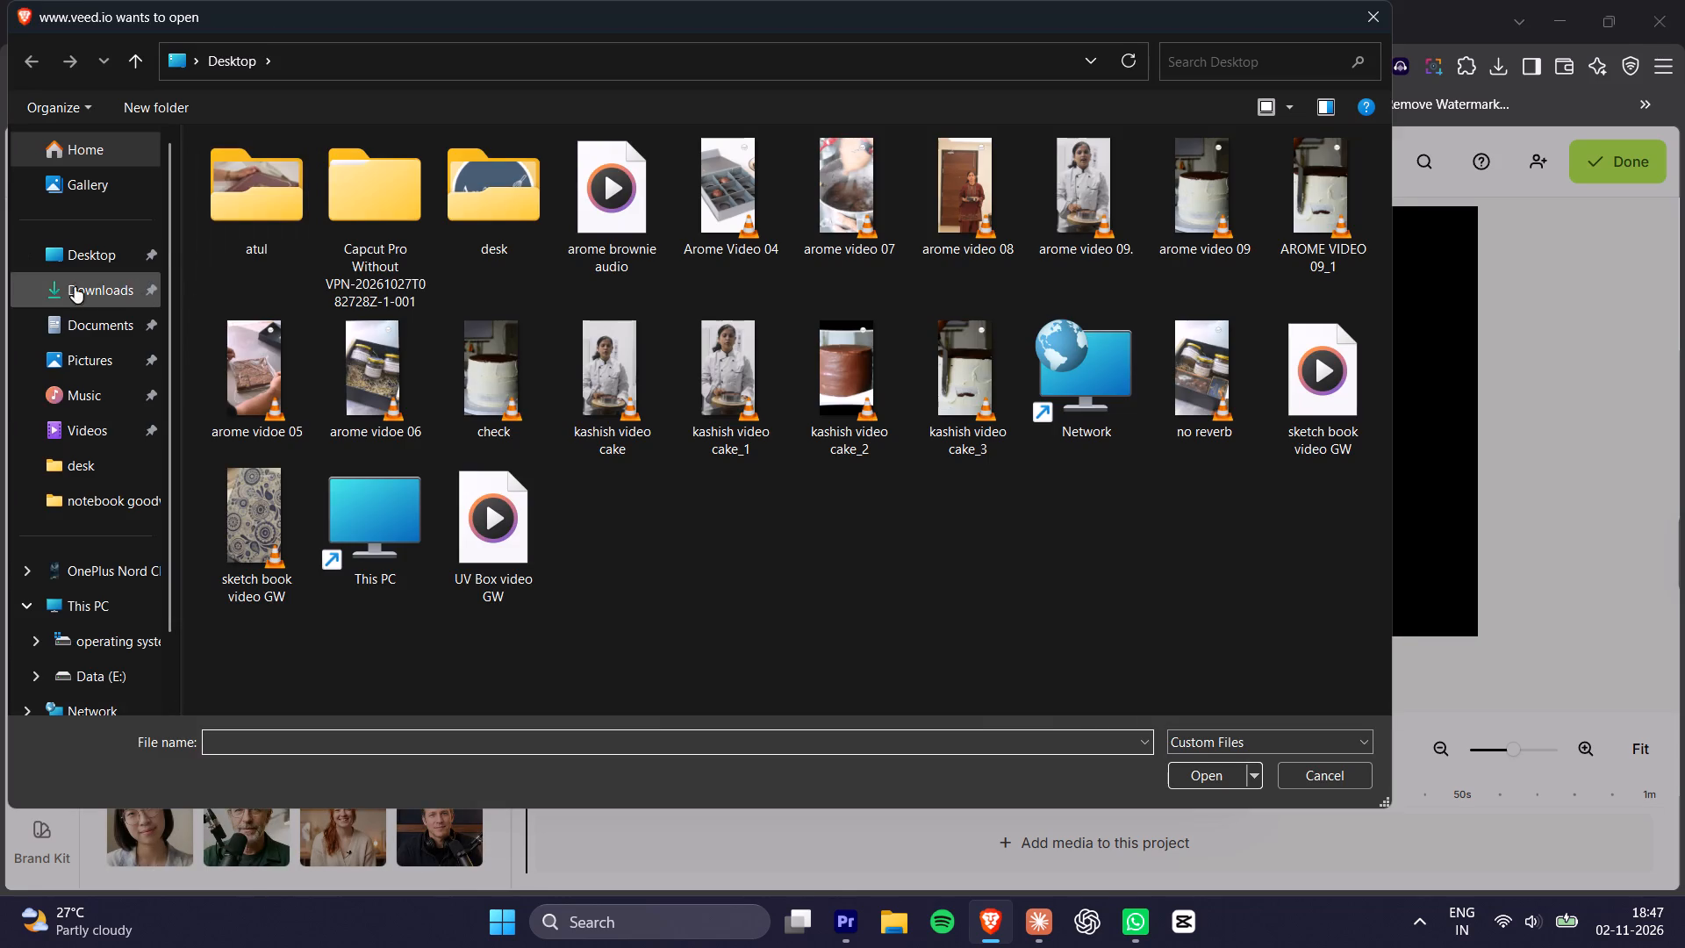
{"action": "double_click", "coordinate": [970, 381]}
{"action": "left_click", "coordinate": [857, 514]}
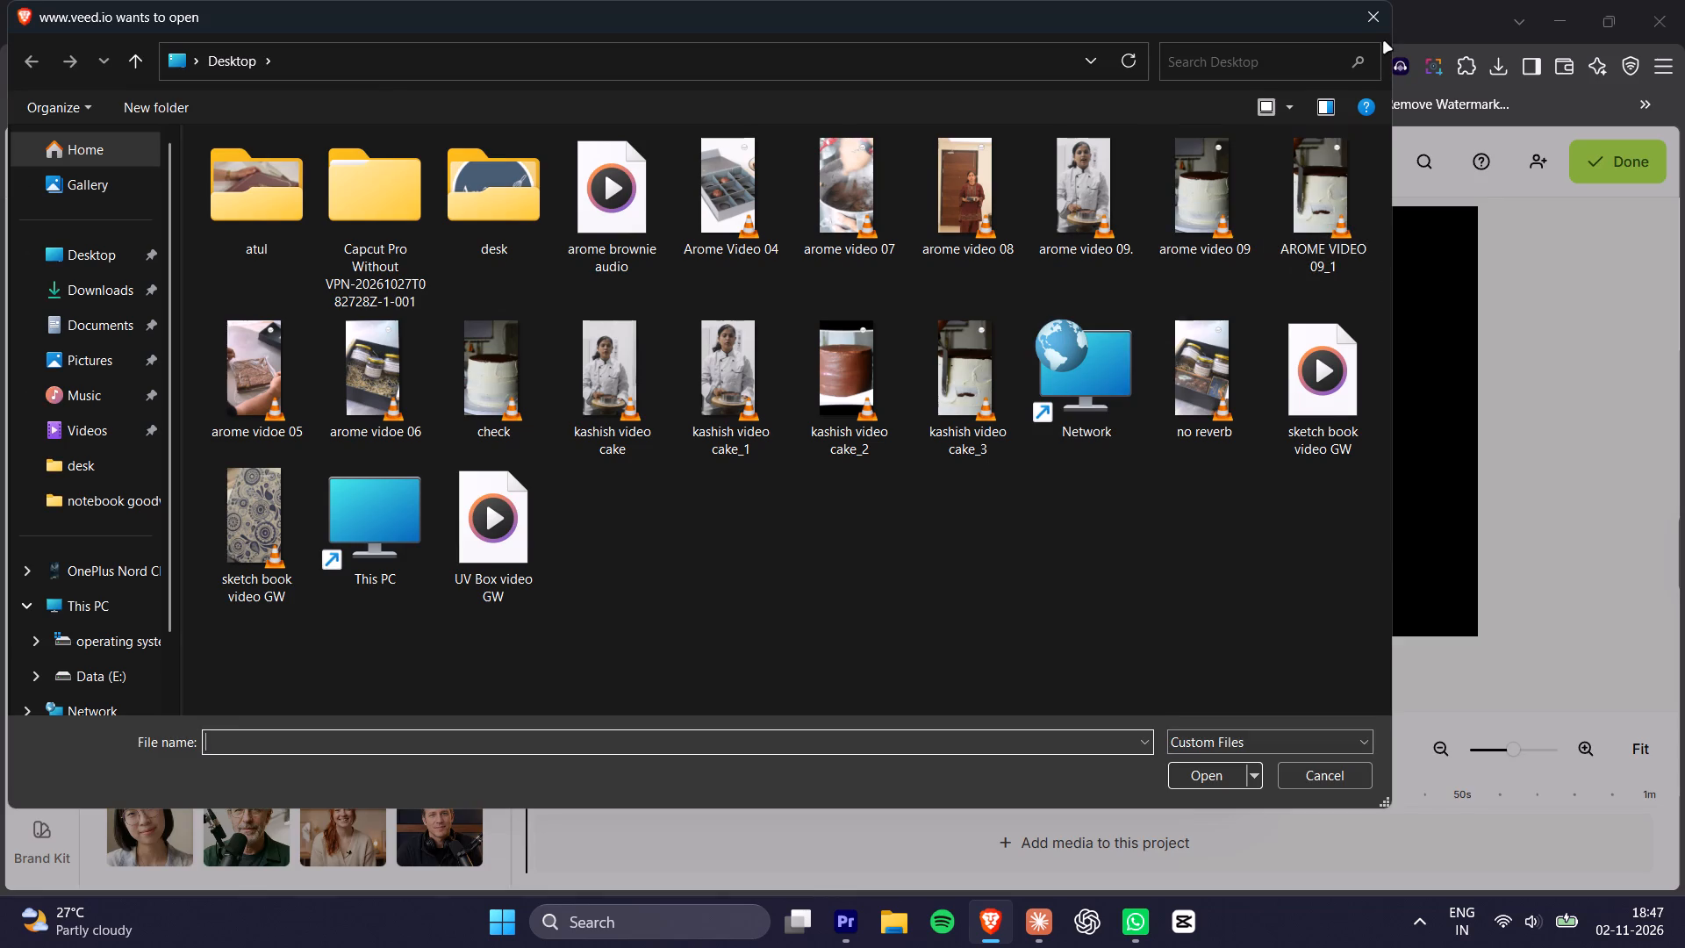
{"action": "left_click", "coordinate": [1382, 23]}
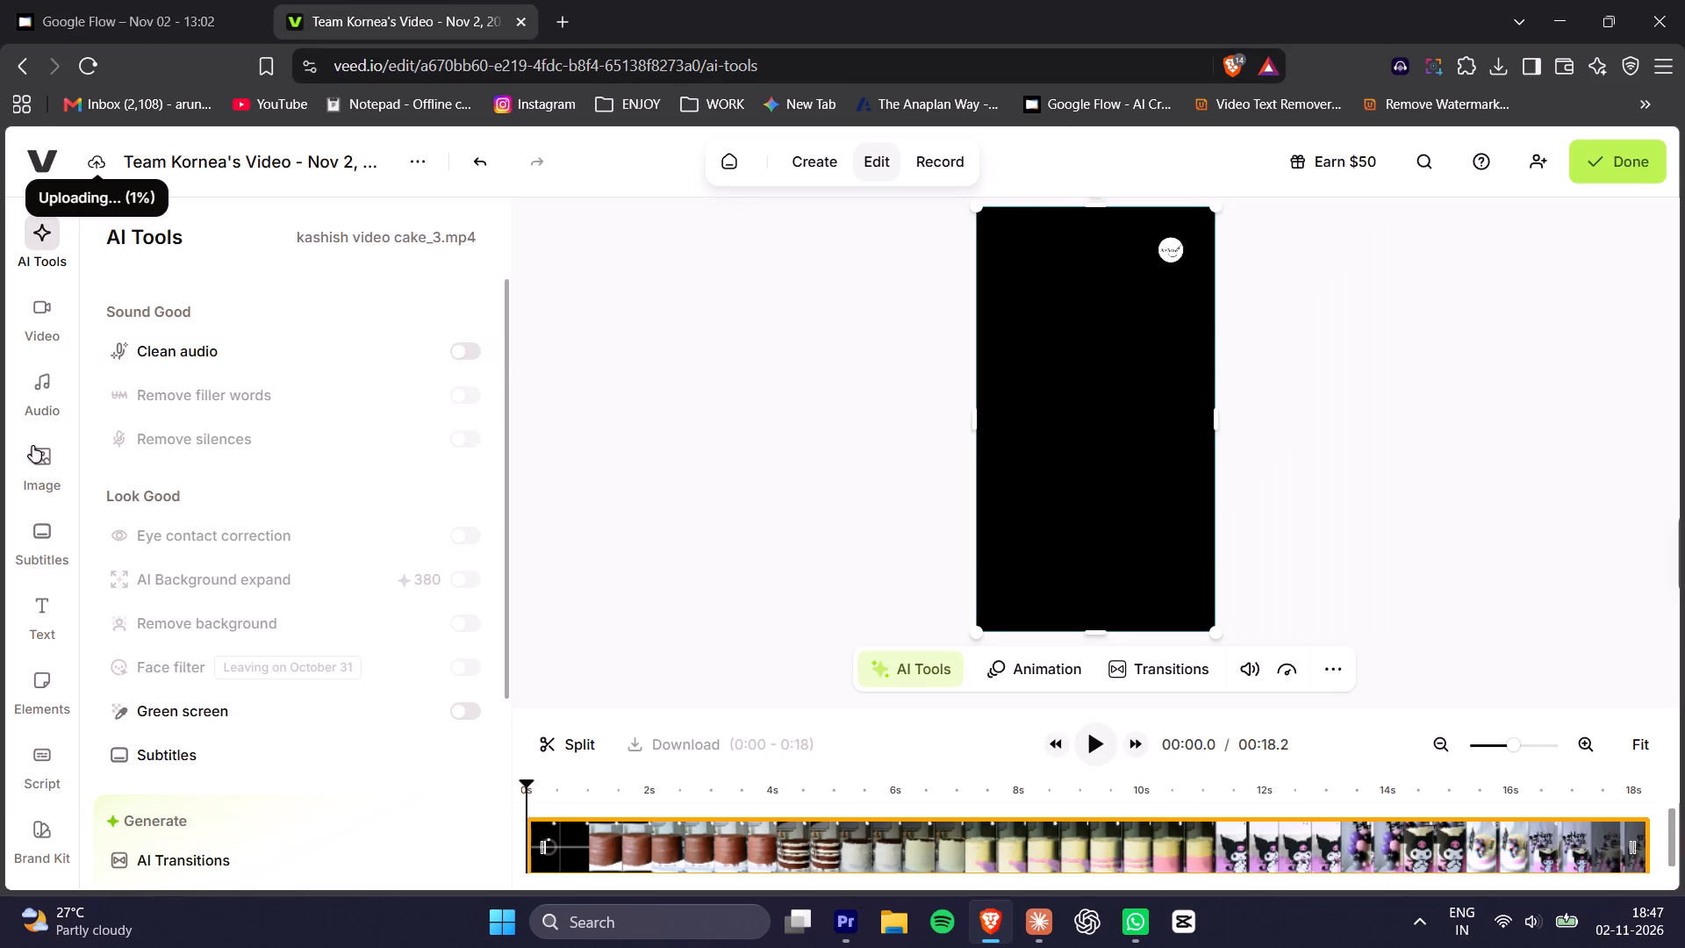
Open the subtitle options for the uploaded video.
{"action": "left_click", "coordinate": [50, 550]}
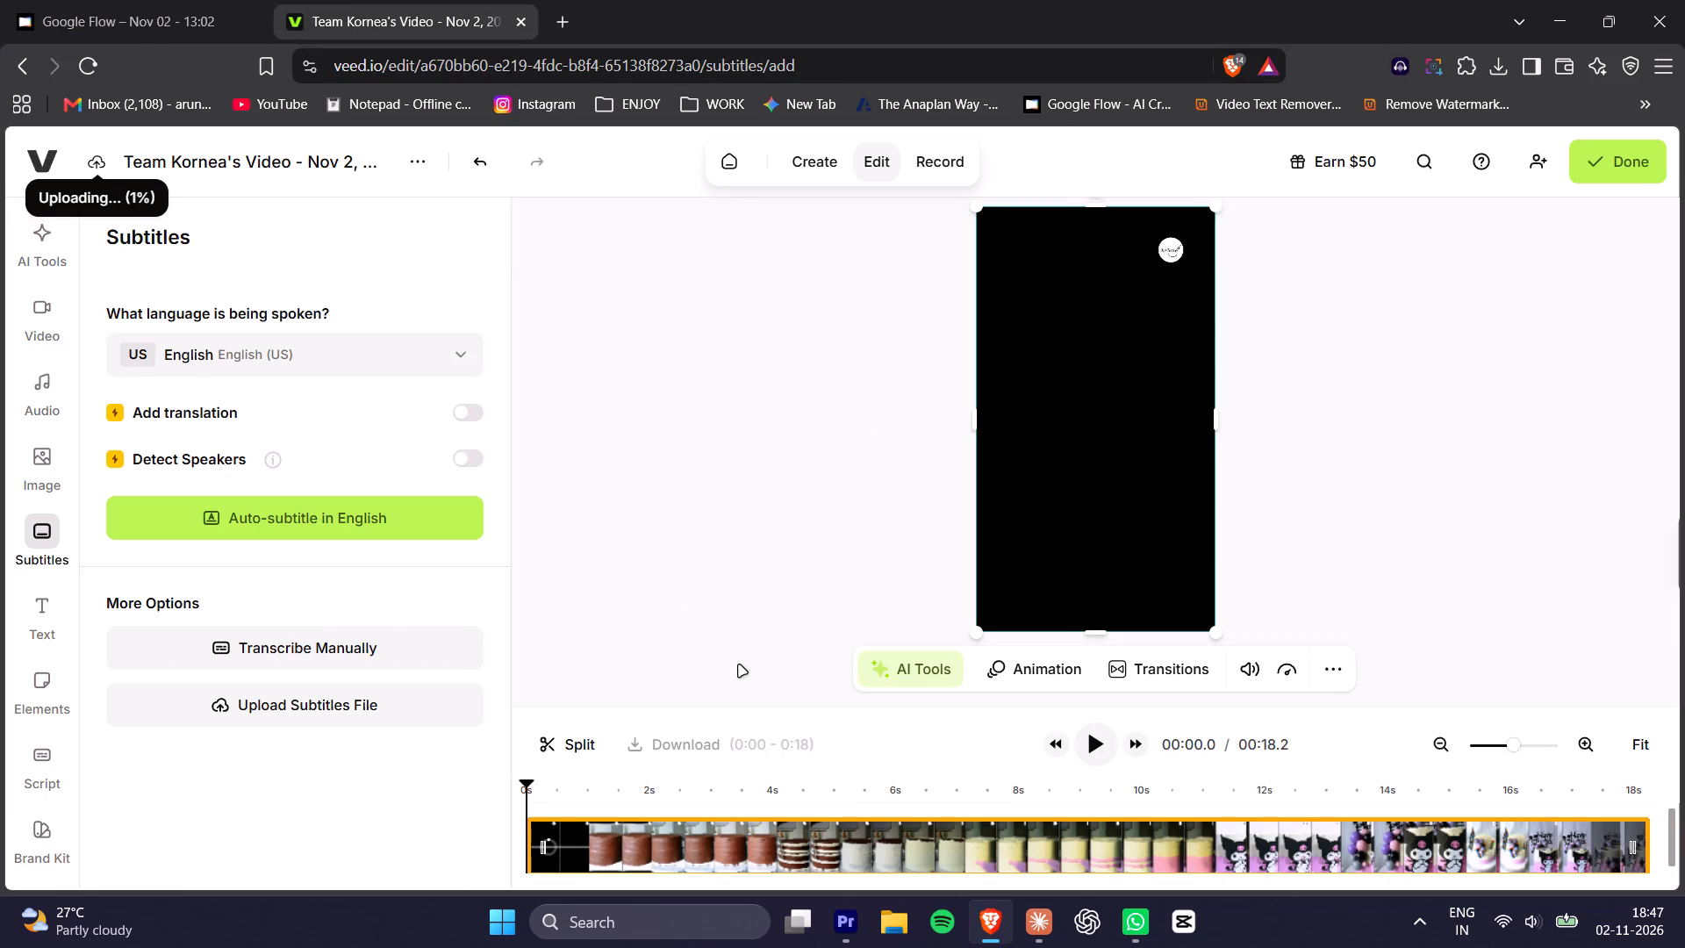
Switch to Premiere and open the recent project UV Box GW.
{"action": "left_click", "coordinate": [855, 931]}
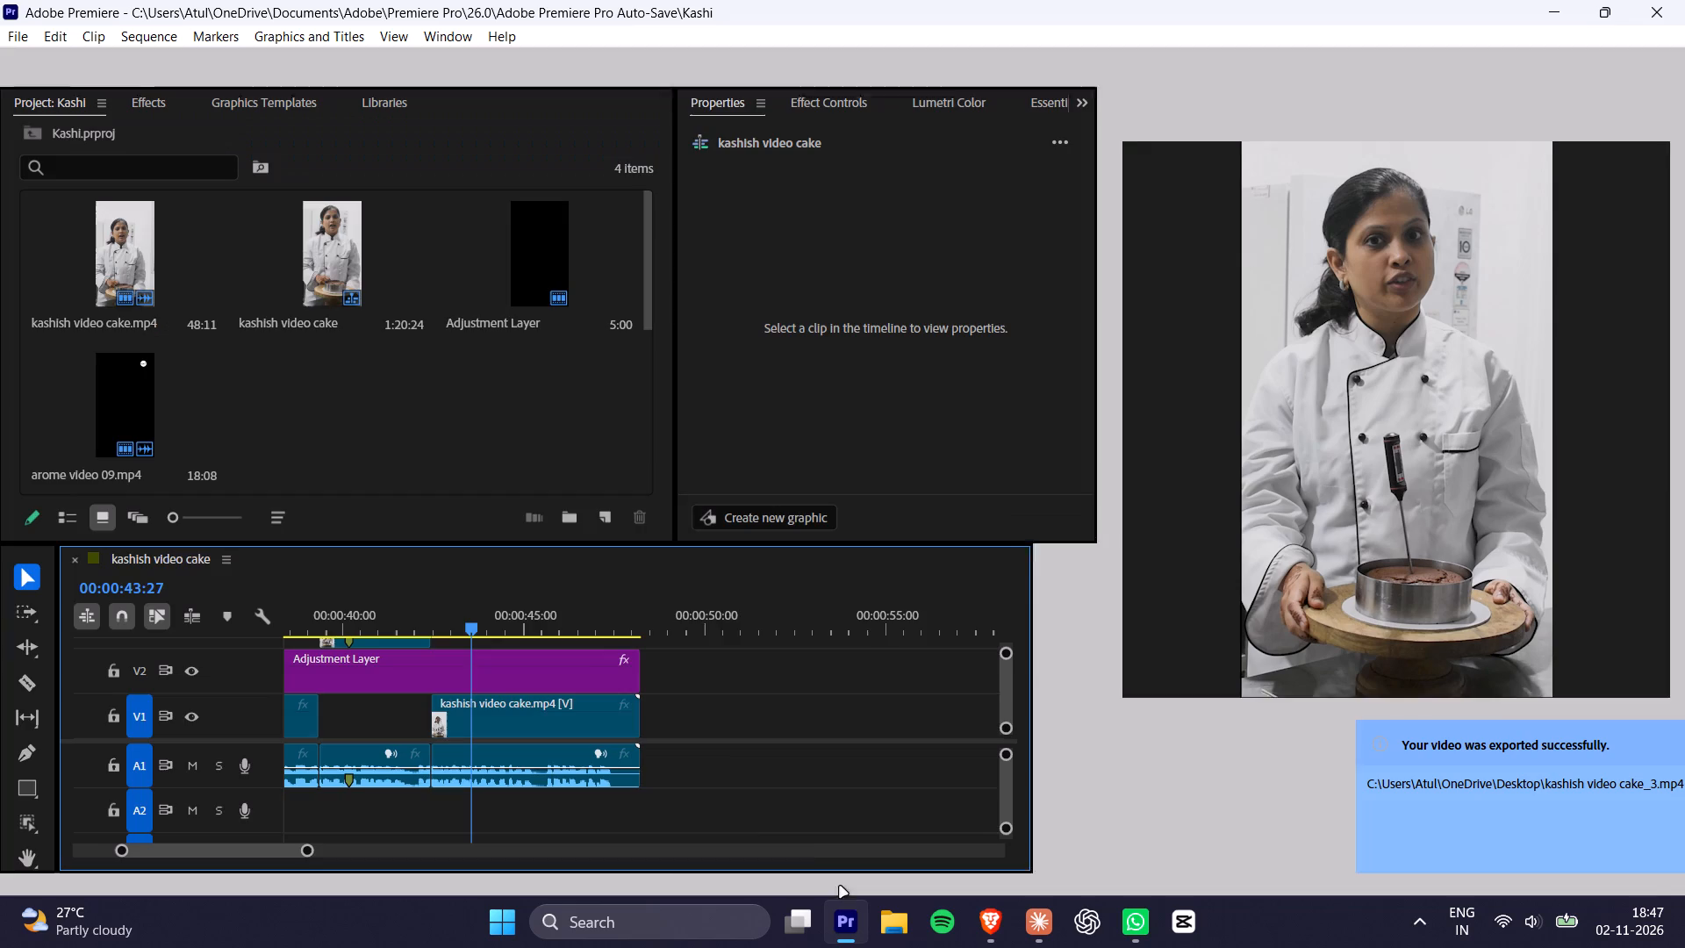
{"action": "double_click", "coordinate": [21, 34]}
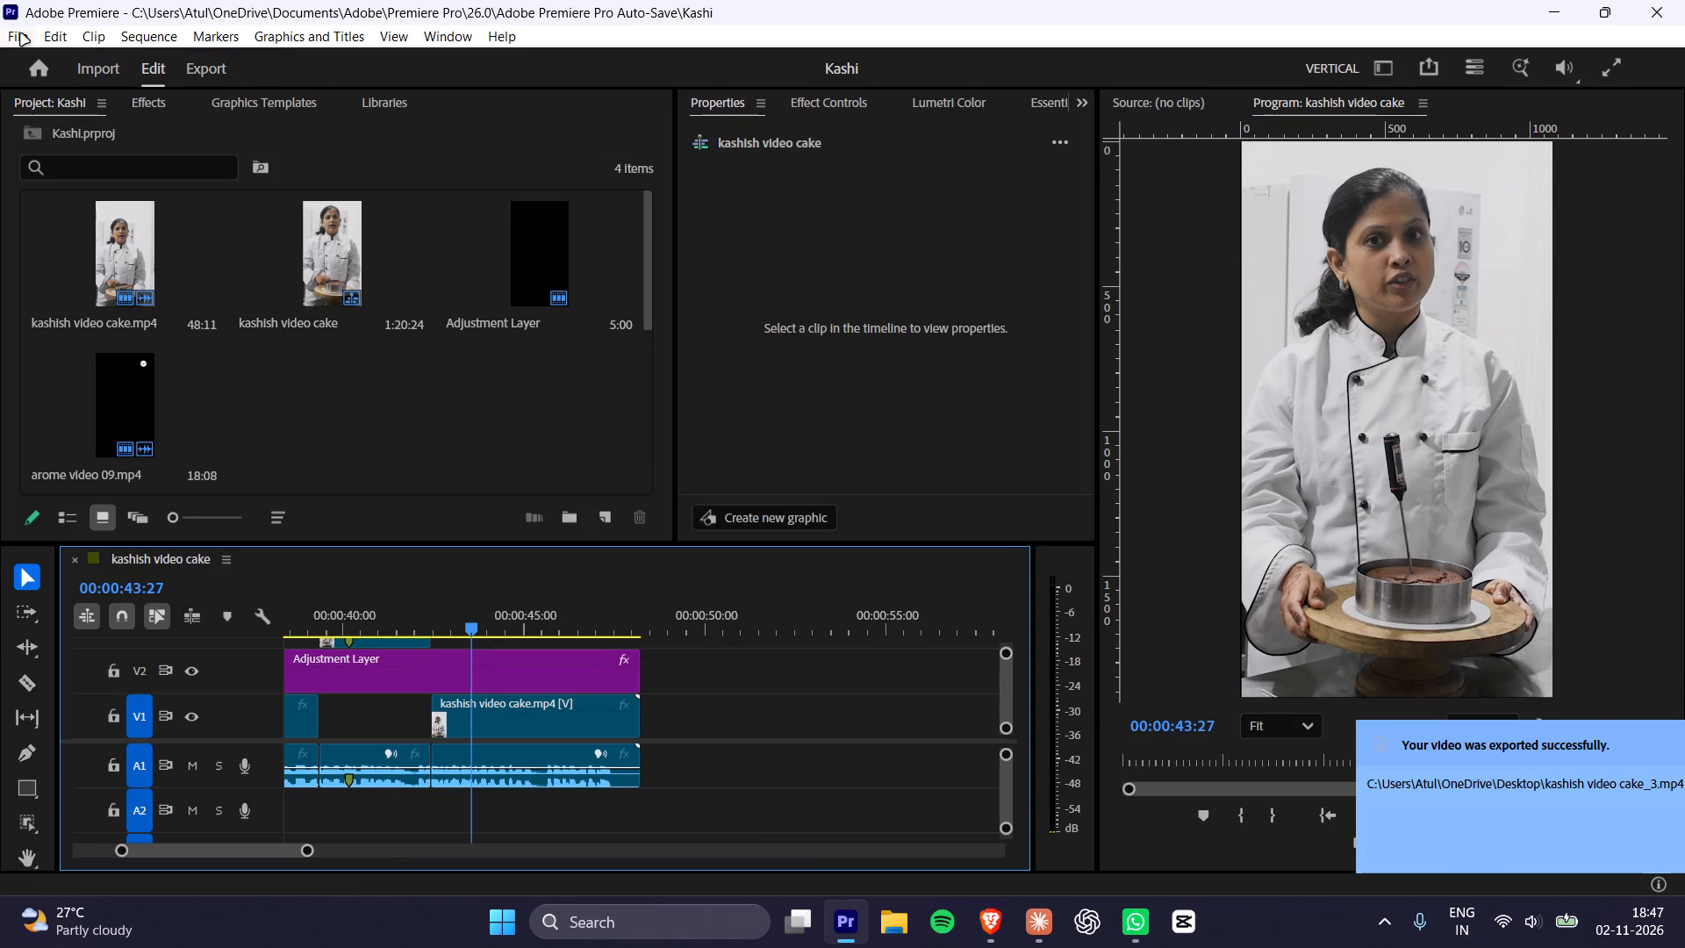
{"action": "left_click", "coordinate": [88, 83]}
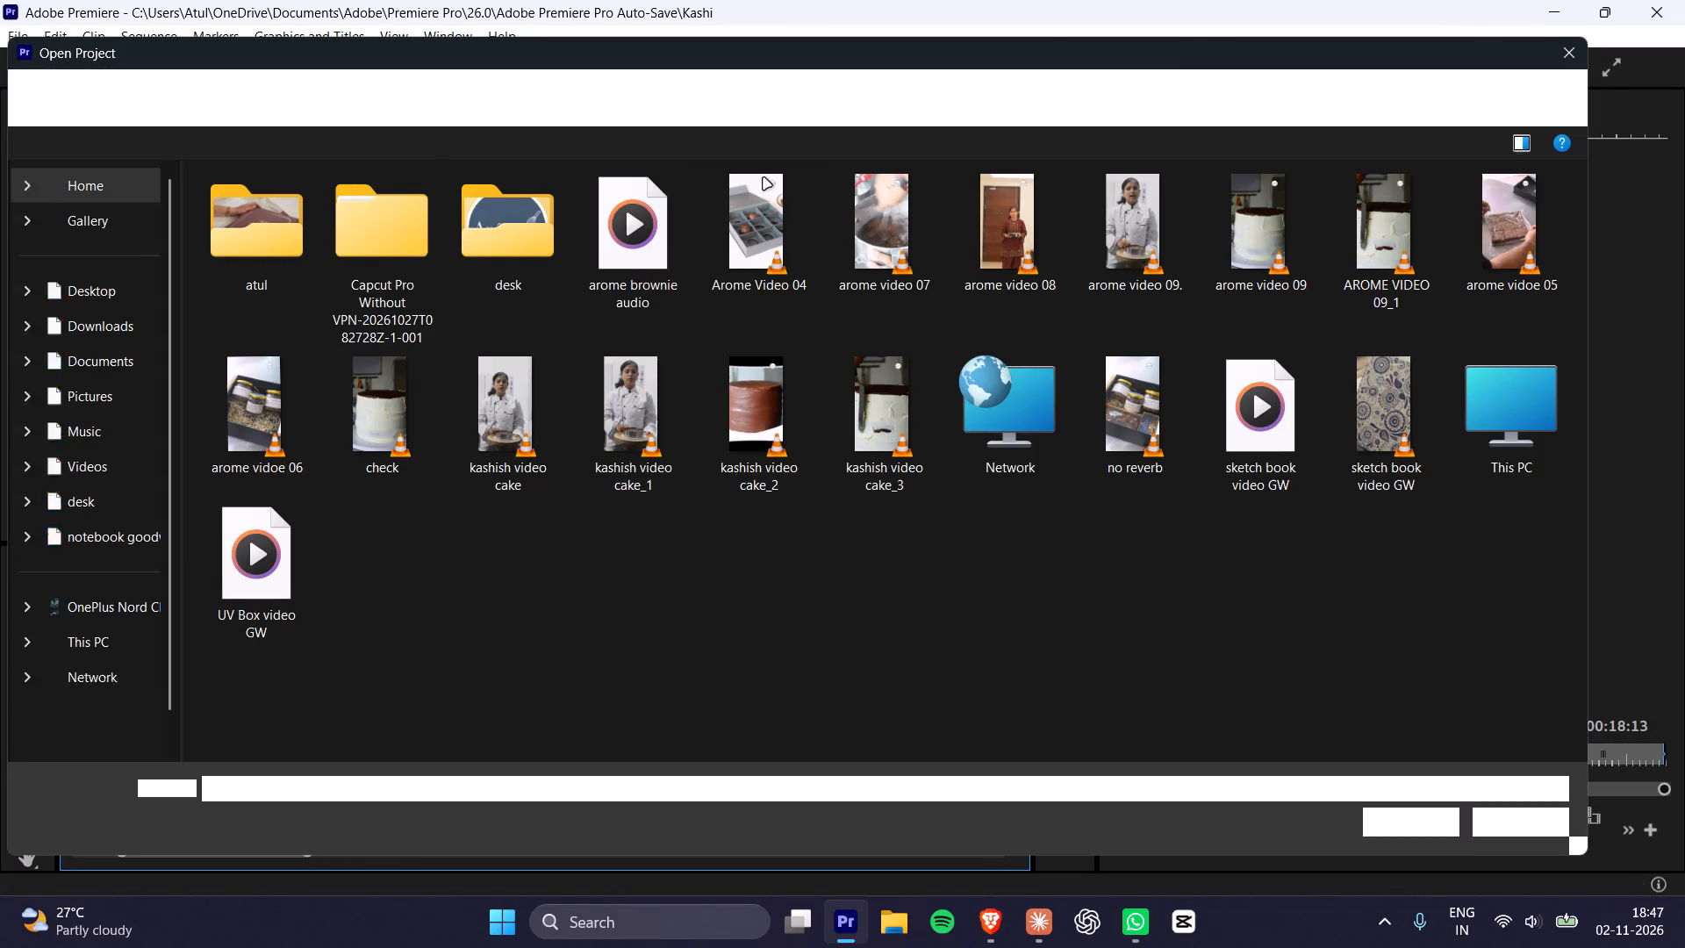
{"action": "left_click", "coordinate": [1560, 52]}
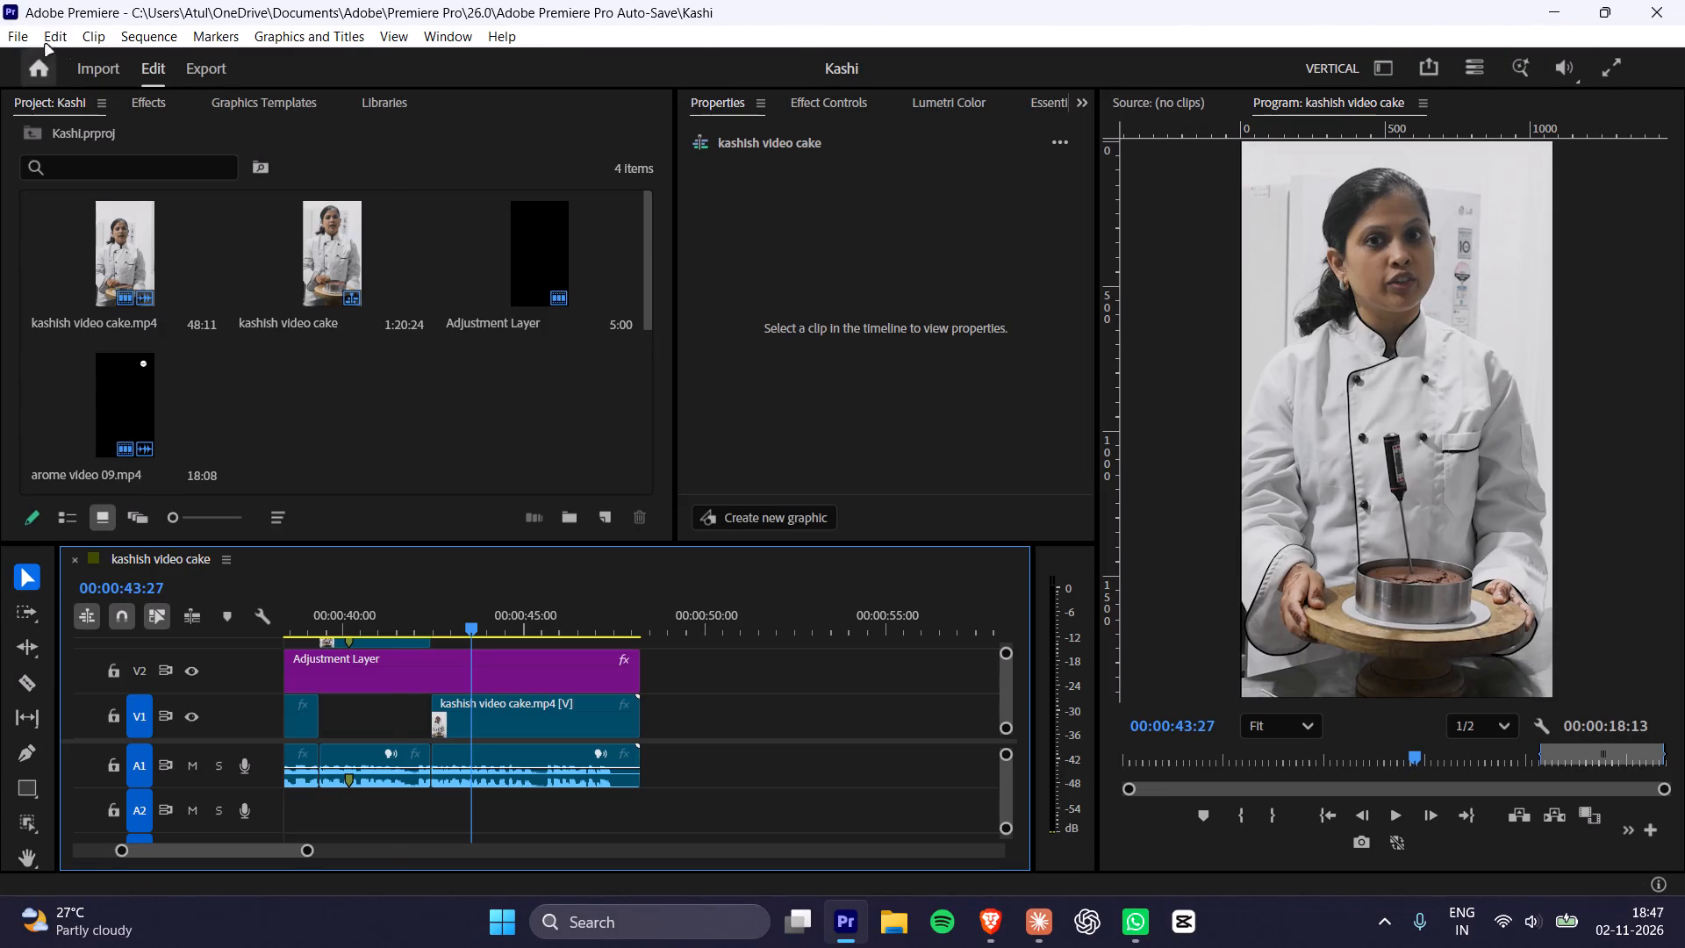
{"action": "left_click", "coordinate": [31, 39]}
{"action": "left_click", "coordinate": [54, 142]}
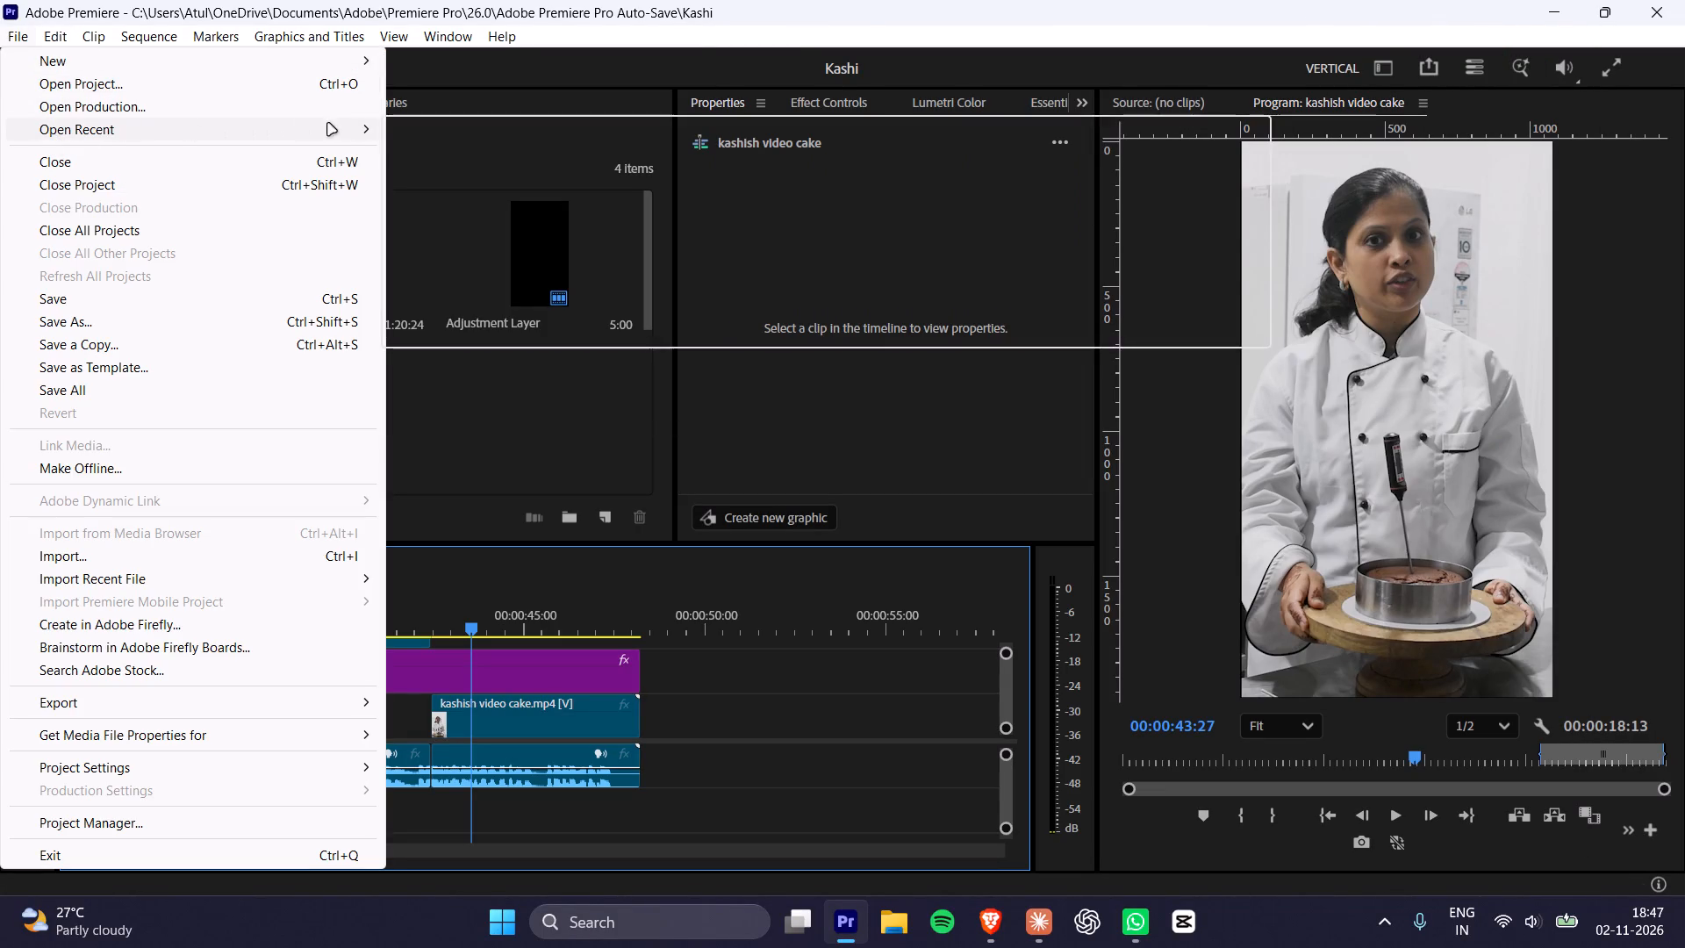
{"action": "left_click", "coordinate": [575, 159]}
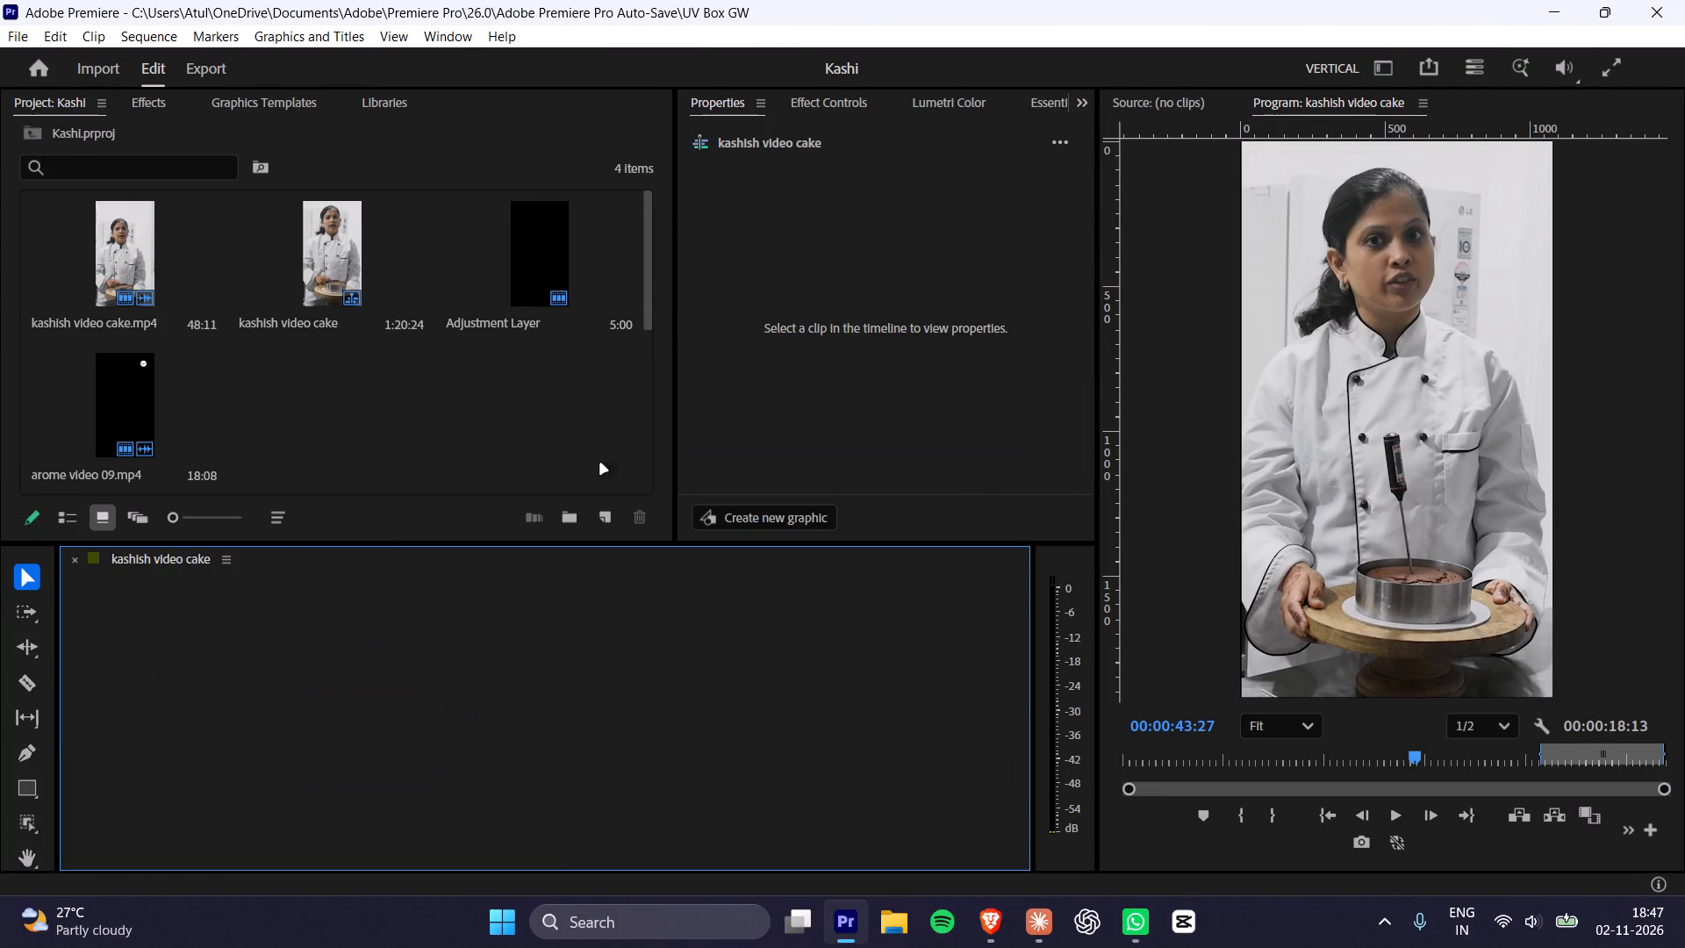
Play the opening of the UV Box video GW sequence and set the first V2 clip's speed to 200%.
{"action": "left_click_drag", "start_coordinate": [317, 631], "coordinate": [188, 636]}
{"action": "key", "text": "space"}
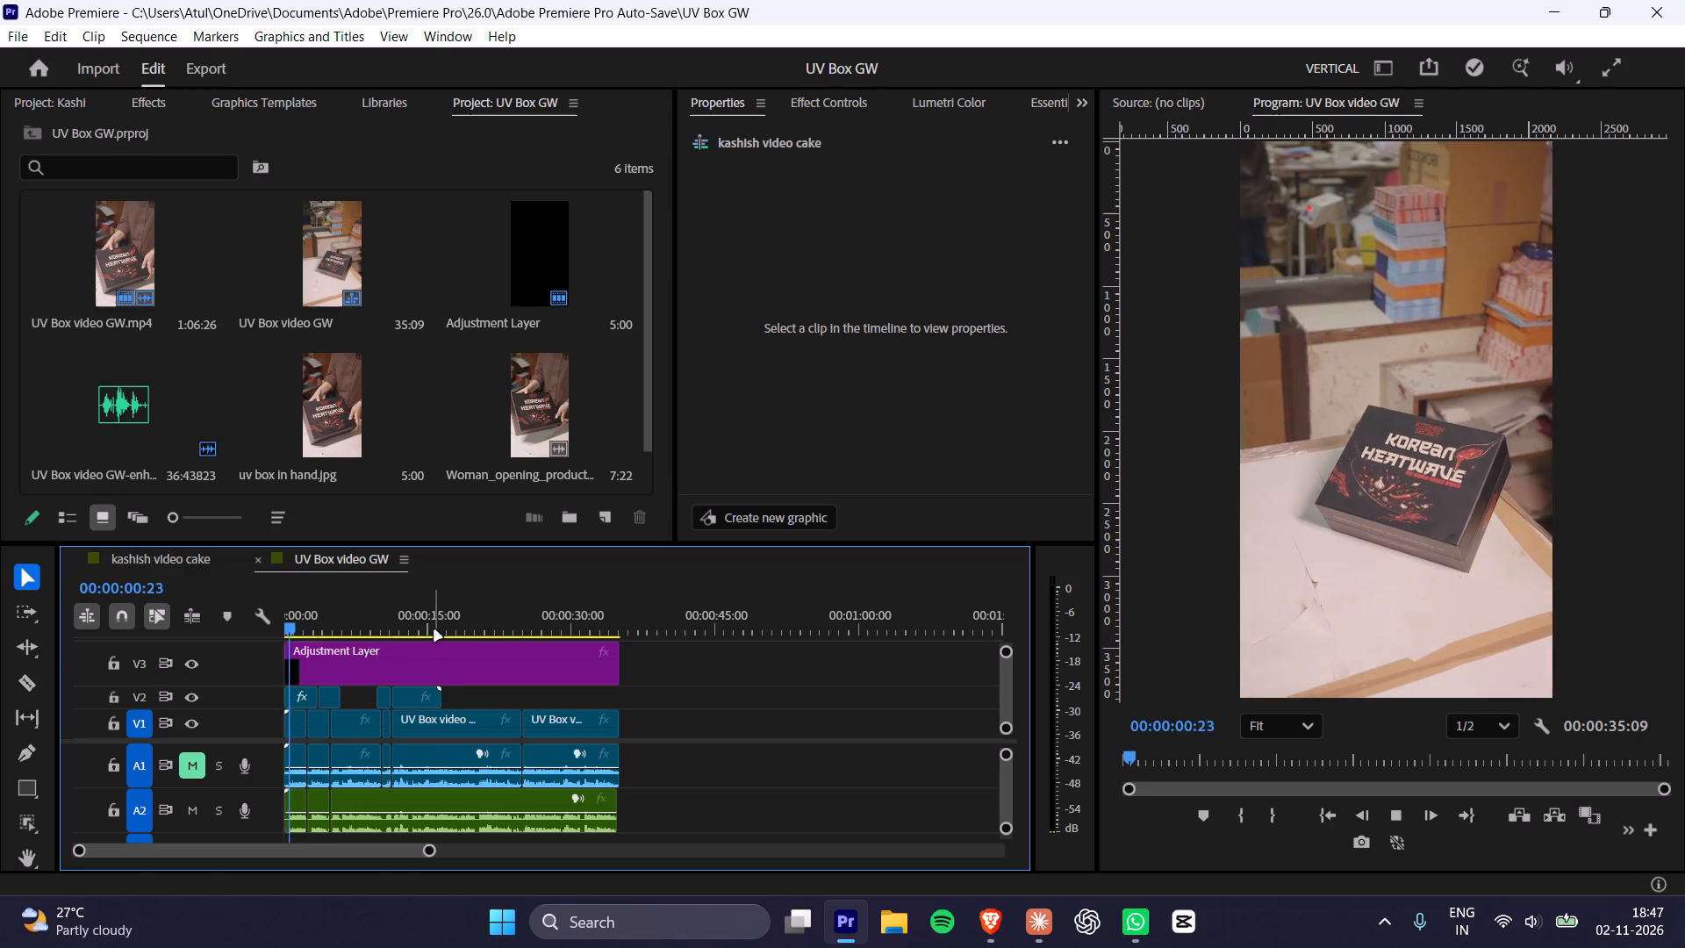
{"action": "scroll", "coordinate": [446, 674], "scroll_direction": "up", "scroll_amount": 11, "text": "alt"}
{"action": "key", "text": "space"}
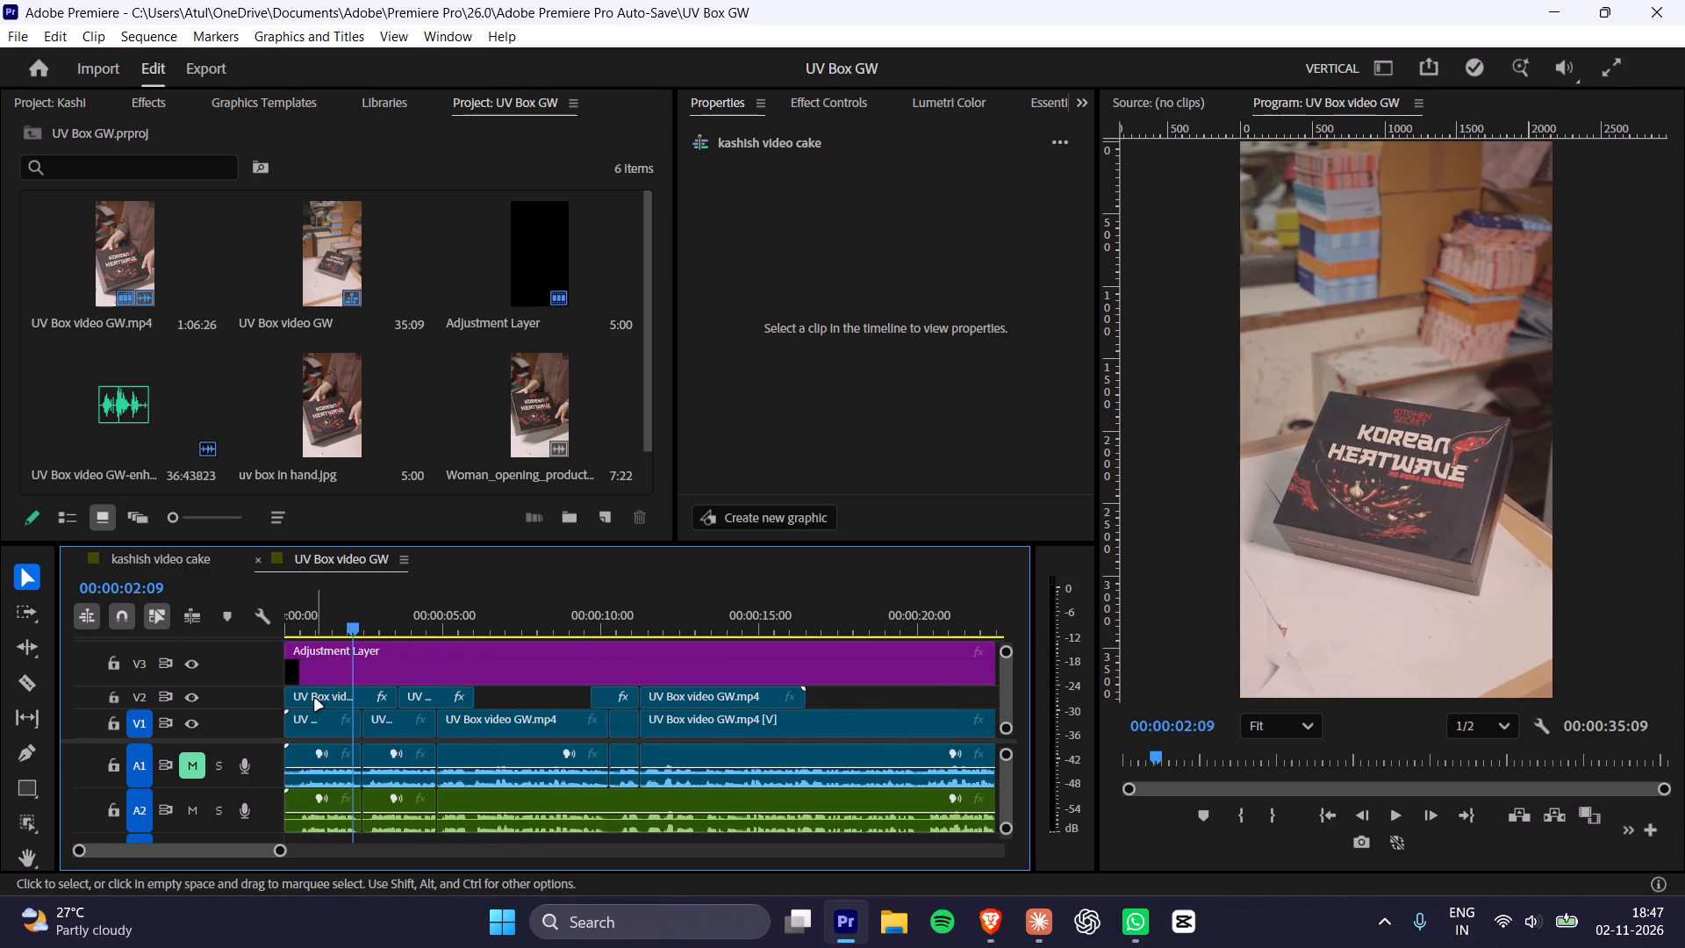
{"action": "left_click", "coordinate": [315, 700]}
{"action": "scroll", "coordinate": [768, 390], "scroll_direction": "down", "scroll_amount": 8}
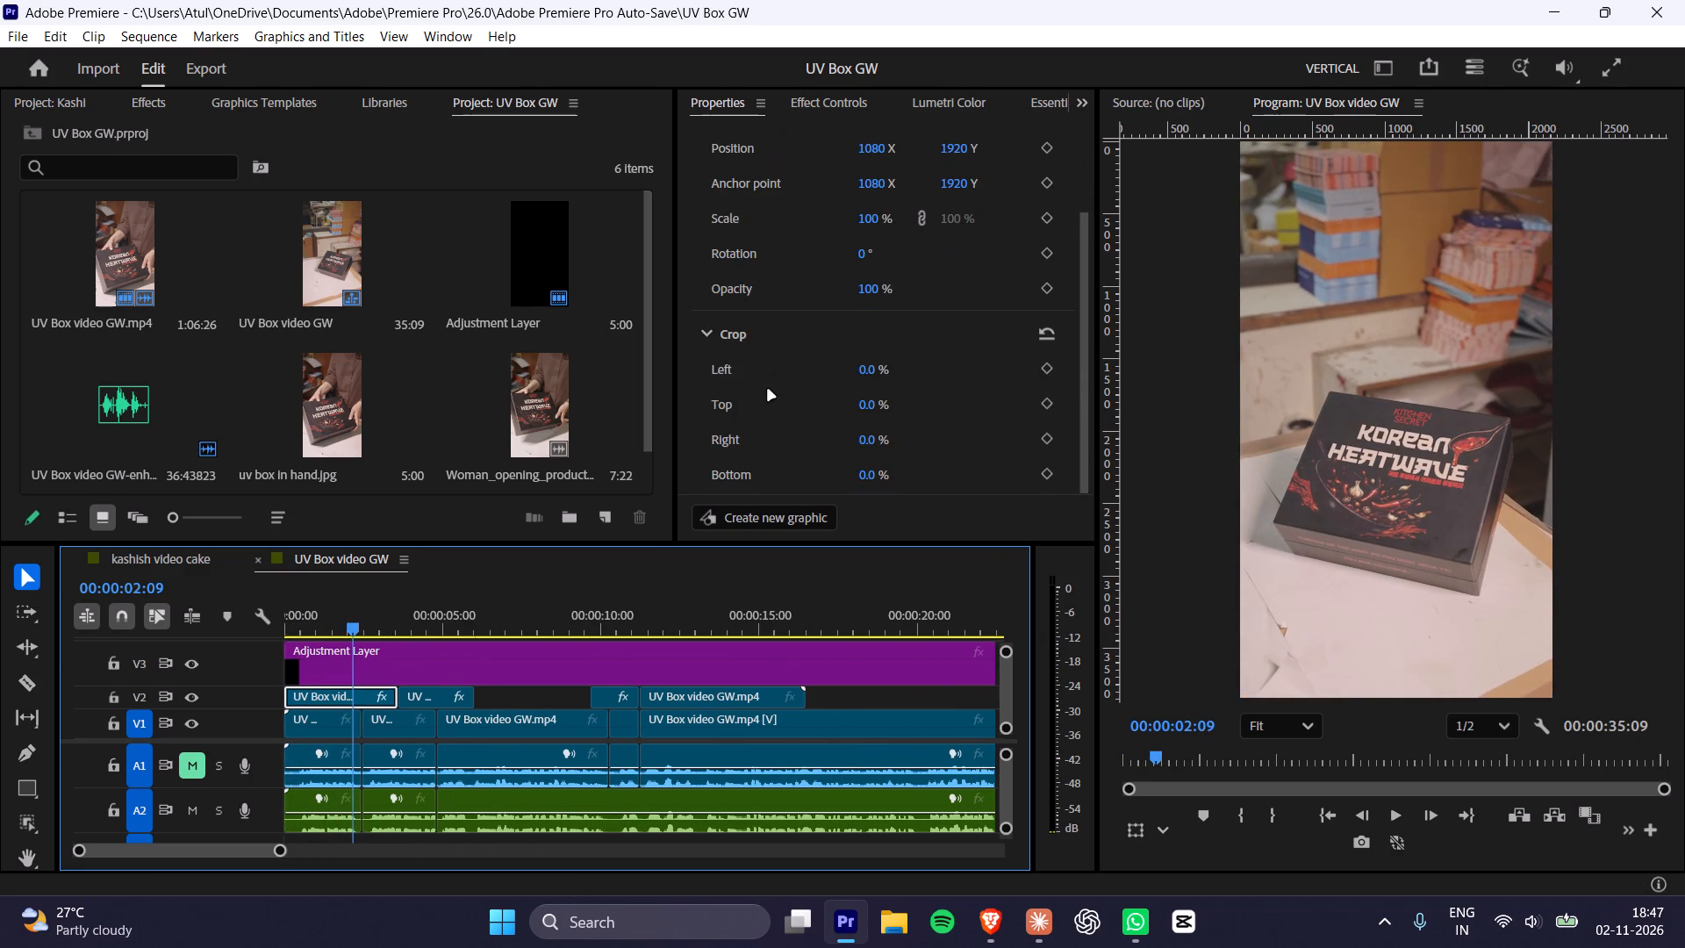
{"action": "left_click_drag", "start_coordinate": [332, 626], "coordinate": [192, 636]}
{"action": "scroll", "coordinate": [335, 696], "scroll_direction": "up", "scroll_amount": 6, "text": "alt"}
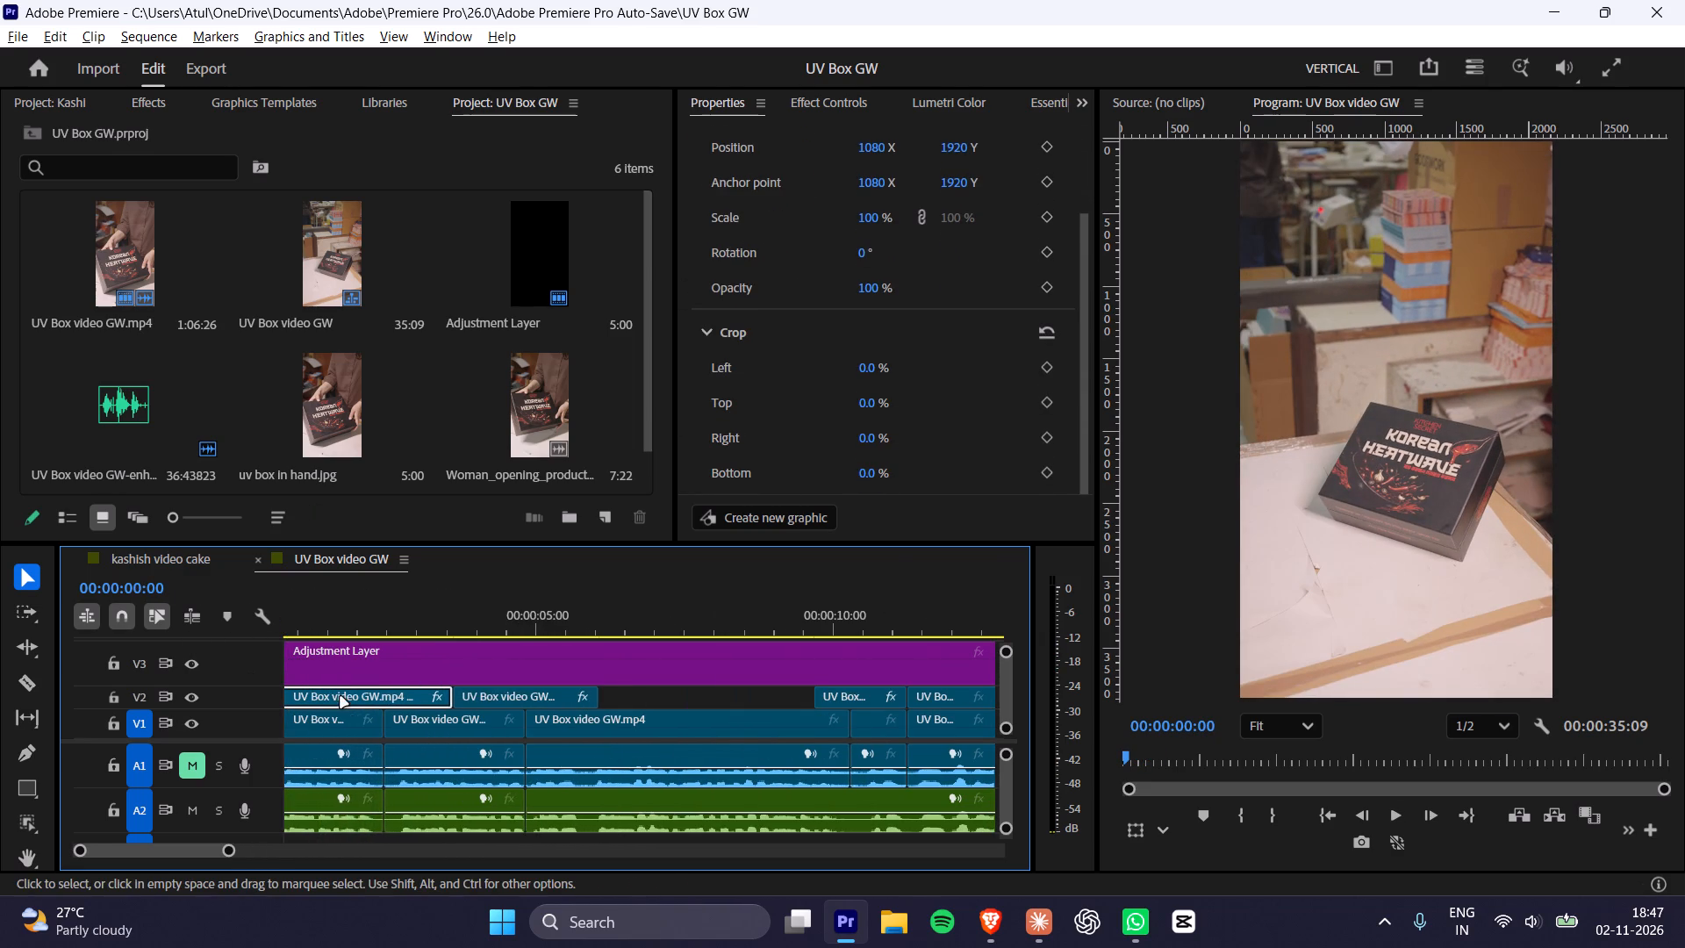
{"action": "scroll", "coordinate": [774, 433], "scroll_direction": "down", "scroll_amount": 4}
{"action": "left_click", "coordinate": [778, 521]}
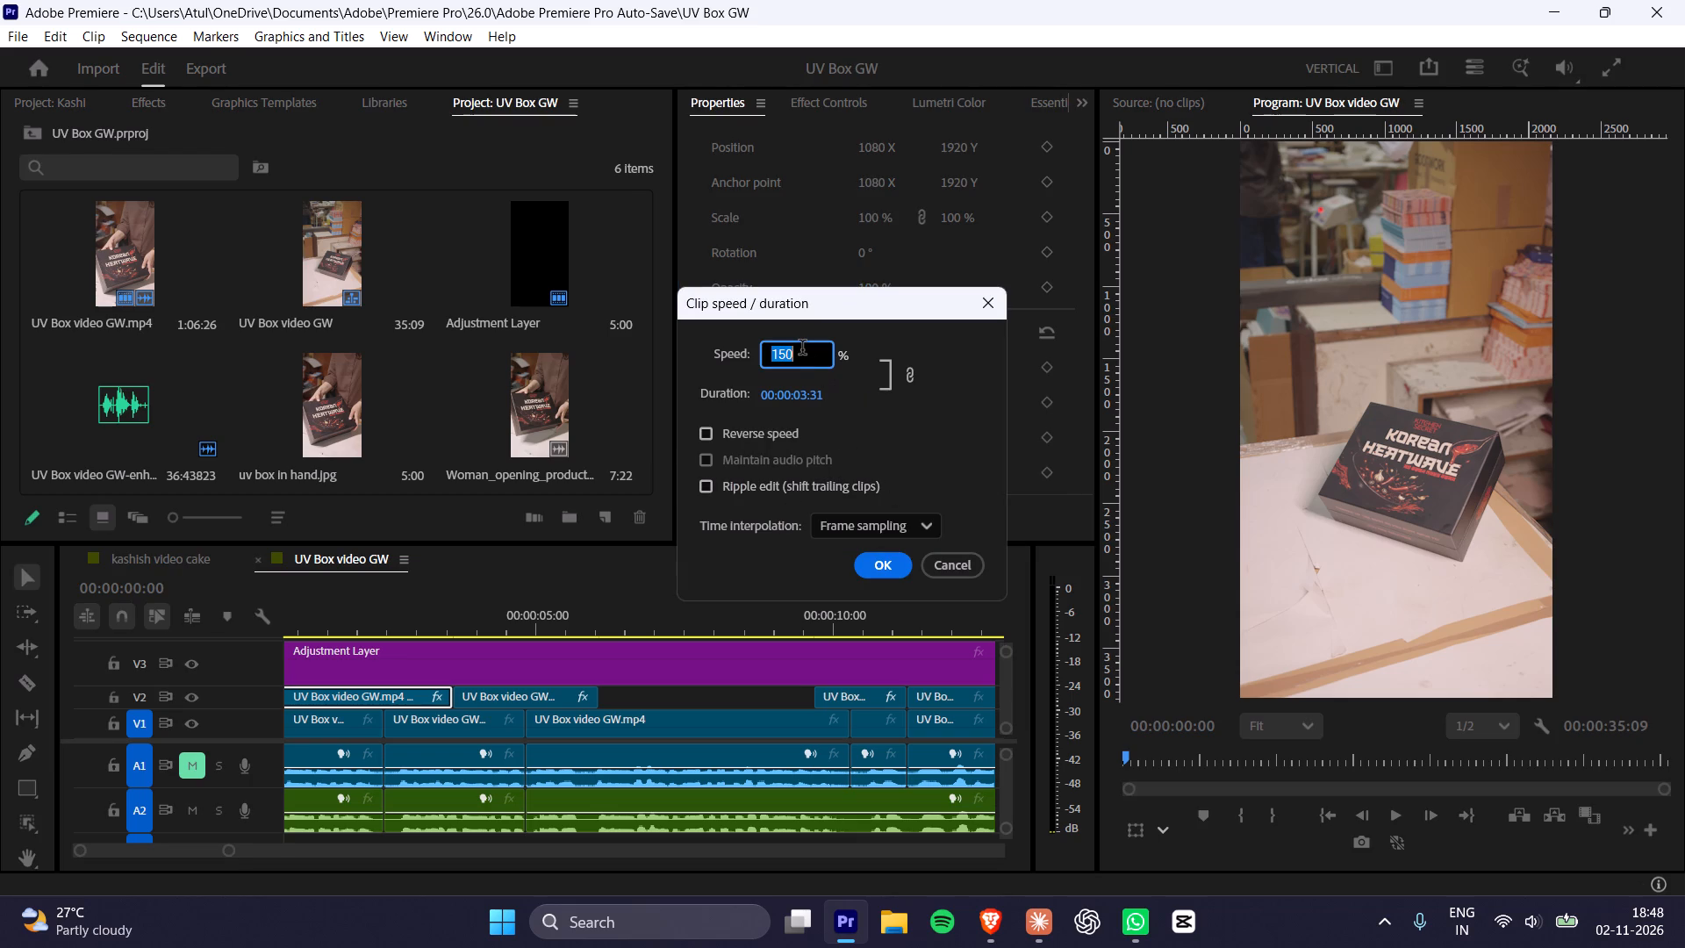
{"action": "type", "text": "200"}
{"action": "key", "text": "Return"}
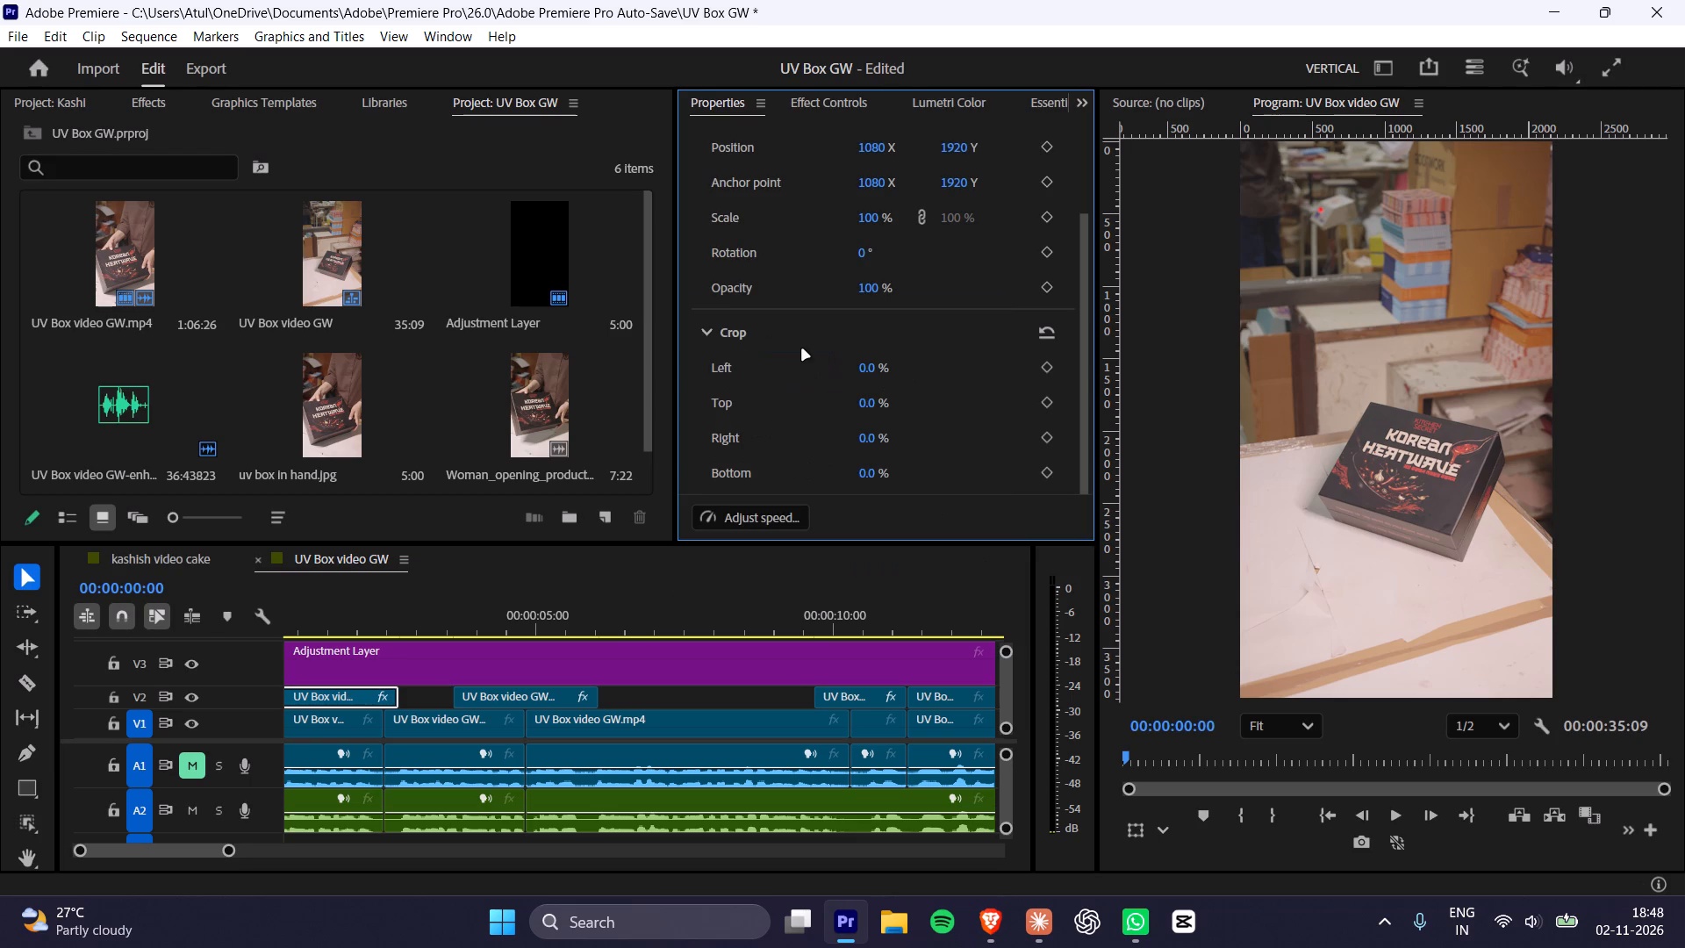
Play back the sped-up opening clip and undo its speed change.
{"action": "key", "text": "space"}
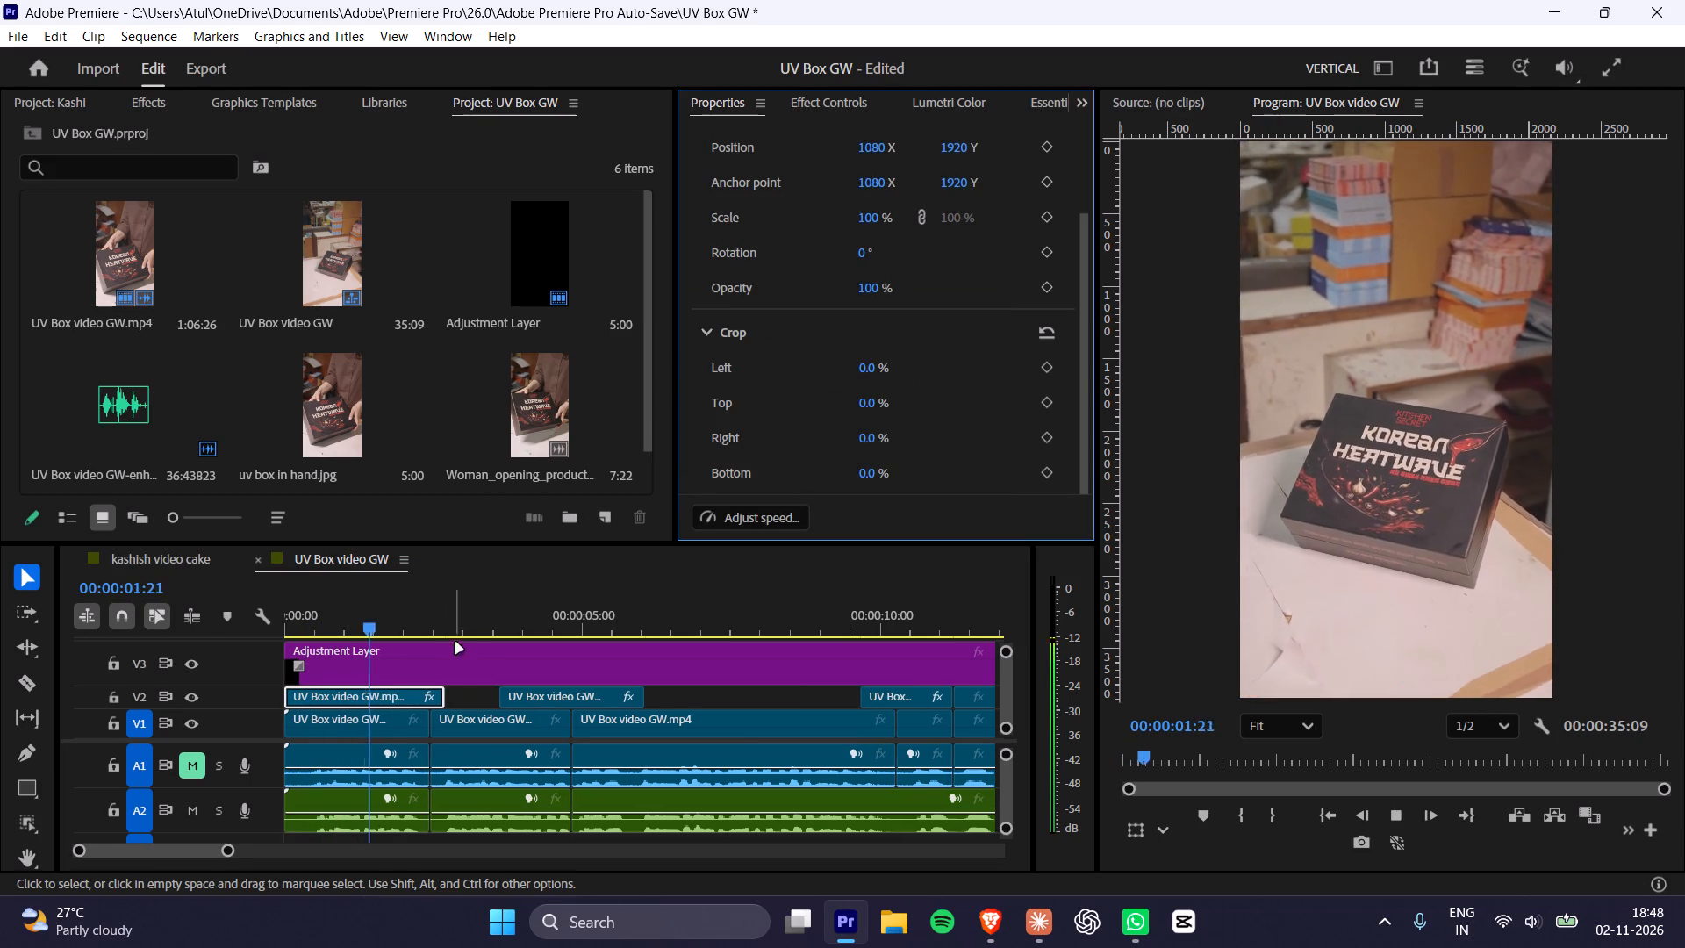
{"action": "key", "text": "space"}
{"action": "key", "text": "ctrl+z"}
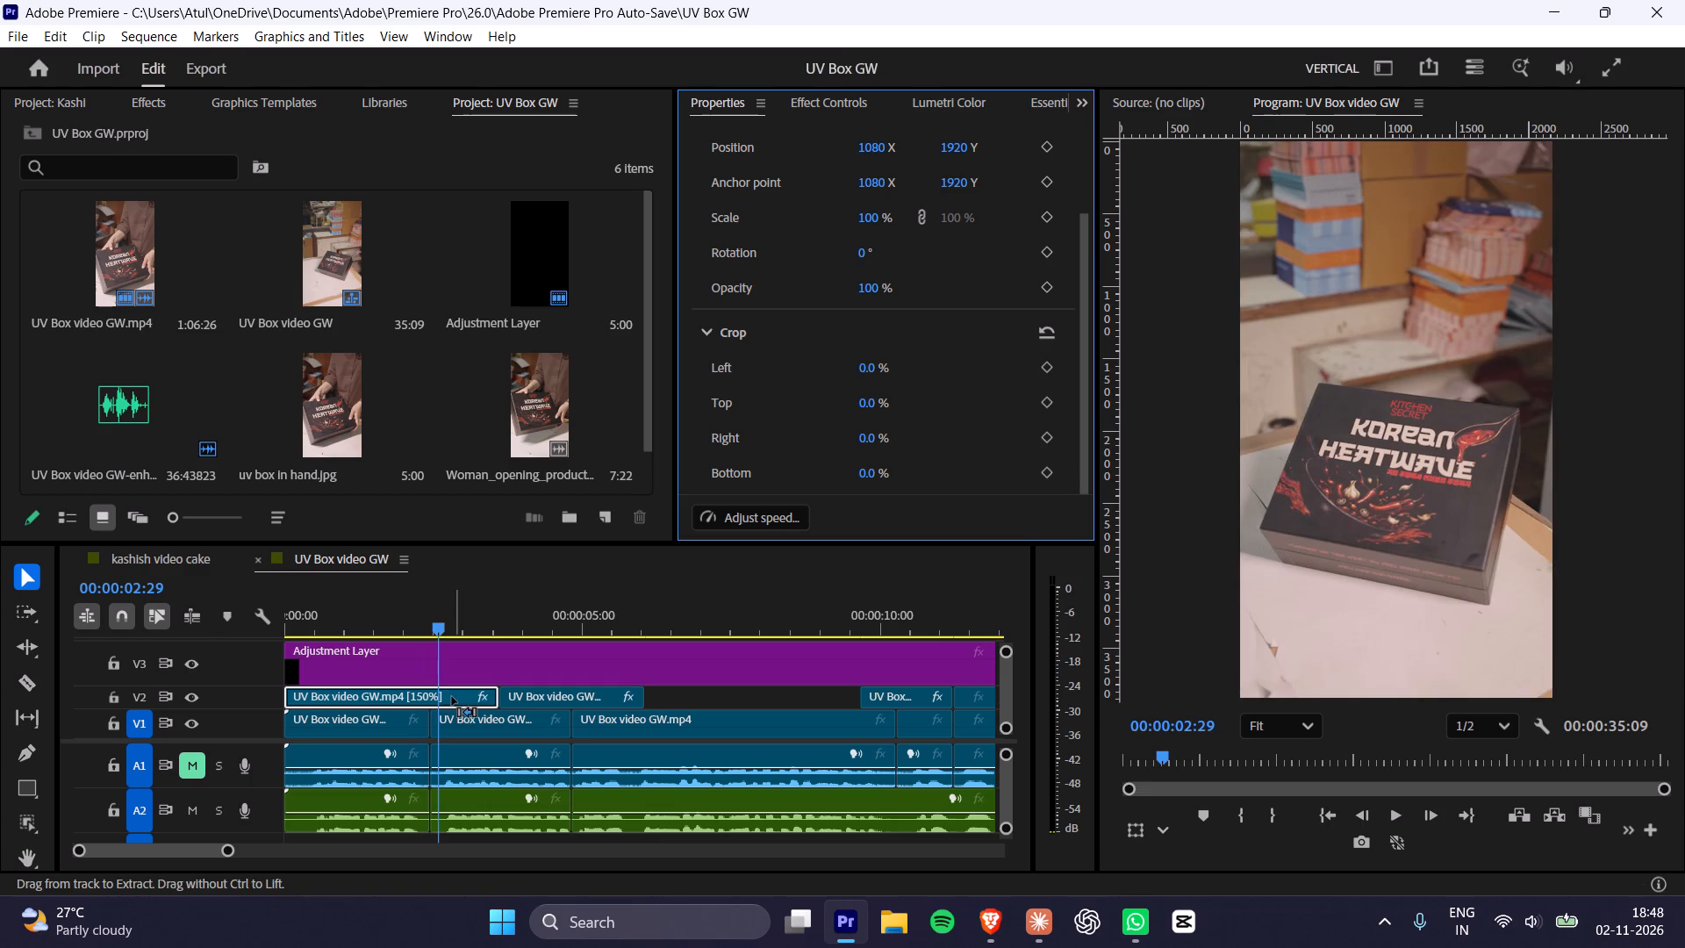
Review the cut at the end of the first V2 clip, set that clip's speed to 170% and play it back.
{"action": "key", "text": "space"}
{"action": "key", "text": "space"}
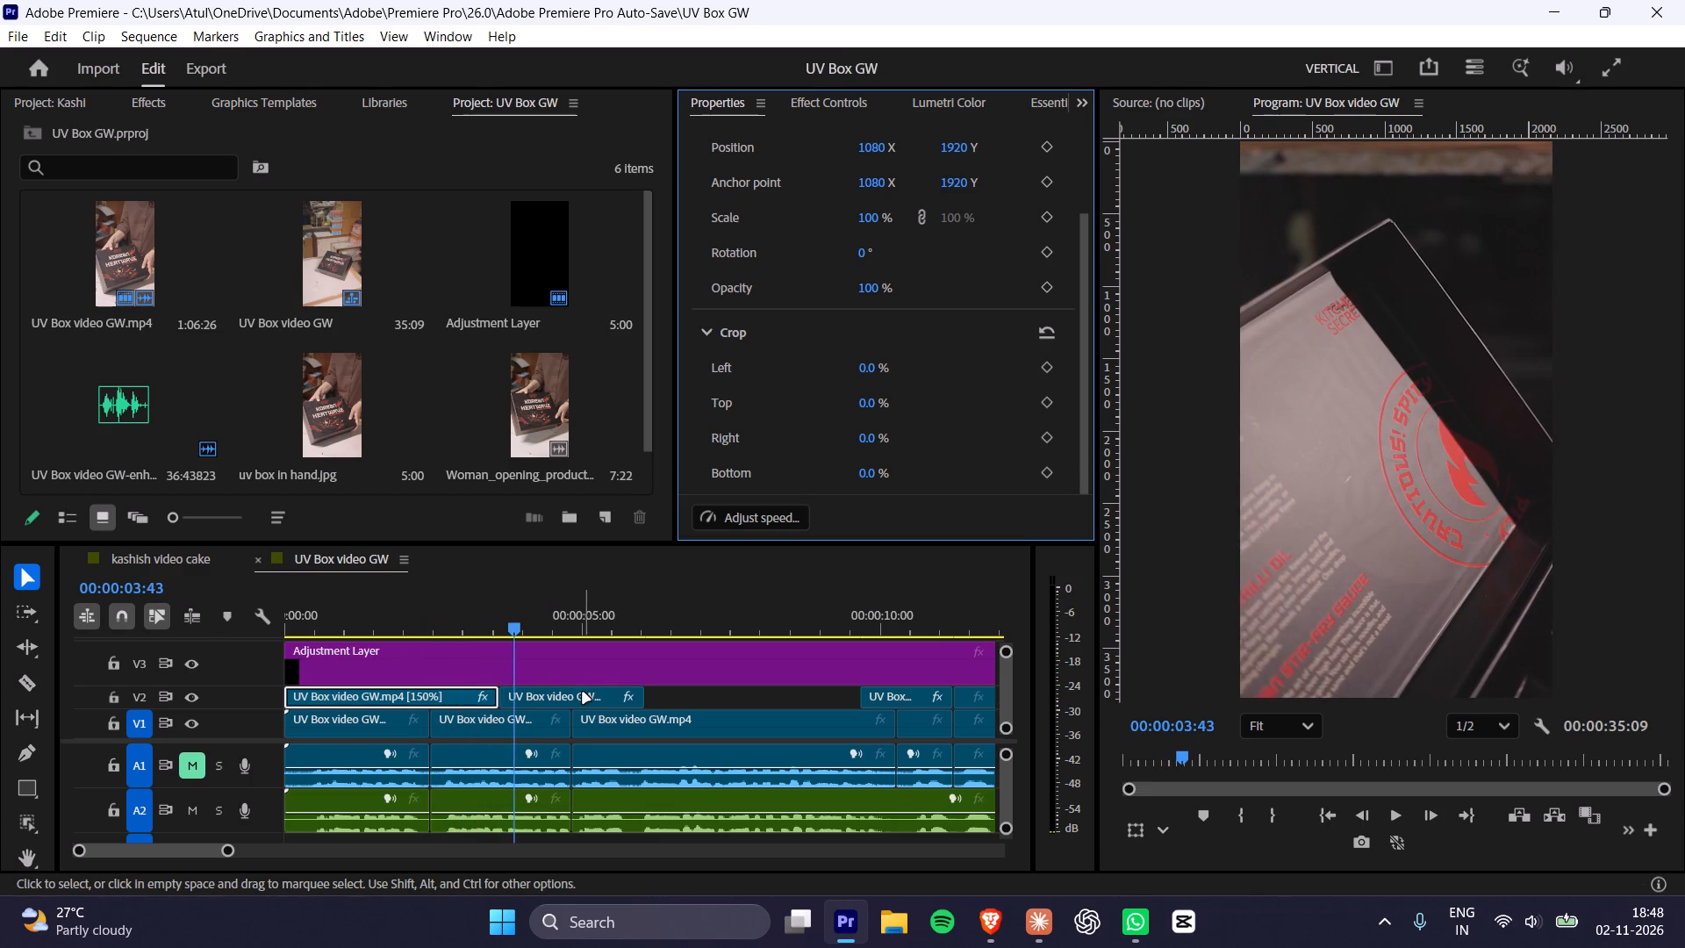
{"action": "left_click", "coordinate": [483, 597]}
{"action": "left_click", "coordinate": [417, 597]}
{"action": "key", "text": "space"}
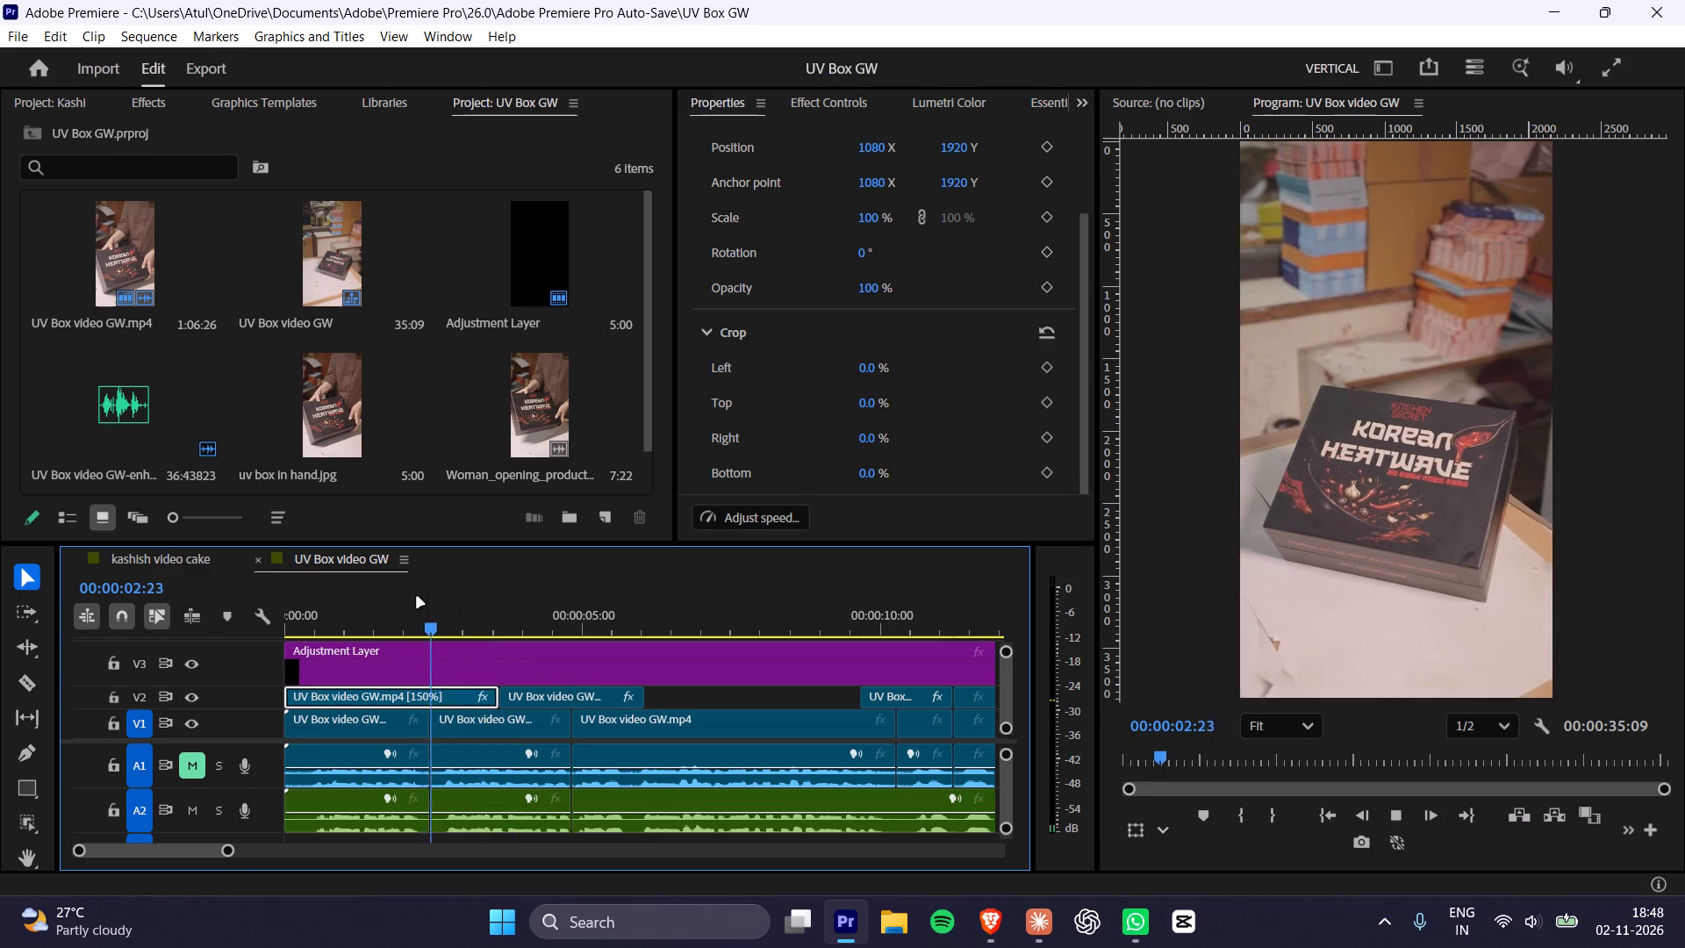
{"action": "key", "text": "space"}
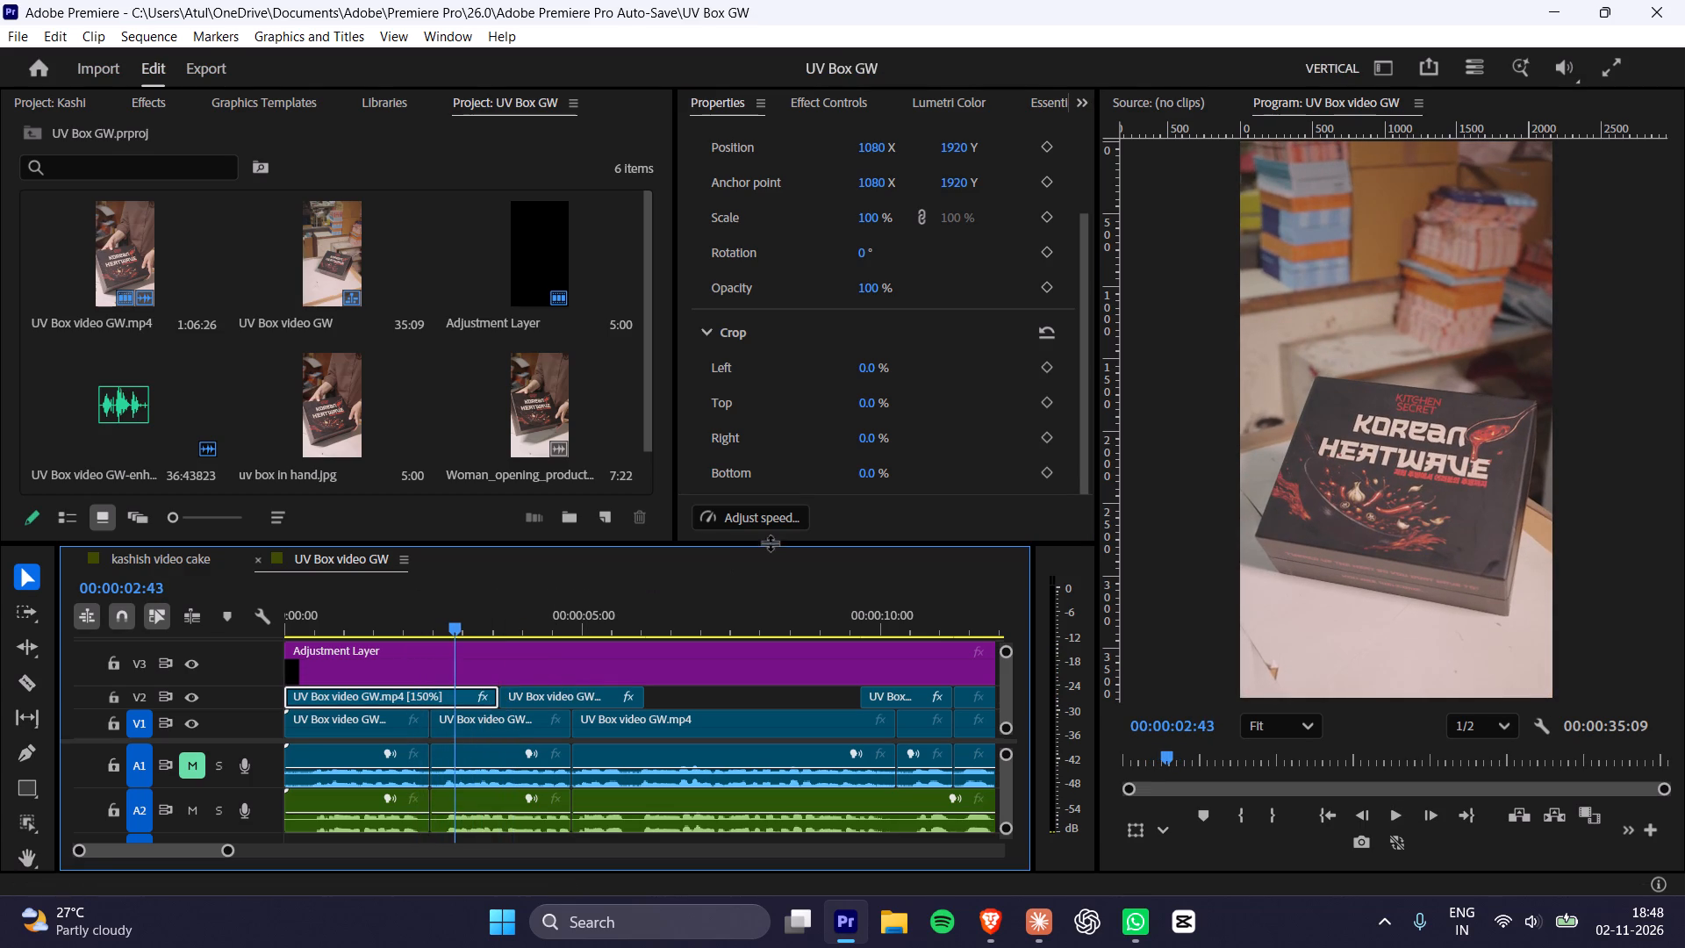
{"action": "left_click", "coordinate": [756, 526]}
{"action": "type", "text": "170"}
{"action": "key", "text": "Return"}
{"action": "key", "text": "space"}
{"action": "key", "text": "space"}
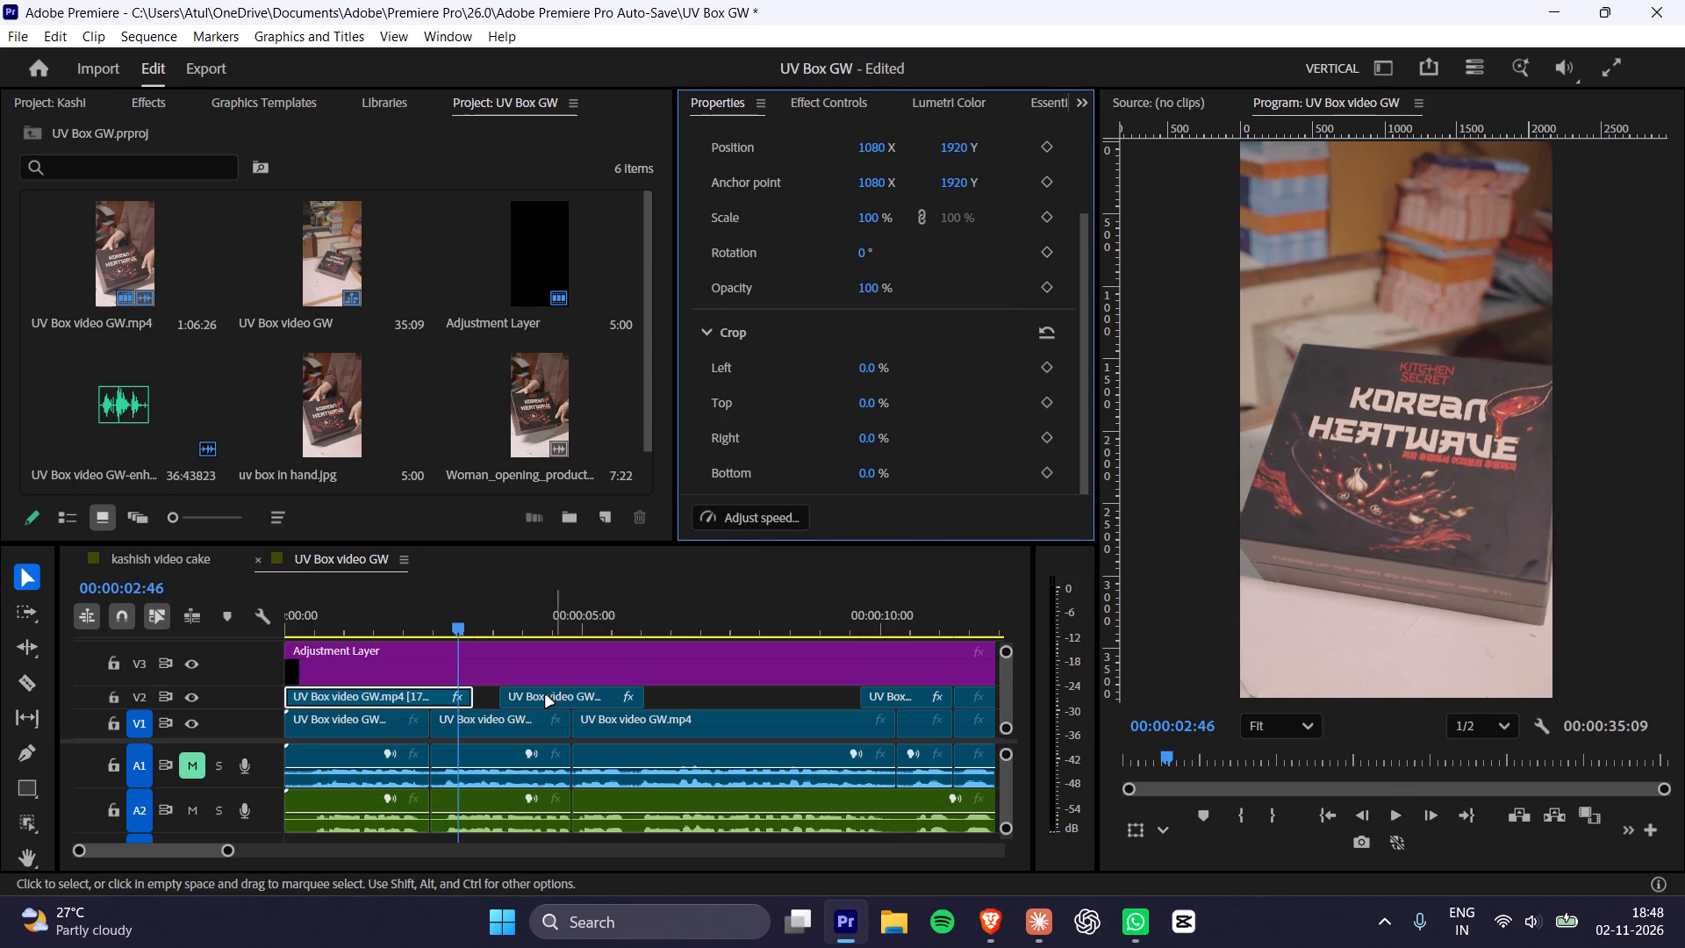
Move the second V2 clip earlier so it starts right at the end of the first V2 clip, and play it.
{"action": "left_click_drag", "start_coordinate": [543, 697], "coordinate": [521, 700]}
{"action": "key", "text": "space"}
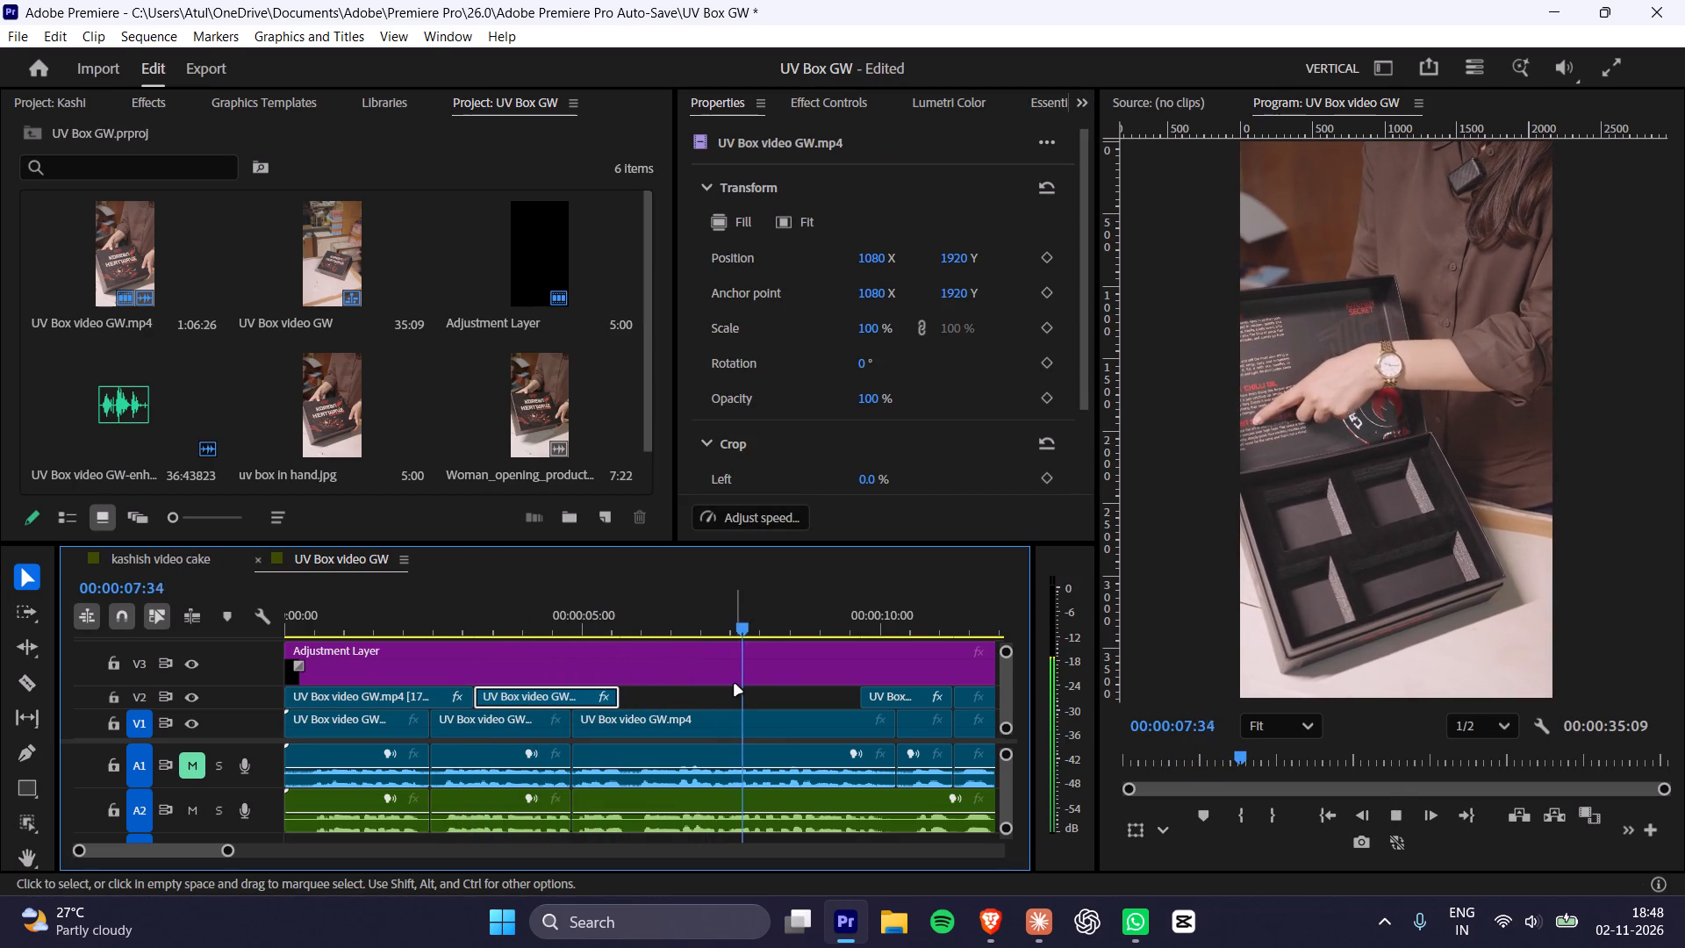
Play through the middle of the UV Box video GW sequence and recheck the section around the third V2 clip.
{"action": "key", "text": "space"}
{"action": "scroll", "coordinate": [732, 686], "scroll_direction": "down", "scroll_amount": 7, "text": "alt"}
{"action": "key", "text": "space"}
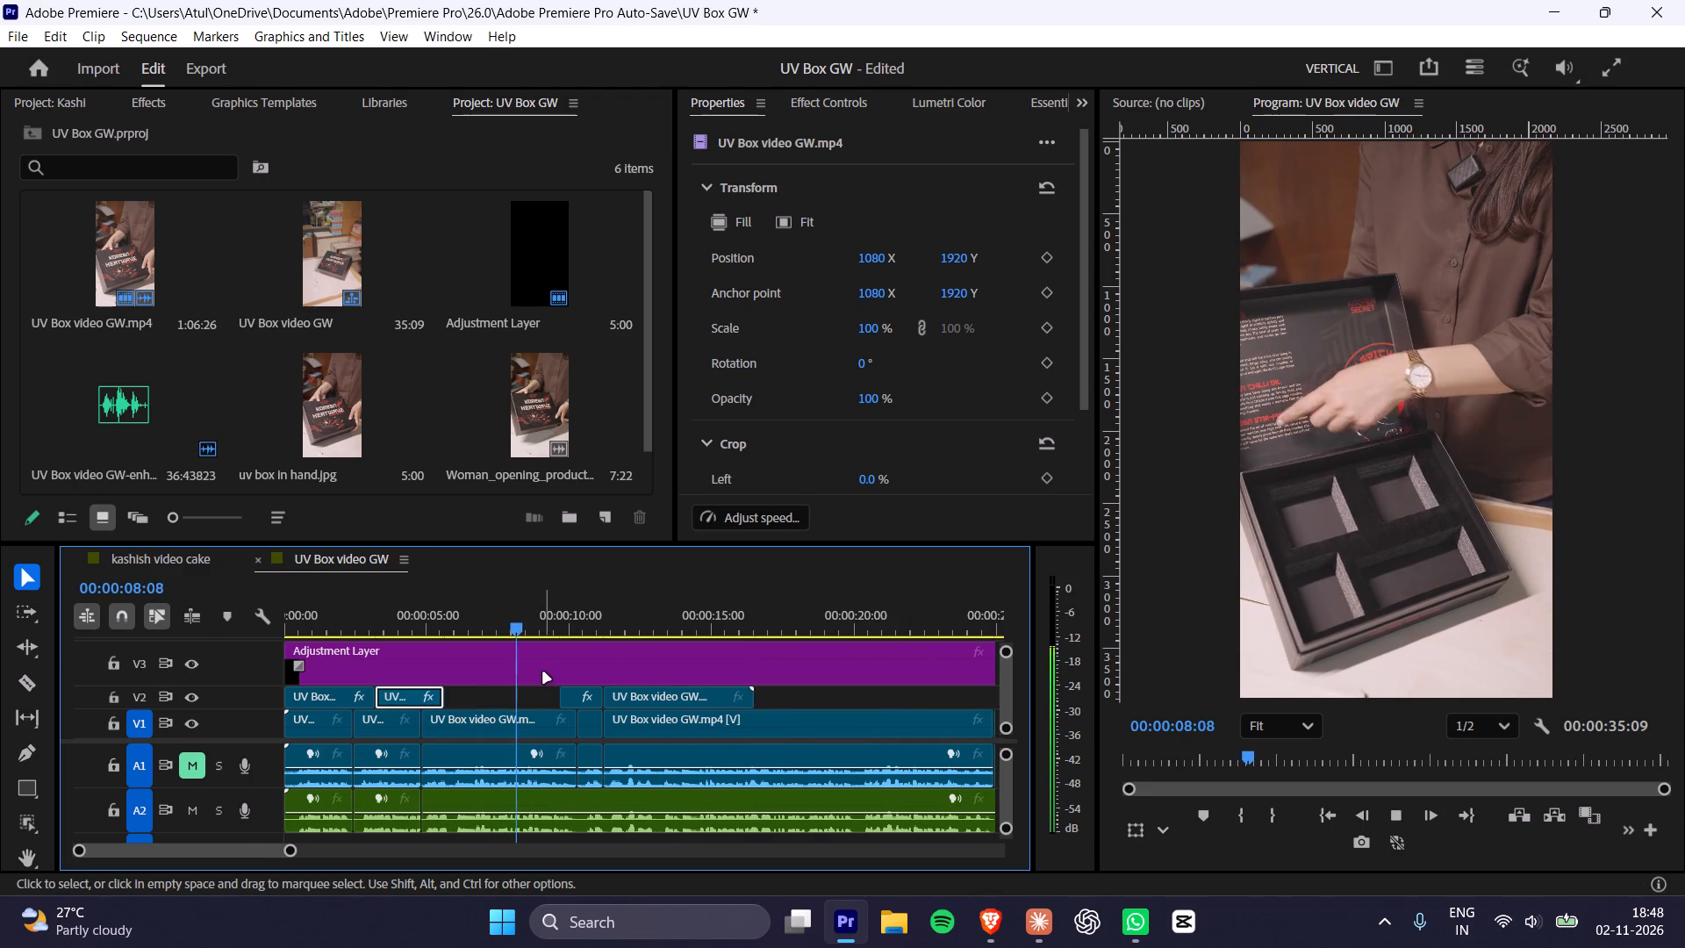
{"action": "key", "text": "space"}
{"action": "key", "text": "space"}
{"action": "key", "text": "space"}
{"action": "key", "text": "space"}
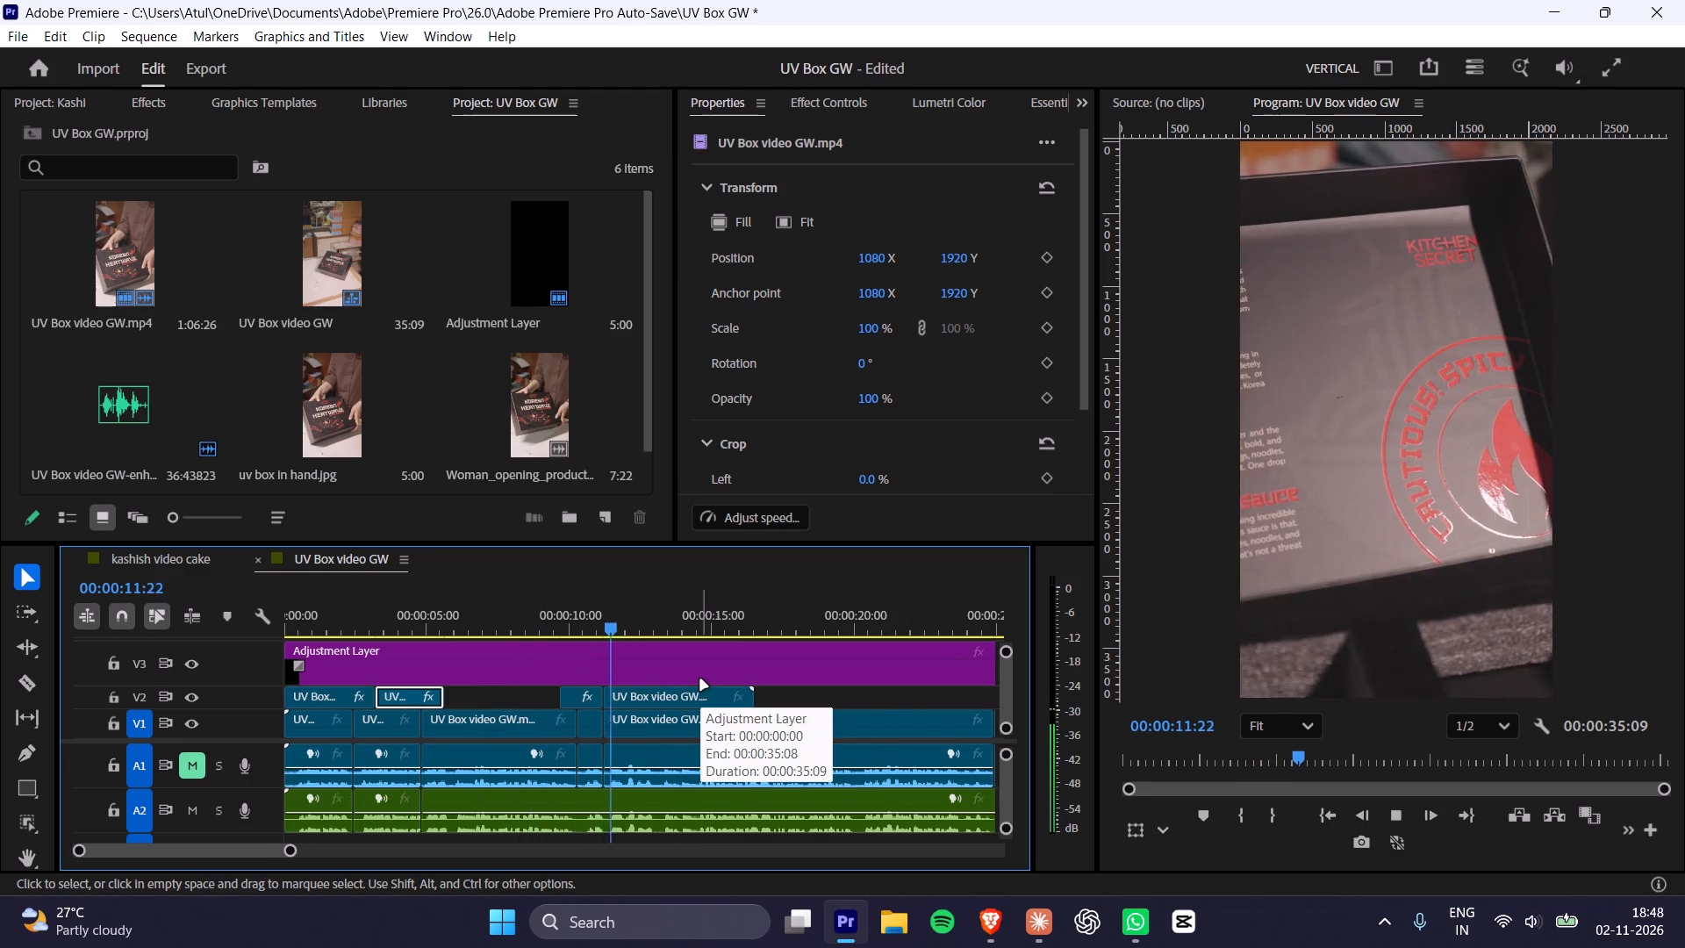
{"action": "key", "text": "space"}
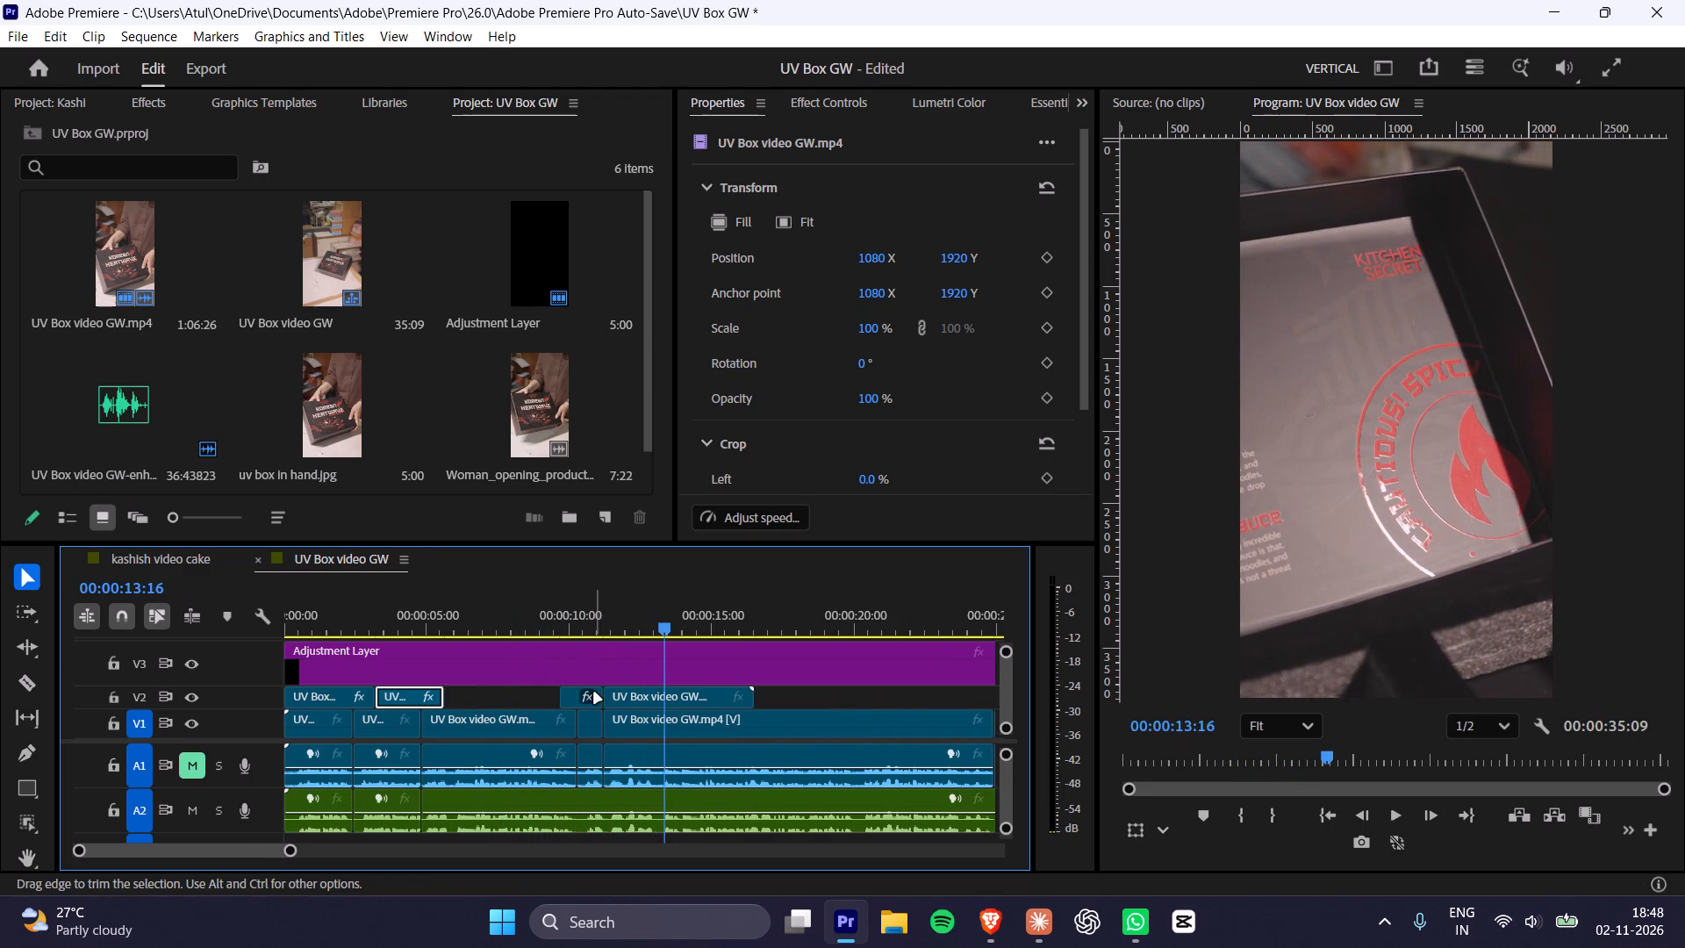
{"action": "left_click", "coordinate": [555, 611]}
{"action": "key", "text": "space"}
{"action": "key", "text": "space"}
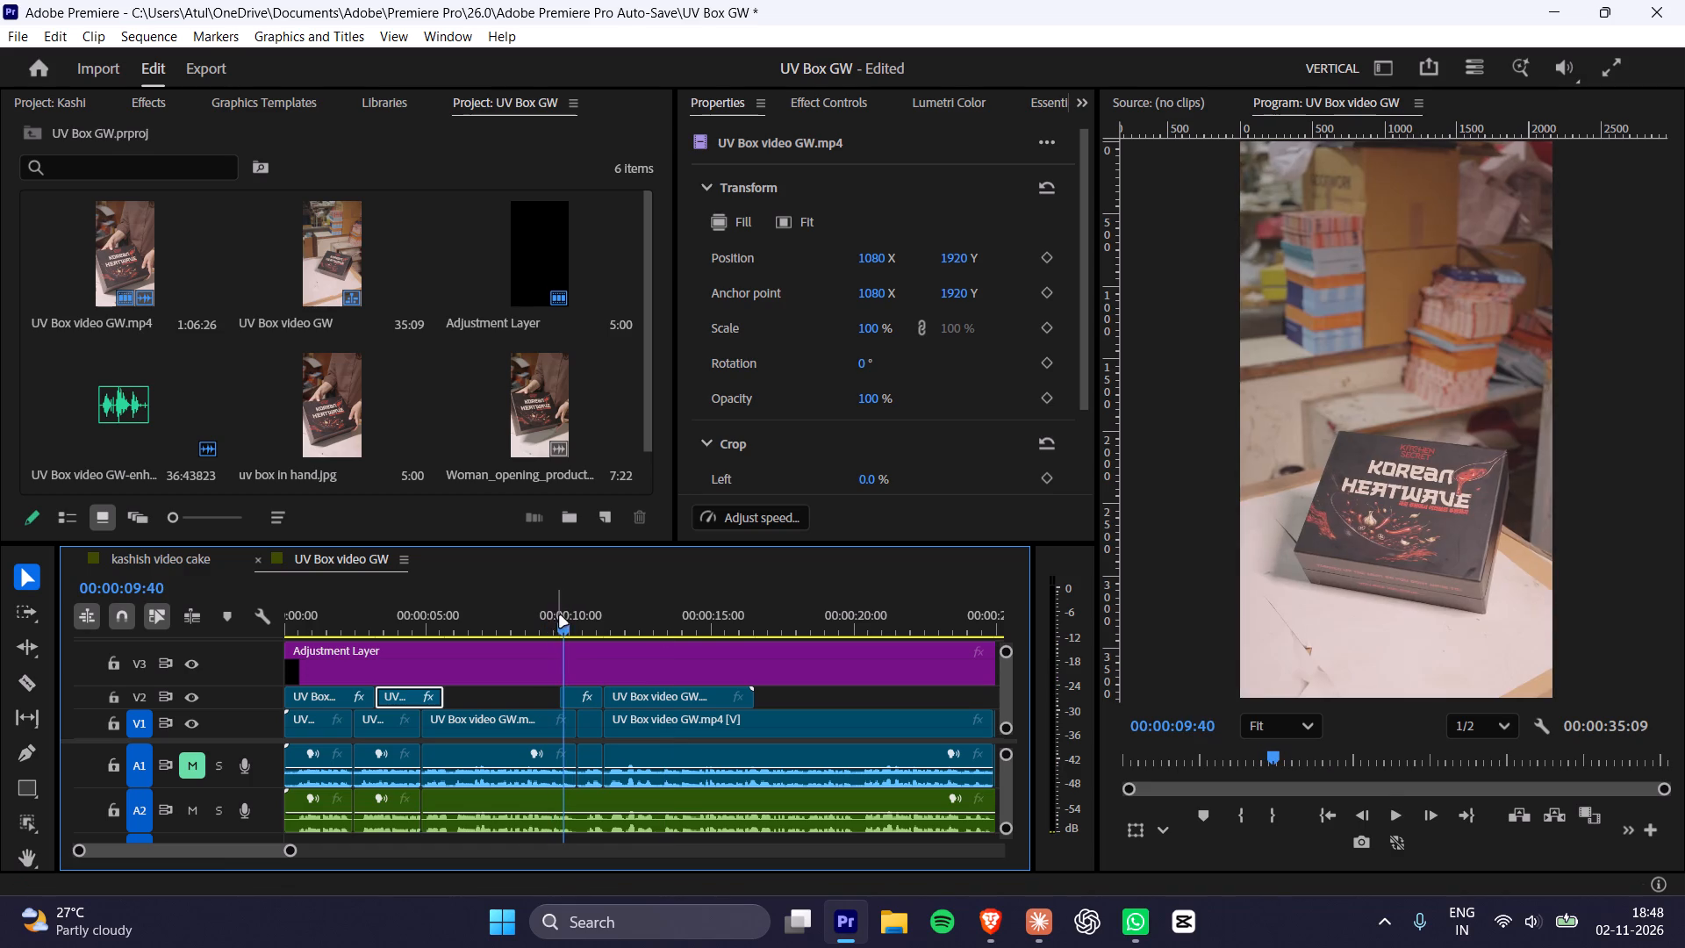
{"action": "key", "text": "space"}
{"action": "key", "text": "space"}
{"action": "key", "text": "space"}
{"action": "key", "text": "space"}
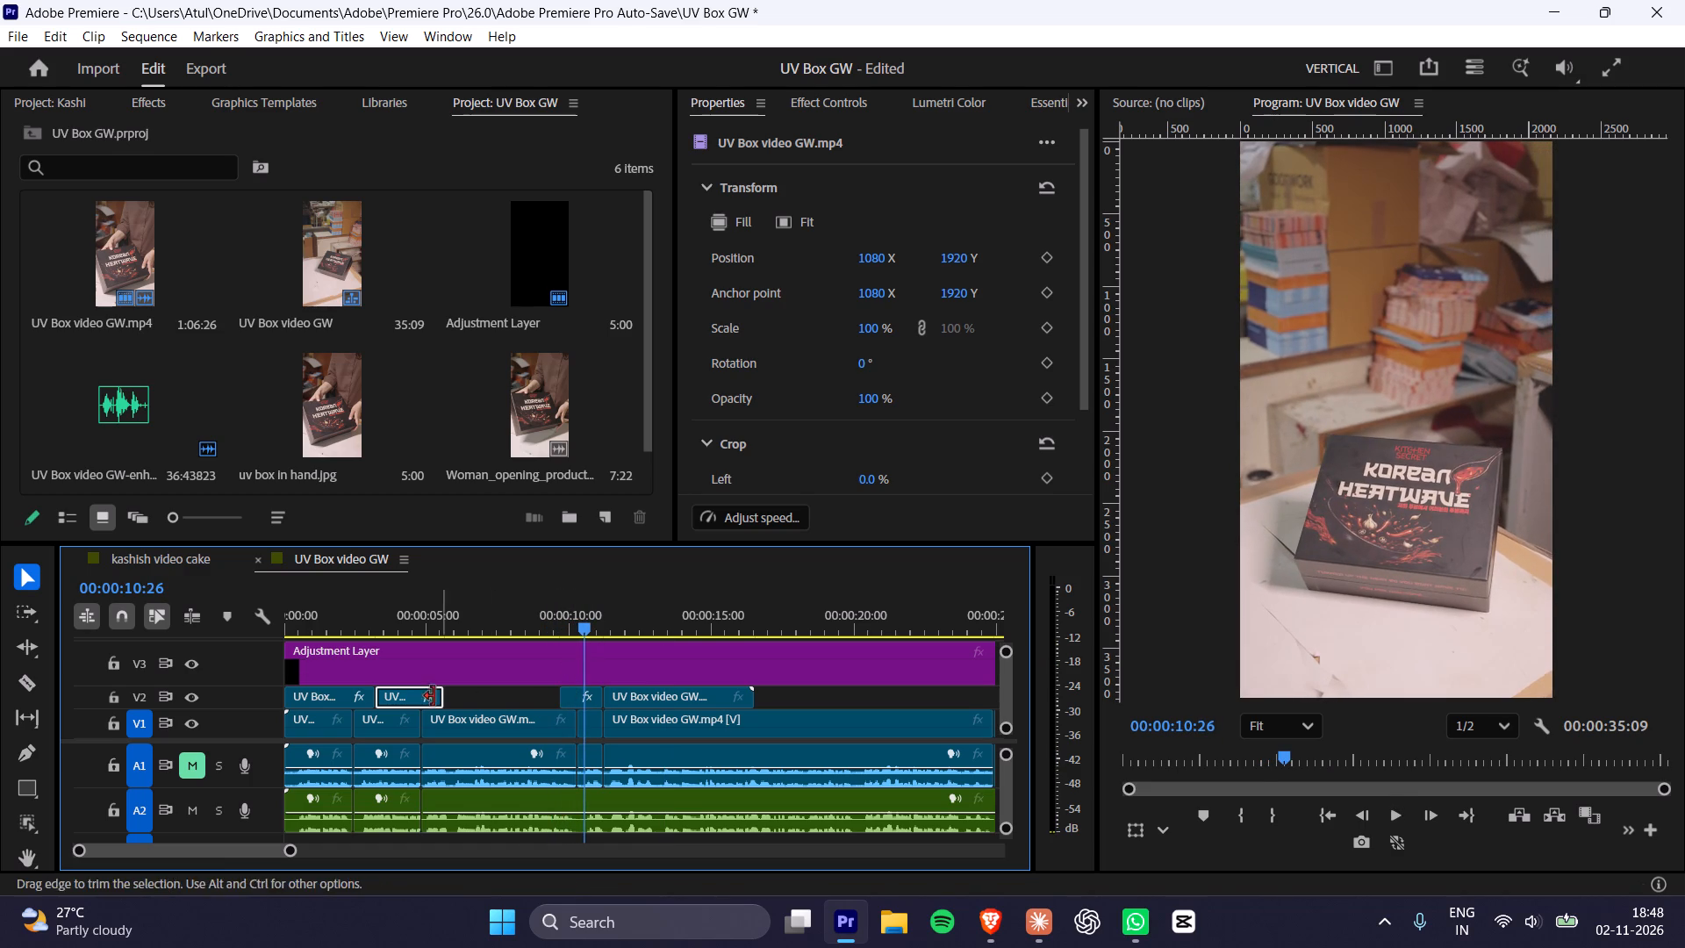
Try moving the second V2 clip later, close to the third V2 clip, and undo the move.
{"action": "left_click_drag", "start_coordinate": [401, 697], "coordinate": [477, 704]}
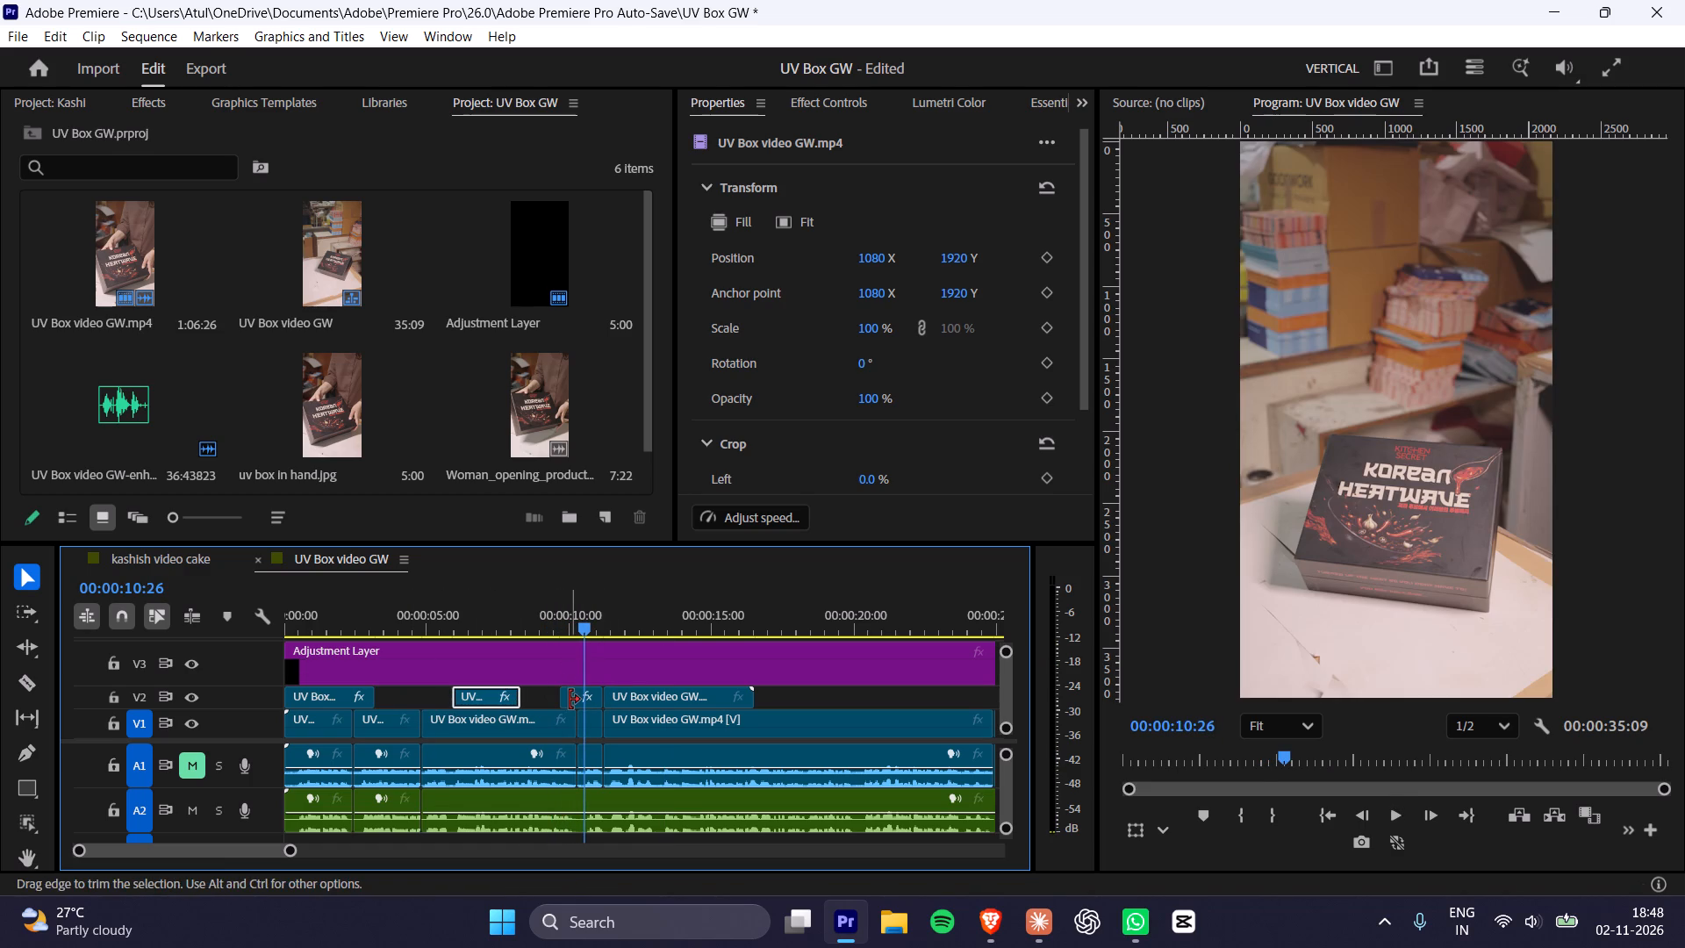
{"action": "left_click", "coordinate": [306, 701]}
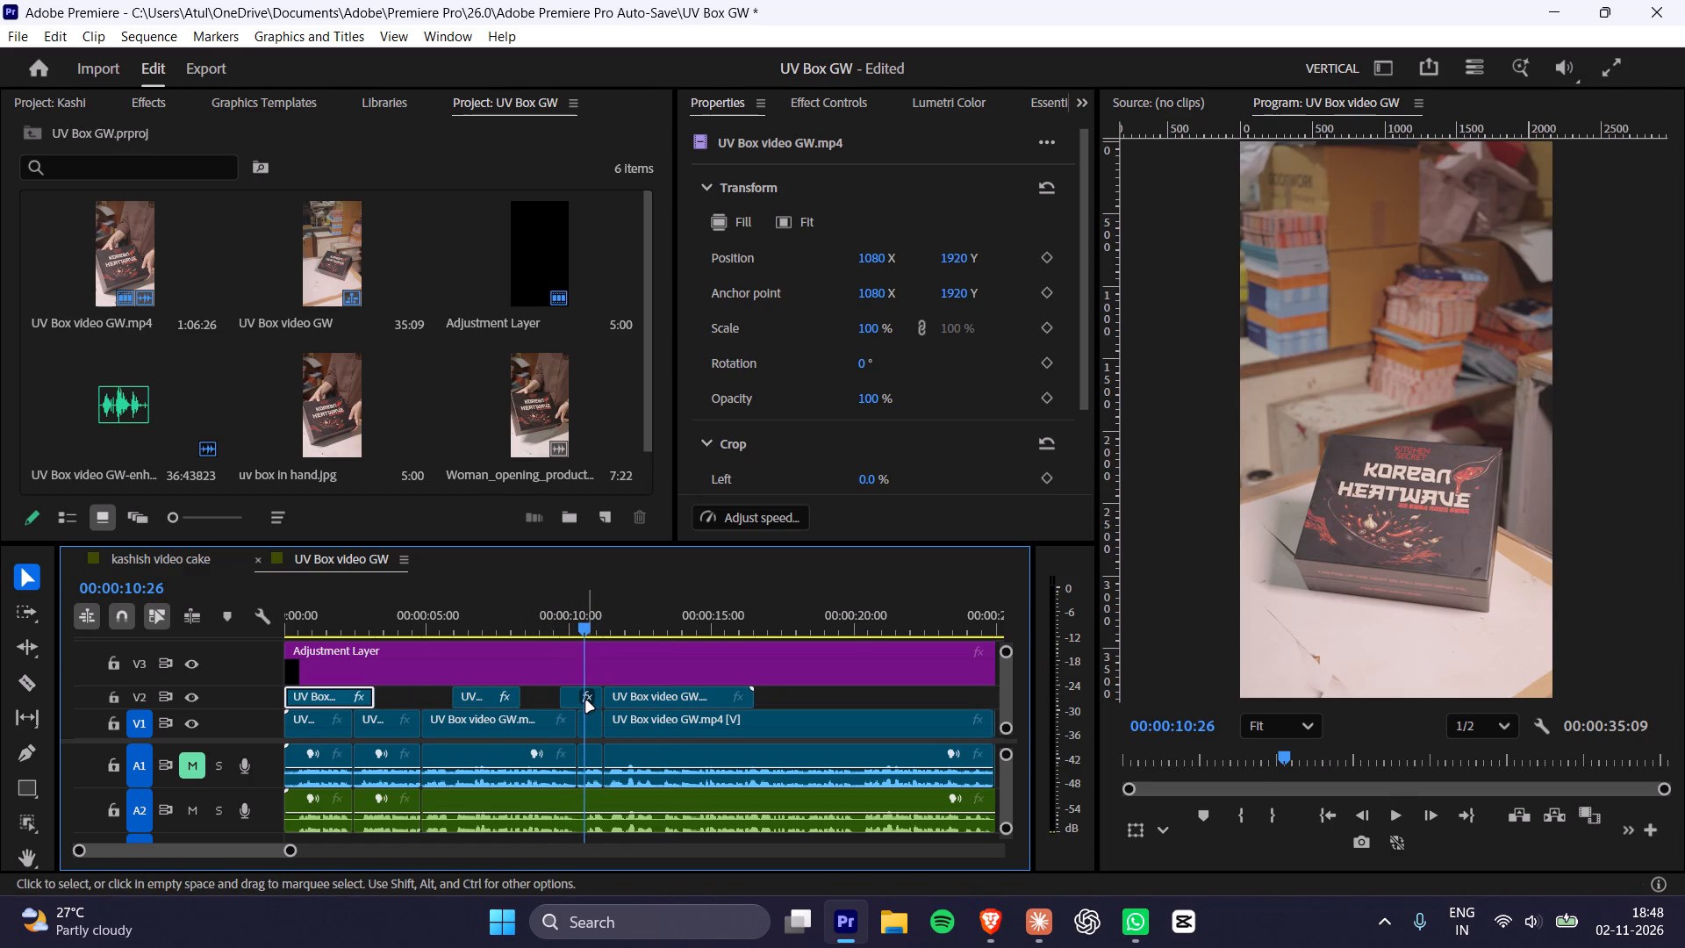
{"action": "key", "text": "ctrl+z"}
Replay the open-box section just before the third V2 clip and view the whole sequence on the timeline.
{"action": "left_click", "coordinate": [529, 605]}
{"action": "key", "text": "space"}
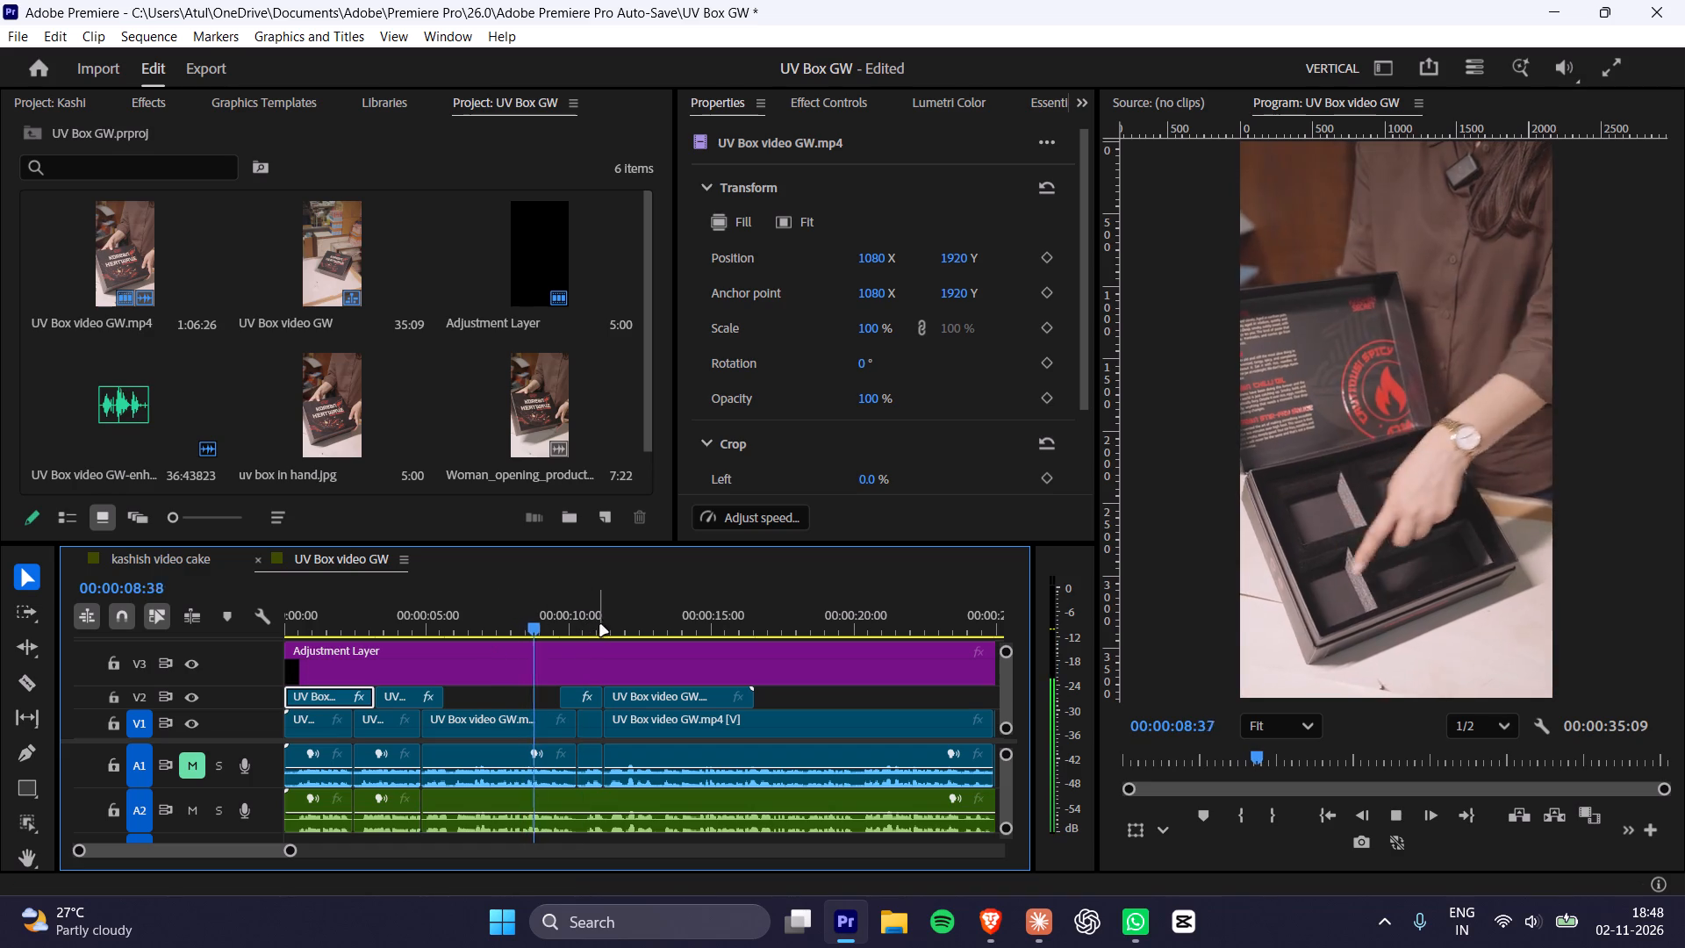
{"action": "key", "text": "space"}
{"action": "scroll", "coordinate": [679, 730], "scroll_direction": "down", "scroll_amount": 8, "text": "alt"}
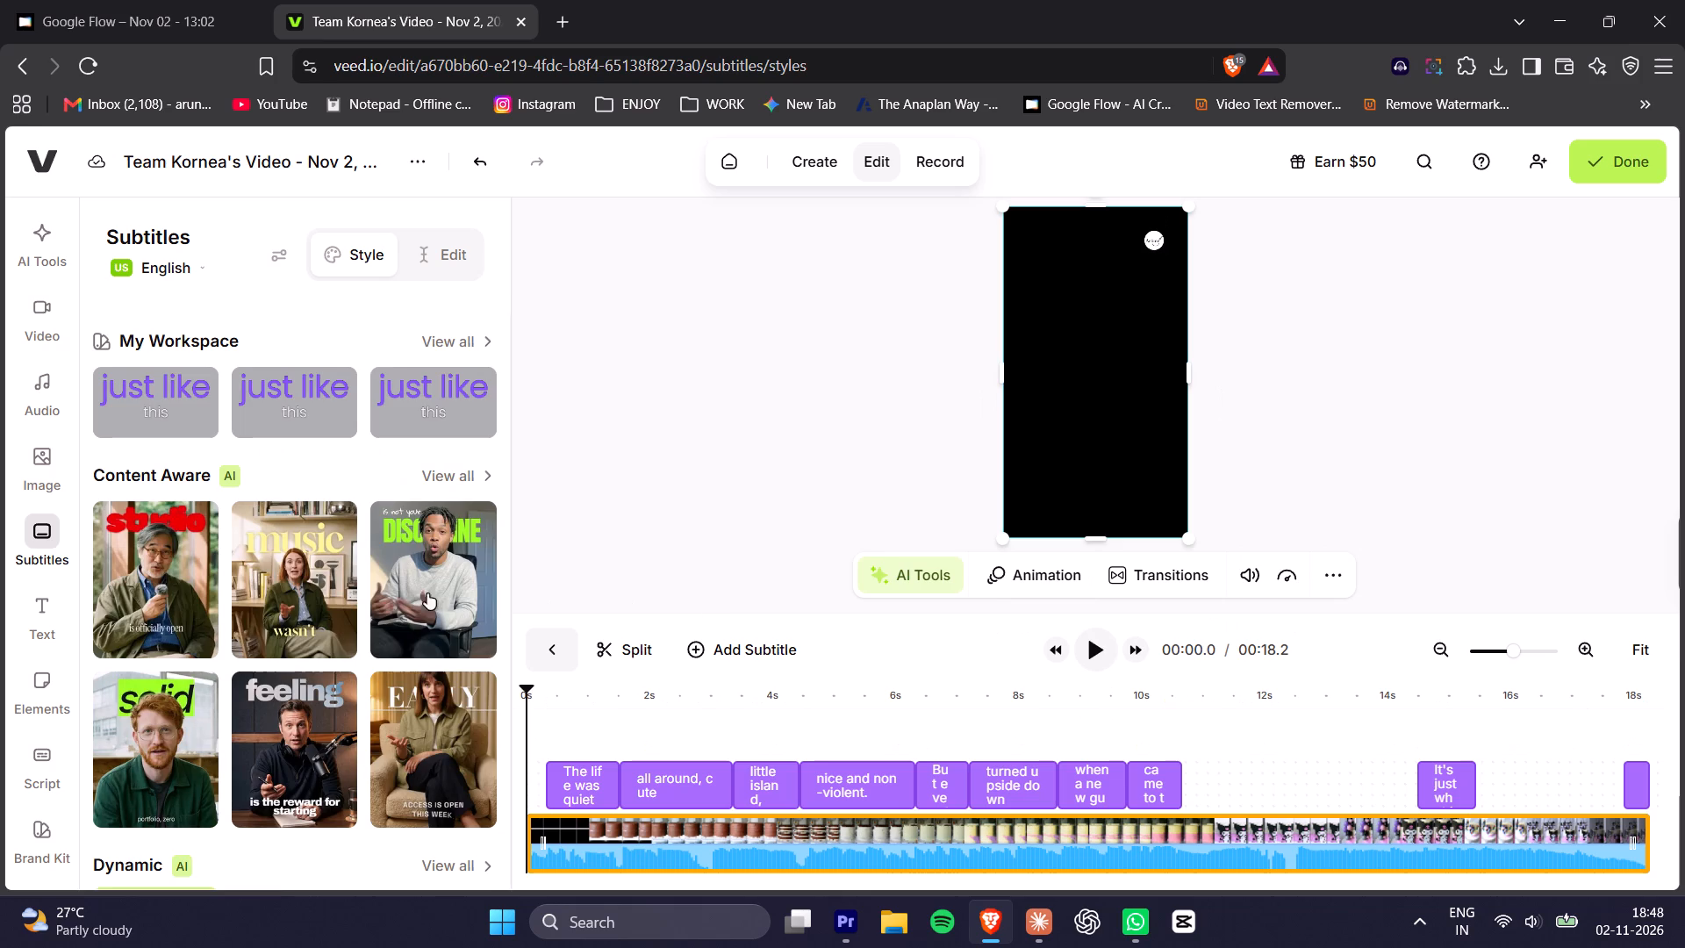
Apply the green-headline Content Aware subtitle style, open its preset for editing and preview the captions from the start of the video.
{"action": "scroll", "coordinate": [394, 578], "scroll_direction": "down", "scroll_amount": 4}
{"action": "scroll", "coordinate": [445, 488], "scroll_direction": "up", "scroll_amount": 1}
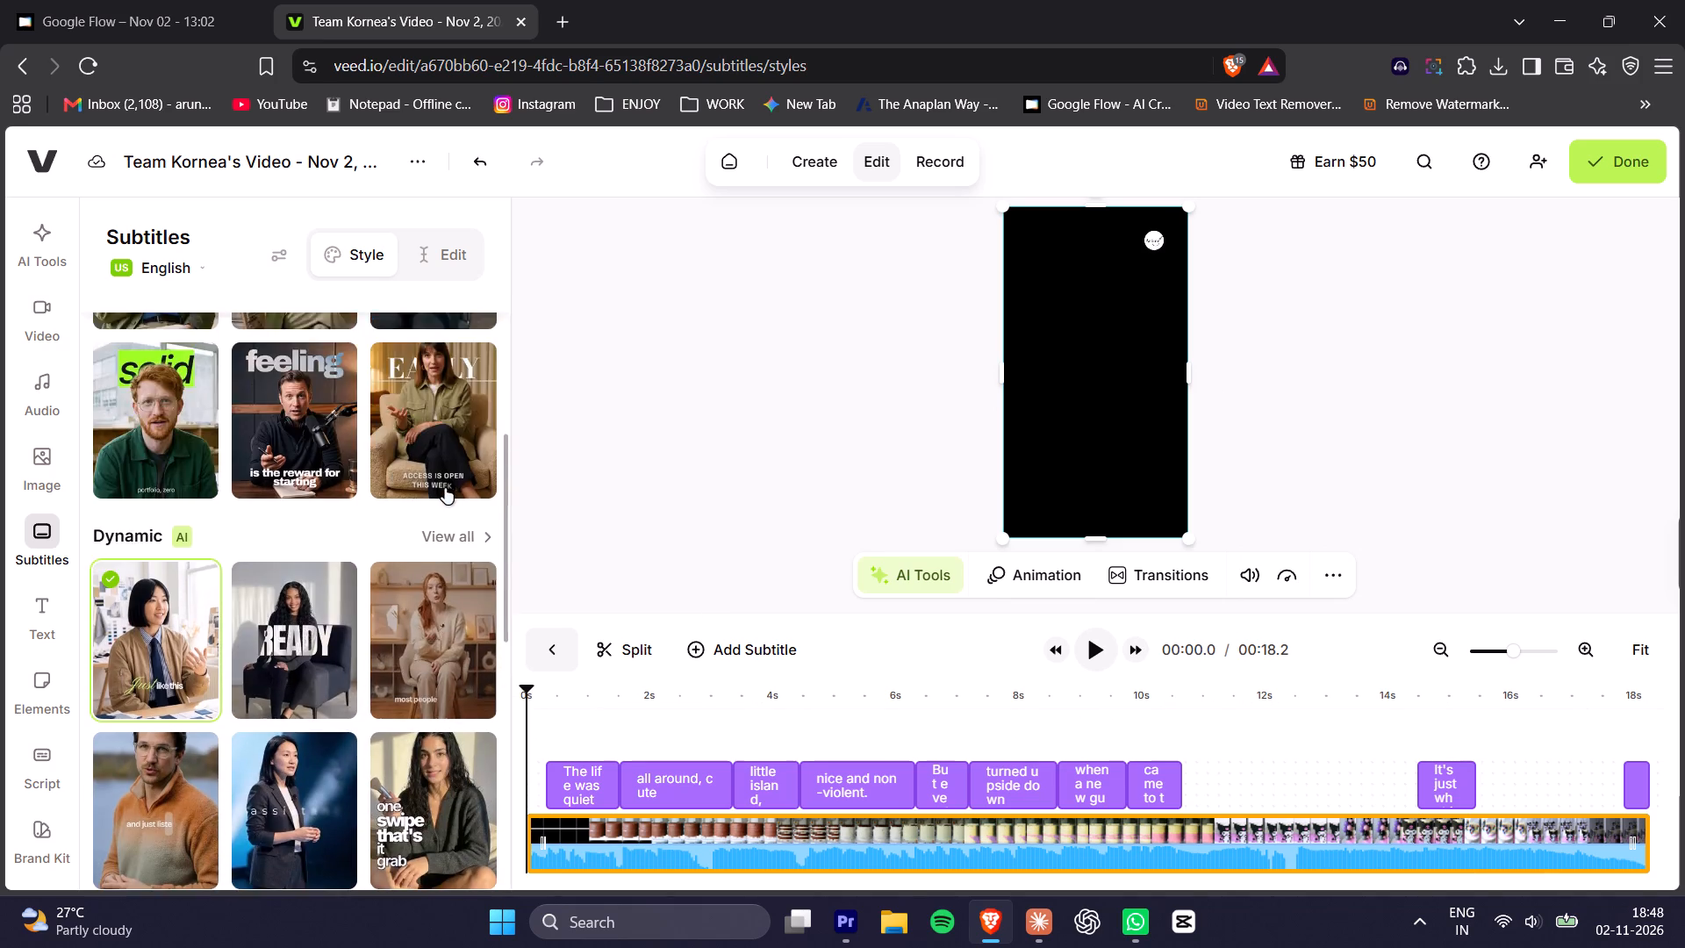
{"action": "scroll", "coordinate": [445, 488], "scroll_direction": "up", "scroll_amount": 2}
{"action": "left_click", "coordinate": [426, 453]}
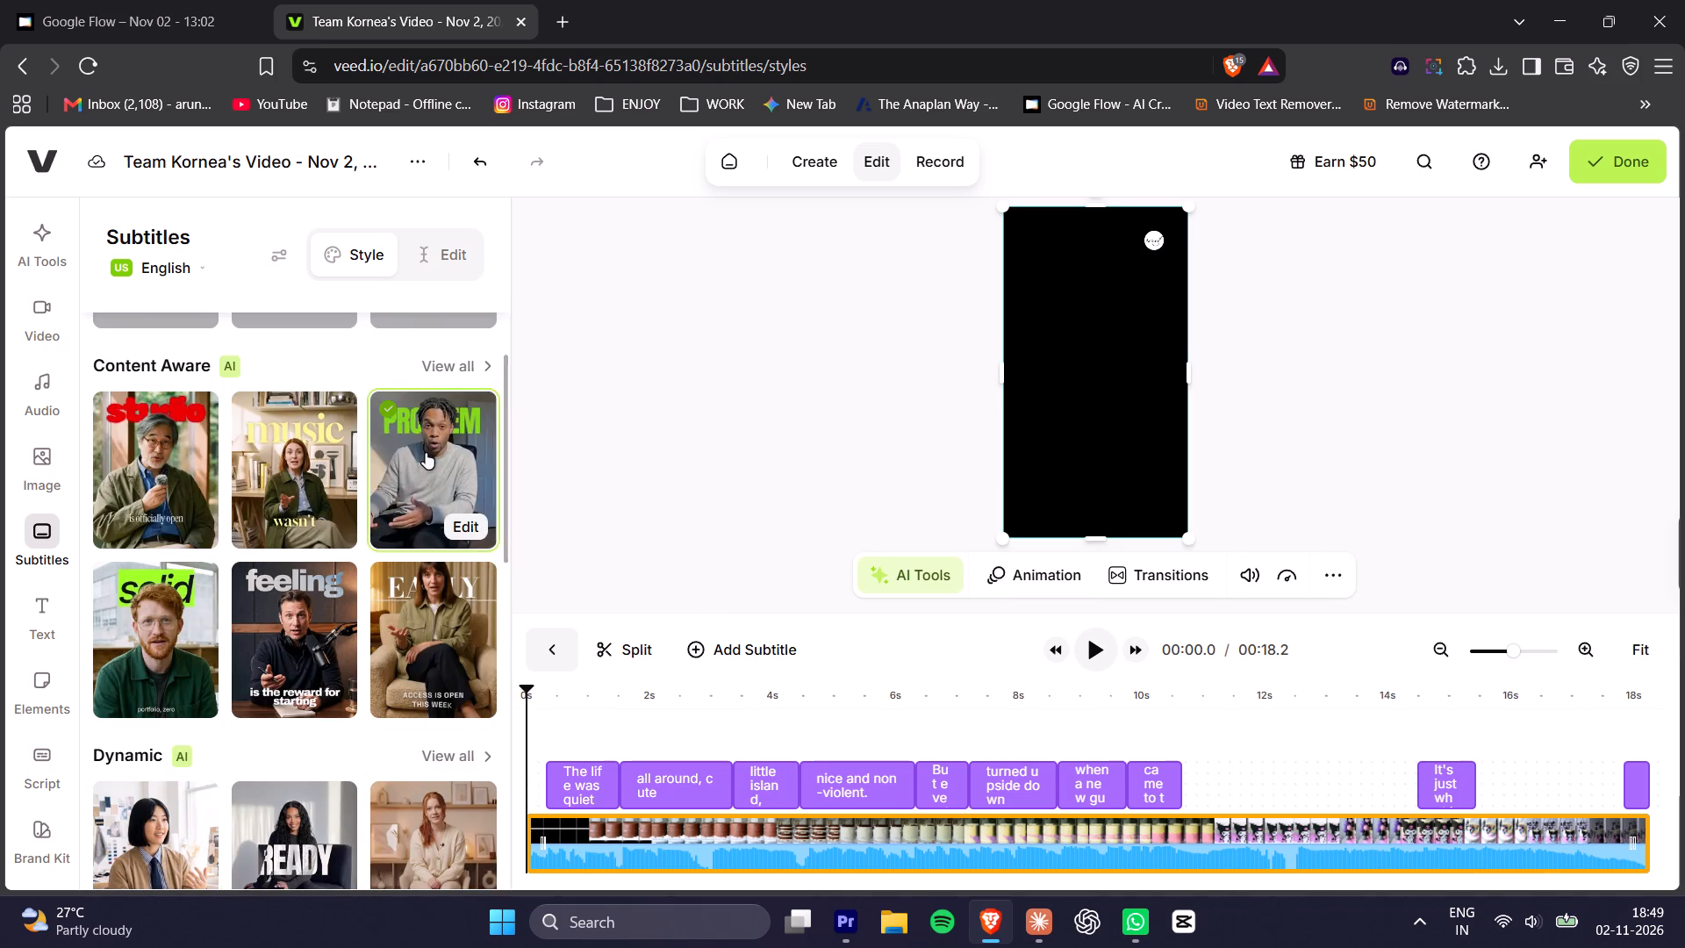
{"action": "left_click", "coordinate": [468, 523]}
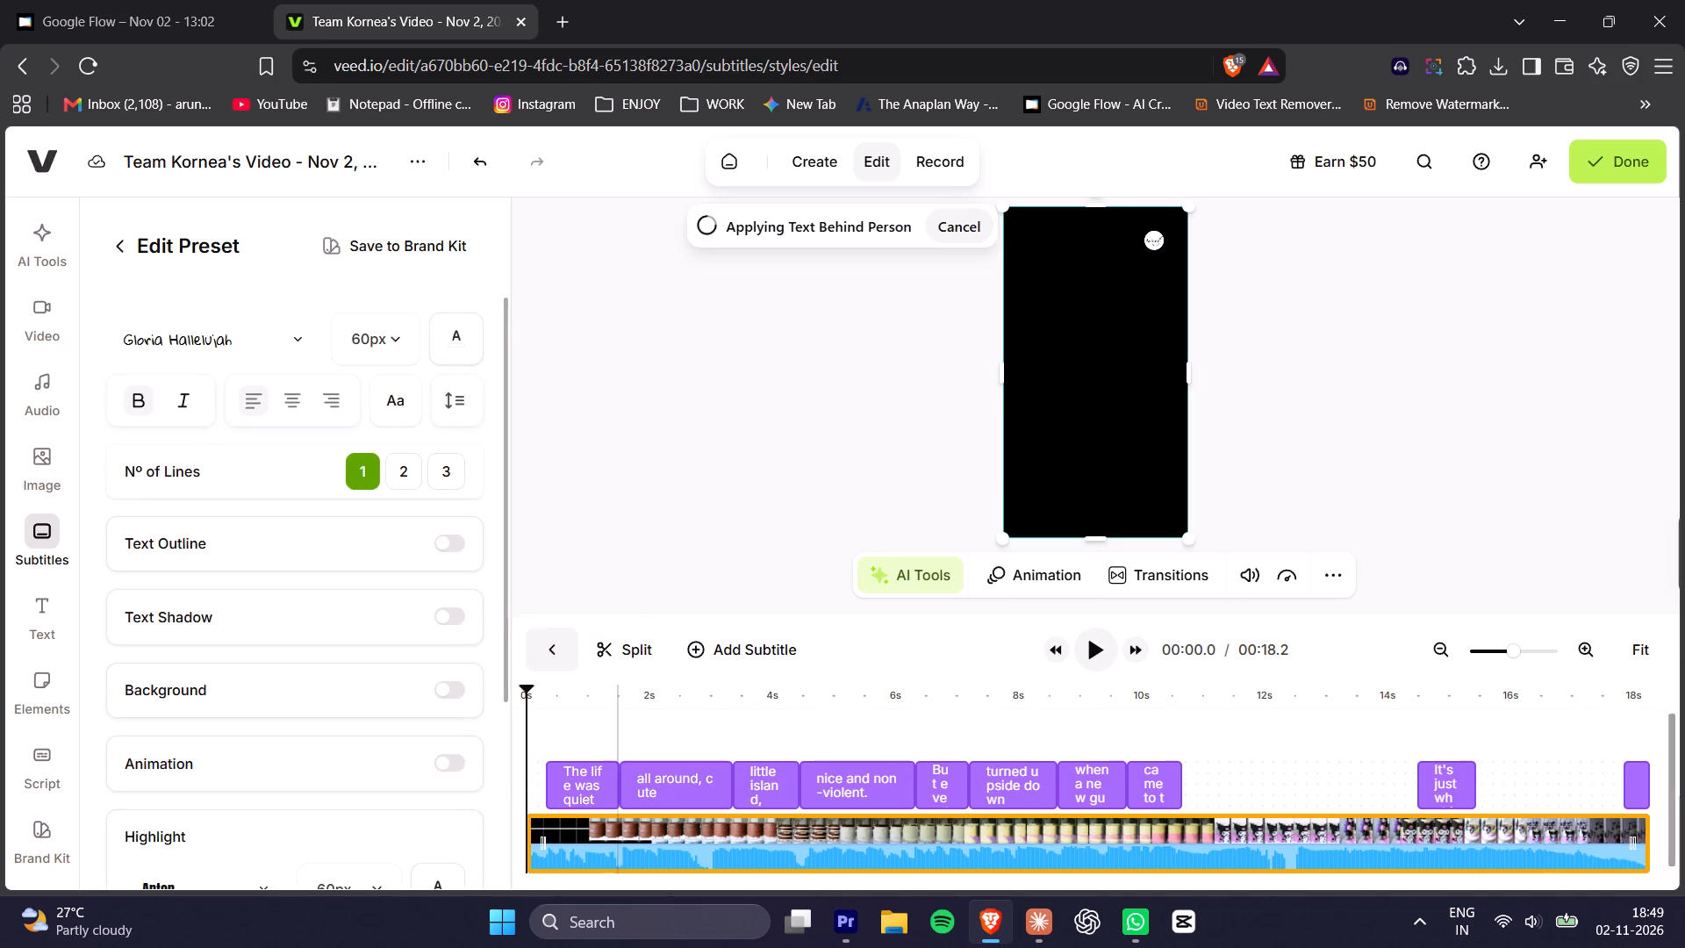
{"action": "left_click_drag", "start_coordinate": [614, 701], "coordinate": [471, 702]}
{"action": "key", "text": "space"}
{"action": "key", "text": "space"}
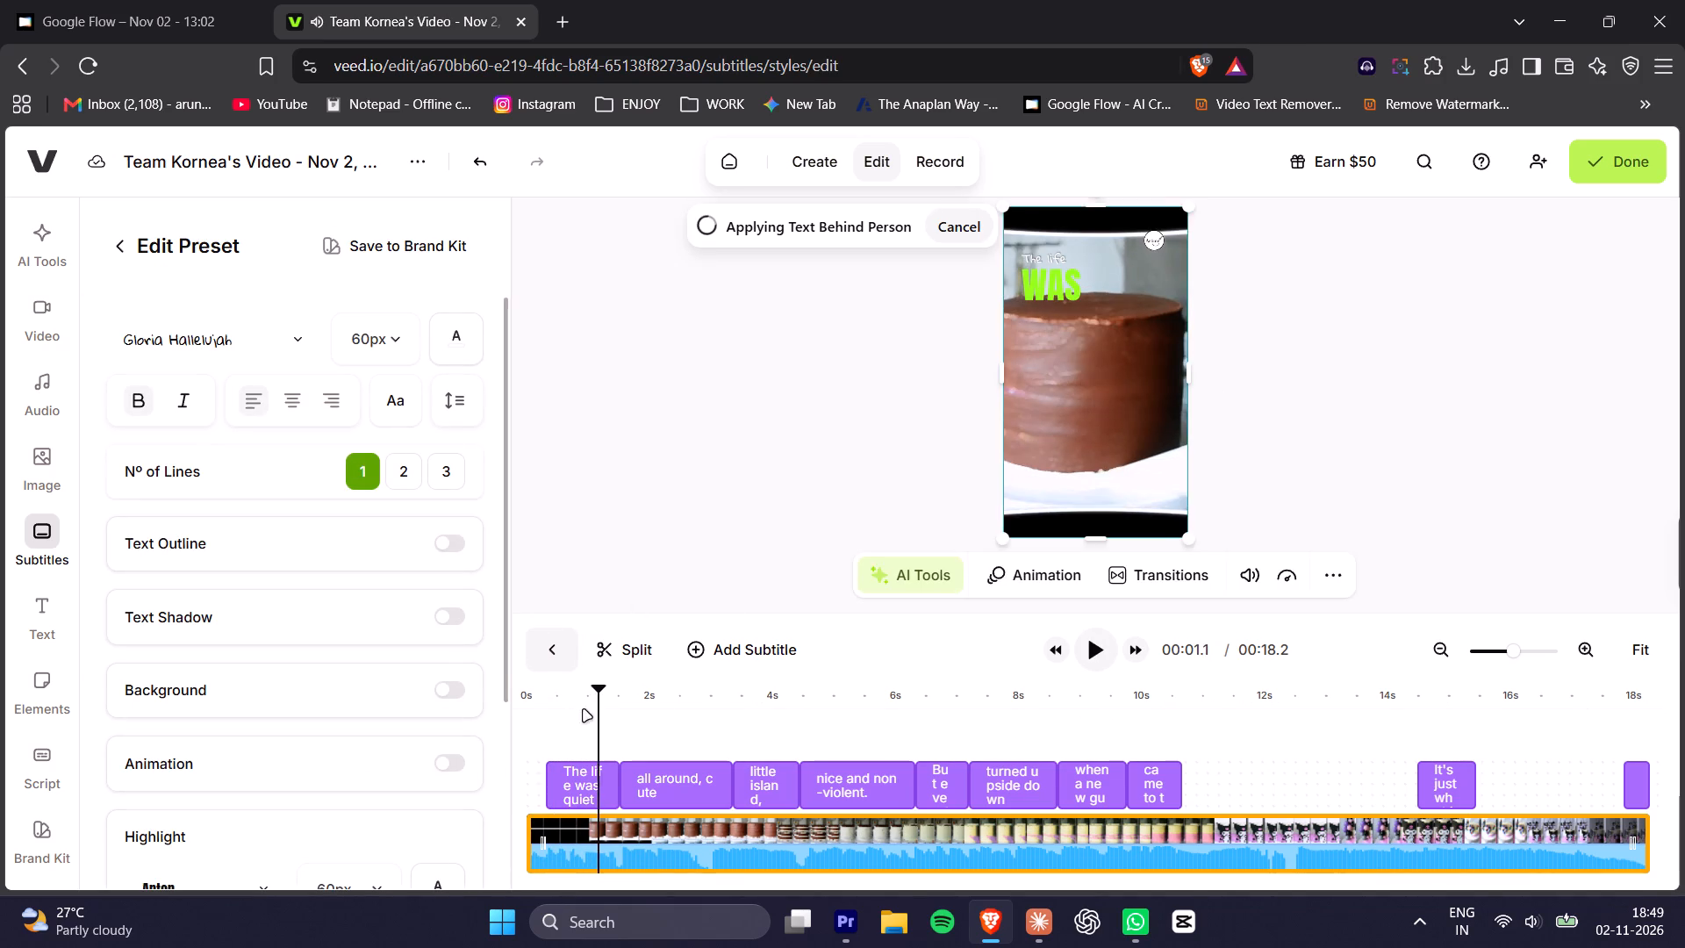
{"action": "key", "text": "space"}
{"action": "key", "text": "space"}
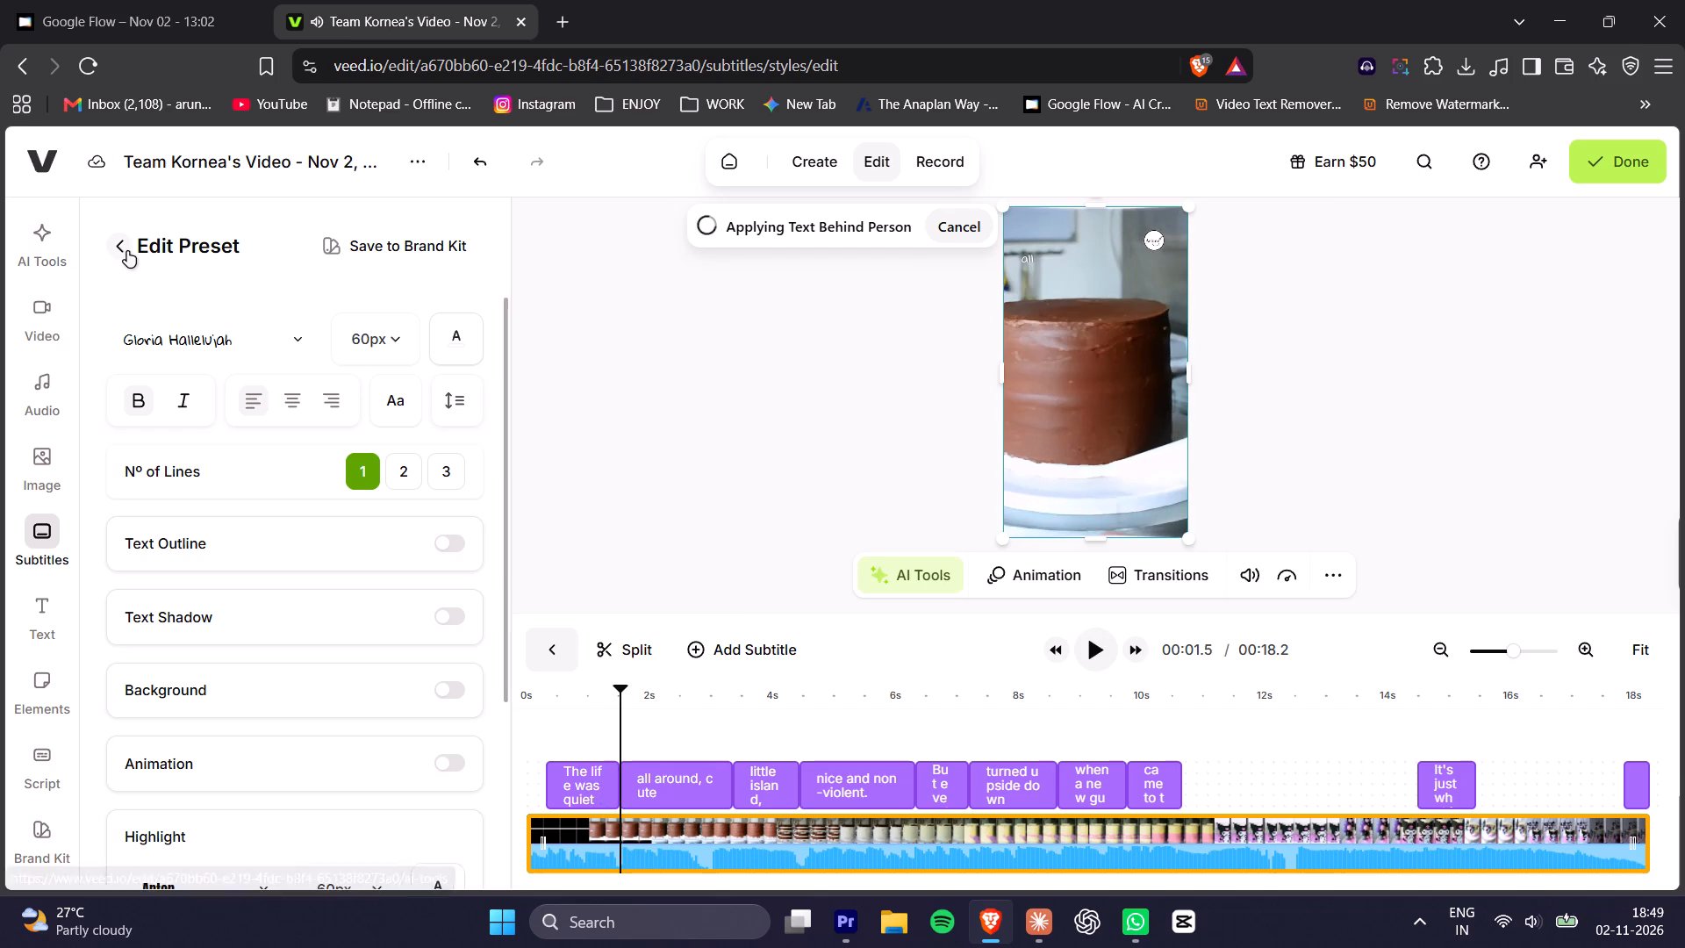
Leave the subtitle preset editor and cancel the Text Behind Person processing.
{"action": "left_click", "coordinate": [127, 251]}
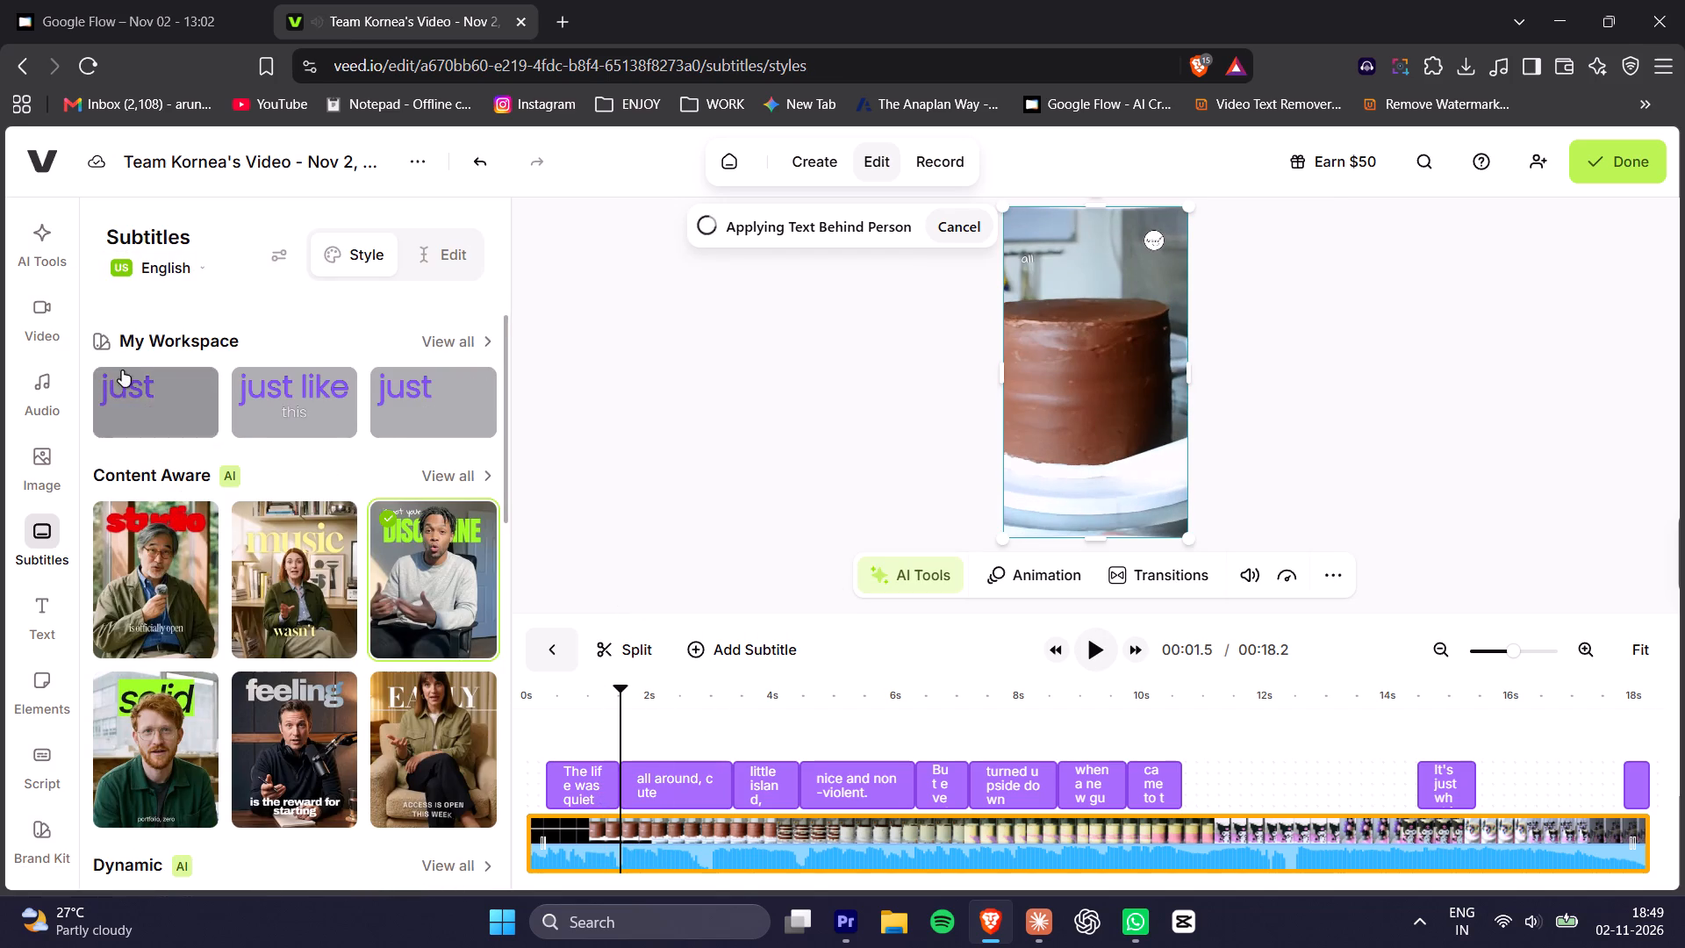
{"action": "left_click", "coordinate": [72, 264]}
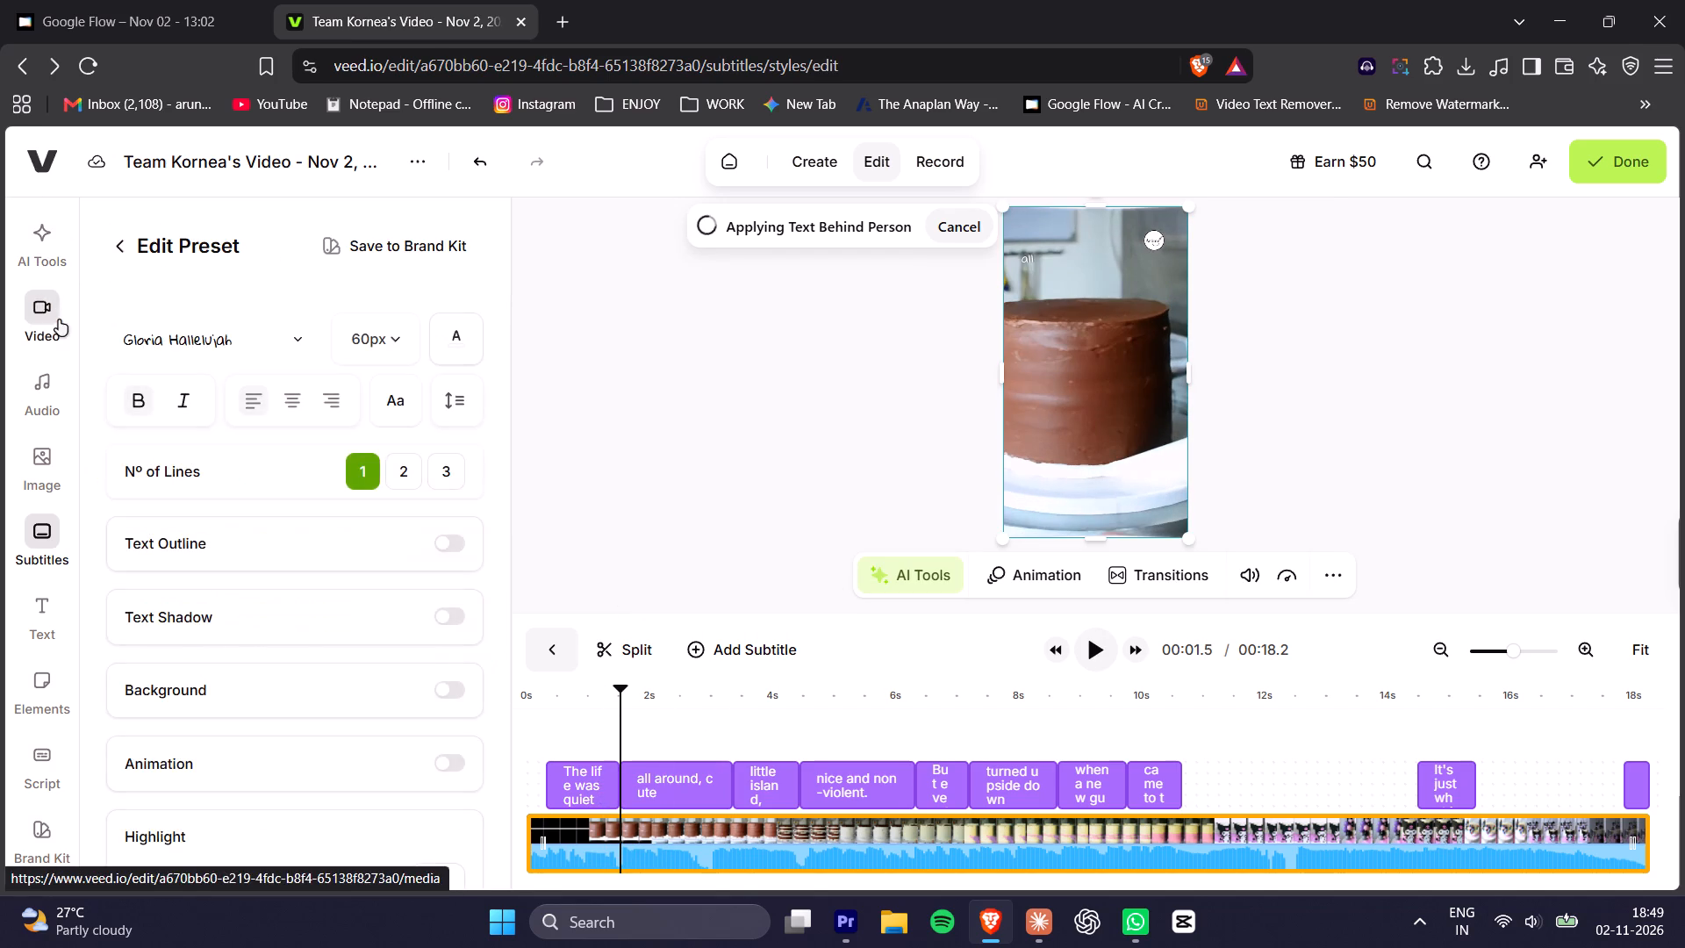
{"action": "left_click_drag", "start_coordinate": [111, 361], "coordinate": [125, 367]}
{"action": "left_click", "coordinate": [147, 355]}
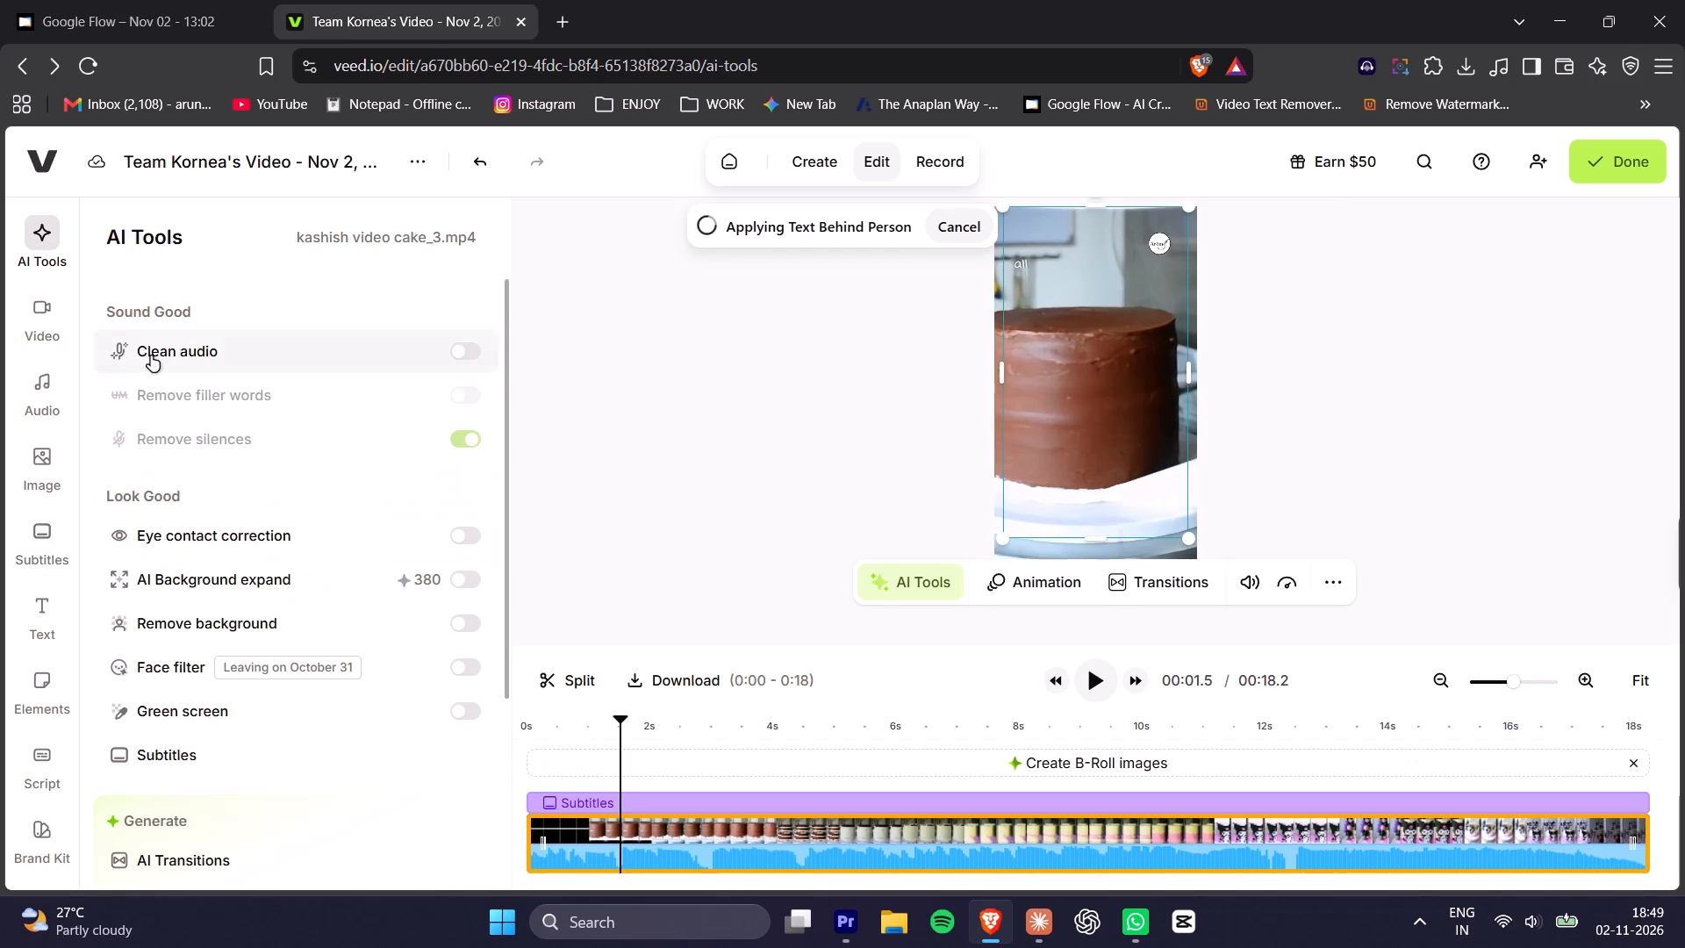
{"action": "left_click_drag", "start_coordinate": [155, 361], "coordinate": [170, 378]}
{"action": "left_click_drag", "start_coordinate": [587, 483], "coordinate": [609, 501]}
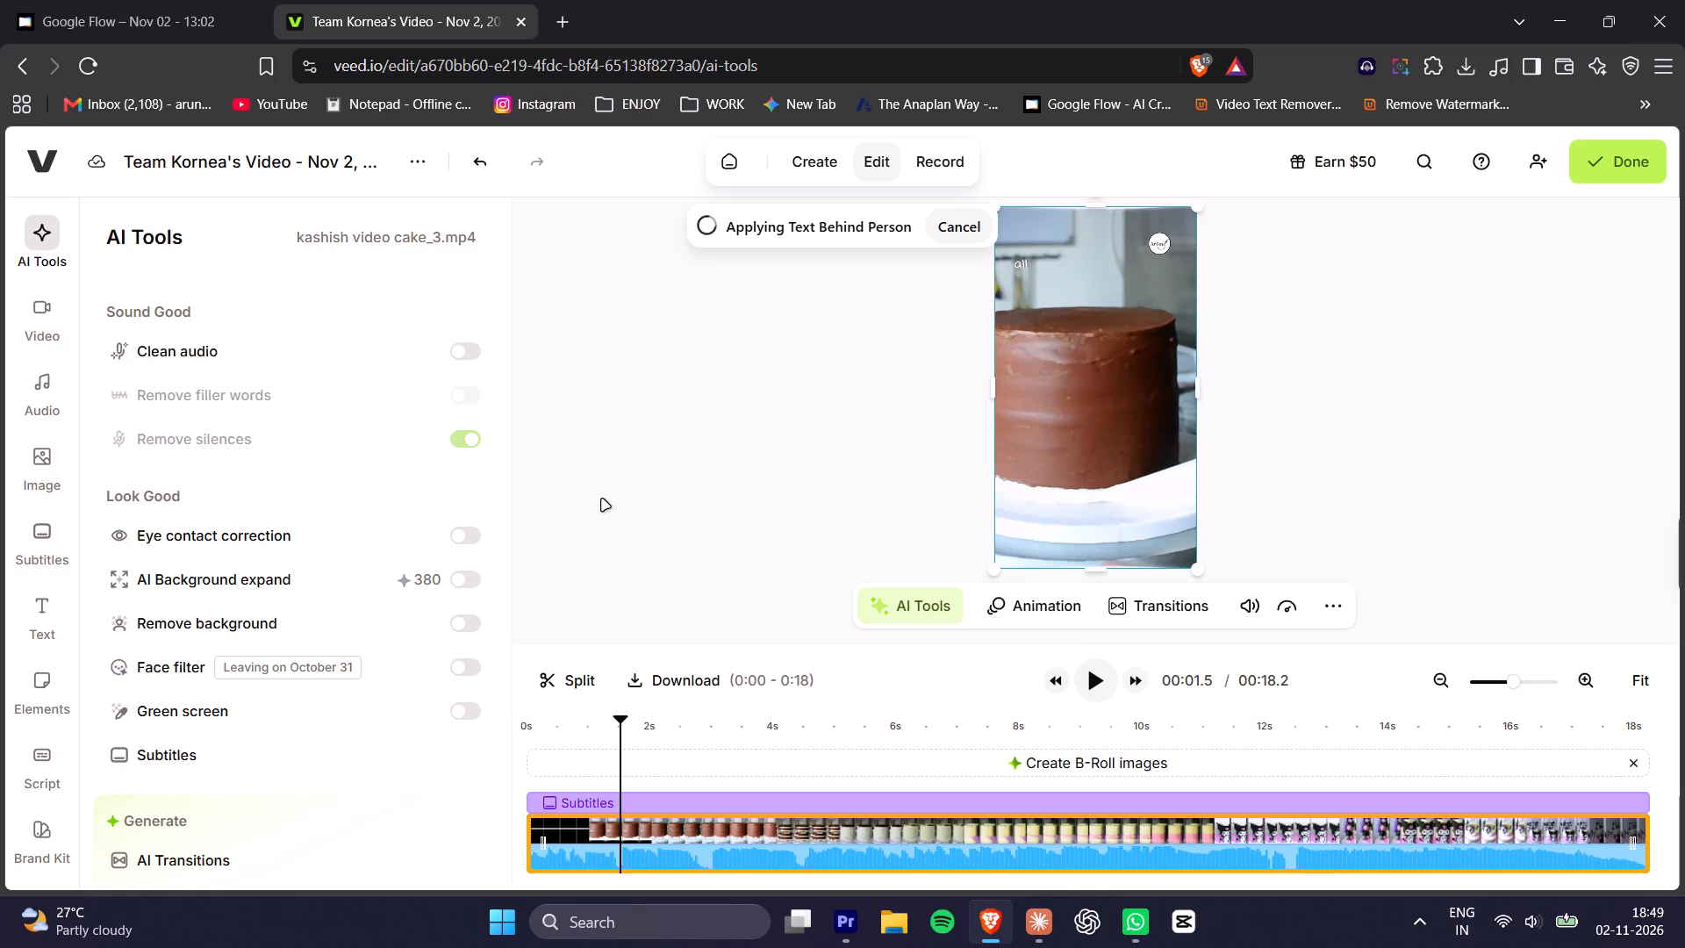
{"action": "left_click", "coordinate": [956, 230]}
{"action": "left_click_drag", "start_coordinate": [877, 399], "coordinate": [877, 410]}
{"action": "left_click_drag", "start_coordinate": [790, 465], "coordinate": [782, 476]}
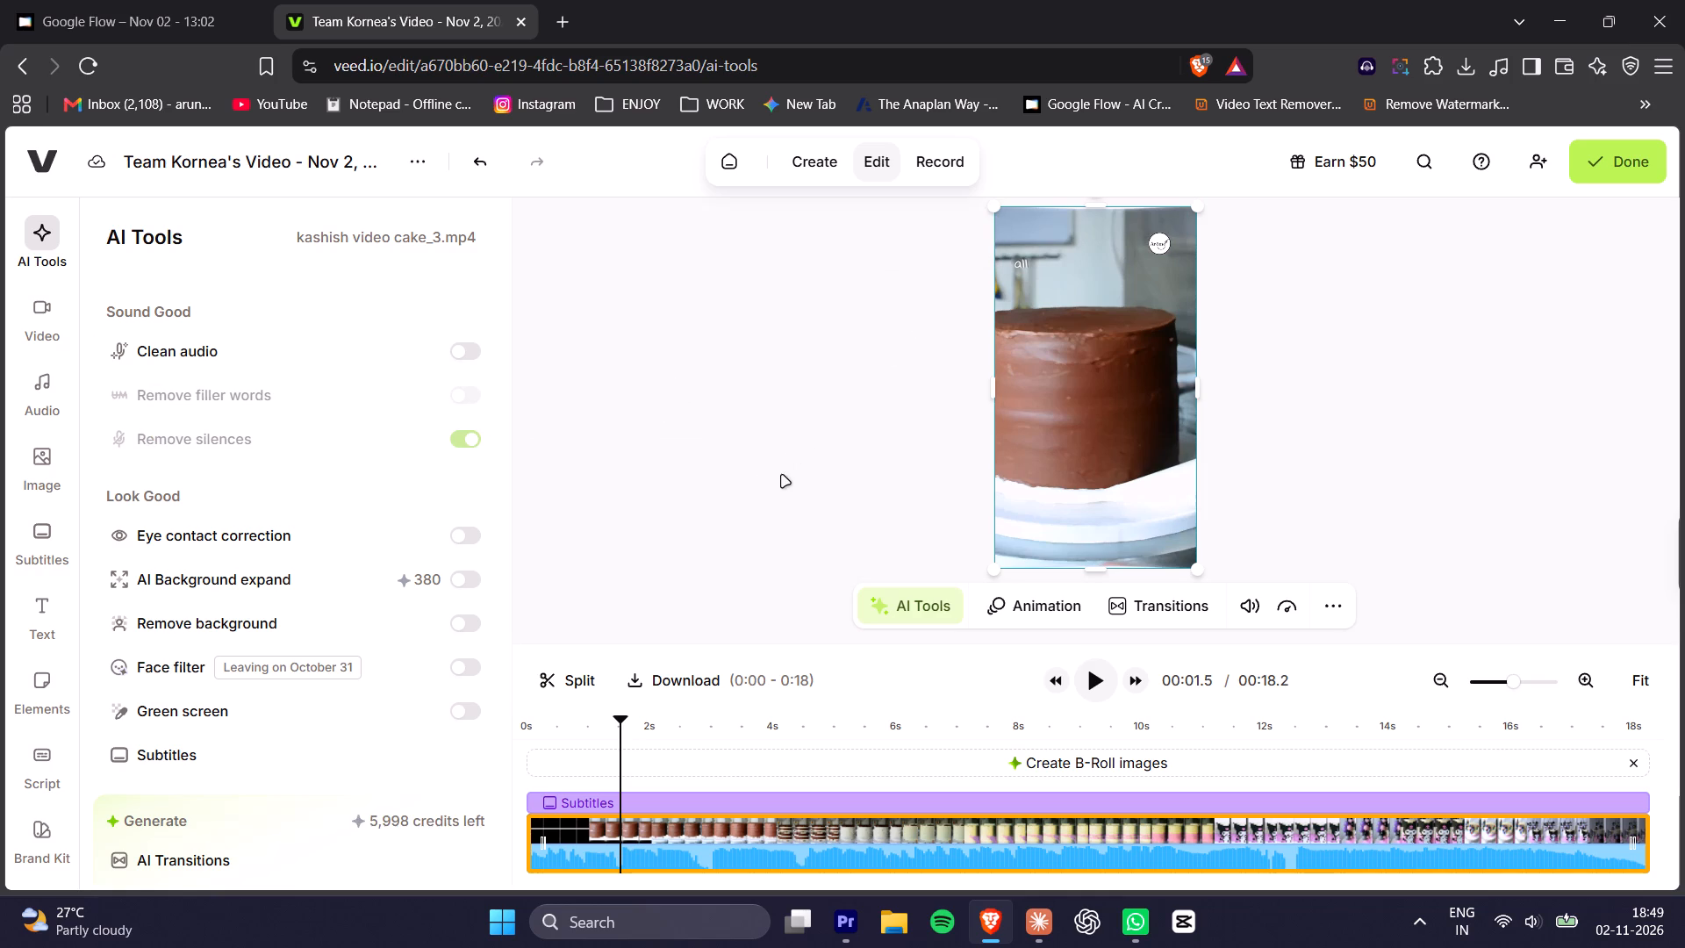
{"action": "left_click_drag", "start_coordinate": [782, 476], "coordinate": [734, 469]}
Return to the VEED home page, start a new video editing project and open the file picker for uploading media.
{"action": "left_click", "coordinate": [27, 62]}
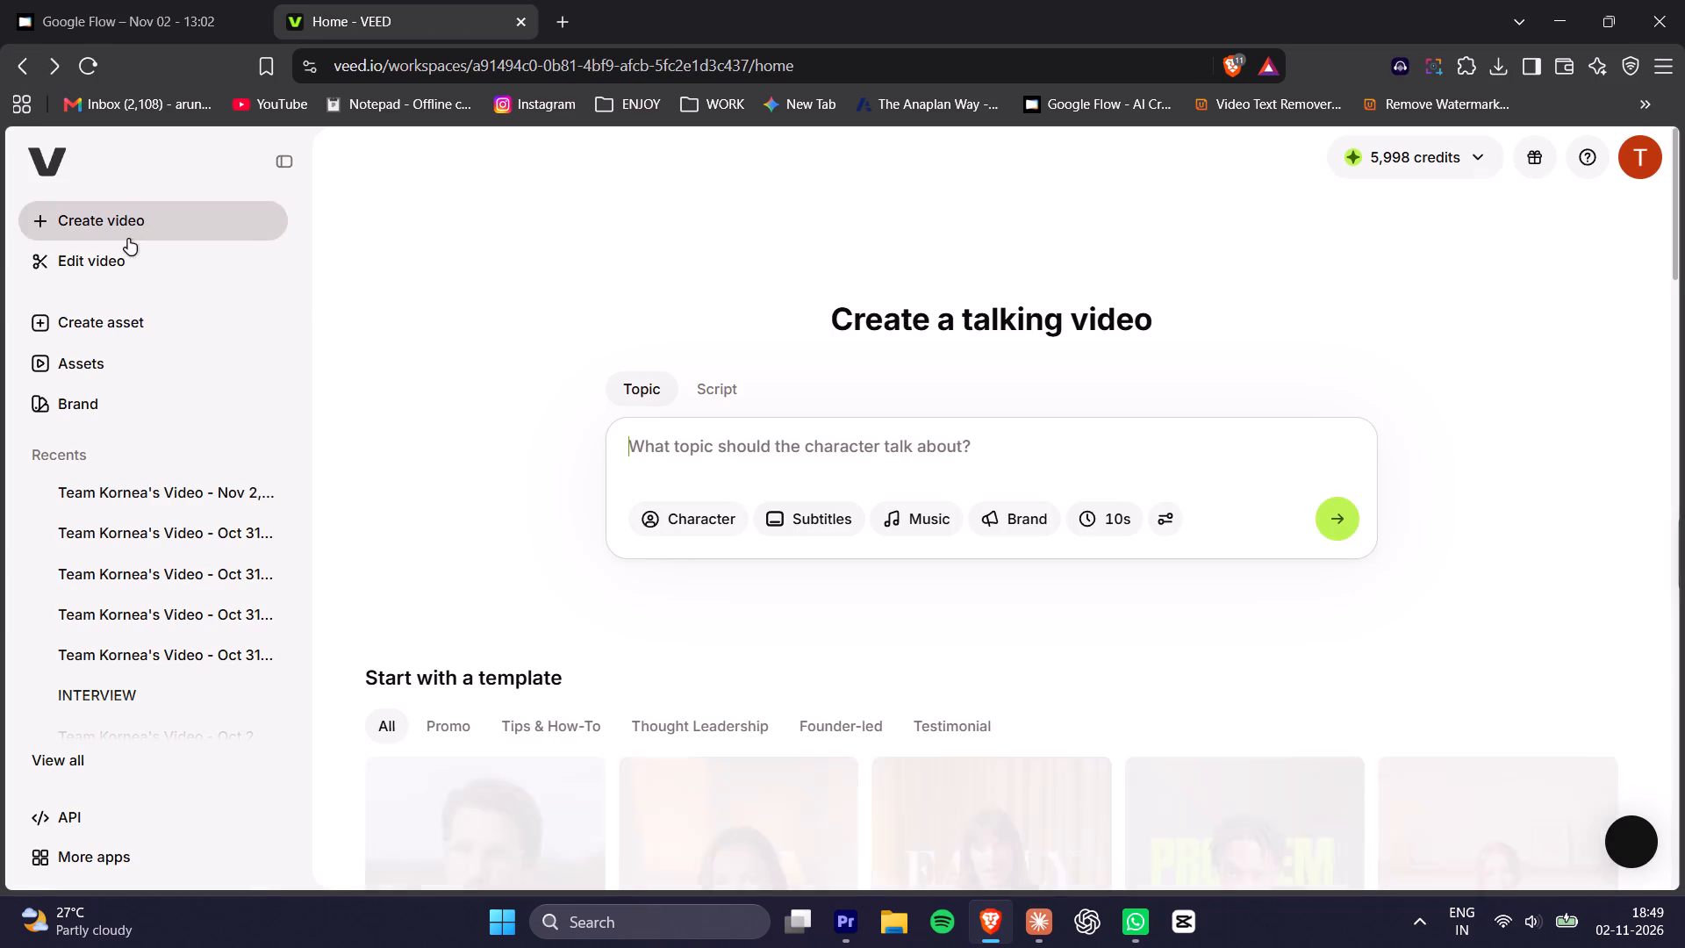
{"action": "left_click", "coordinate": [105, 252]}
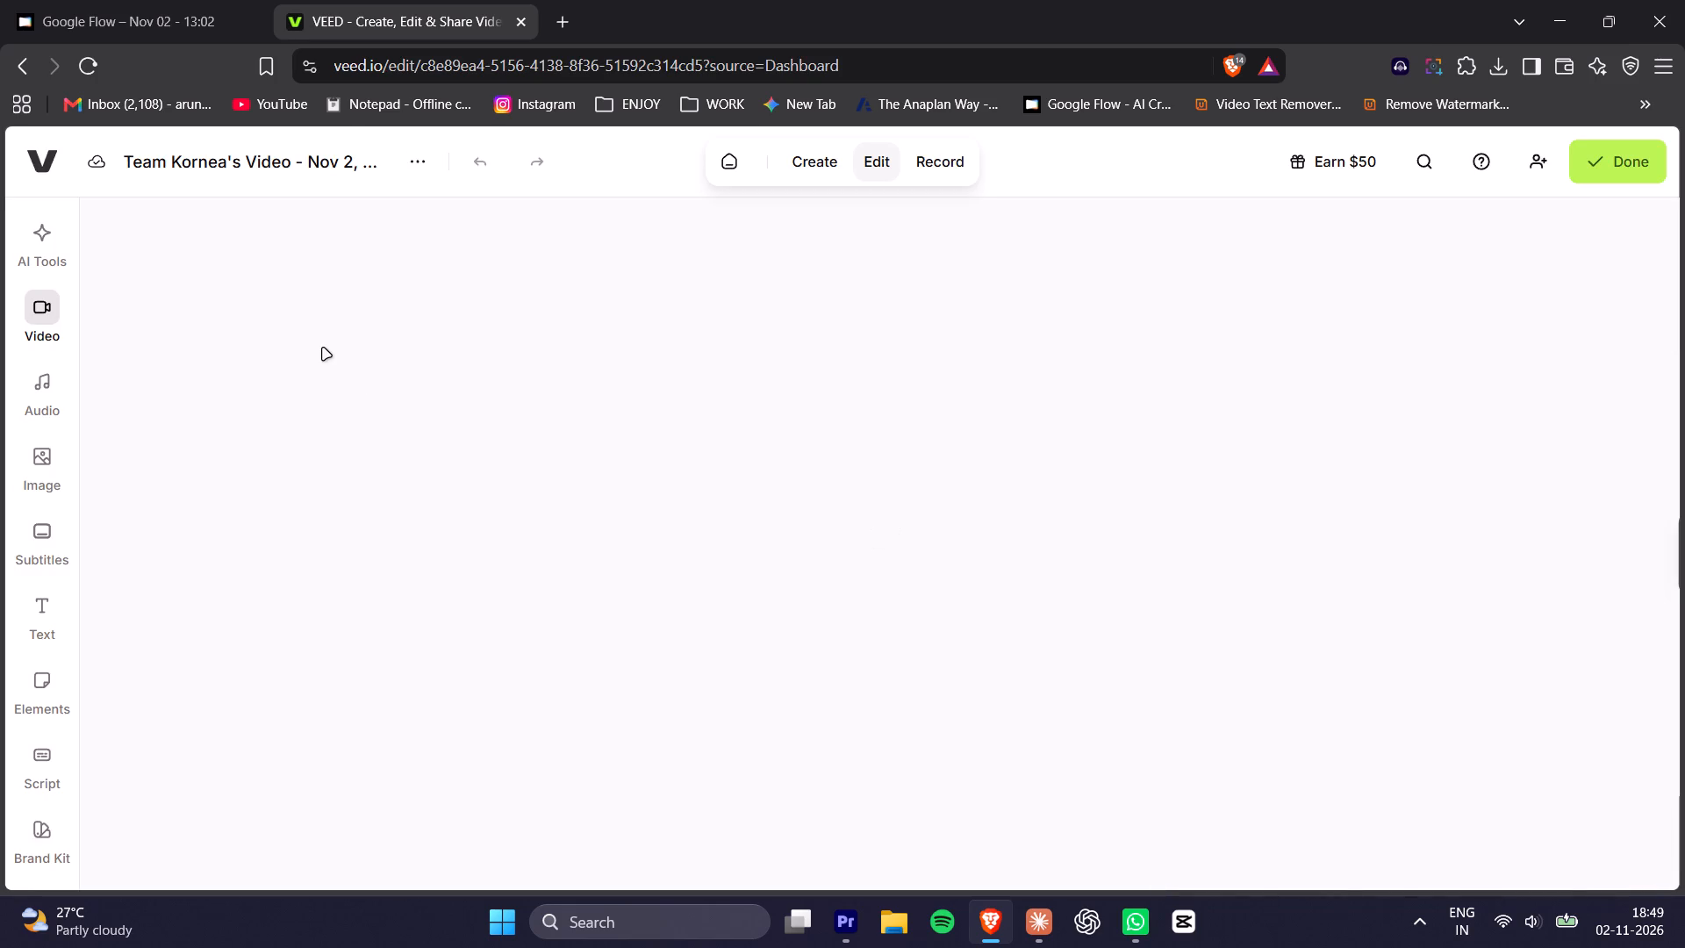
{"action": "left_click_drag", "start_coordinate": [805, 480], "coordinate": [803, 492]}
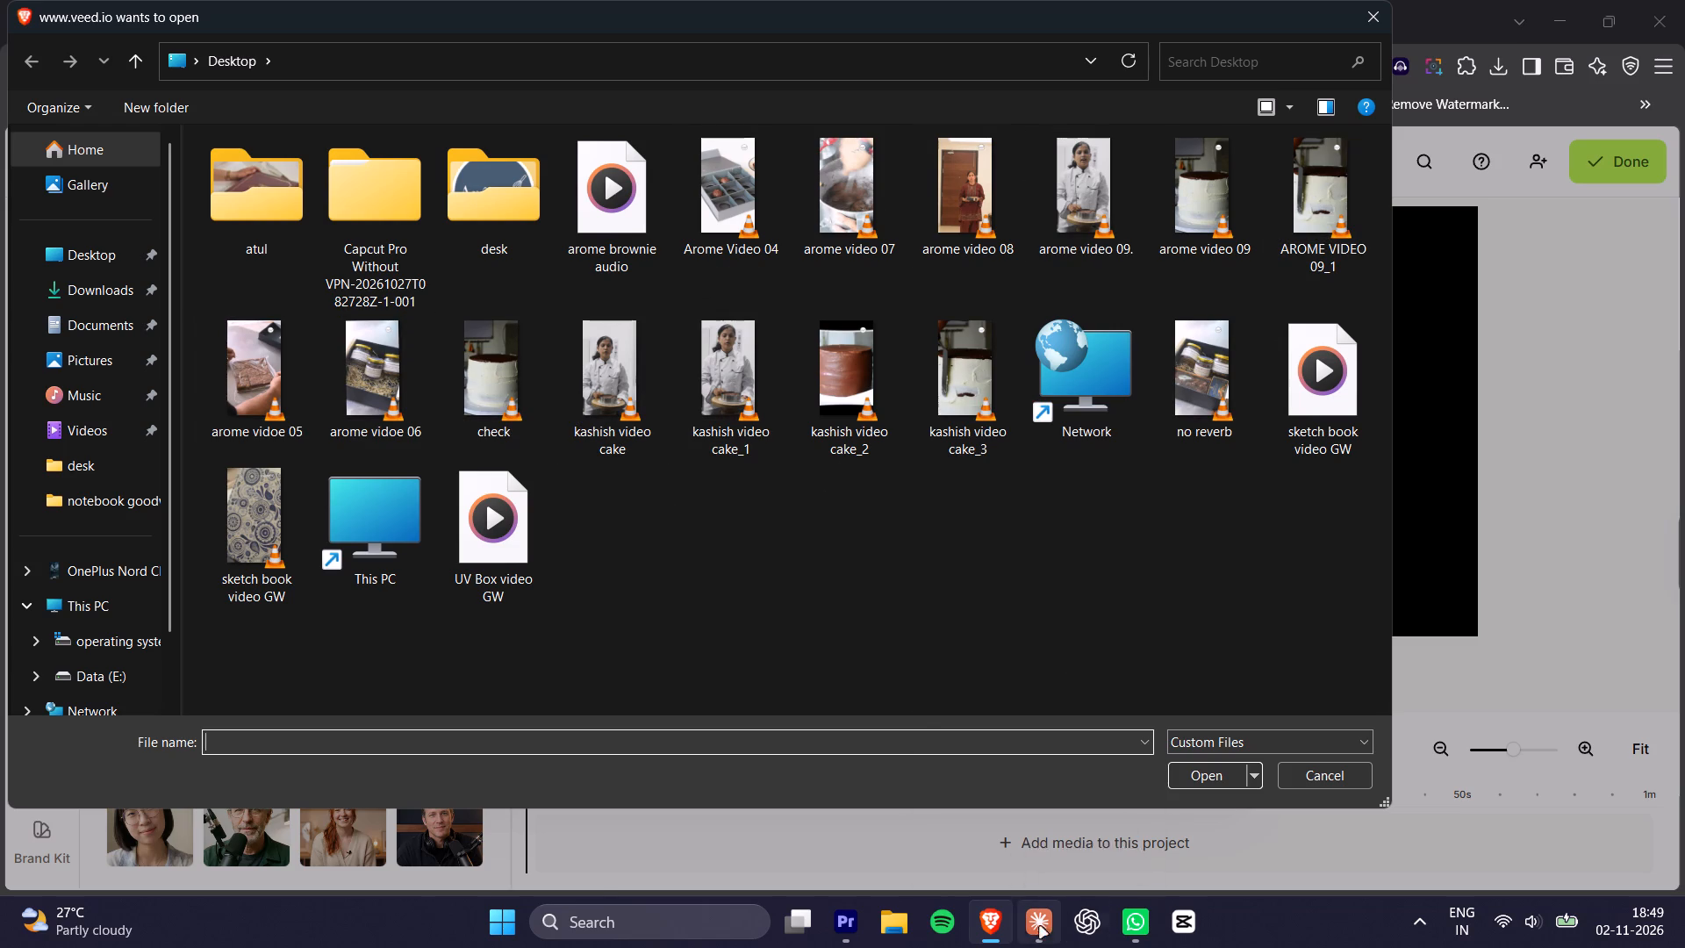
Show the desktop, open kashish video cake_3 in VLC to check the exported file, and close the player.
{"action": "left_click", "coordinate": [859, 923]}
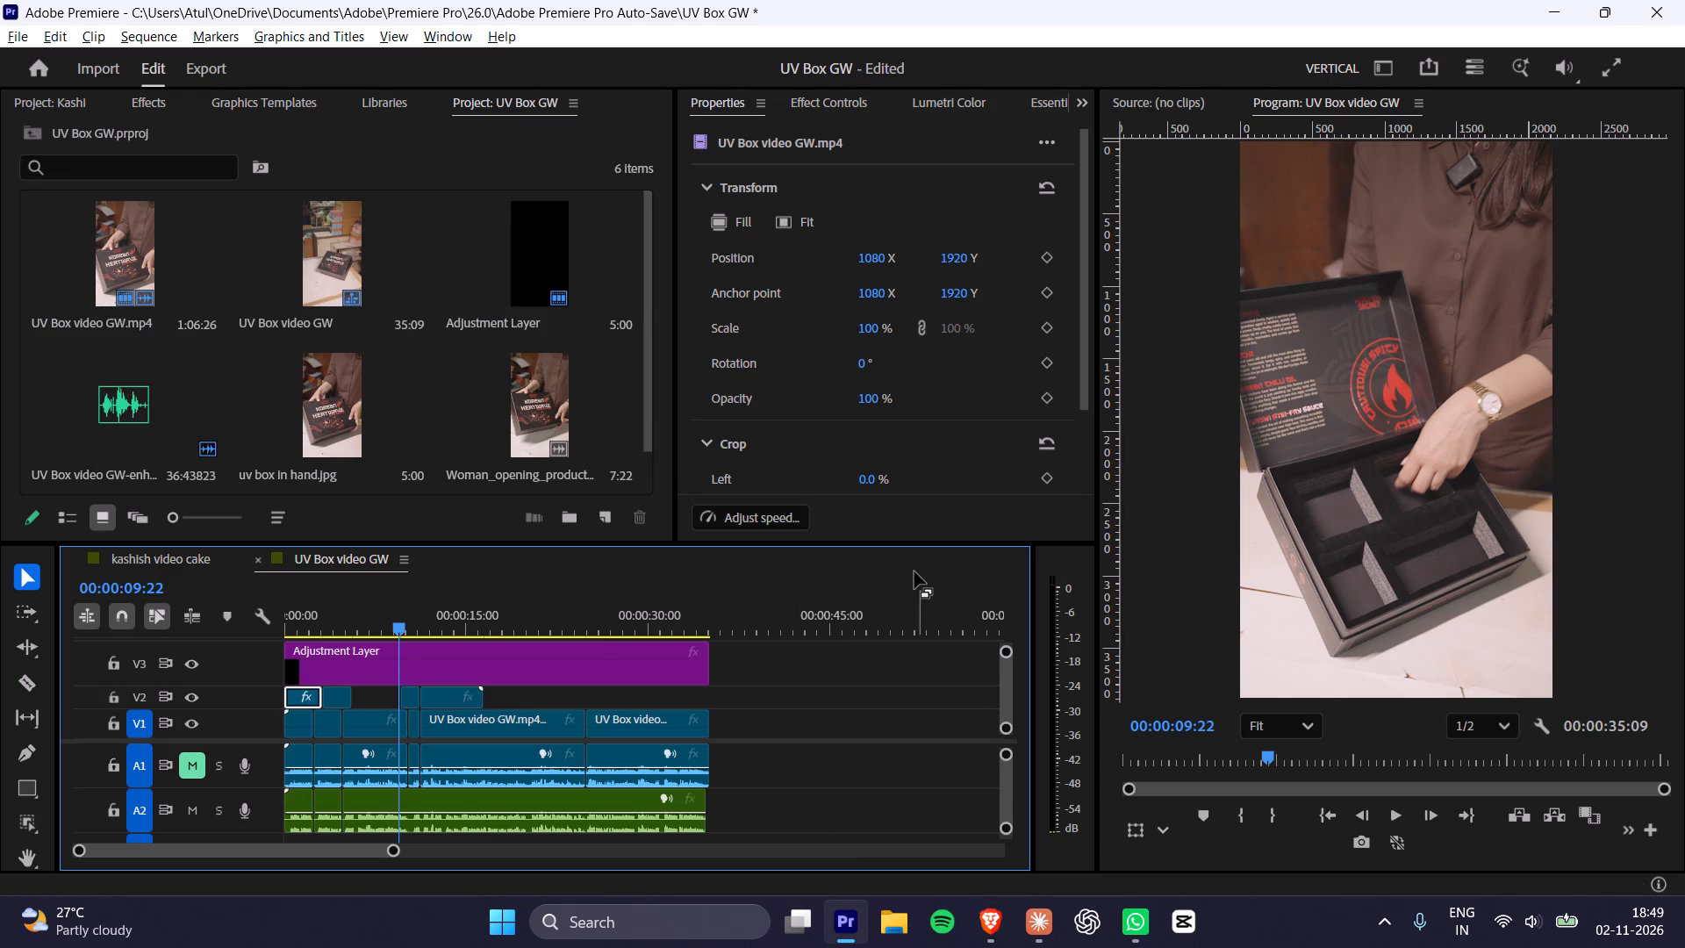
{"action": "left_click", "coordinate": [1684, 947]}
{"action": "left_click", "coordinate": [636, 442]}
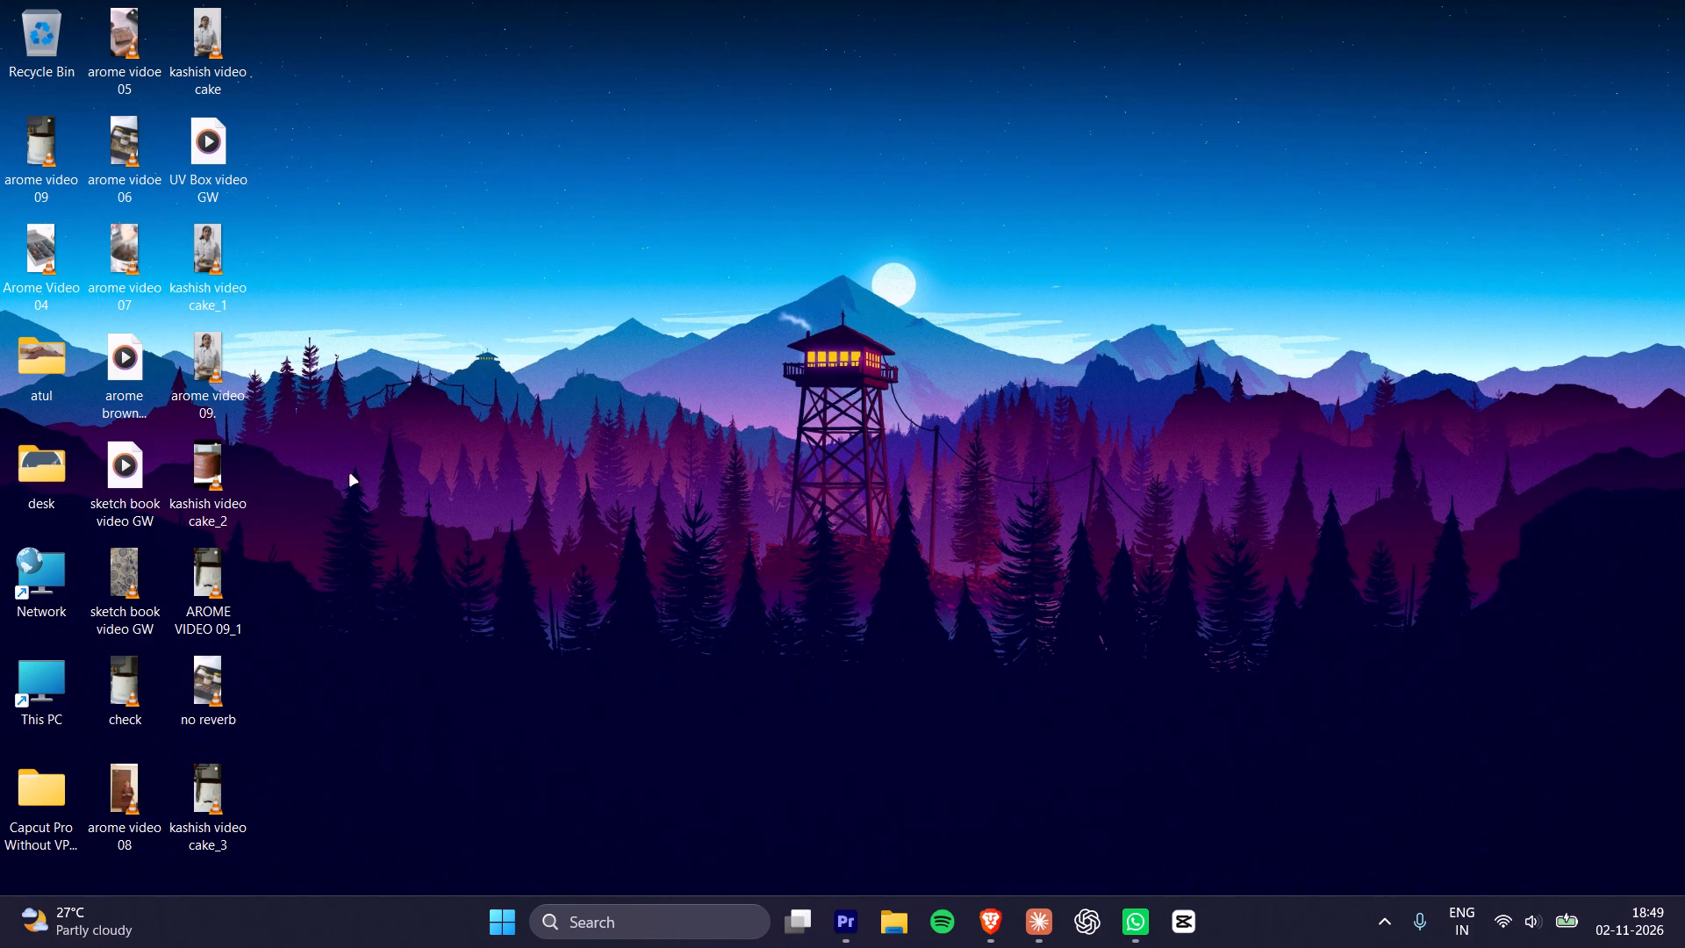
{"action": "left_click", "coordinate": [304, 663]}
{"action": "right_click", "coordinate": [513, 325]}
{"action": "left_click", "coordinate": [592, 421]}
{"action": "left_click", "coordinate": [458, 259]}
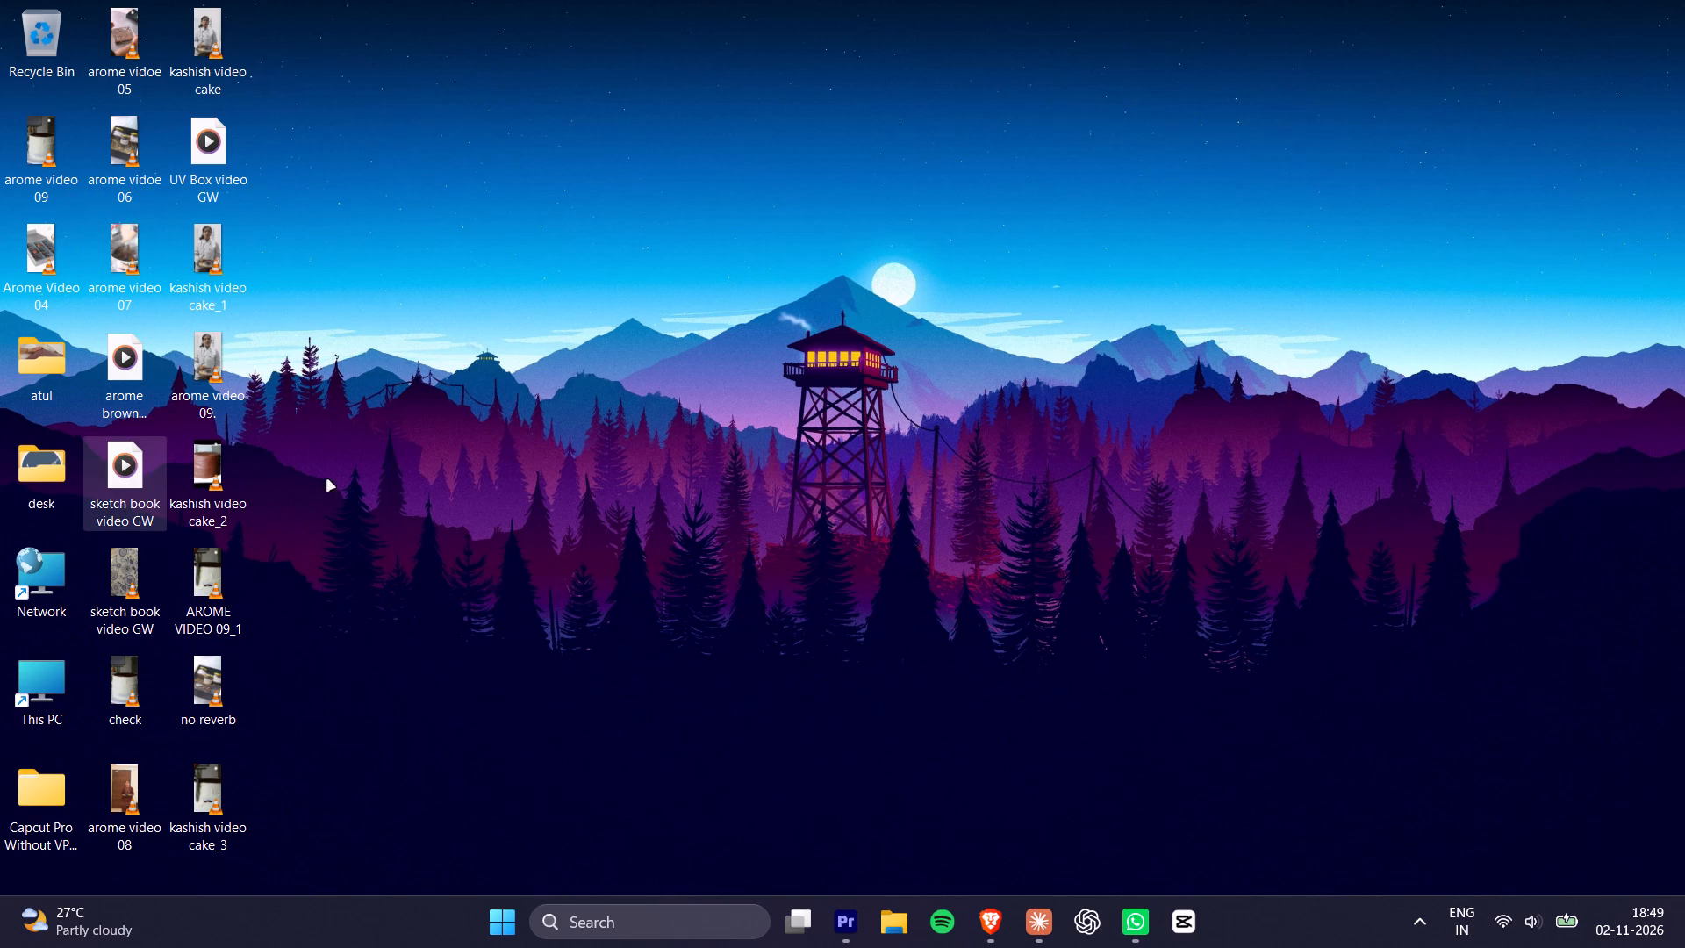
{"action": "left_click", "coordinate": [474, 423]}
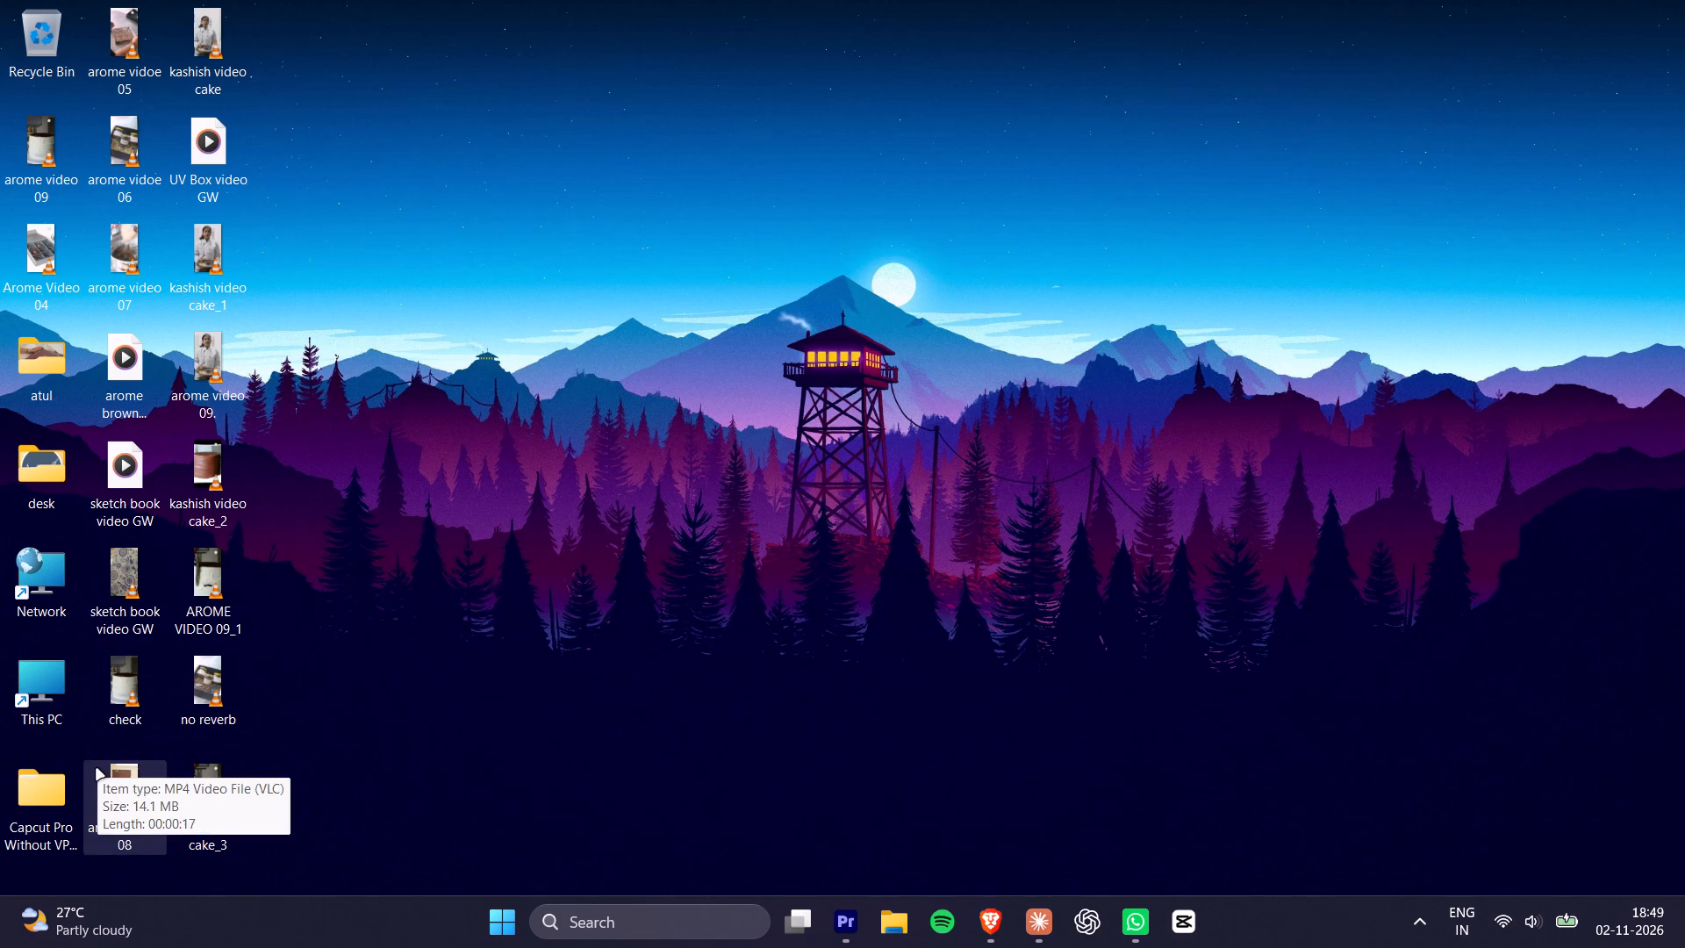
{"action": "double_click", "coordinate": [210, 775]}
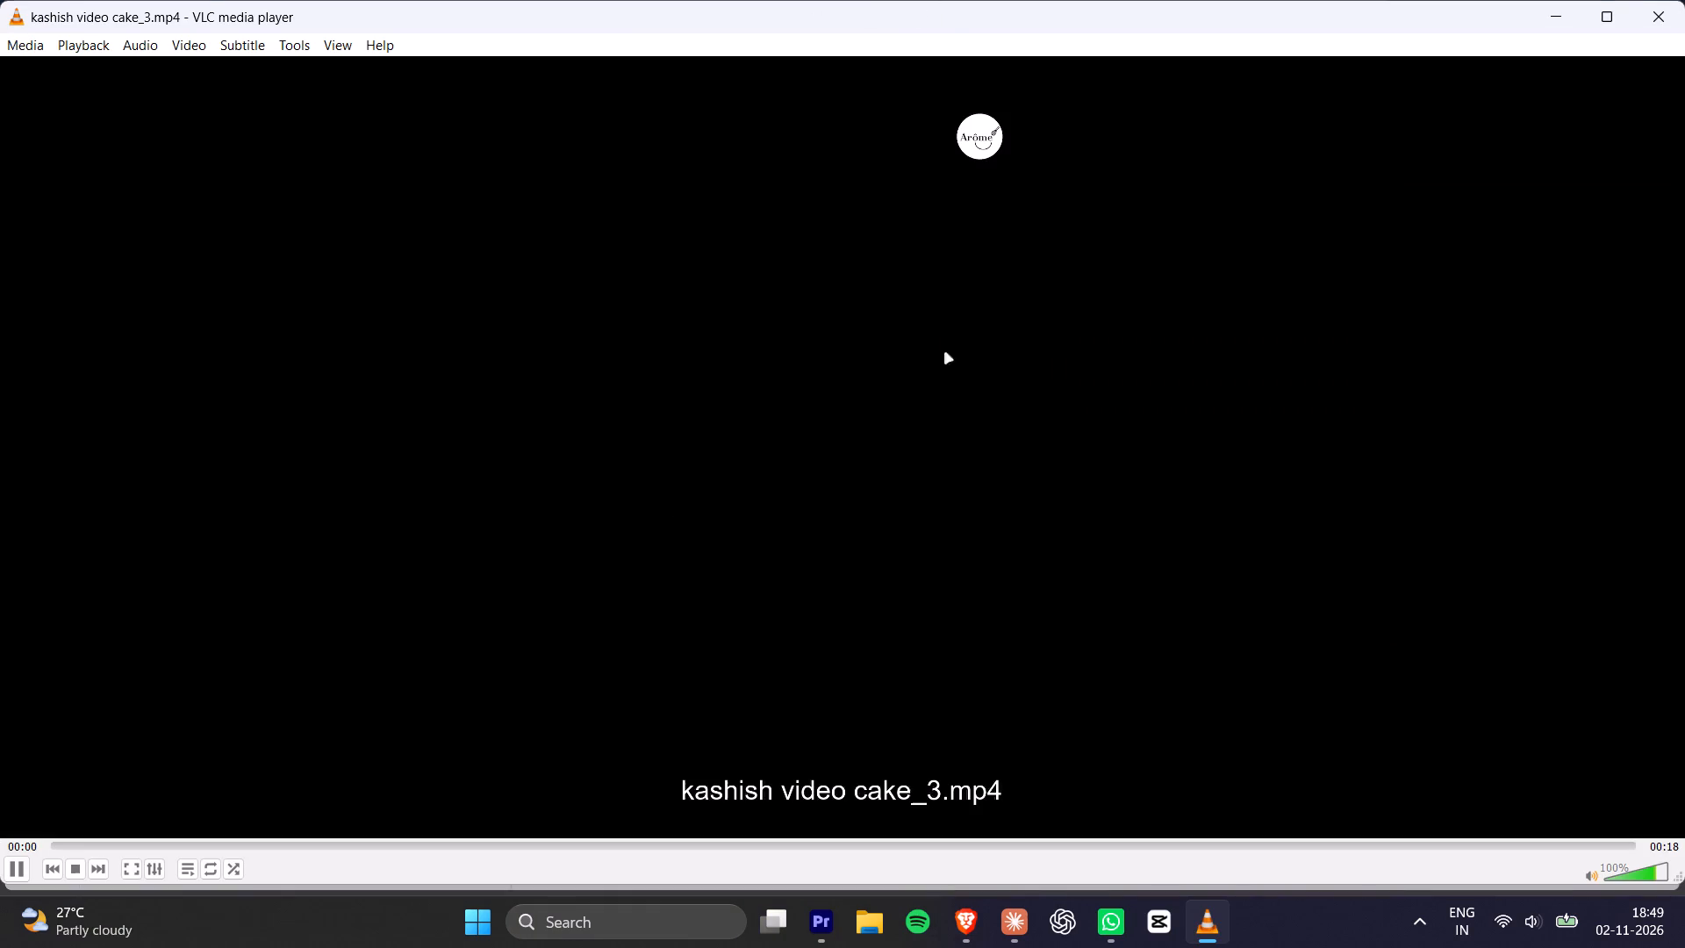
{"action": "left_click", "coordinate": [1673, 31]}
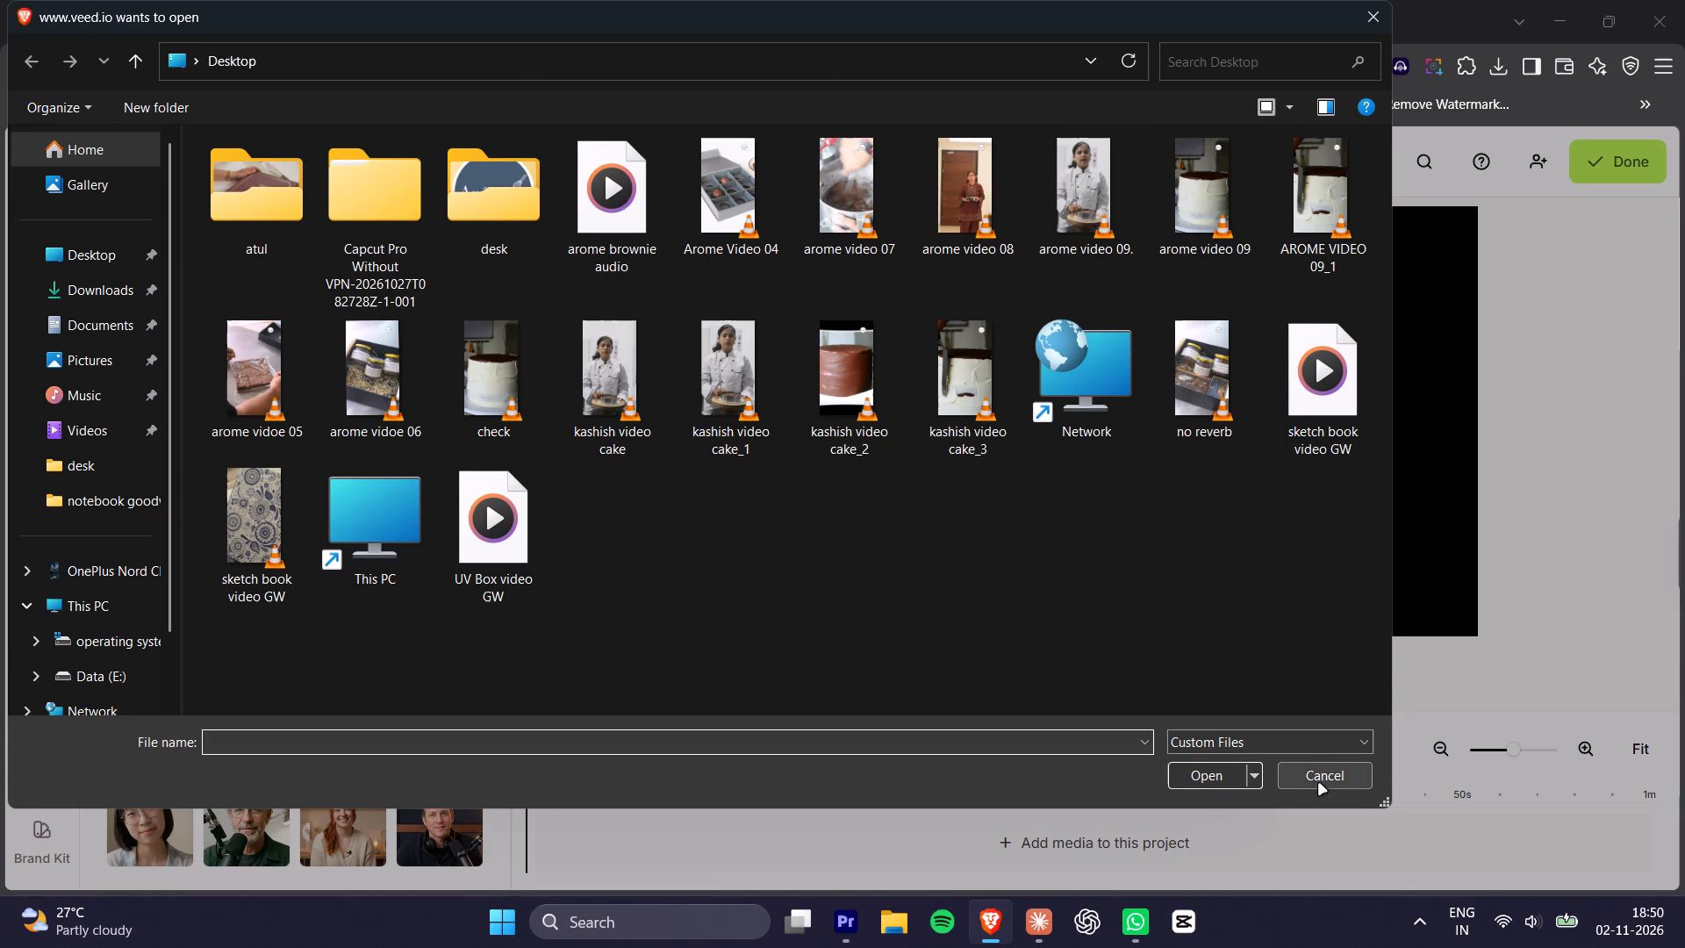
Cancel the file picker, switch to Premiere and bring up the kashish video cake sequence.
{"action": "left_click", "coordinate": [1330, 779]}
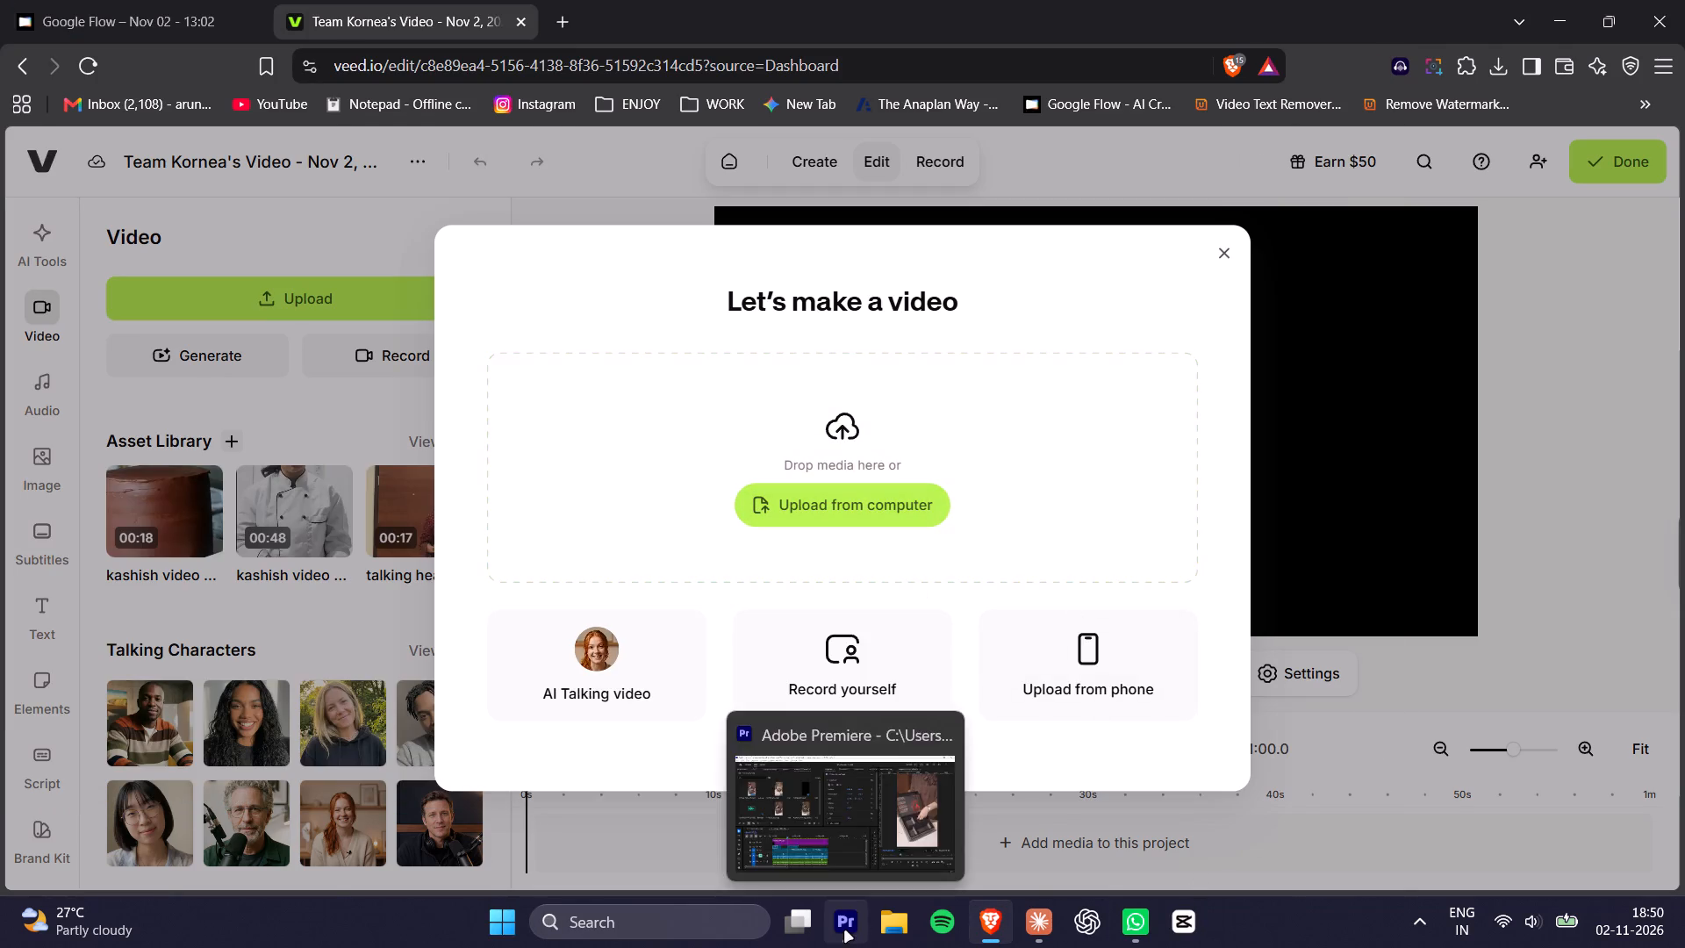
{"action": "left_click", "coordinate": [845, 931]}
{"action": "left_click", "coordinate": [16, 44]}
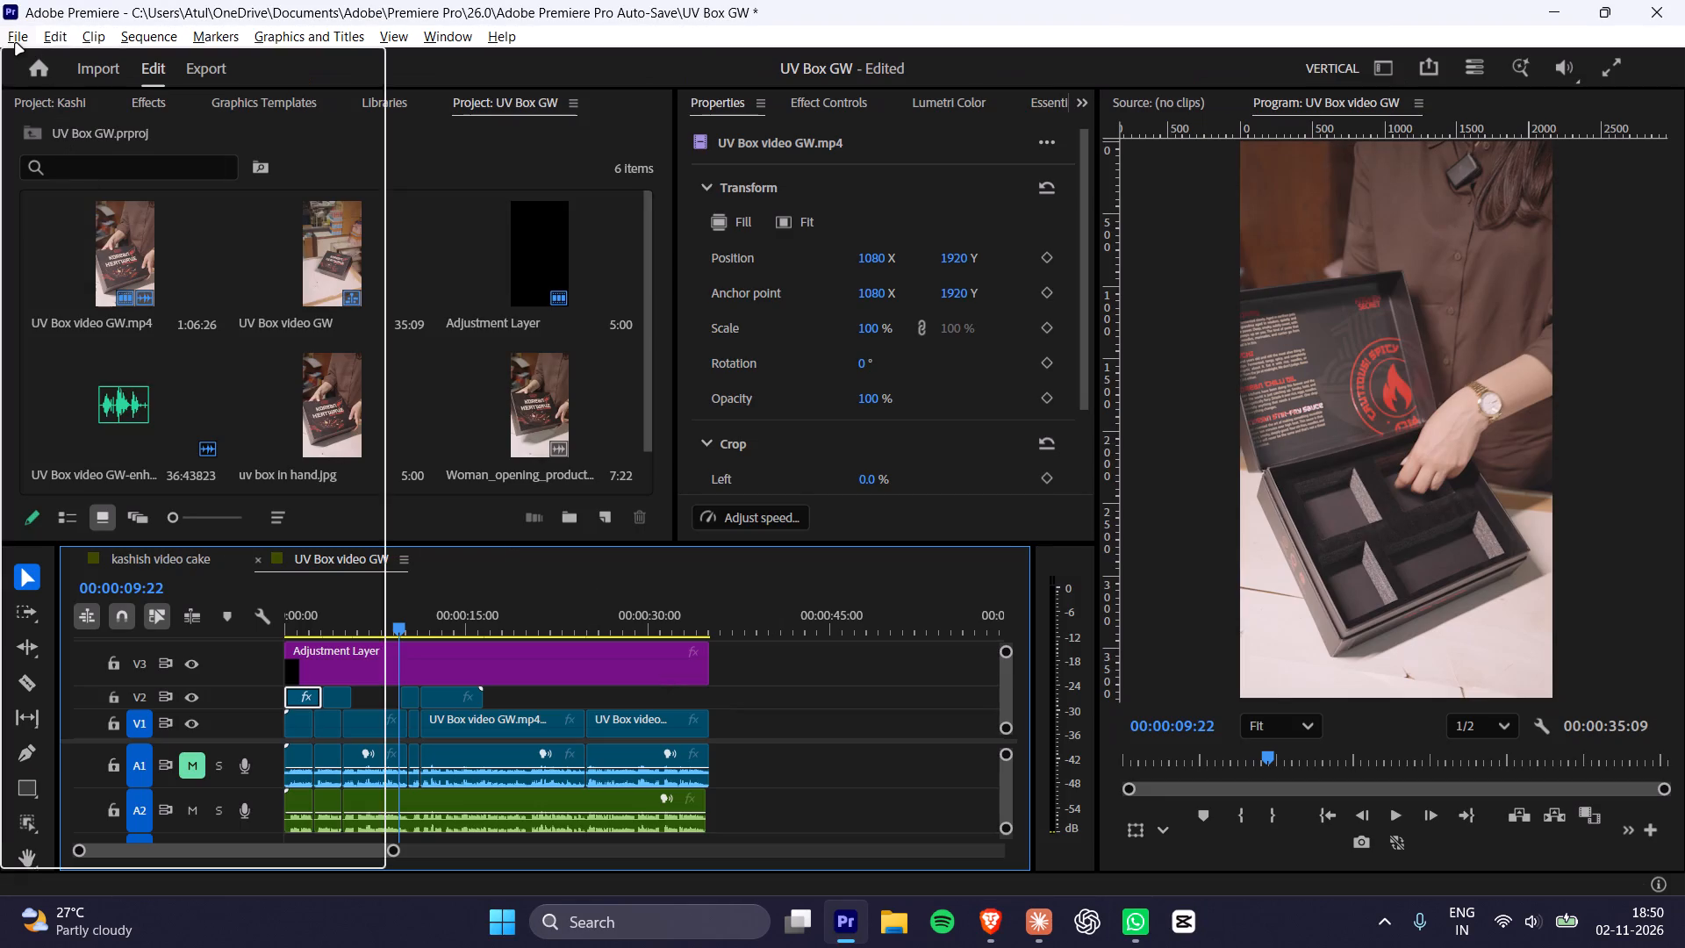
{"action": "left_click", "coordinate": [584, 578]}
{"action": "left_click", "coordinate": [169, 560]}
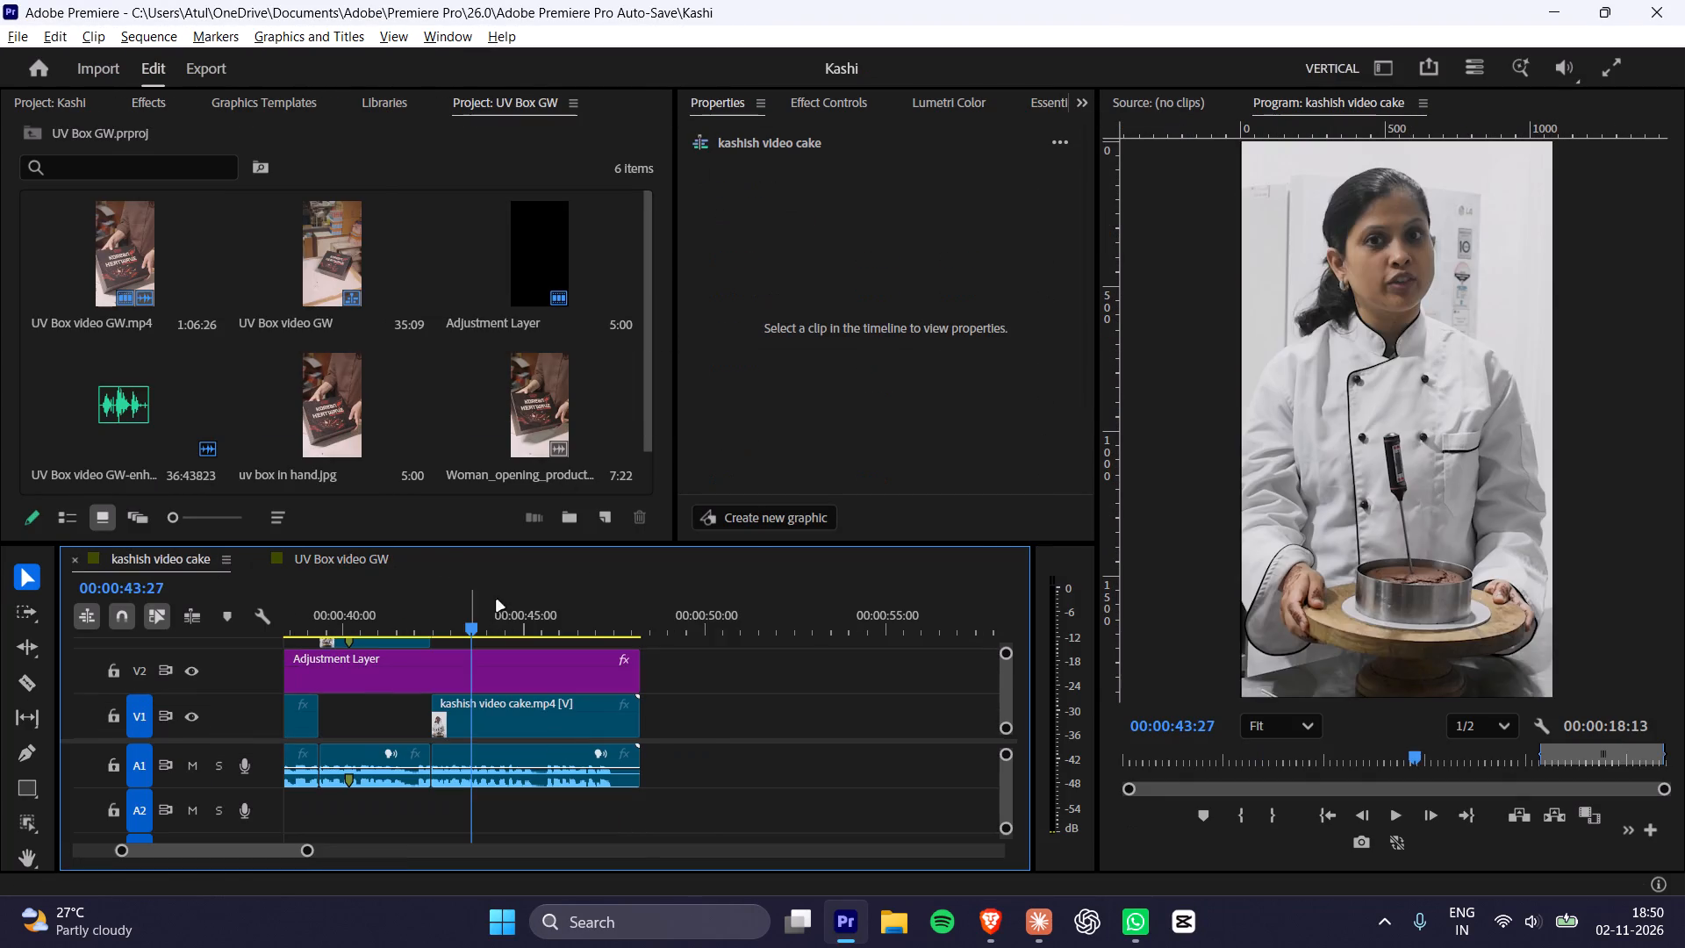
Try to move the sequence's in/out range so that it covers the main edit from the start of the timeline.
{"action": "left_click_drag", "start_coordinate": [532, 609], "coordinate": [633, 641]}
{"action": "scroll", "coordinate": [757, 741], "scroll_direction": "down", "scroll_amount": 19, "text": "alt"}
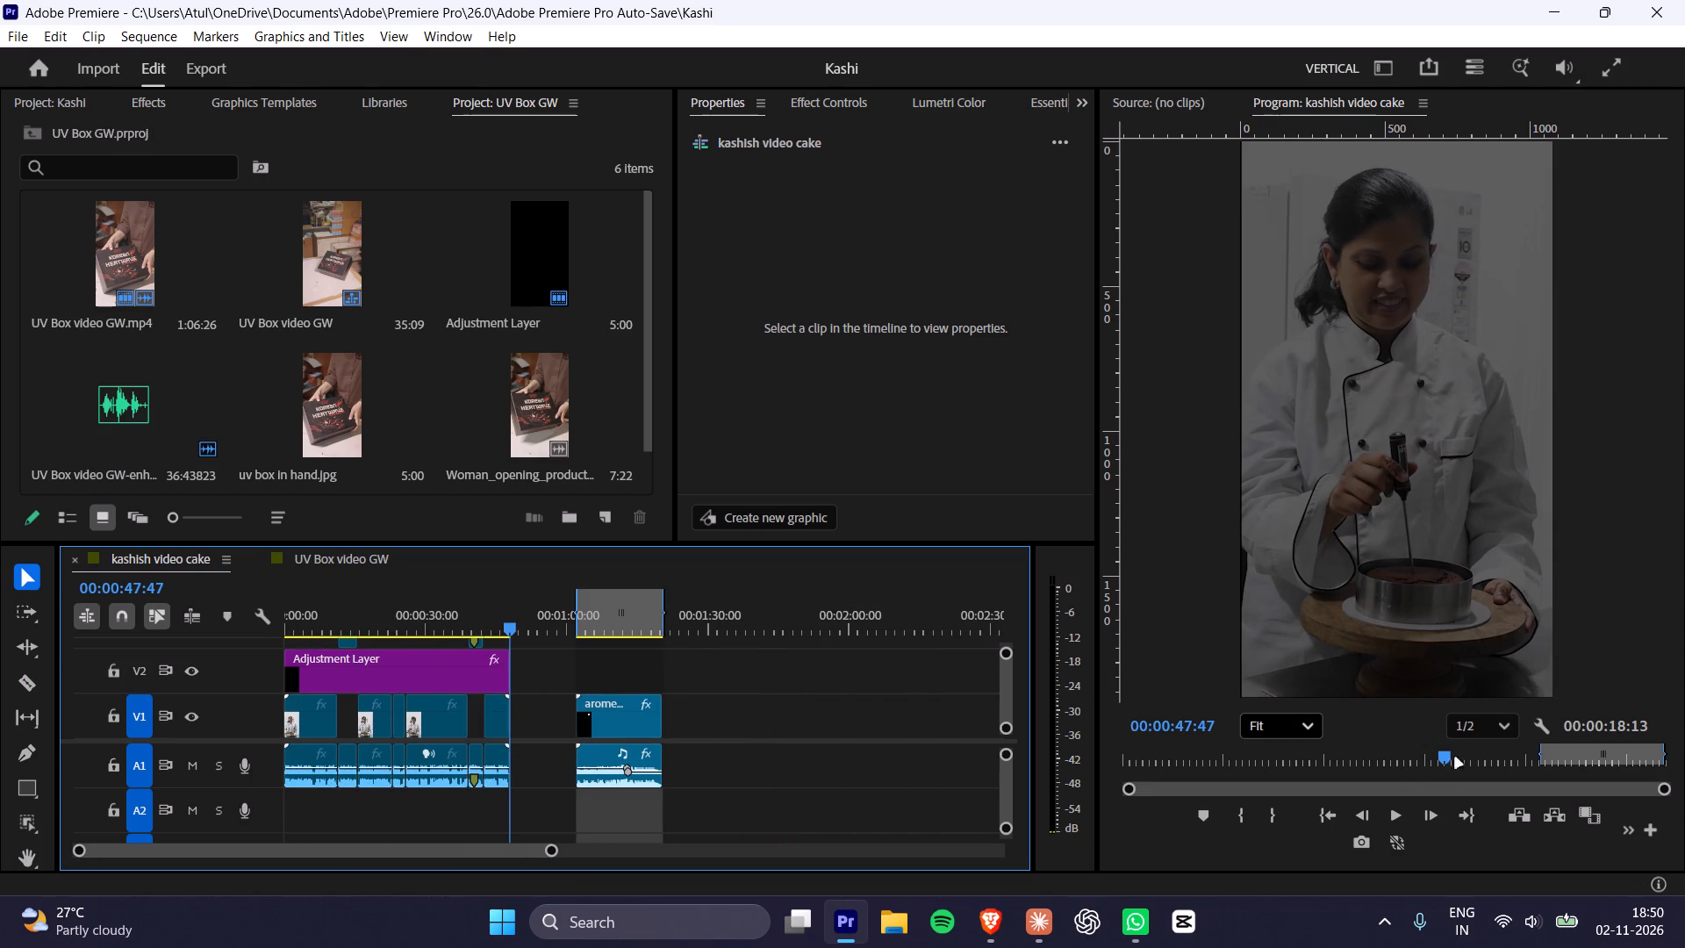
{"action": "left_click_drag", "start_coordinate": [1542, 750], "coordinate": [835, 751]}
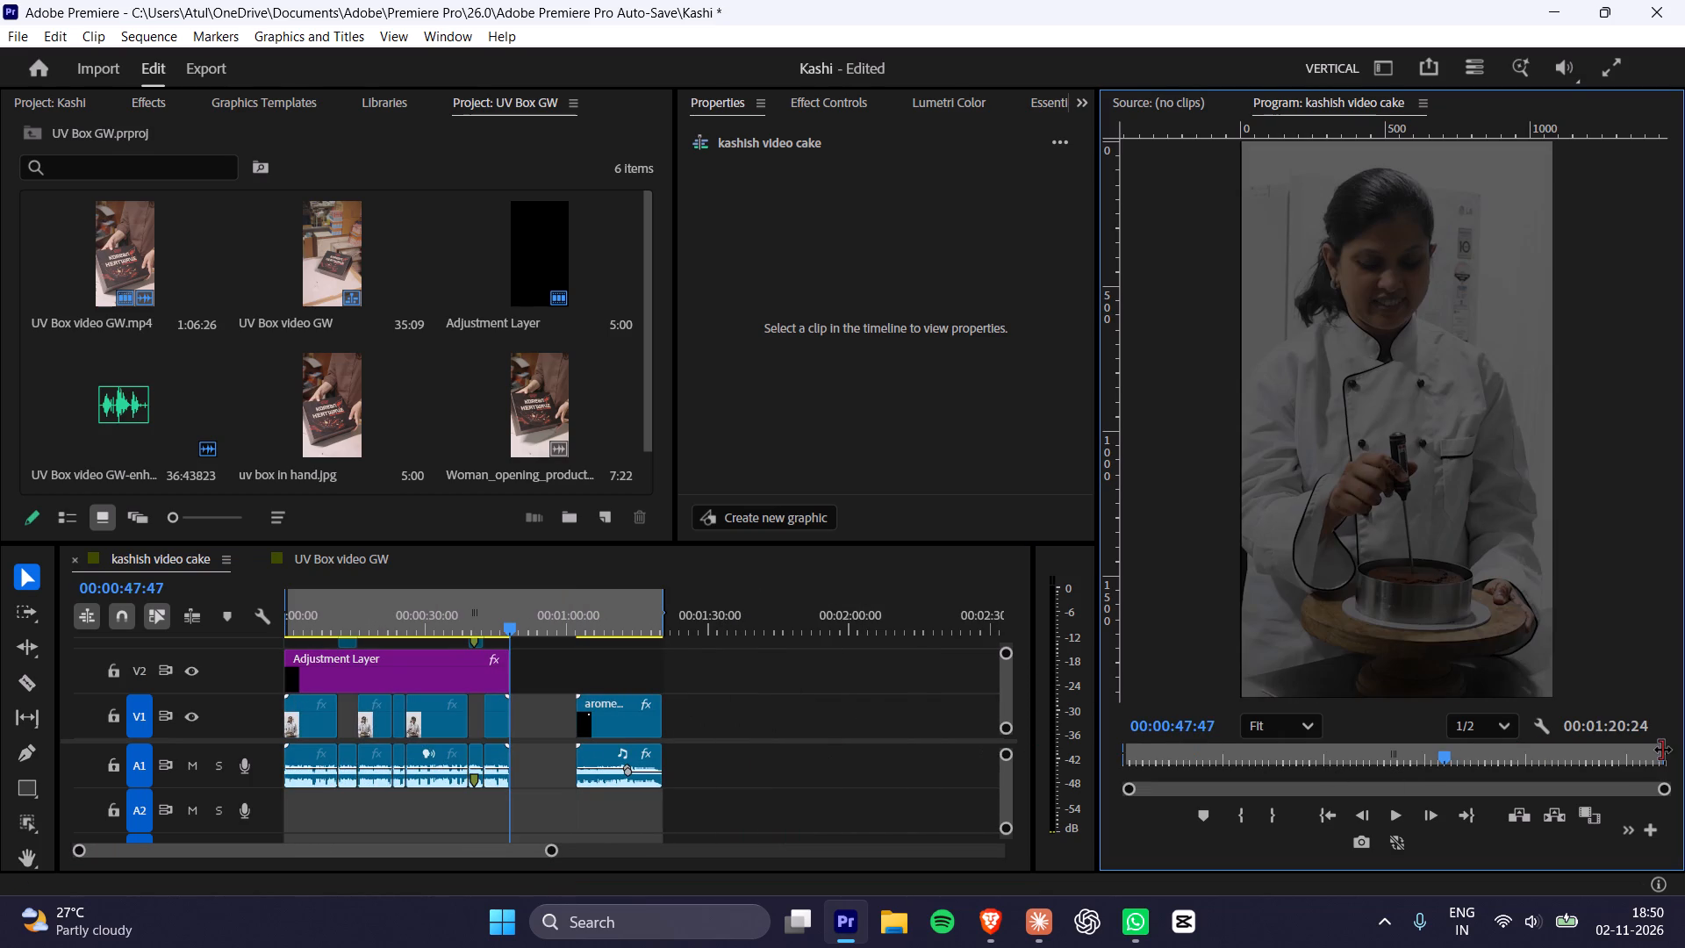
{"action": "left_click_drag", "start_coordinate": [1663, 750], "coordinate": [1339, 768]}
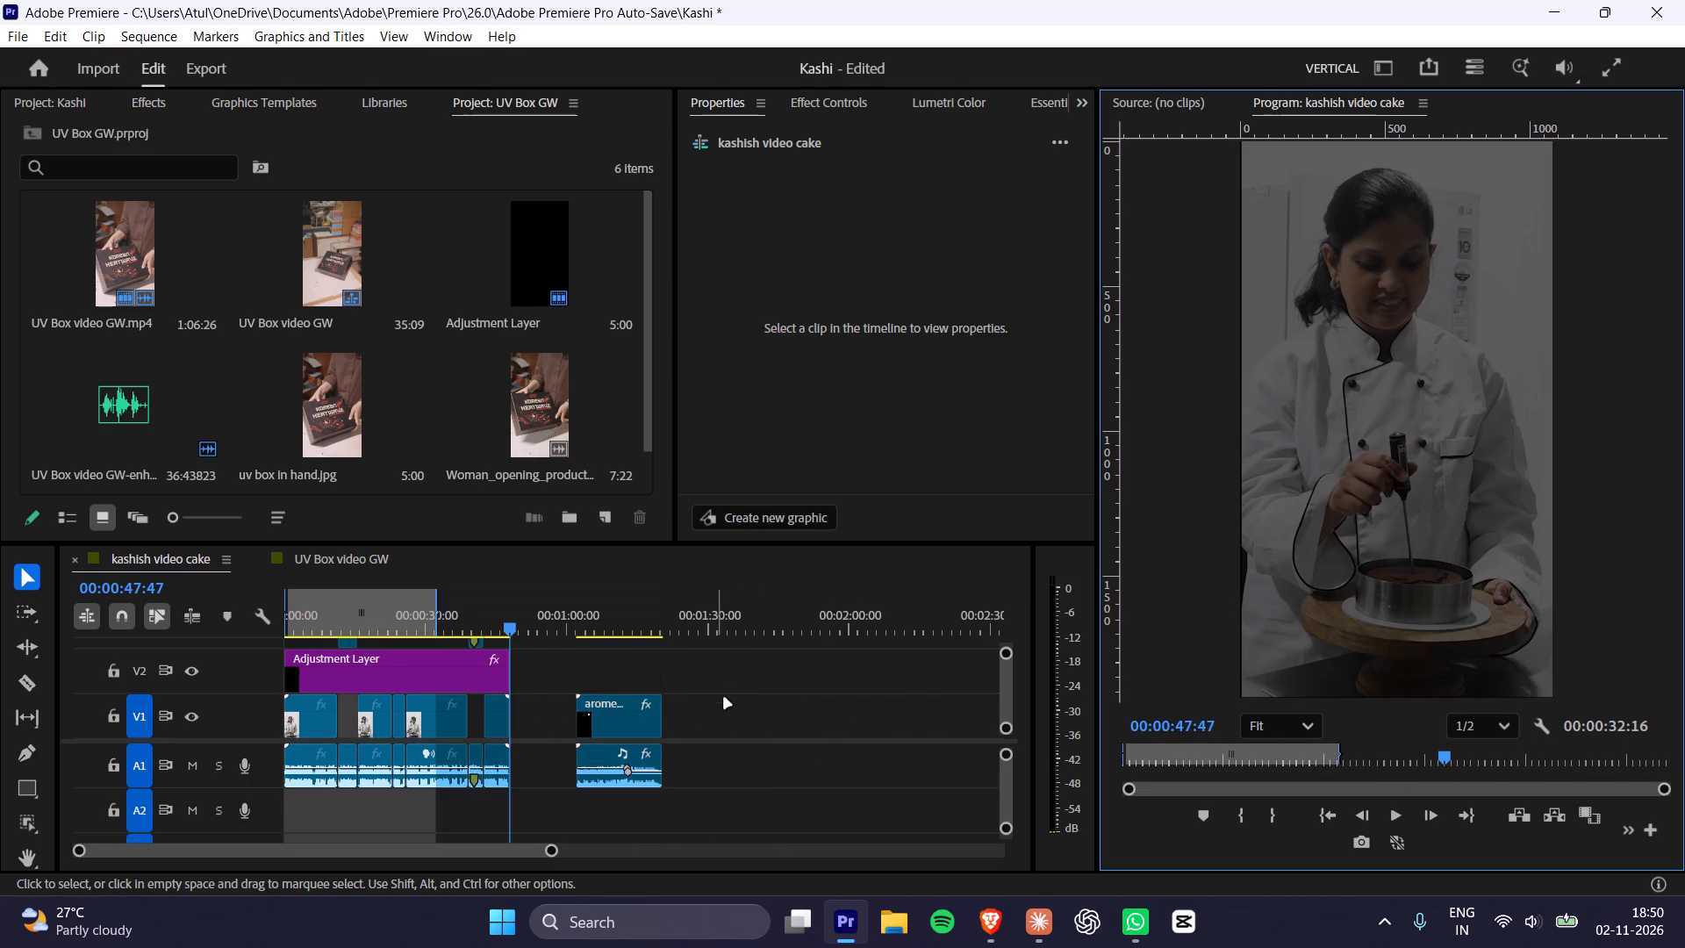
Delete the separate arome clip and its audio beyond the gap after the main edit.
{"action": "left_click_drag", "start_coordinate": [727, 689], "coordinate": [581, 808]}
{"action": "key", "text": "Delete"}
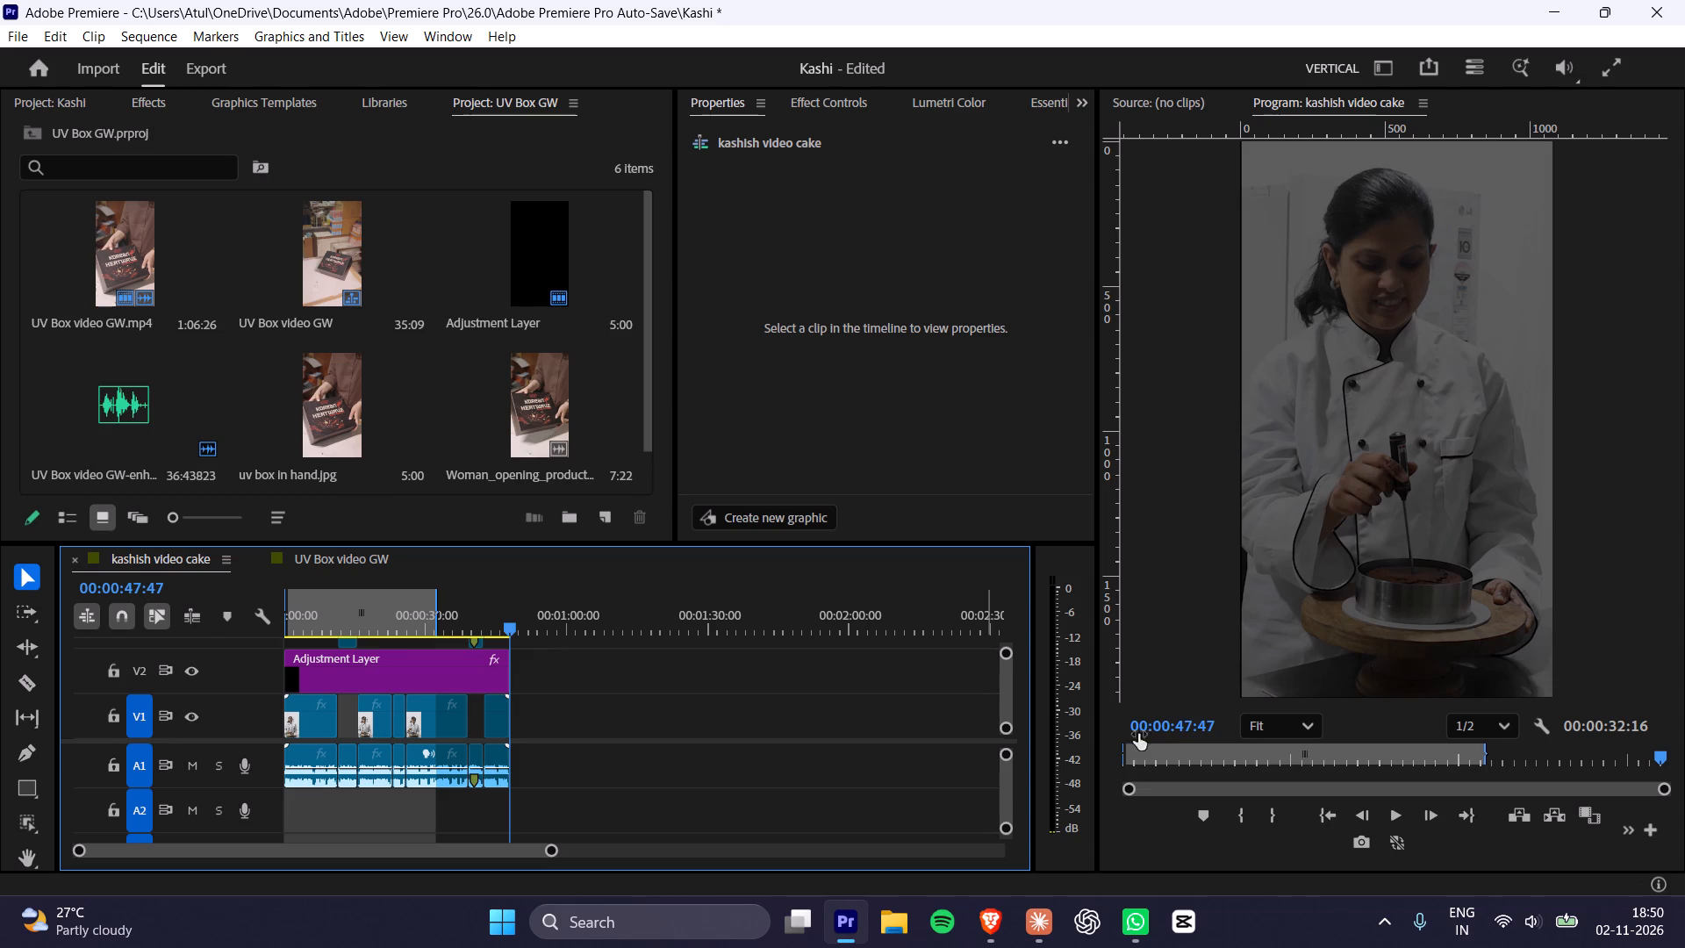
Clear the Out point and the In point from the kashish video cake sequence.
{"action": "right_click", "coordinate": [390, 616]}
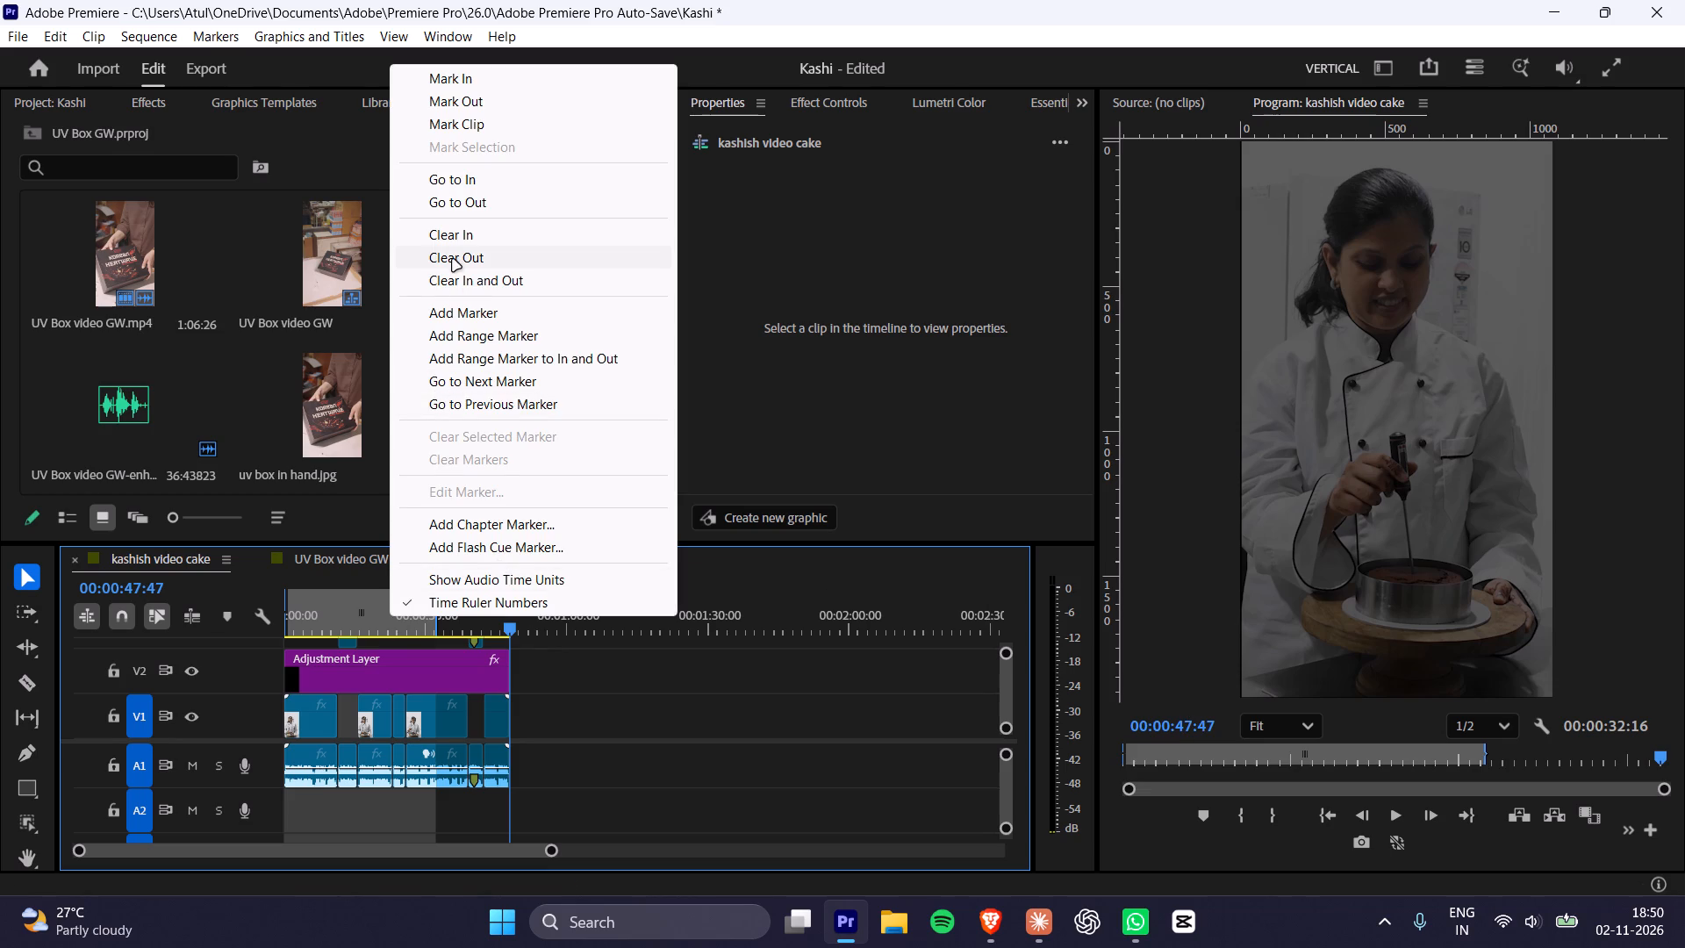
{"action": "left_click", "coordinate": [453, 256]}
{"action": "right_click", "coordinate": [362, 605]}
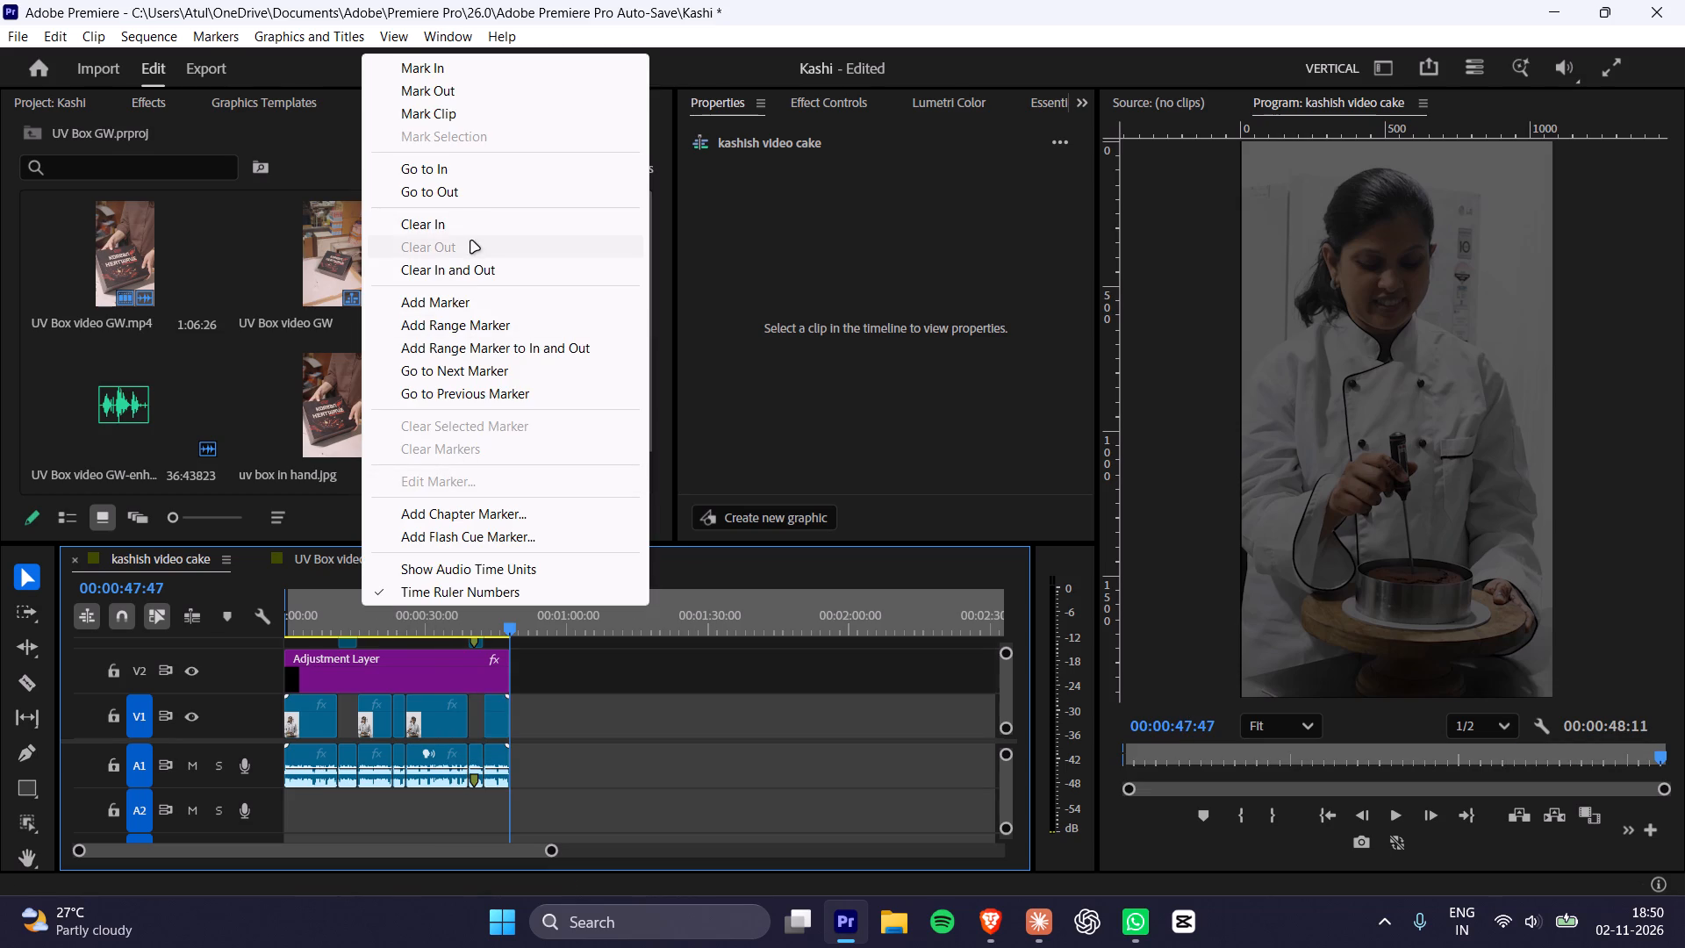
{"action": "left_click", "coordinate": [458, 216]}
Play back the final seconds of the kashish video cake sequence to check how it ends.
{"action": "left_click_drag", "start_coordinate": [492, 613], "coordinate": [483, 614]}
{"action": "key", "text": "space"}
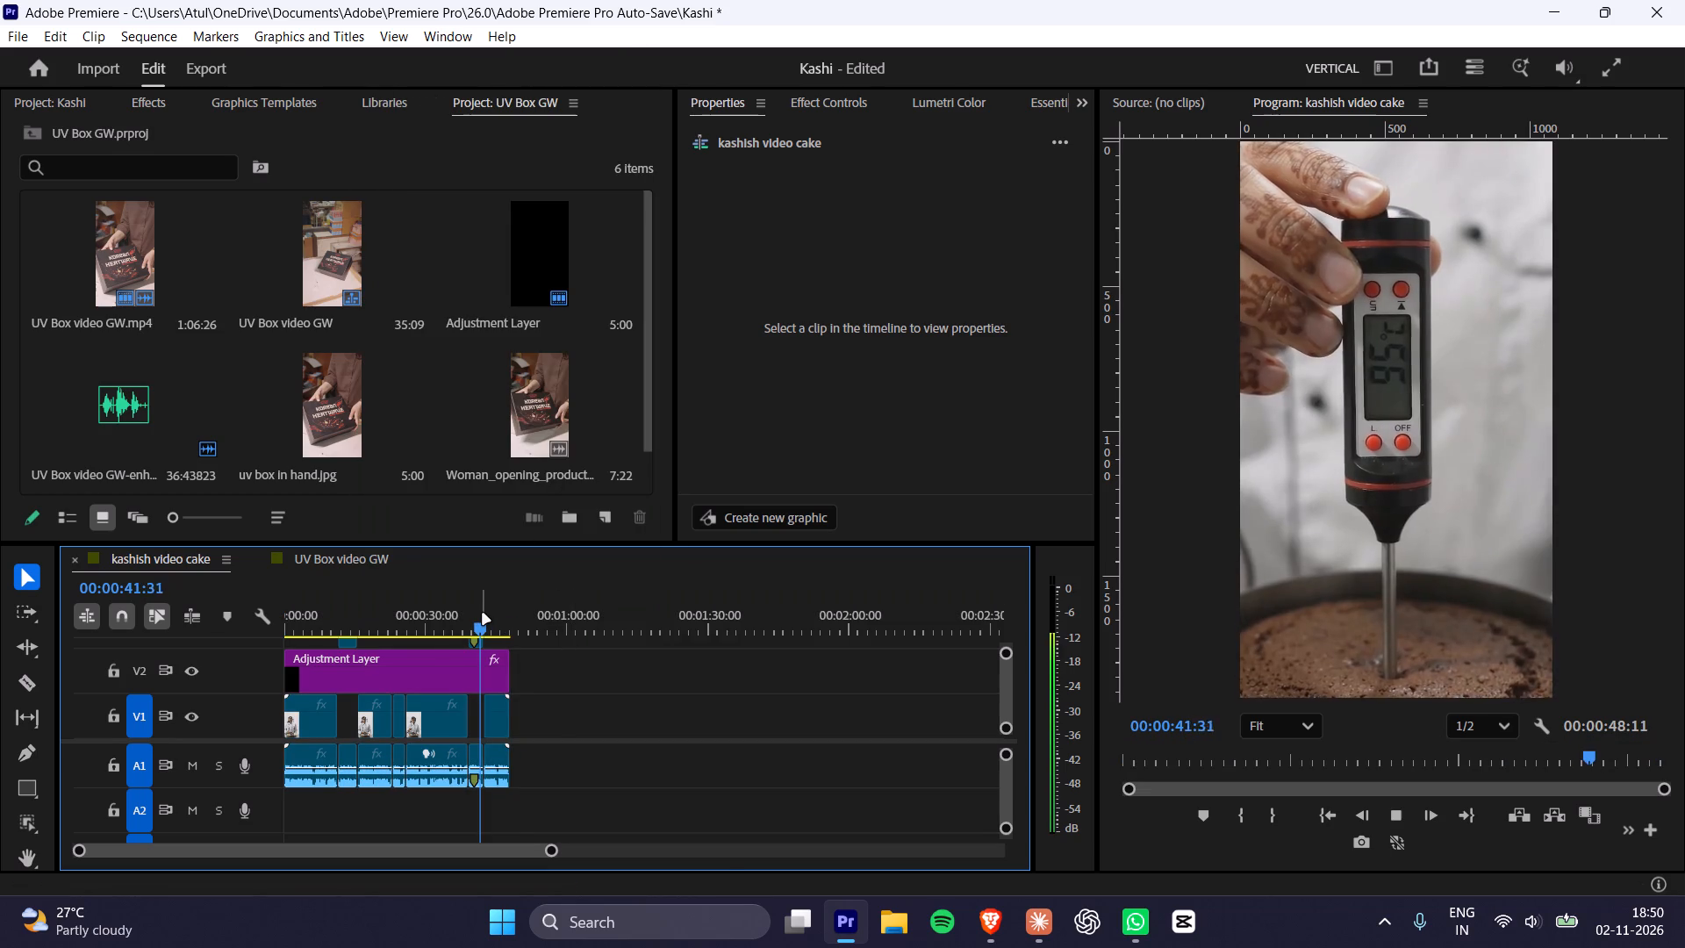
{"action": "left_click_drag", "start_coordinate": [493, 635], "coordinate": [505, 637]}
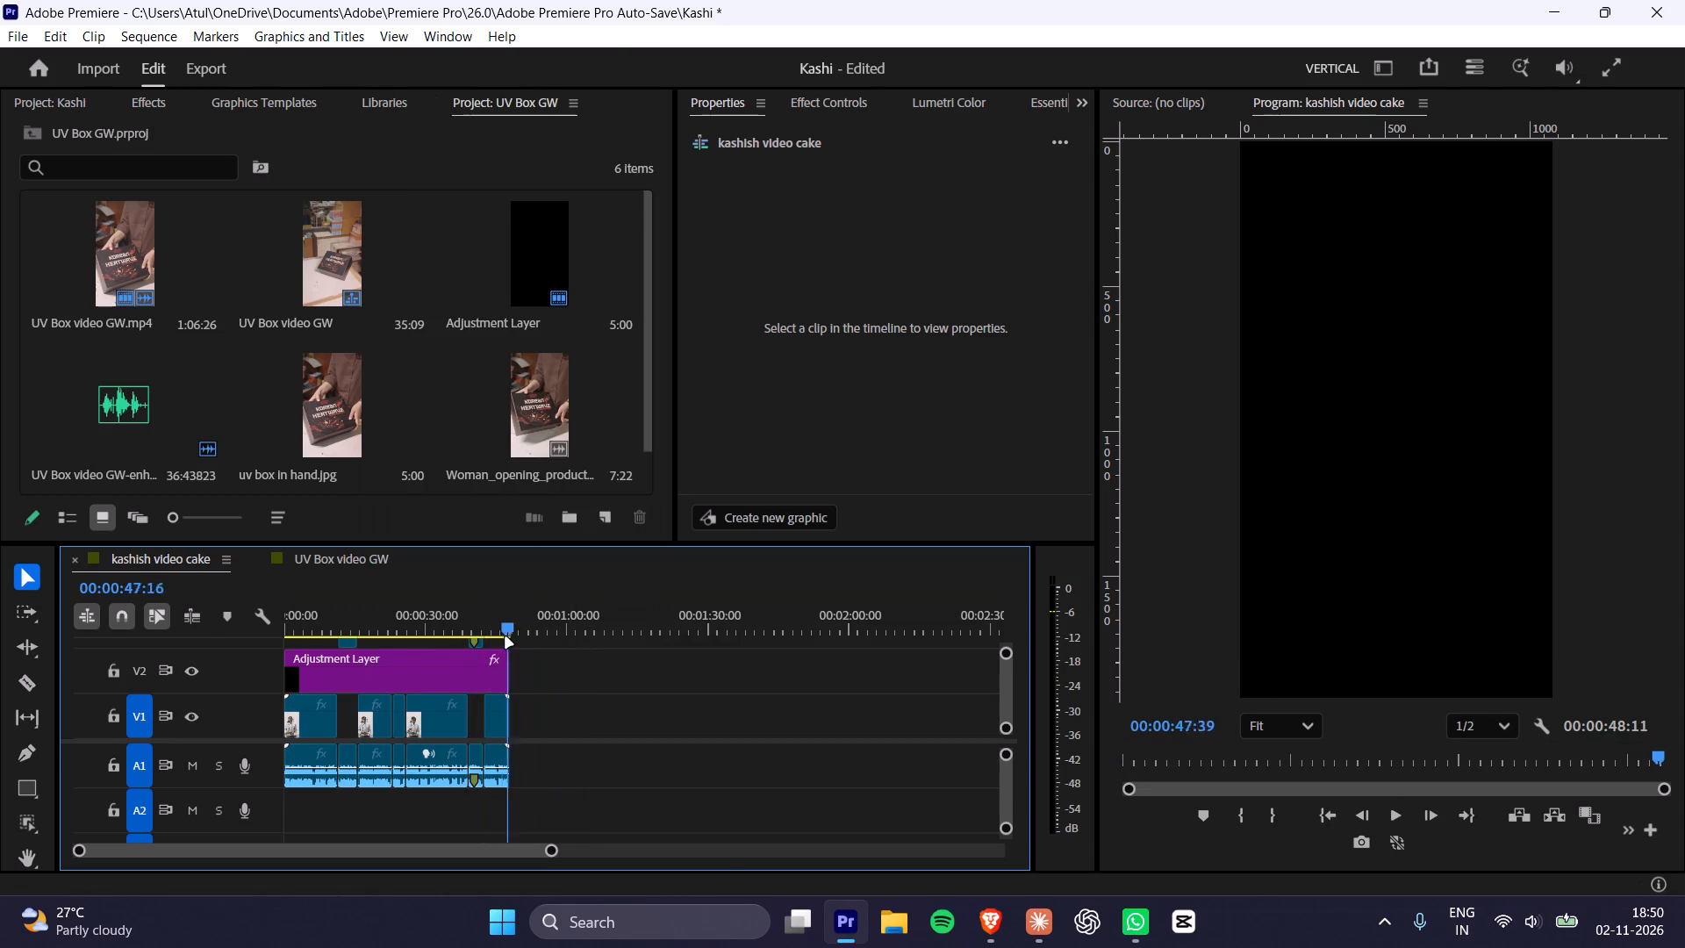
{"action": "left_click_drag", "start_coordinate": [505, 637], "coordinate": [505, 637]}
{"action": "key", "text": "space"}
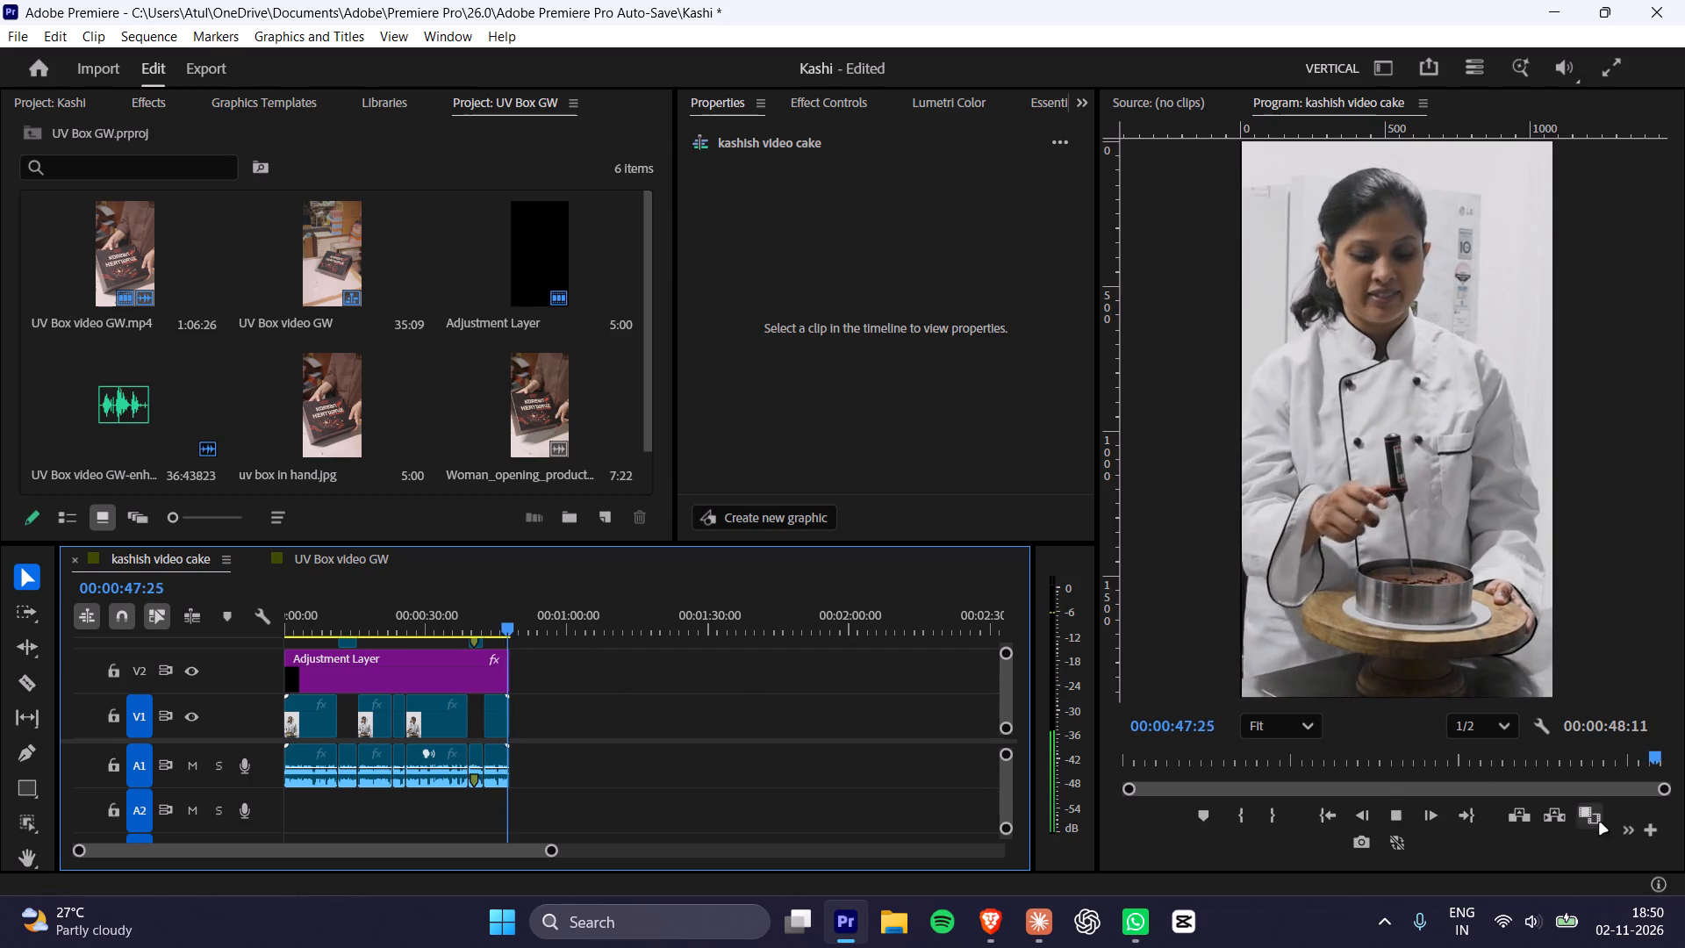
{"action": "key", "text": "space"}
Open the export settings for the sequence and delete the old kashish video cake_3 file from the desktop.
{"action": "key", "text": "ctrl+m"}
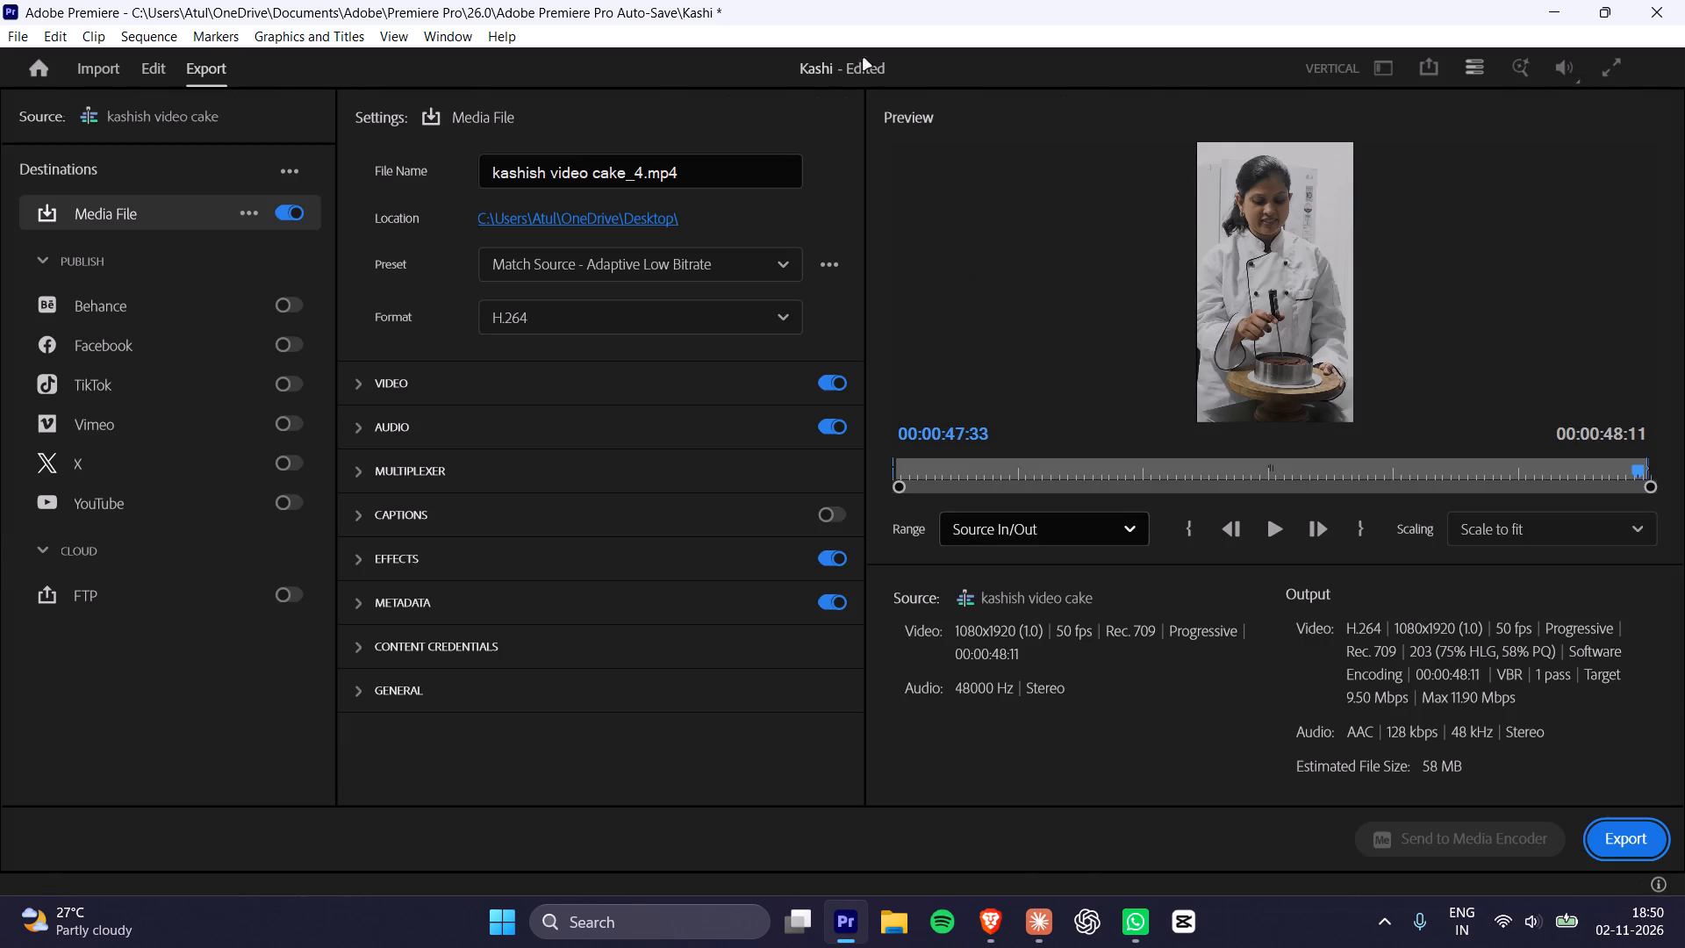
{"action": "left_click_drag", "start_coordinate": [1684, 947], "coordinate": [1658, 906]}
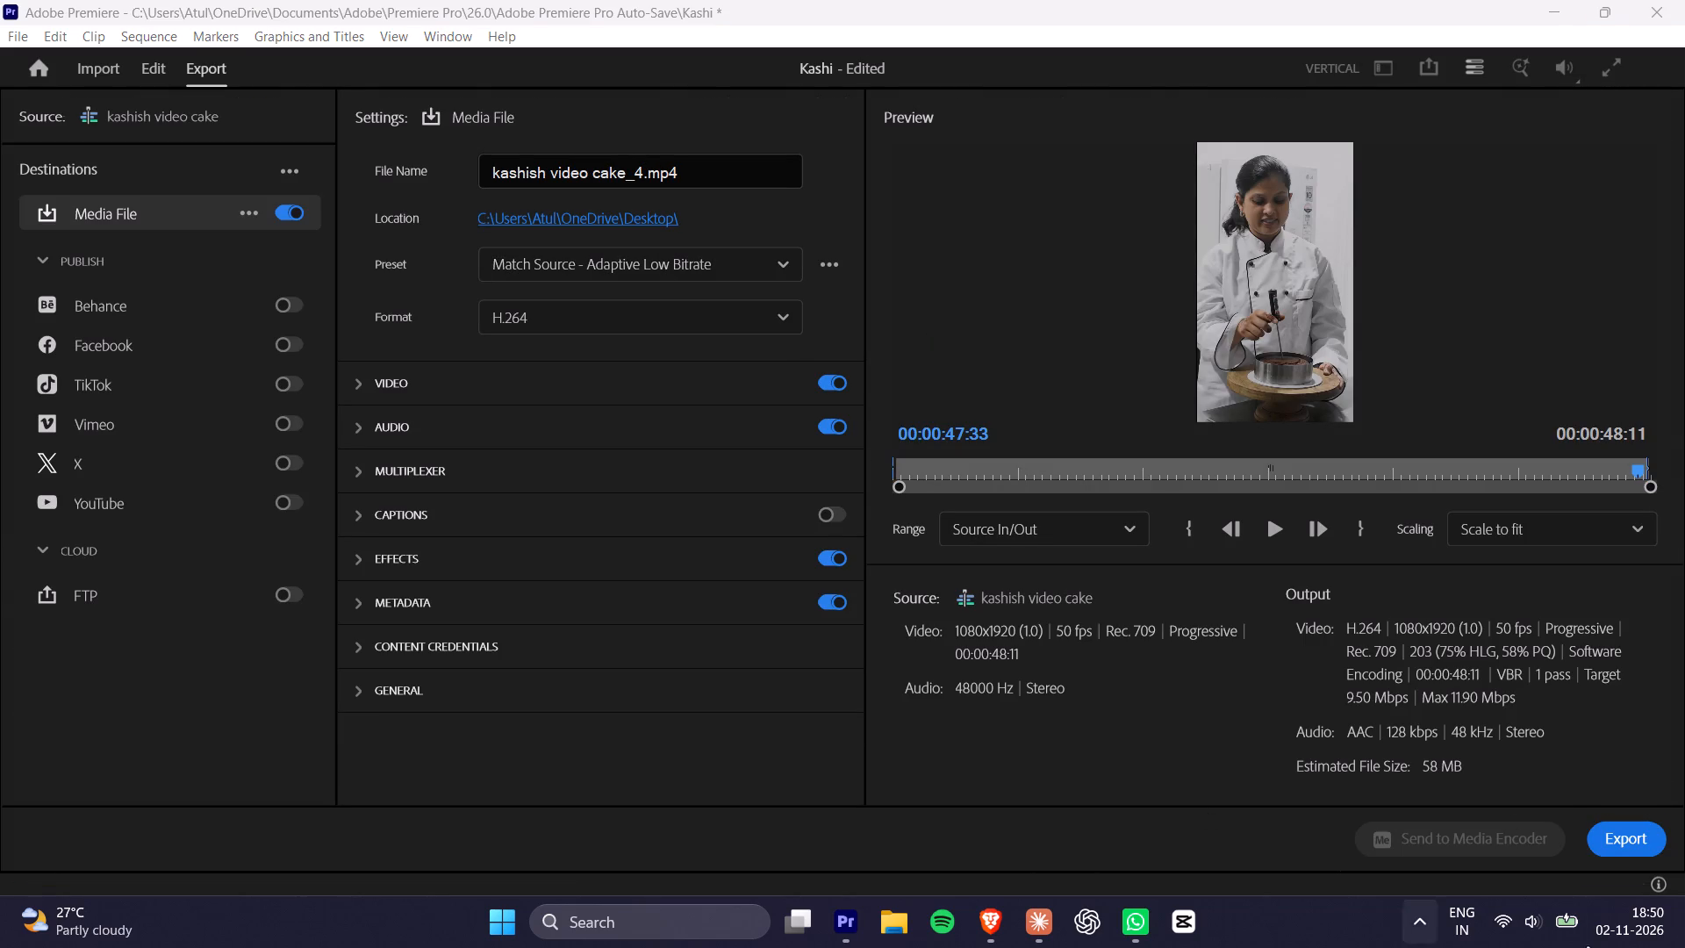
{"action": "left_click", "coordinate": [1684, 947]}
{"action": "left_click", "coordinate": [198, 692]}
{"action": "left_click", "coordinate": [216, 799]}
{"action": "key", "text": "Delete"}
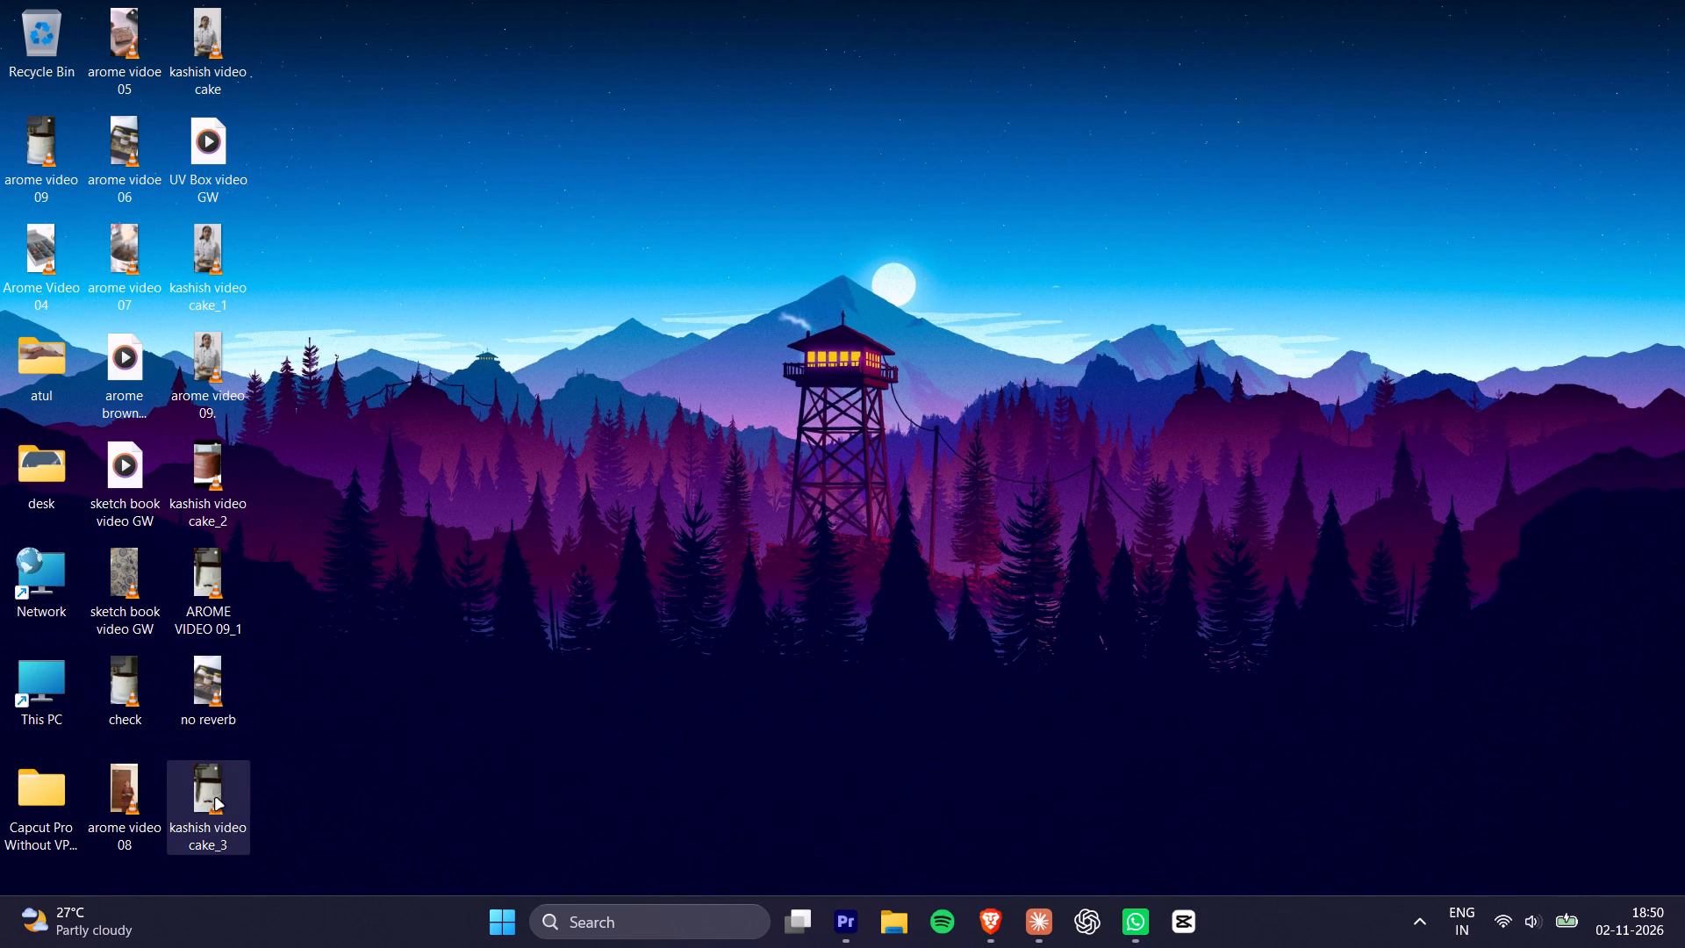
Return to the Premiere export settings, rename the output kashish video cake_3.mp4 and start the export.
{"action": "key", "text": "alt+Tab"}
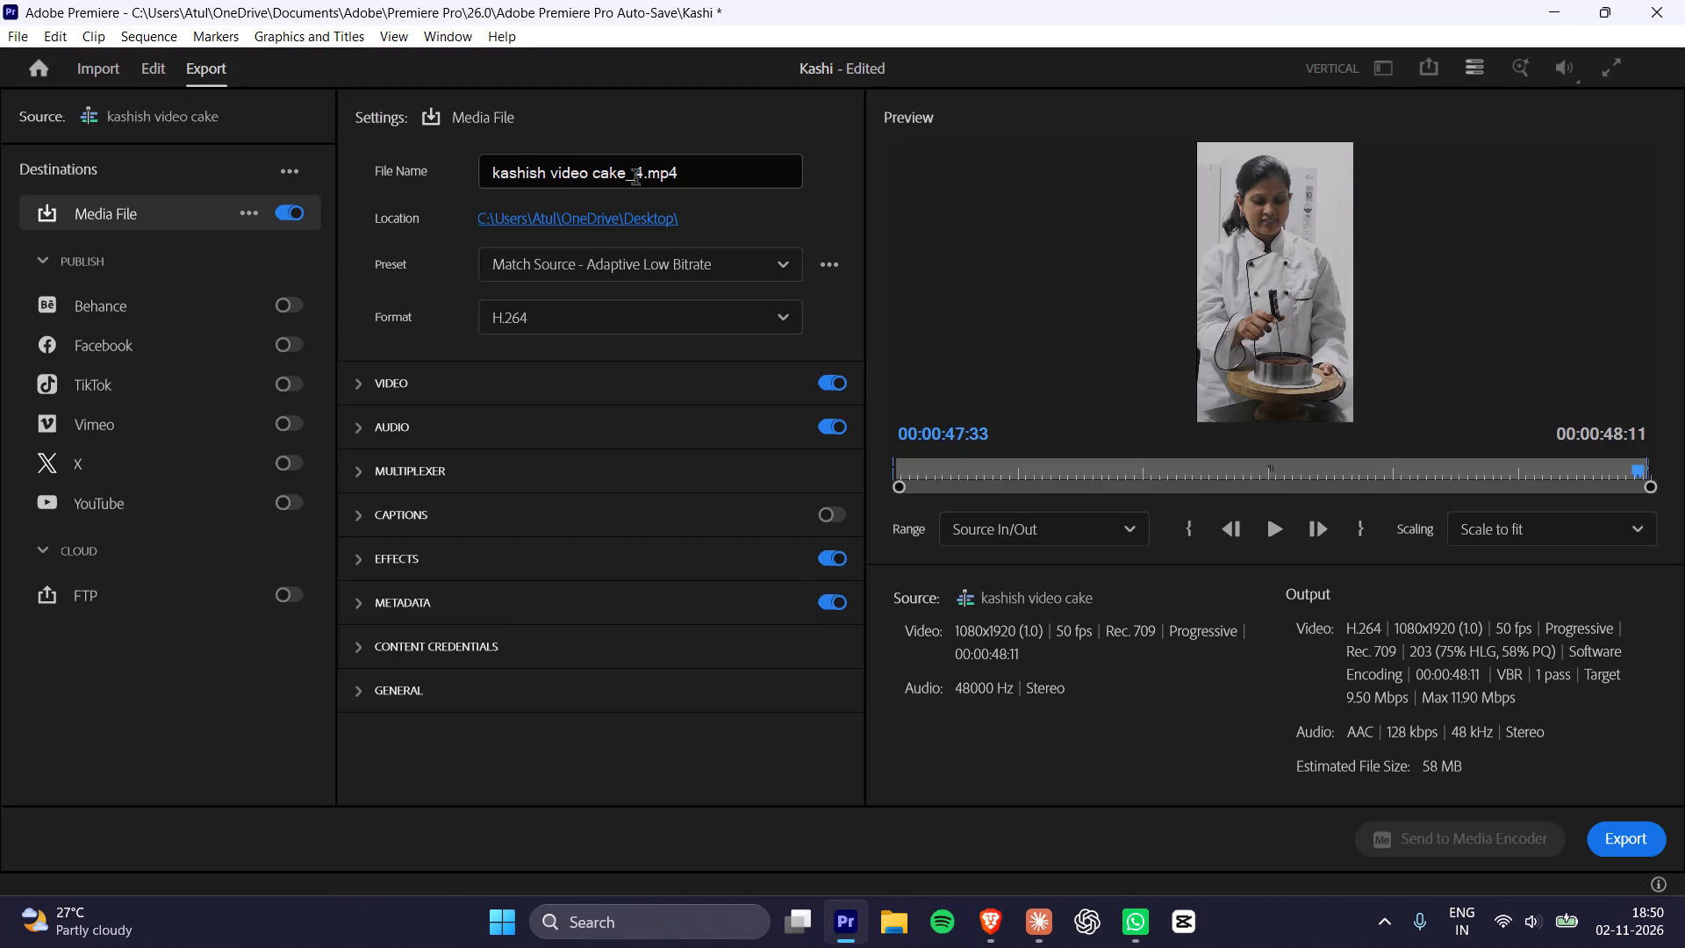
{"action": "left_click", "coordinate": [637, 179]}
{"action": "key", "text": "Delete"}
{"action": "key", "text": "3"}
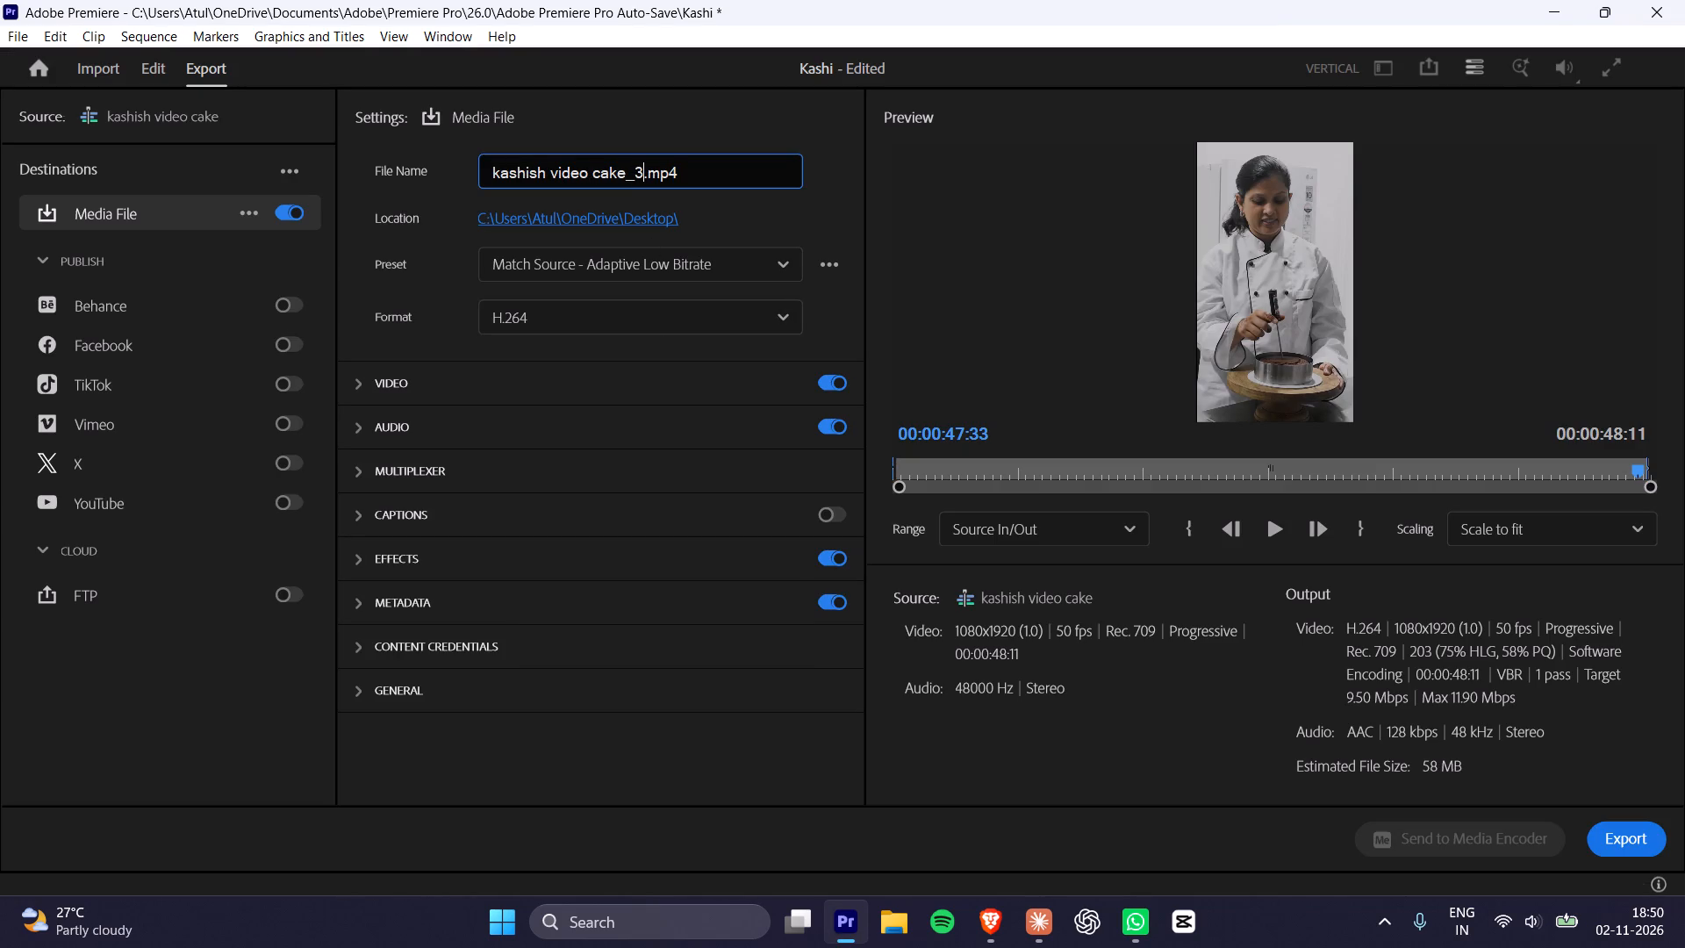
{"action": "key", "text": "Return"}
{"action": "left_click", "coordinate": [1629, 841]}
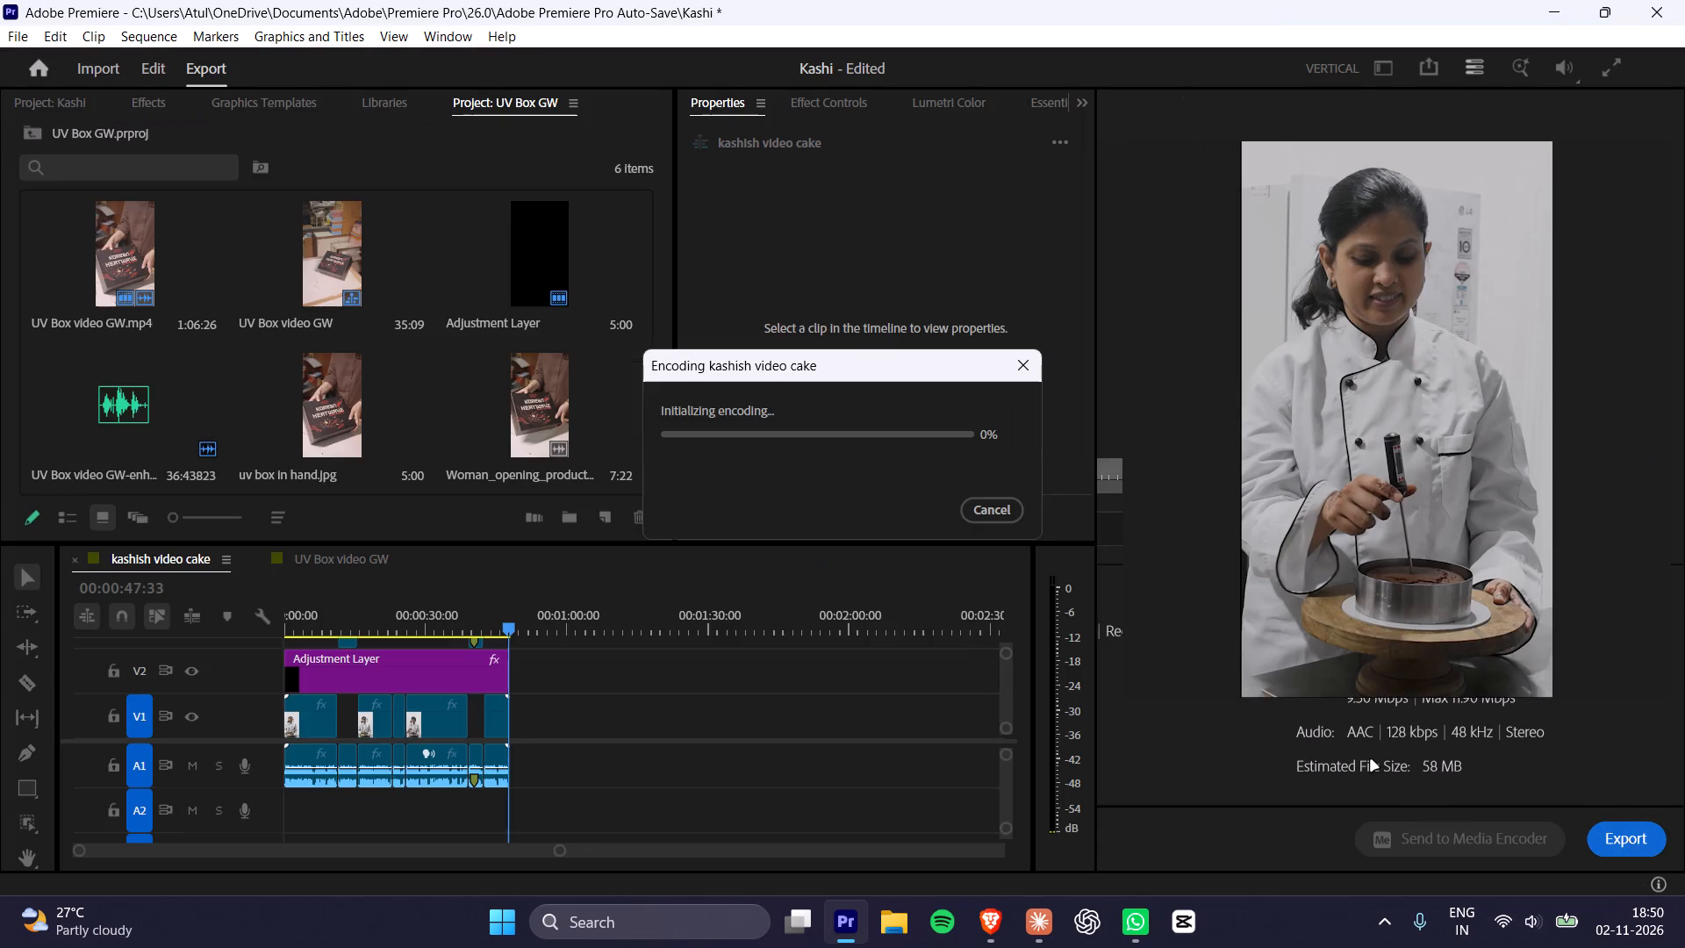
Show the desktop and empty the Recycle Bin.
{"action": "left_click", "coordinate": [1684, 947]}
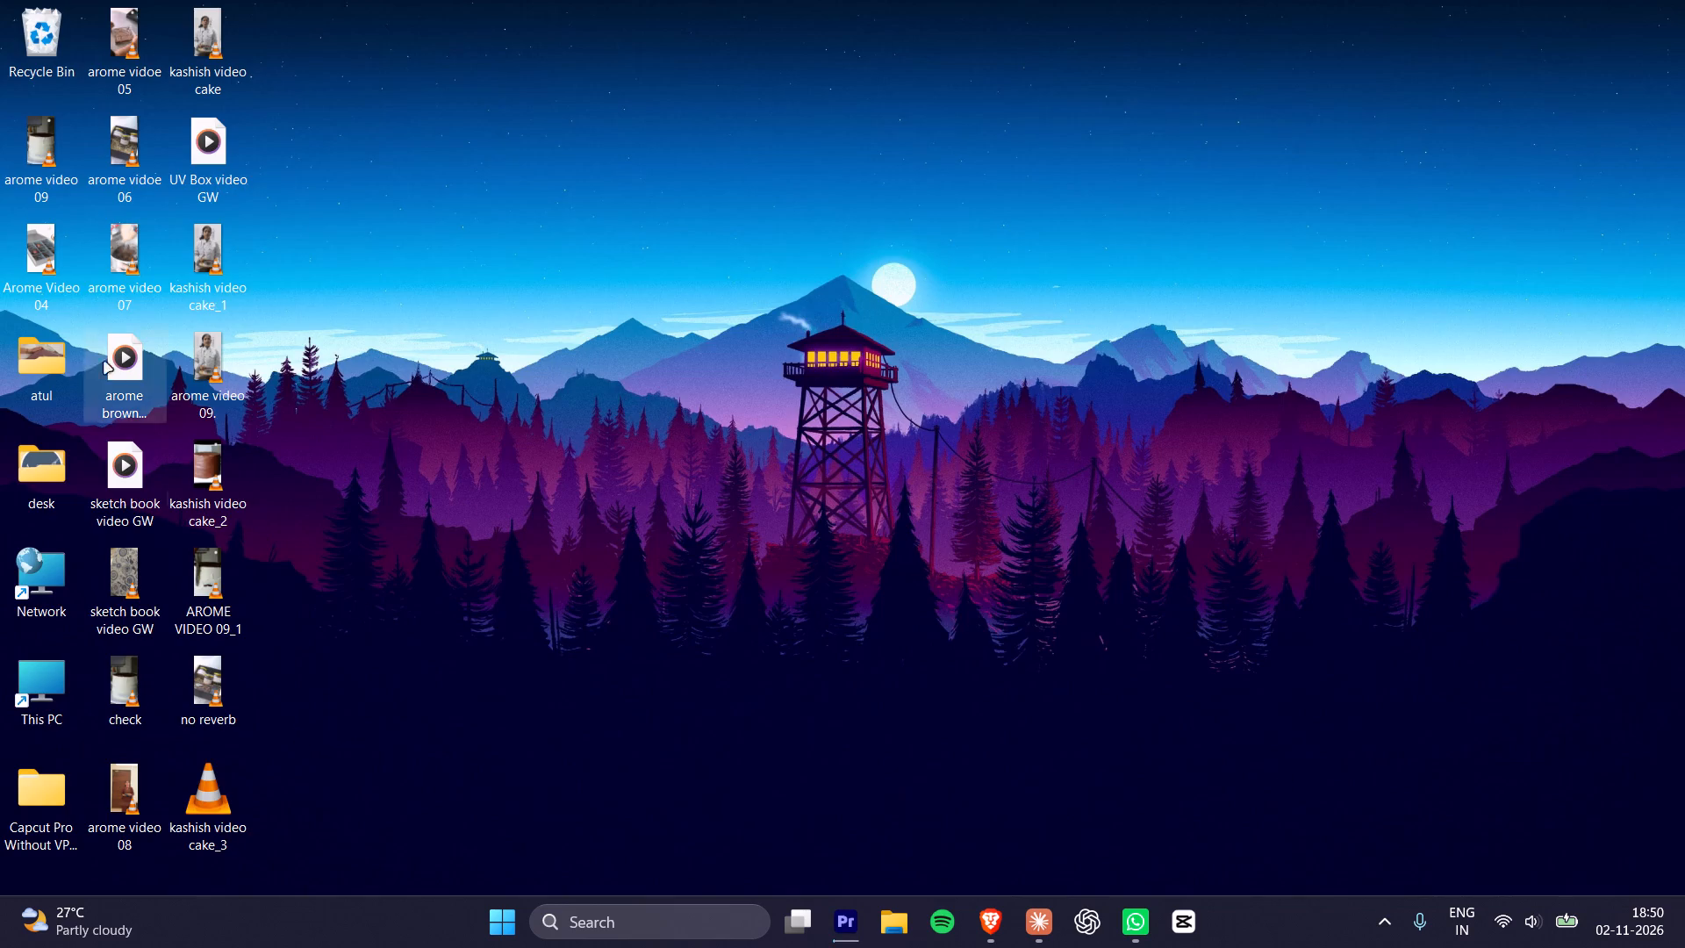
{"action": "right_click", "coordinate": [38, 36]}
{"action": "left_click", "coordinate": [103, 152]}
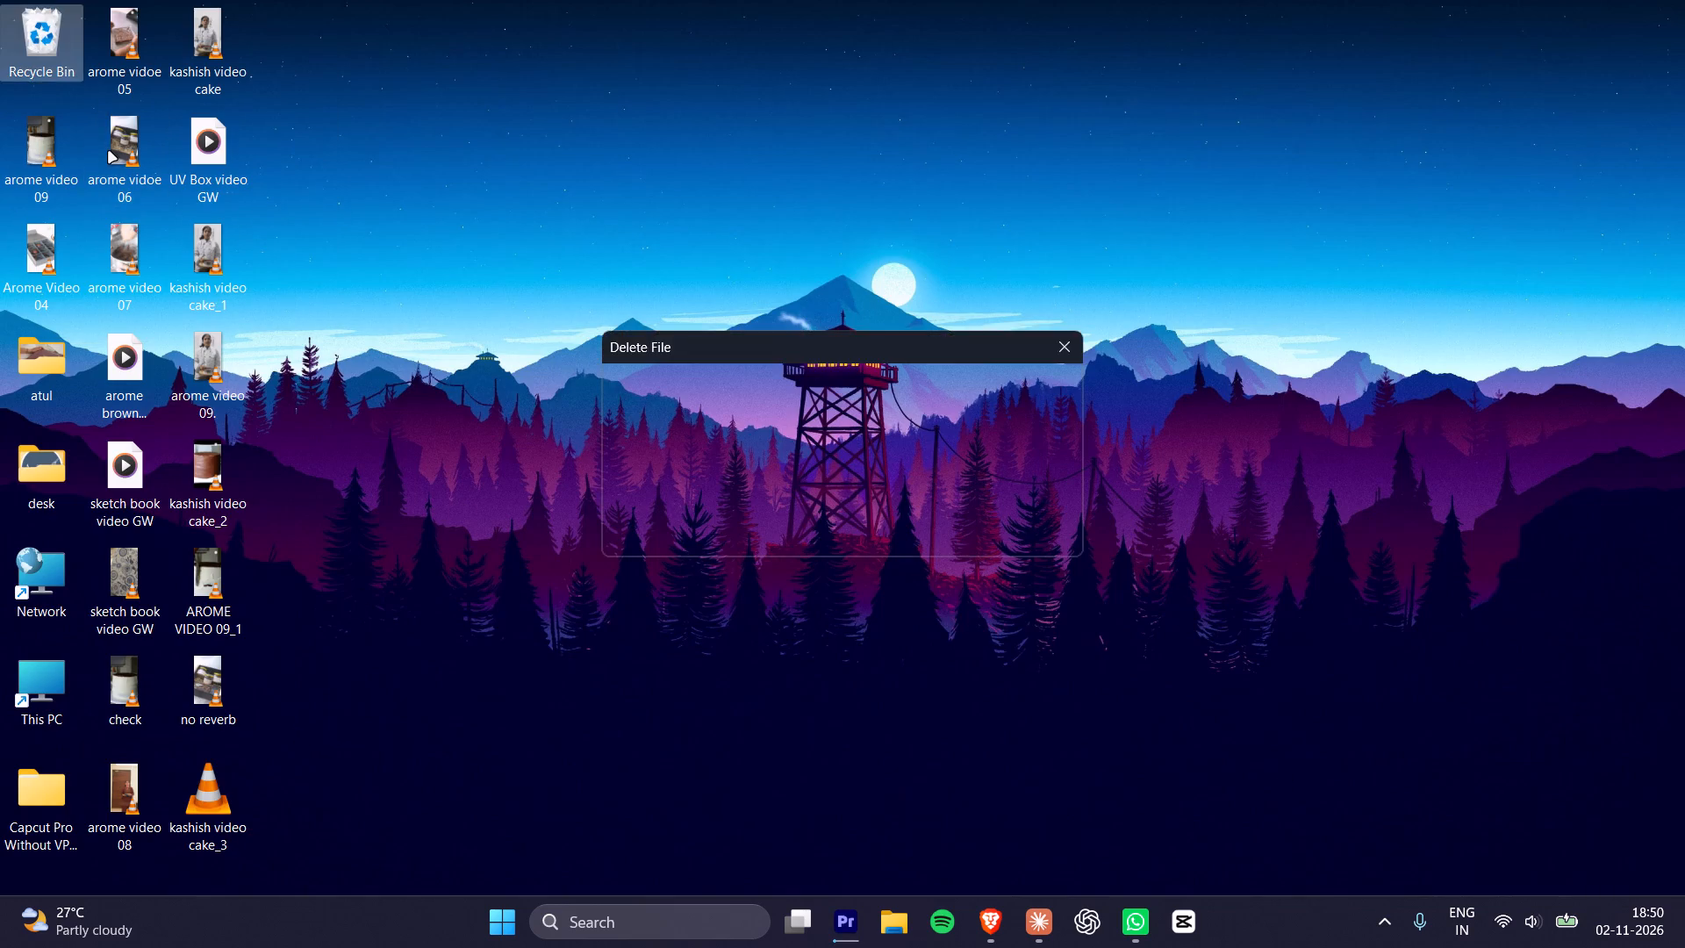
{"action": "key", "text": "Return"}
{"action": "left_click", "coordinate": [753, 275]}
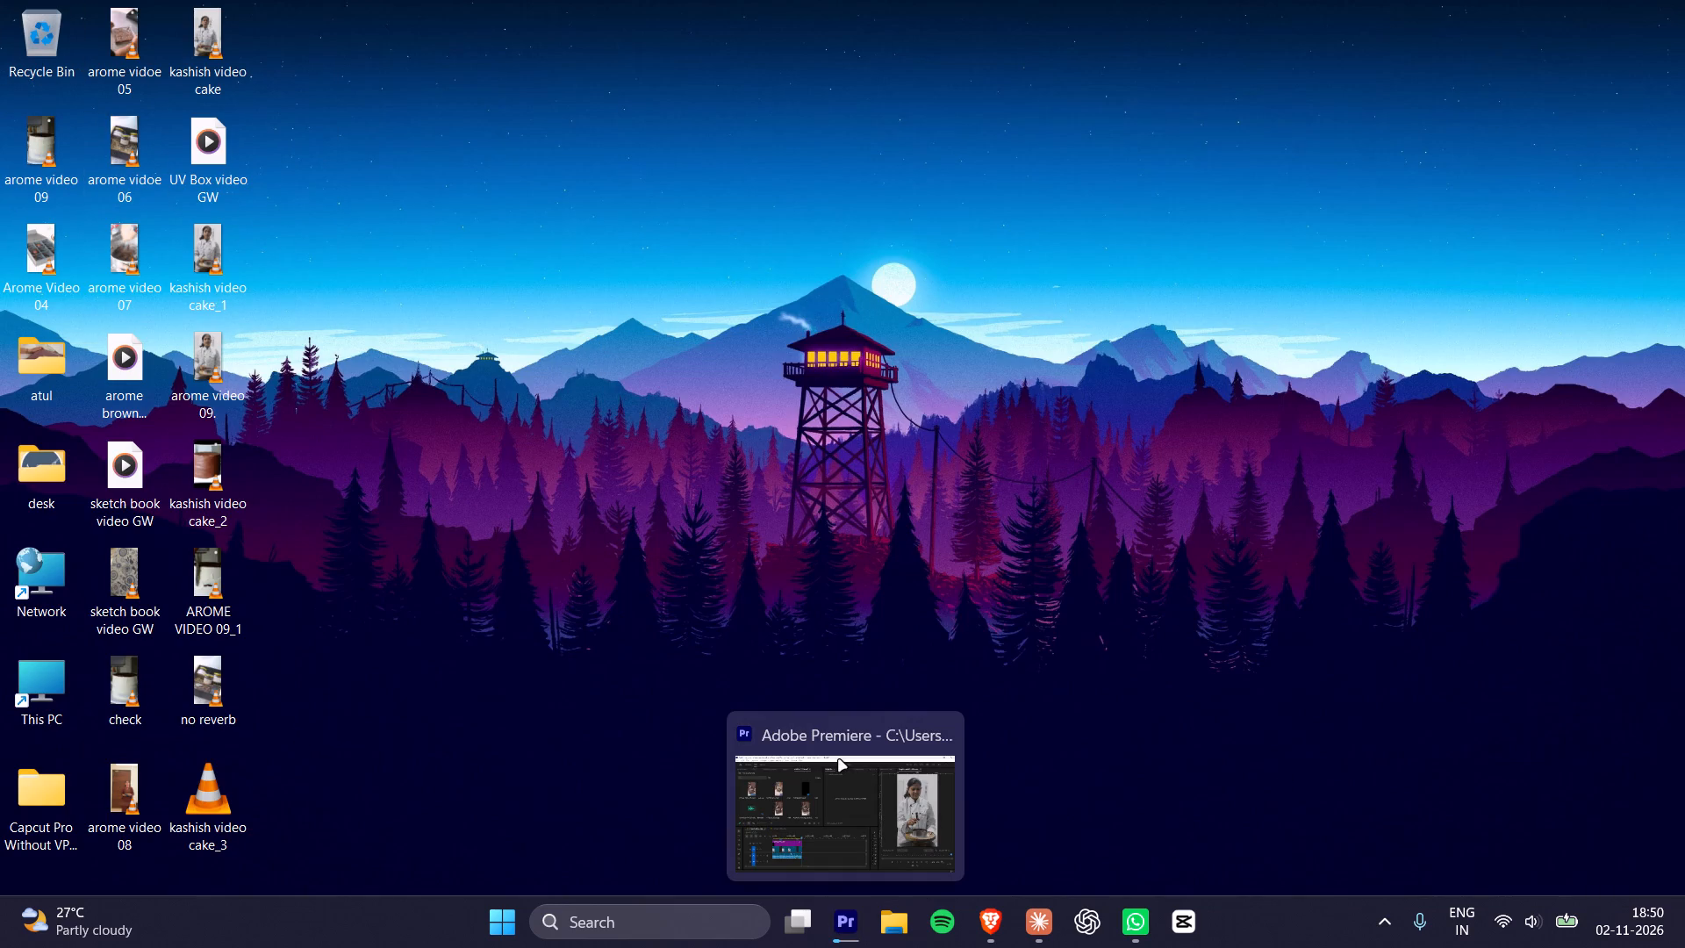
Check the export's encoding progress in Premiere, switching briefly to the VEED upload page in Brave and back.
{"action": "left_click", "coordinate": [839, 760]}
{"action": "left_click", "coordinate": [973, 924]}
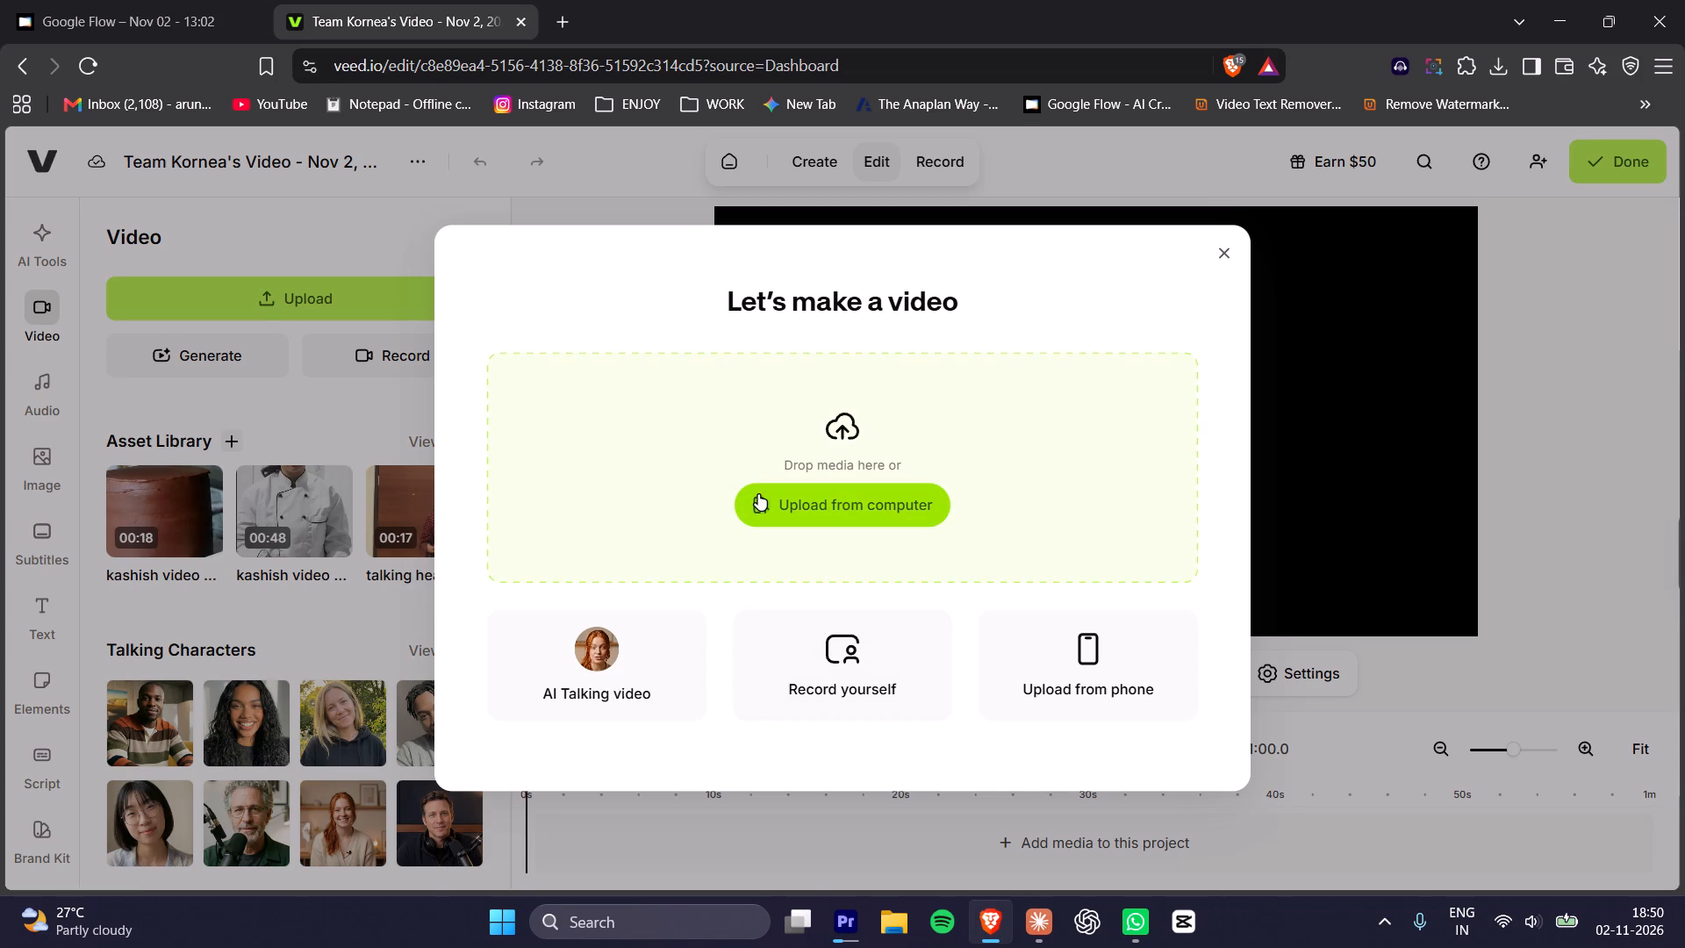
{"action": "left_click", "coordinate": [834, 936]}
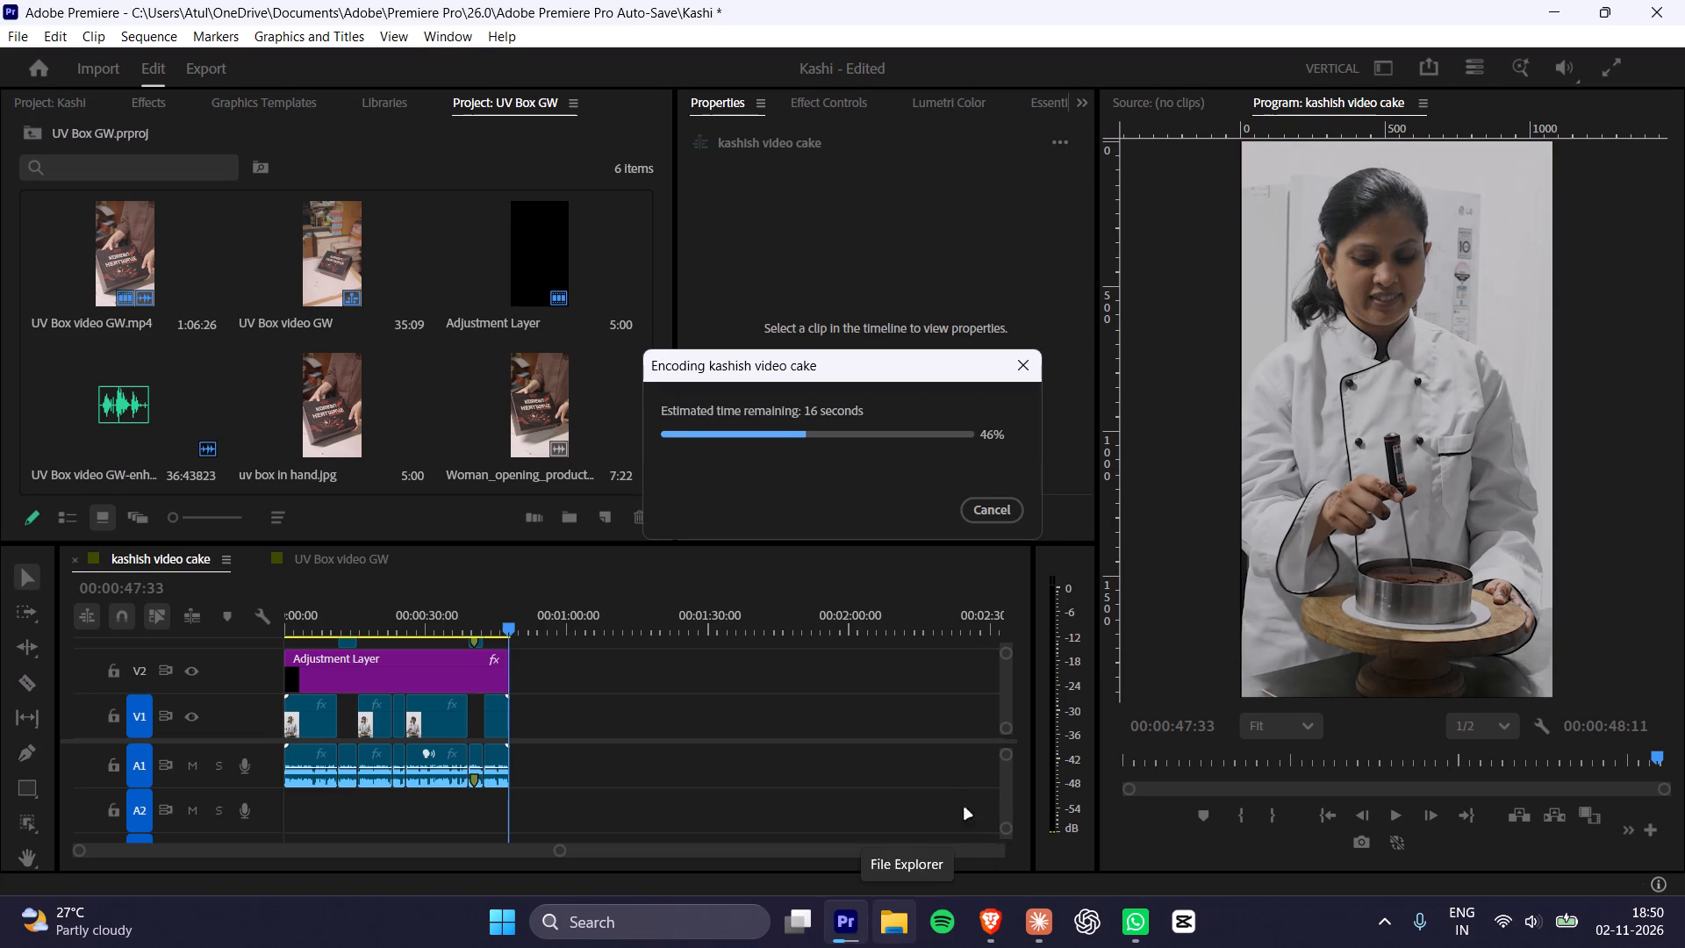
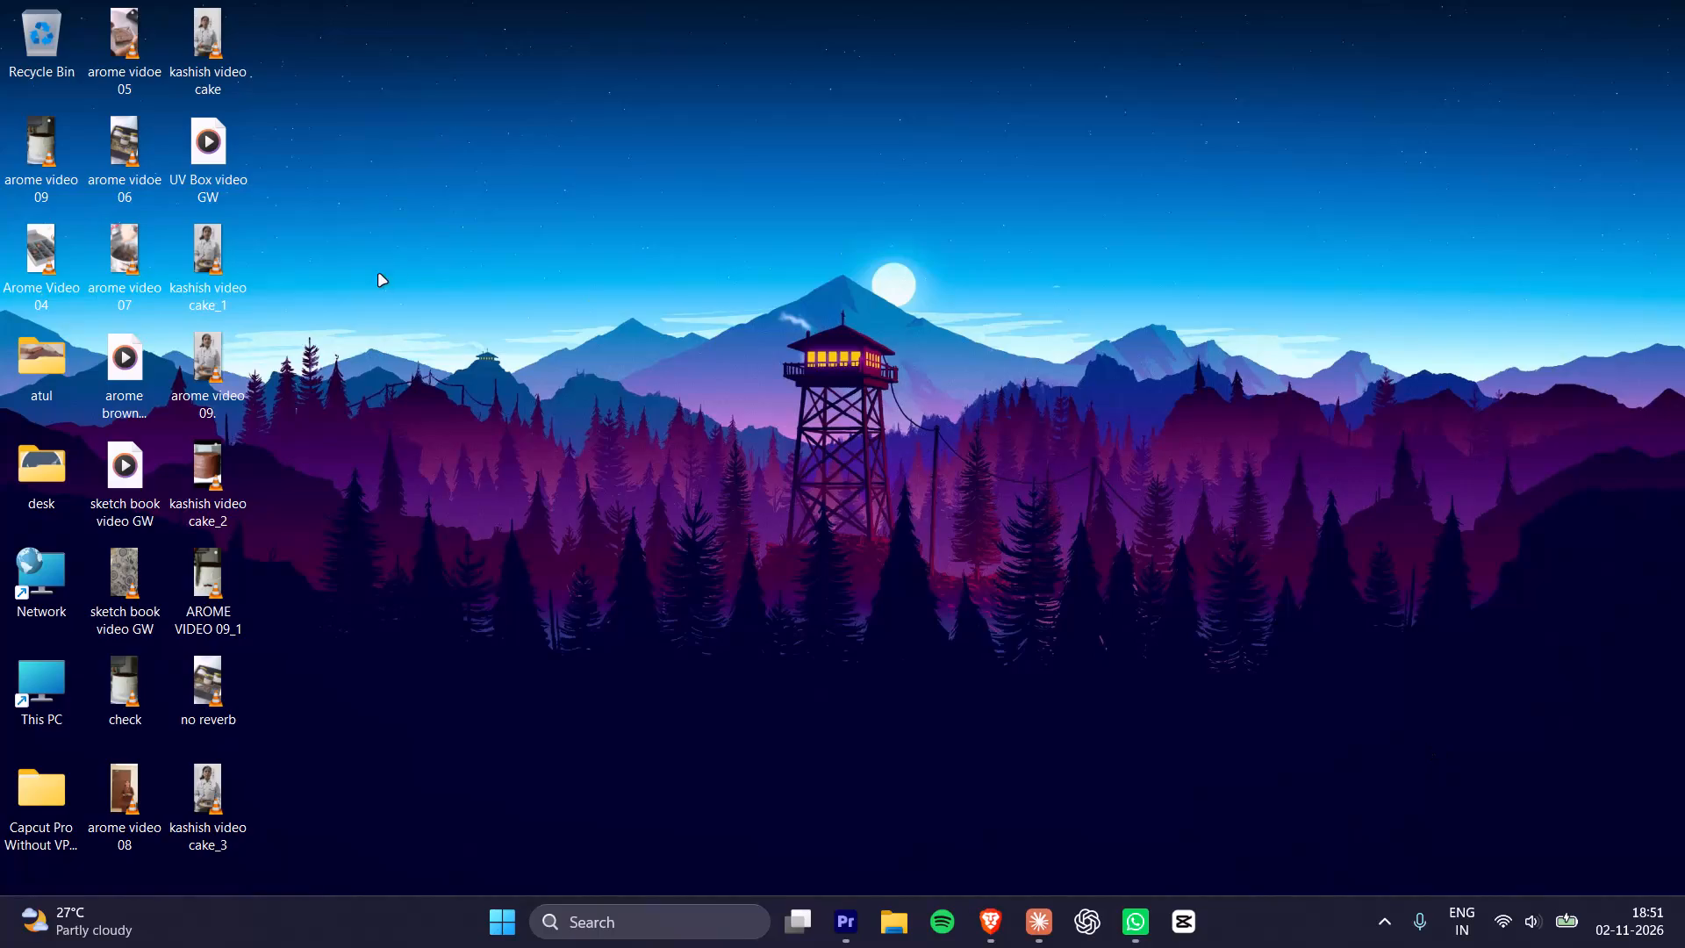
Preview the "arome video 09." clip from the desktop in VLC, close it and delete the file.
{"action": "left_click", "coordinate": [428, 321]}
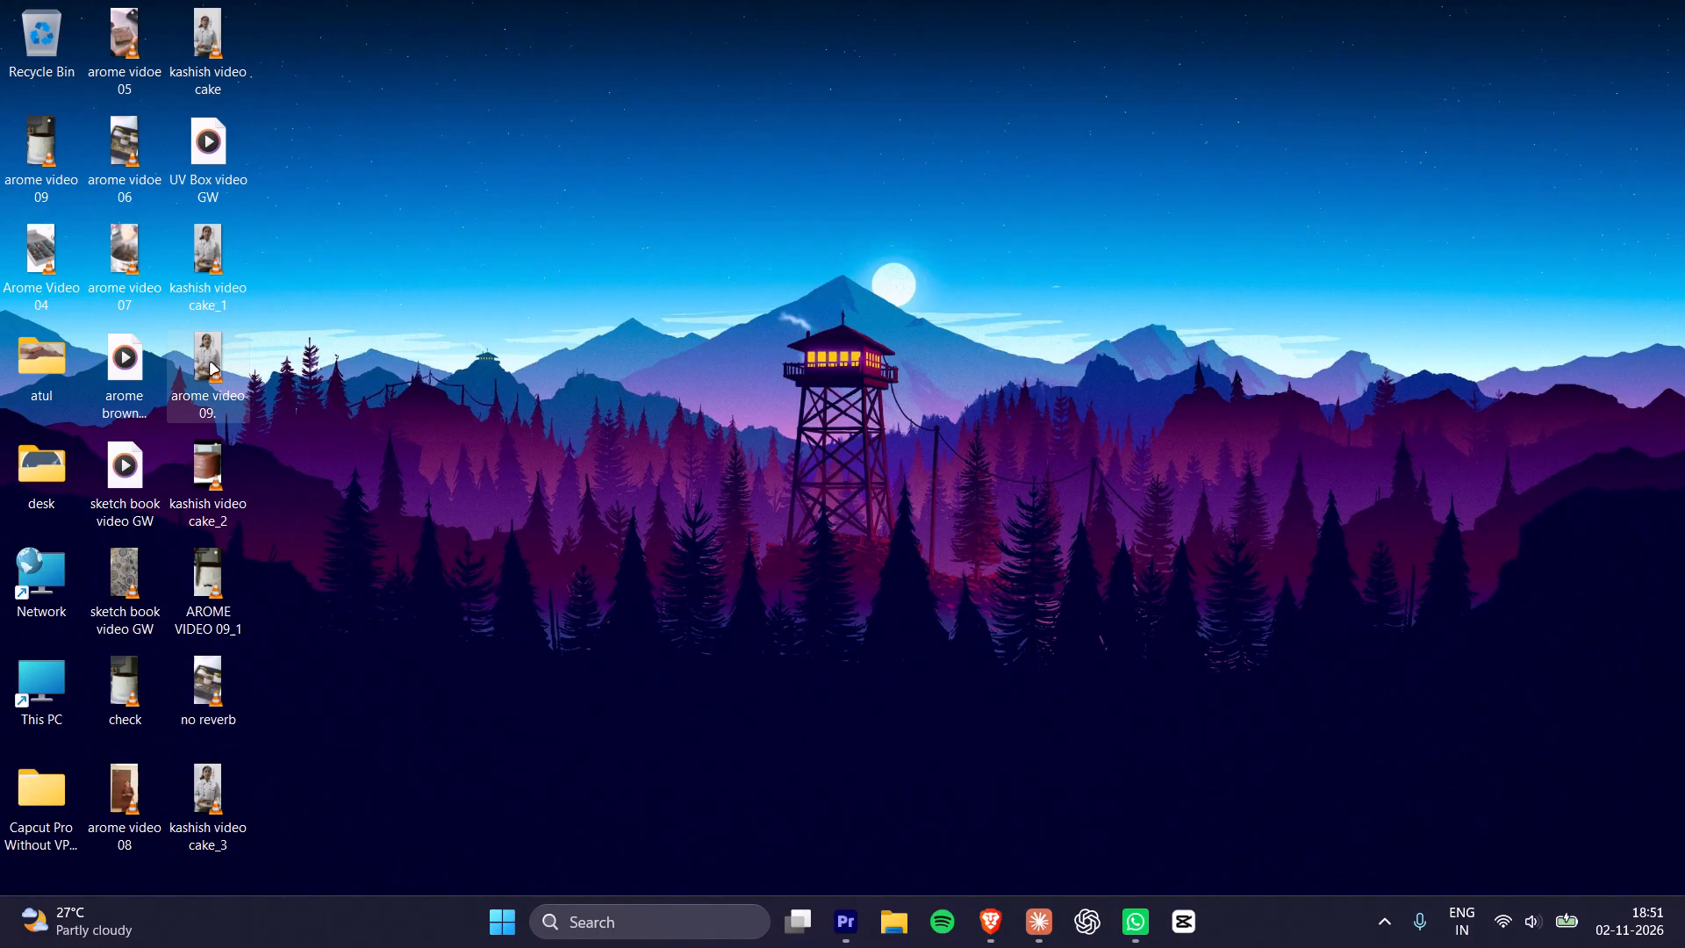
{"action": "double_click", "coordinate": [204, 357]}
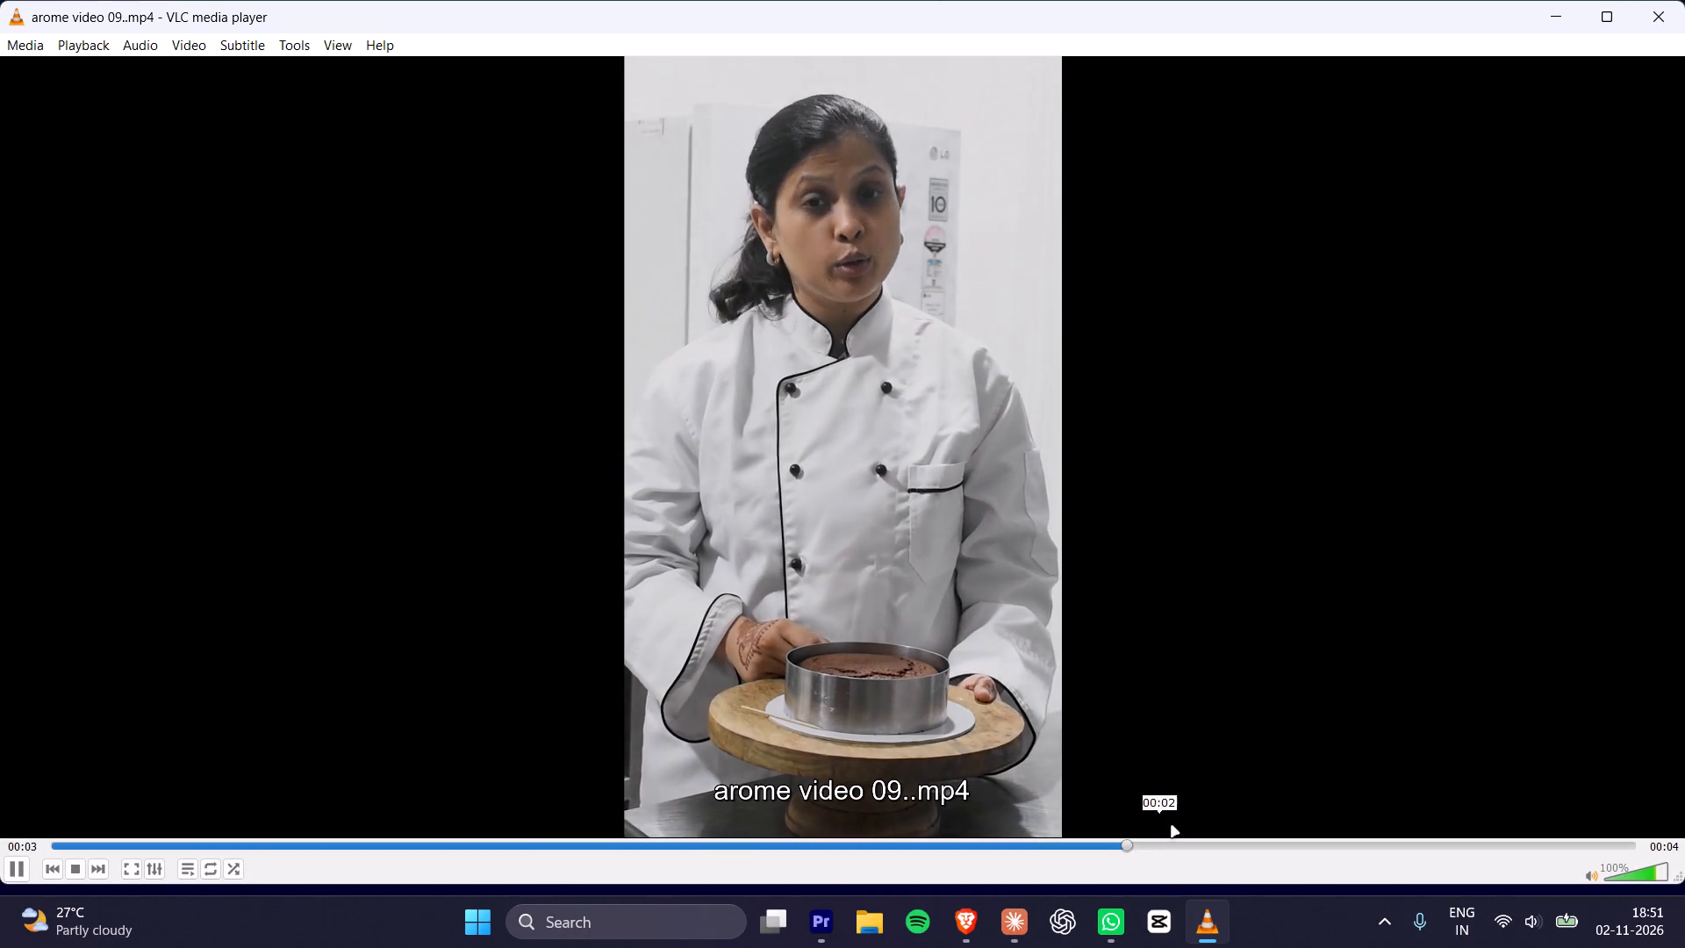
{"action": "left_click", "coordinate": [1684, 0]}
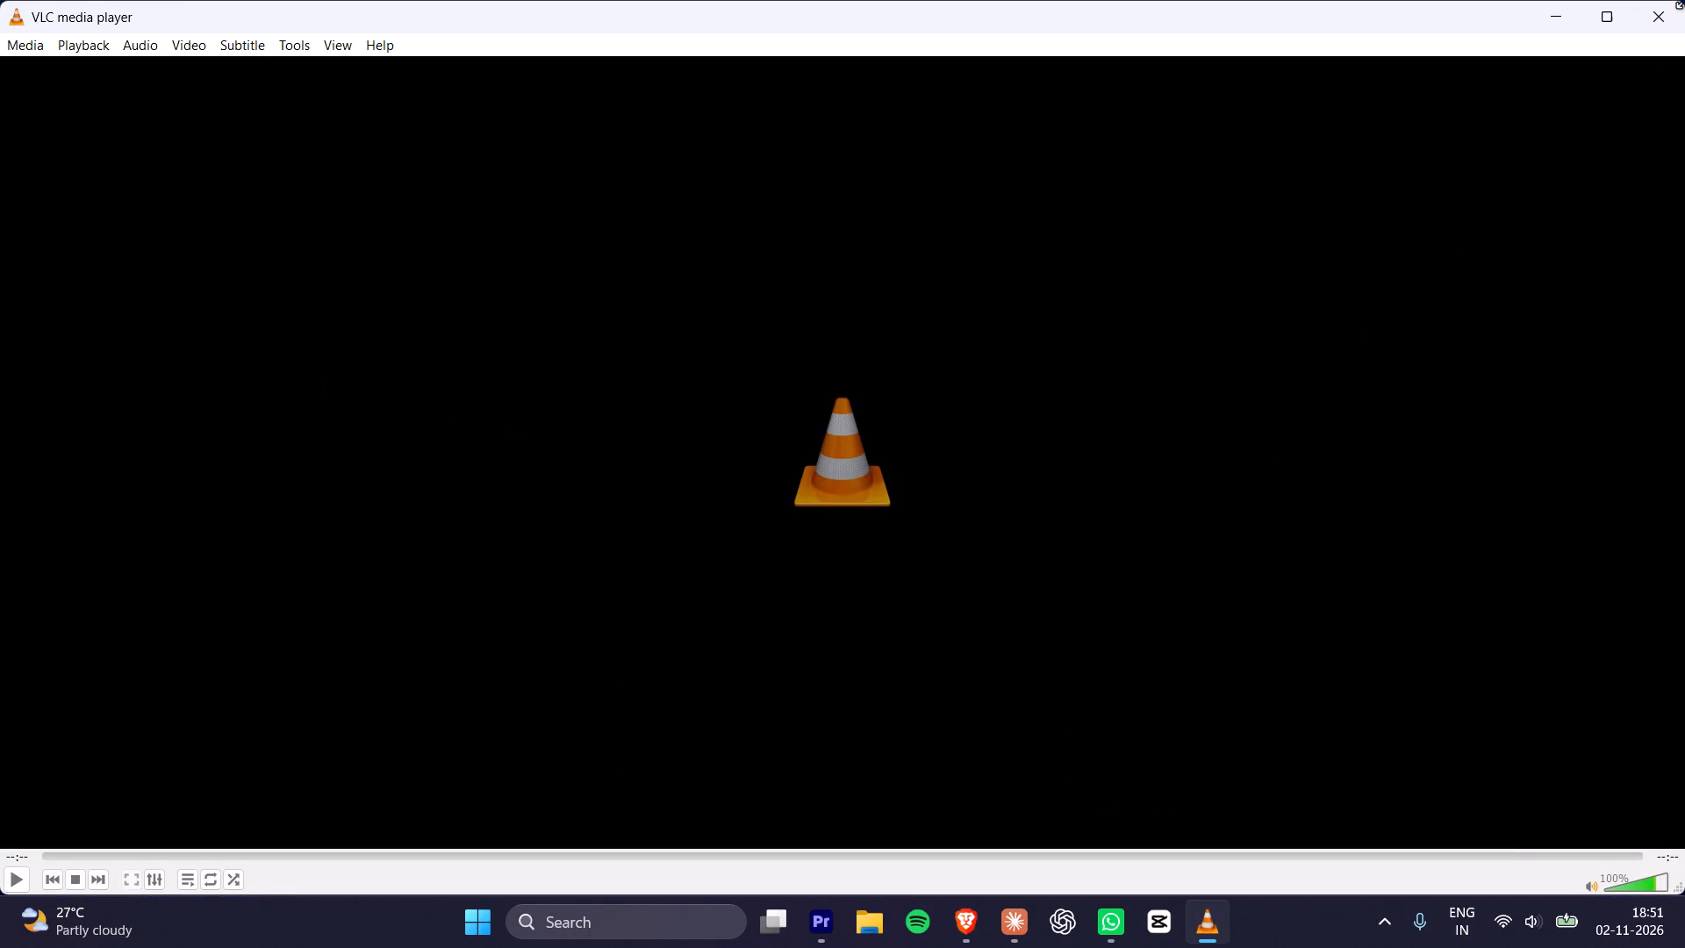
{"action": "left_click", "coordinate": [1668, 9]}
{"action": "left_click", "coordinate": [212, 353]}
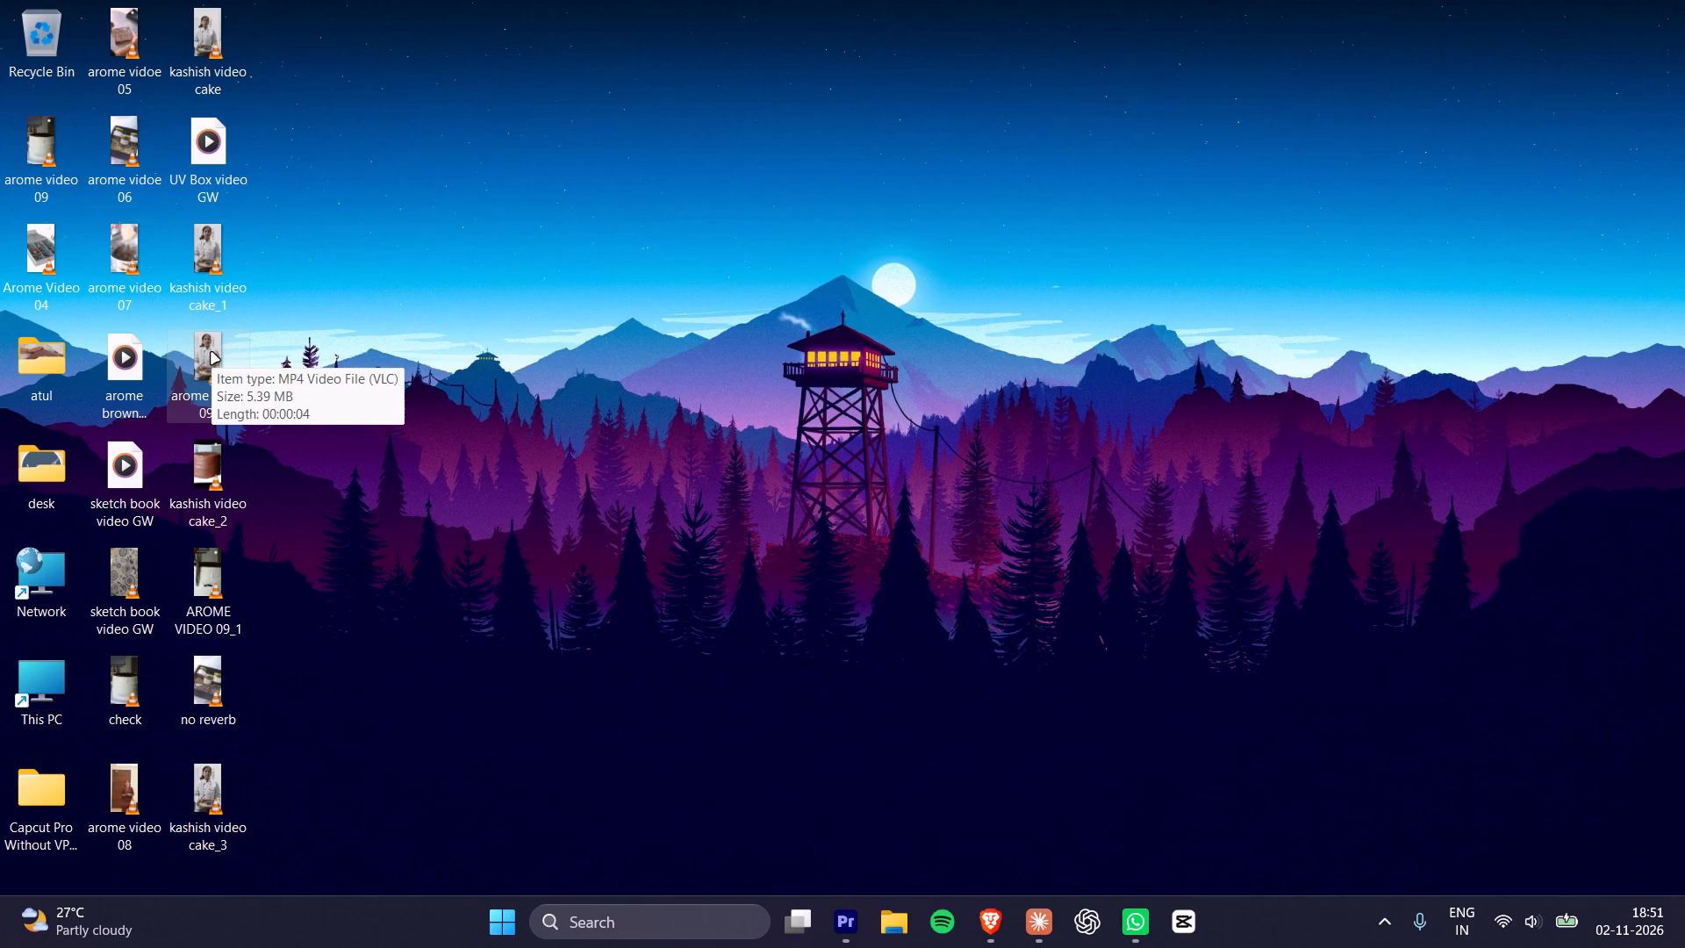
{"action": "key", "text": "Delete"}
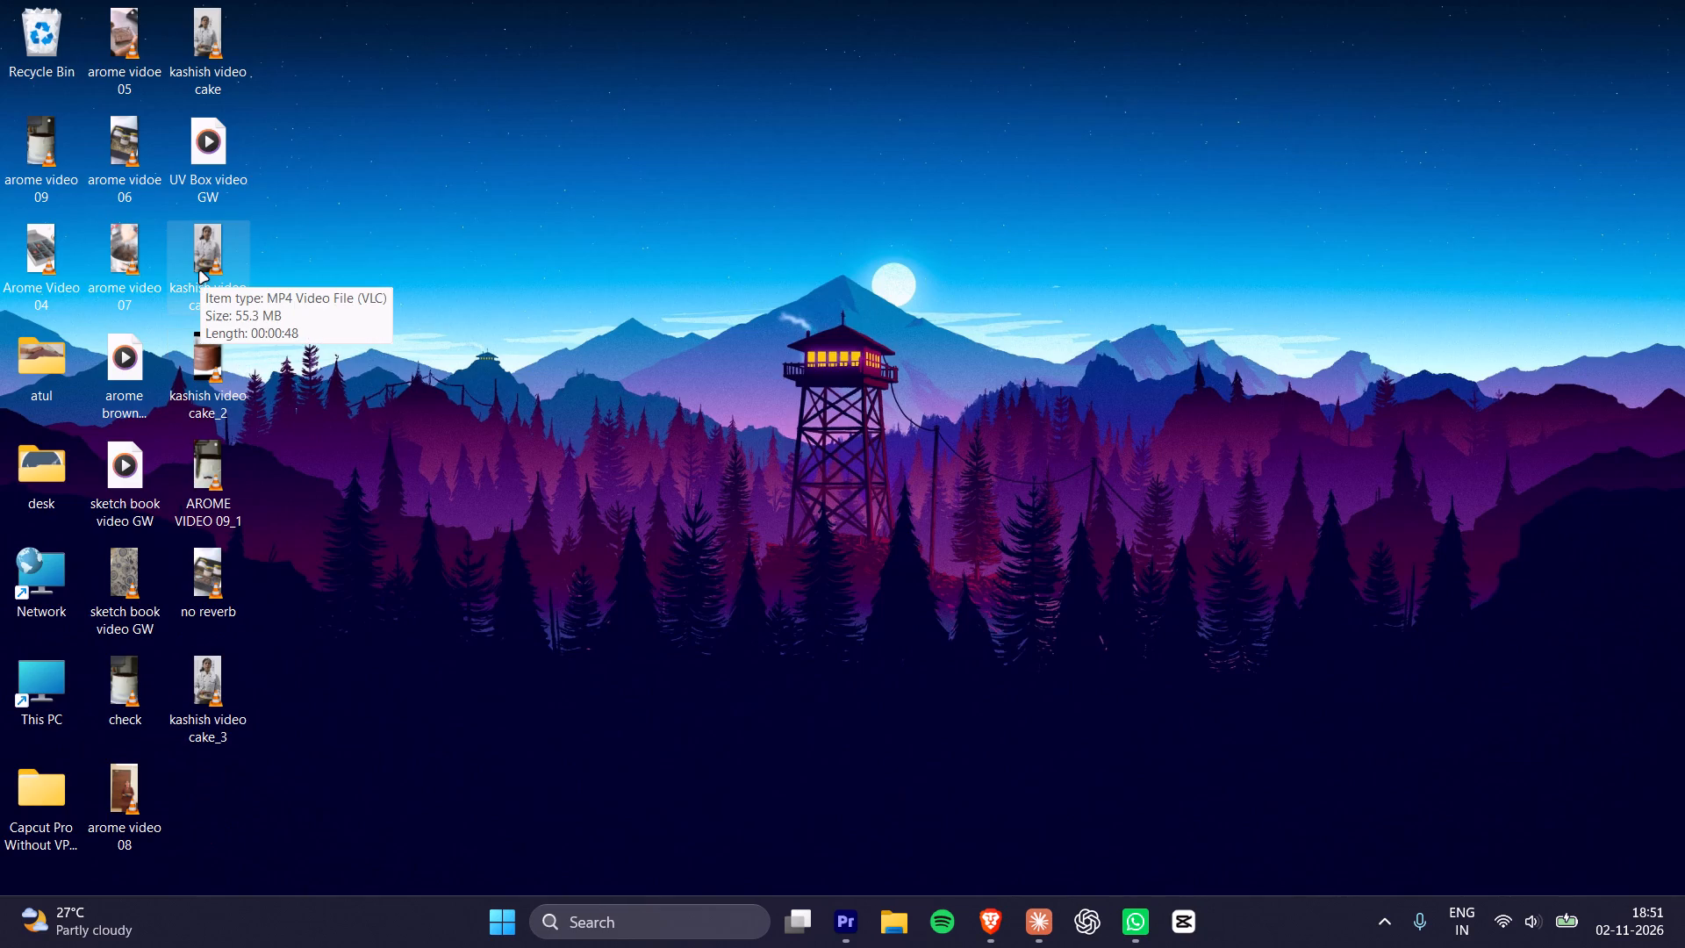
Preview kashish video cake_2 and AROME VIDEO 09_1 in VLC, then delete kashish video cake_2 from the desktop.
{"action": "double_click", "coordinate": [214, 357]}
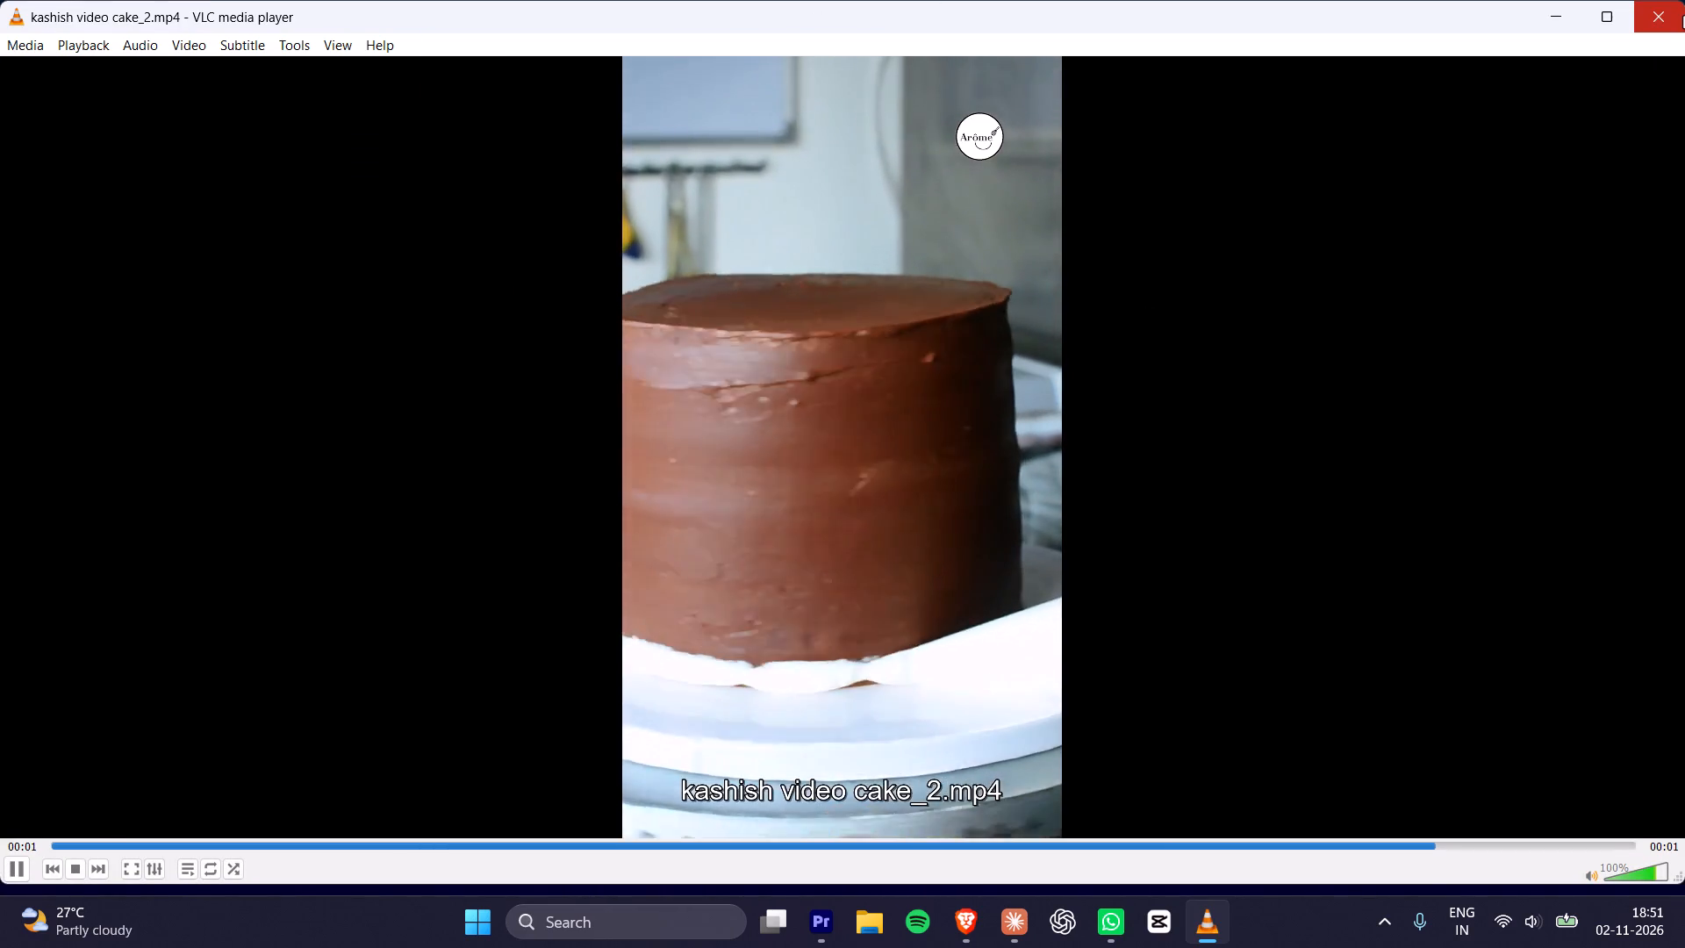
{"action": "left_click", "coordinate": [1684, 17]}
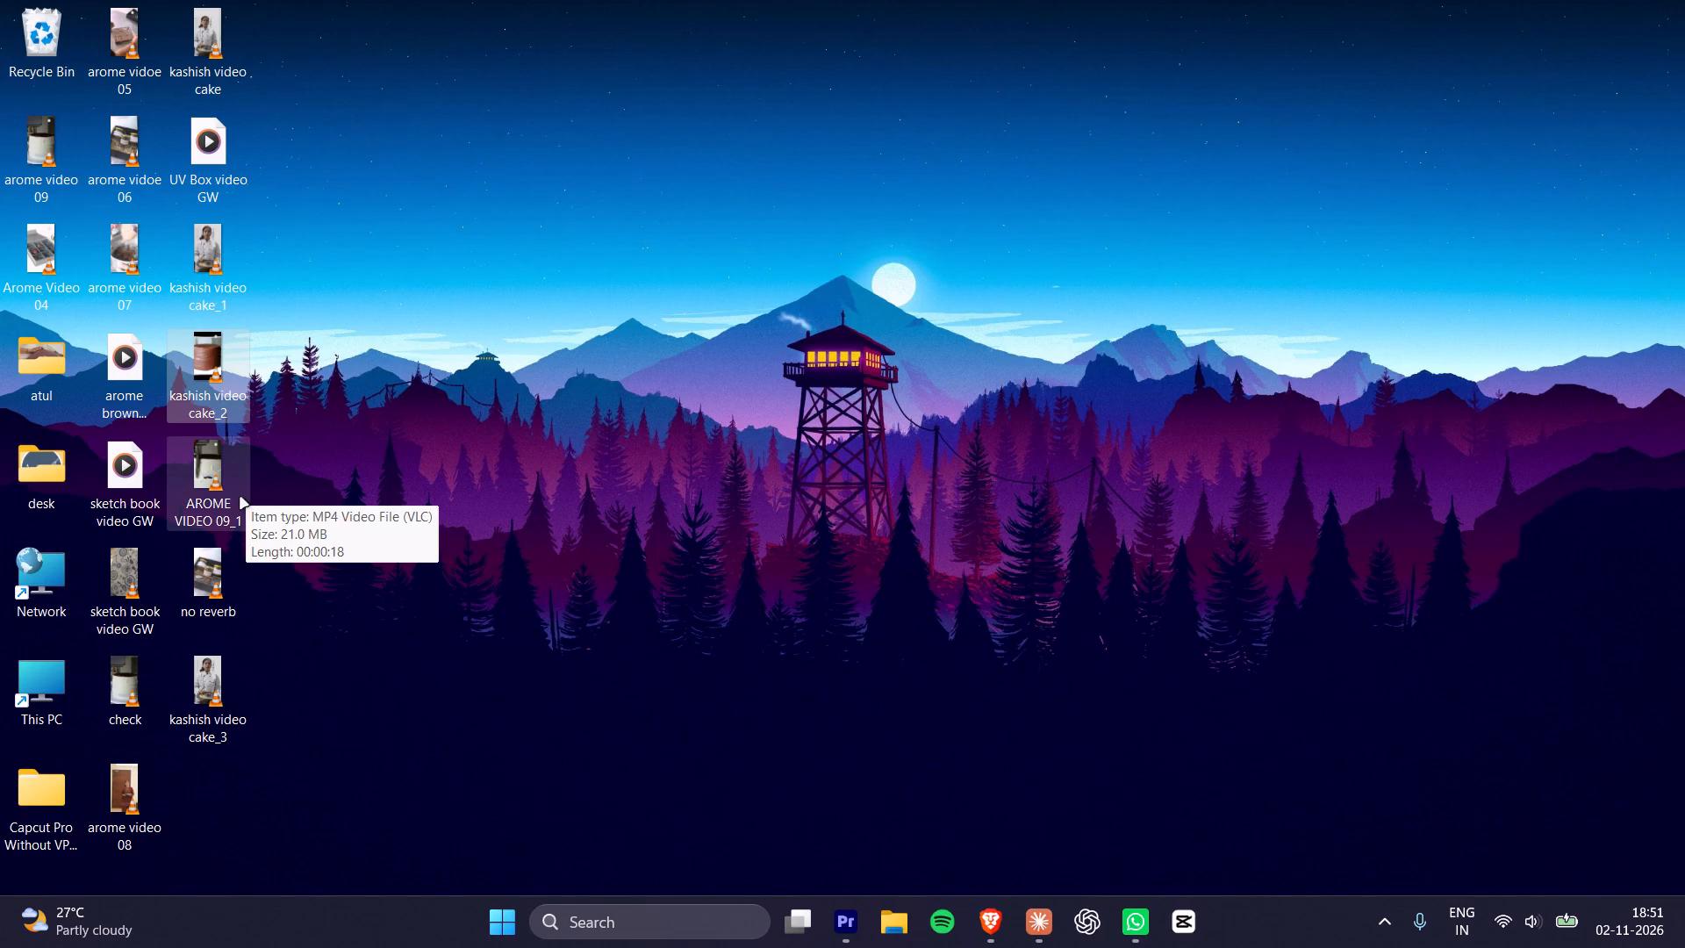
{"action": "double_click", "coordinate": [212, 480]}
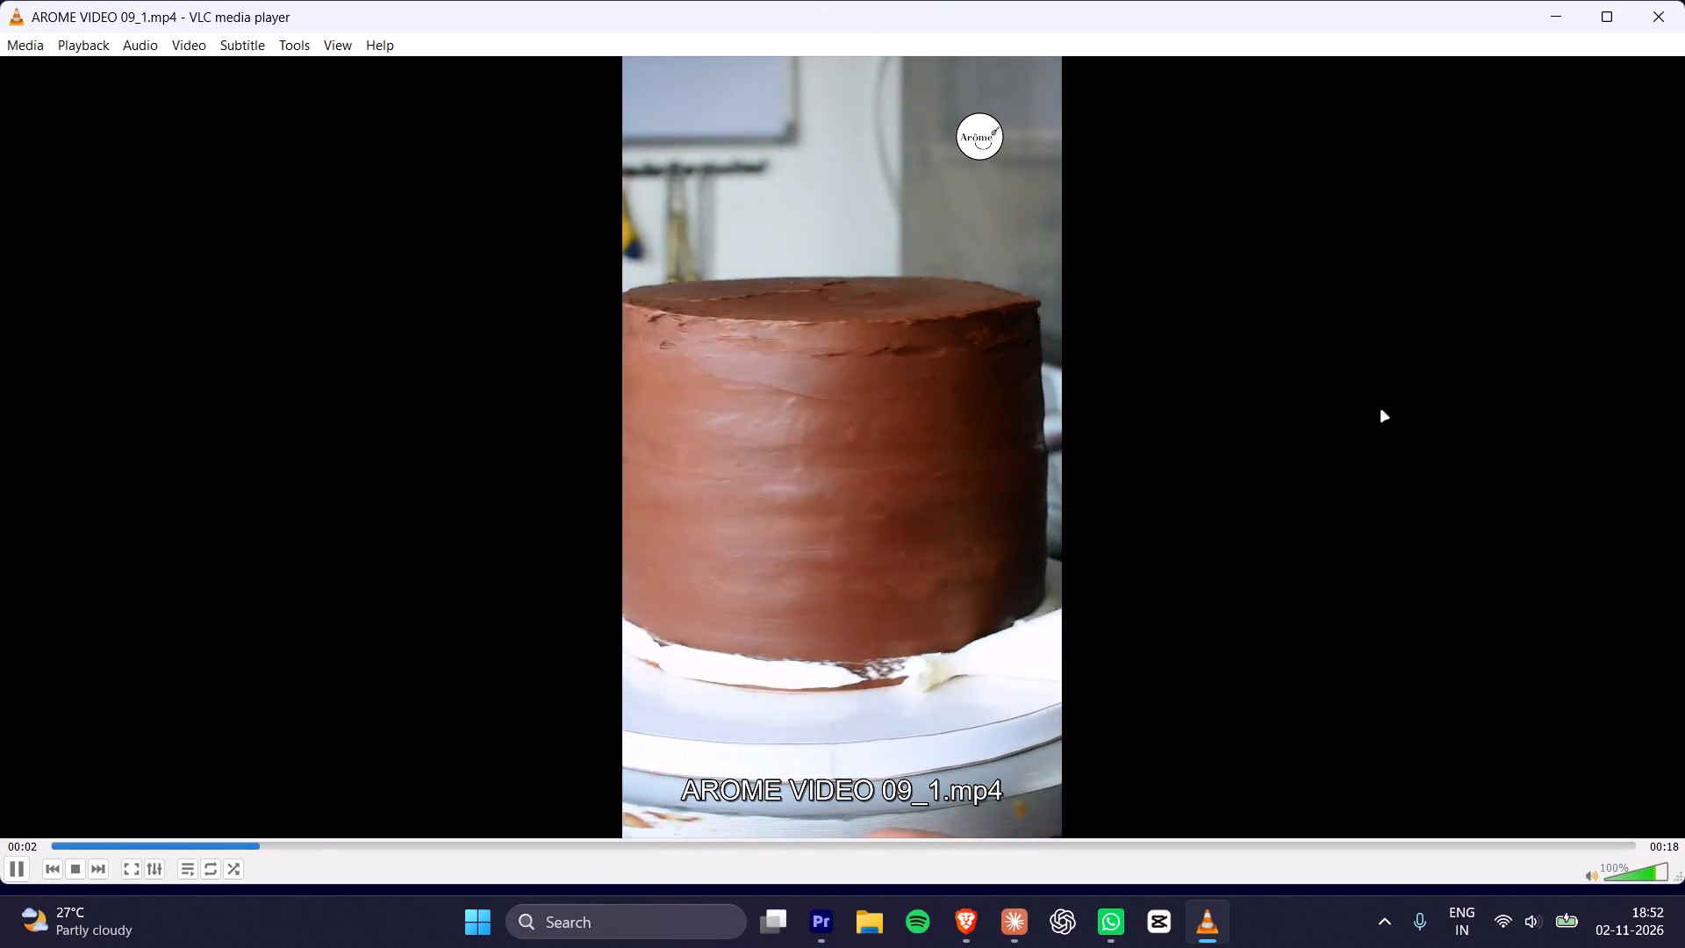
{"action": "left_click", "coordinate": [947, 853]}
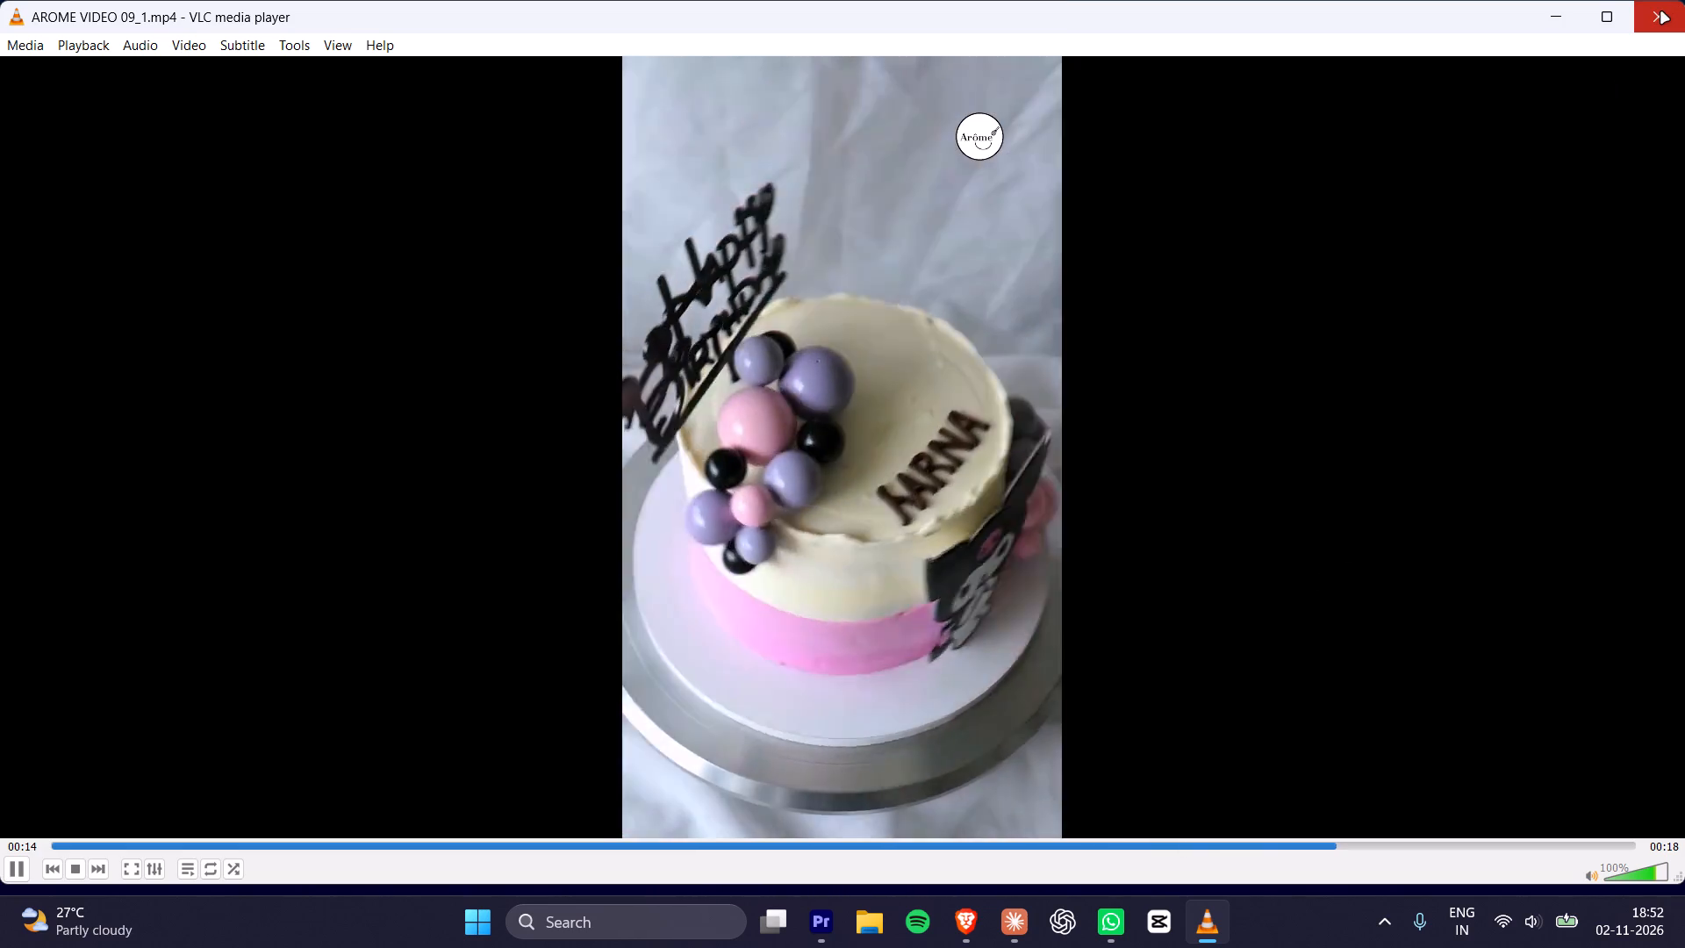
{"action": "left_click", "coordinate": [1661, 12]}
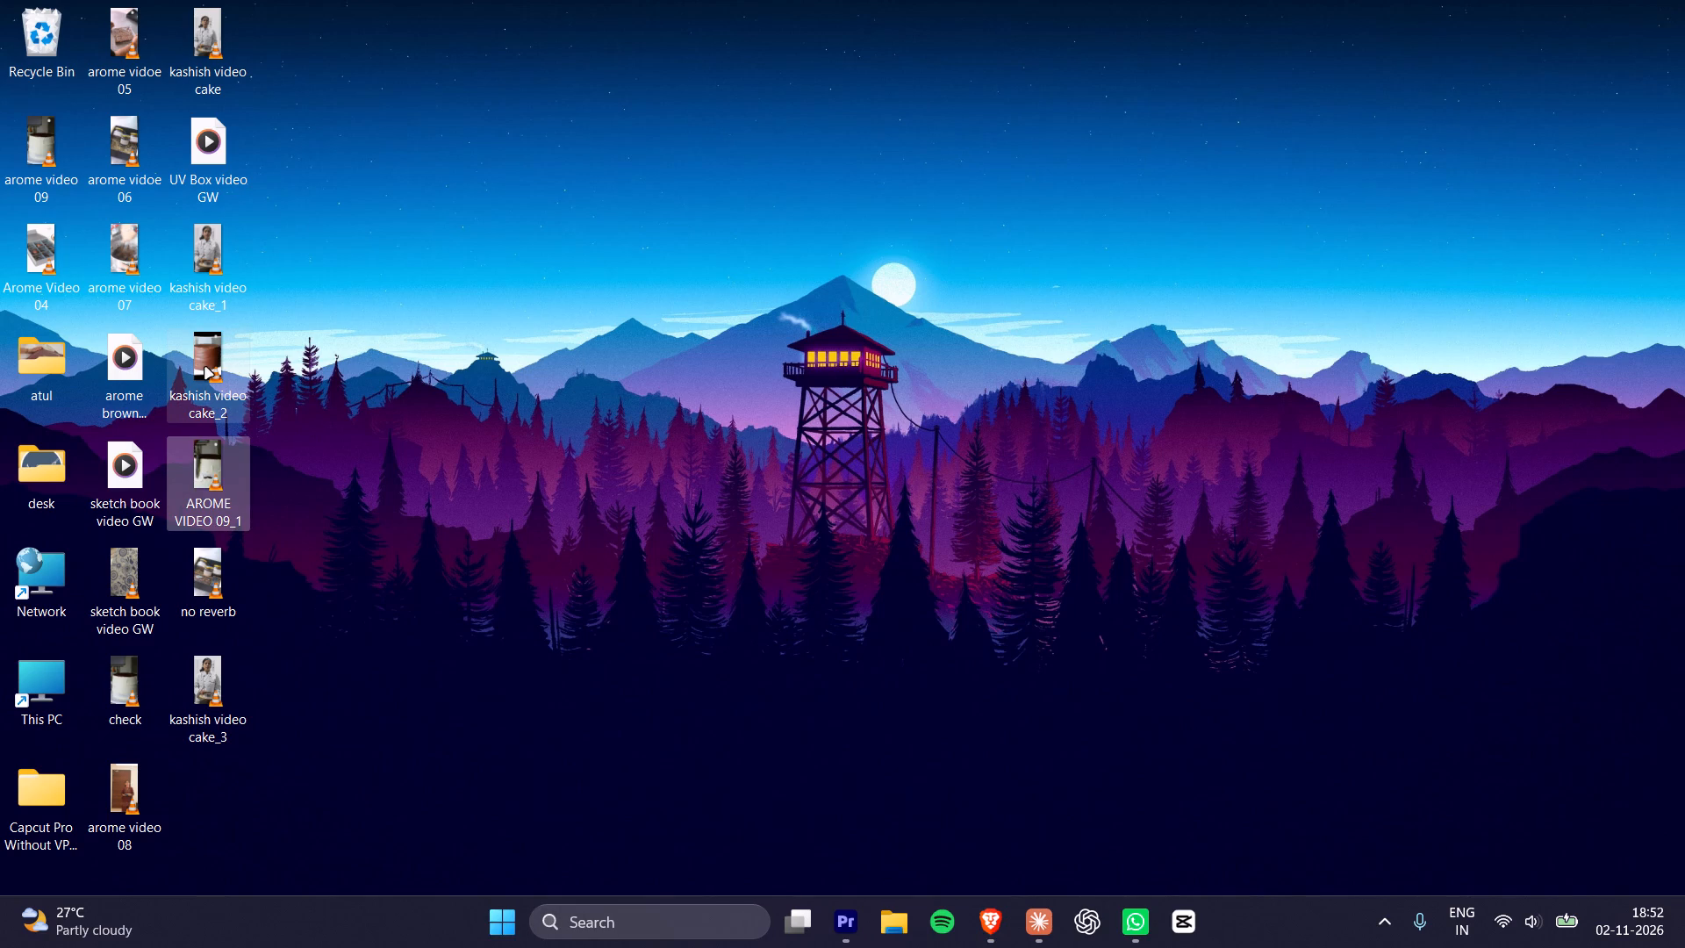
{"action": "left_click", "coordinate": [205, 368]}
{"action": "key", "text": "Delete"}
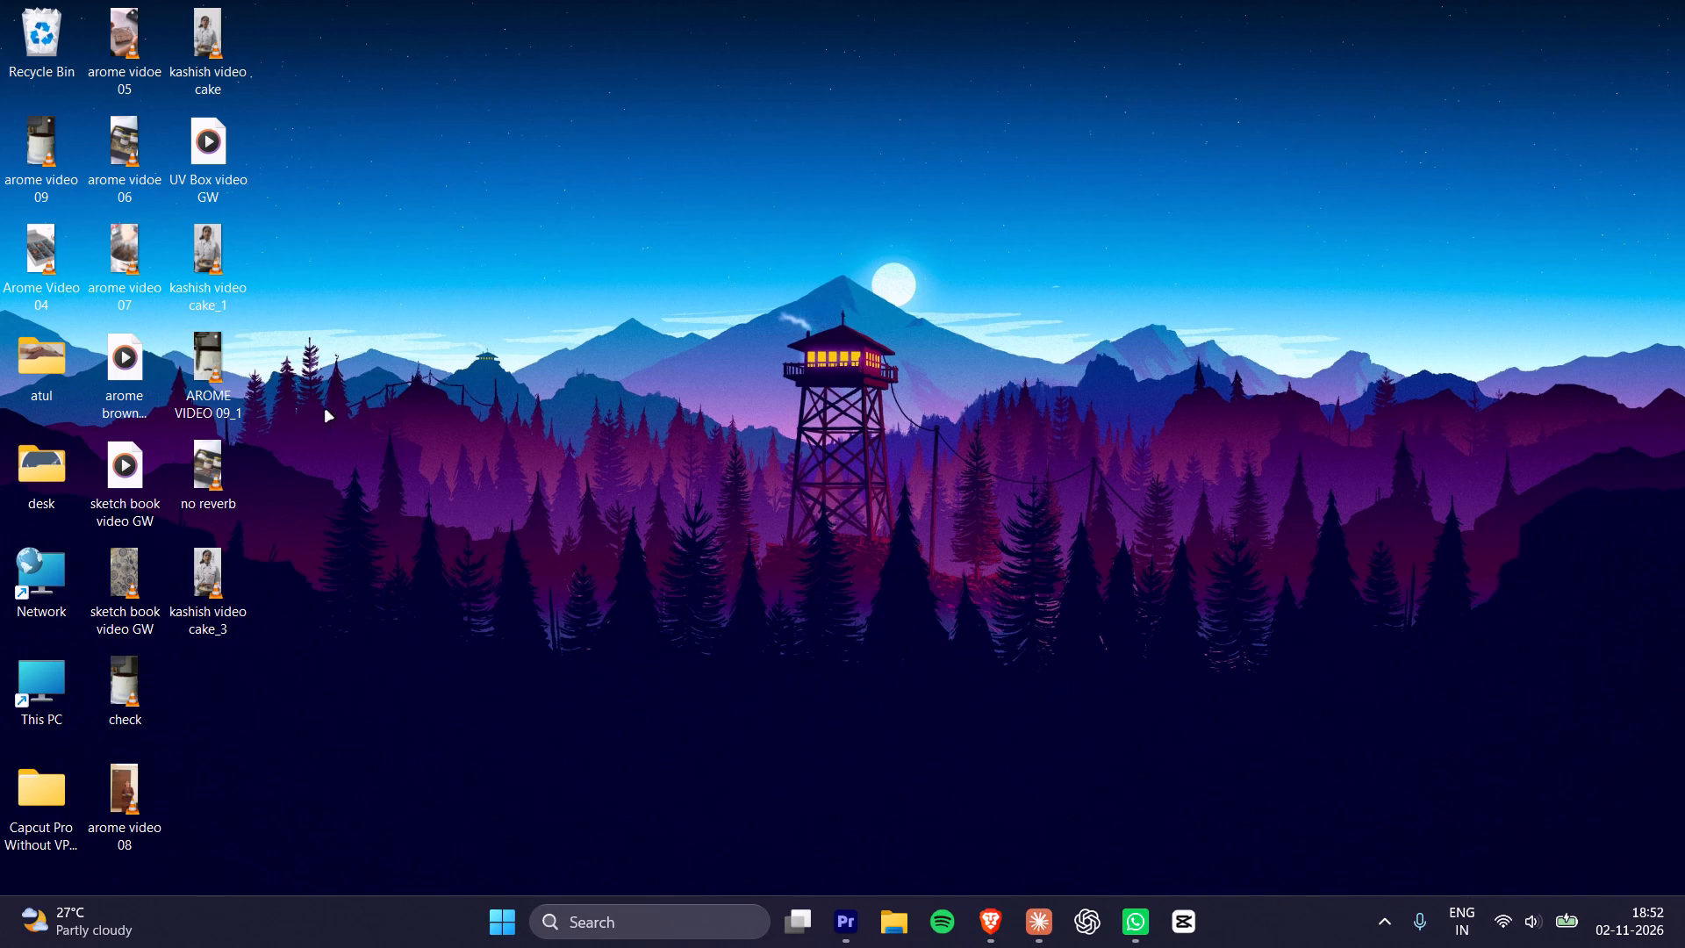
Preview kashish video cake_1 in VLC, close it and delete the file from the desktop.
{"action": "double_click", "coordinate": [206, 258]}
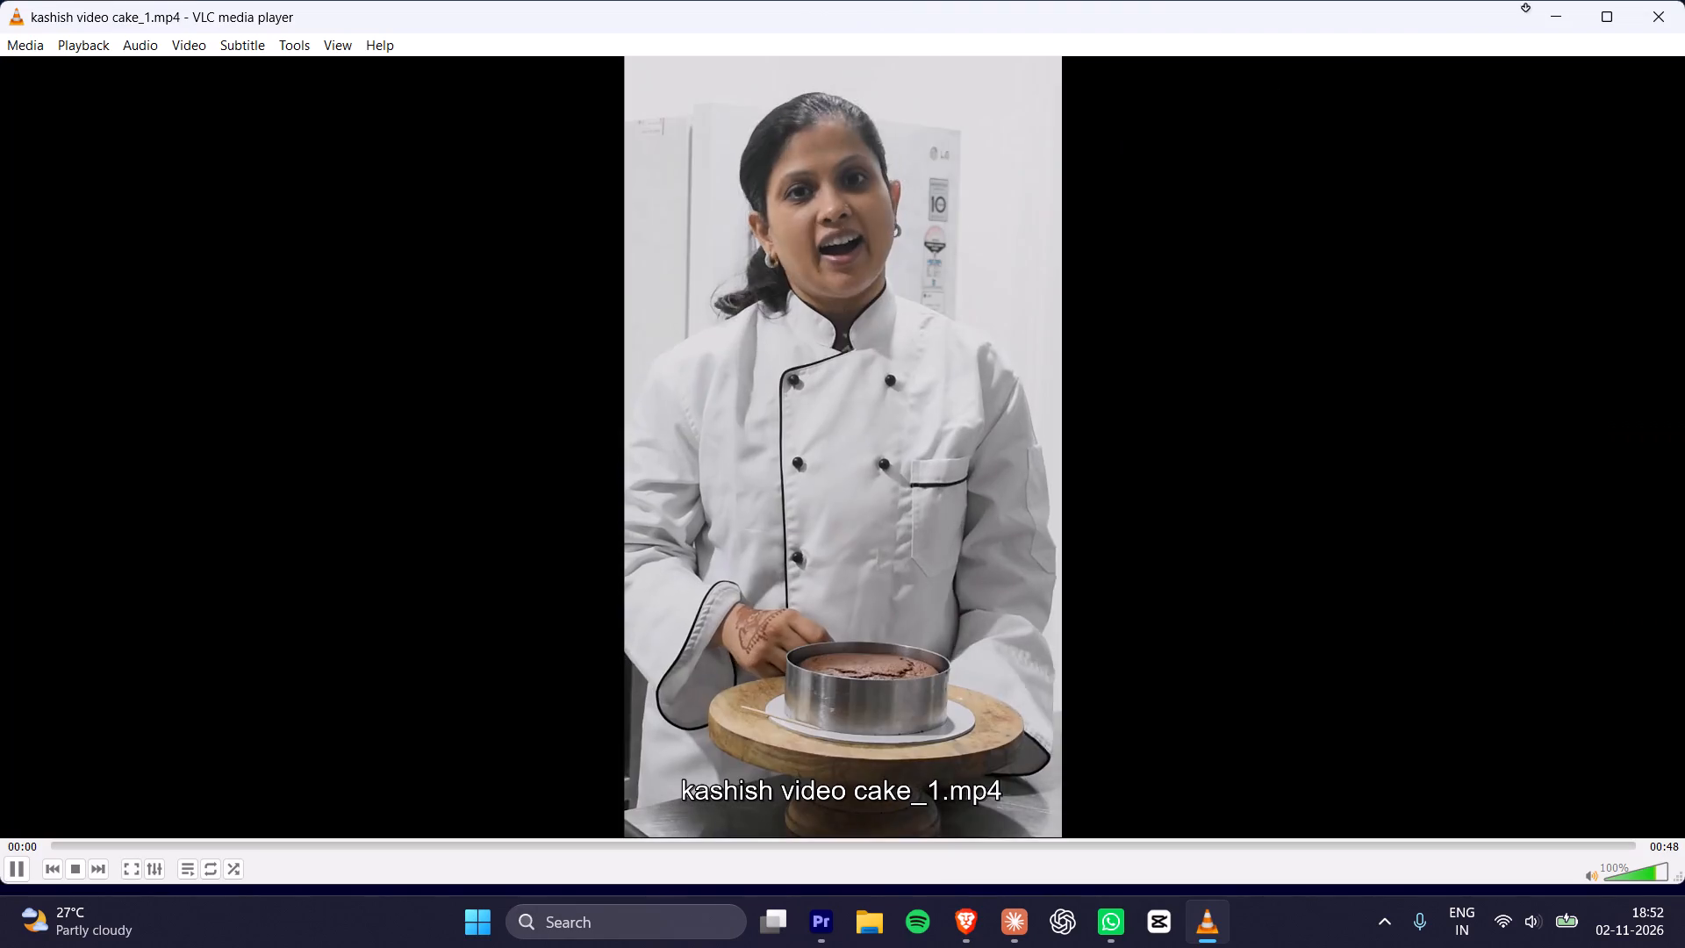
{"action": "left_click", "coordinate": [1672, 7]}
{"action": "left_click", "coordinate": [202, 255]}
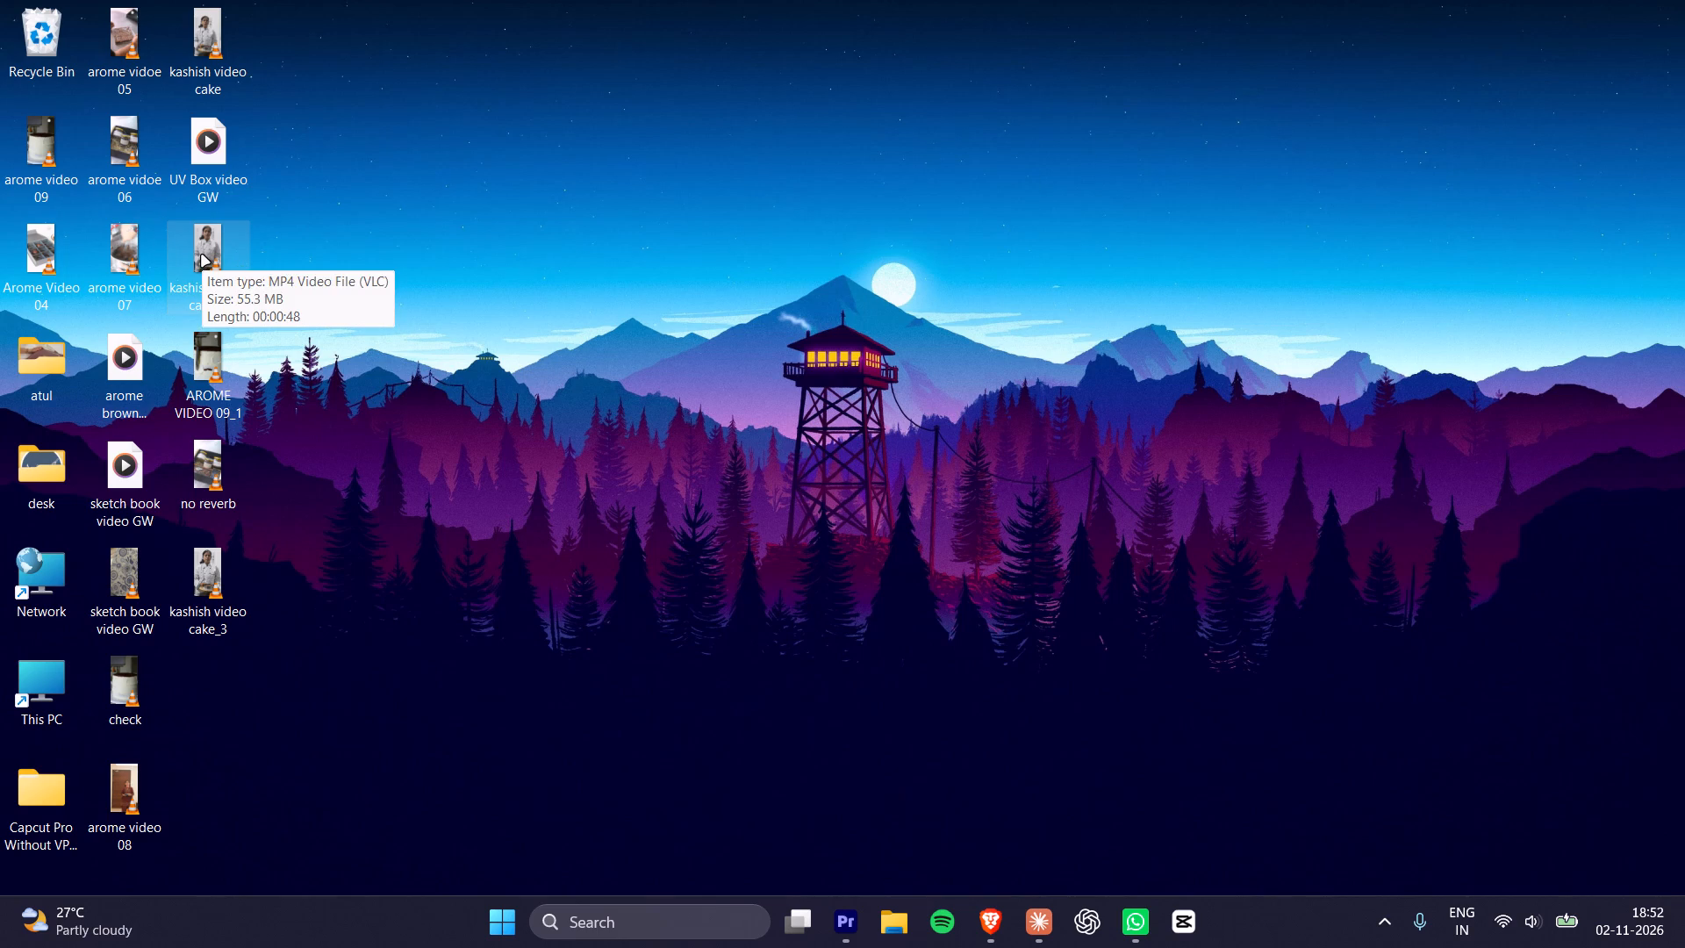
{"action": "key", "text": "Delete"}
Open the kashish video cake and kashish video cake_3 files briefly in VLC to check them, closing the player each time.
{"action": "double_click", "coordinate": [212, 54]}
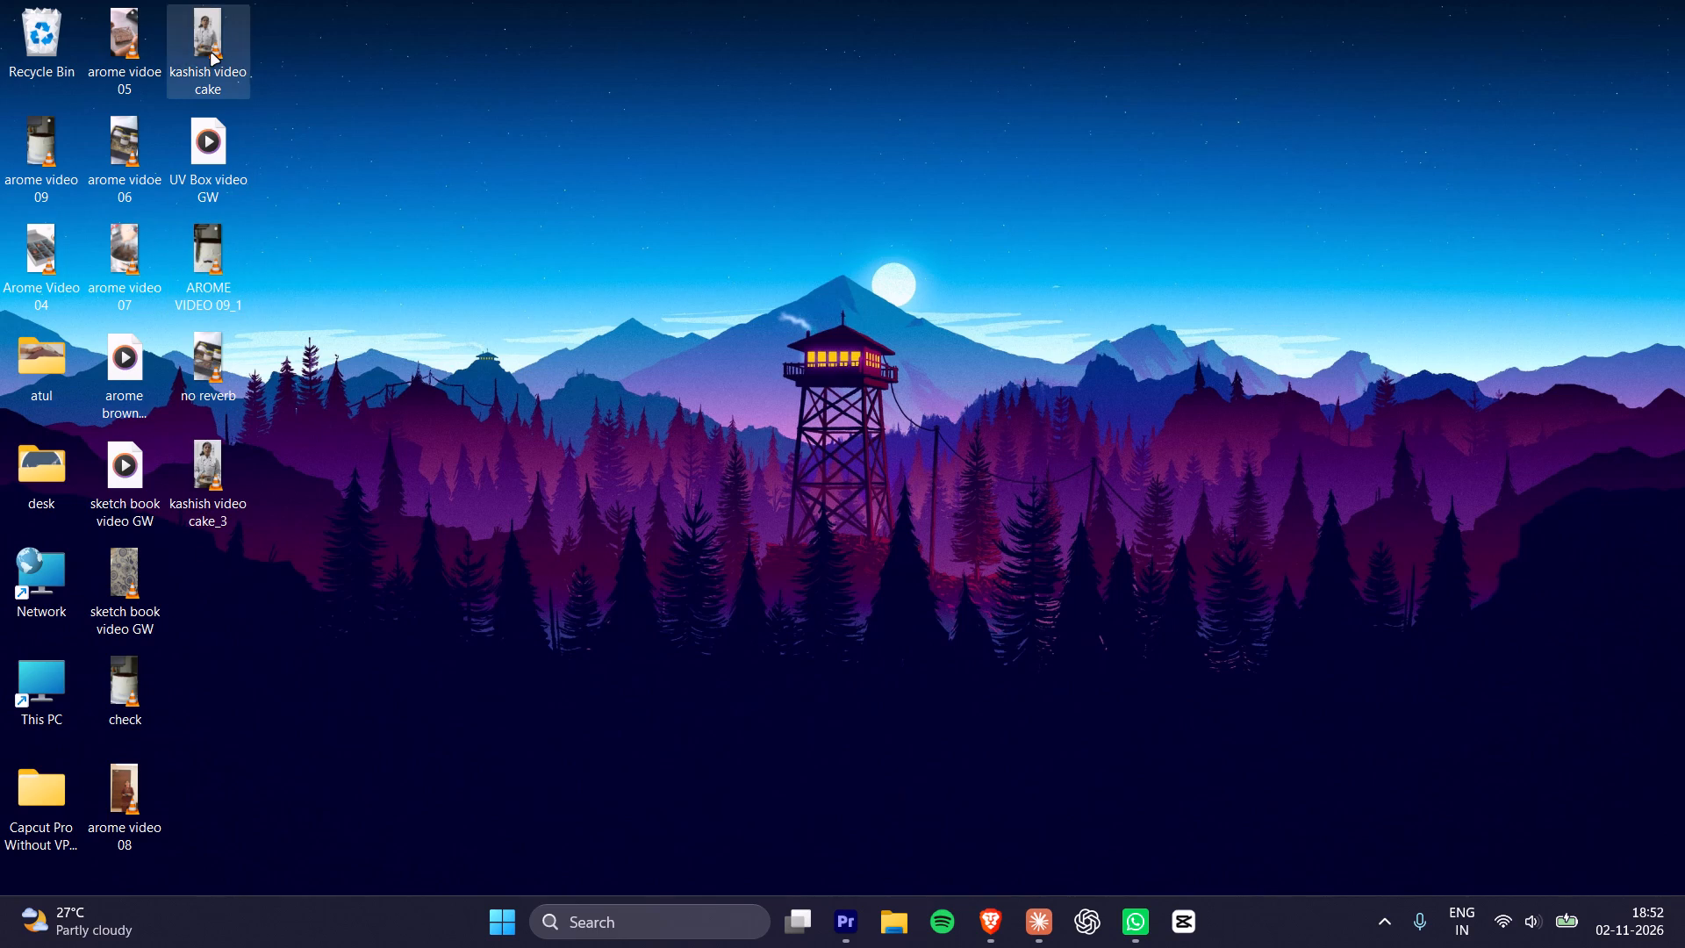
{"action": "left_click", "coordinate": [1677, 11]}
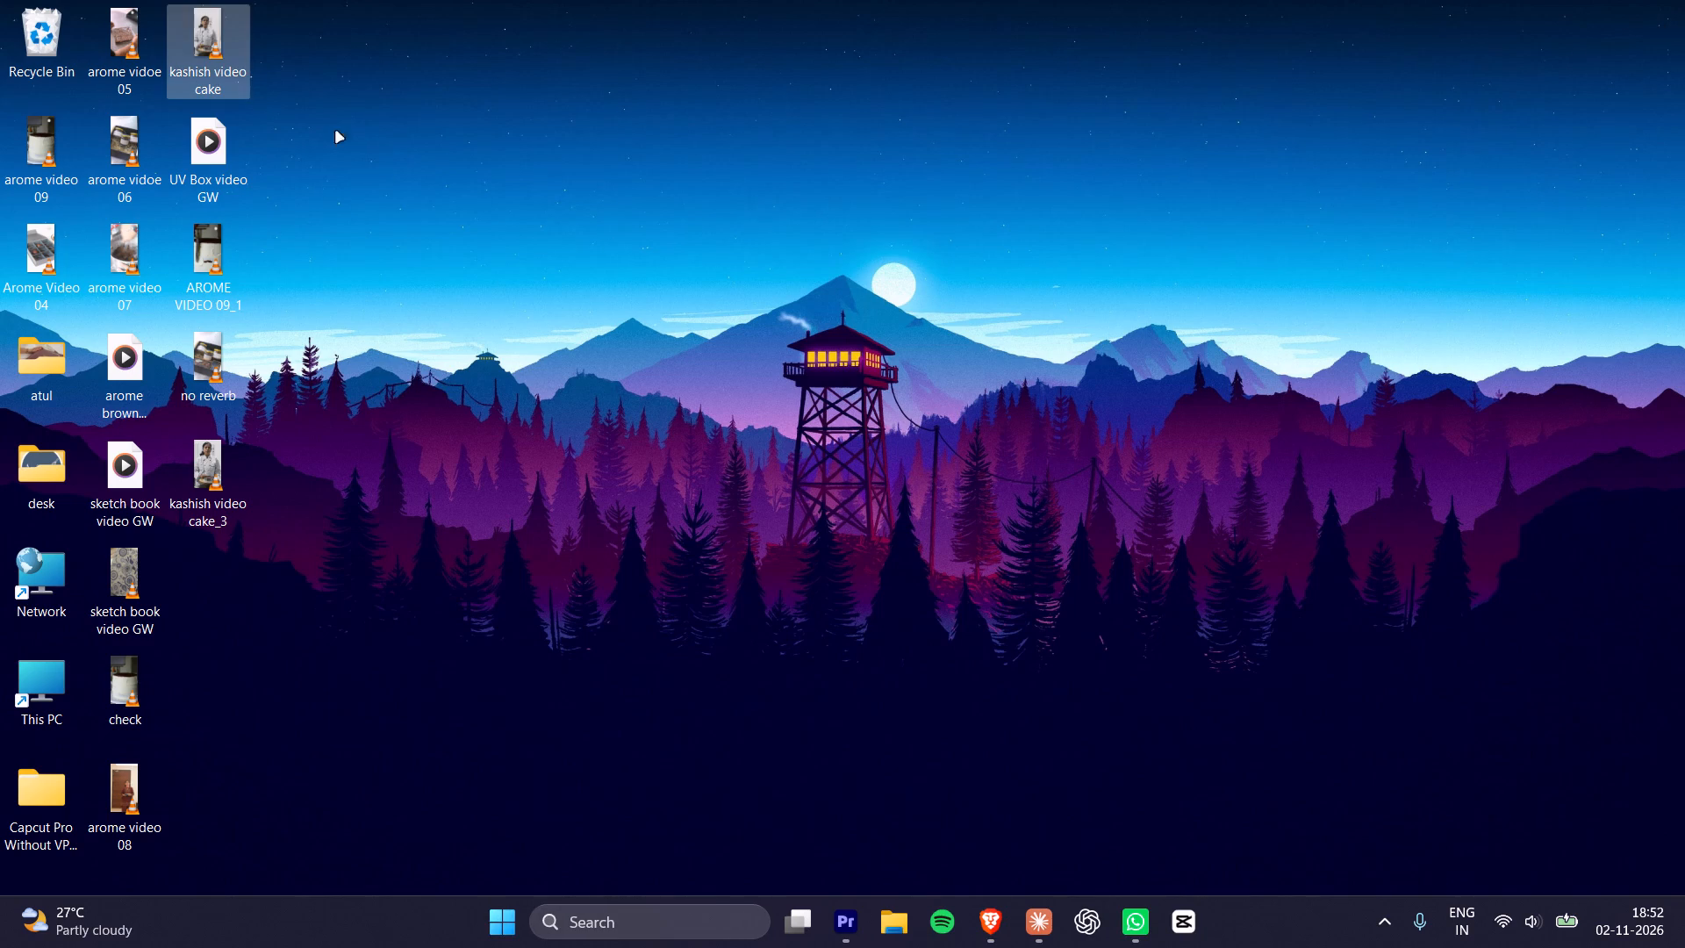
{"action": "left_click", "coordinate": [203, 48]}
{"action": "double_click", "coordinate": [213, 478]}
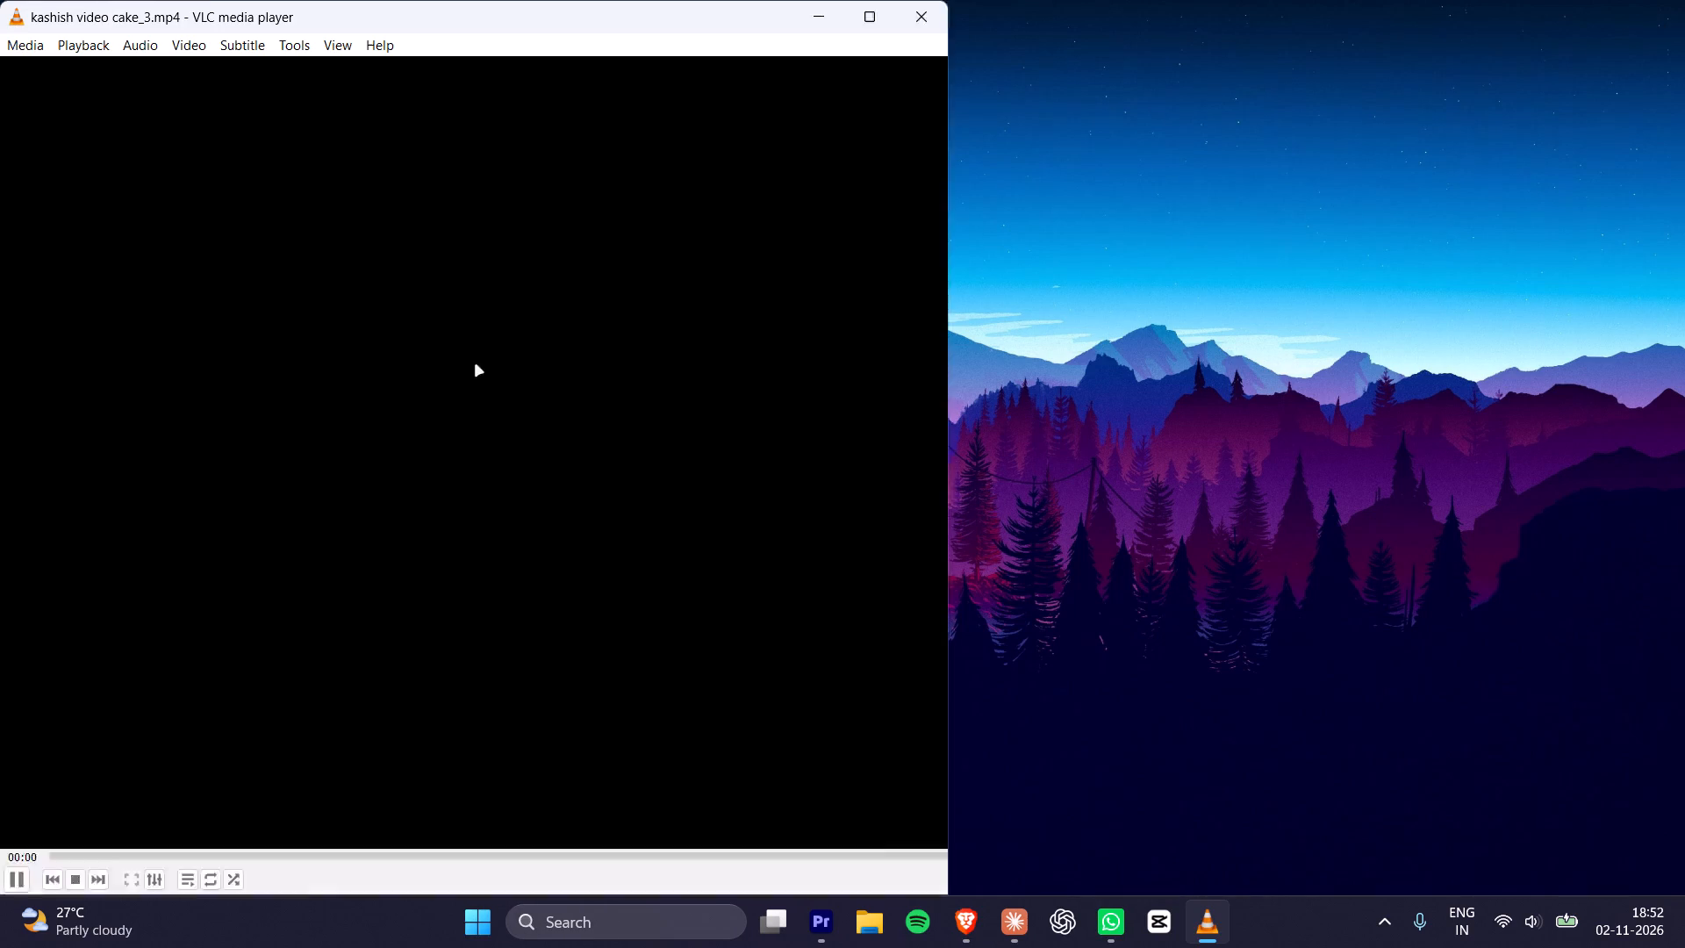
{"action": "left_click", "coordinate": [1684, 1]}
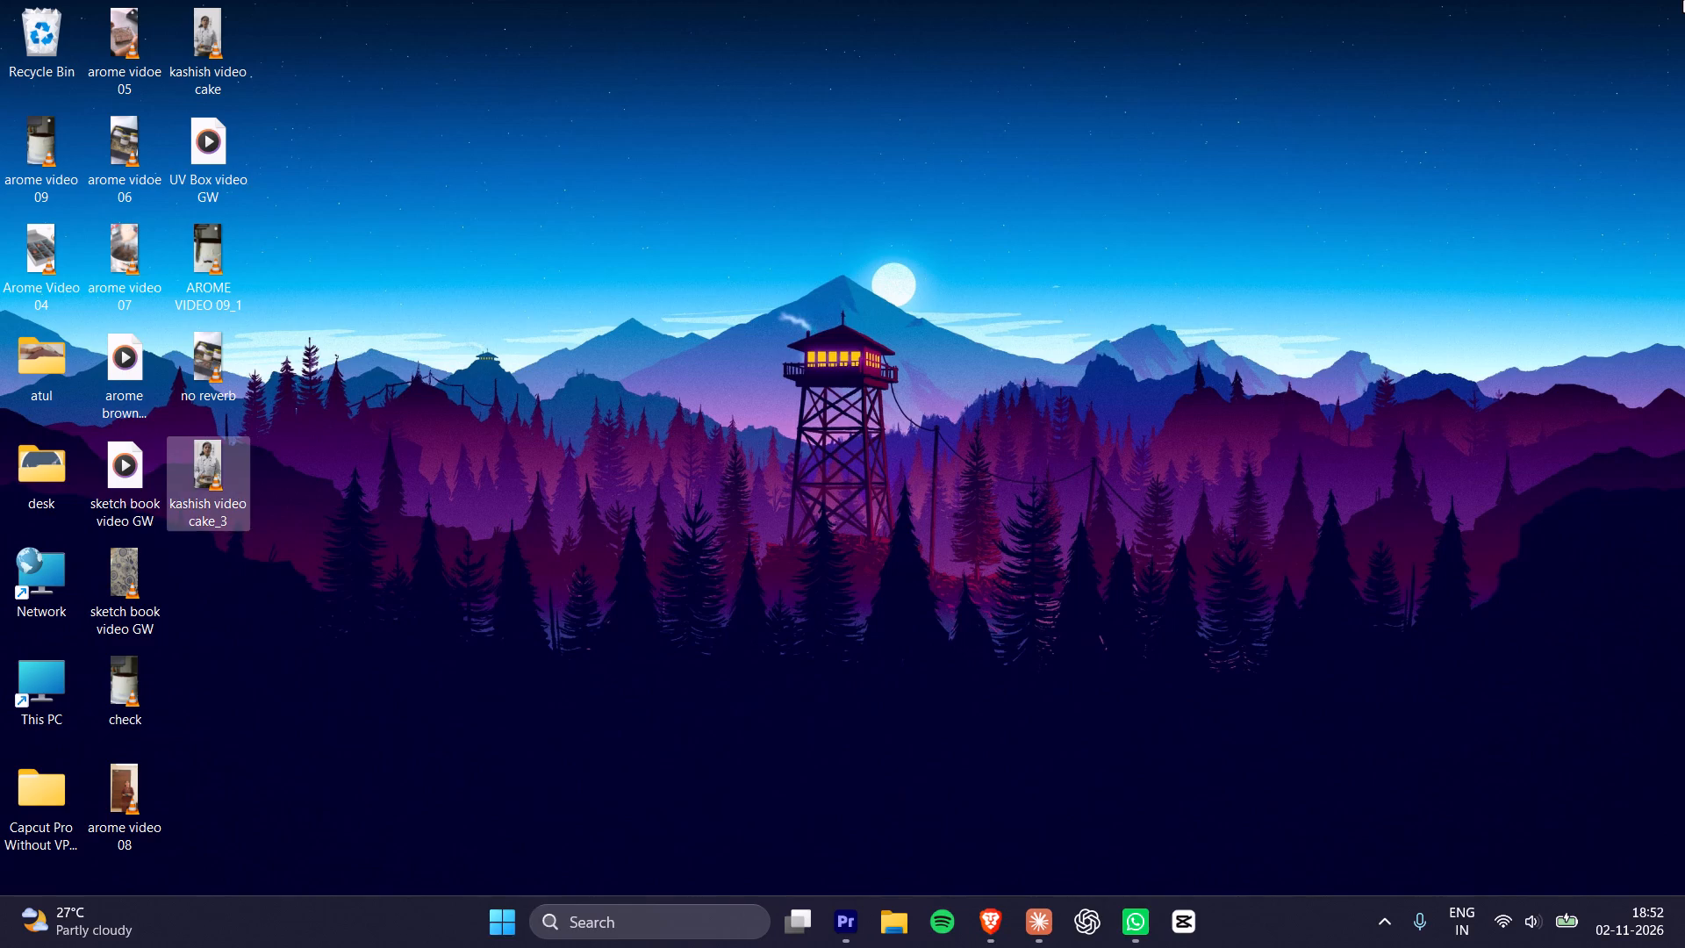
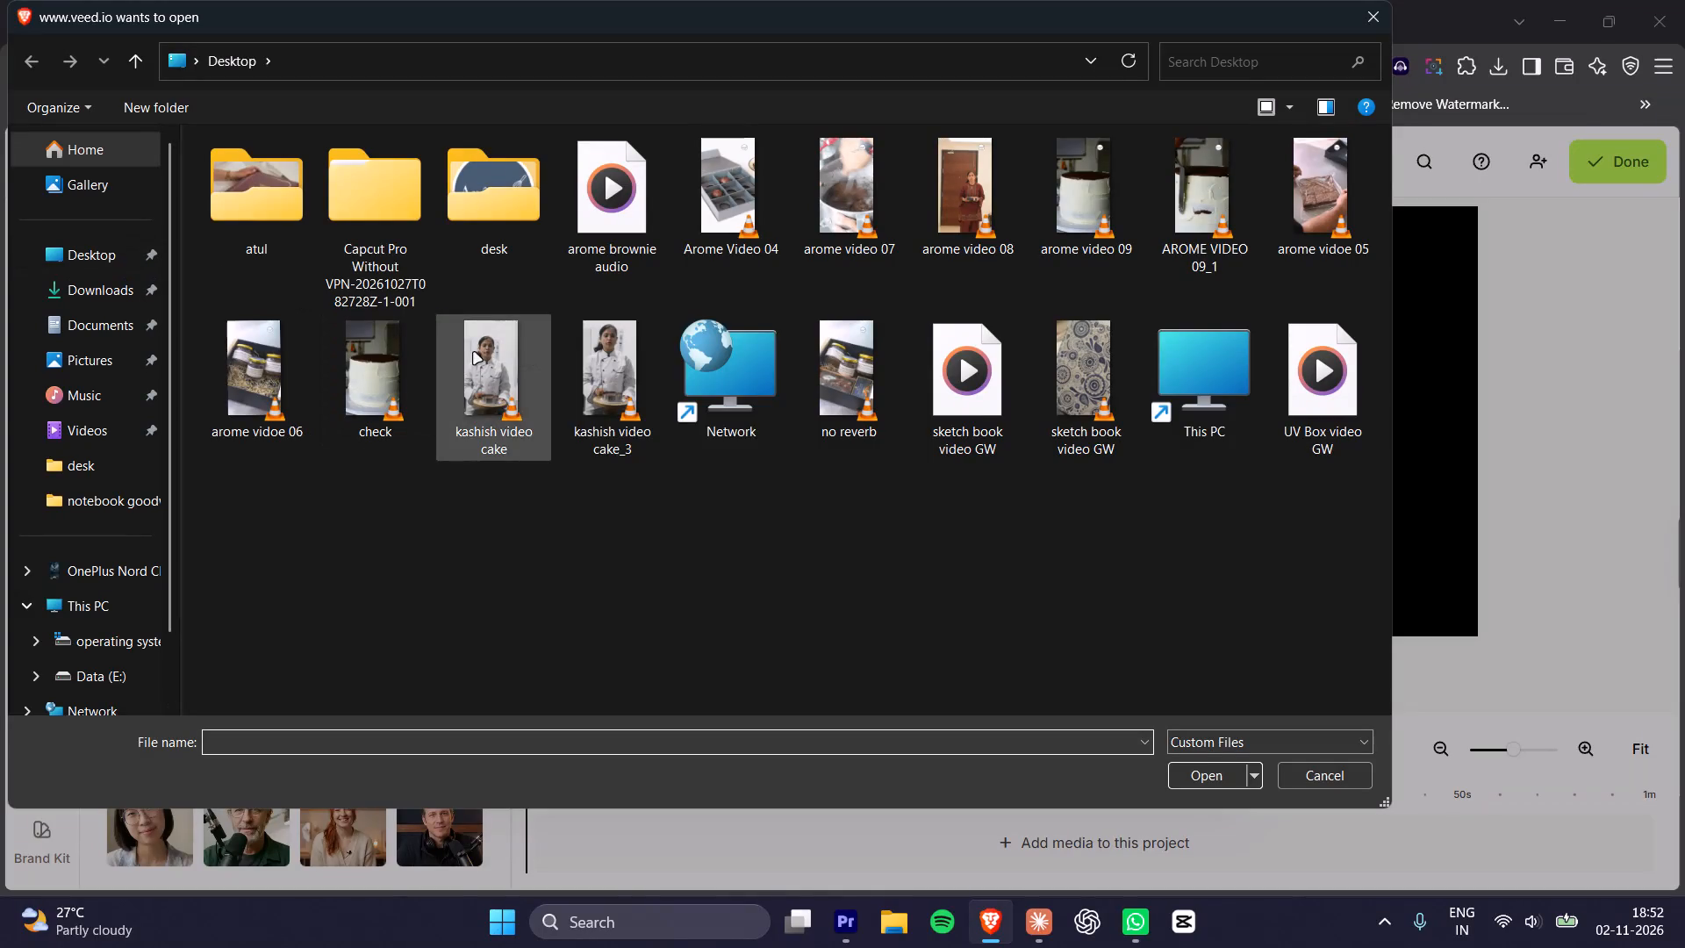
Upload the kashish video cake_3 file from the desktop into the VEED project.
{"action": "double_click", "coordinate": [594, 373]}
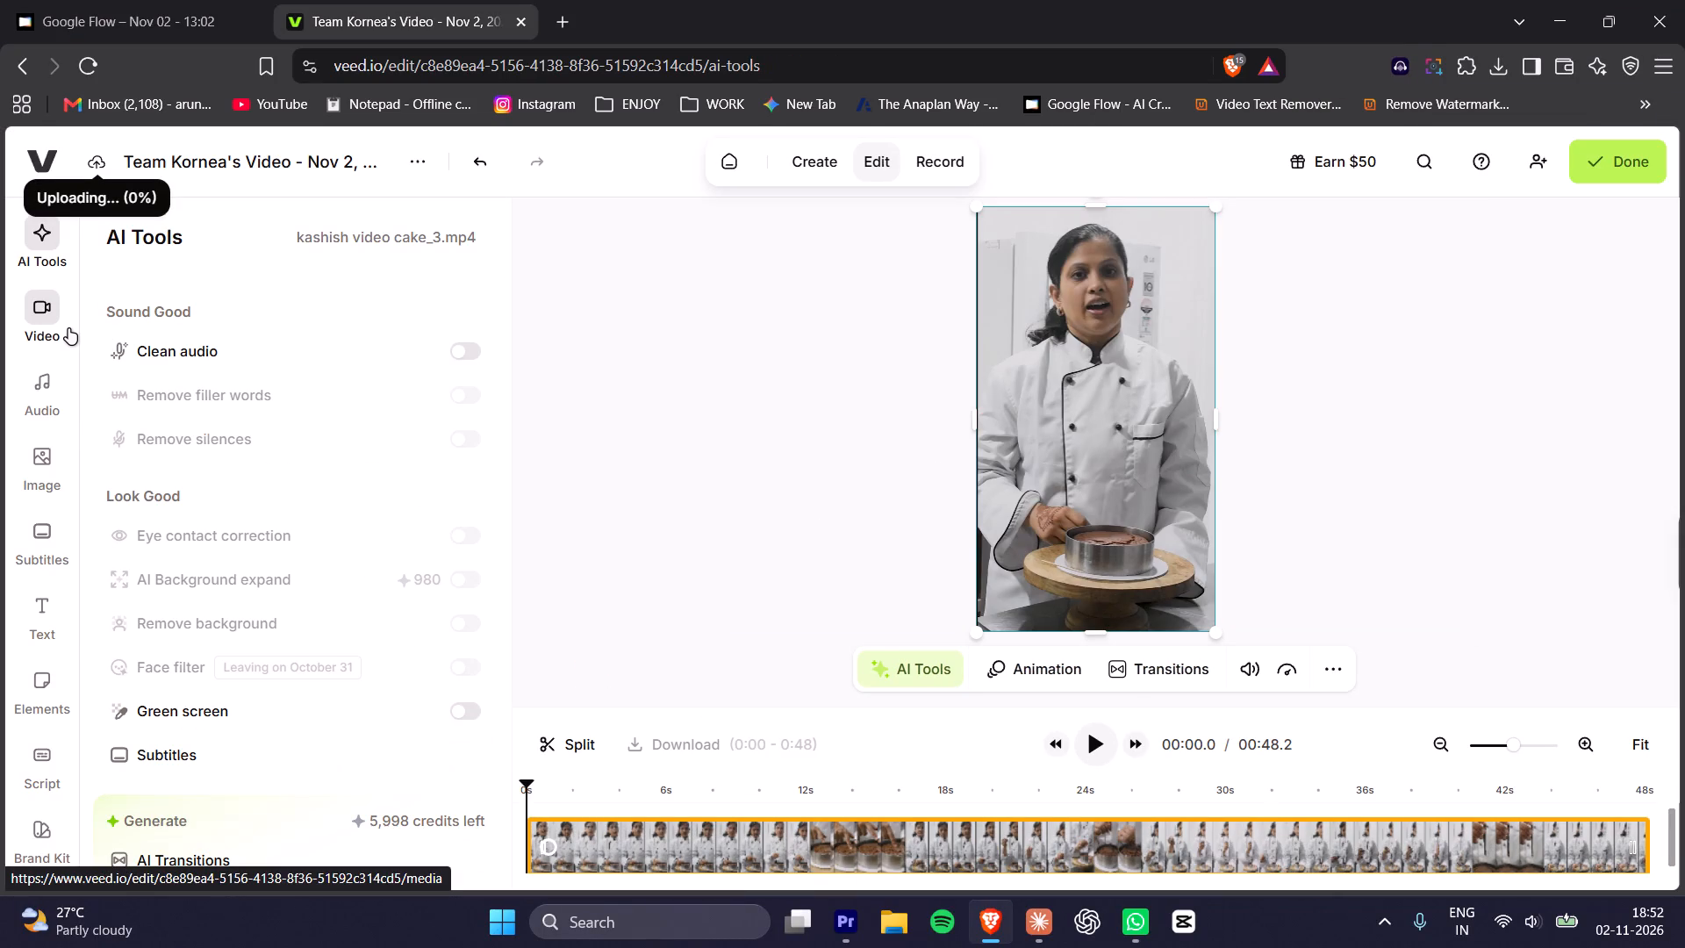
{"action": "left_click", "coordinate": [602, 402]}
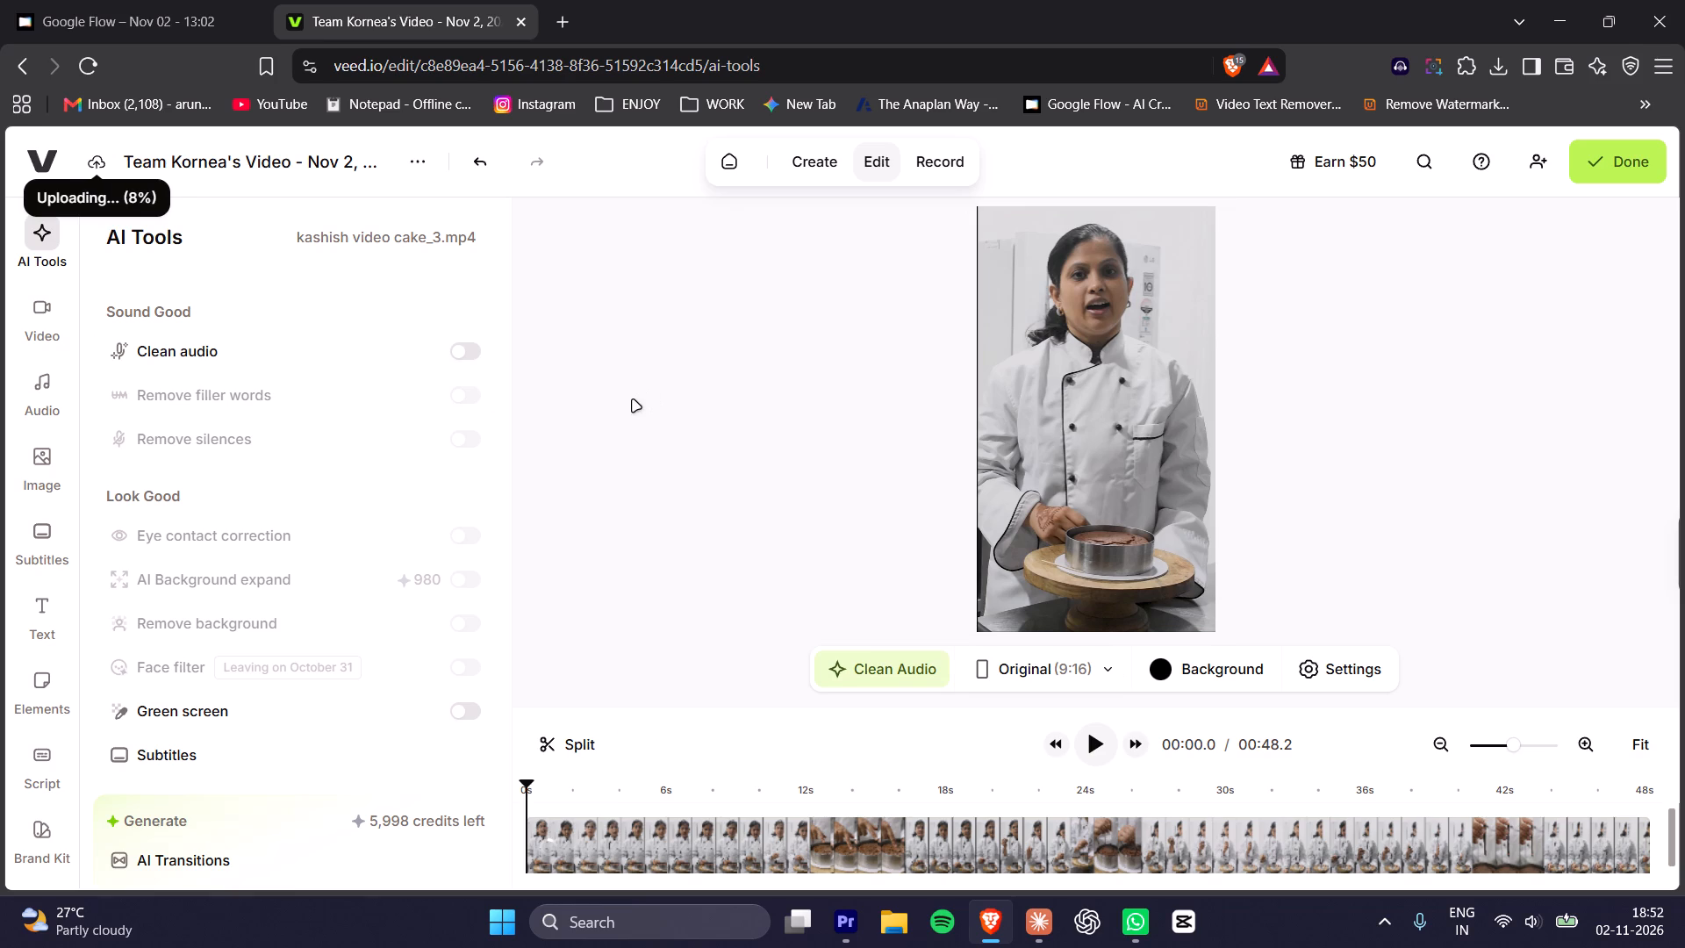
Start auto-subtitling the uploaded cake video with English (US) as the spoken language.
{"action": "left_click", "coordinate": [35, 531]}
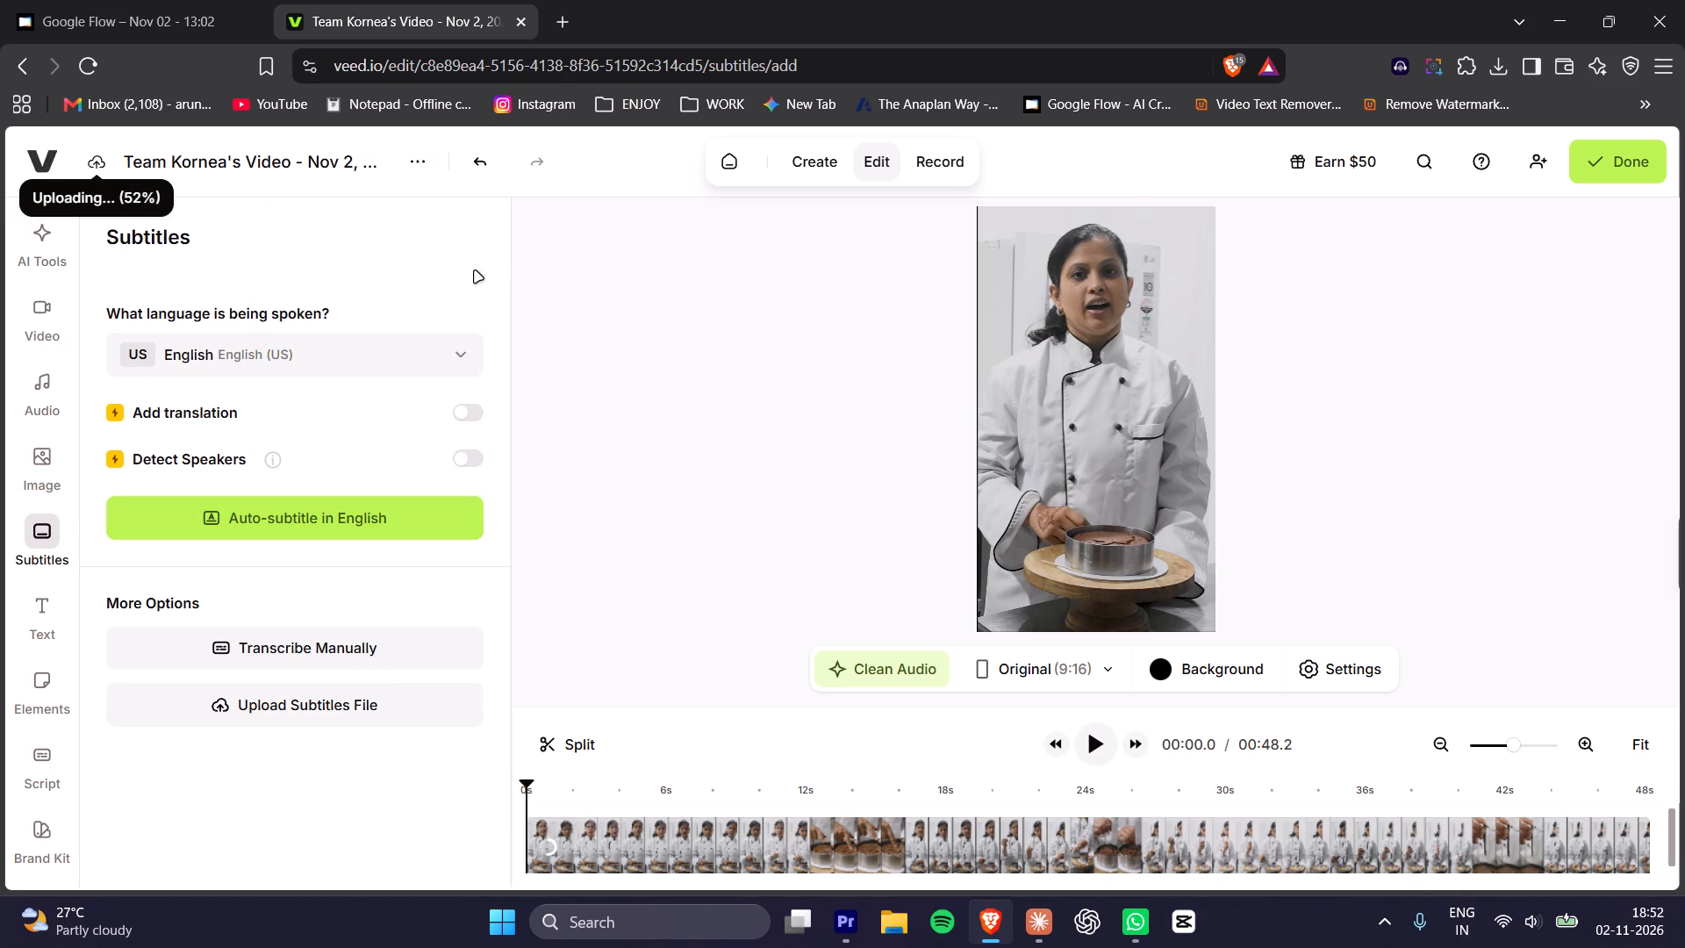
{"action": "left_click", "coordinate": [336, 341]}
{"action": "left_click", "coordinate": [359, 341]}
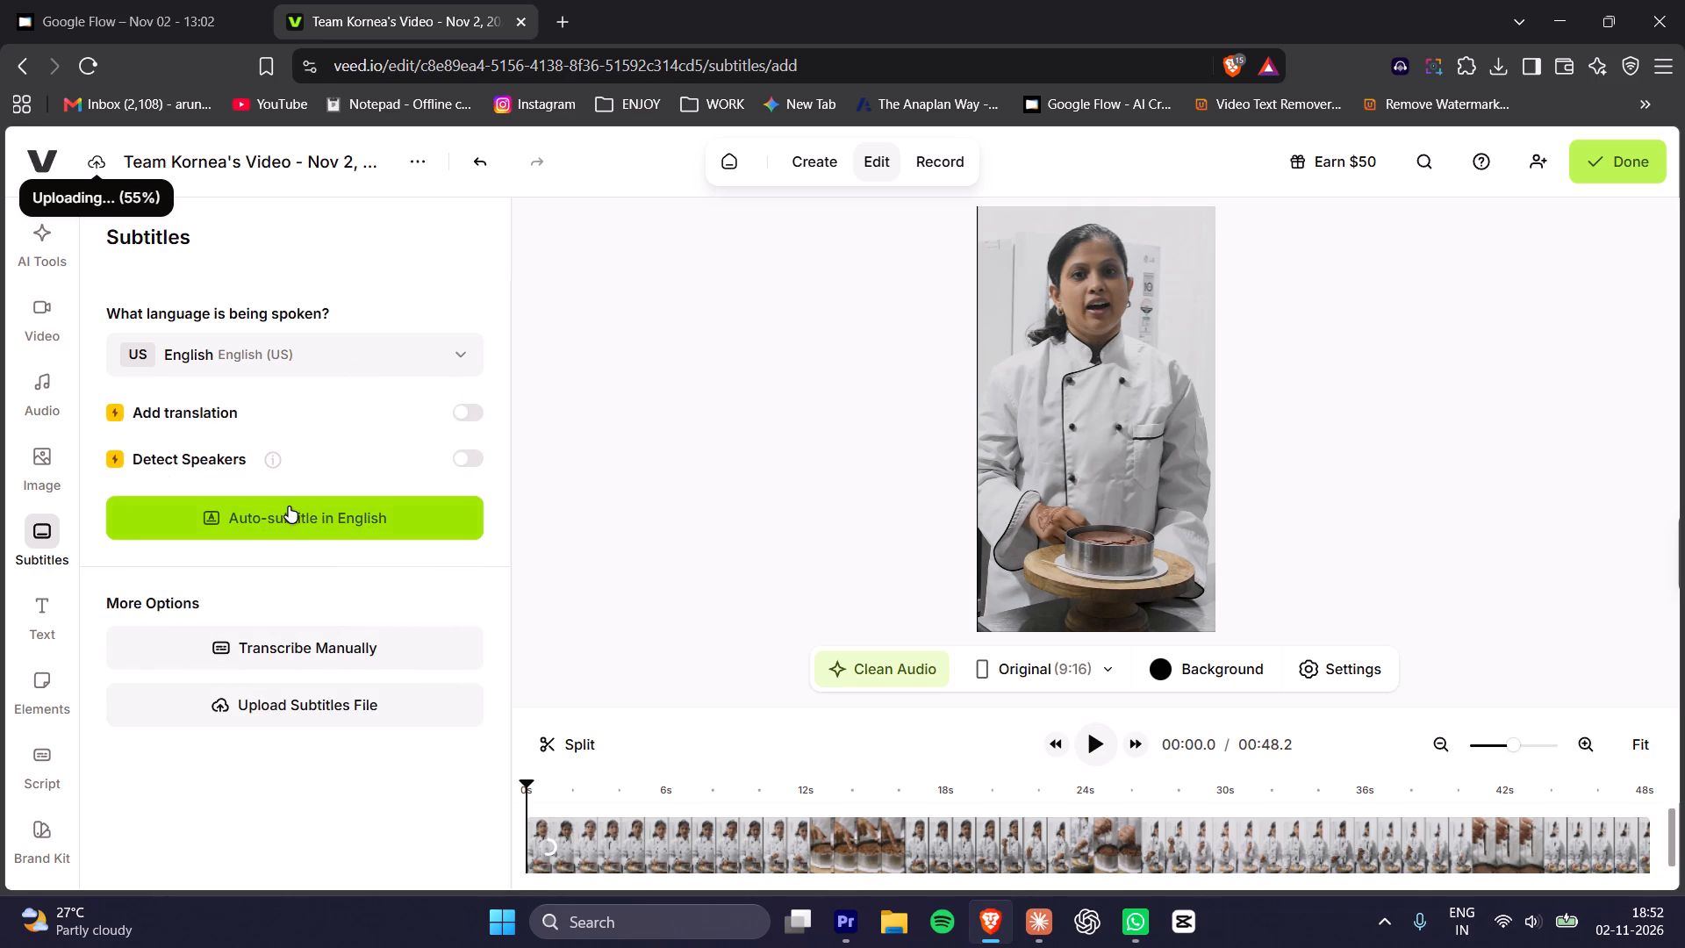
{"action": "left_click", "coordinate": [290, 521]}
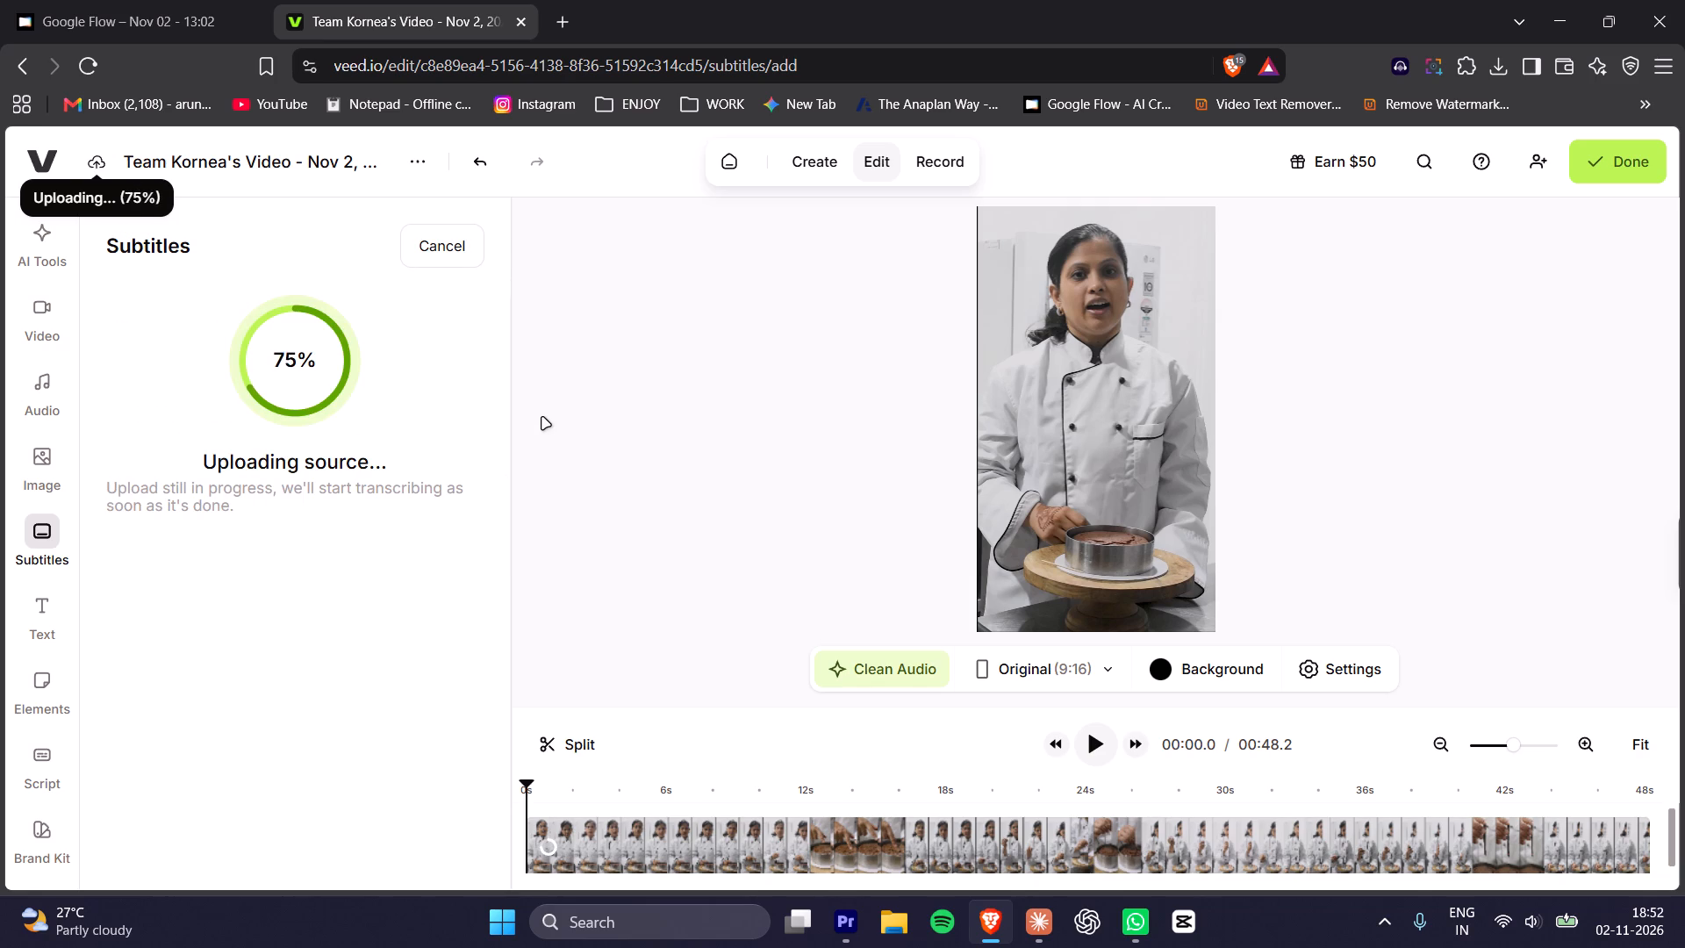
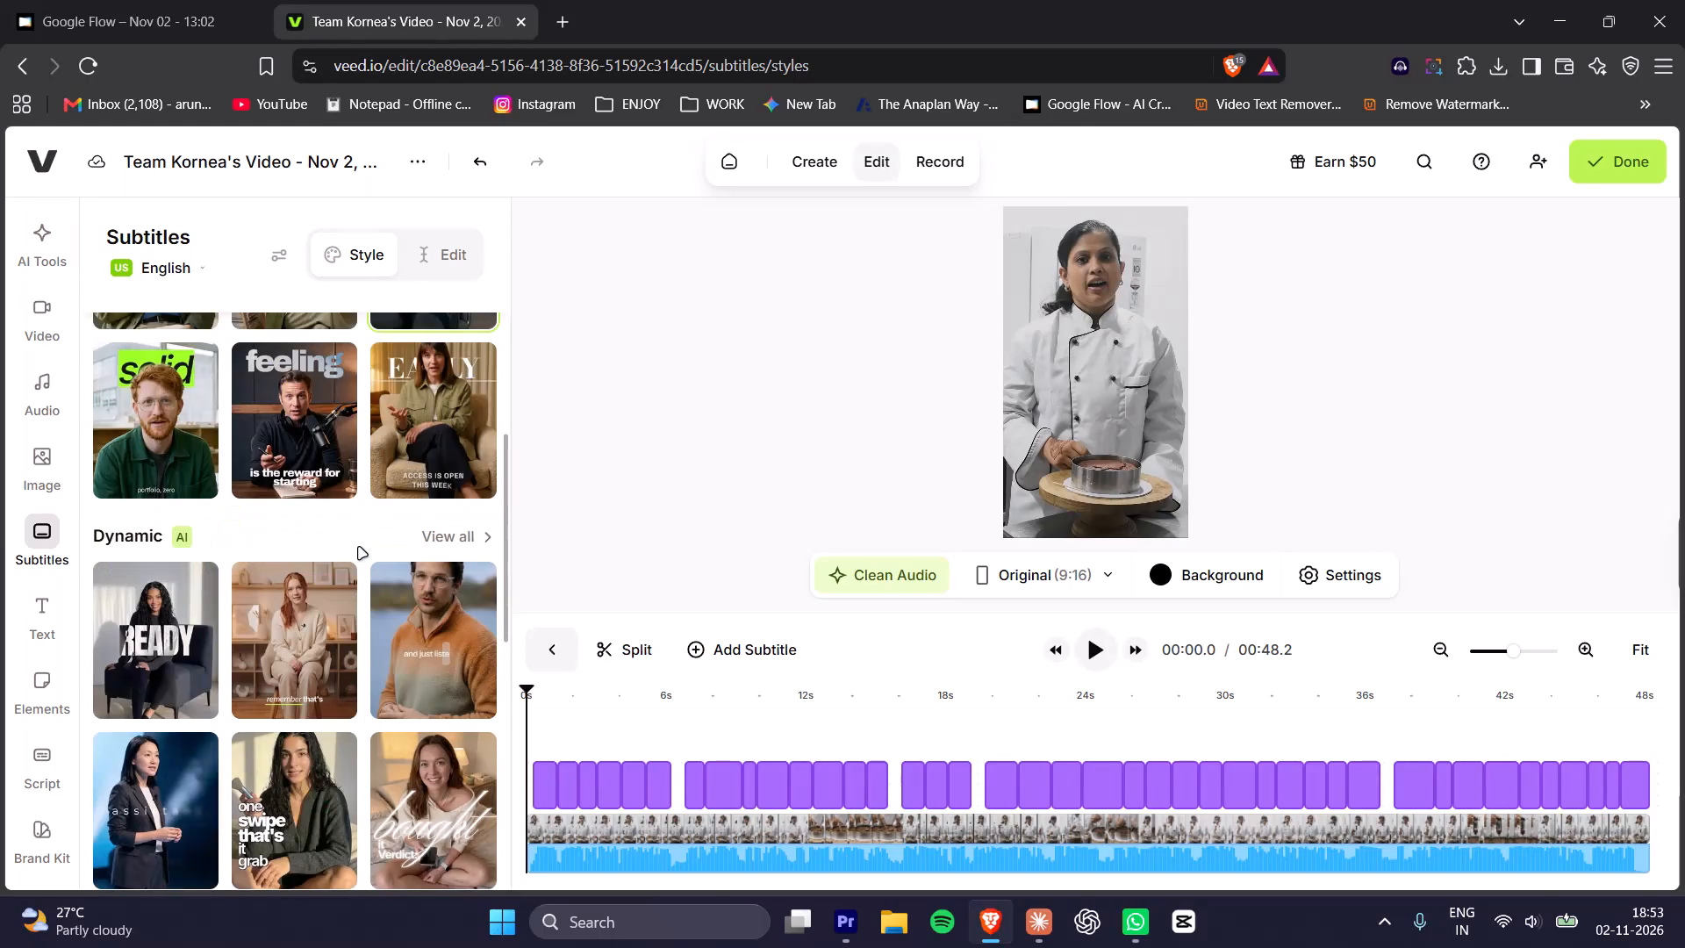
Look through the full set of Dynamic subtitle styles, then return to the style overview.
{"action": "scroll", "coordinate": [274, 580], "scroll_direction": "down", "scroll_amount": 2}
{"action": "left_click", "coordinate": [434, 320]}
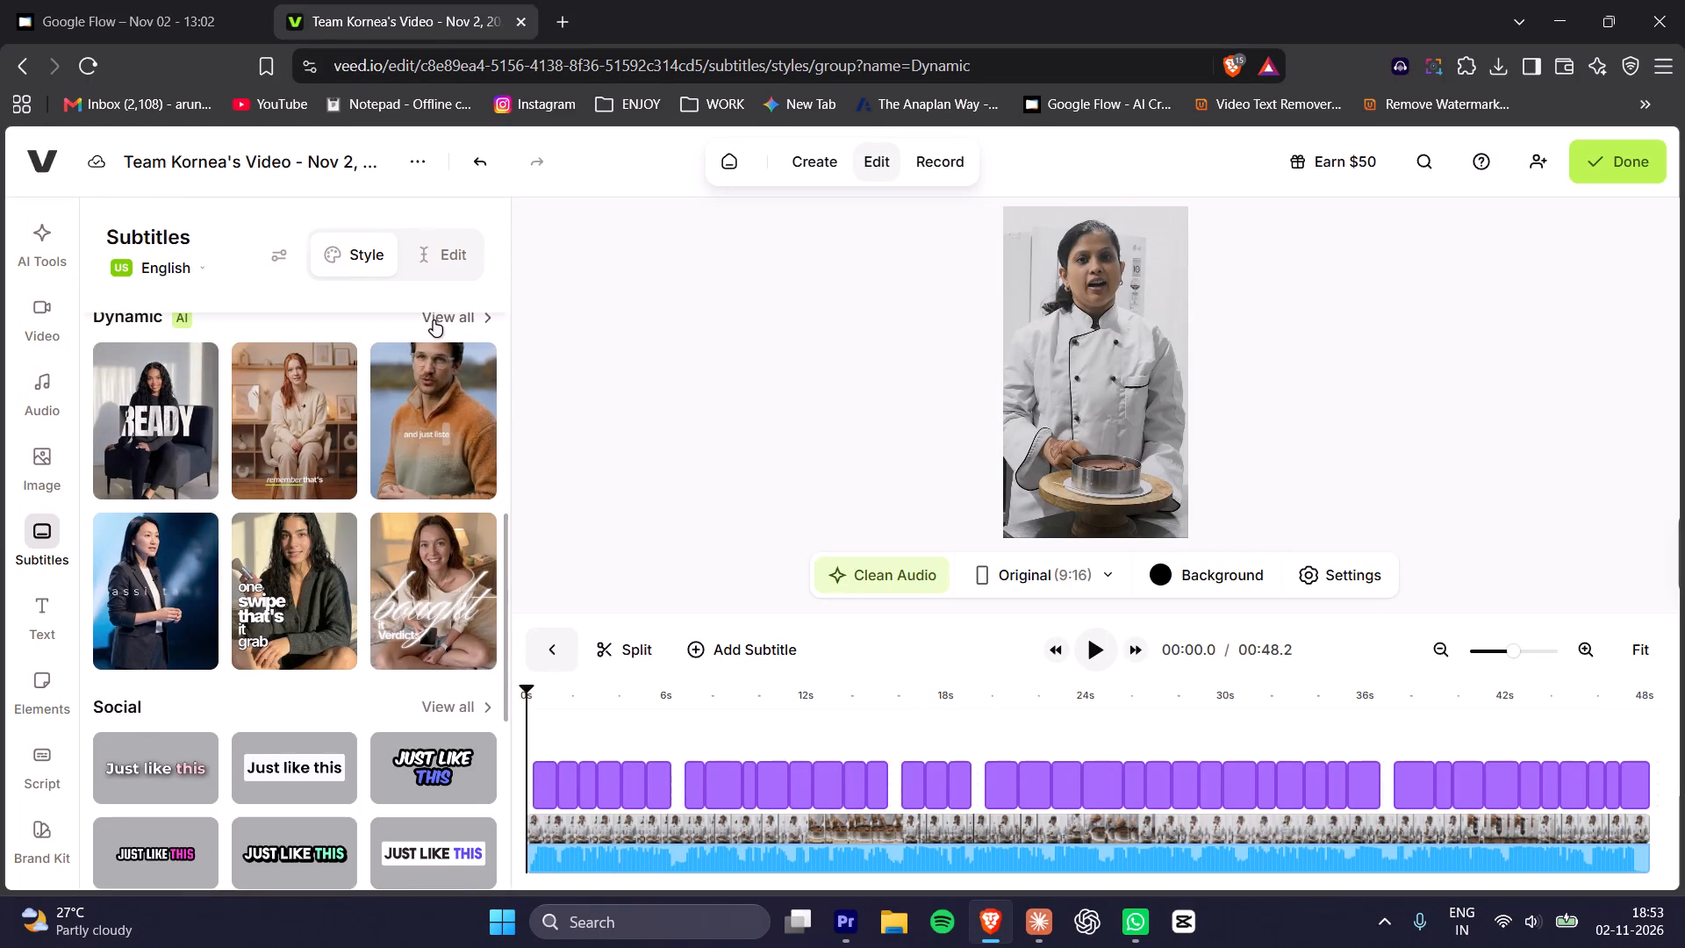
{"action": "scroll", "coordinate": [362, 394], "scroll_direction": "down", "scroll_amount": 3}
{"action": "scroll", "coordinate": [301, 528], "scroll_direction": "up", "scroll_amount": 1}
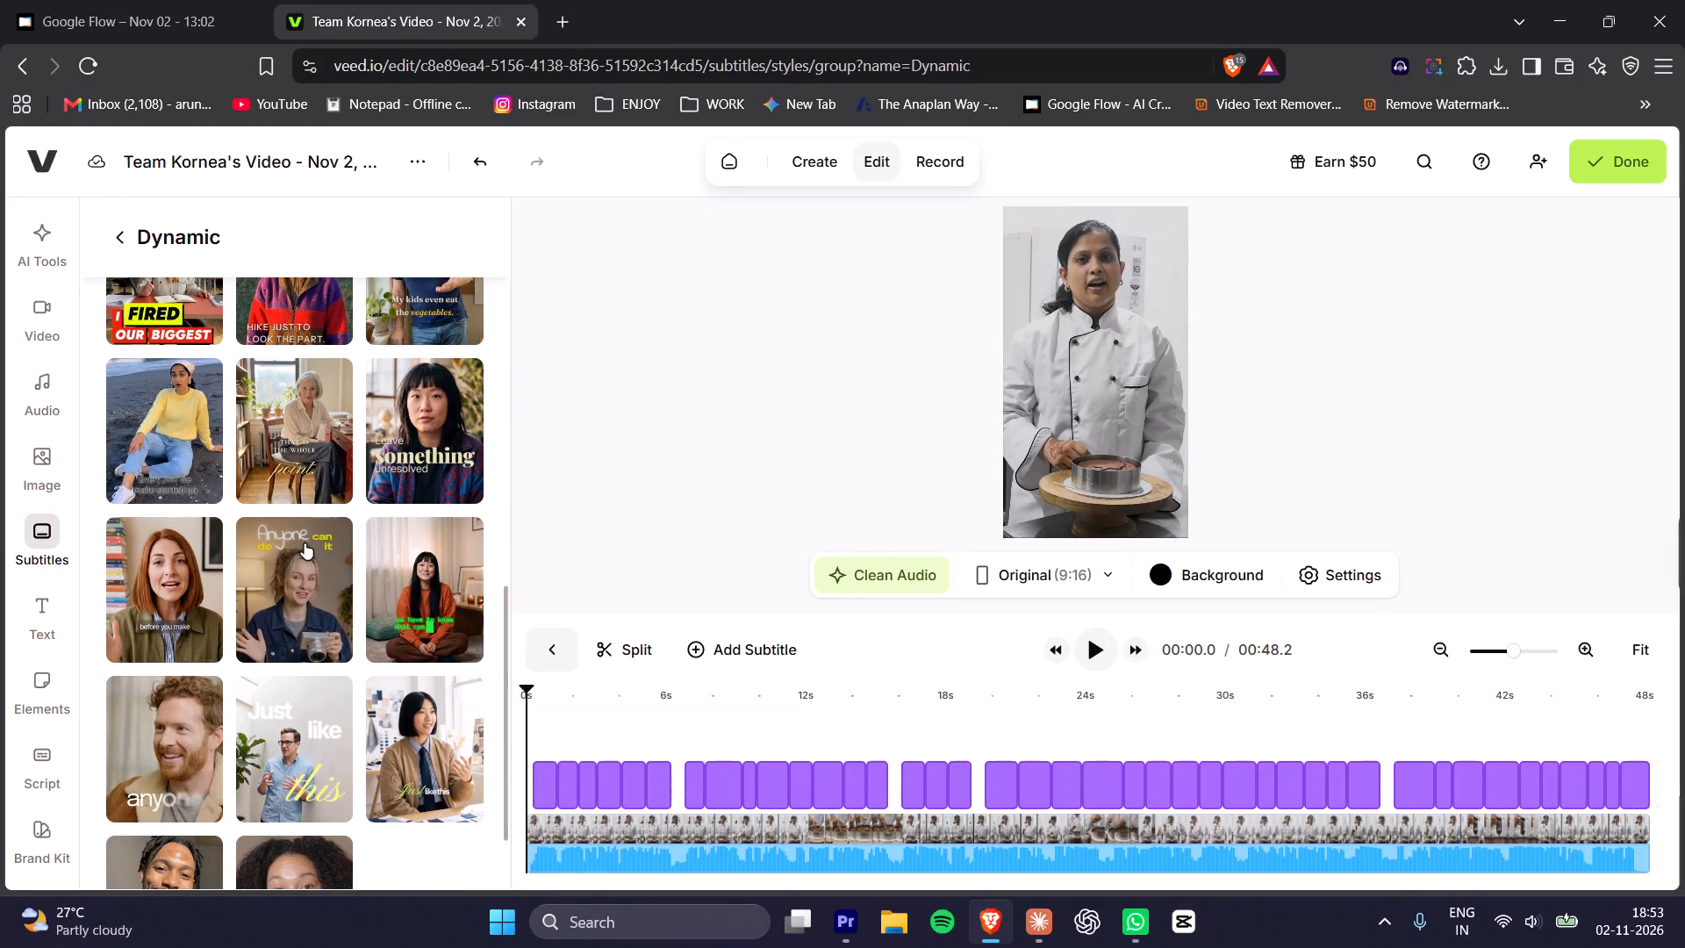
{"action": "scroll", "coordinate": [398, 496], "scroll_direction": "down", "scroll_amount": 2}
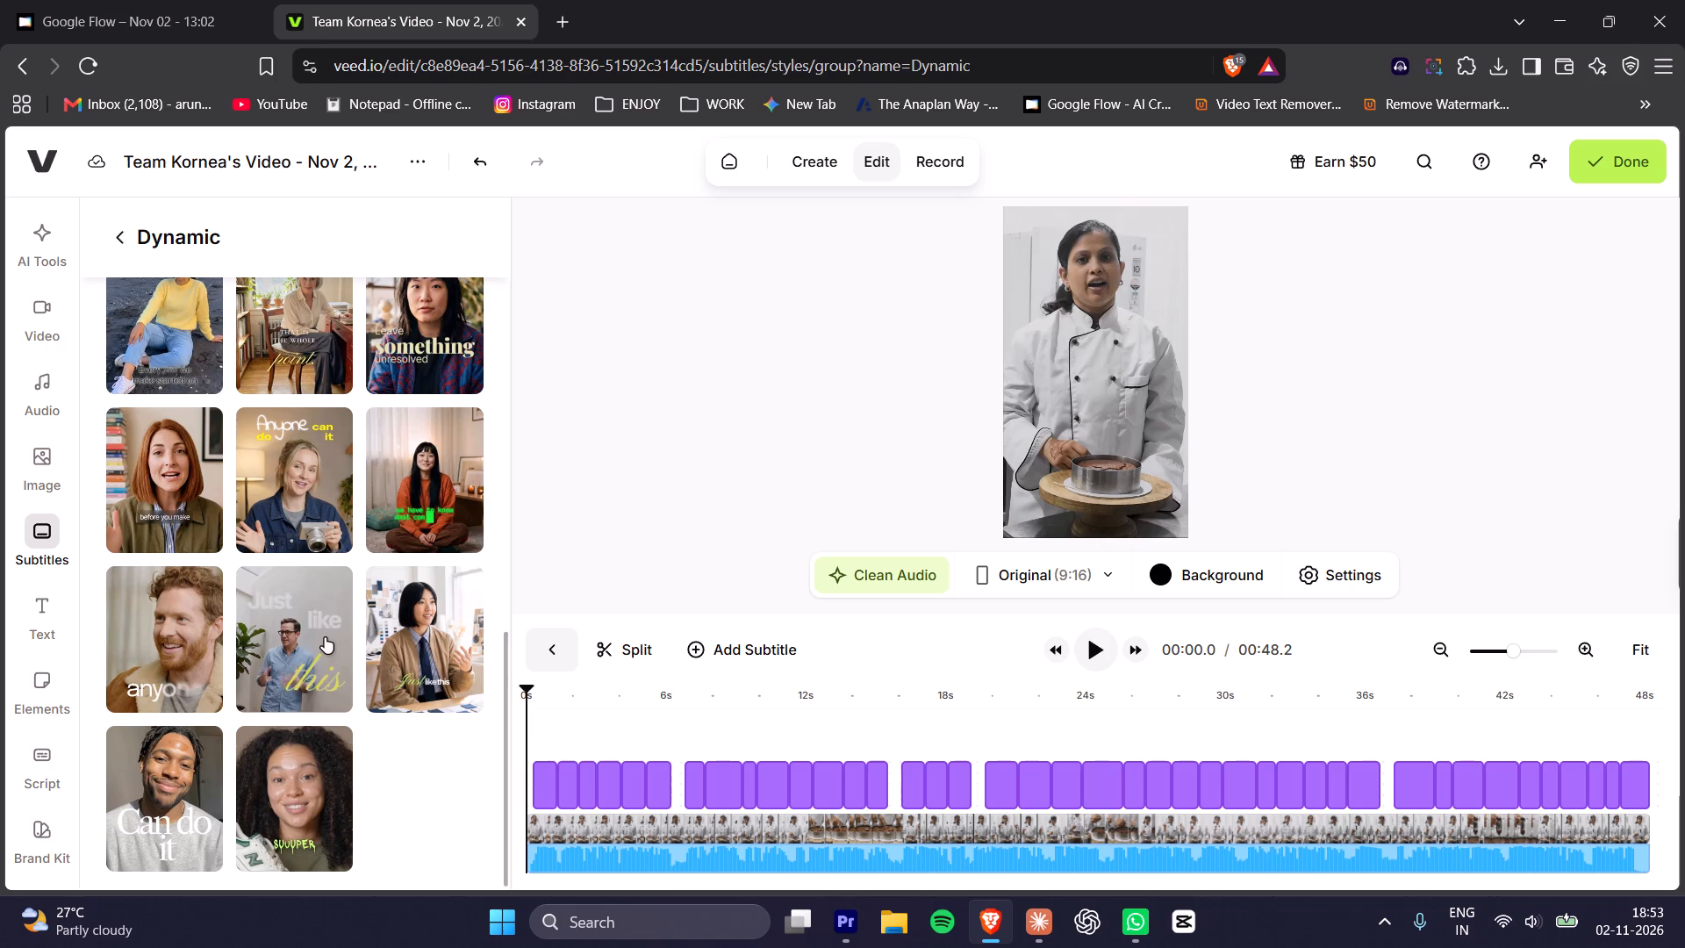
{"action": "scroll", "coordinate": [262, 736], "scroll_direction": "up", "scroll_amount": 3}
{"action": "scroll", "coordinate": [333, 640], "scroll_direction": "up", "scroll_amount": 3}
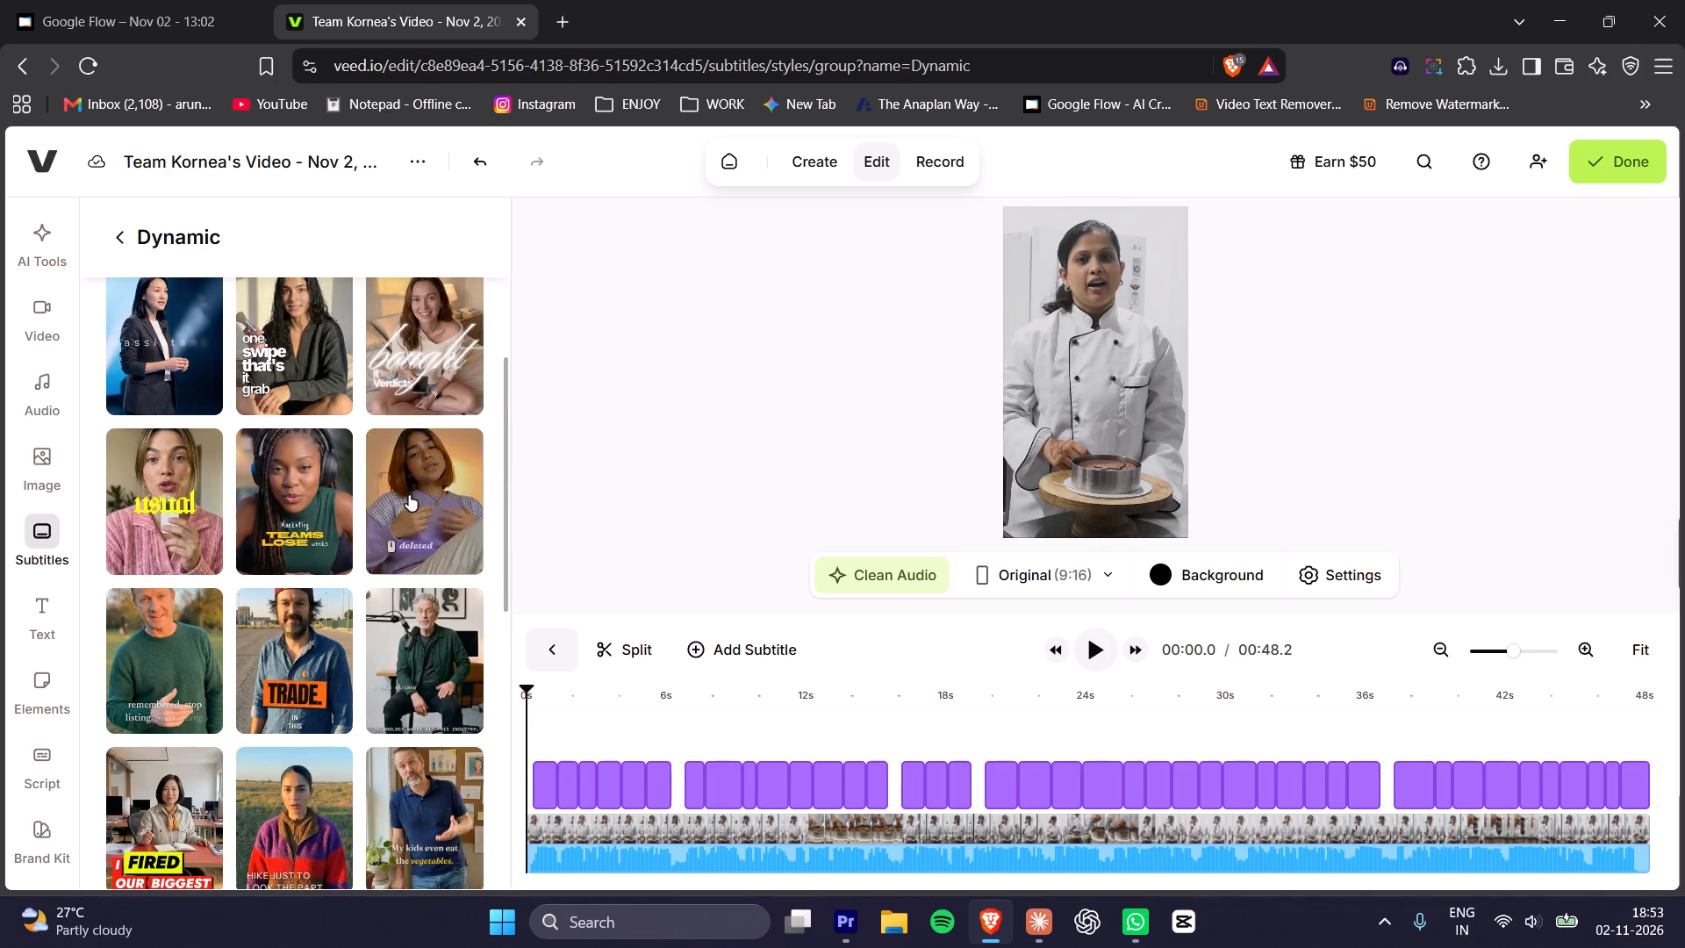
{"action": "scroll", "coordinate": [409, 495], "scroll_direction": "up", "scroll_amount": 6}
{"action": "left_click", "coordinate": [128, 230]}
{"action": "scroll", "coordinate": [335, 467], "scroll_direction": "up", "scroll_amount": 2}
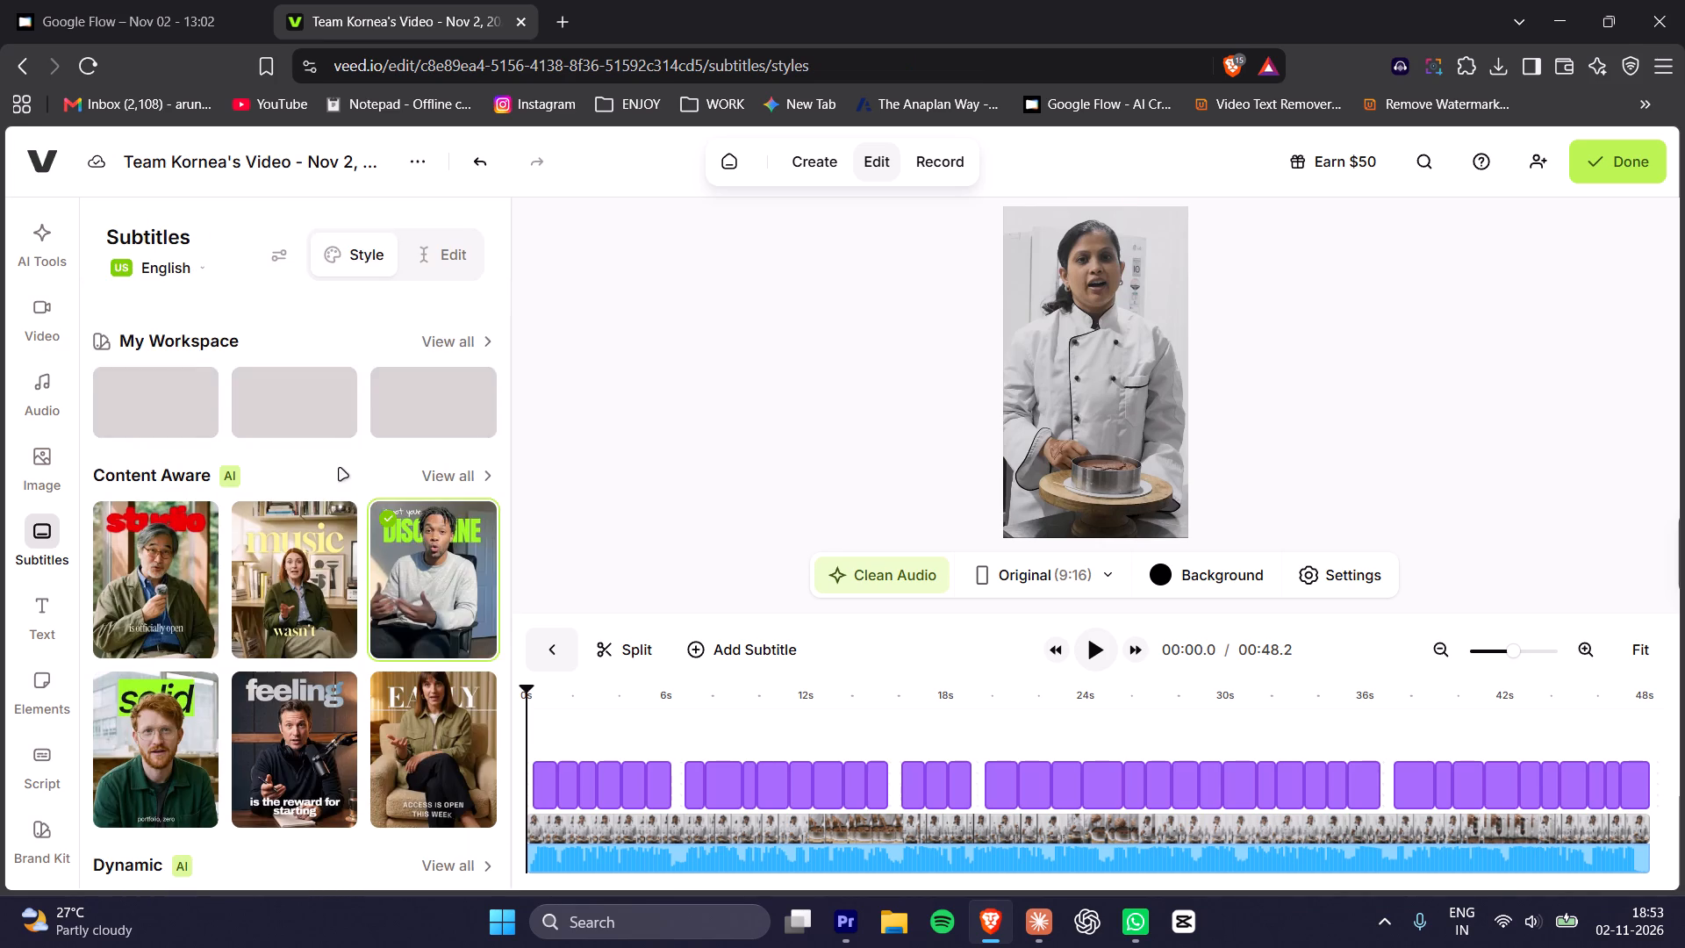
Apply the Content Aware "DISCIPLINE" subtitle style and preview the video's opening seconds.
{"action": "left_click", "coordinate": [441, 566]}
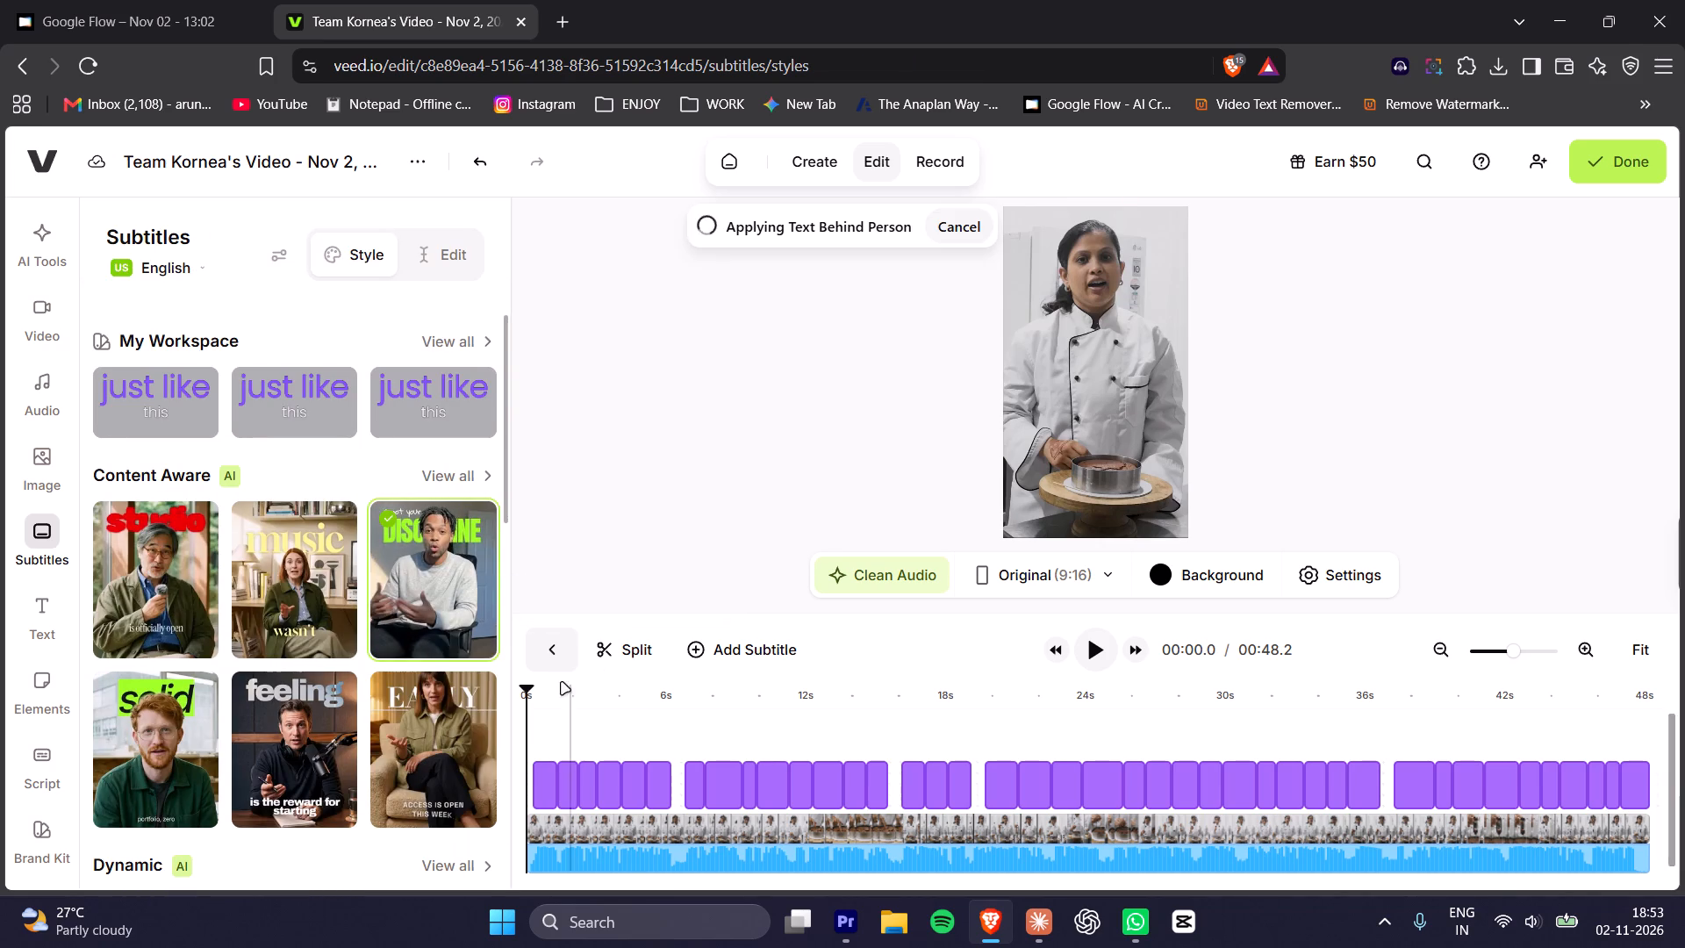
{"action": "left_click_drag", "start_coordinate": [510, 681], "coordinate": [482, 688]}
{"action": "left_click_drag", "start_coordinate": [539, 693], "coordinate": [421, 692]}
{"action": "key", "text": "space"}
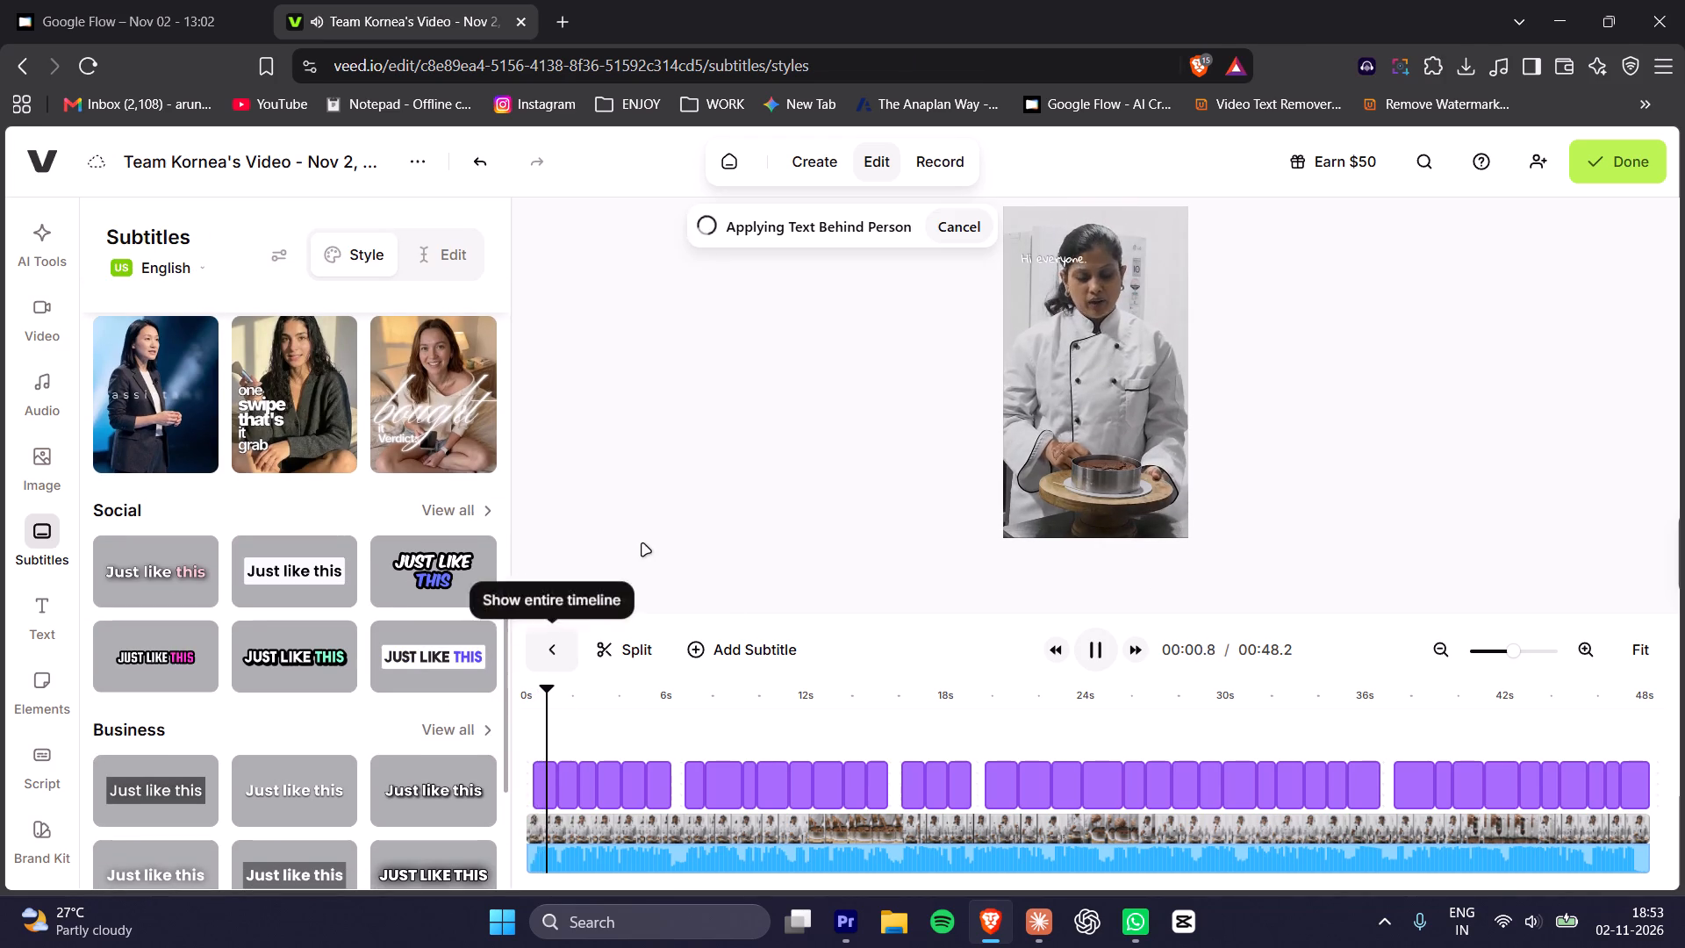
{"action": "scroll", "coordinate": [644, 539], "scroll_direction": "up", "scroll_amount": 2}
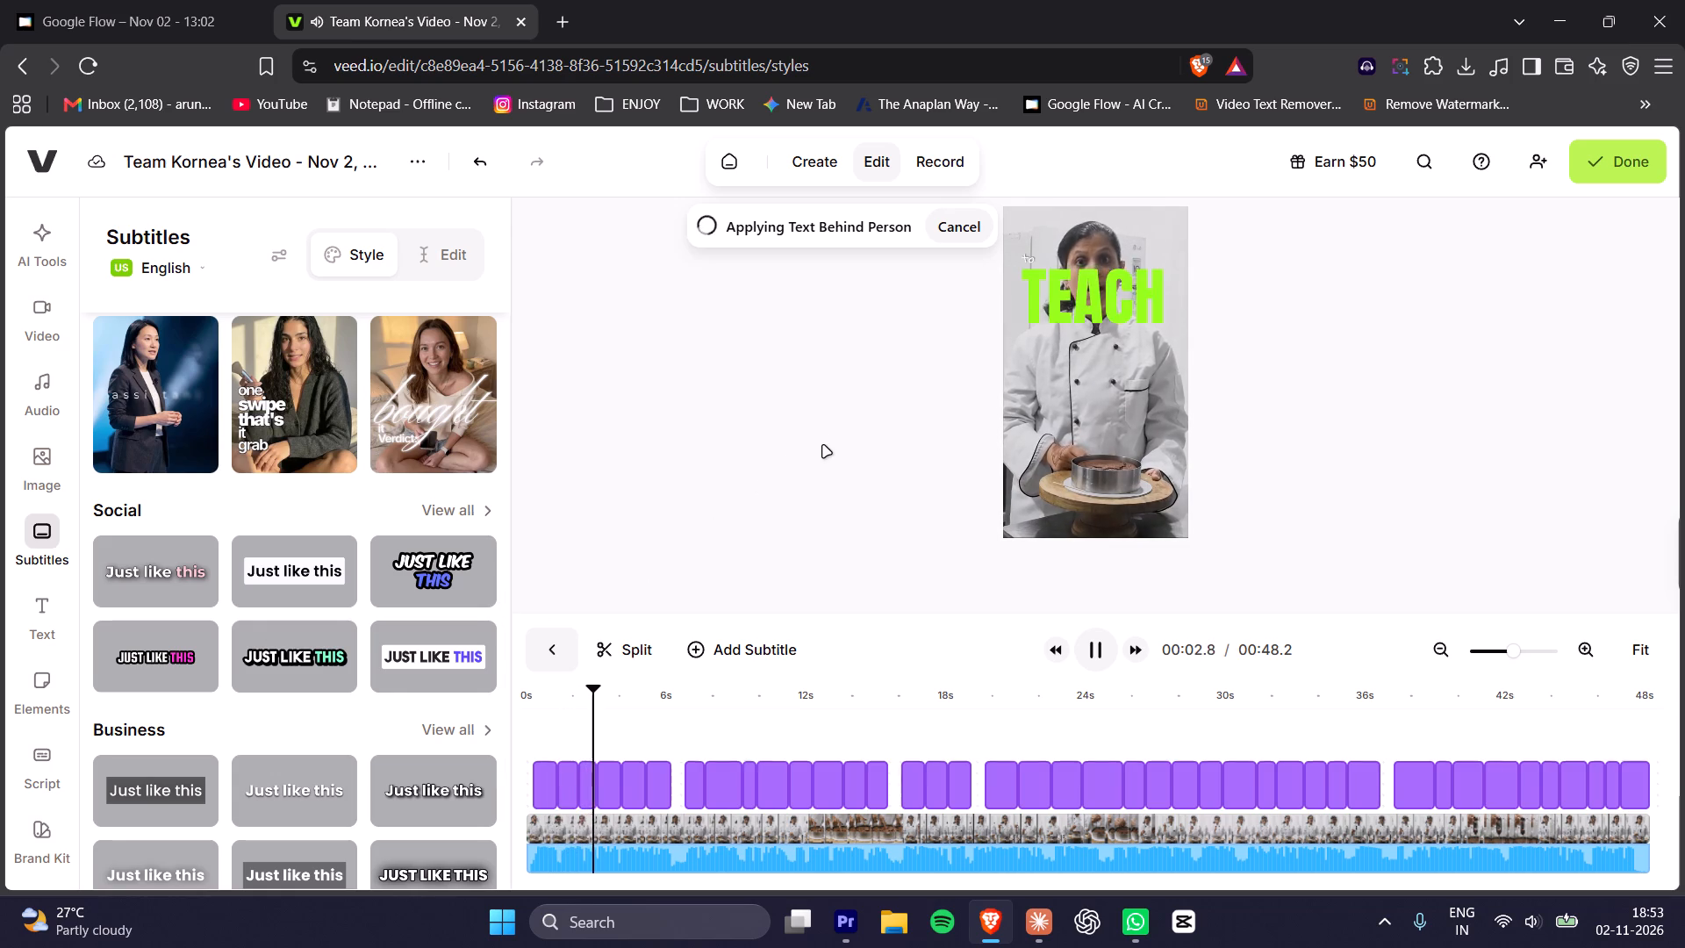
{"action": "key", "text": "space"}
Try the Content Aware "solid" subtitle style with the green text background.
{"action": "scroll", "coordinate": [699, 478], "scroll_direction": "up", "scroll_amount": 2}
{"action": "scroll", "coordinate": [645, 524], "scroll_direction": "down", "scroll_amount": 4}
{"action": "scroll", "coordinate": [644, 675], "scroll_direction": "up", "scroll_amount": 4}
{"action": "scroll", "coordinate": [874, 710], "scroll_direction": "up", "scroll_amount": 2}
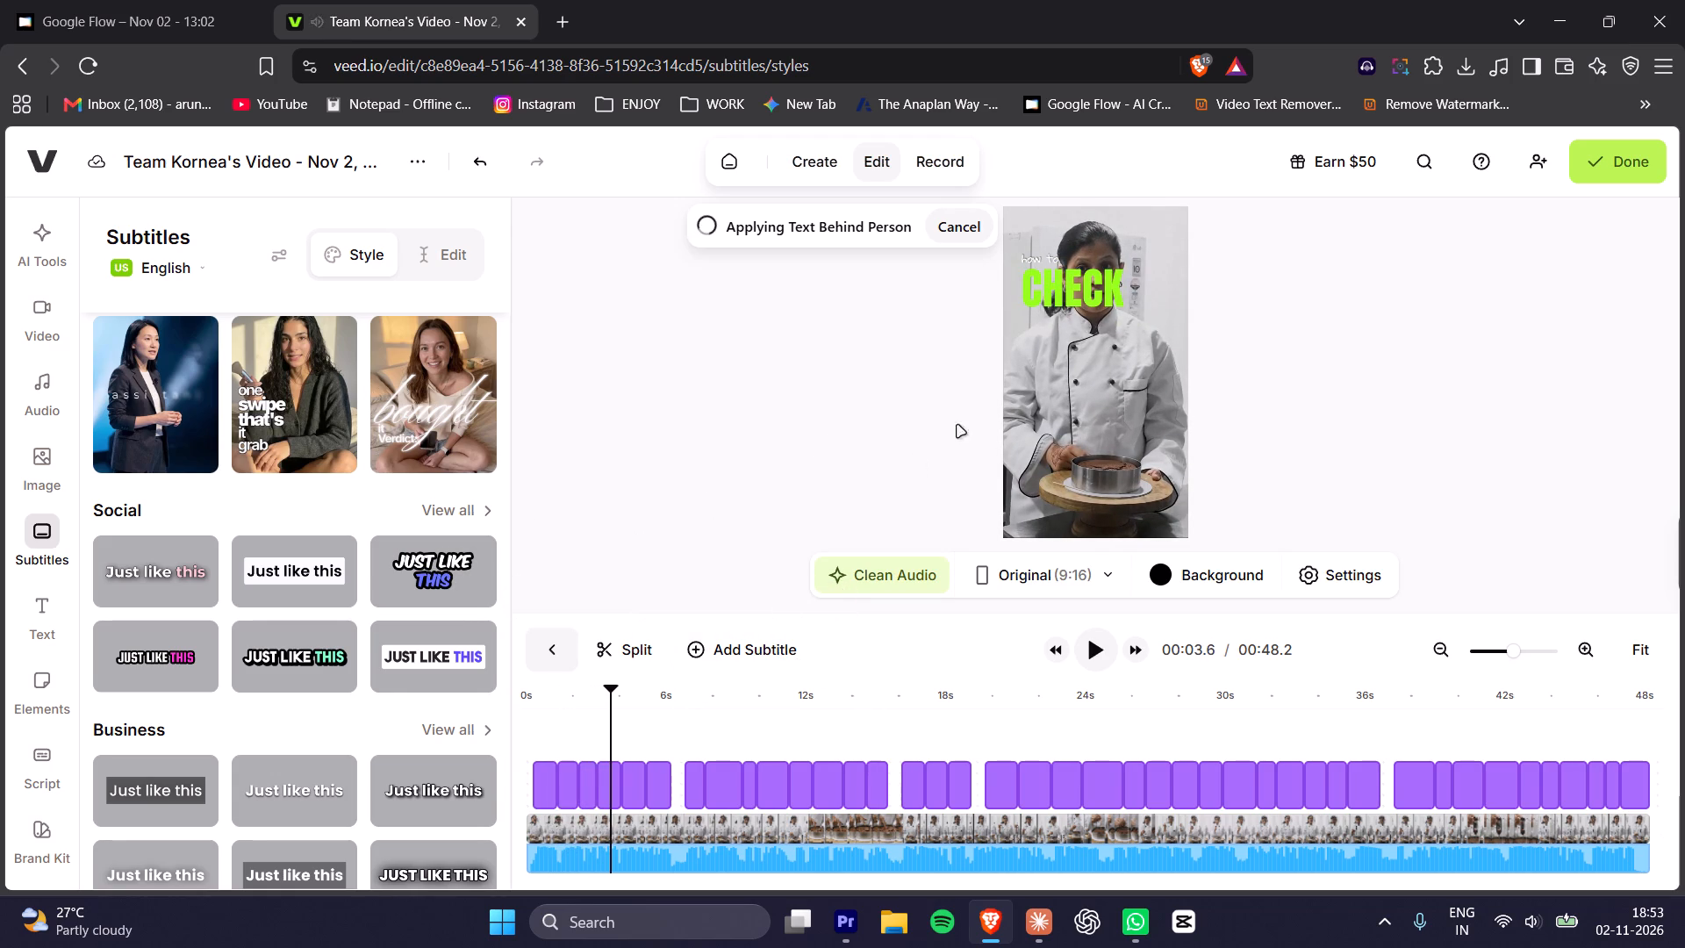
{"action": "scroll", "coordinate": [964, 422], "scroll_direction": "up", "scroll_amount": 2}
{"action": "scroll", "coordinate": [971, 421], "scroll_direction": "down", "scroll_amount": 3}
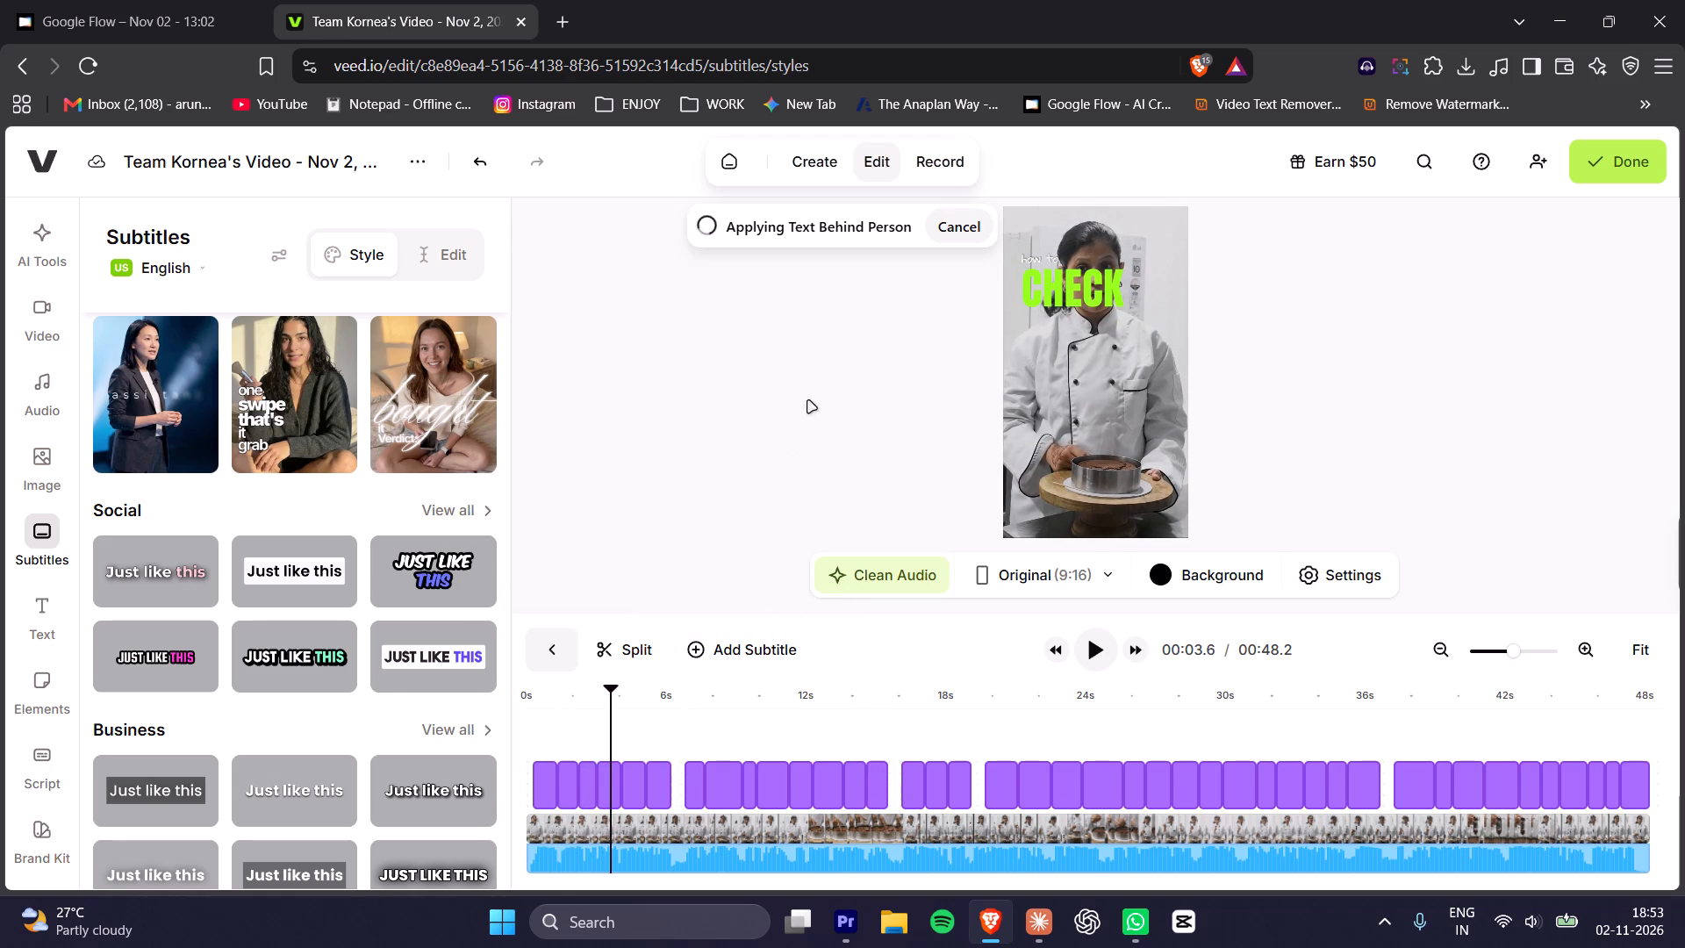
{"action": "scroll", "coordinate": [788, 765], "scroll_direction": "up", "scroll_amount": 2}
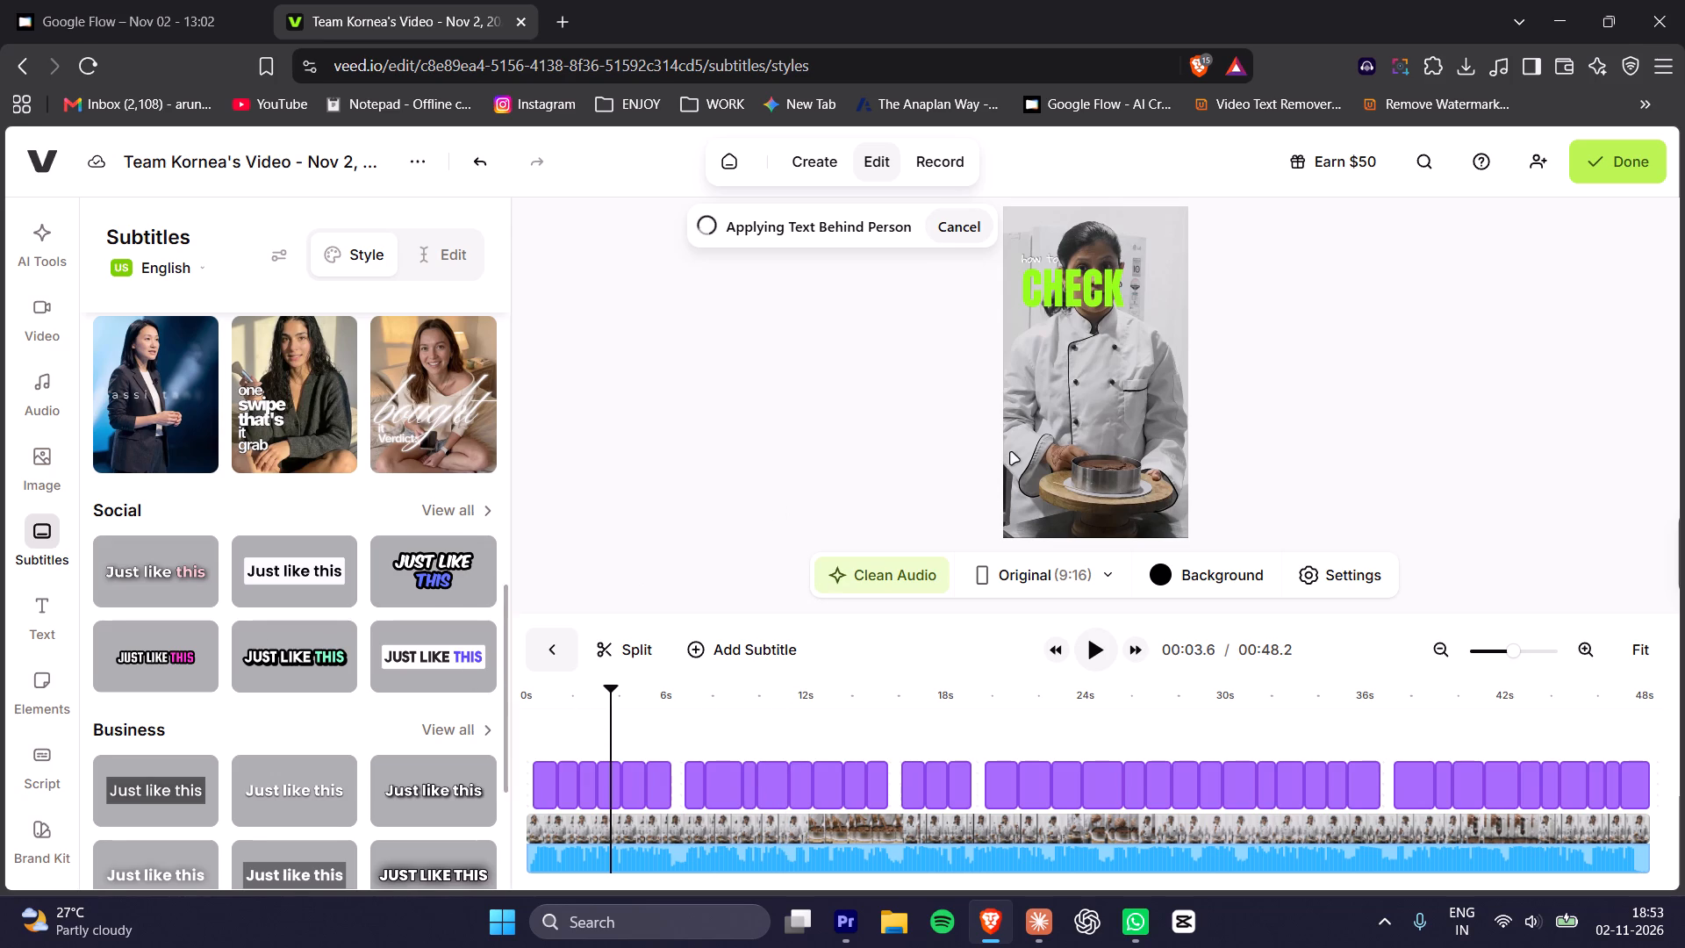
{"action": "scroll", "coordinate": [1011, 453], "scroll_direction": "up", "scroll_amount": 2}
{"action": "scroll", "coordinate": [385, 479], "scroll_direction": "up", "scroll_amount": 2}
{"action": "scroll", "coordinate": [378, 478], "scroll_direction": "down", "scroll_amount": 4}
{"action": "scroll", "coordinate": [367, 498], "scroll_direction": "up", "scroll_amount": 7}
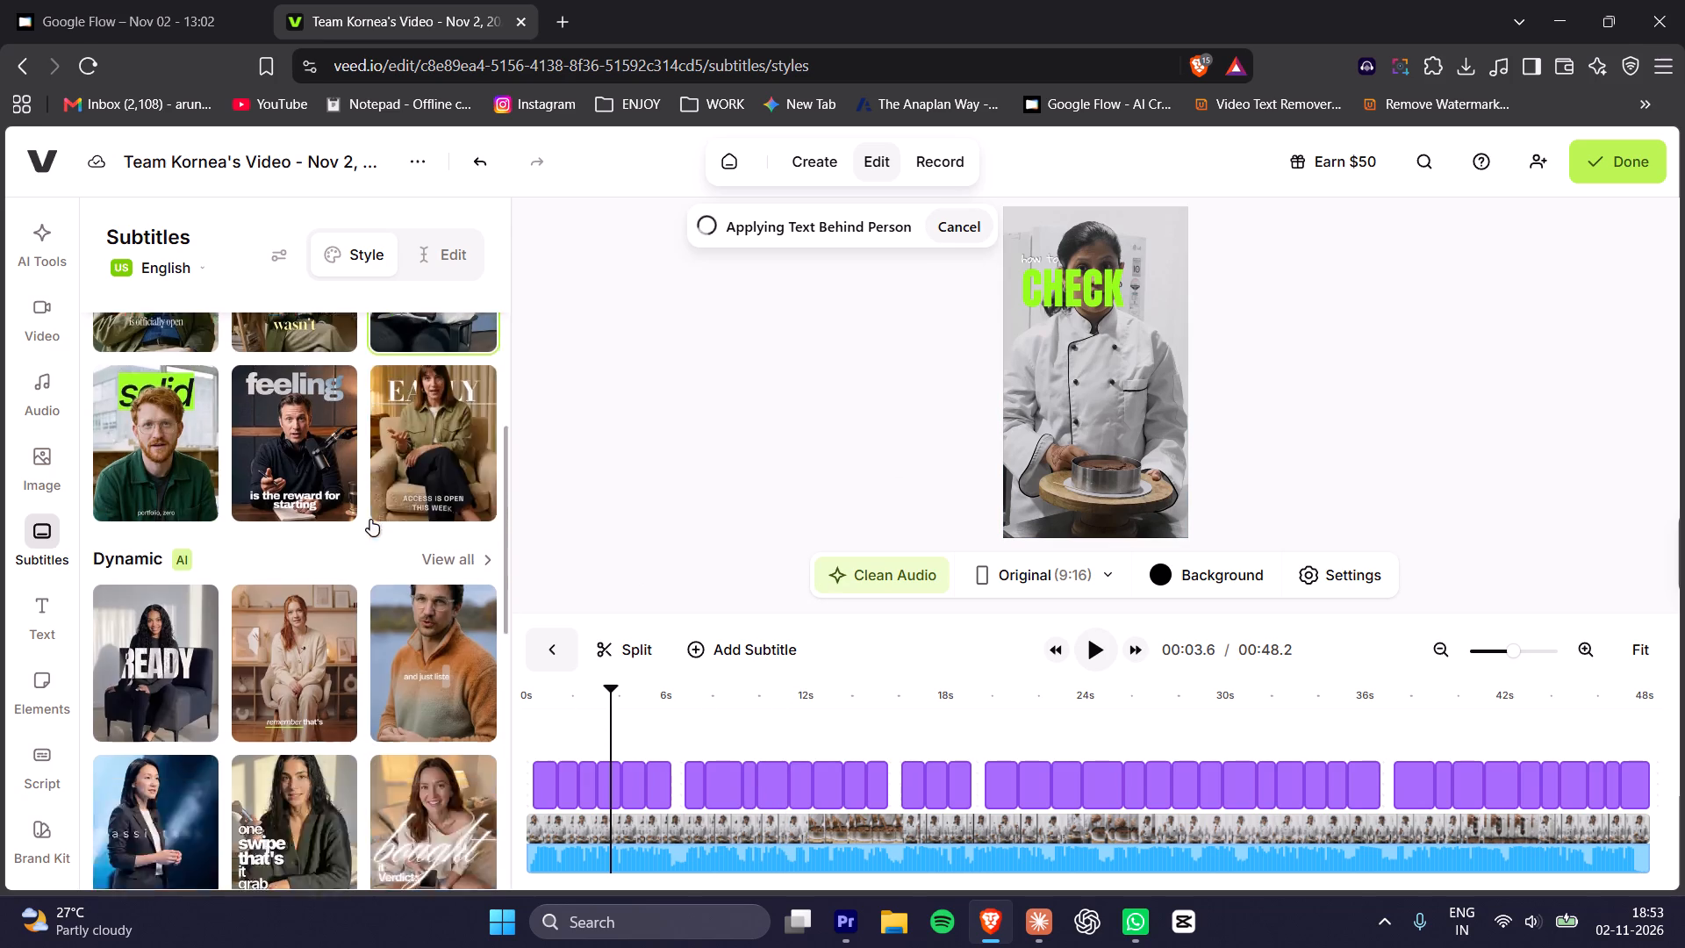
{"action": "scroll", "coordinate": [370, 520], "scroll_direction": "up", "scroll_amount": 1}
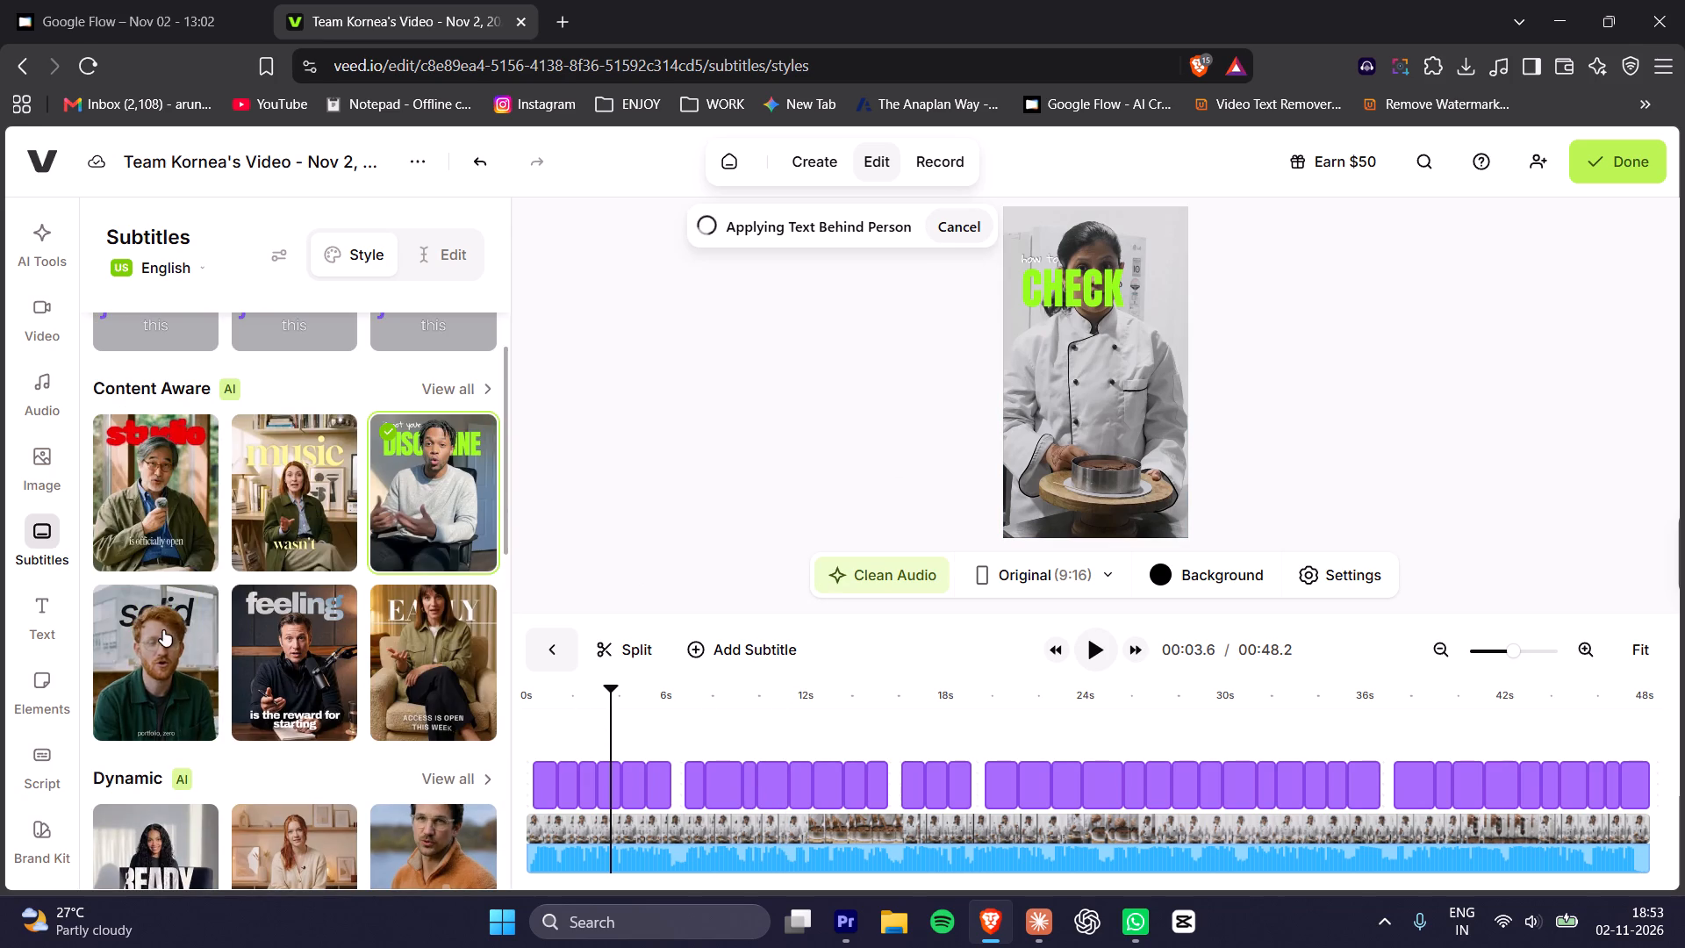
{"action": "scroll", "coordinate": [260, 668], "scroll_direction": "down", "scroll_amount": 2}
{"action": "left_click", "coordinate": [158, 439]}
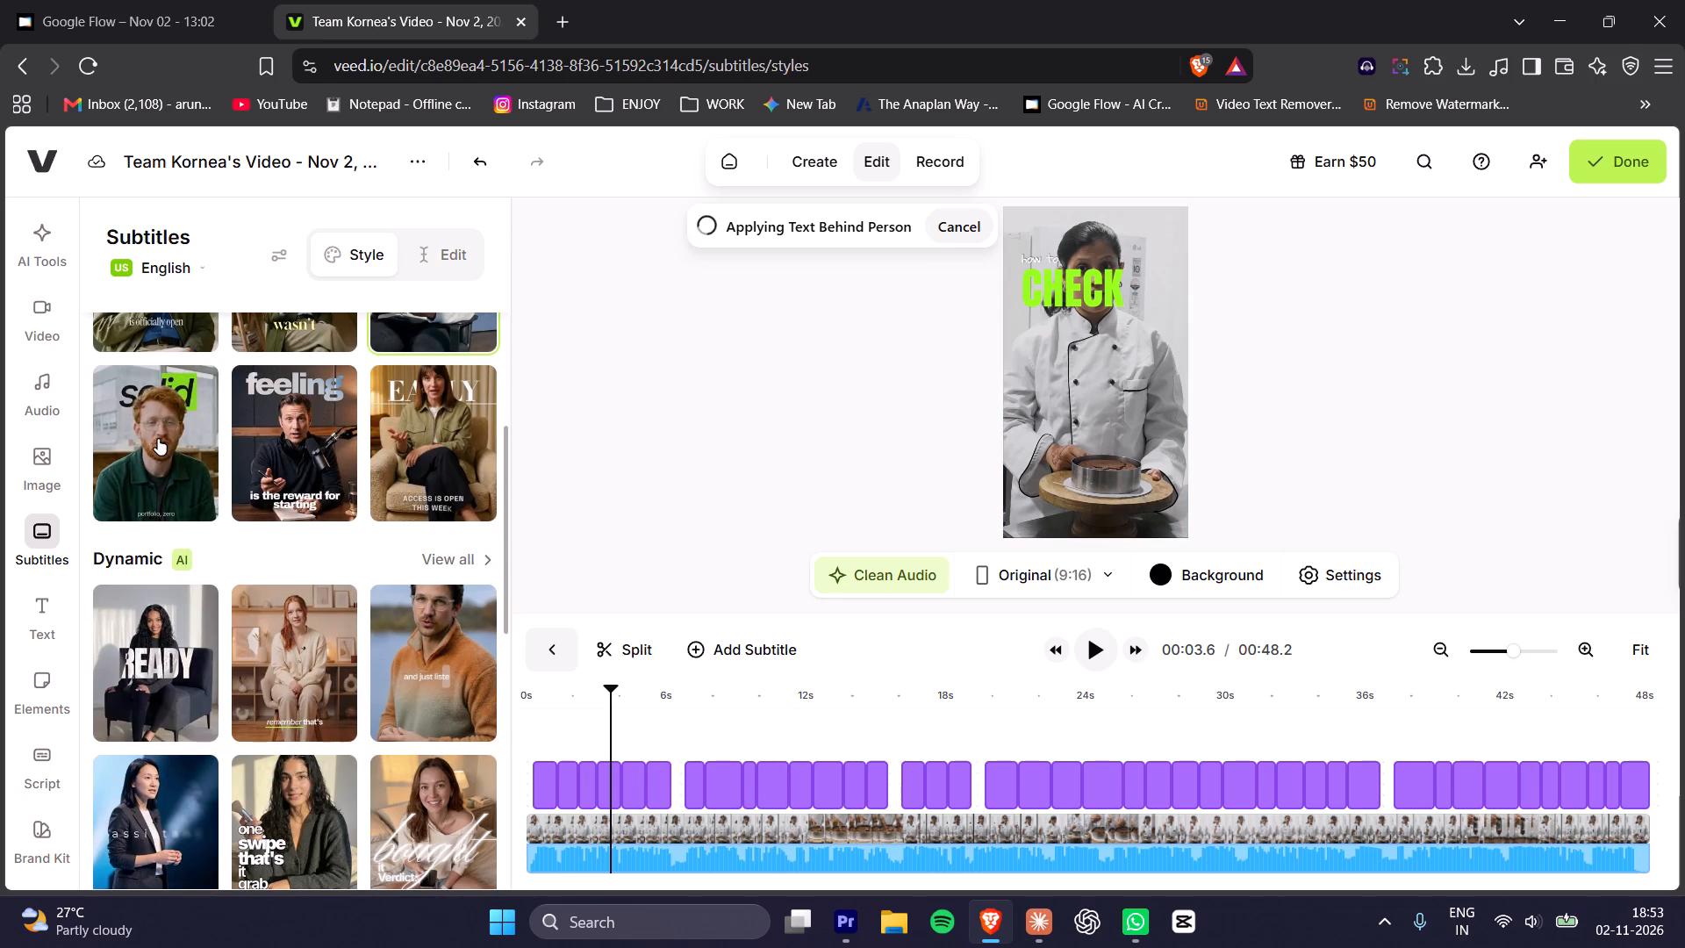
Apply the Dynamic subtitle style showing the seated grey-haired woman with "point" in yellow script, and preview the opening.
{"action": "scroll", "coordinate": [359, 526], "scroll_direction": "up", "scroll_amount": 1}
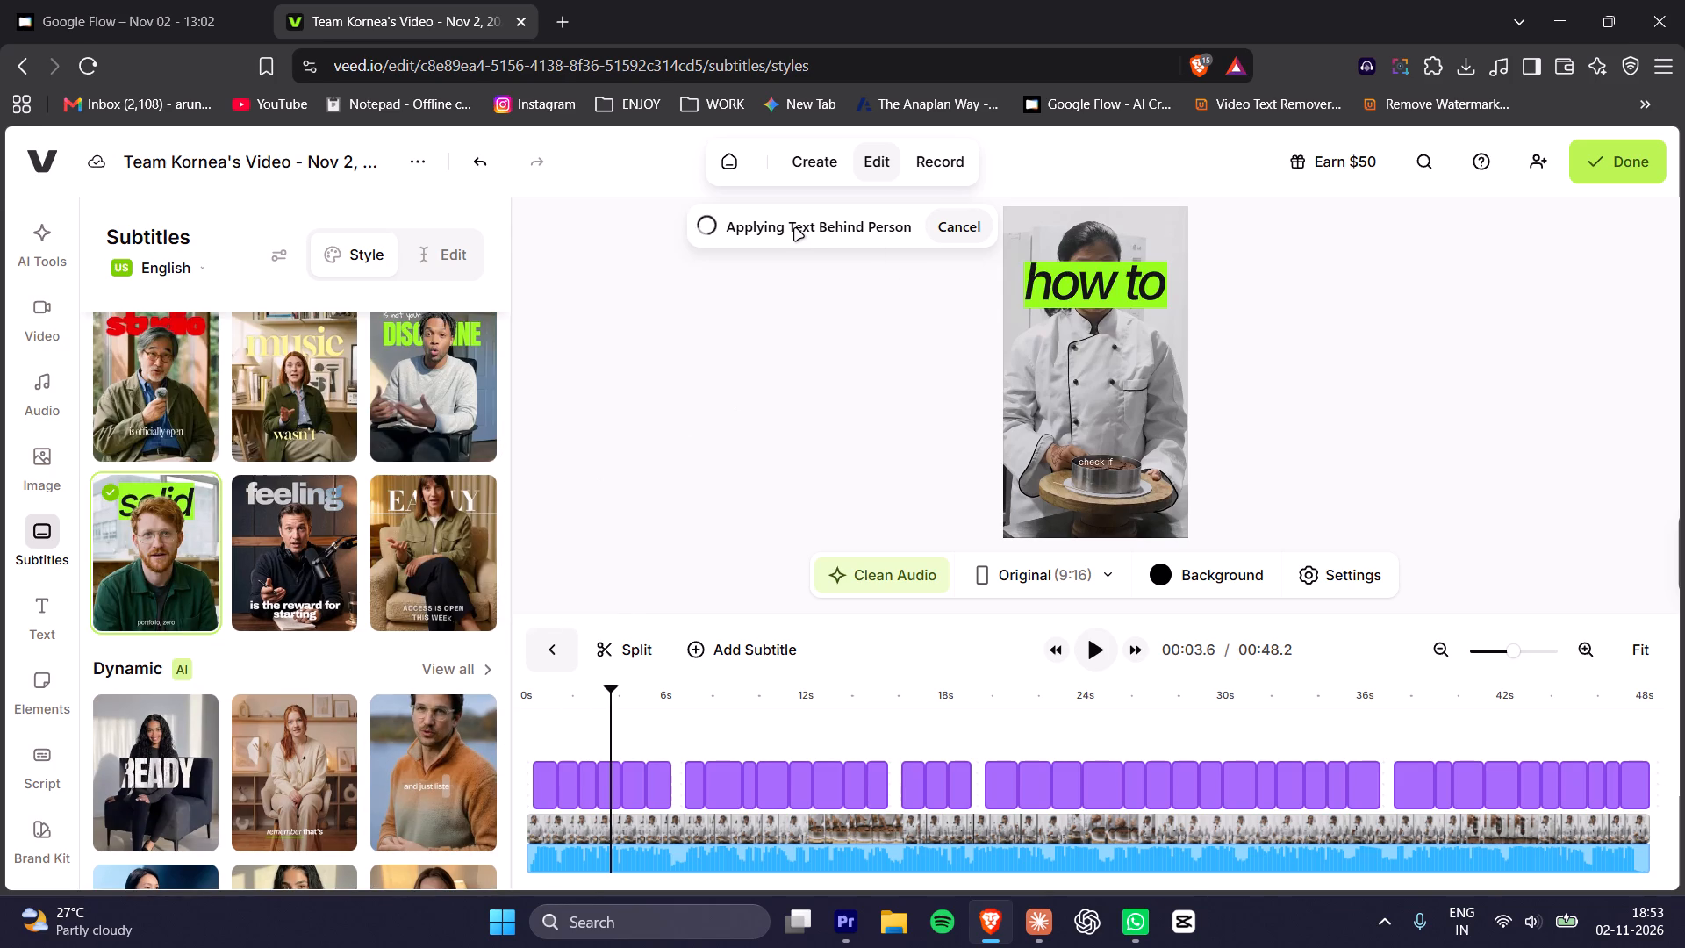
{"action": "scroll", "coordinate": [371, 571], "scroll_direction": "up", "scroll_amount": 1}
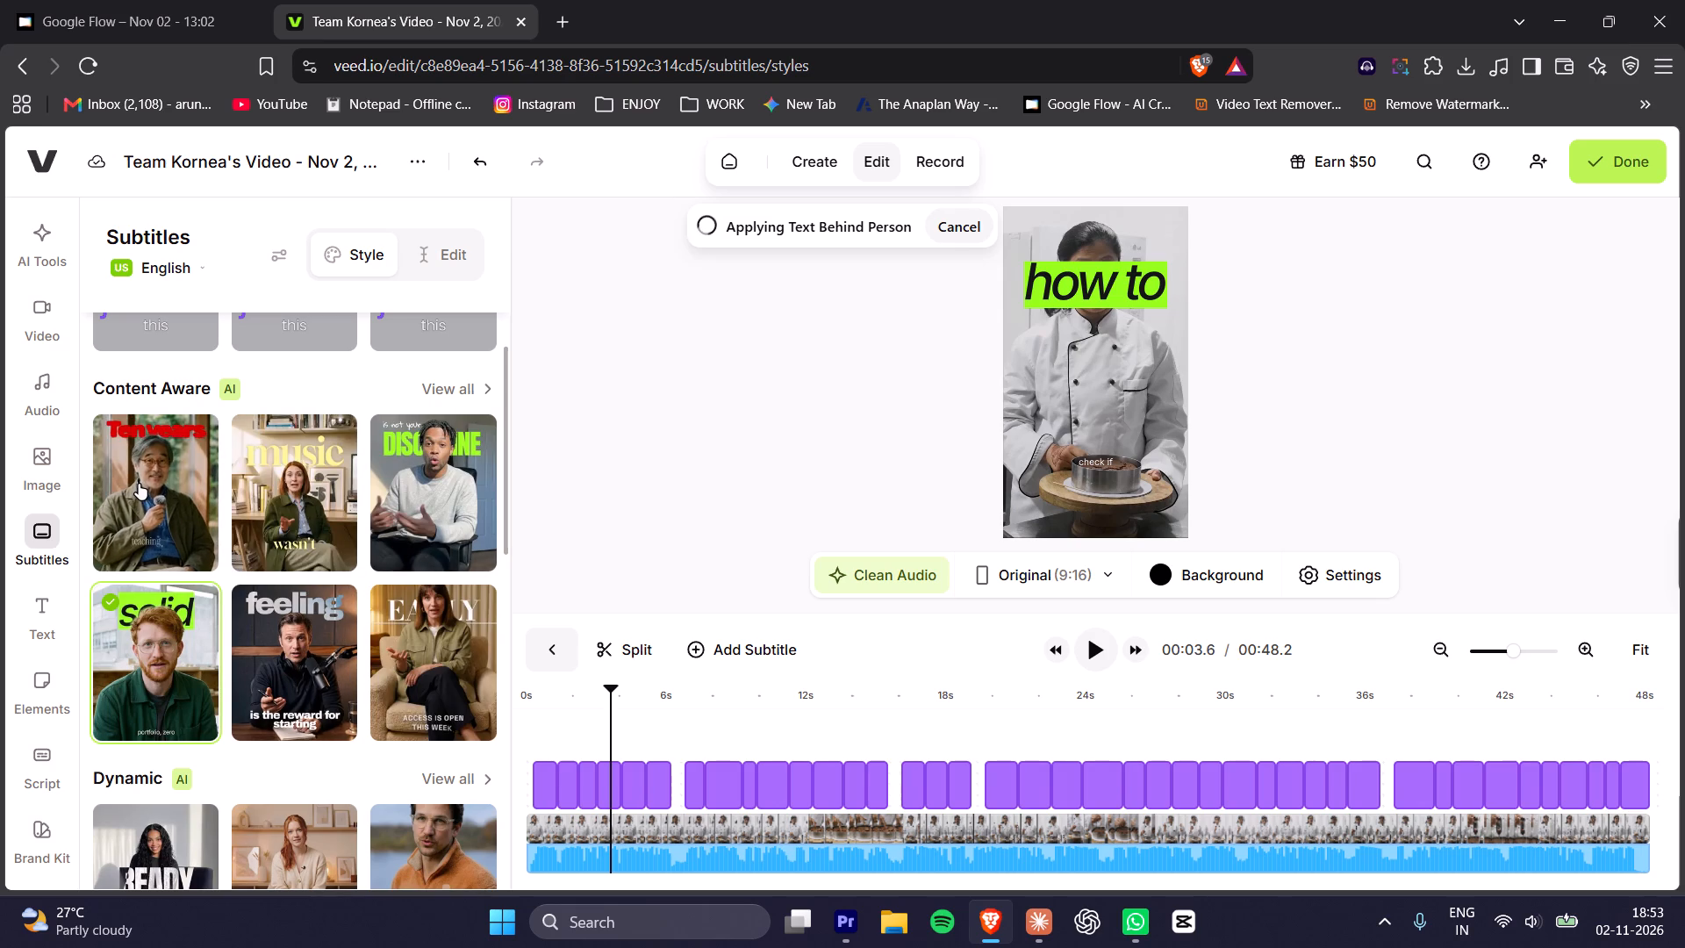
{"action": "scroll", "coordinate": [139, 484], "scroll_direction": "down", "scroll_amount": 3}
{"action": "scroll", "coordinate": [174, 576], "scroll_direction": "down", "scroll_amount": 2}
{"action": "scroll", "coordinate": [168, 542], "scroll_direction": "up", "scroll_amount": 1}
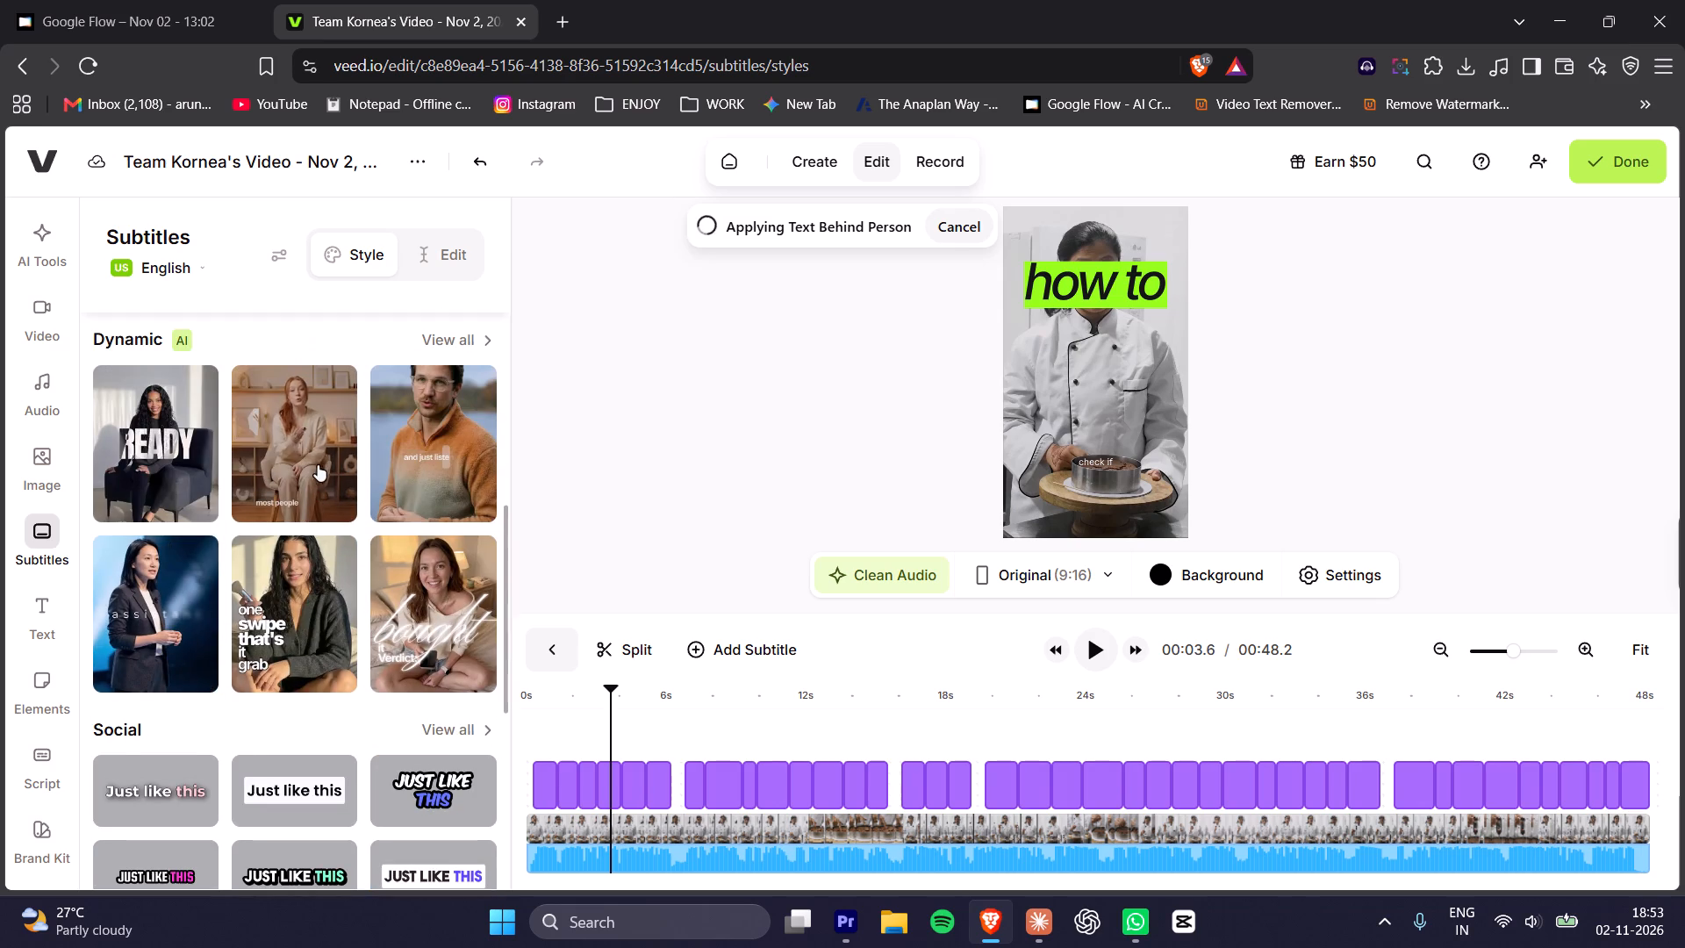
{"action": "left_click", "coordinate": [451, 333]}
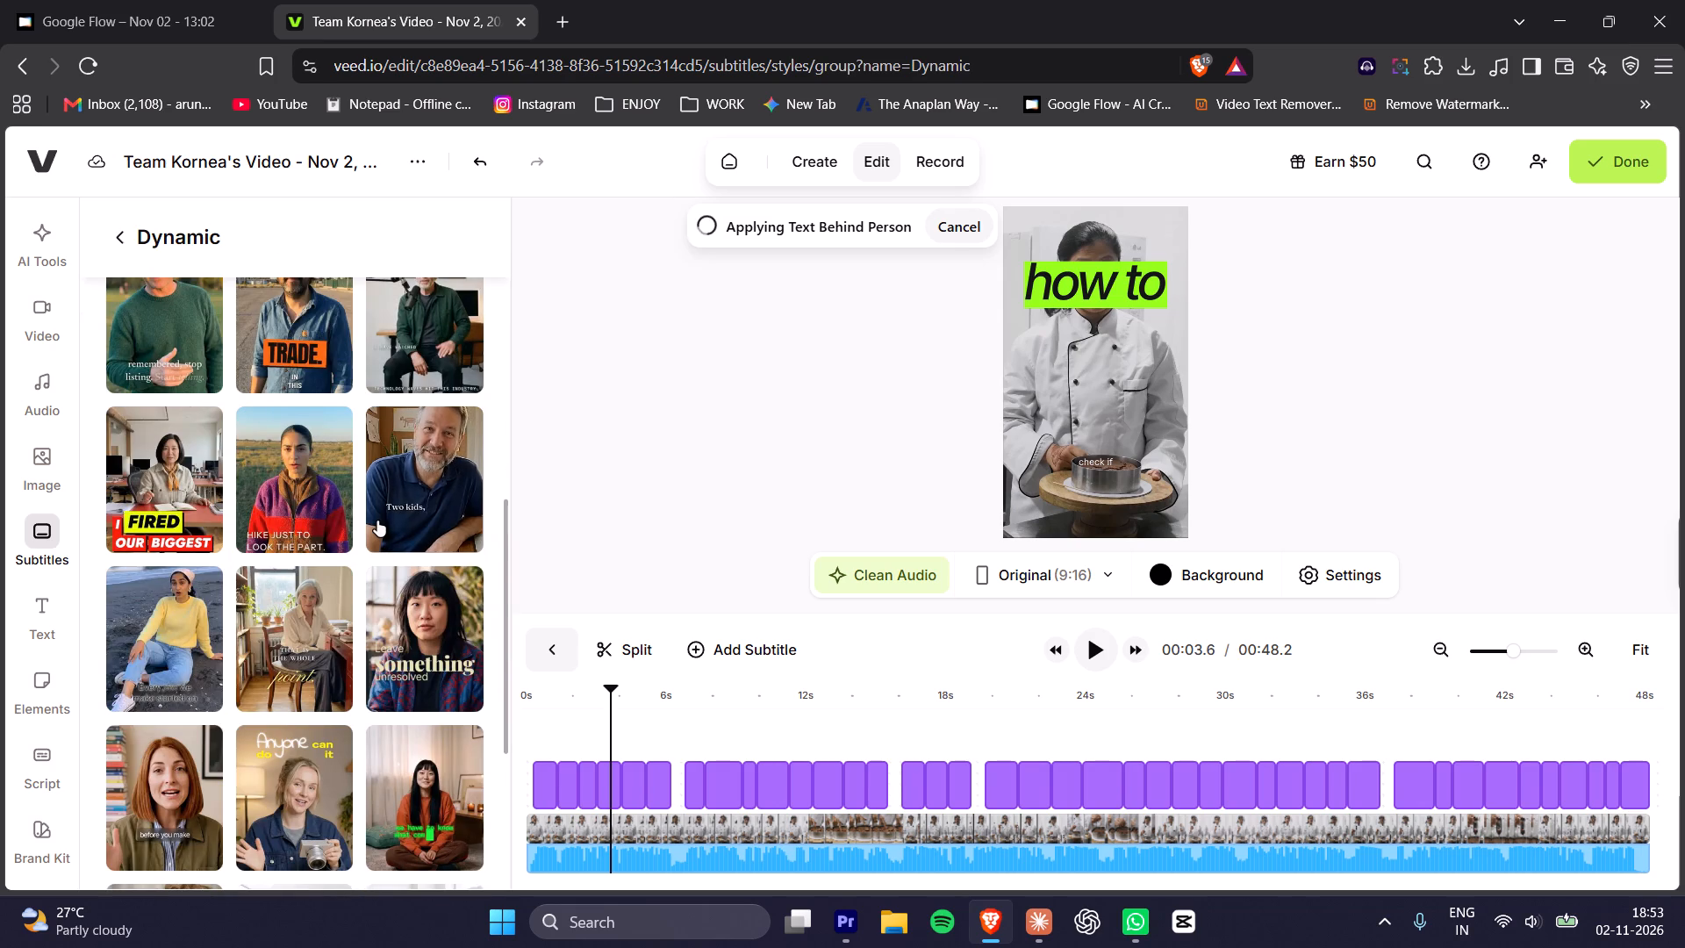
{"action": "scroll", "coordinate": [377, 521], "scroll_direction": "down", "scroll_amount": 1}
{"action": "left_click", "coordinate": [312, 540]}
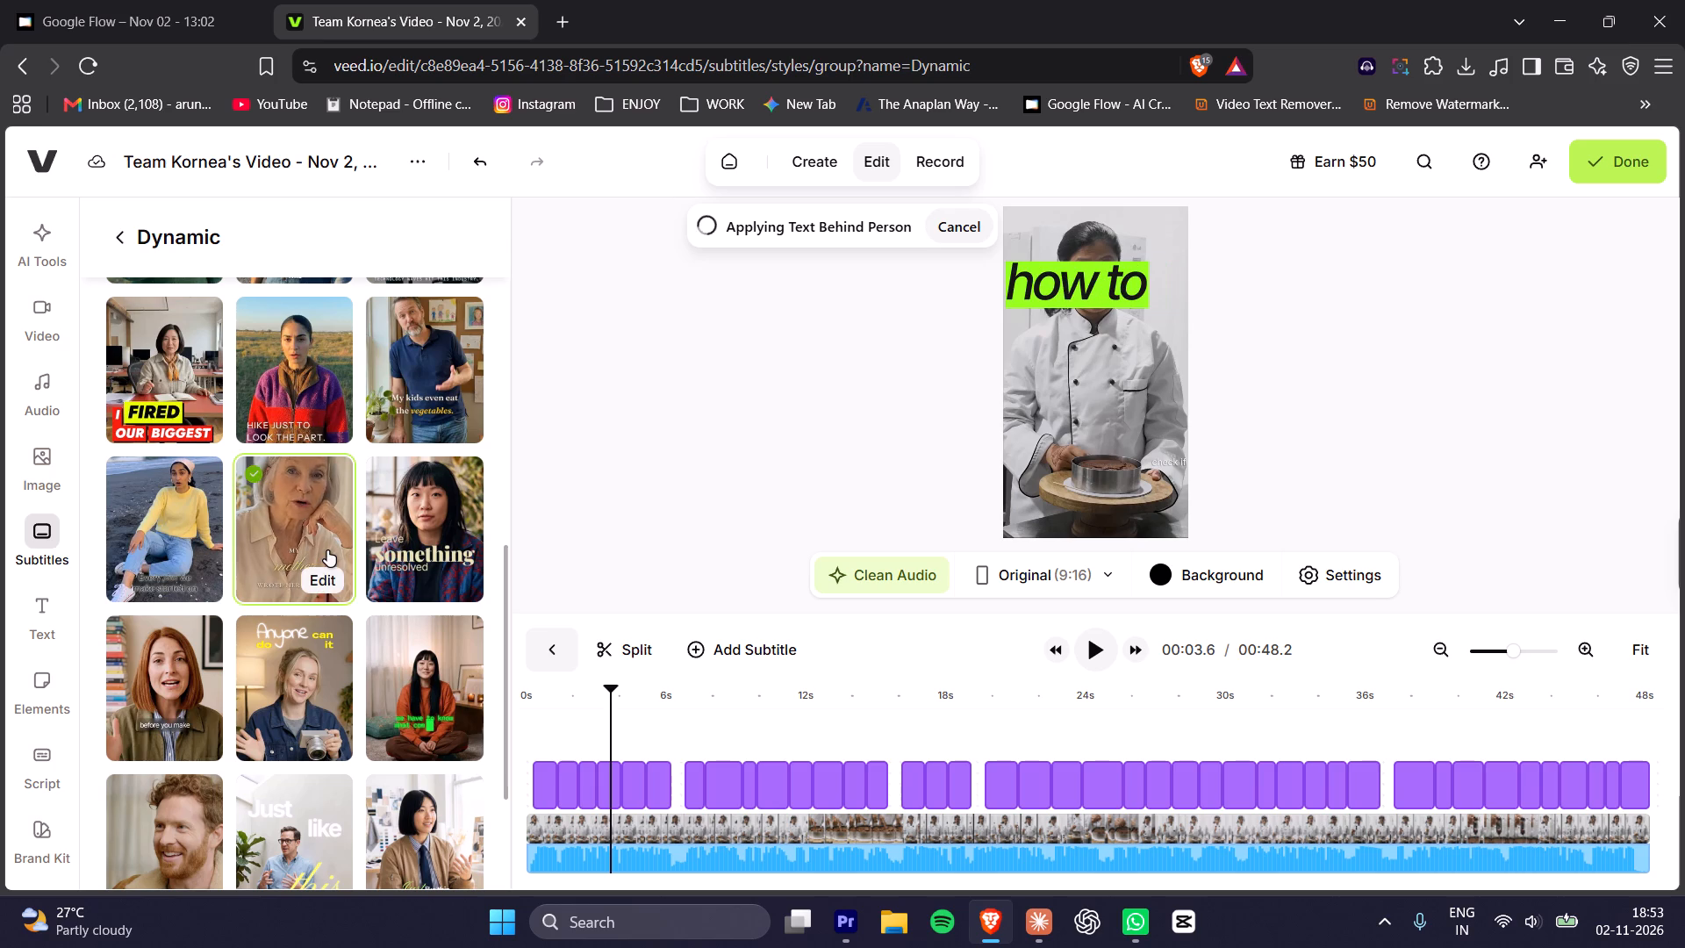
{"action": "left_click", "coordinate": [317, 500]}
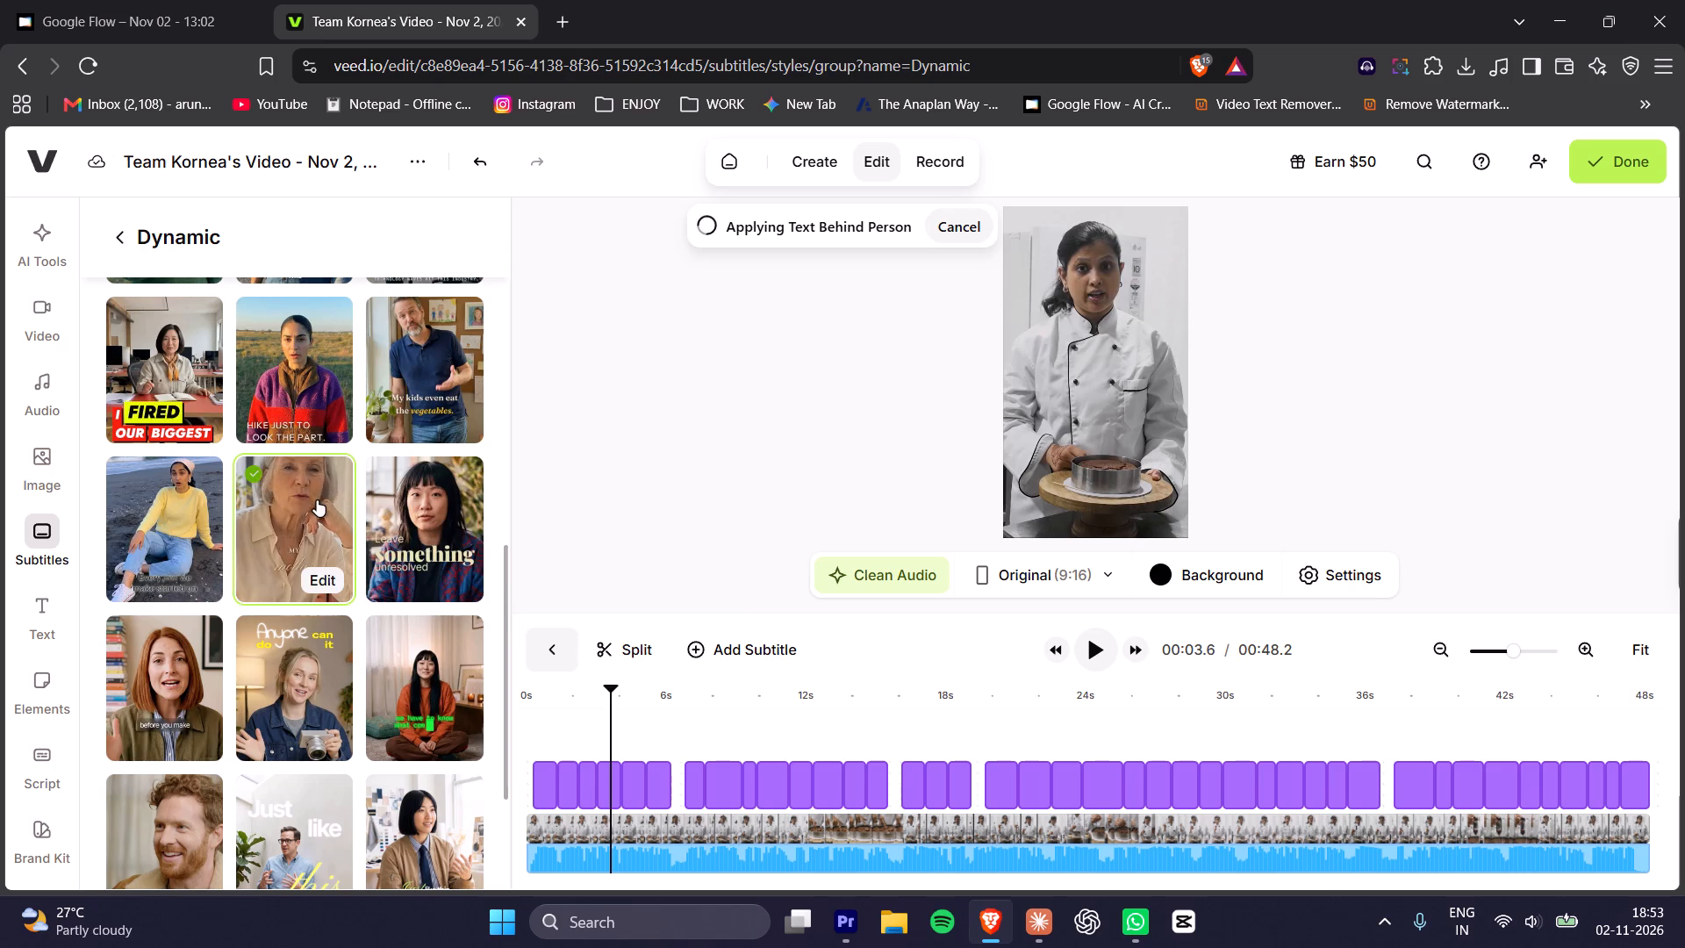
{"action": "left_click_drag", "start_coordinate": [582, 704], "coordinate": [541, 699]}
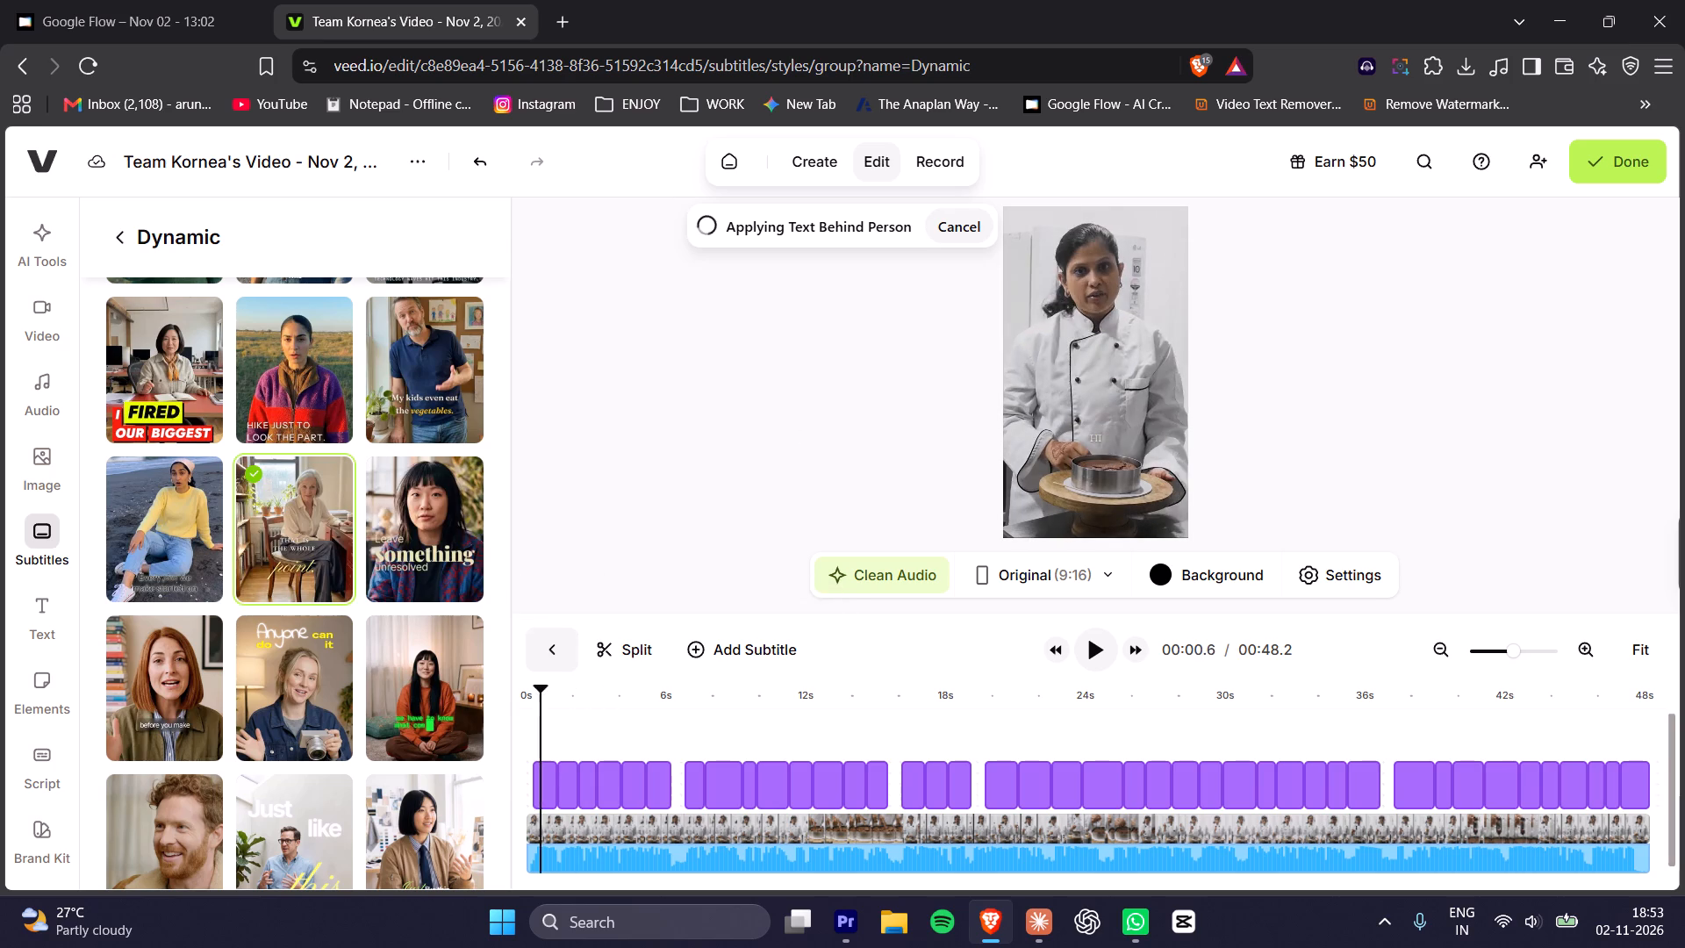
{"action": "key", "text": "space"}
{"action": "key", "text": "space"}
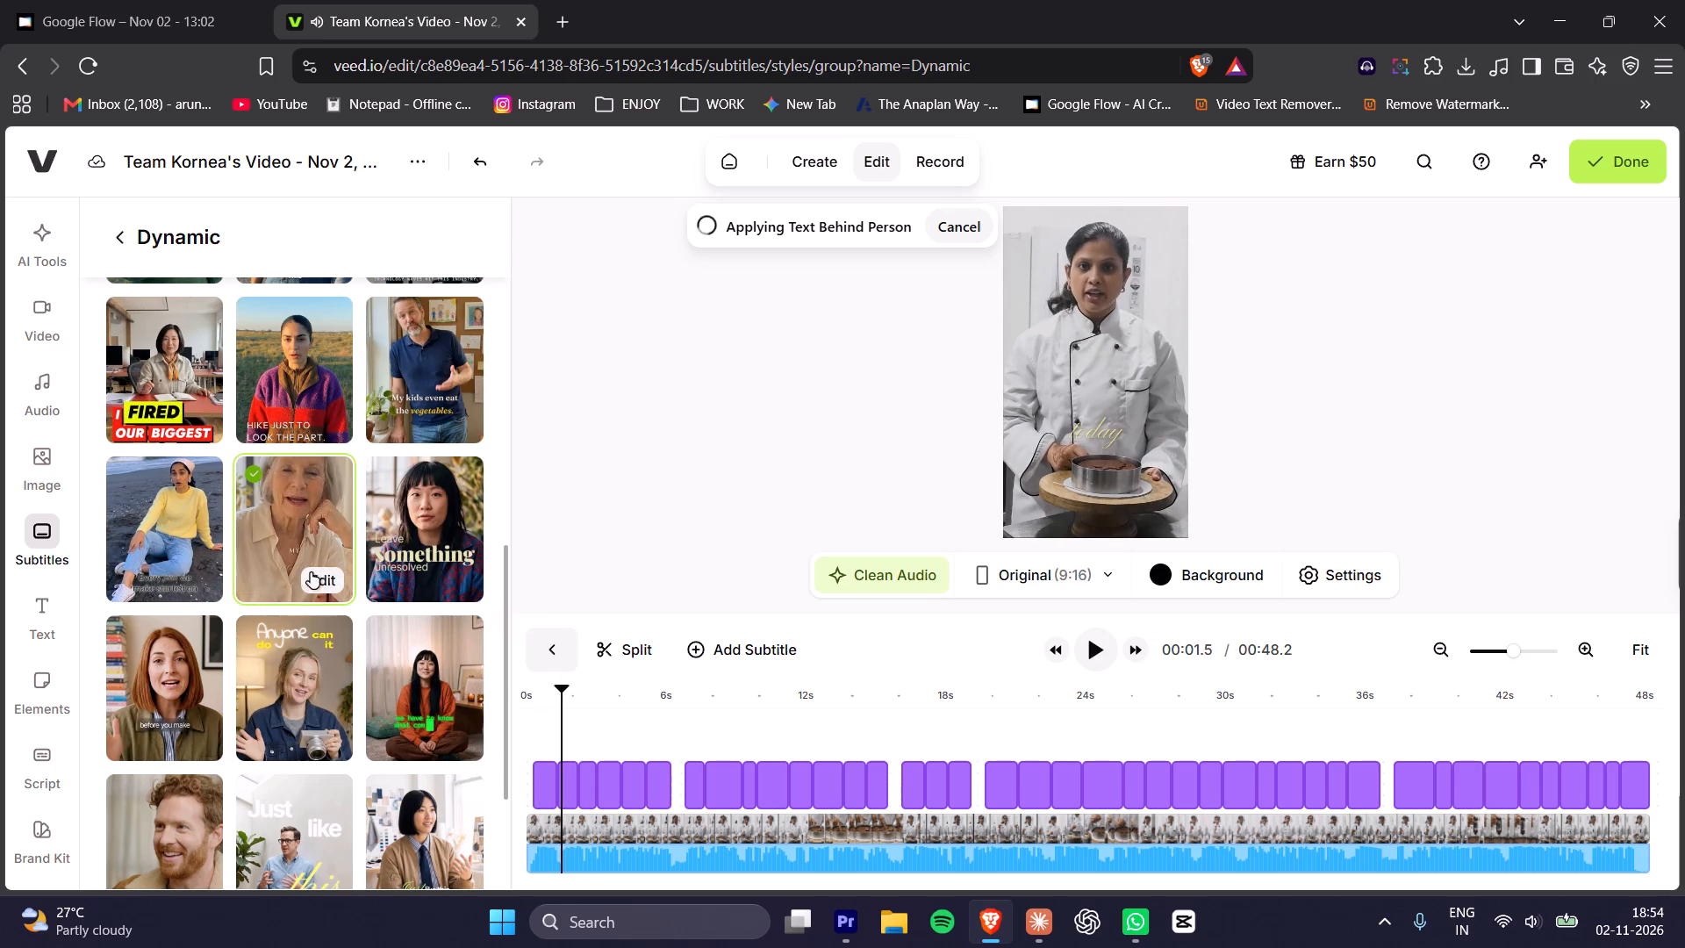
Edit the applied preset to use 2 lines per subtitle and preview it from the beginning.
{"action": "left_click", "coordinate": [311, 582]}
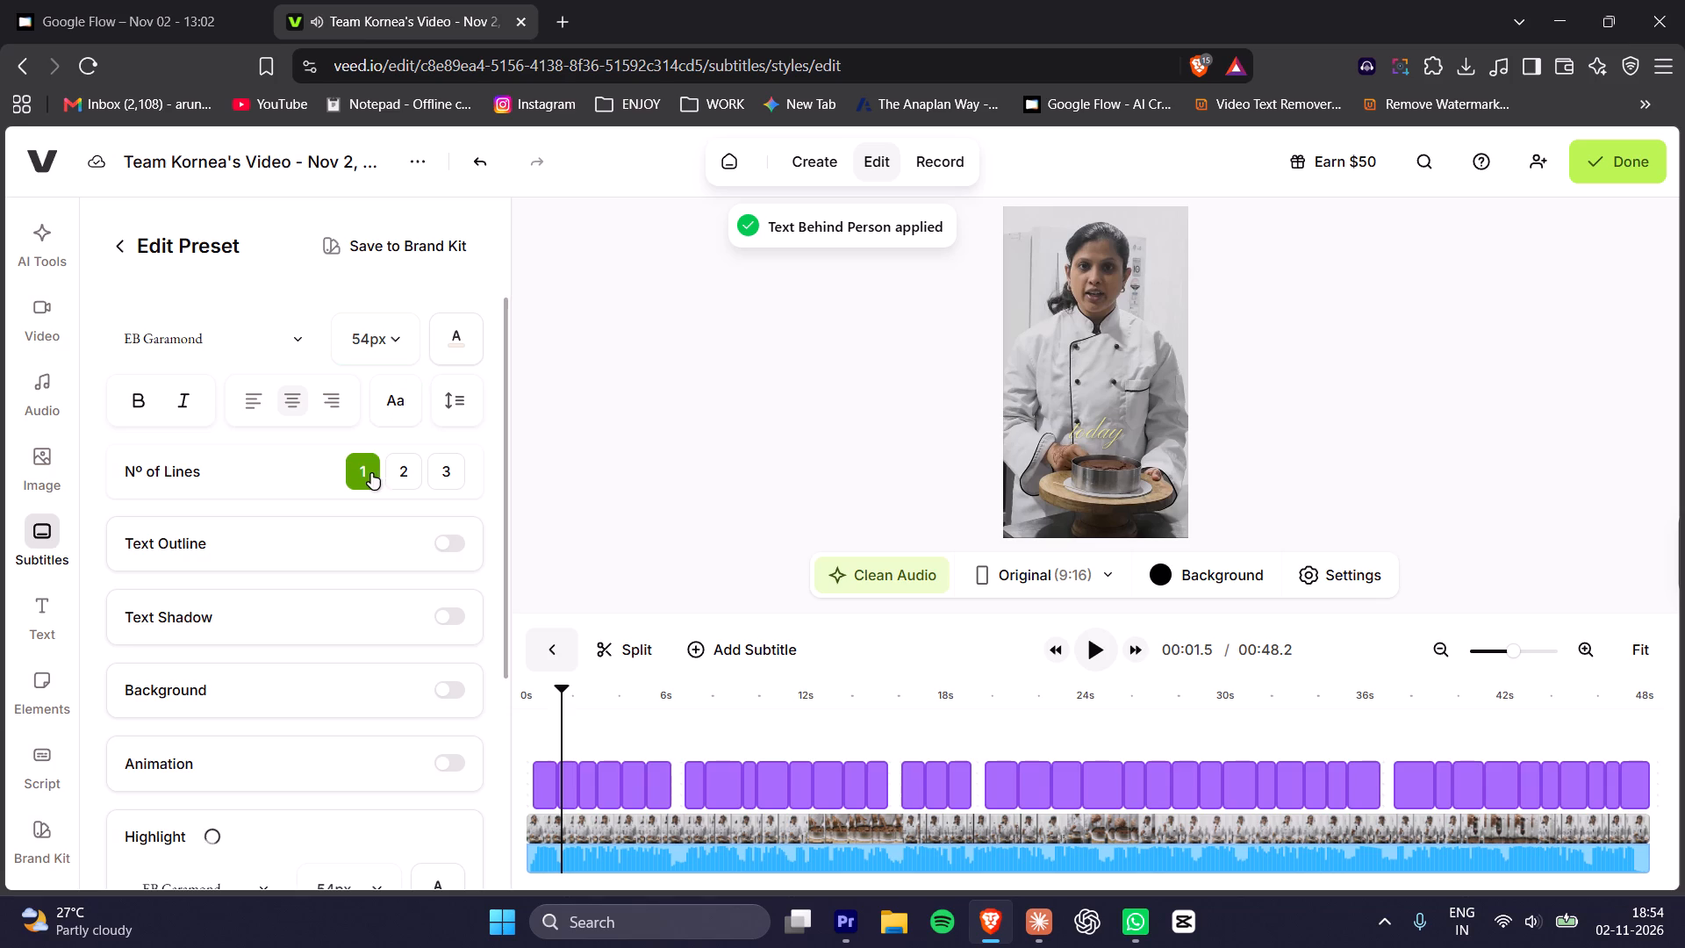
{"action": "key", "text": "space"}
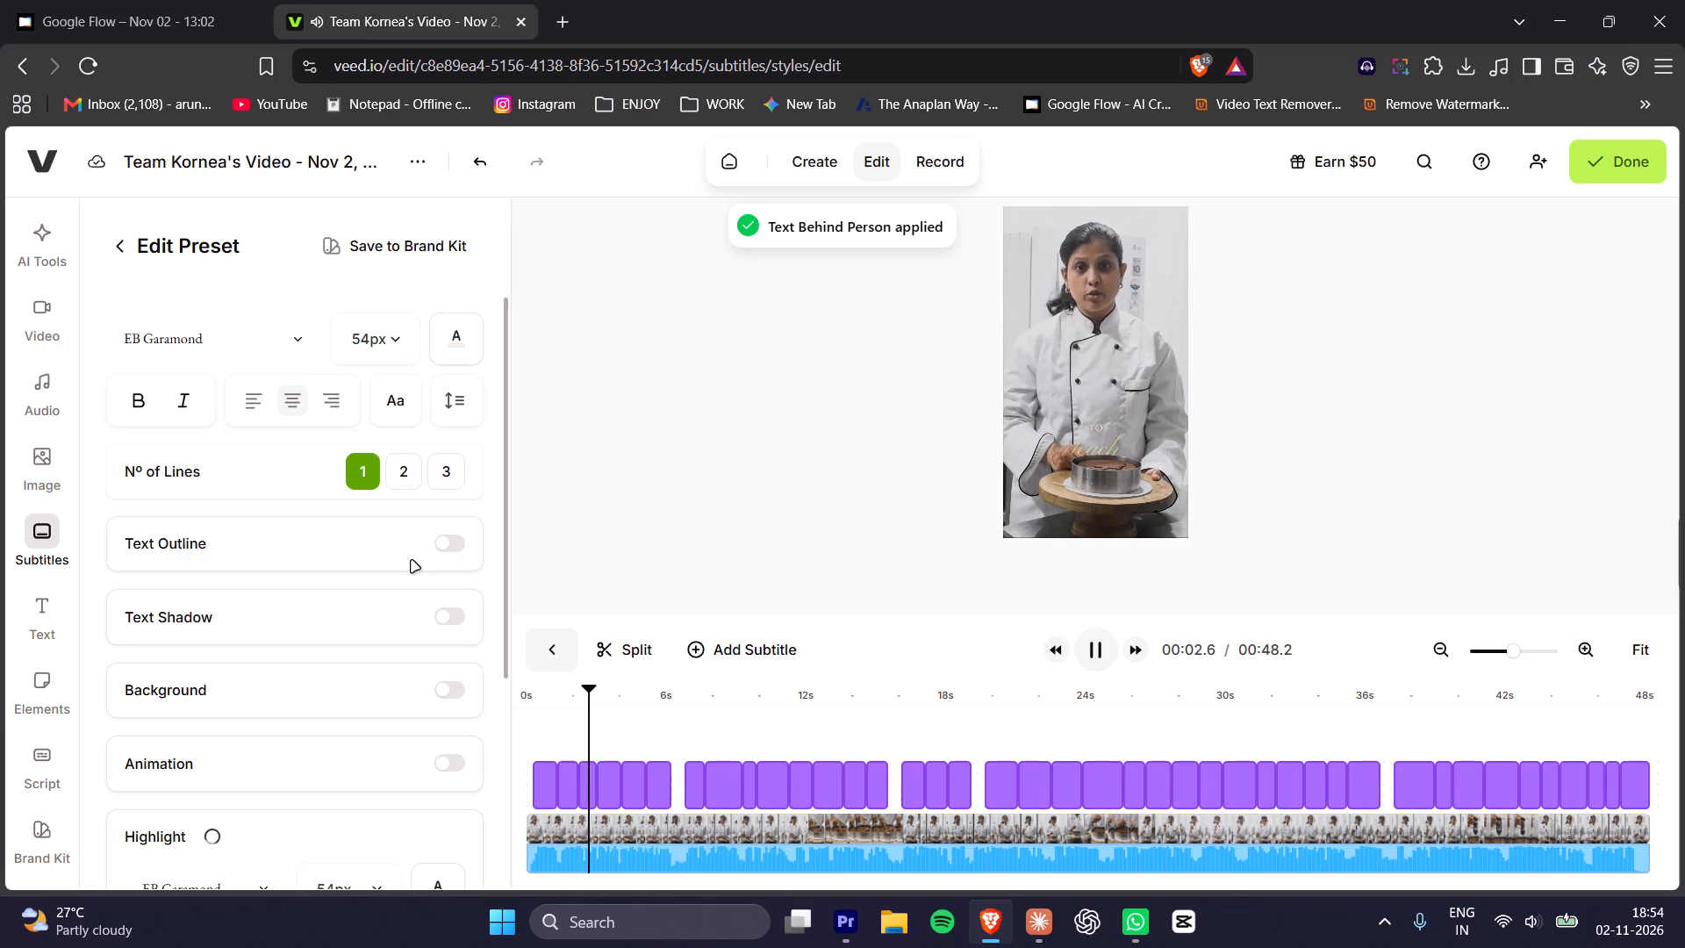
{"action": "key", "text": "space"}
{"action": "left_click", "coordinate": [364, 470]}
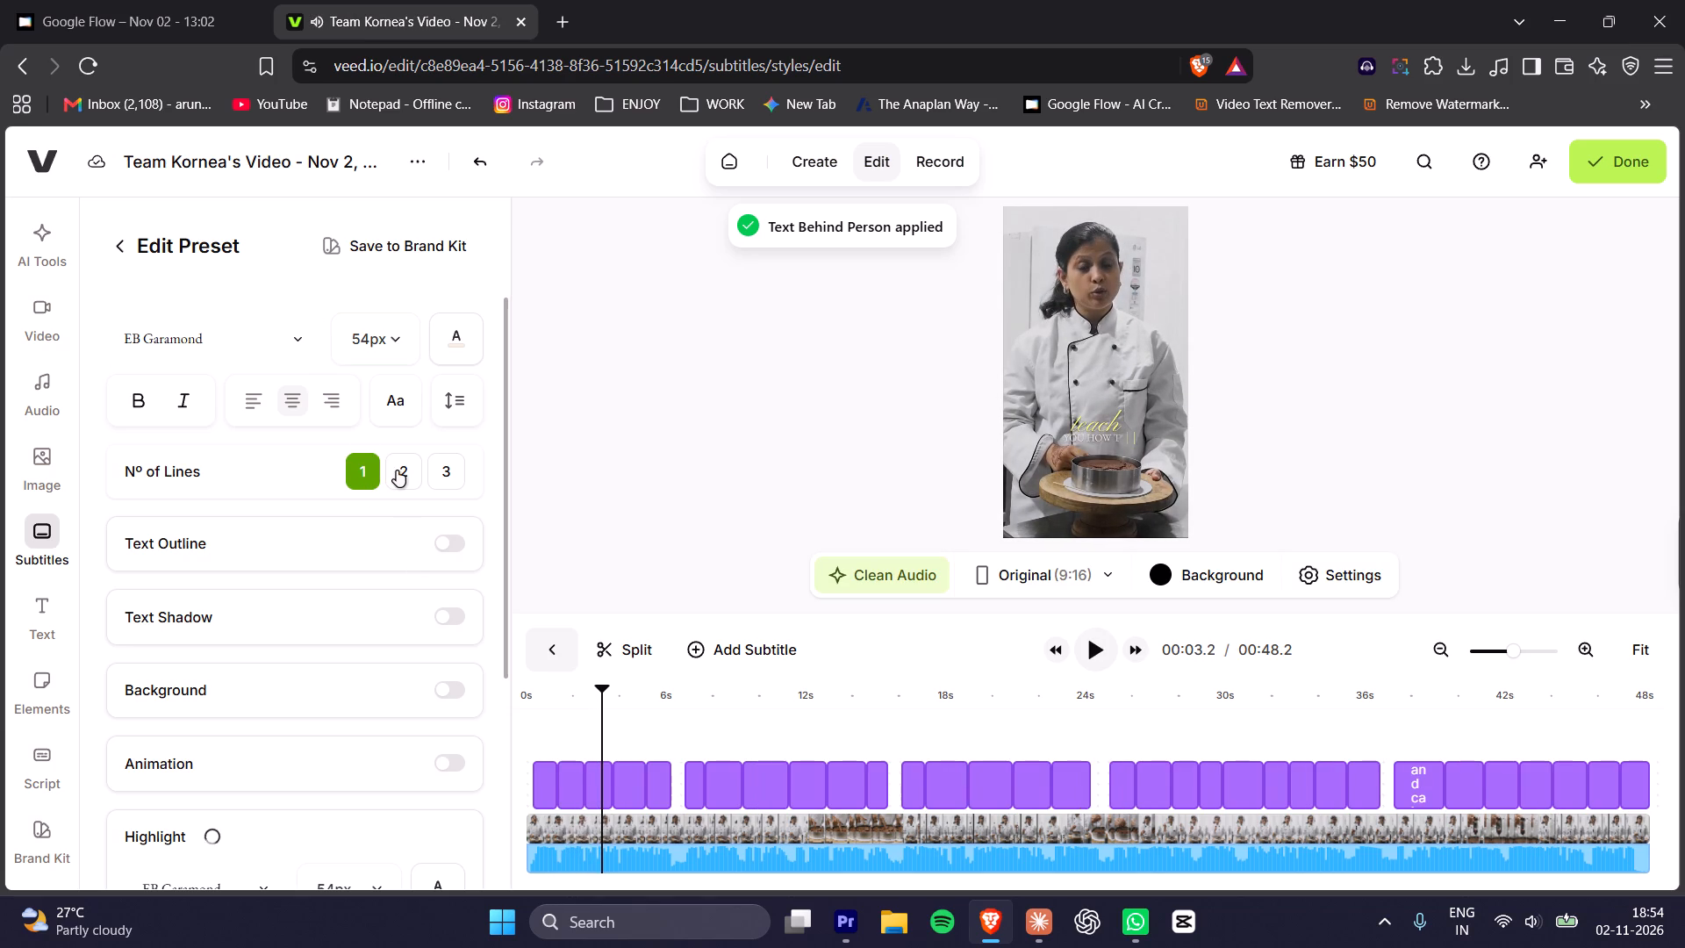
{"action": "left_click", "coordinate": [397, 470]}
{"action": "left_click", "coordinate": [360, 478]}
{"action": "left_click", "coordinate": [398, 473]}
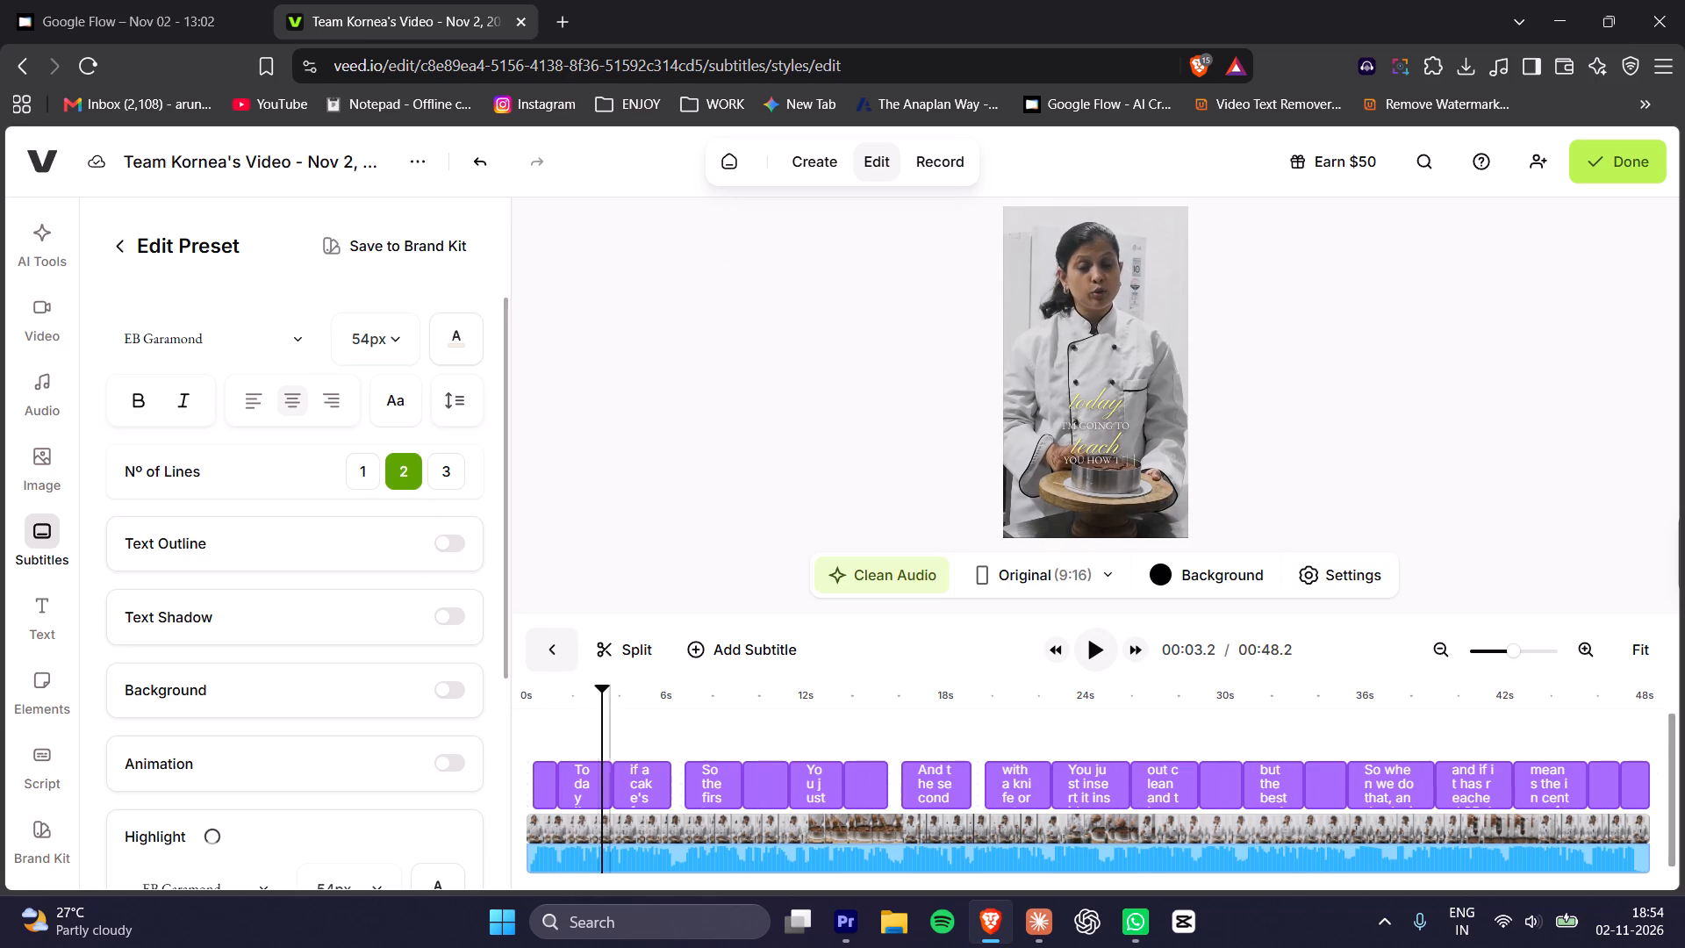
{"action": "left_click_drag", "start_coordinate": [560, 705], "coordinate": [520, 693]}
{"action": "key", "text": "space"}
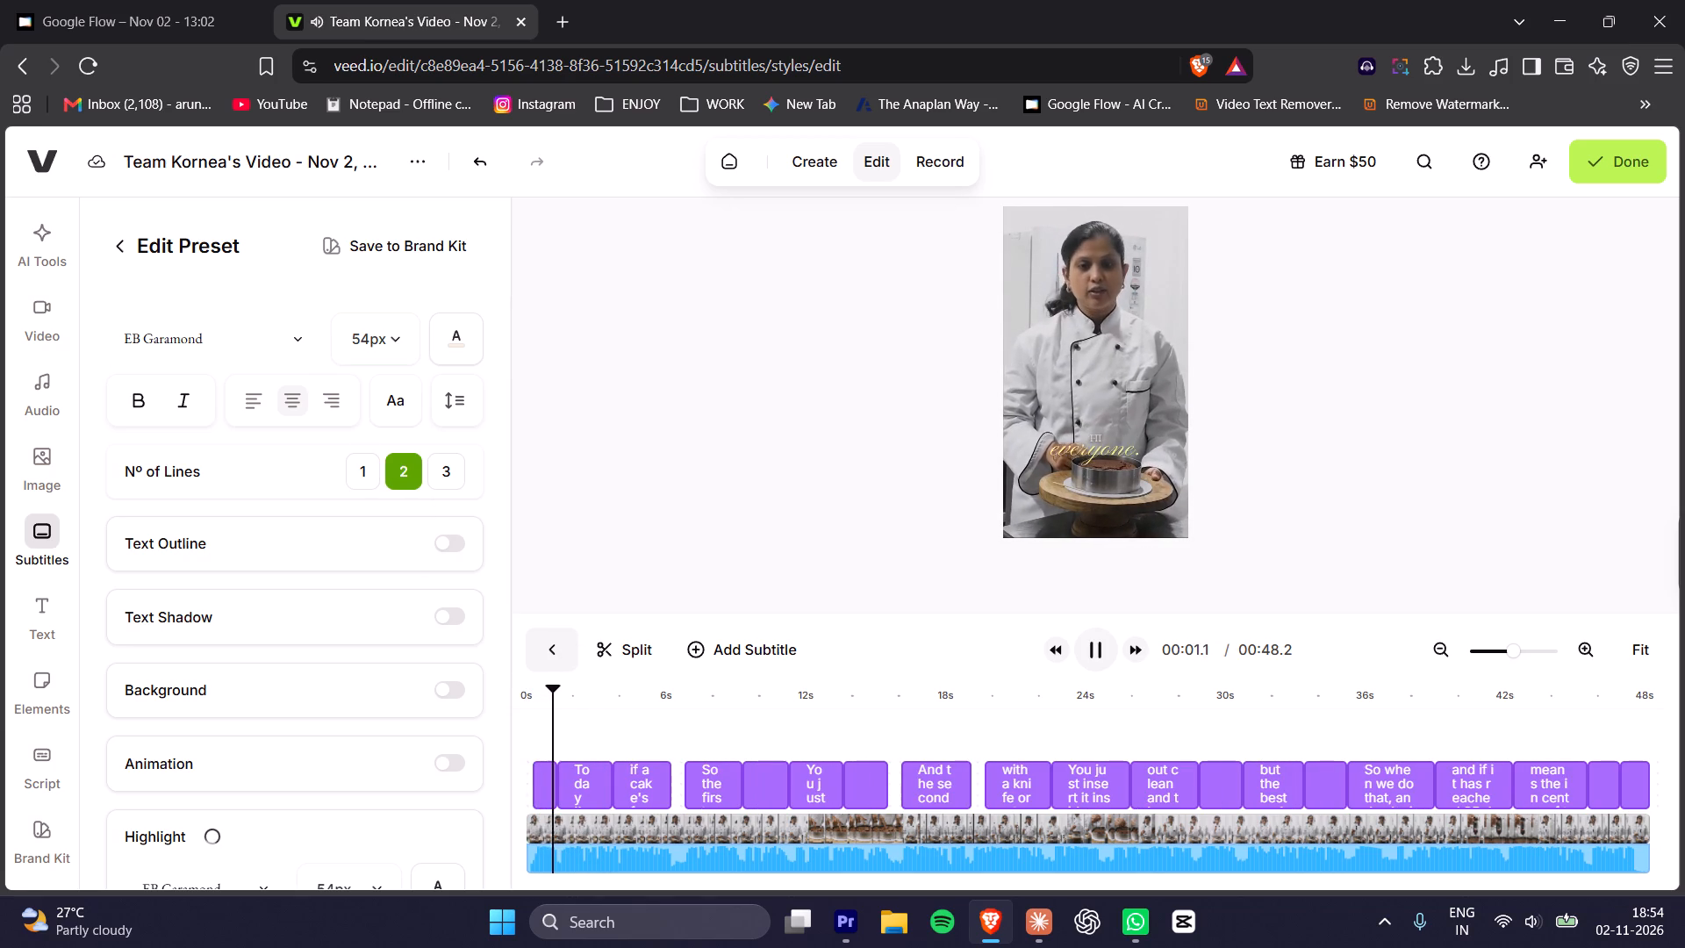
{"action": "key", "text": "space"}
Set the preset's main subtitle font to Poppins, leaving the text colour as it is.
{"action": "left_click", "coordinate": [281, 332]}
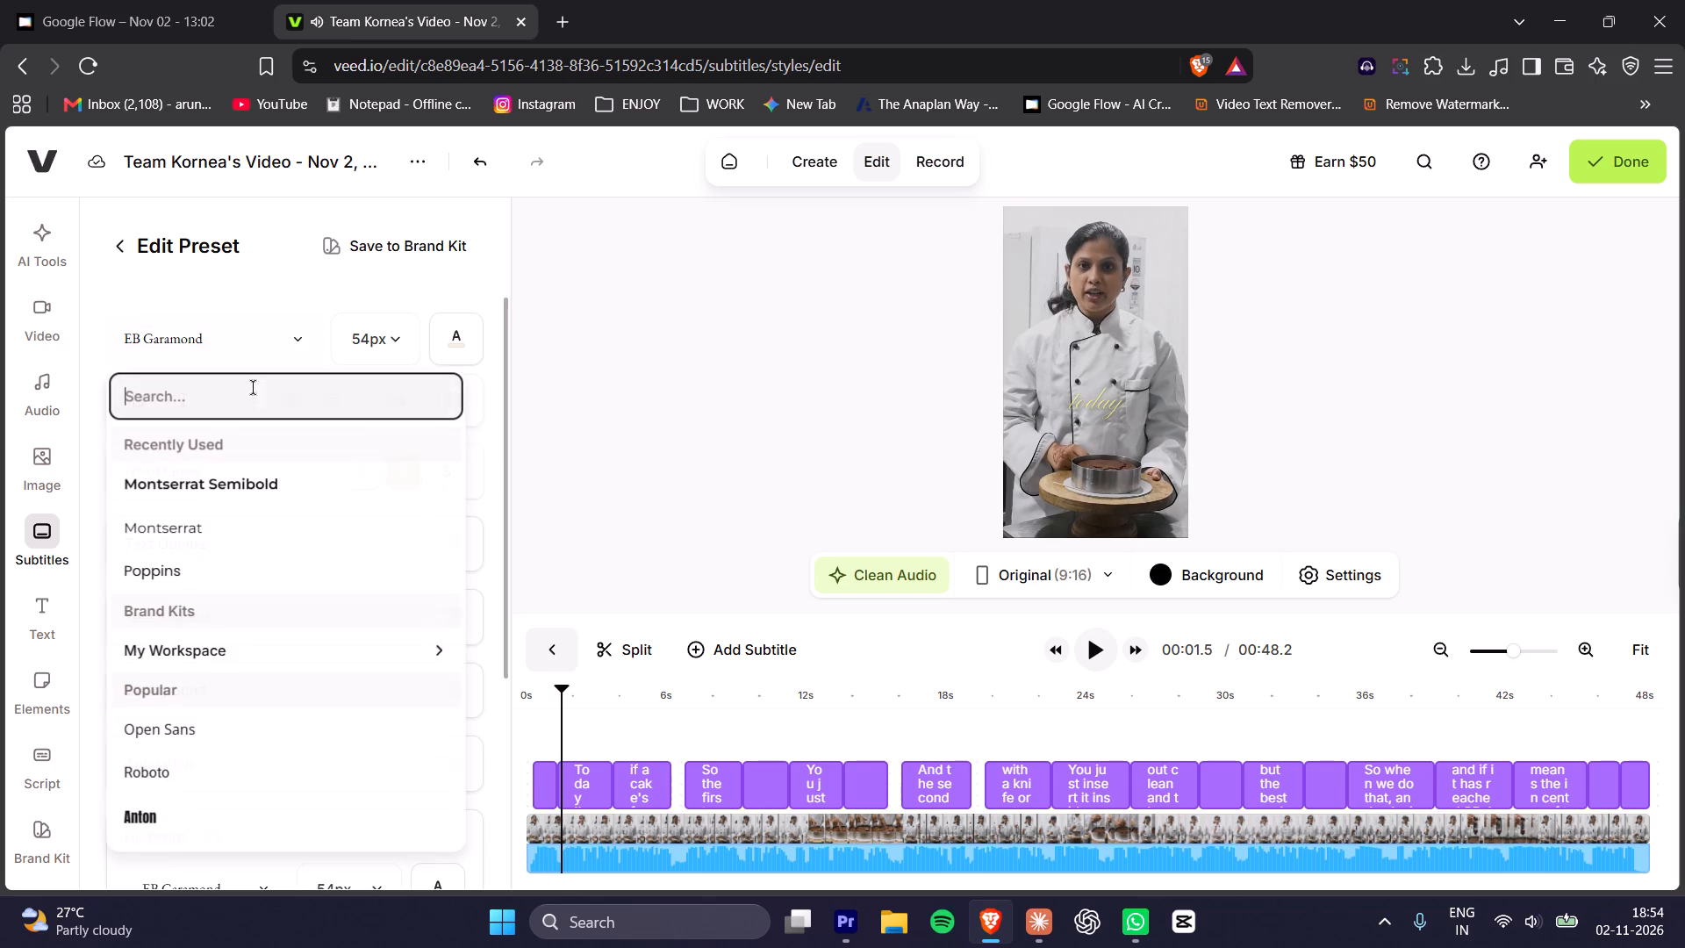
{"action": "left_click", "coordinate": [159, 569]}
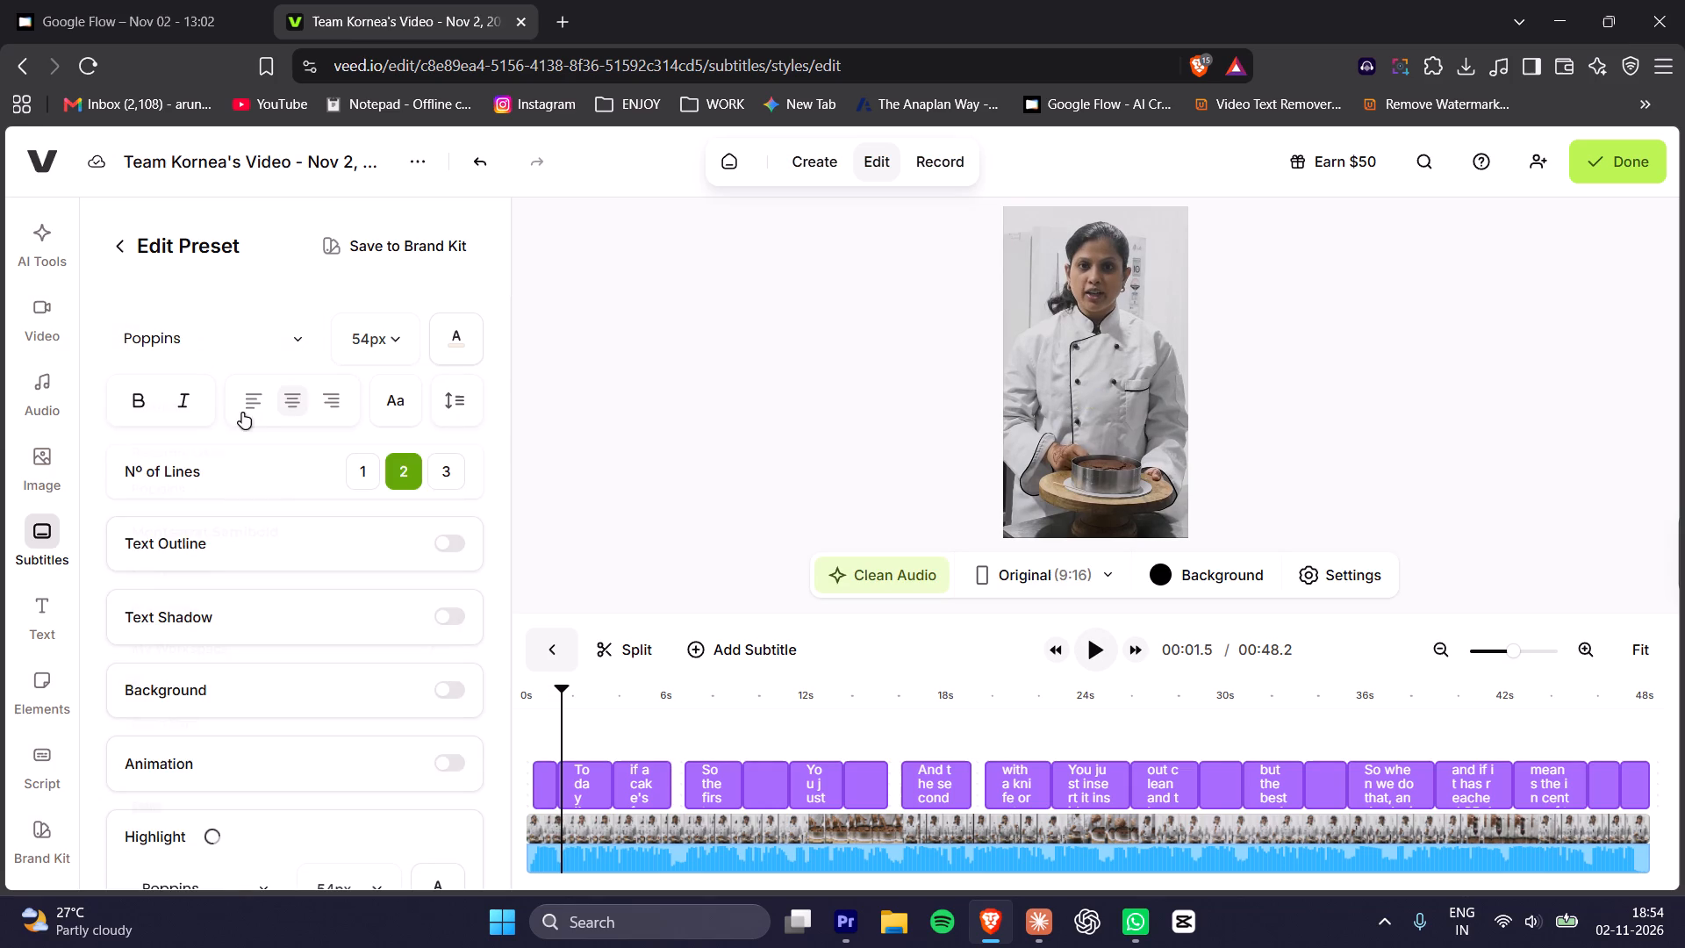
{"action": "left_click", "coordinate": [455, 341]}
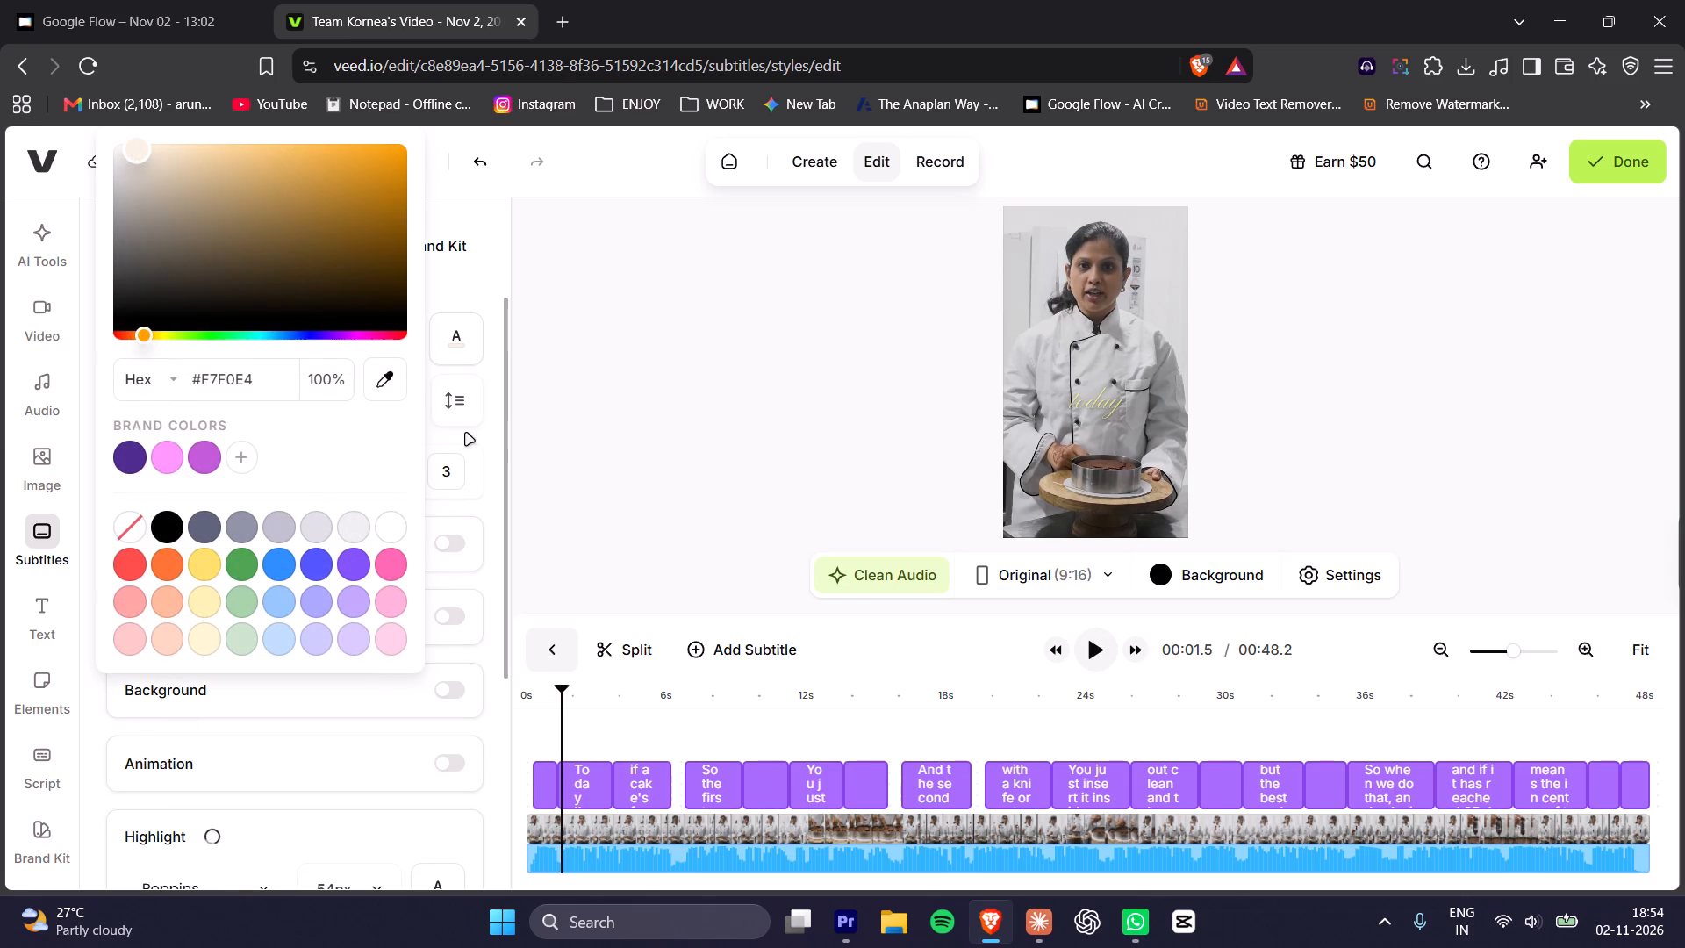
{"action": "left_click", "coordinate": [498, 449]}
Set the highlight text colour to yellow #ffe069.
{"action": "scroll", "coordinate": [460, 512], "scroll_direction": "down", "scroll_amount": 3}
{"action": "left_click", "coordinate": [441, 566]}
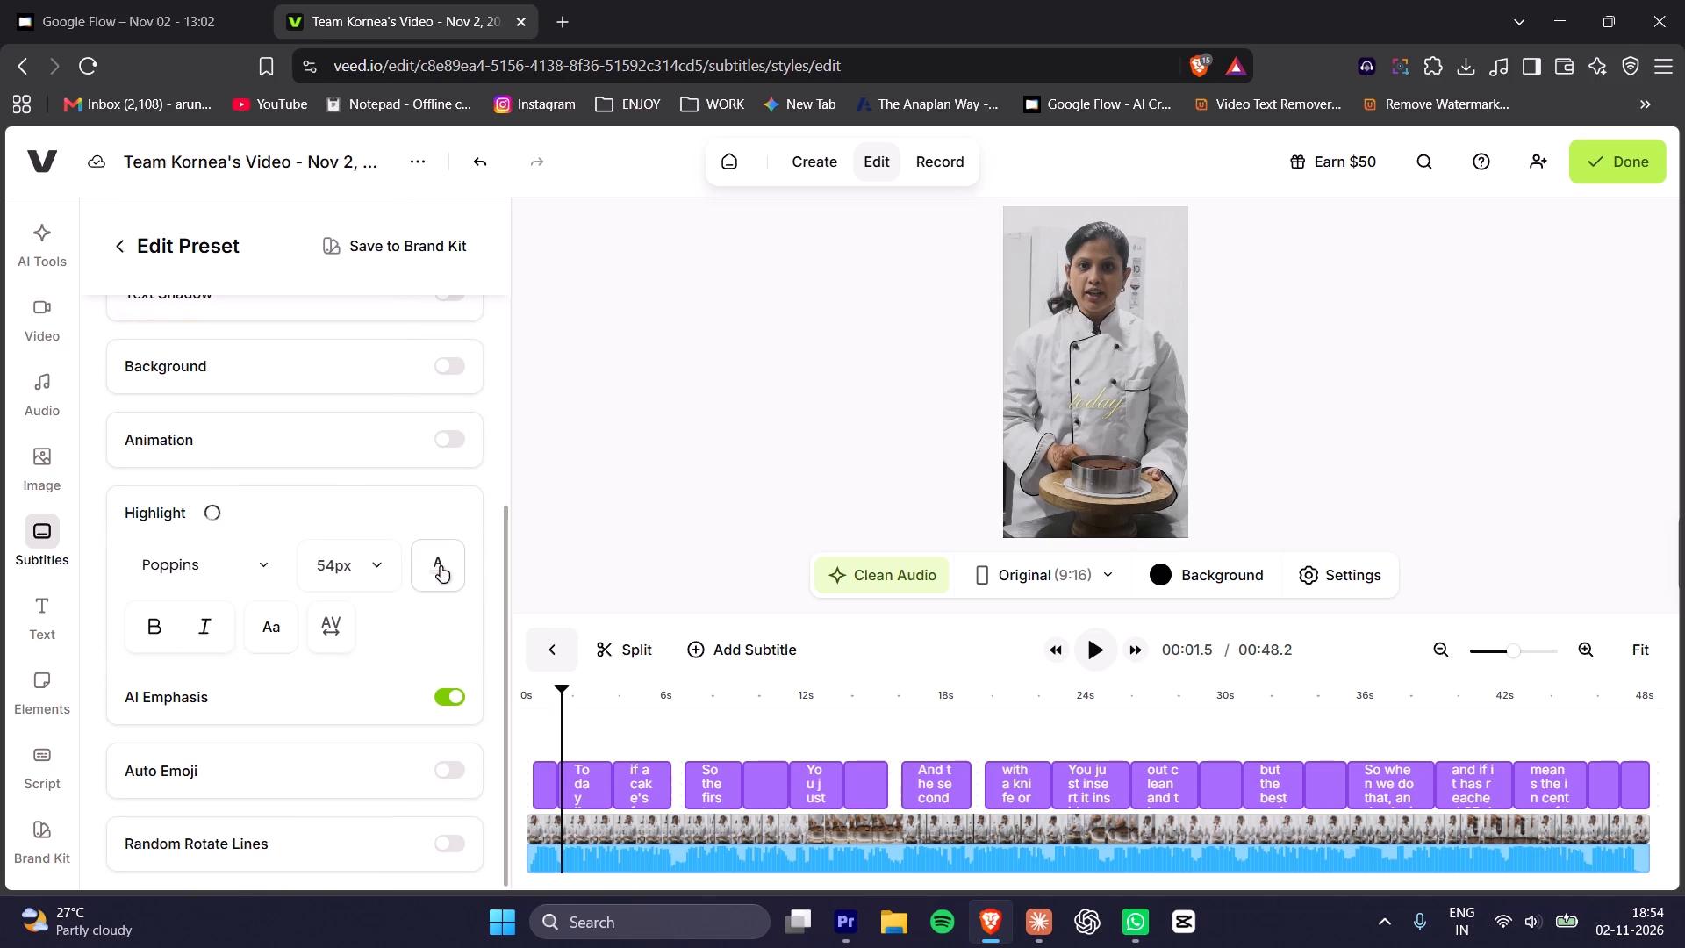
{"action": "left_click", "coordinate": [183, 725]}
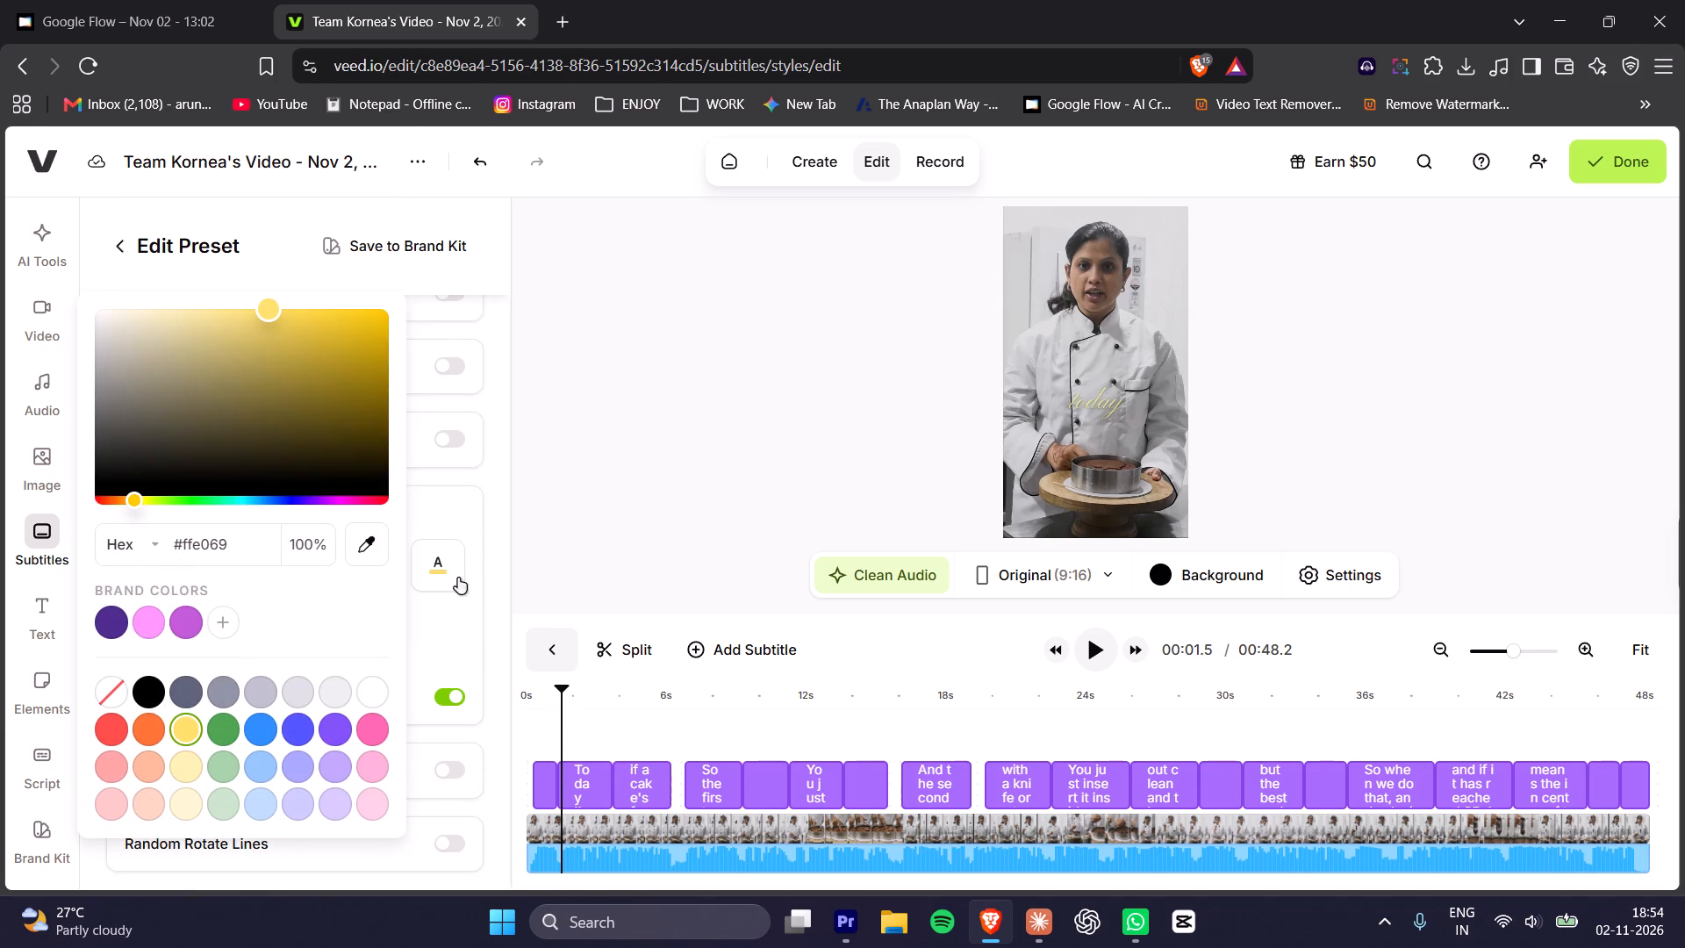
{"action": "left_click", "coordinate": [484, 510]}
Choose Poppins as the font for the highlighted words.
{"action": "left_click", "coordinate": [249, 566]}
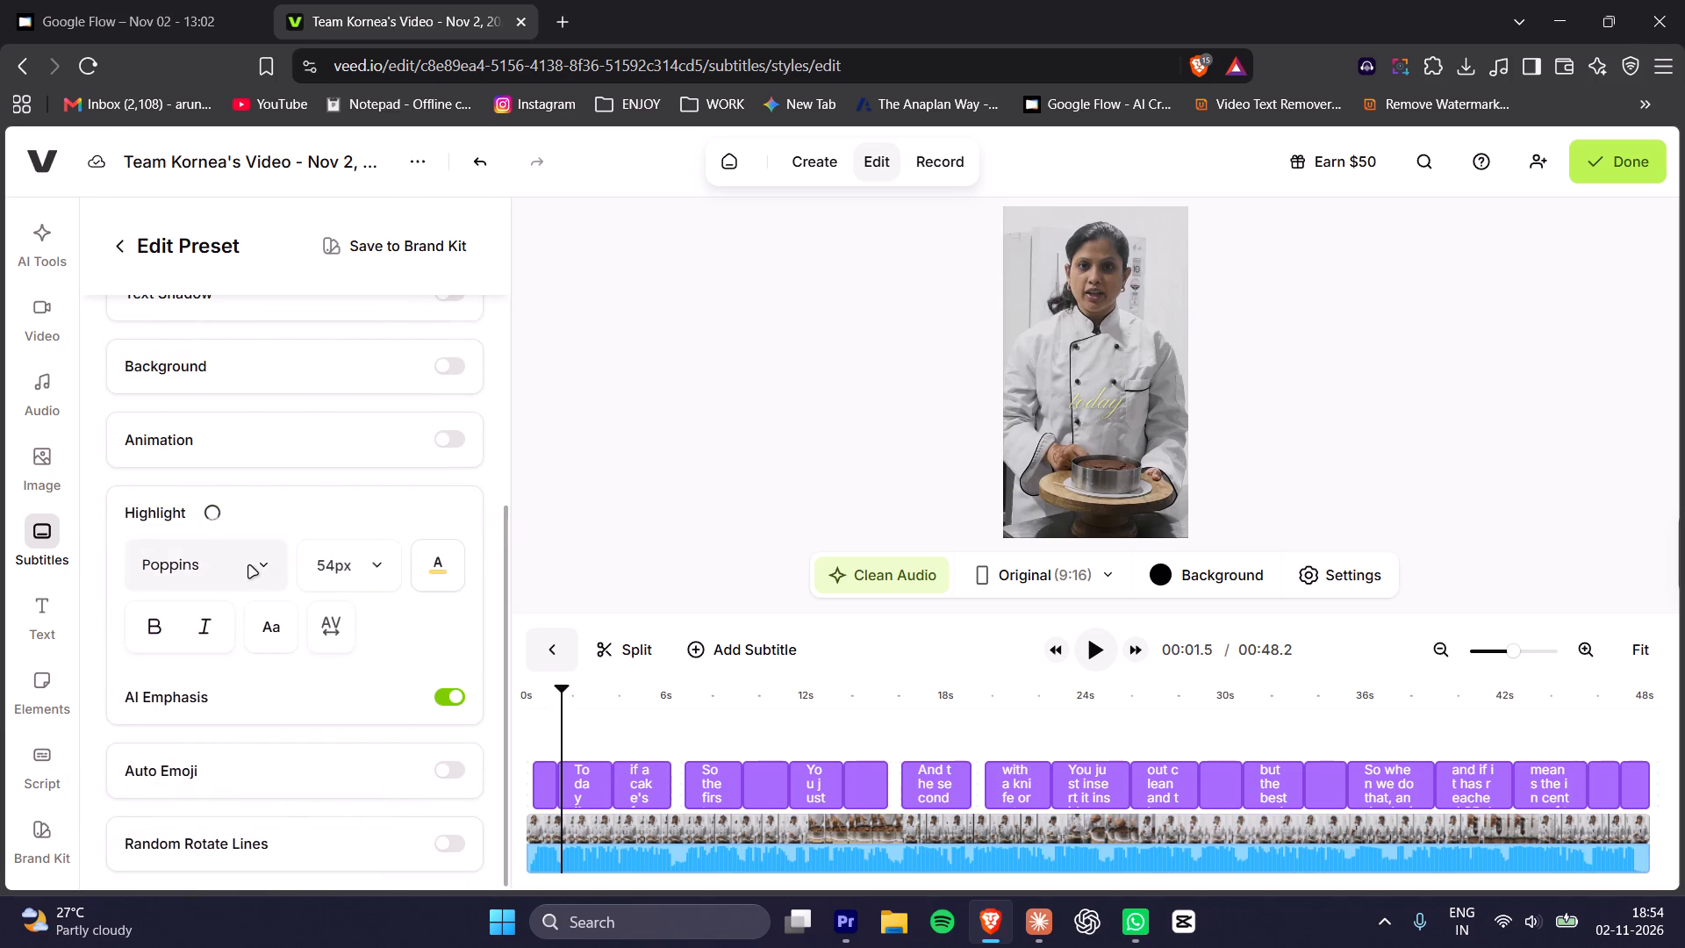
{"action": "left_click", "coordinate": [249, 566]}
{"action": "scroll", "coordinate": [253, 565], "scroll_direction": "up", "scroll_amount": 5}
{"action": "scroll", "coordinate": [253, 565], "scroll_direction": "down", "scroll_amount": 3}
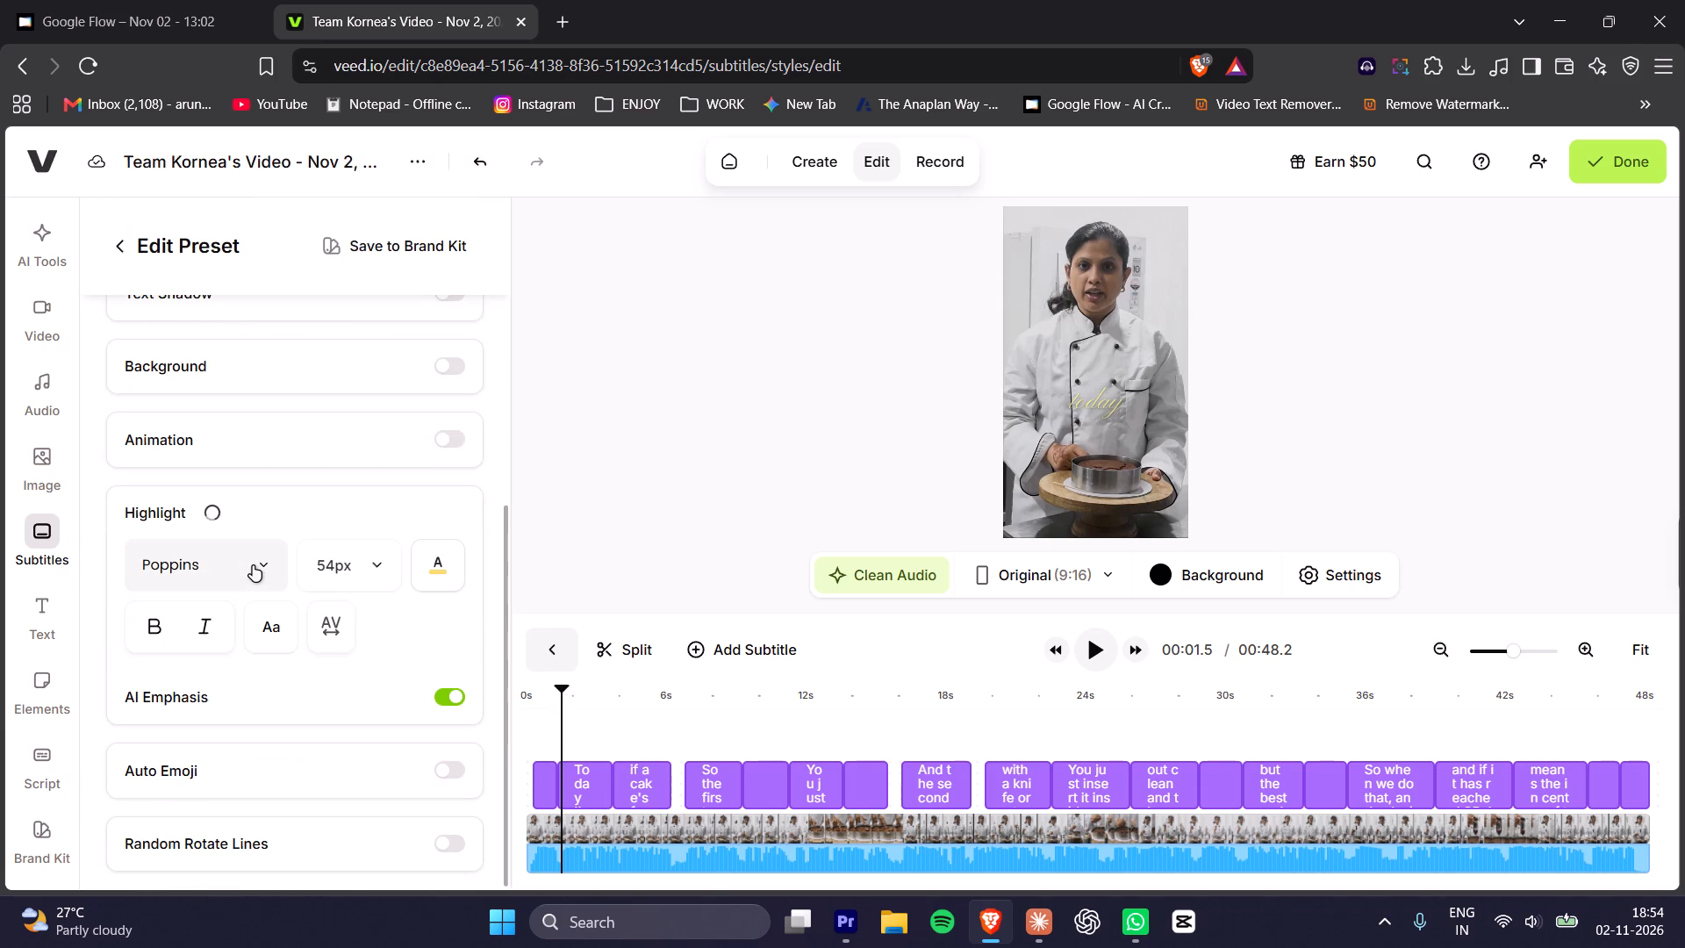
{"action": "left_click", "coordinate": [253, 565]}
{"action": "left_click", "coordinate": [180, 323]}
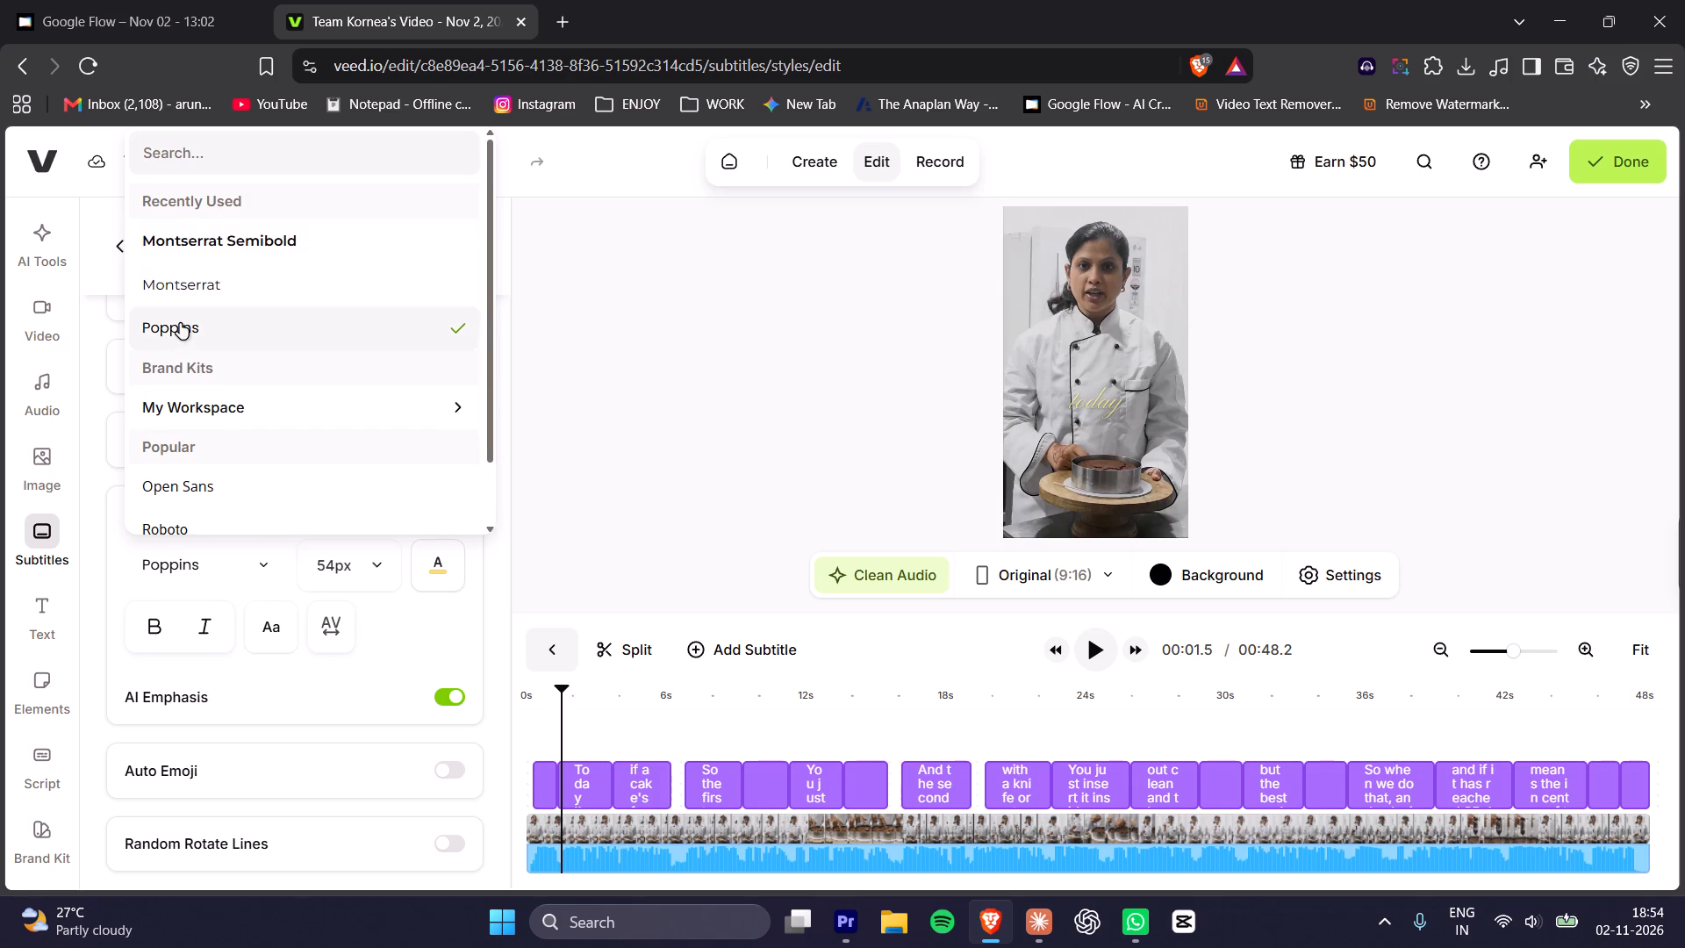
Preview the Poppins highlight from the start of the video.
{"action": "left_click", "coordinate": [495, 638]}
{"action": "left_click_drag", "start_coordinate": [562, 702], "coordinate": [503, 696]}
{"action": "key", "text": "space"}
{"action": "key", "text": "space"}
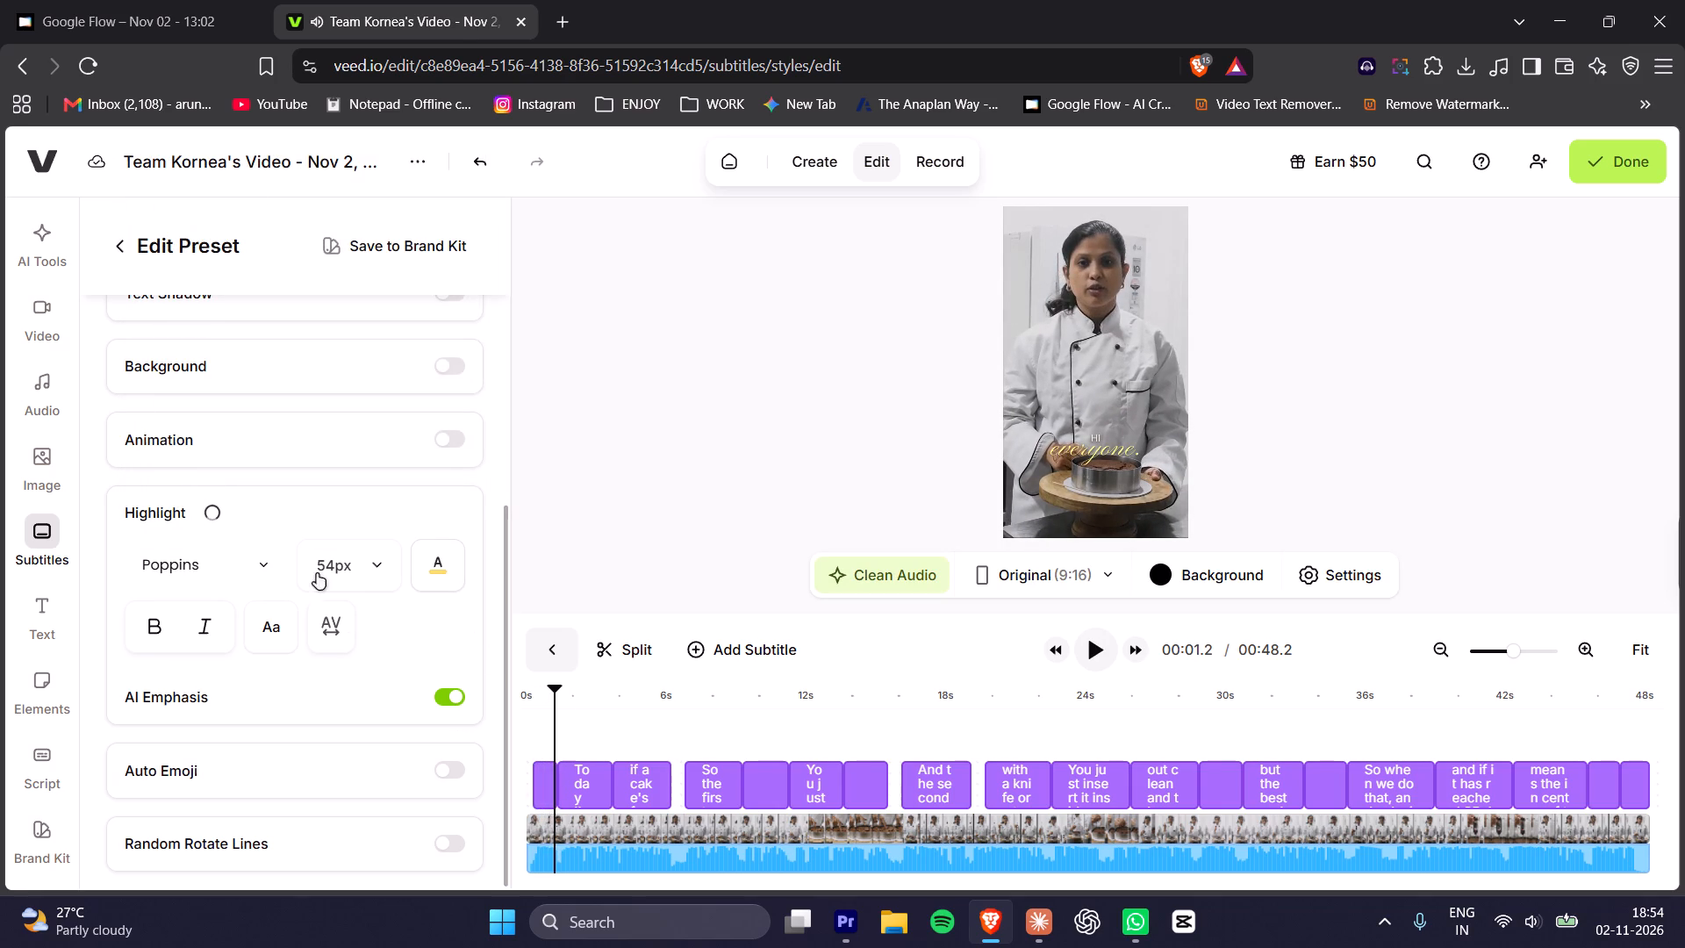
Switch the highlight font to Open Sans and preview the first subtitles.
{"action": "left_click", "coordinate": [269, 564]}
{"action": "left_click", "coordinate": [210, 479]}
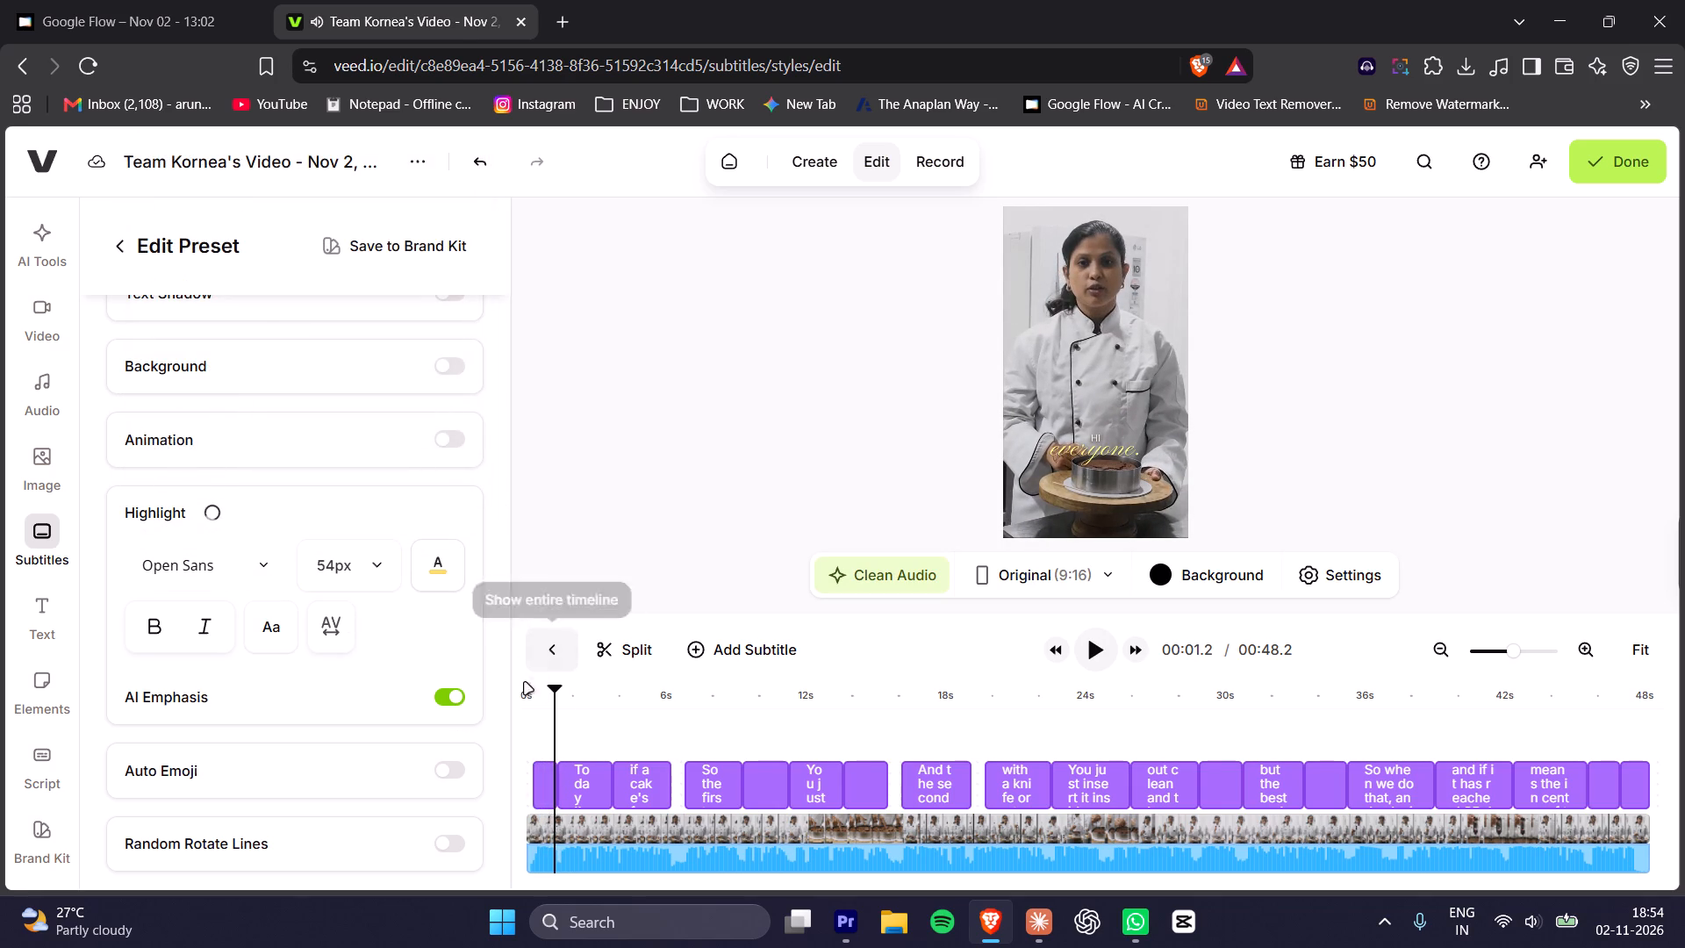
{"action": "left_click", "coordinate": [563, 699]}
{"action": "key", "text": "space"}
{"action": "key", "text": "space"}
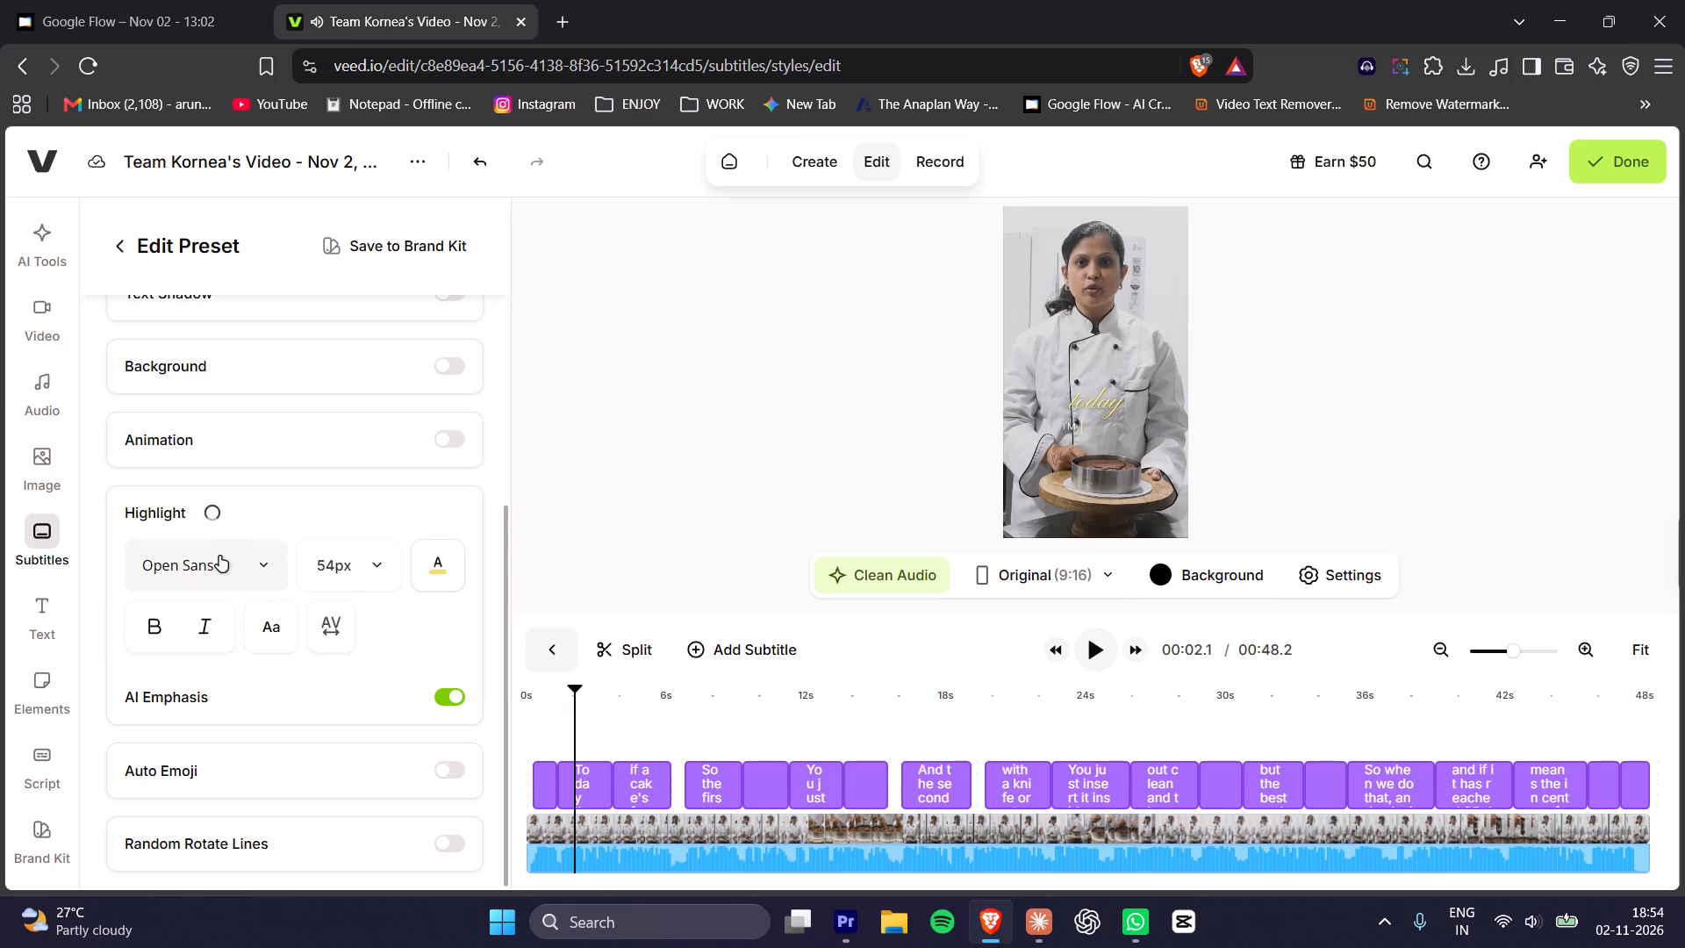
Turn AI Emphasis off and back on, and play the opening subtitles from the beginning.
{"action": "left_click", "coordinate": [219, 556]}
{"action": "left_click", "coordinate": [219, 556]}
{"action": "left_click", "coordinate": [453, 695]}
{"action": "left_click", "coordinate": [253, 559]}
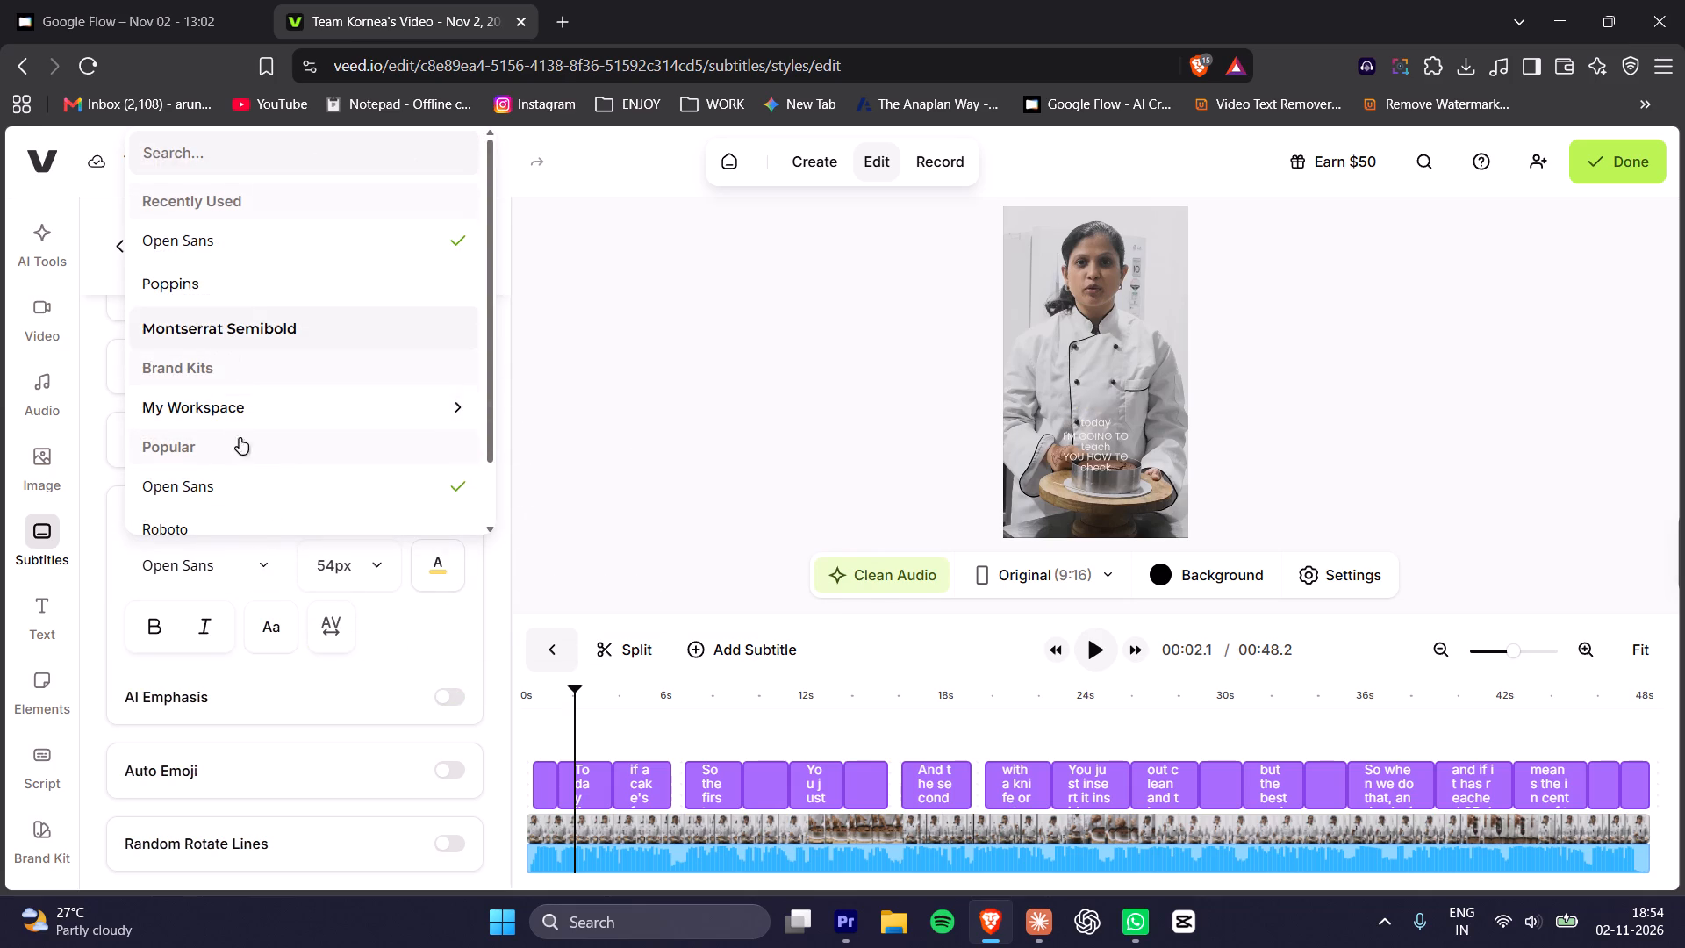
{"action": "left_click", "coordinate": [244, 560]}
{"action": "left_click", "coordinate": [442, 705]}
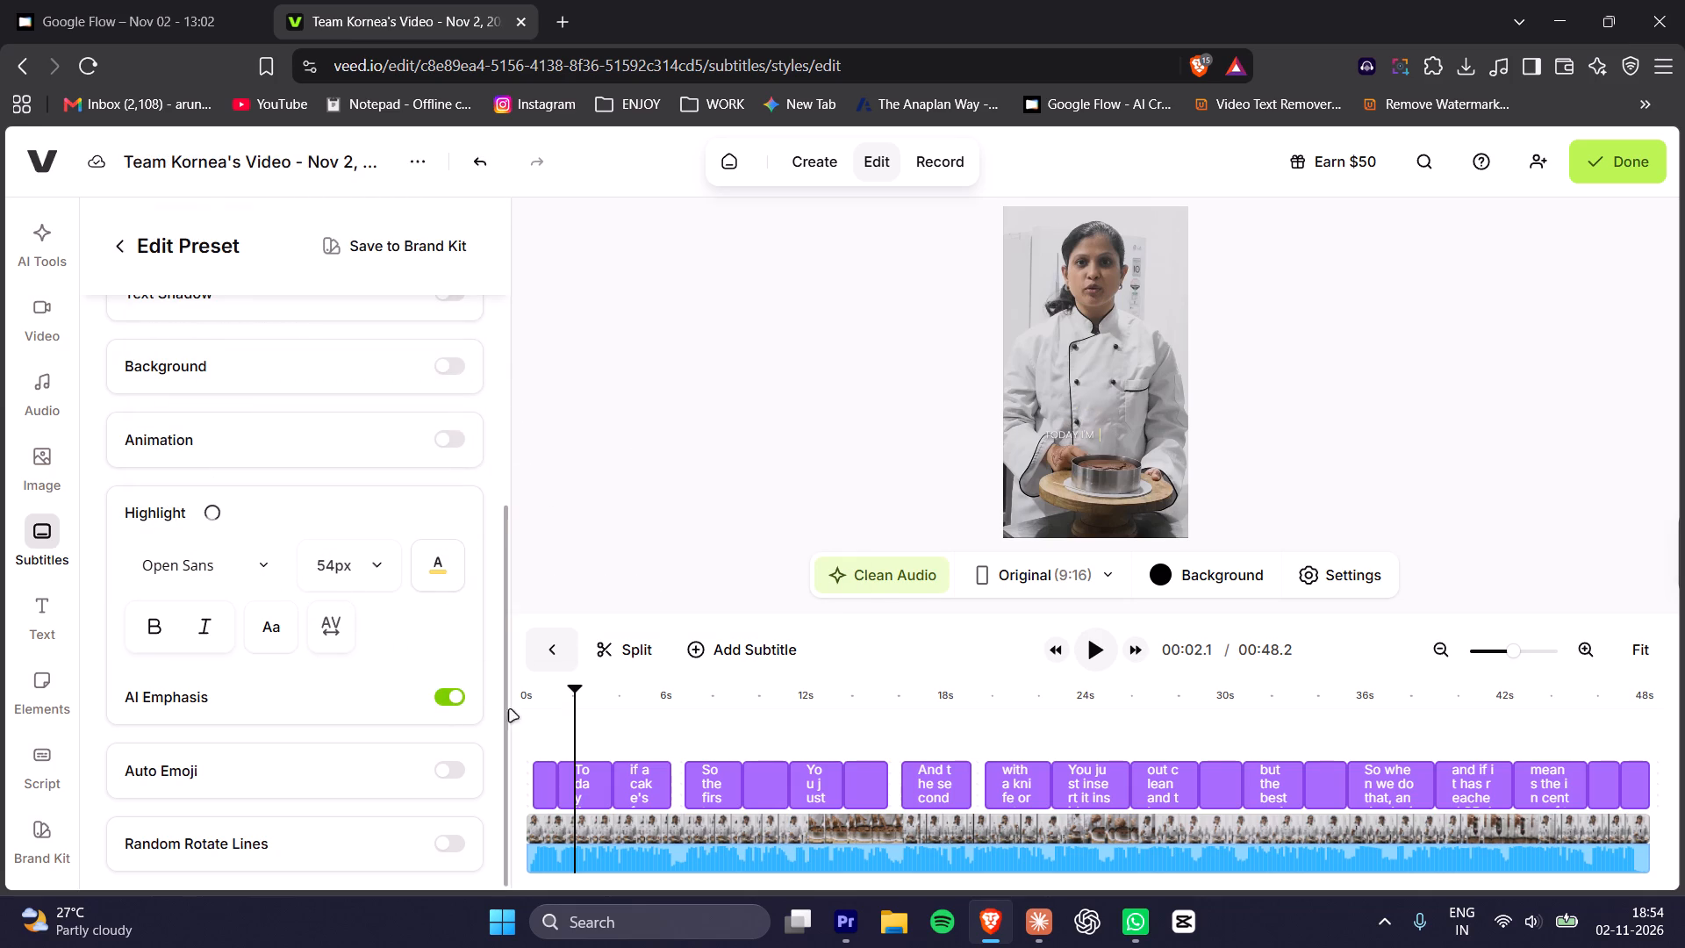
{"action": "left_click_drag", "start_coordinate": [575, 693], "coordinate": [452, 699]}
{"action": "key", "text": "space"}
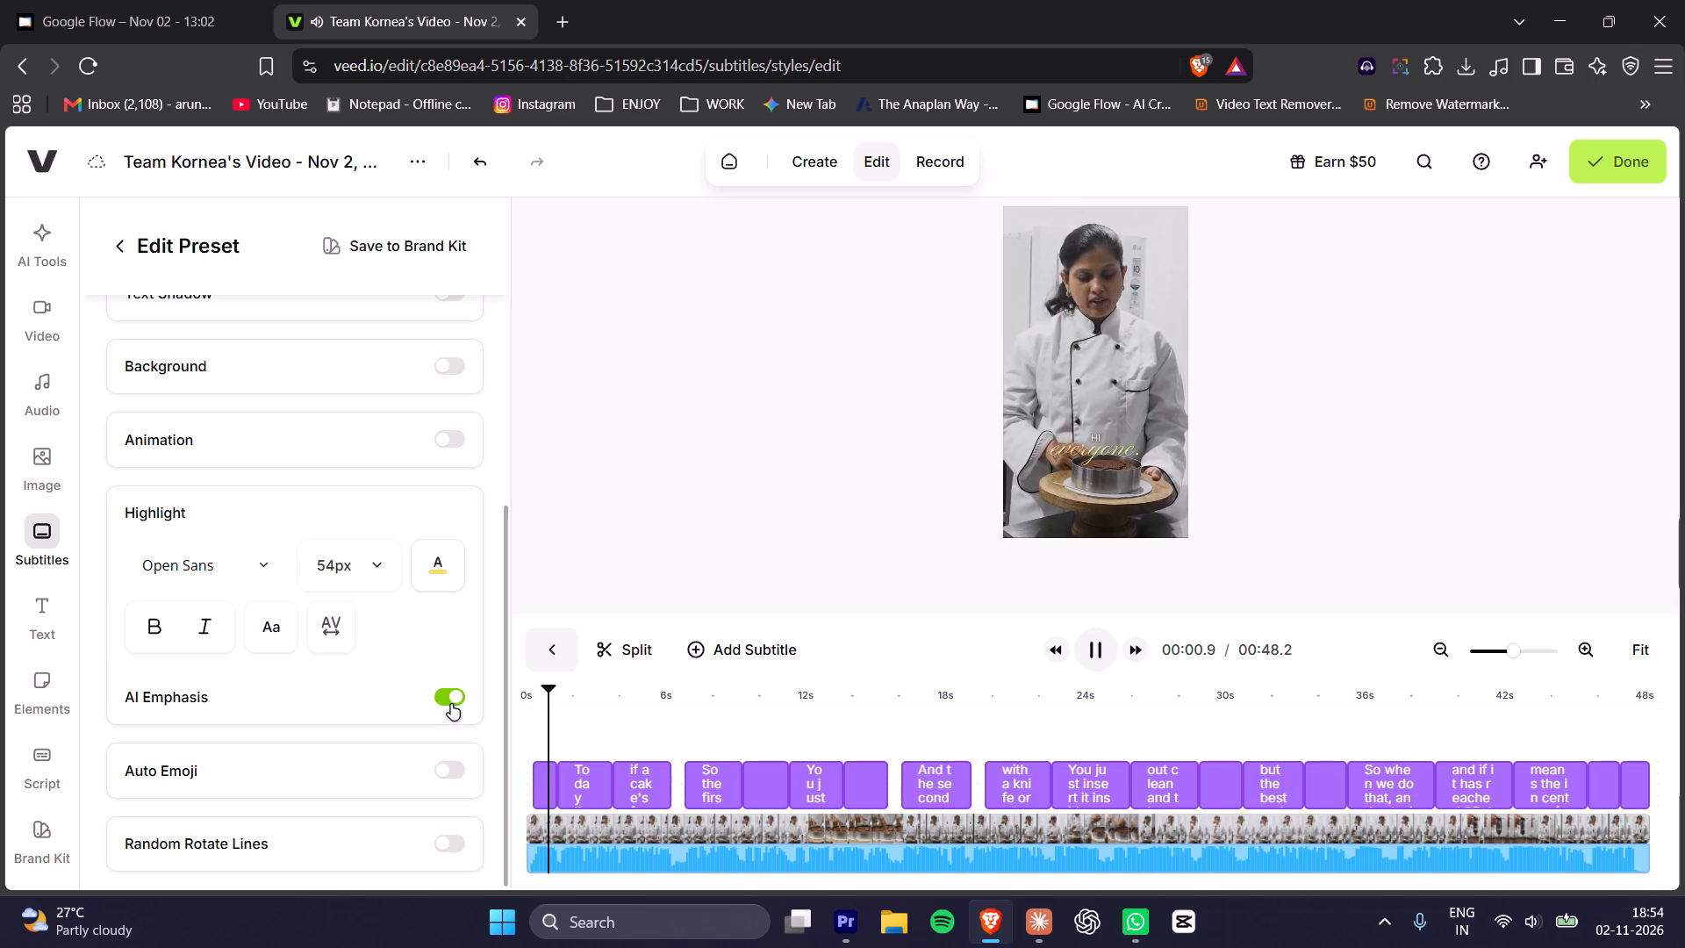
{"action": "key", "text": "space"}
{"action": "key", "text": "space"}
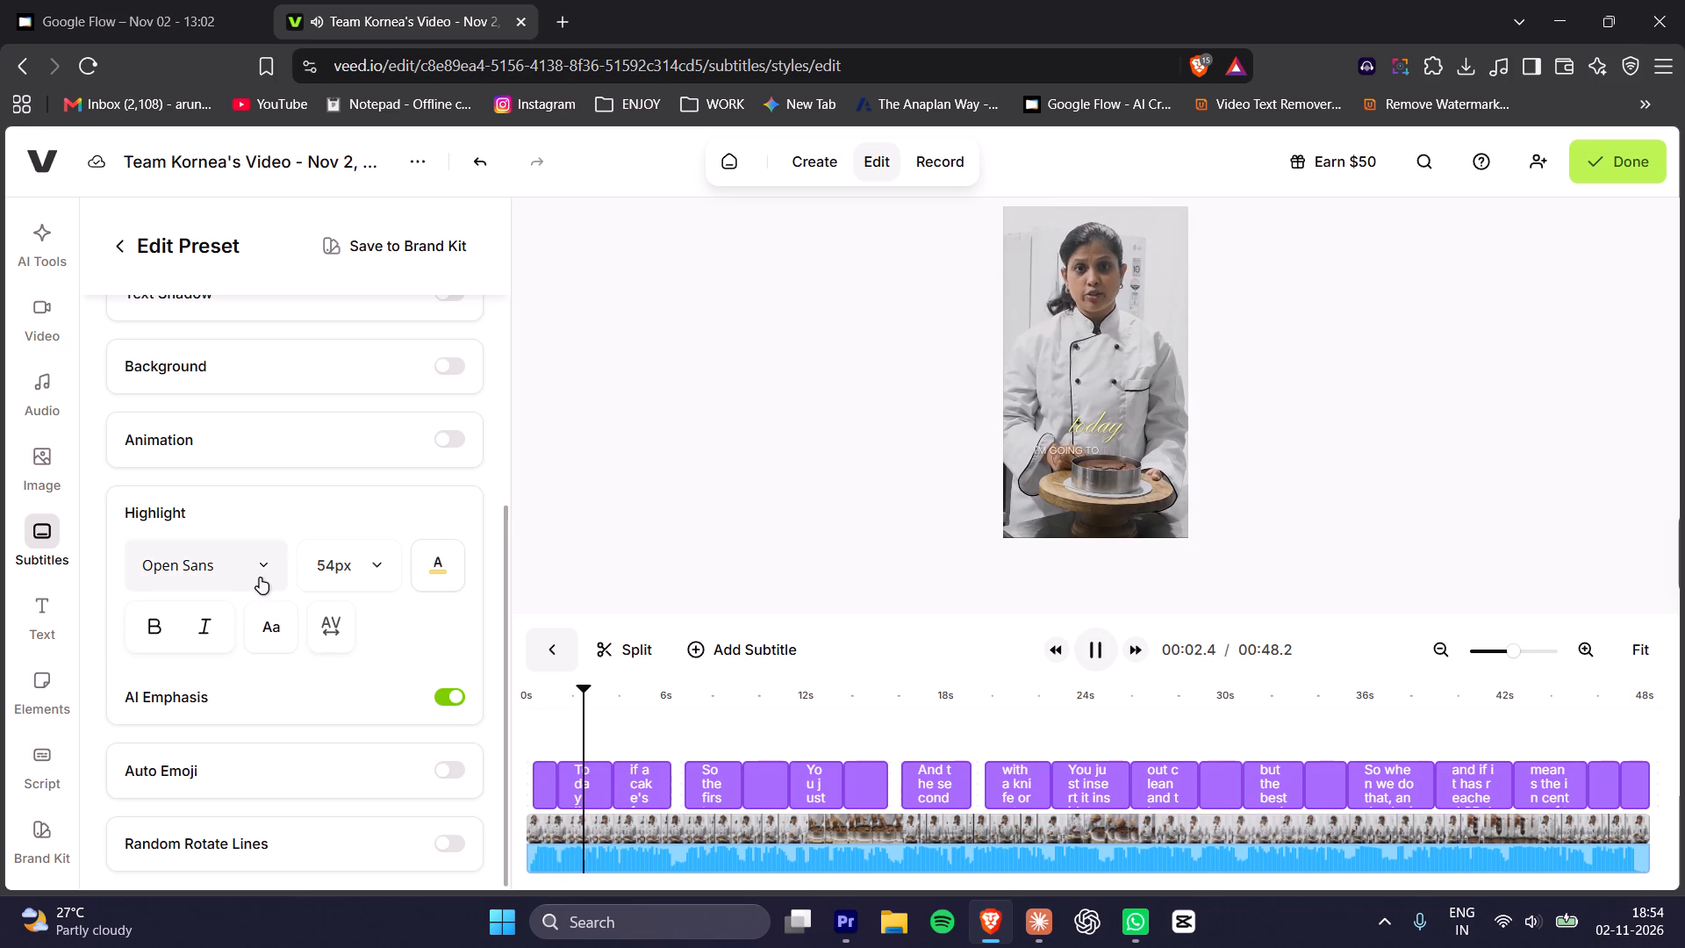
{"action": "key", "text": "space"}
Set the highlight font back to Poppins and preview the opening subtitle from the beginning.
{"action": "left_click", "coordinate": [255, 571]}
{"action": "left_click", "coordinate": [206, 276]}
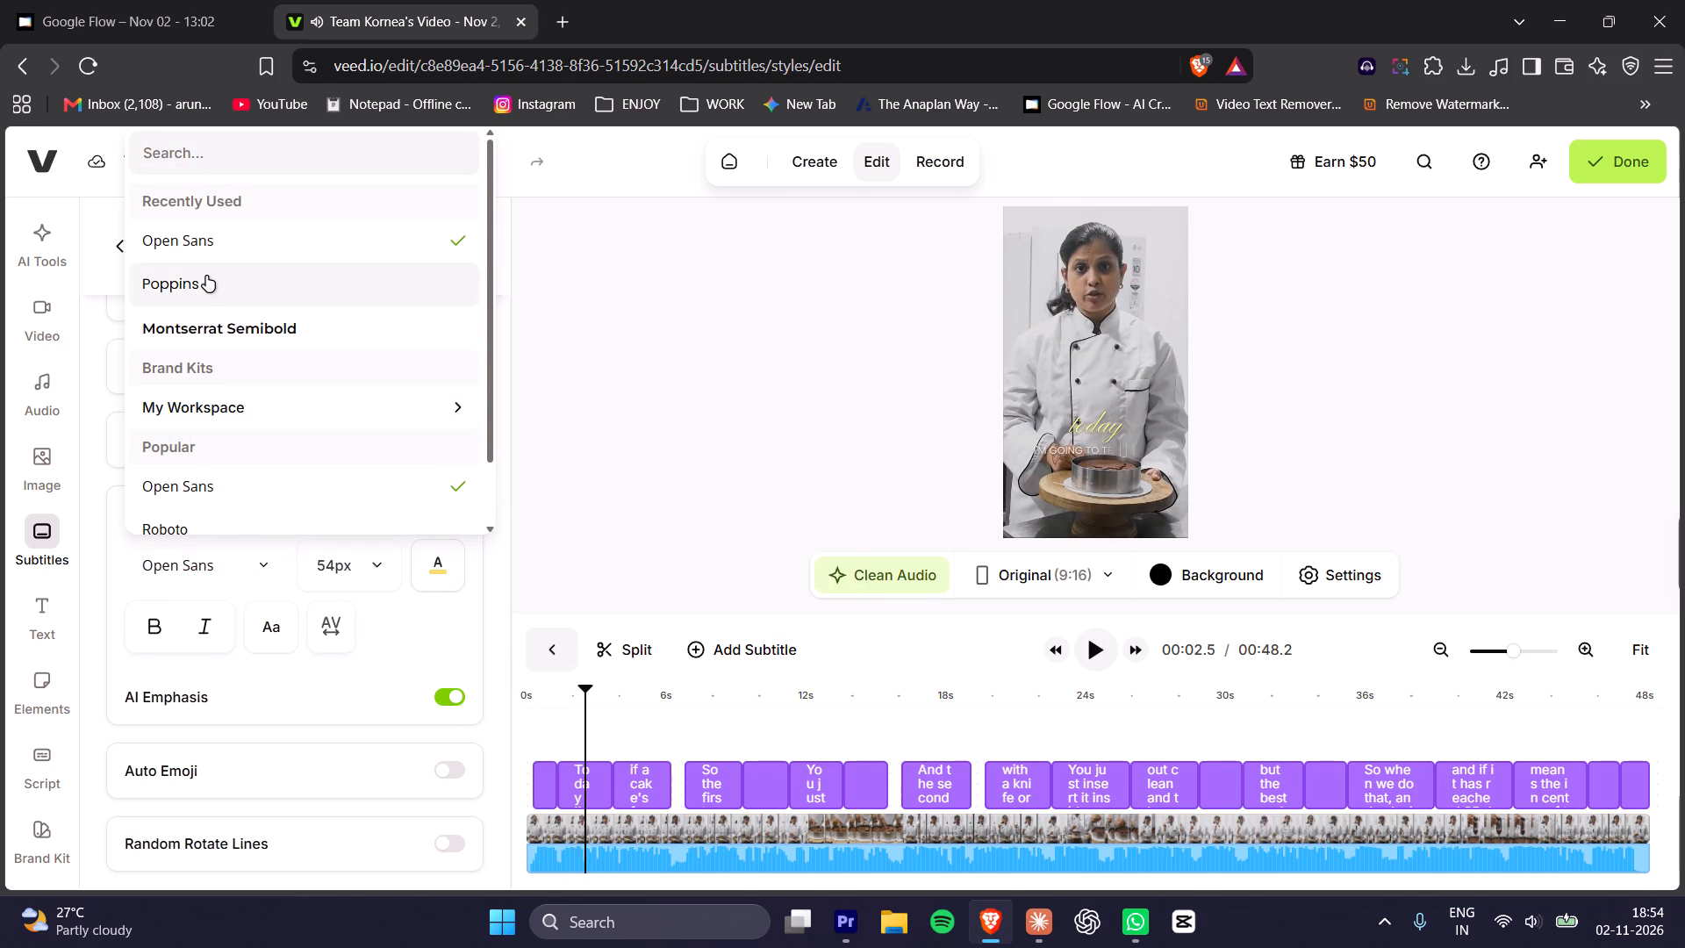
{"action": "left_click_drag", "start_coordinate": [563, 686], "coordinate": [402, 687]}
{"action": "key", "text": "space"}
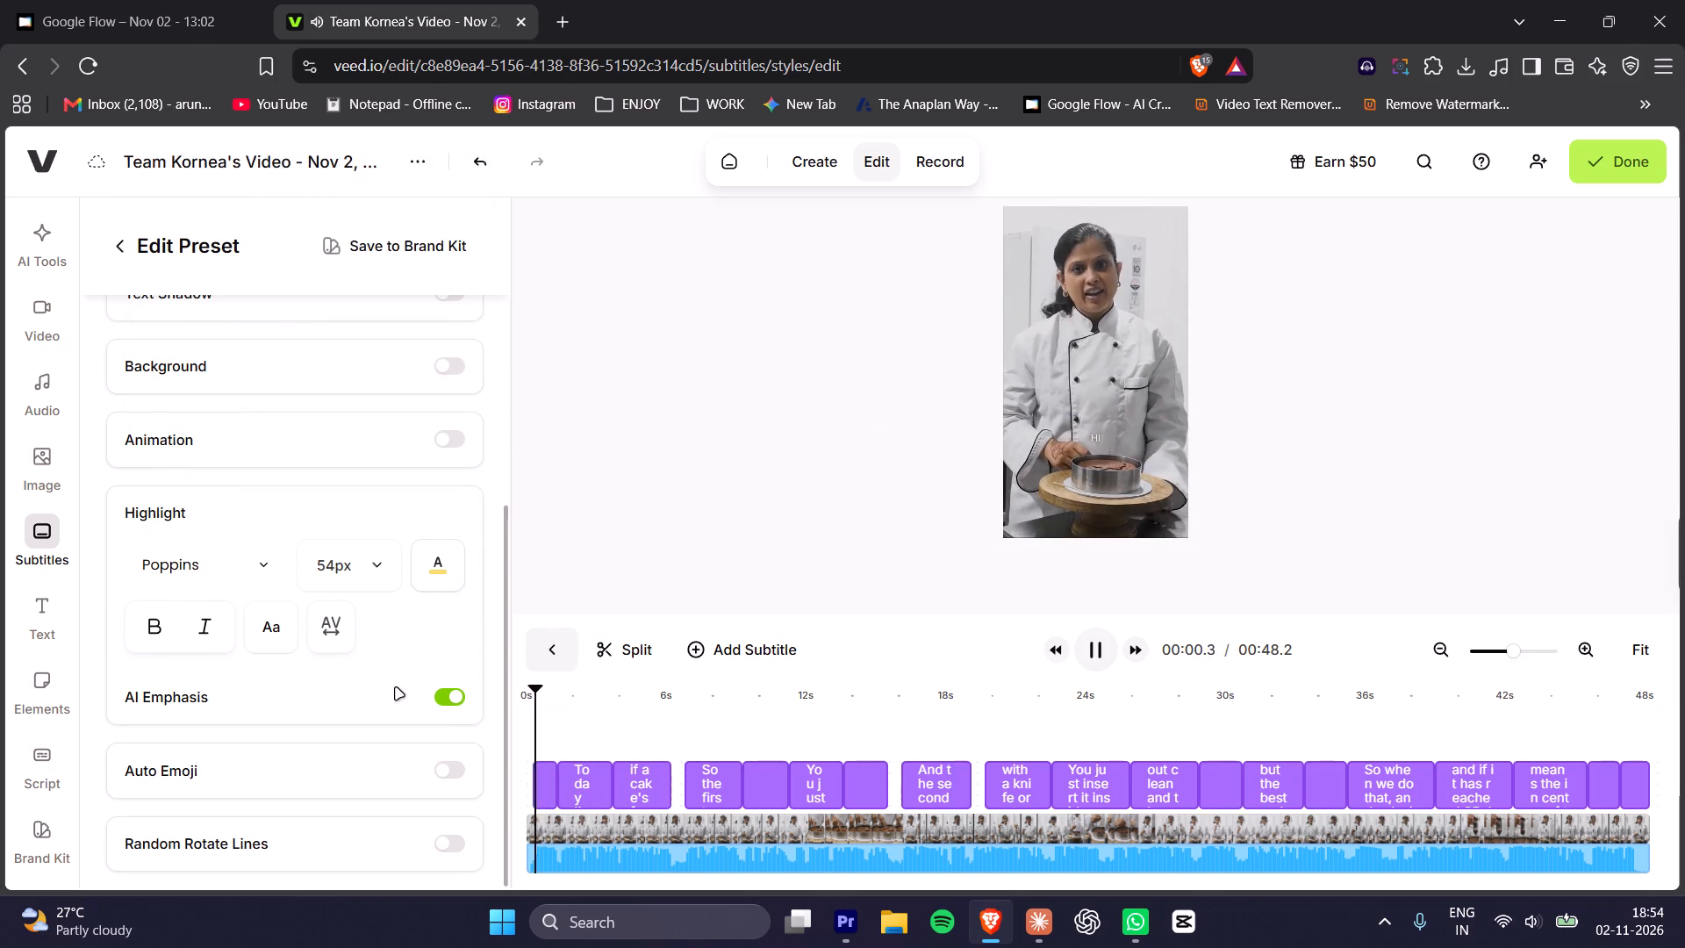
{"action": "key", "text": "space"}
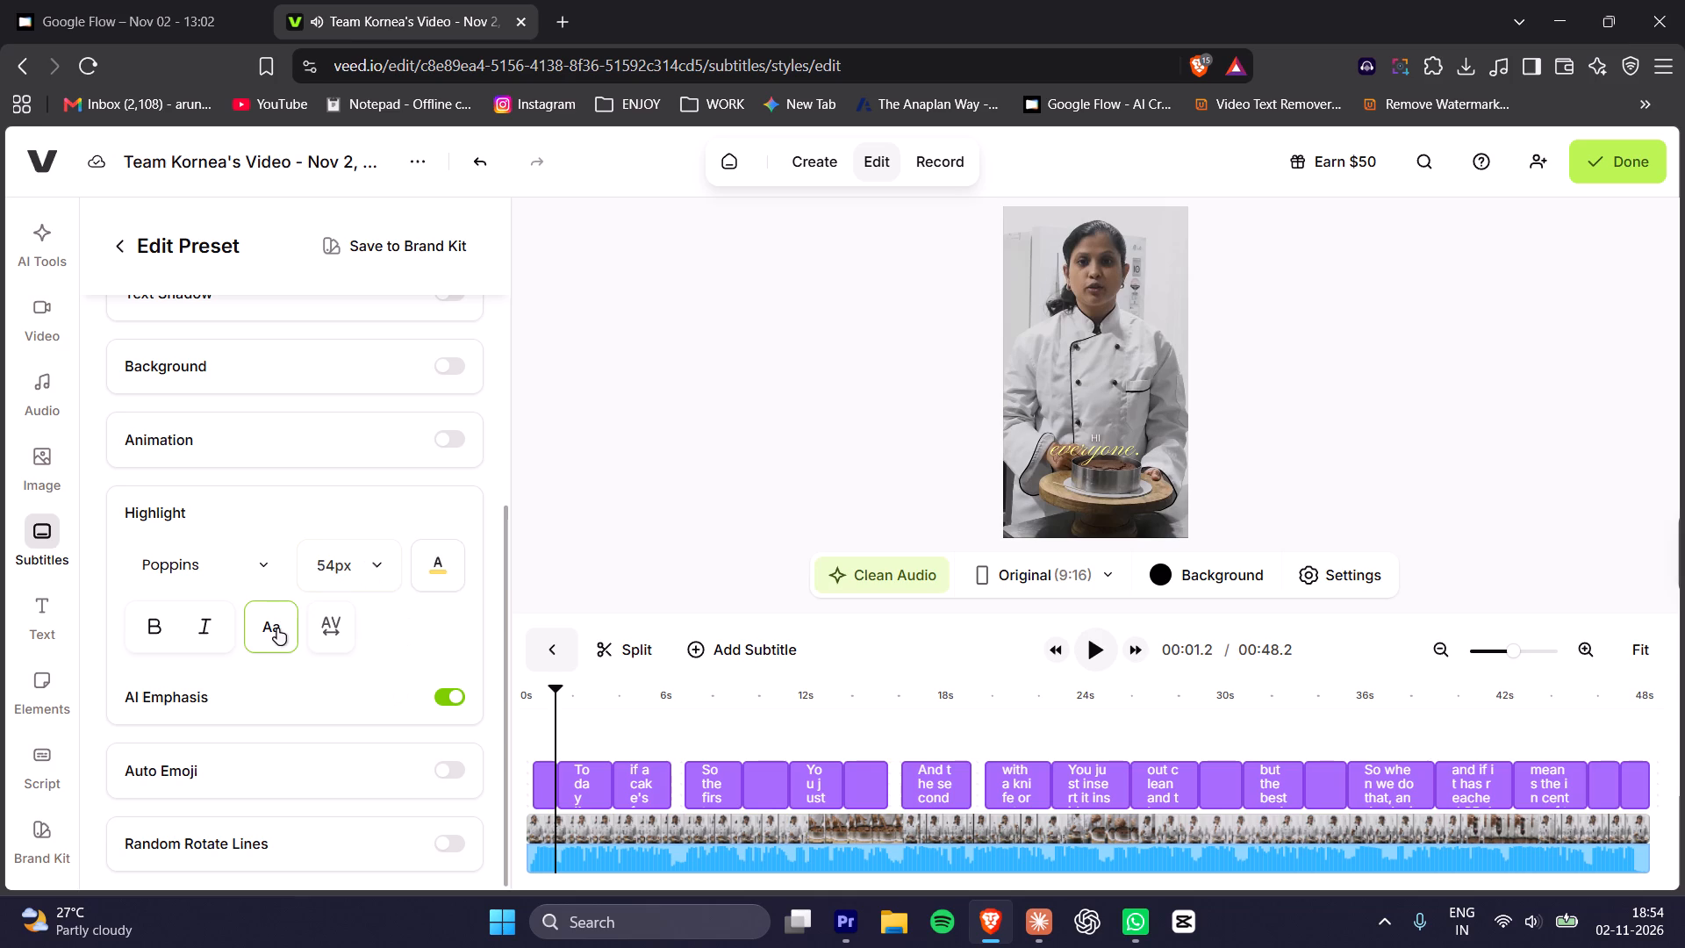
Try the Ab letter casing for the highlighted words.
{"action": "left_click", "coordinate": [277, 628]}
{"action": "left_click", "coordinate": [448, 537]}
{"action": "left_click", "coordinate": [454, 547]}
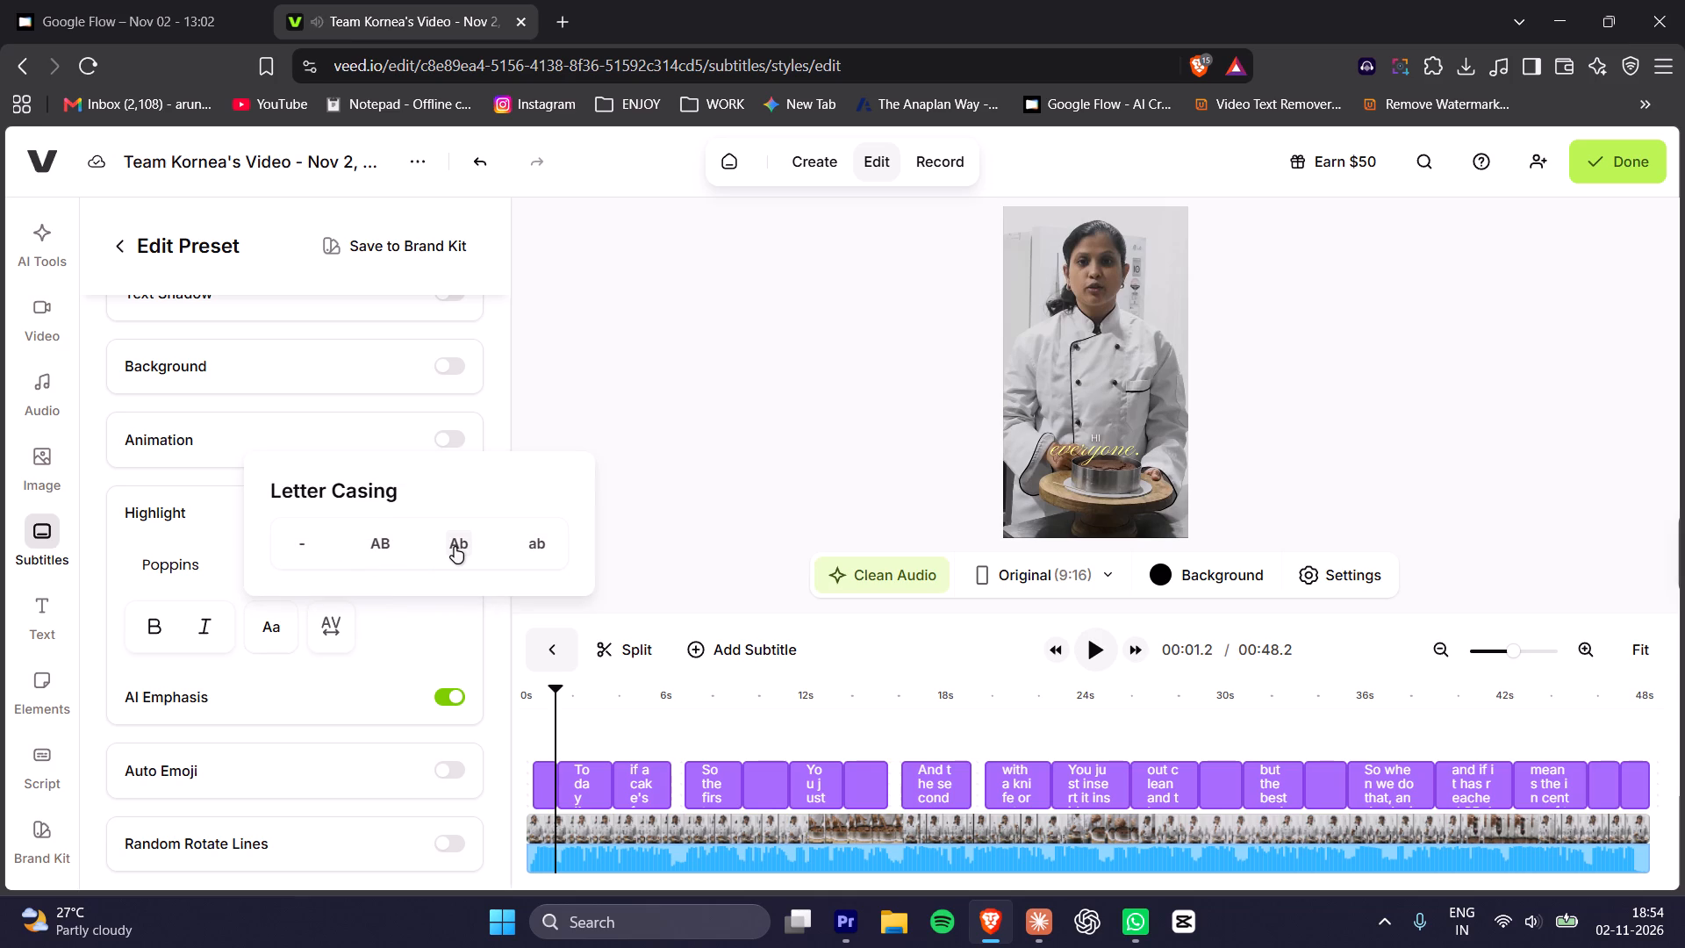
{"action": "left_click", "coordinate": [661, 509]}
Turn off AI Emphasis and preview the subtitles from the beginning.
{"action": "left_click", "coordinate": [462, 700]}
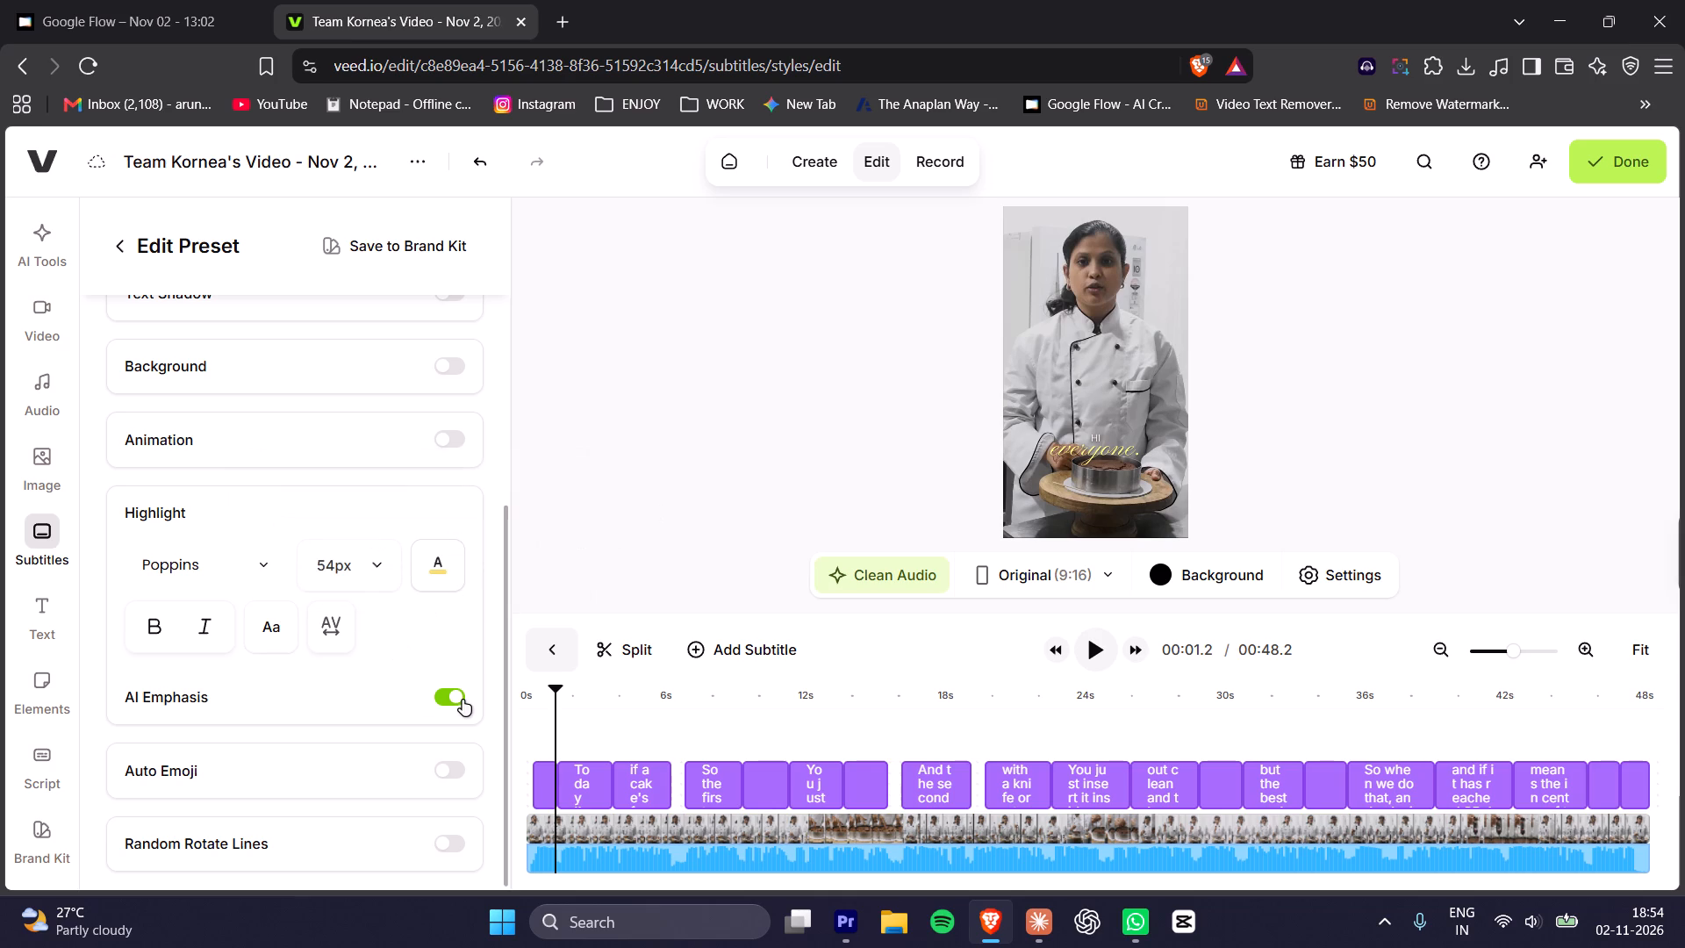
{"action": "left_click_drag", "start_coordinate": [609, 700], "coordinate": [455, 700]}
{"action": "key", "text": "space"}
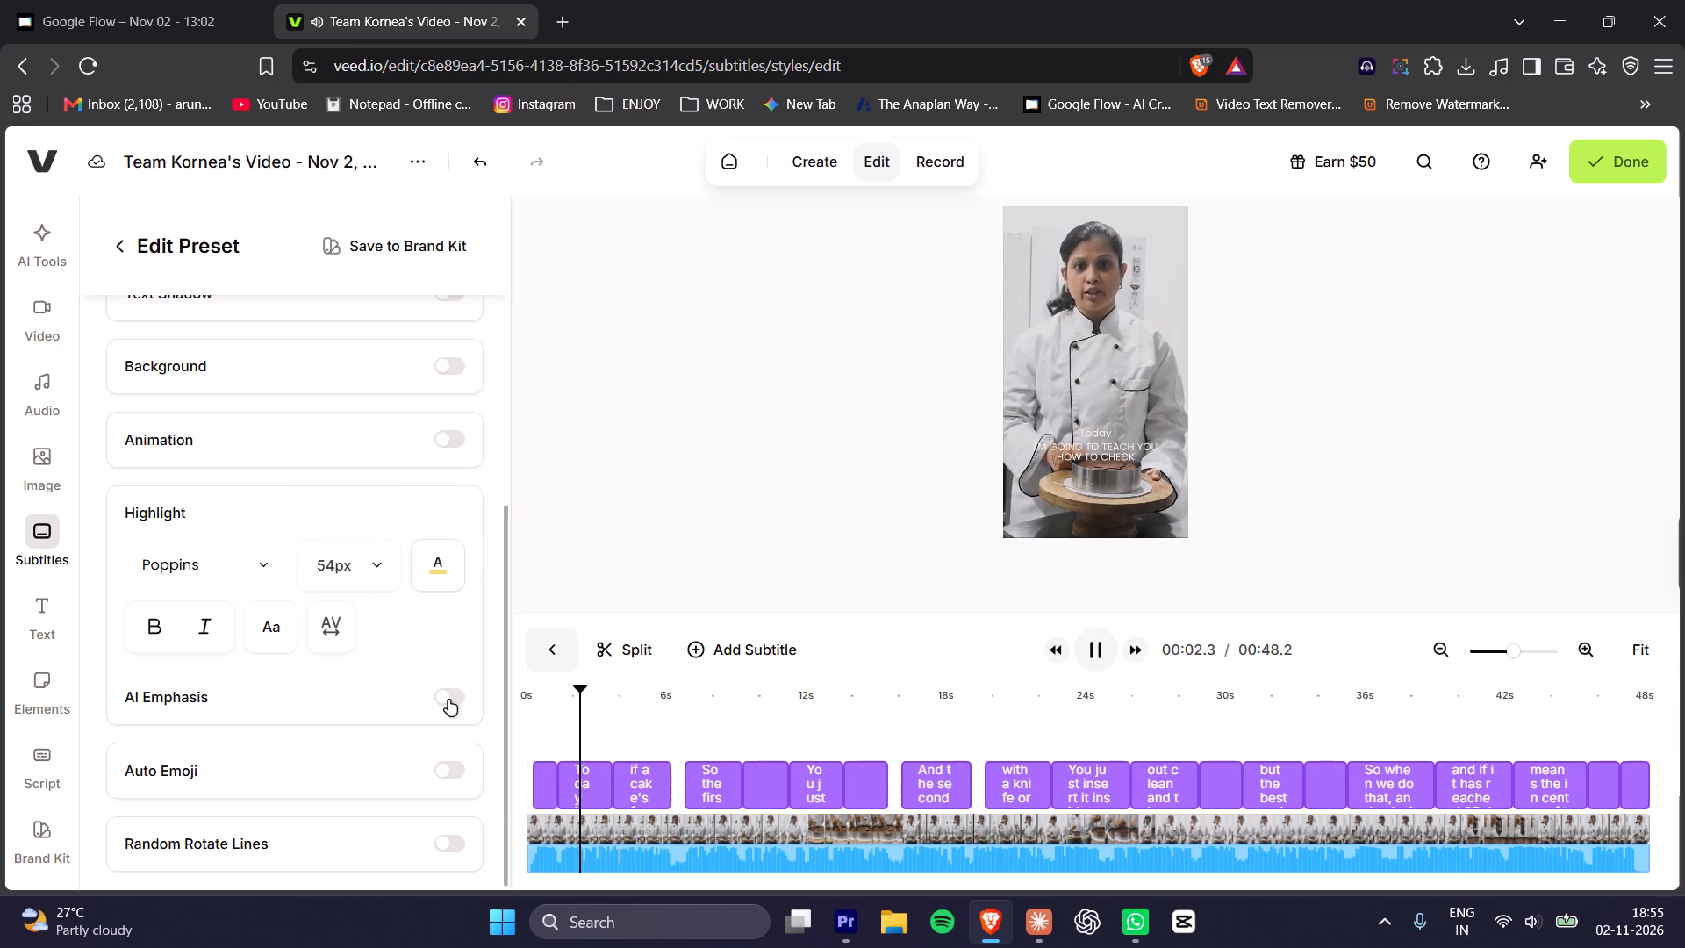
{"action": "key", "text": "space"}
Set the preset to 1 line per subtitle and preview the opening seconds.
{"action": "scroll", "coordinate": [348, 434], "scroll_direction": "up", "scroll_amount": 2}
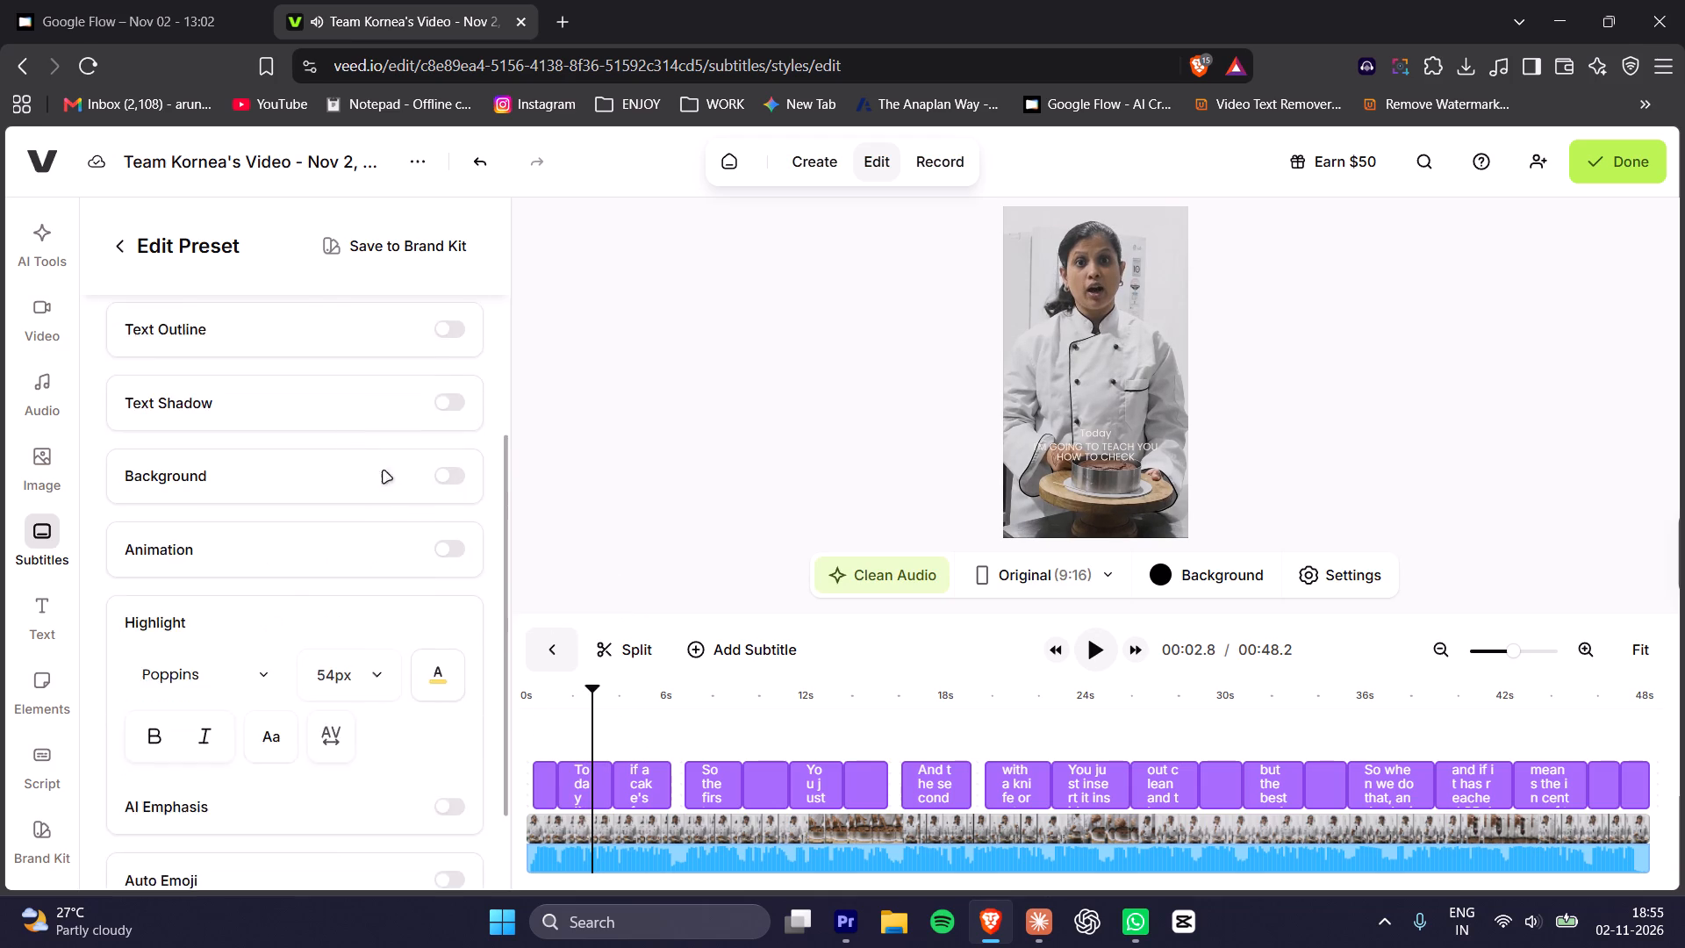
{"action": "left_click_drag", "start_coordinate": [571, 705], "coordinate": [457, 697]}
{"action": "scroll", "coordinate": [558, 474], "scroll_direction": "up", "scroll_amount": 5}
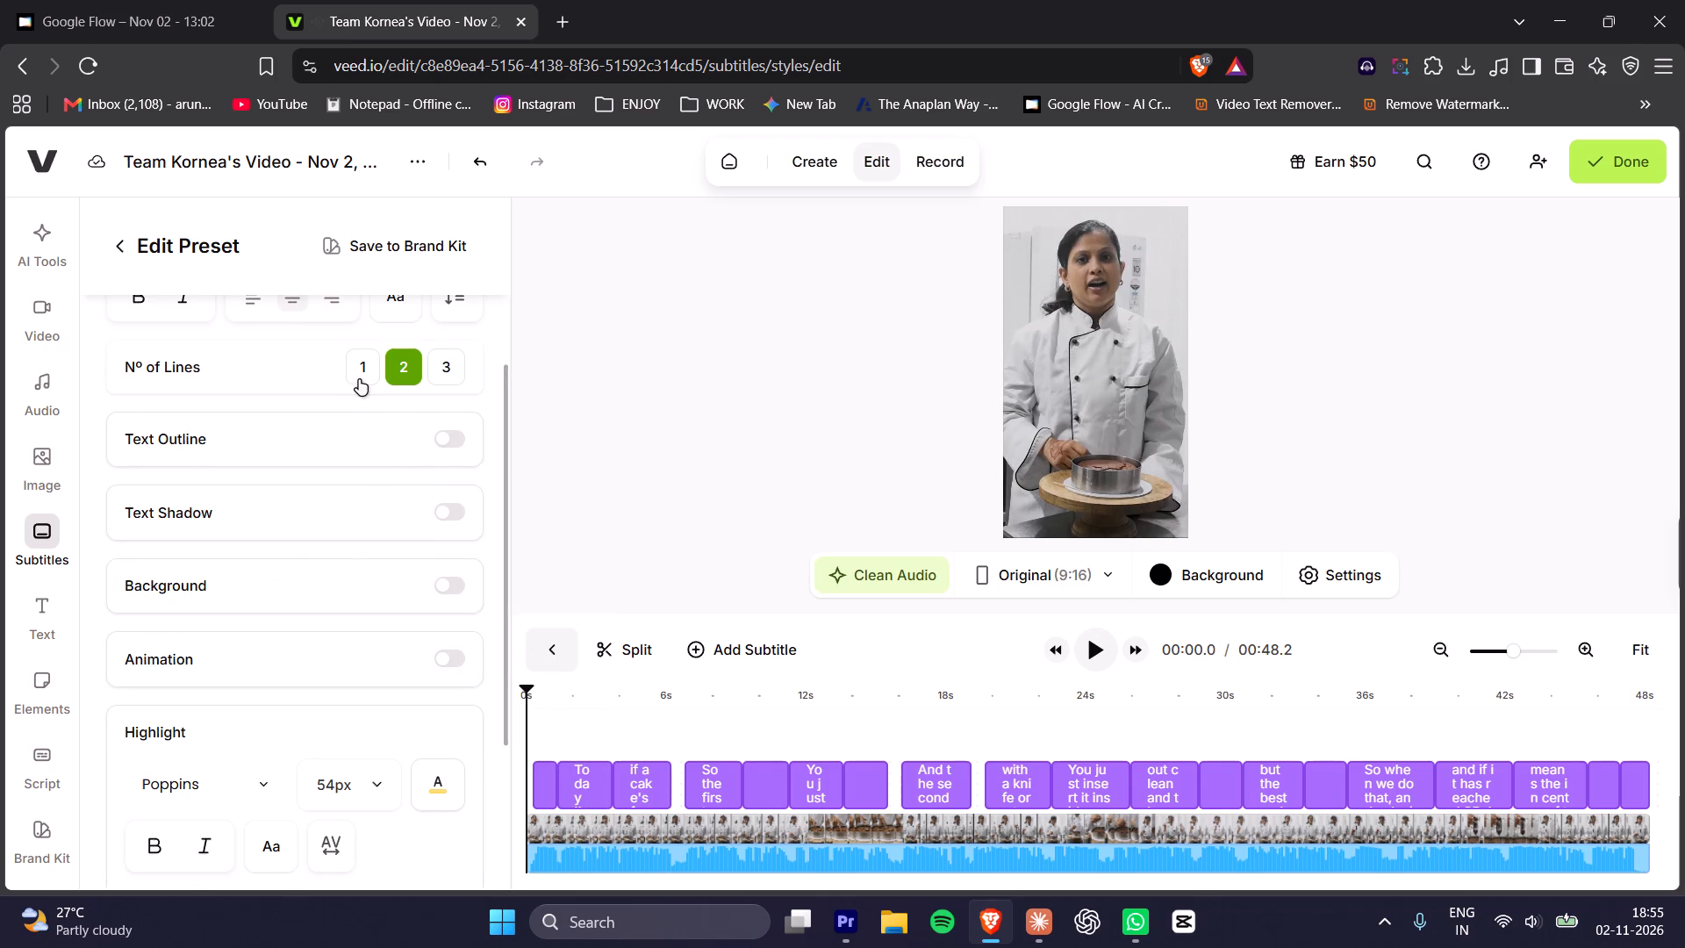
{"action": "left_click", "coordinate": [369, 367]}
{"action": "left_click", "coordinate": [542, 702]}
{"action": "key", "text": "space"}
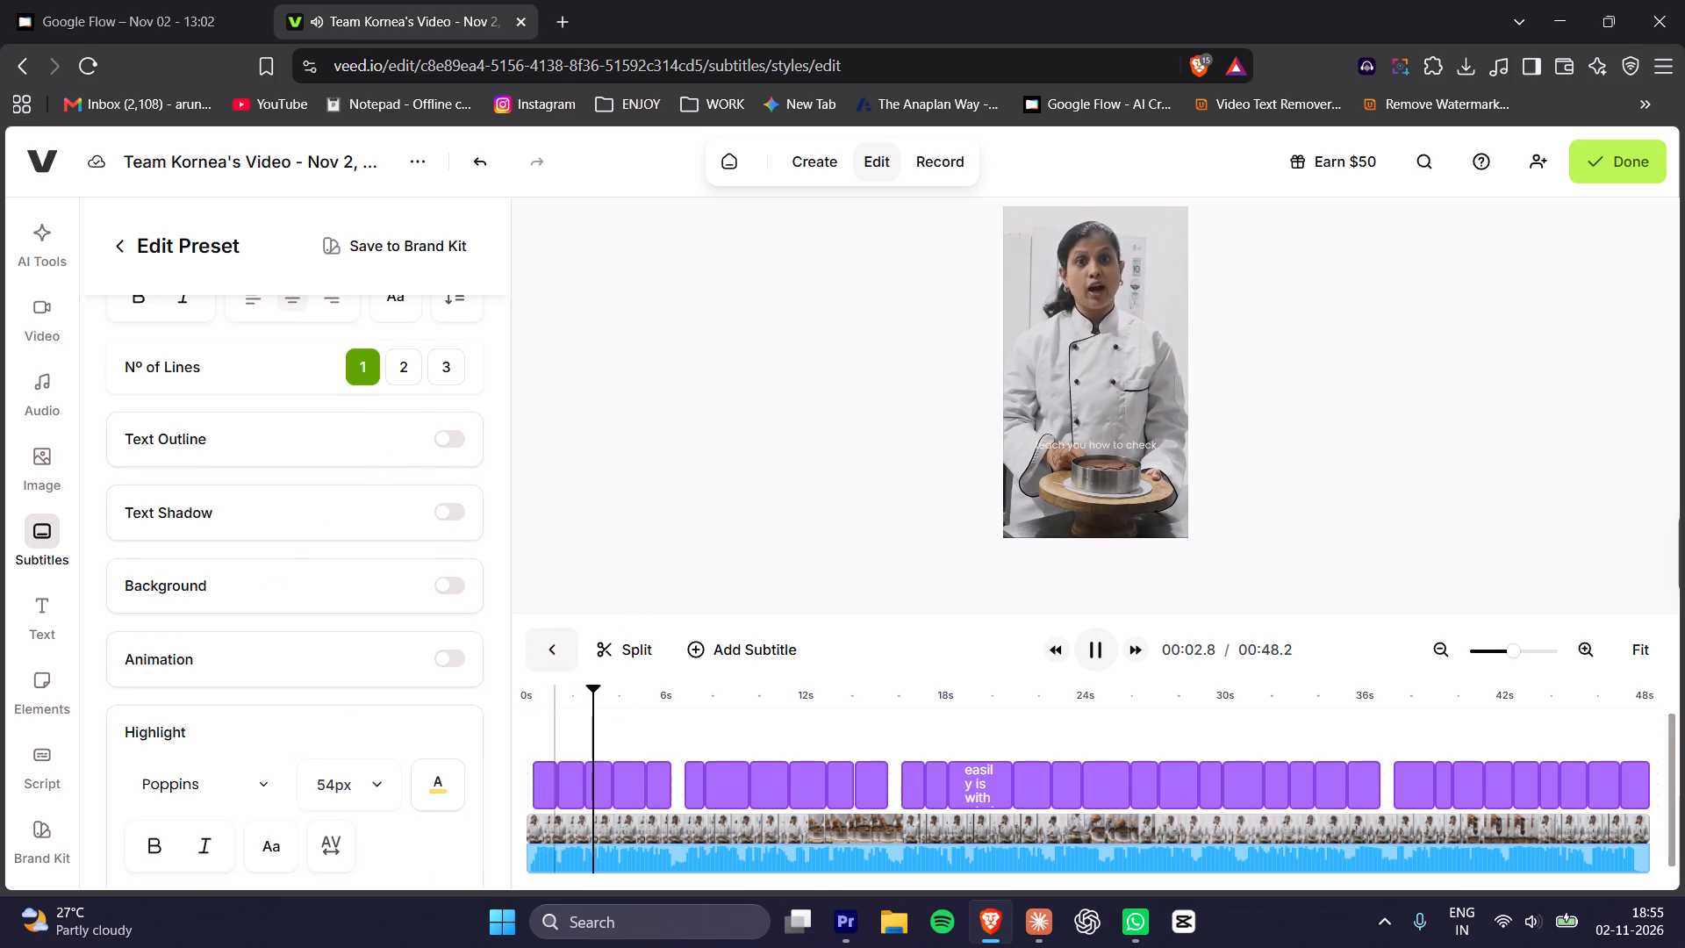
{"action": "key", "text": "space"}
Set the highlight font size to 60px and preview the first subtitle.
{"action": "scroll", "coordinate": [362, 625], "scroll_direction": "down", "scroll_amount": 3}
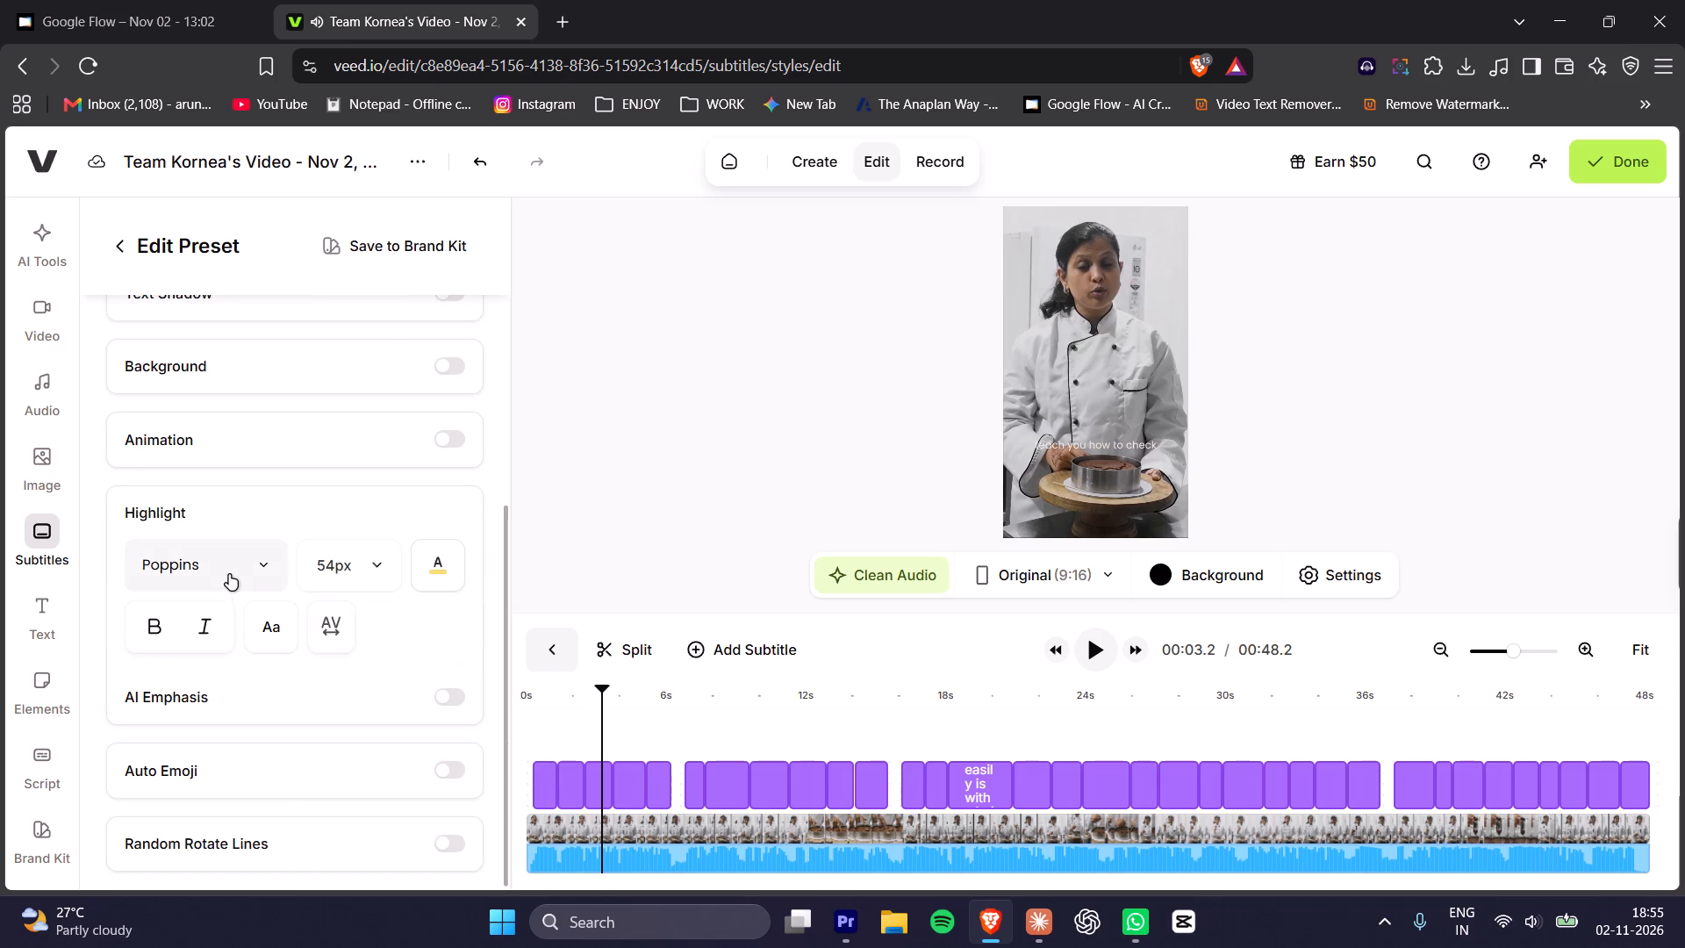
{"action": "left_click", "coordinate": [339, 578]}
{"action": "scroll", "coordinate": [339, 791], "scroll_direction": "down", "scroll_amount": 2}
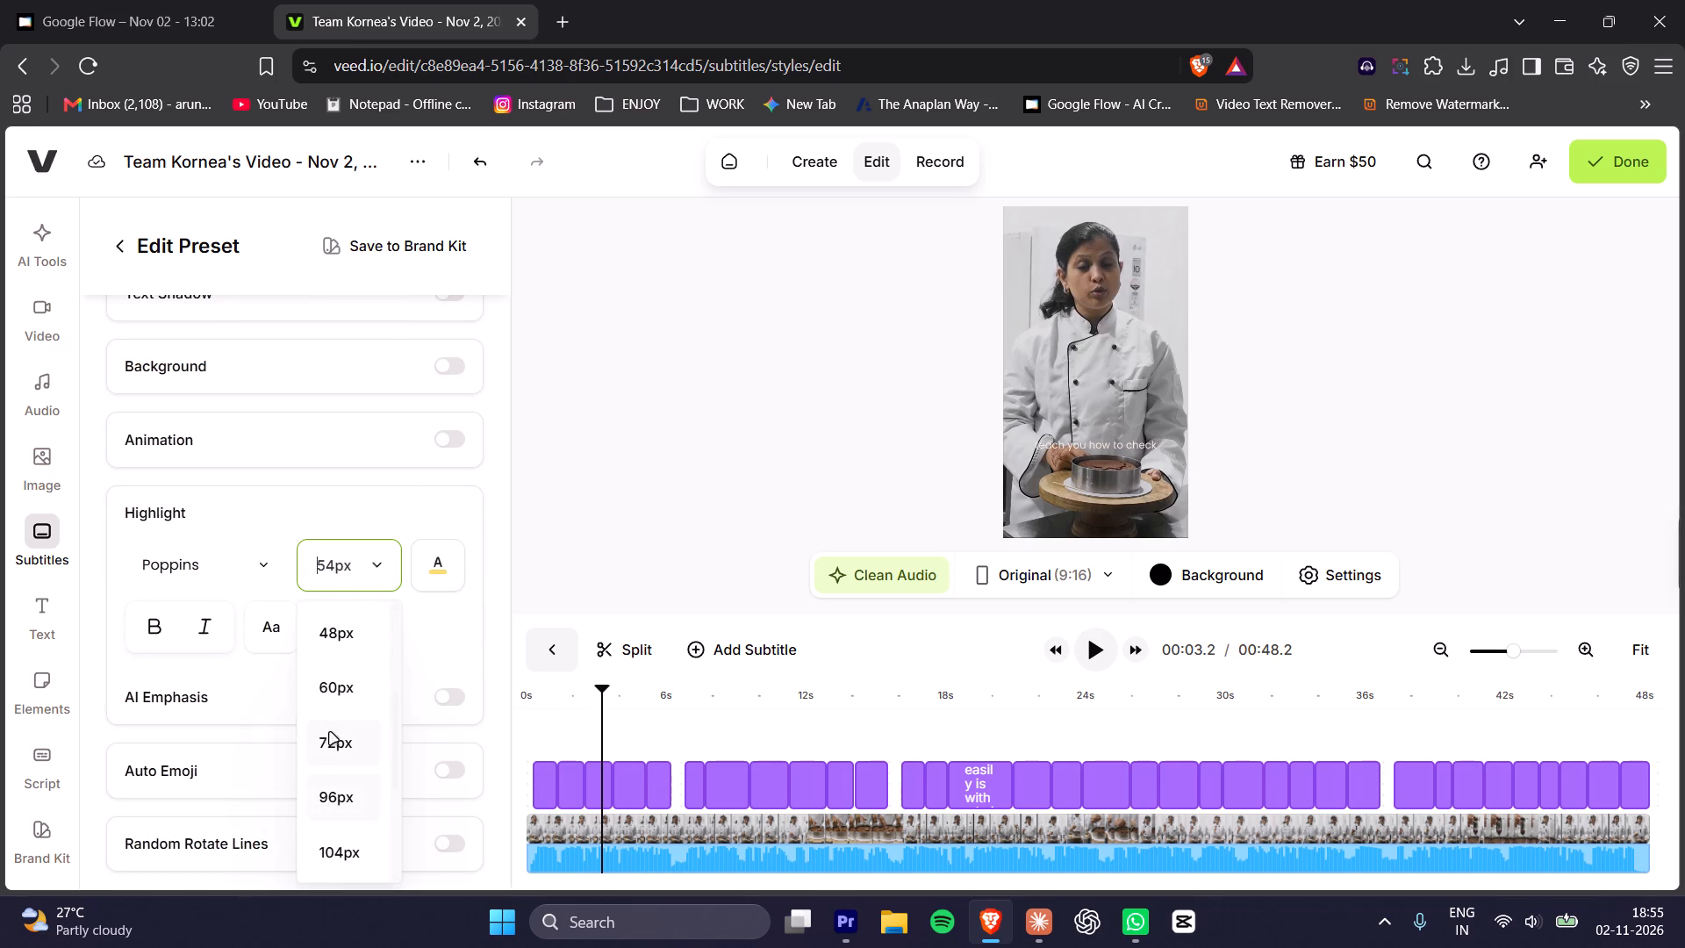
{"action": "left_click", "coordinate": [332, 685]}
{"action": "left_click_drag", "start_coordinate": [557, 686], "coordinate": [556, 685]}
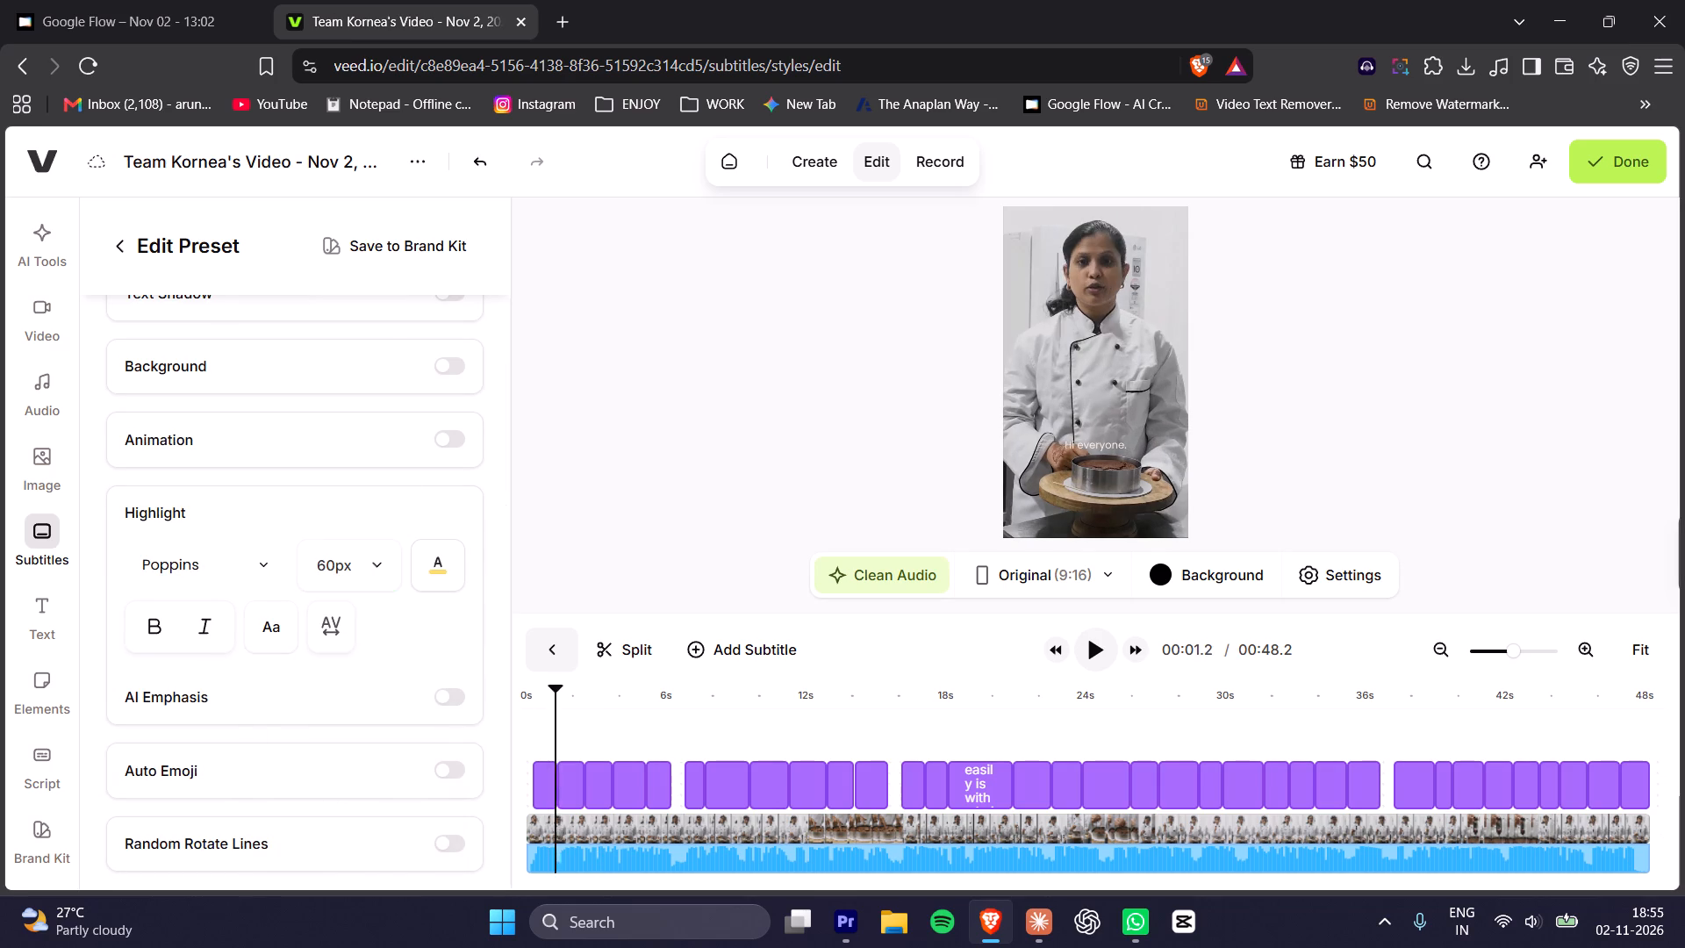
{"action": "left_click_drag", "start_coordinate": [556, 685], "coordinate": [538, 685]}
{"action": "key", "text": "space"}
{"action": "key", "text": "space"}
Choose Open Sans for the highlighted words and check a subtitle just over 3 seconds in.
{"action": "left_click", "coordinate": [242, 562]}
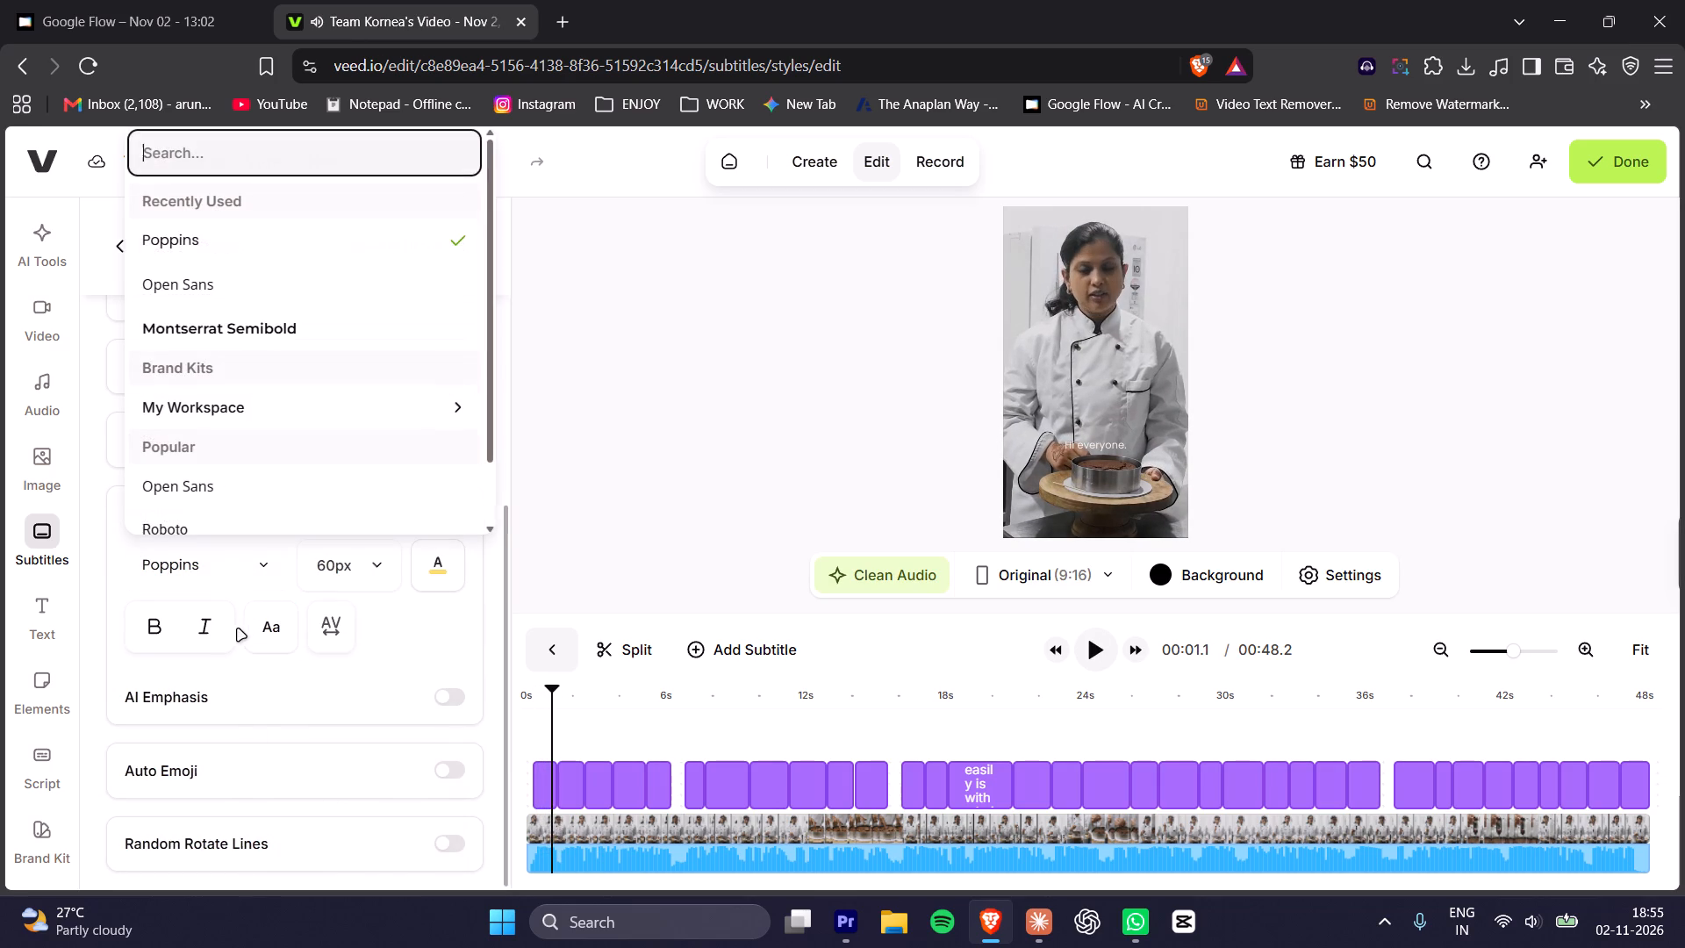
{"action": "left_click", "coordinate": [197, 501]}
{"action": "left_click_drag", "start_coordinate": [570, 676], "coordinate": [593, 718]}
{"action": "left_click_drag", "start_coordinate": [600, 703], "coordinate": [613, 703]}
Leave the preset editor, browse all Dynamic styles and apply the "Just like this" preset, opening it for editing.
{"action": "left_click_drag", "start_coordinate": [128, 242], "coordinate": [115, 248]}
{"action": "left_click", "coordinate": [115, 248]}
{"action": "scroll", "coordinate": [286, 363], "scroll_direction": "down", "scroll_amount": 3}
{"action": "scroll", "coordinate": [394, 455], "scroll_direction": "up", "scroll_amount": 1}
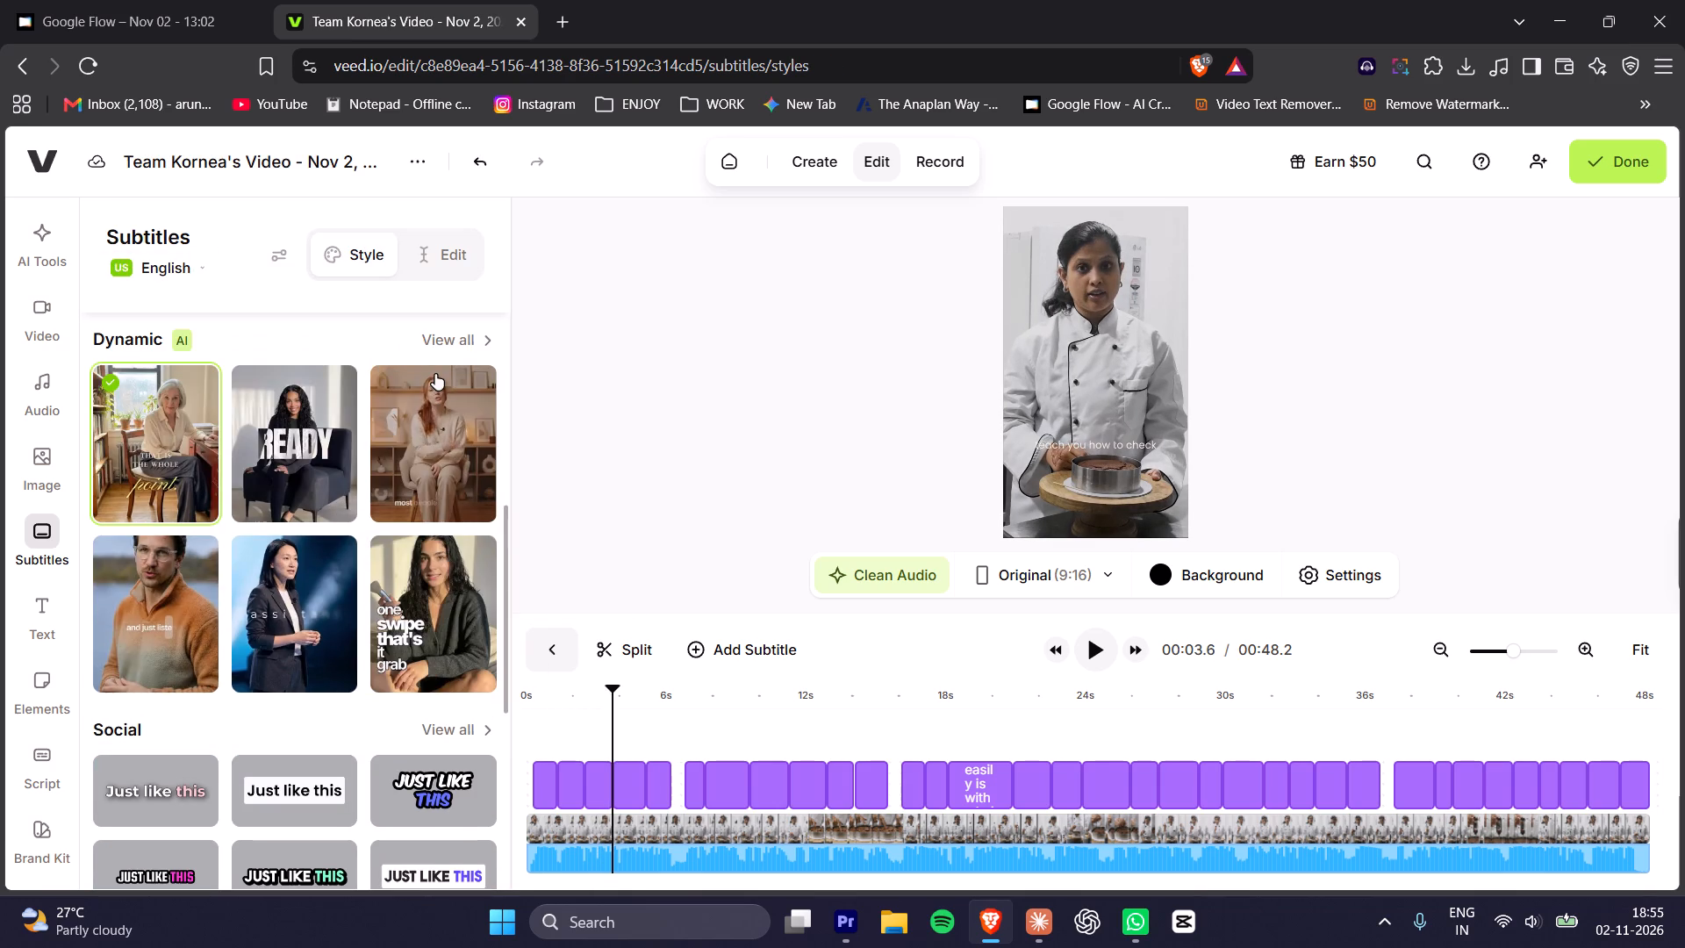
{"action": "left_click", "coordinate": [436, 347]}
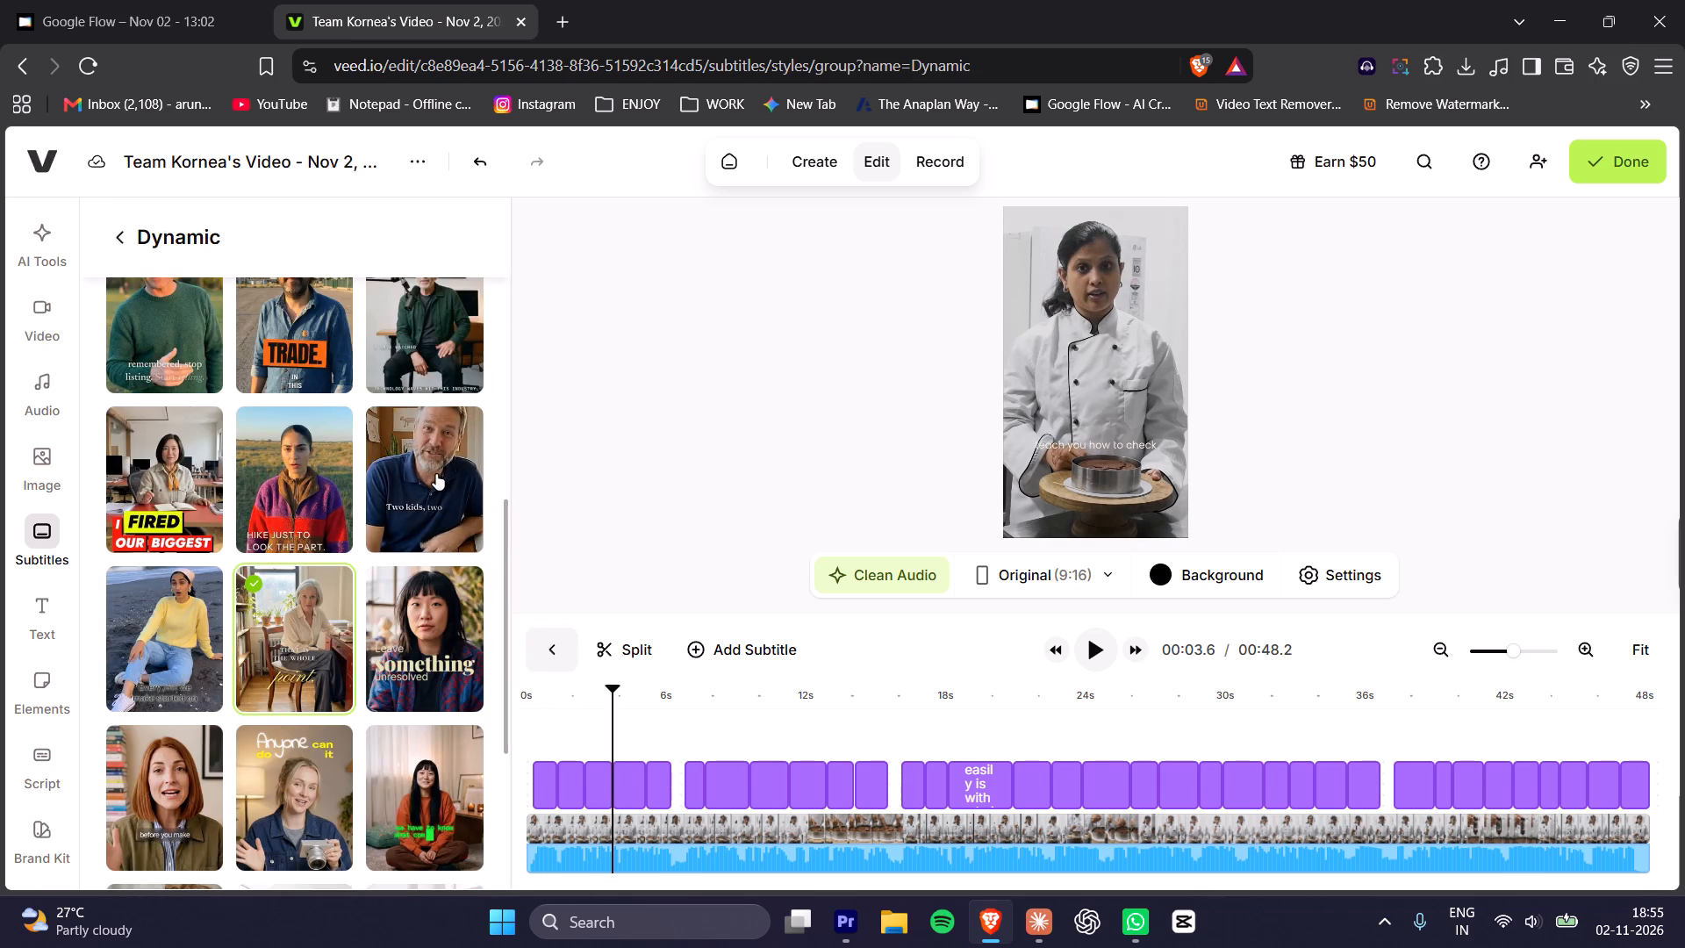
{"action": "scroll", "coordinate": [431, 478], "scroll_direction": "down", "scroll_amount": 2}
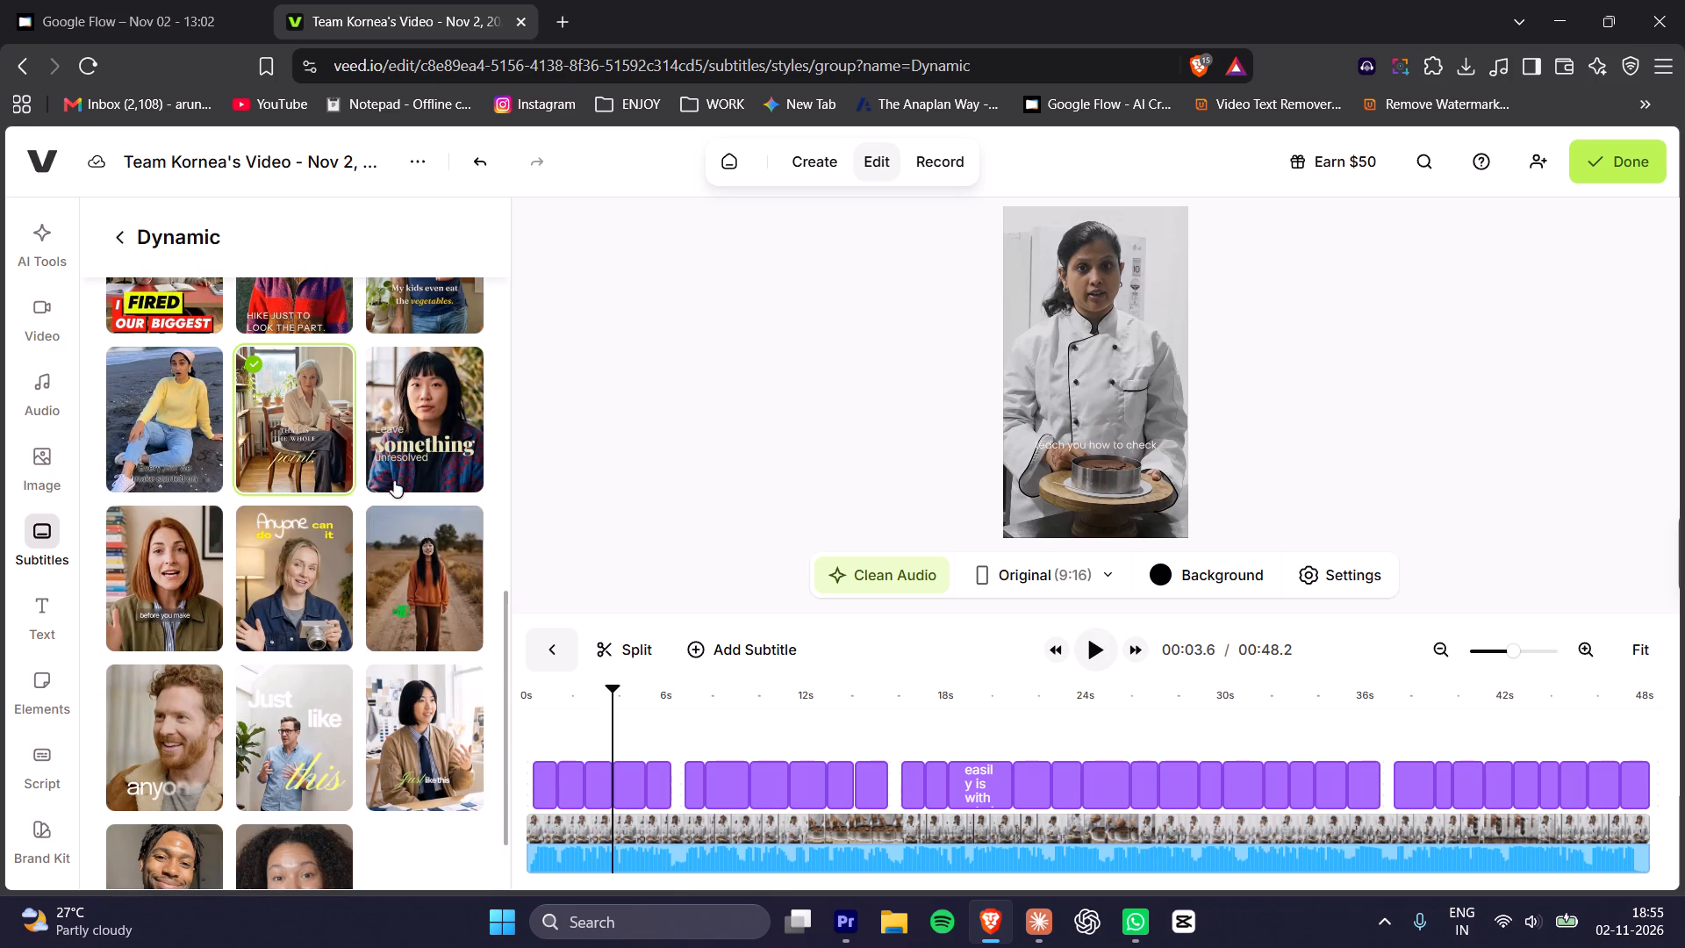
{"action": "scroll", "coordinate": [280, 543], "scroll_direction": "down", "scroll_amount": 1}
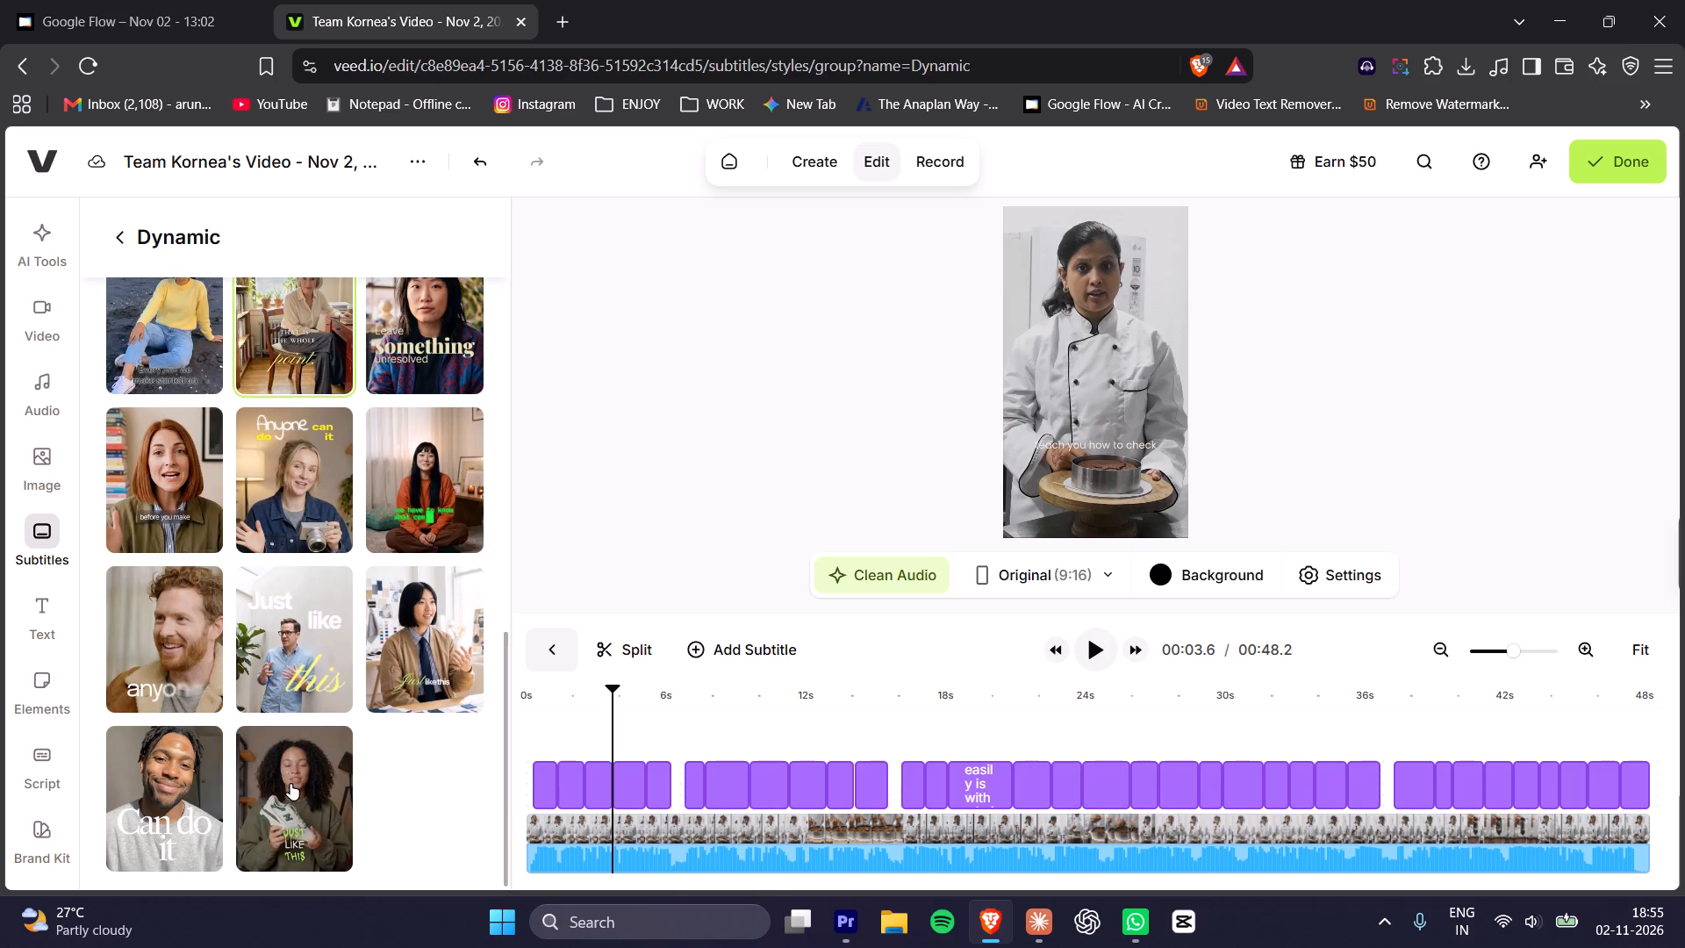
{"action": "left_click", "coordinate": [299, 638]}
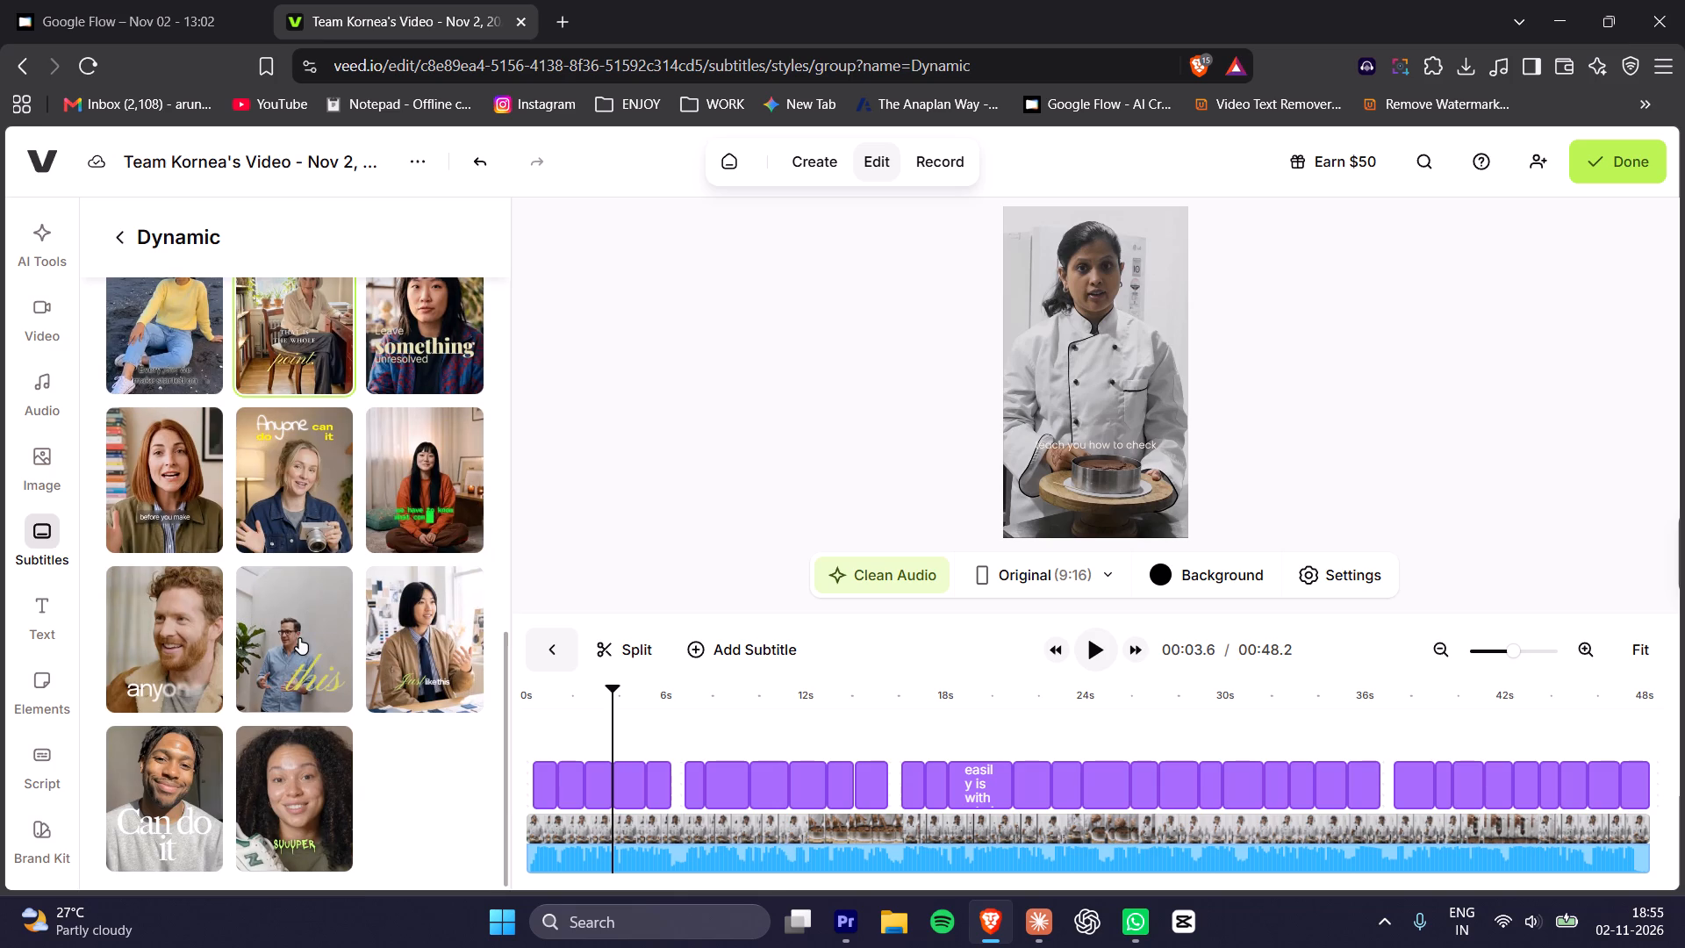
{"action": "left_click", "coordinate": [324, 682]}
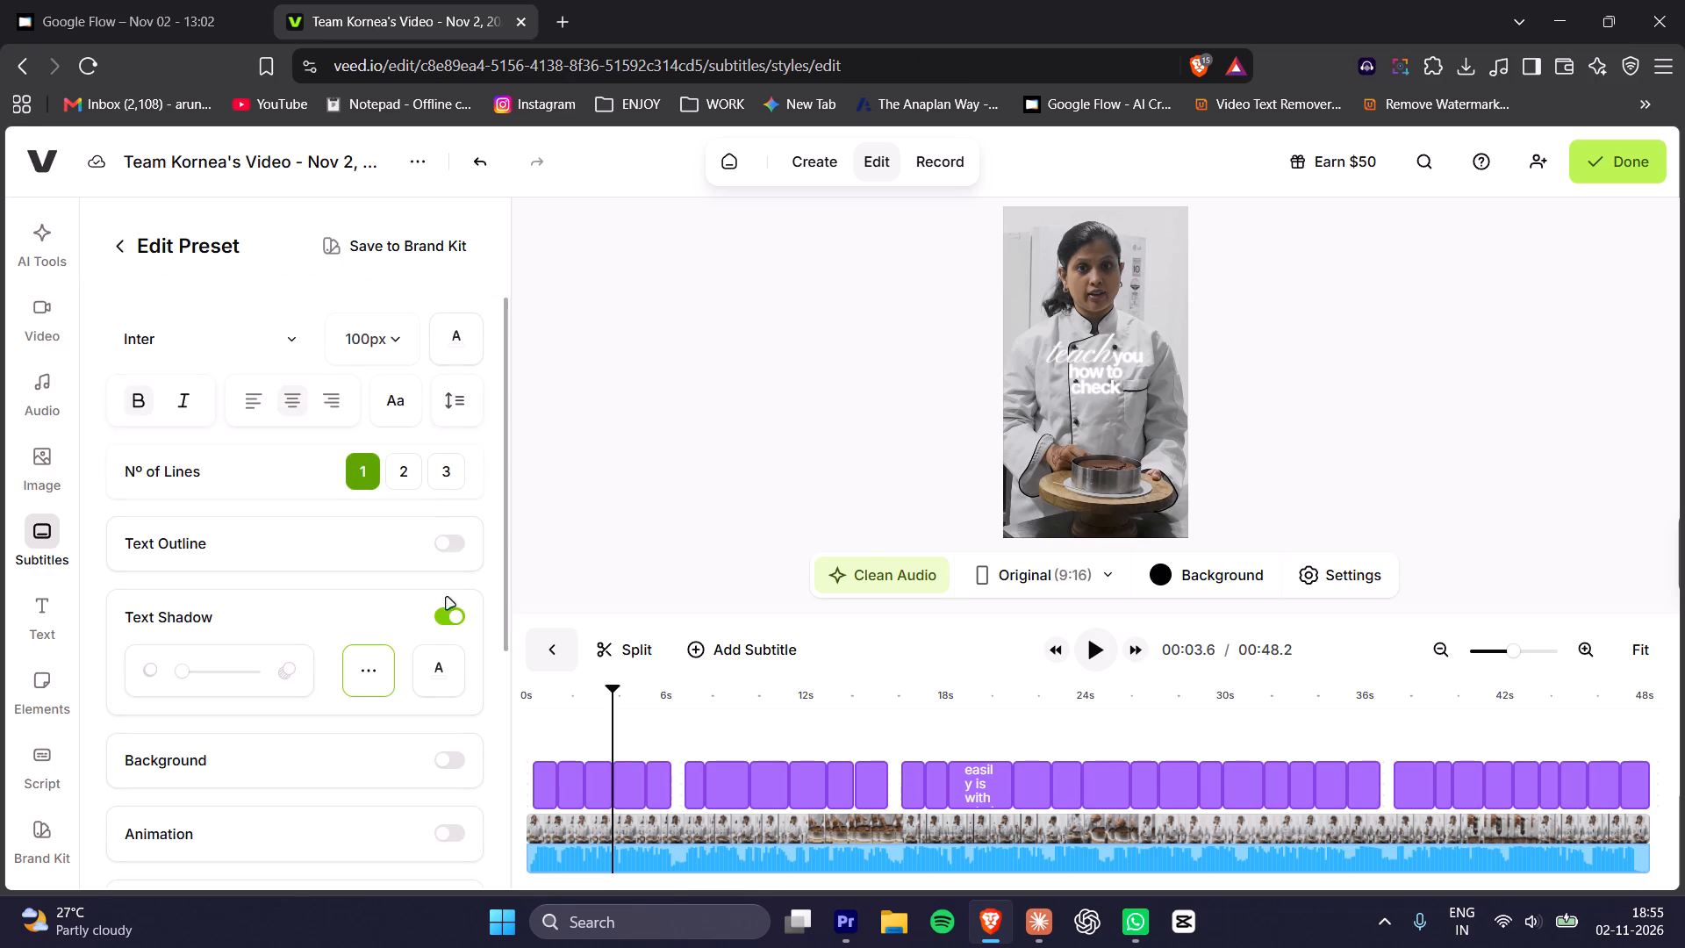
Preview the "Just like this" preset from the start of the video.
{"action": "left_click_drag", "start_coordinate": [592, 690], "coordinate": [347, 700]}
{"action": "key", "text": "space"}
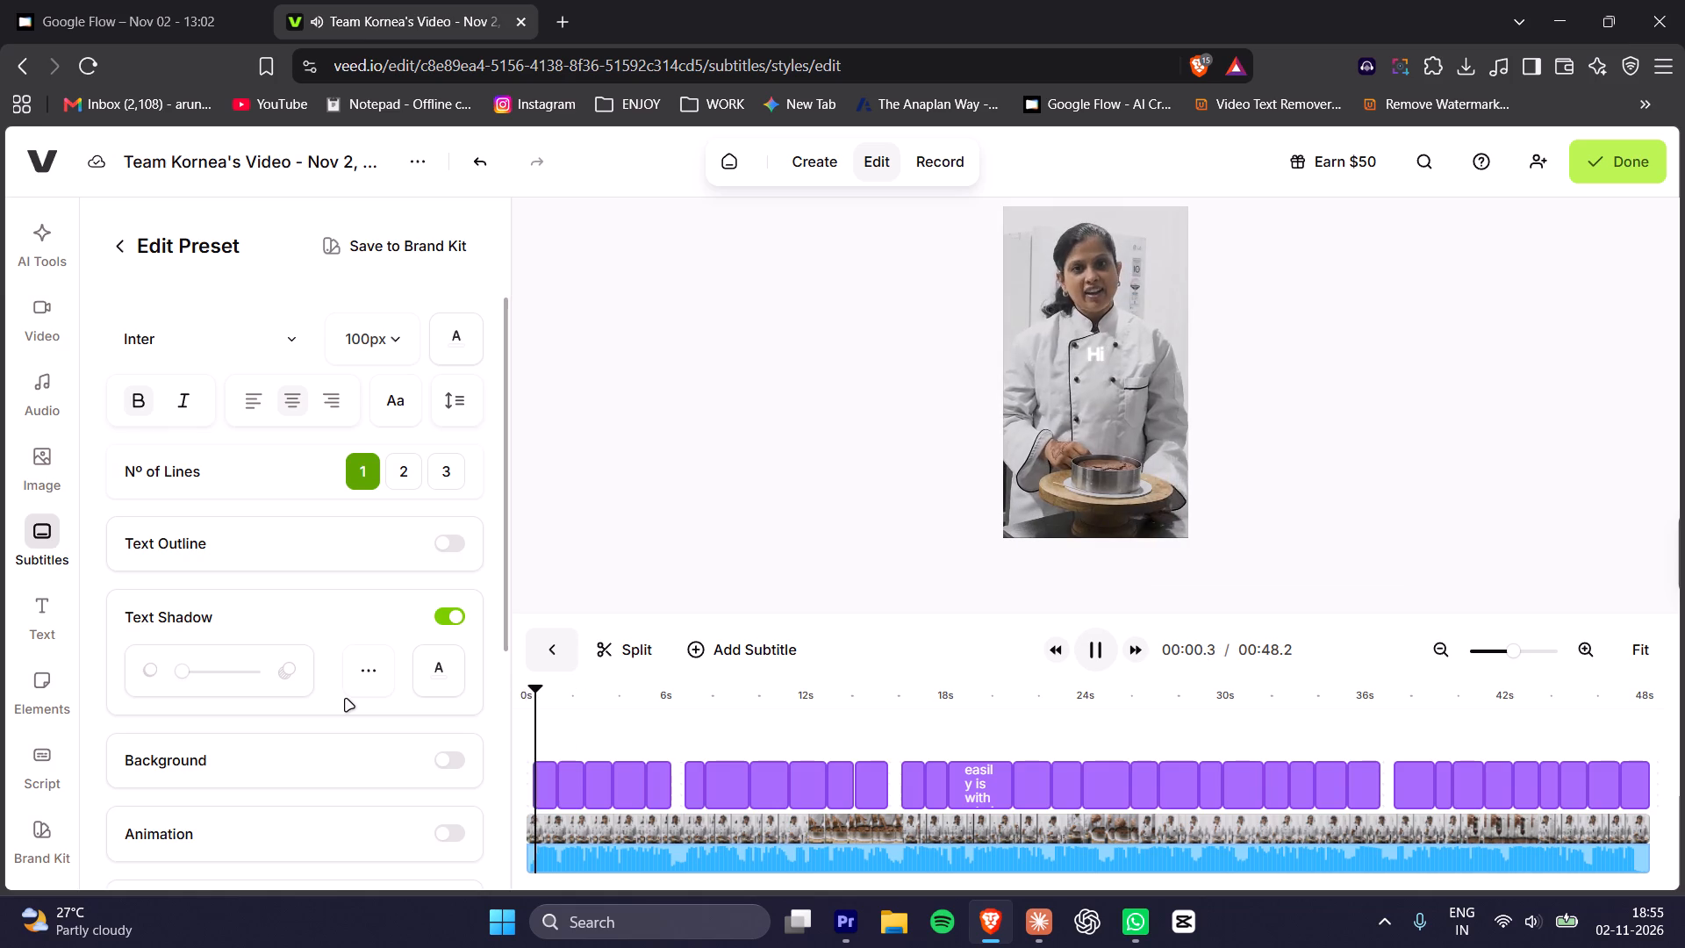
{"action": "key", "text": "space"}
{"action": "key", "text": "space"}
{"action": "key", "text": "space"}
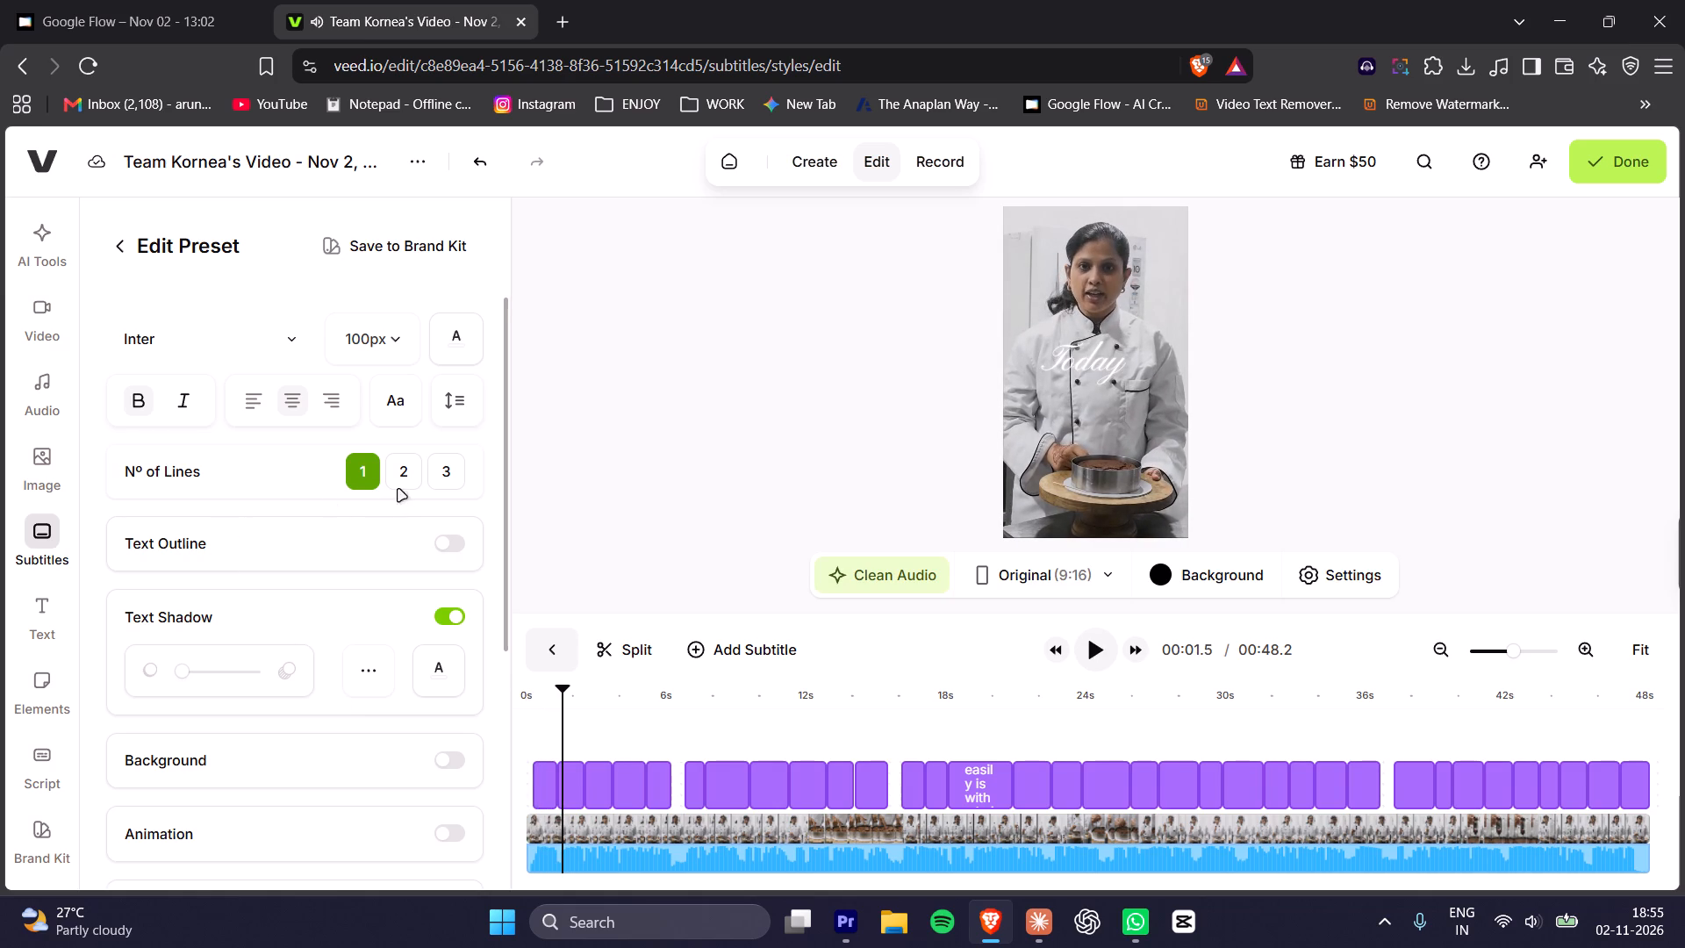
Compare 1 and 2 lines per subtitle during playback, leave the preset at 2 lines, and return to the start.
{"action": "left_click", "coordinate": [411, 475]}
{"action": "key", "text": "space"}
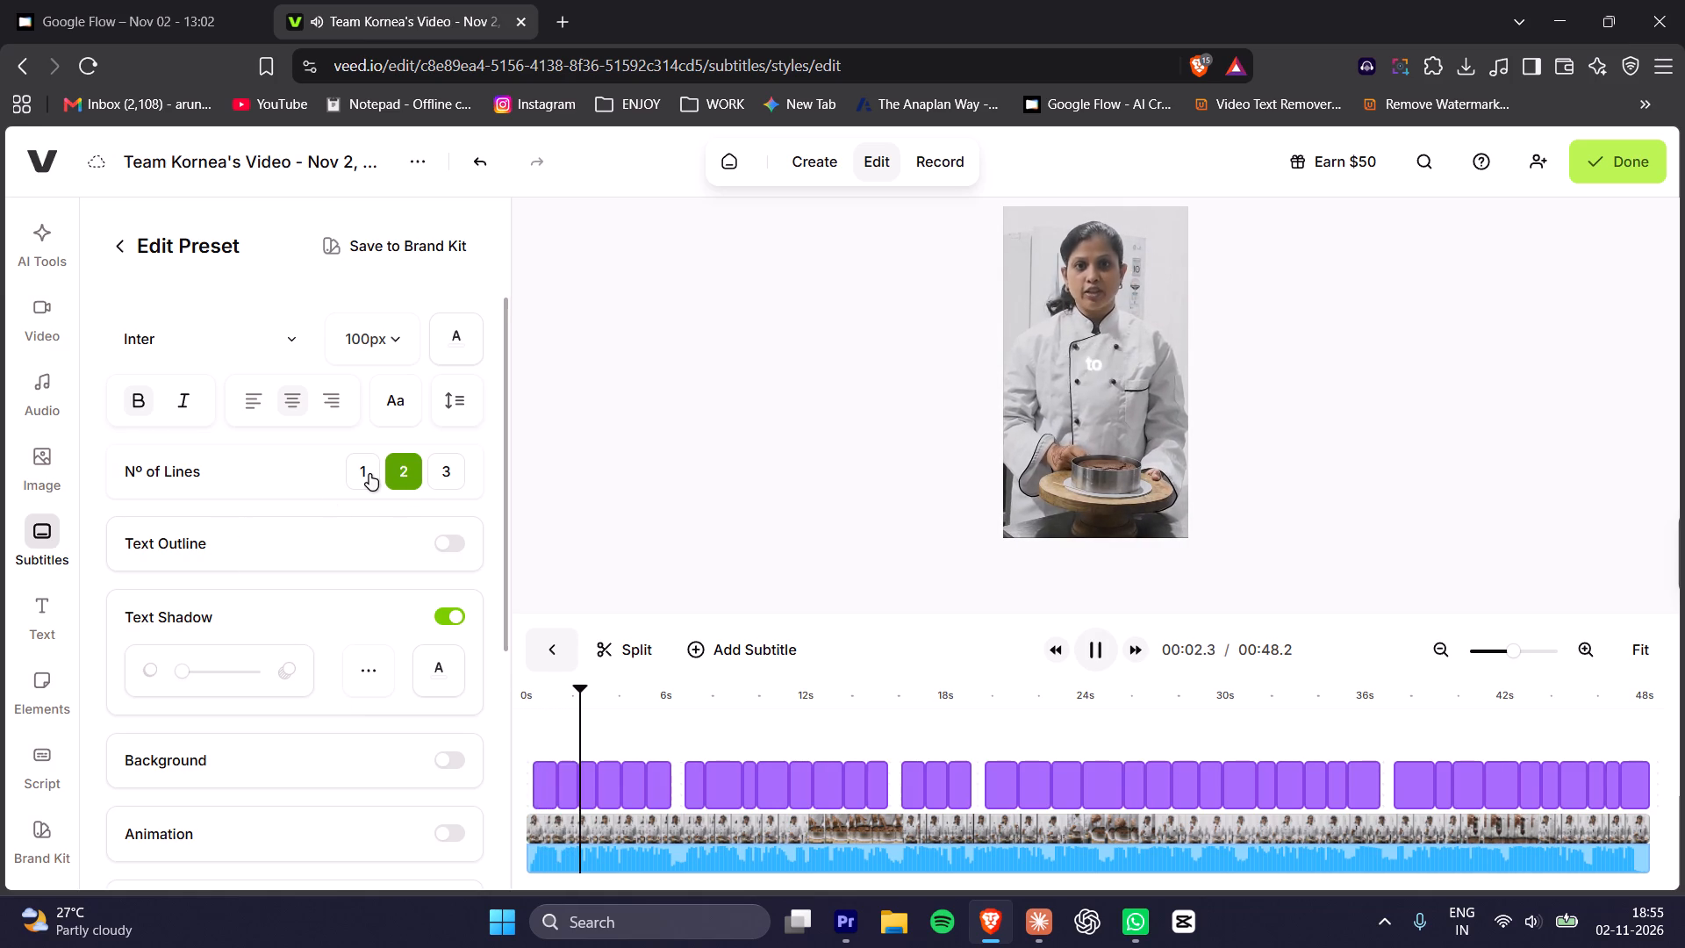
{"action": "left_click", "coordinate": [369, 474]}
{"action": "key", "text": "space"}
{"action": "left_click", "coordinate": [394, 474]}
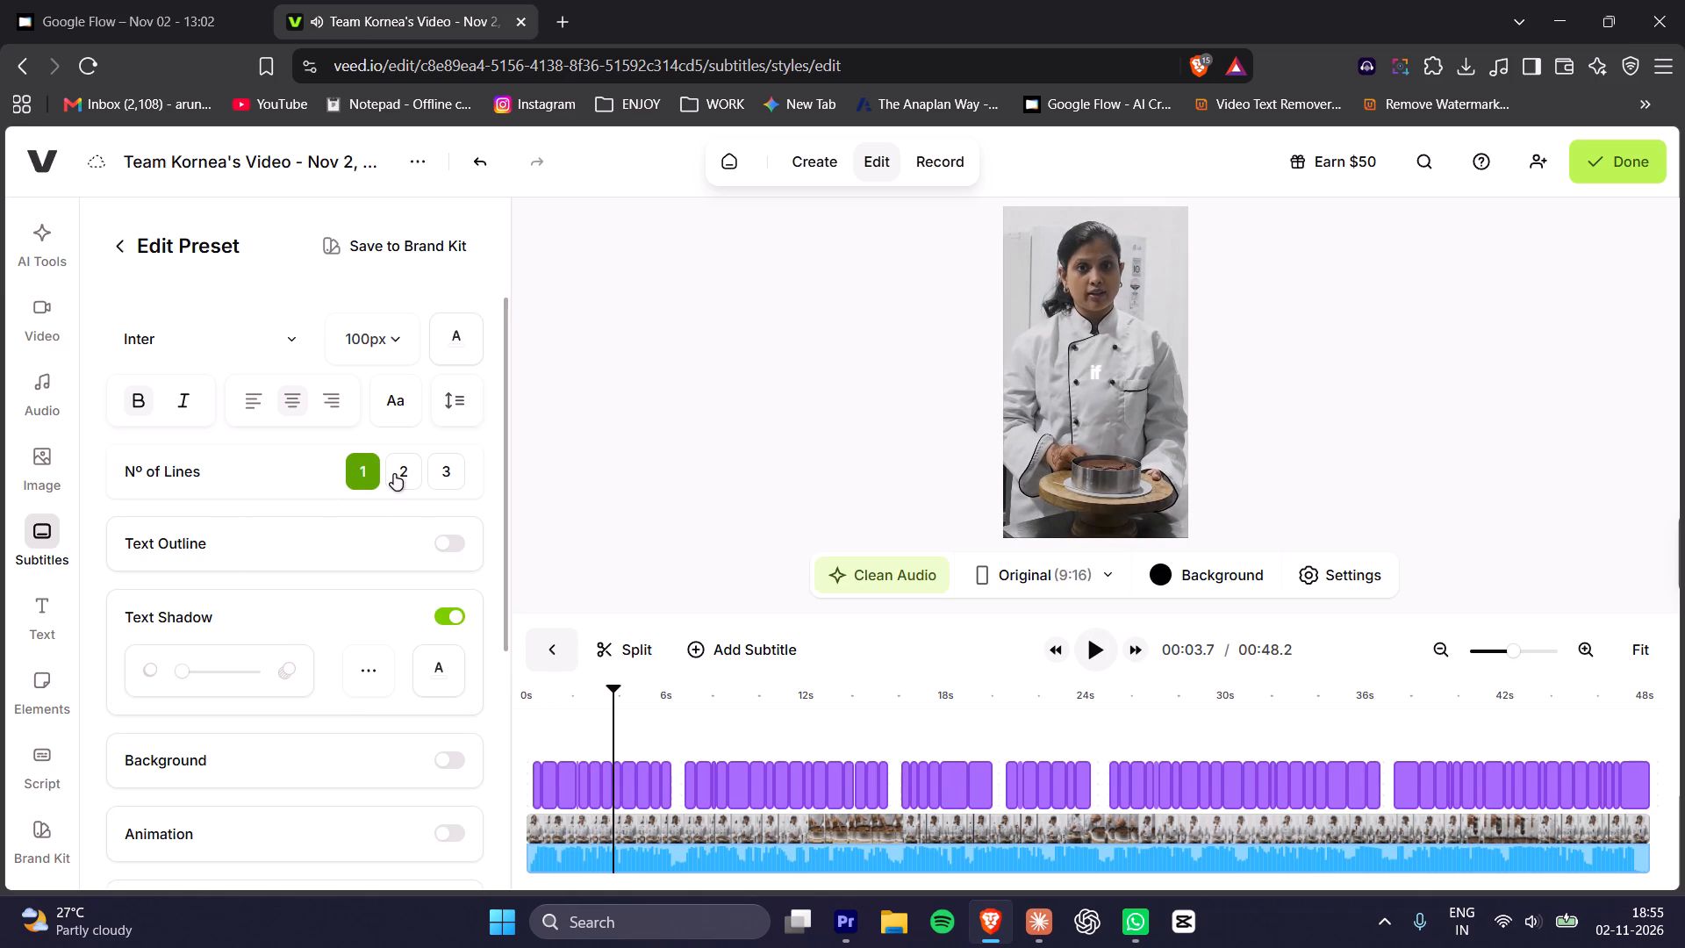
{"action": "left_click_drag", "start_coordinate": [602, 692], "coordinate": [460, 715]}
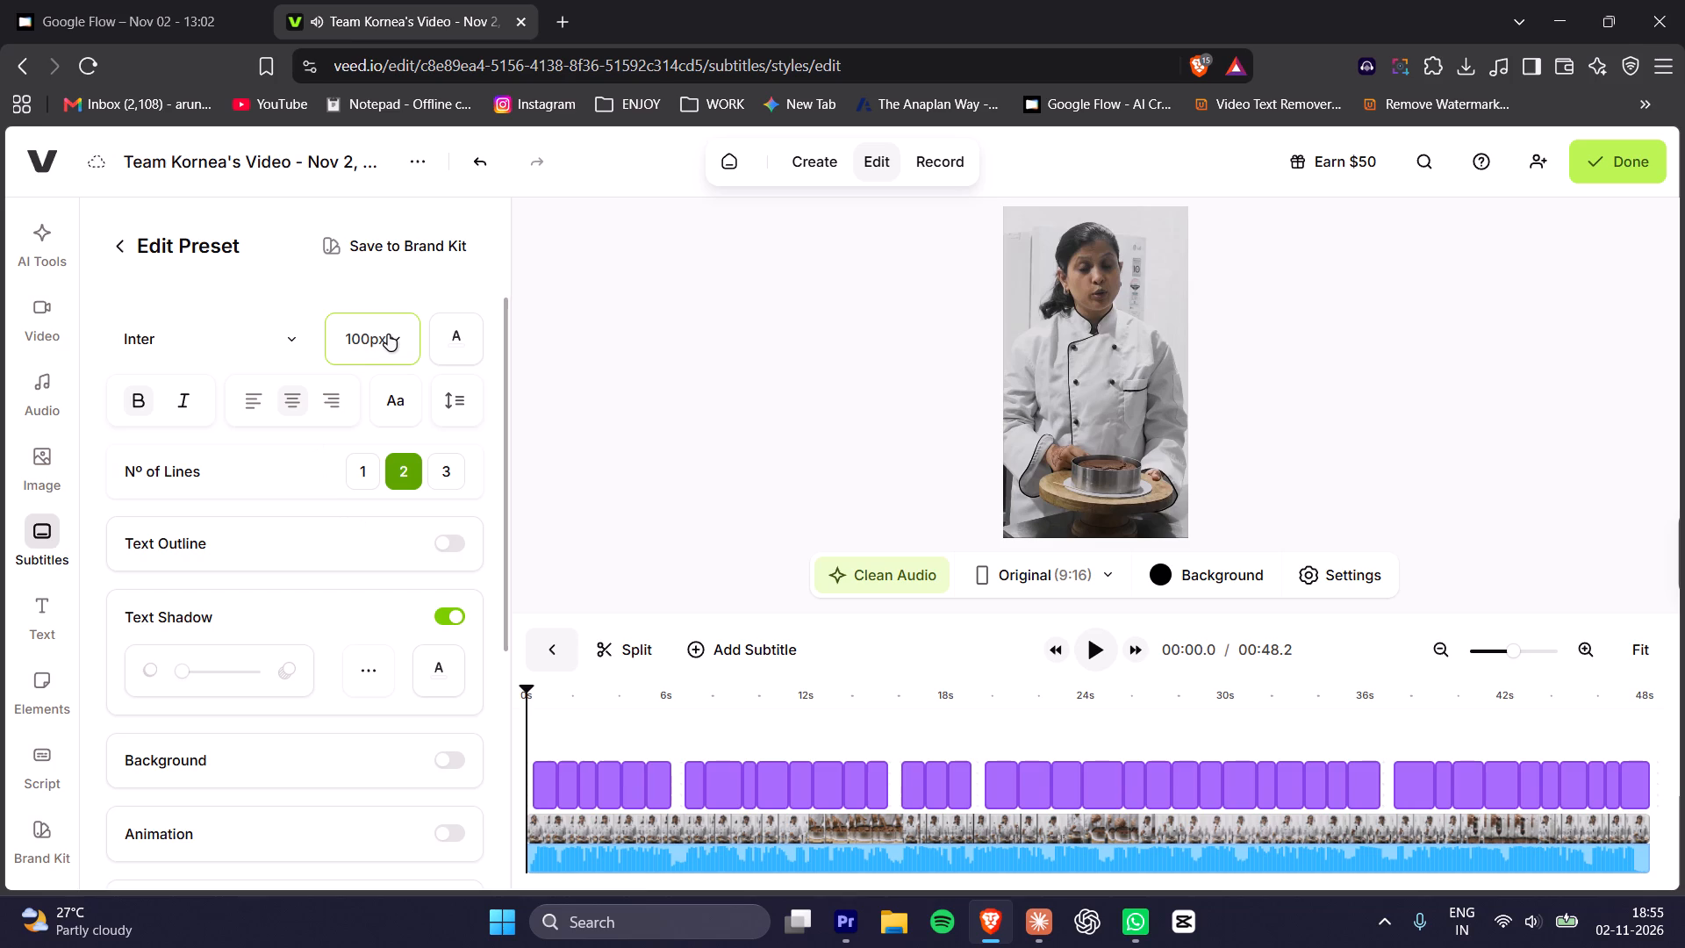
Set the preset's main subtitle font size to 72px and preview from the beginning.
{"action": "left_click", "coordinate": [404, 337]}
{"action": "scroll", "coordinate": [370, 628], "scroll_direction": "down", "scroll_amount": 4}
{"action": "left_click", "coordinate": [374, 399]}
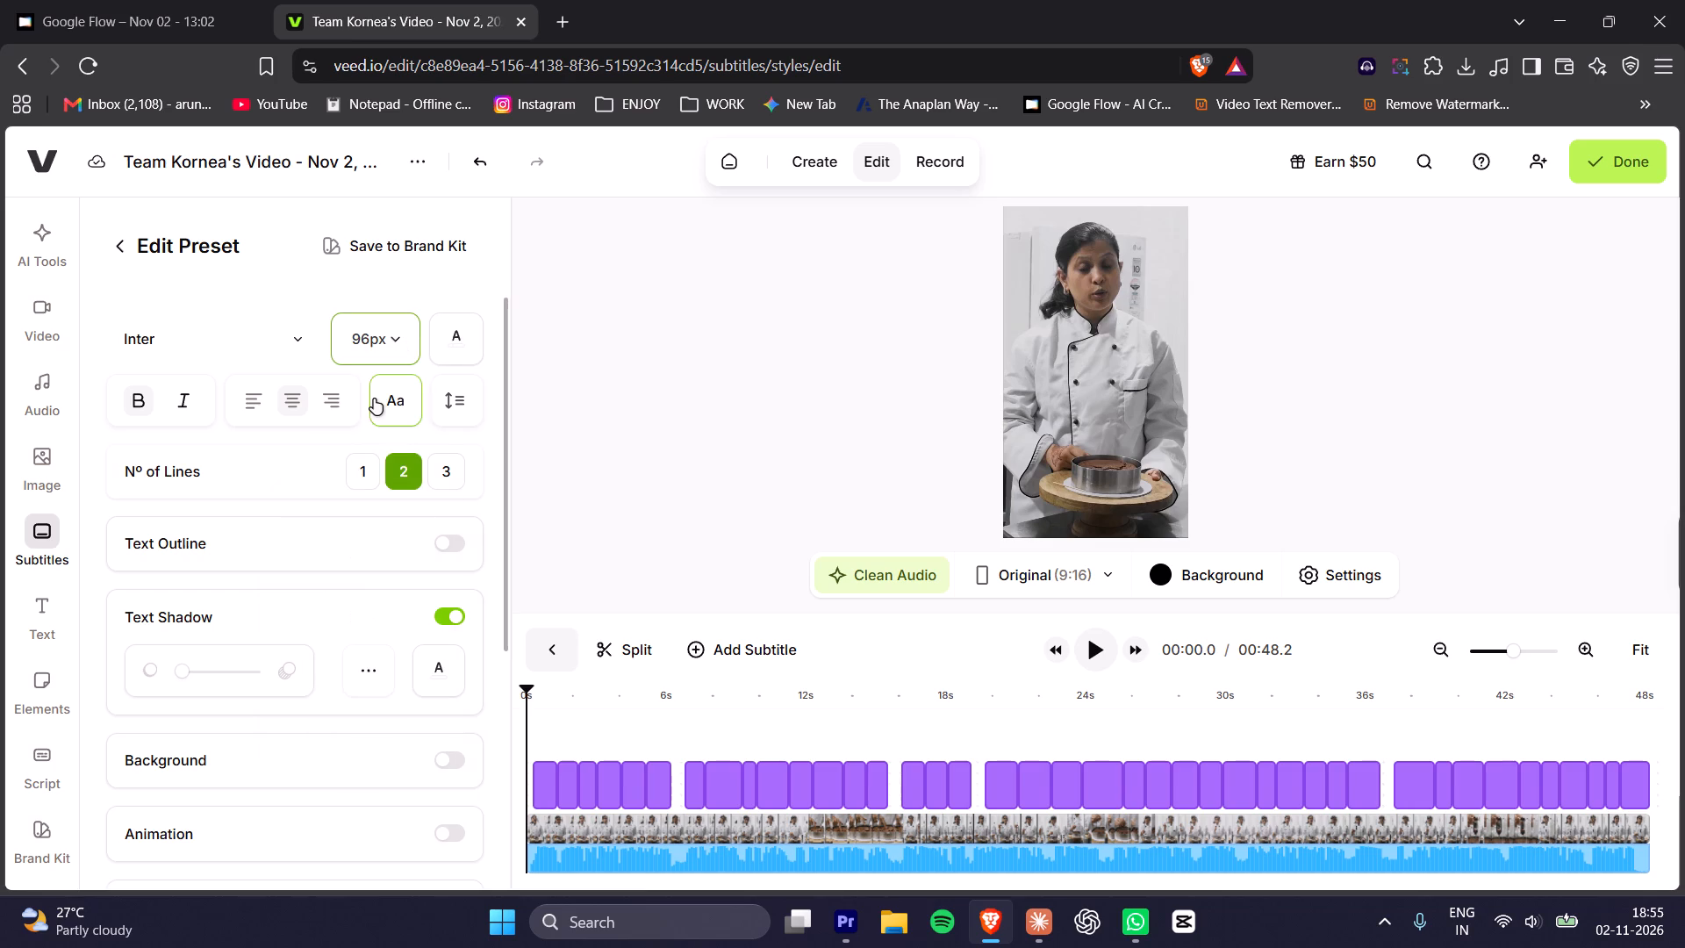
{"action": "left_click", "coordinate": [368, 330]}
{"action": "scroll", "coordinate": [362, 524], "scroll_direction": "up", "scroll_amount": 2}
{"action": "scroll", "coordinate": [378, 560], "scroll_direction": "down", "scroll_amount": 1}
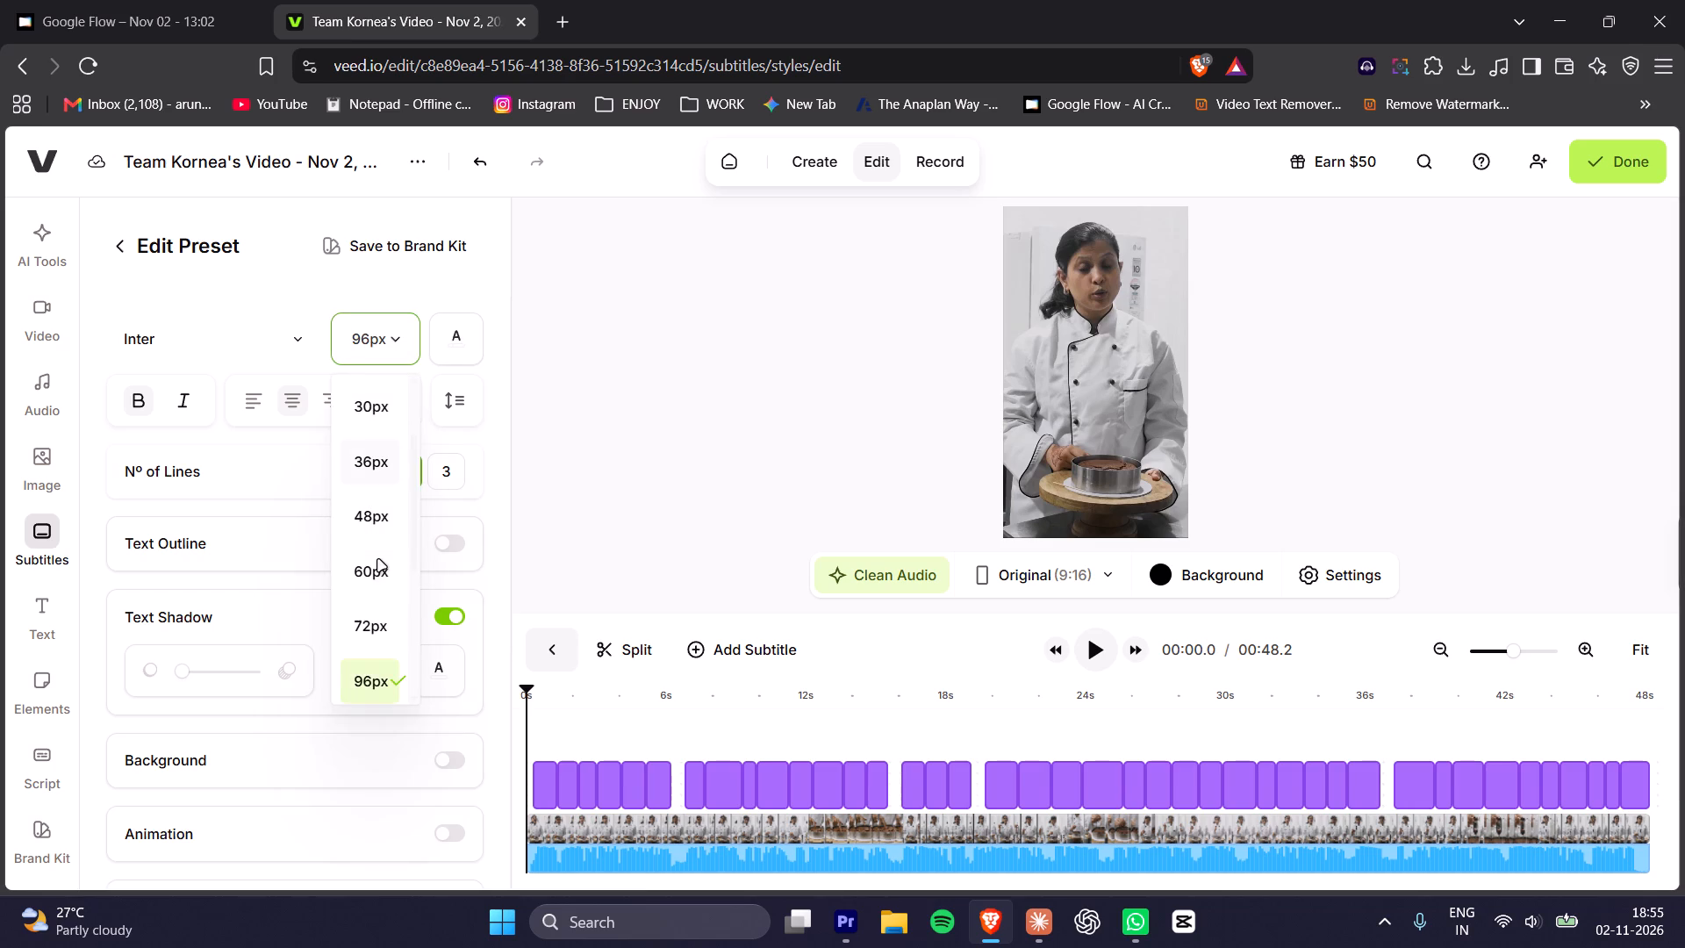
{"action": "left_click", "coordinate": [384, 633]}
{"action": "left_click_drag", "start_coordinate": [613, 690], "coordinate": [488, 700]}
{"action": "key", "text": "space"}
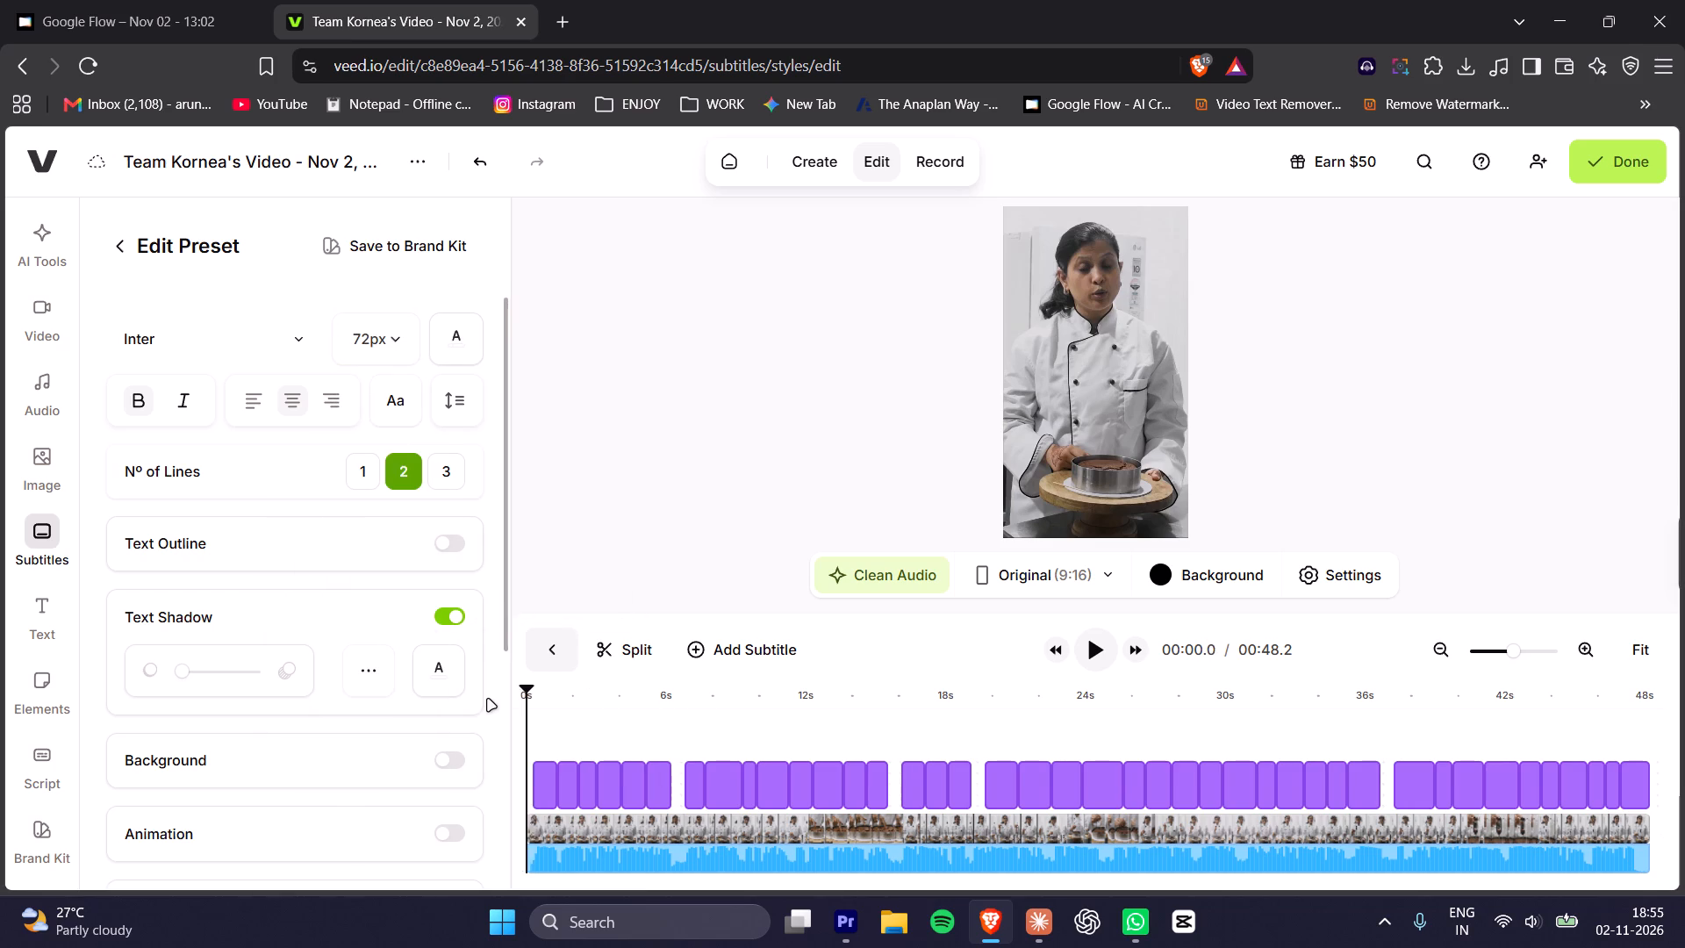
Preview the opening second of the video with the preset's current subtitles.
{"action": "key", "text": "space"}
{"action": "key", "text": "space"}
{"action": "key", "text": "space"}
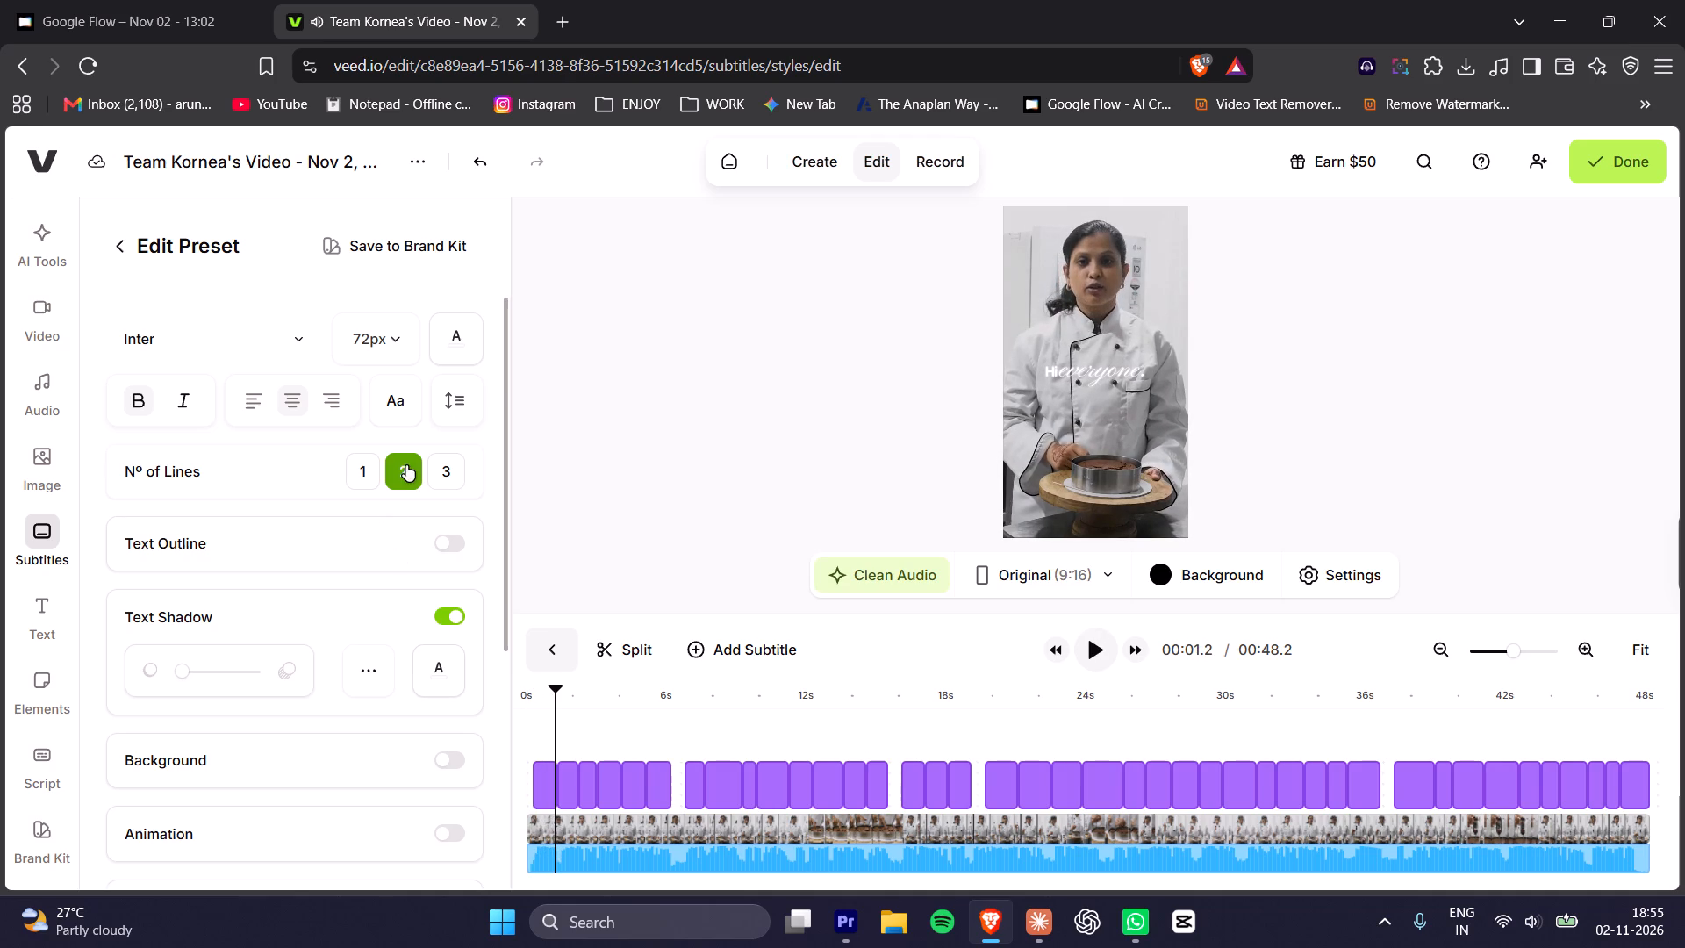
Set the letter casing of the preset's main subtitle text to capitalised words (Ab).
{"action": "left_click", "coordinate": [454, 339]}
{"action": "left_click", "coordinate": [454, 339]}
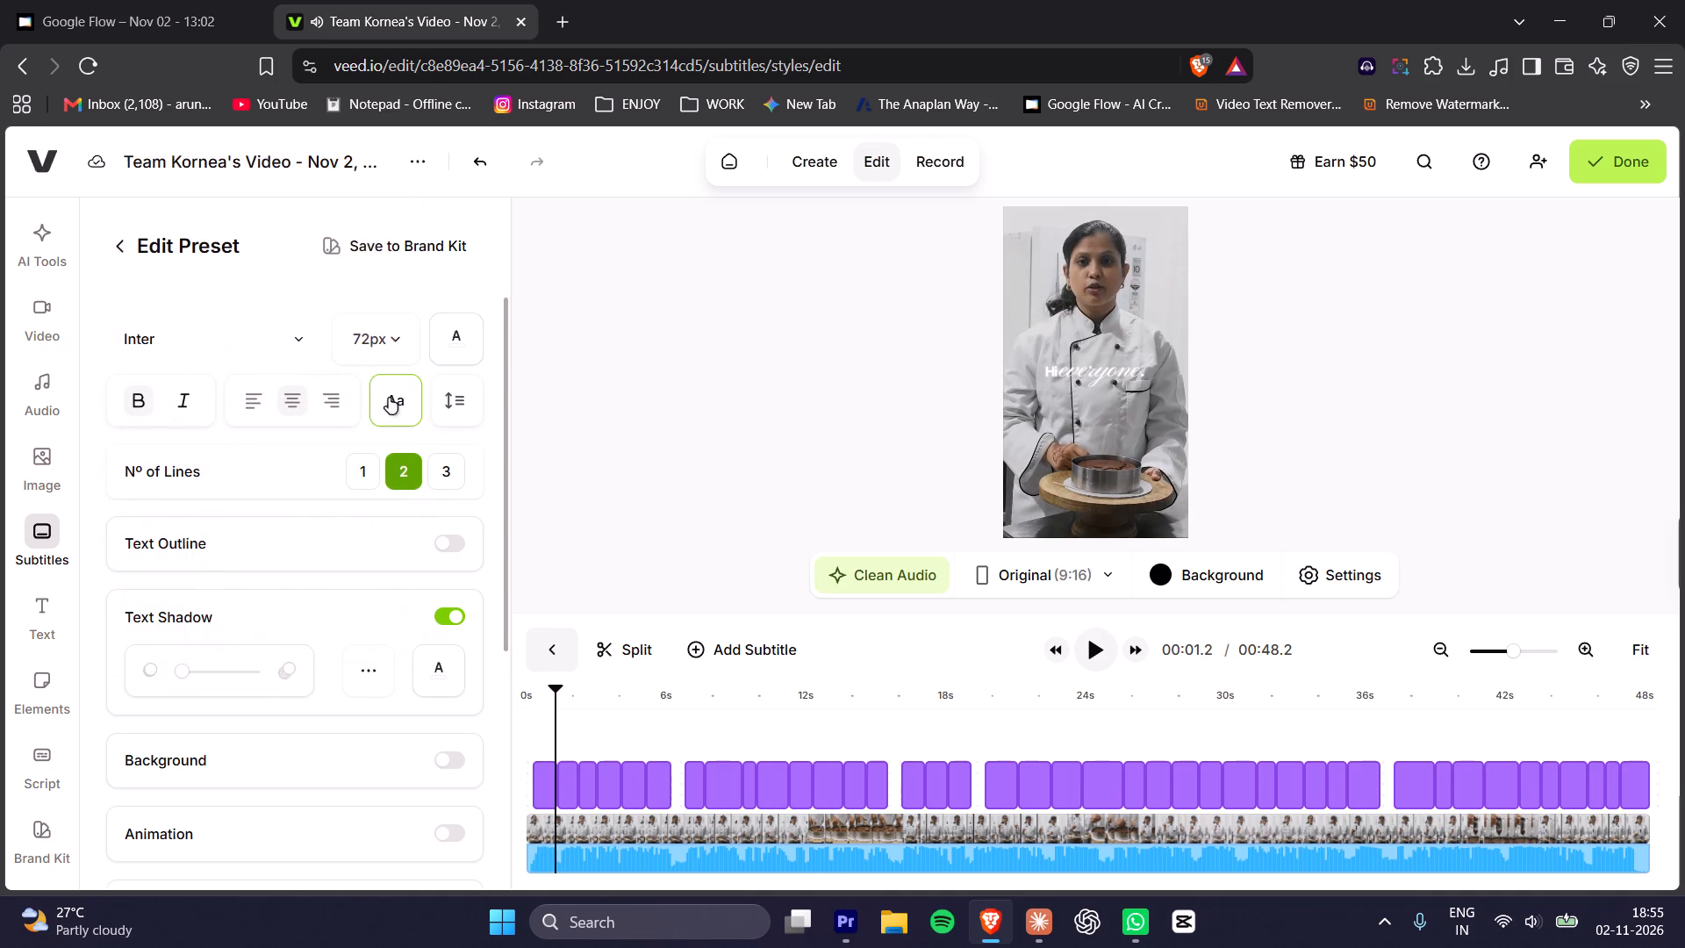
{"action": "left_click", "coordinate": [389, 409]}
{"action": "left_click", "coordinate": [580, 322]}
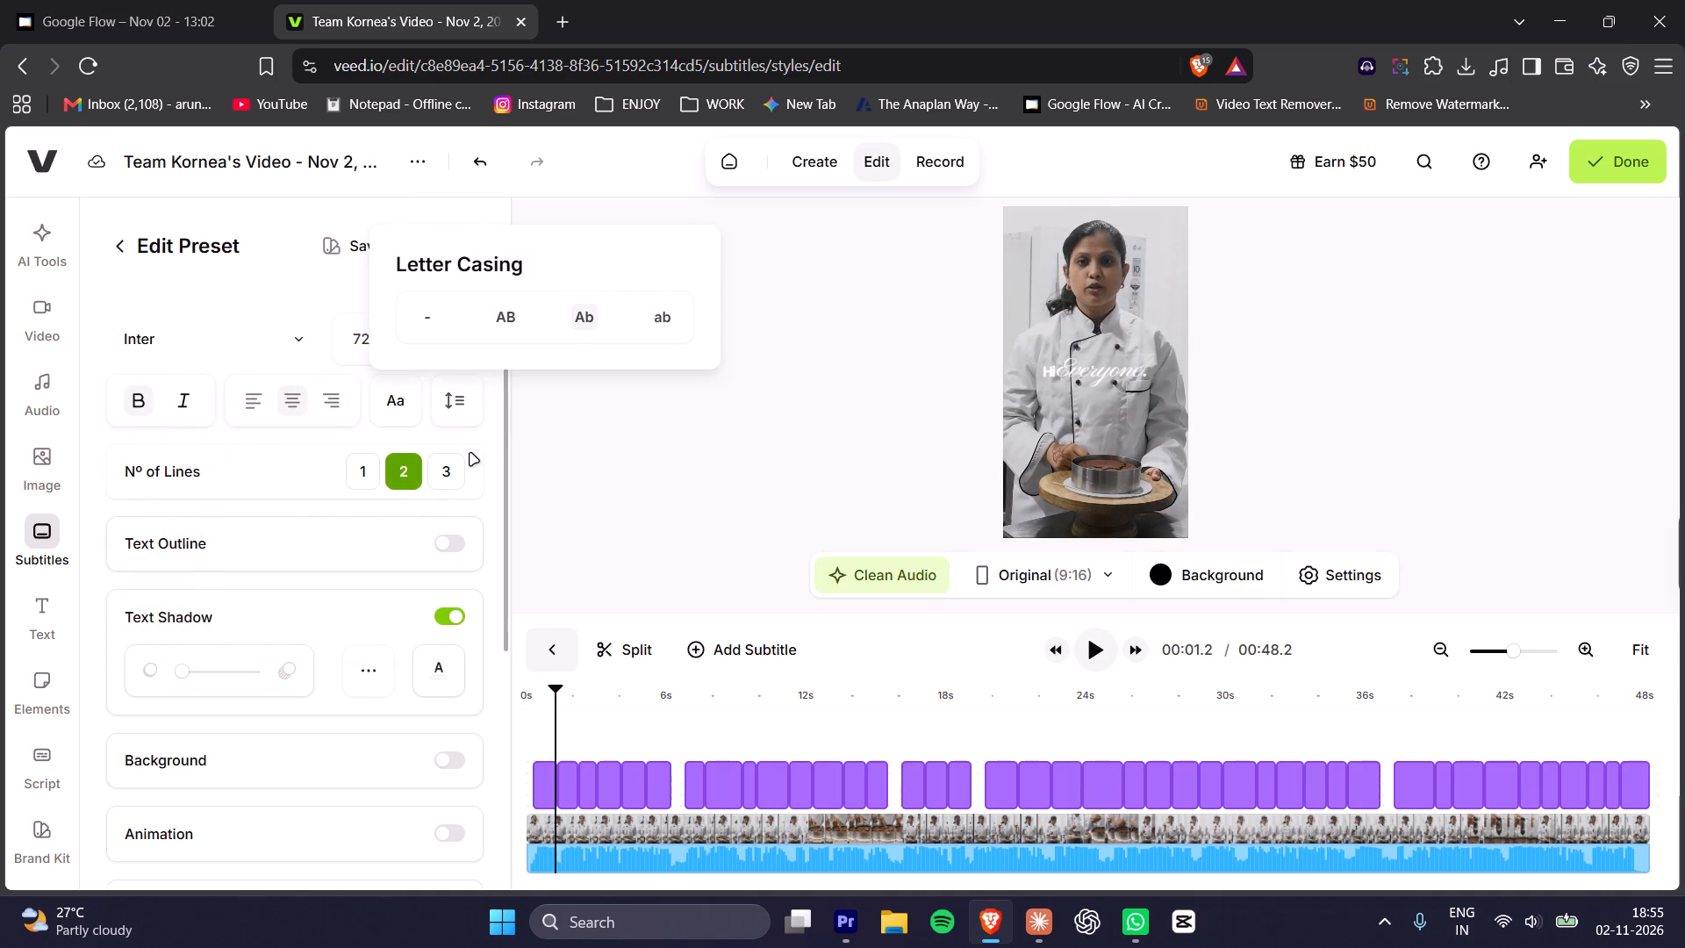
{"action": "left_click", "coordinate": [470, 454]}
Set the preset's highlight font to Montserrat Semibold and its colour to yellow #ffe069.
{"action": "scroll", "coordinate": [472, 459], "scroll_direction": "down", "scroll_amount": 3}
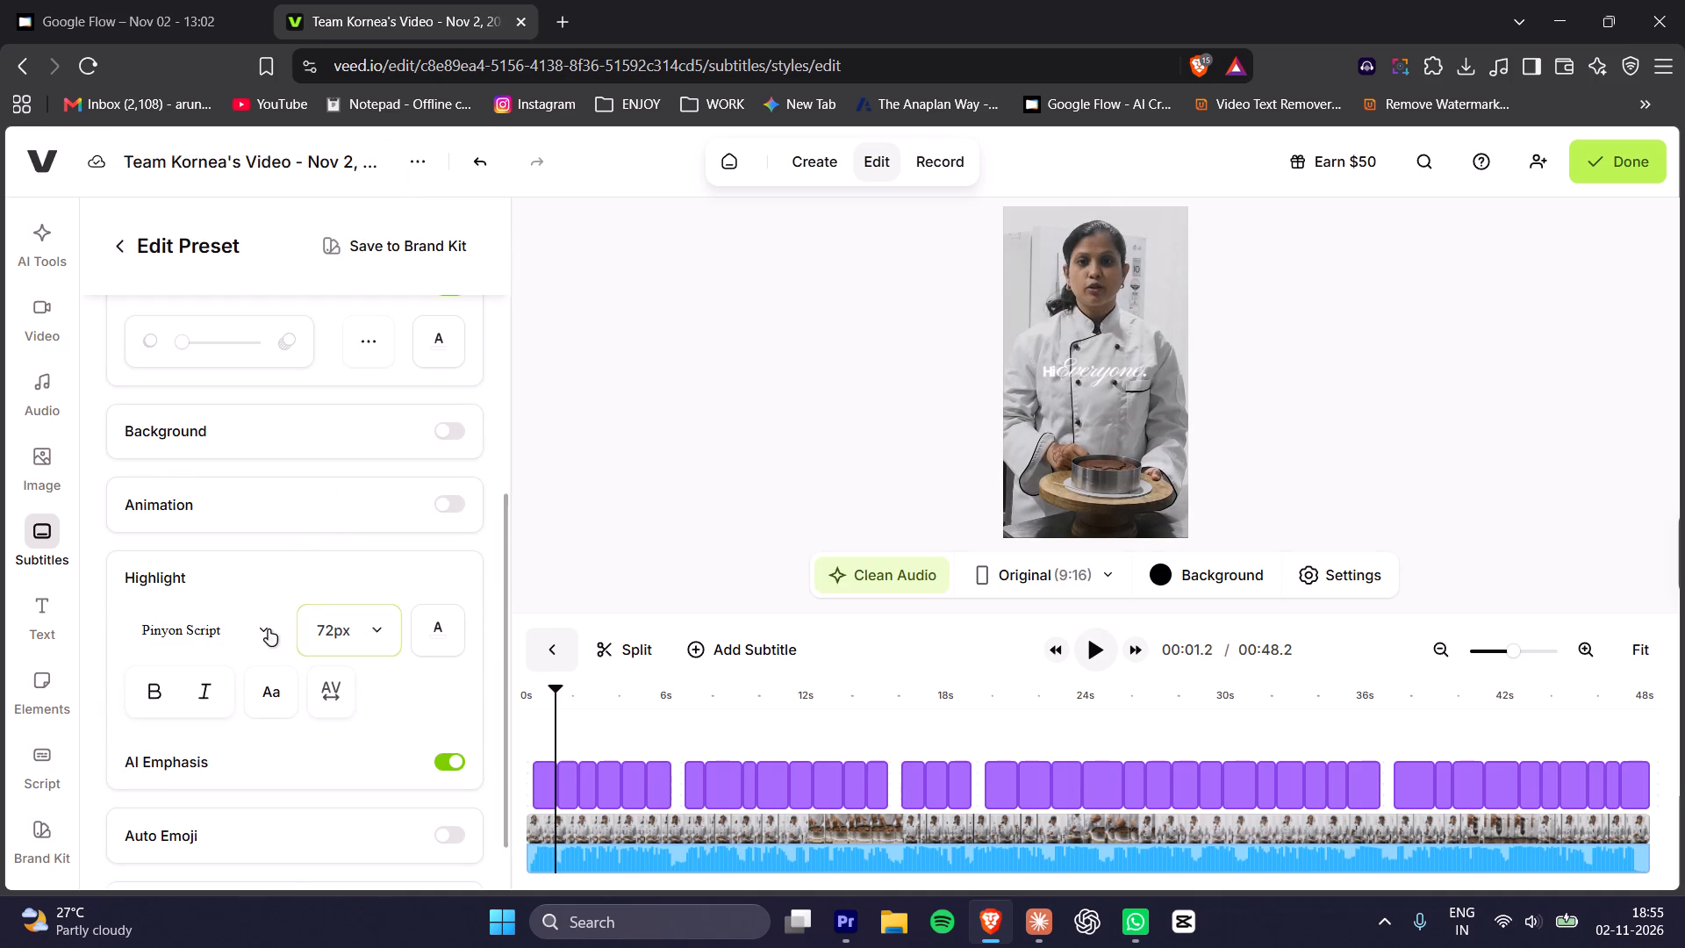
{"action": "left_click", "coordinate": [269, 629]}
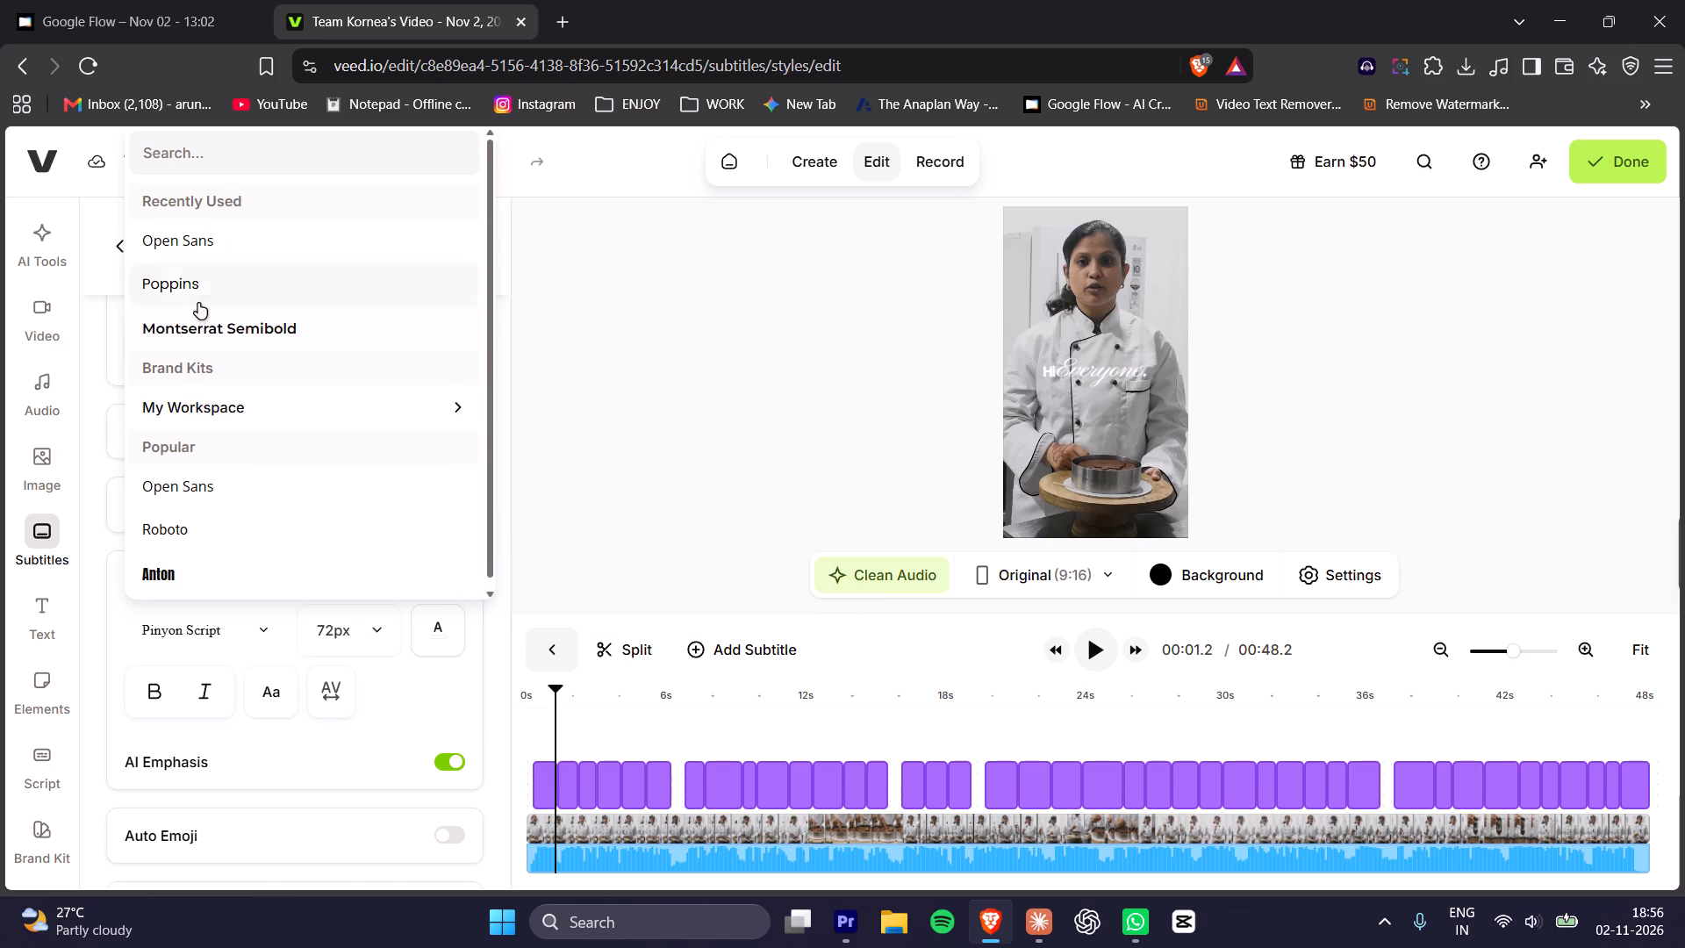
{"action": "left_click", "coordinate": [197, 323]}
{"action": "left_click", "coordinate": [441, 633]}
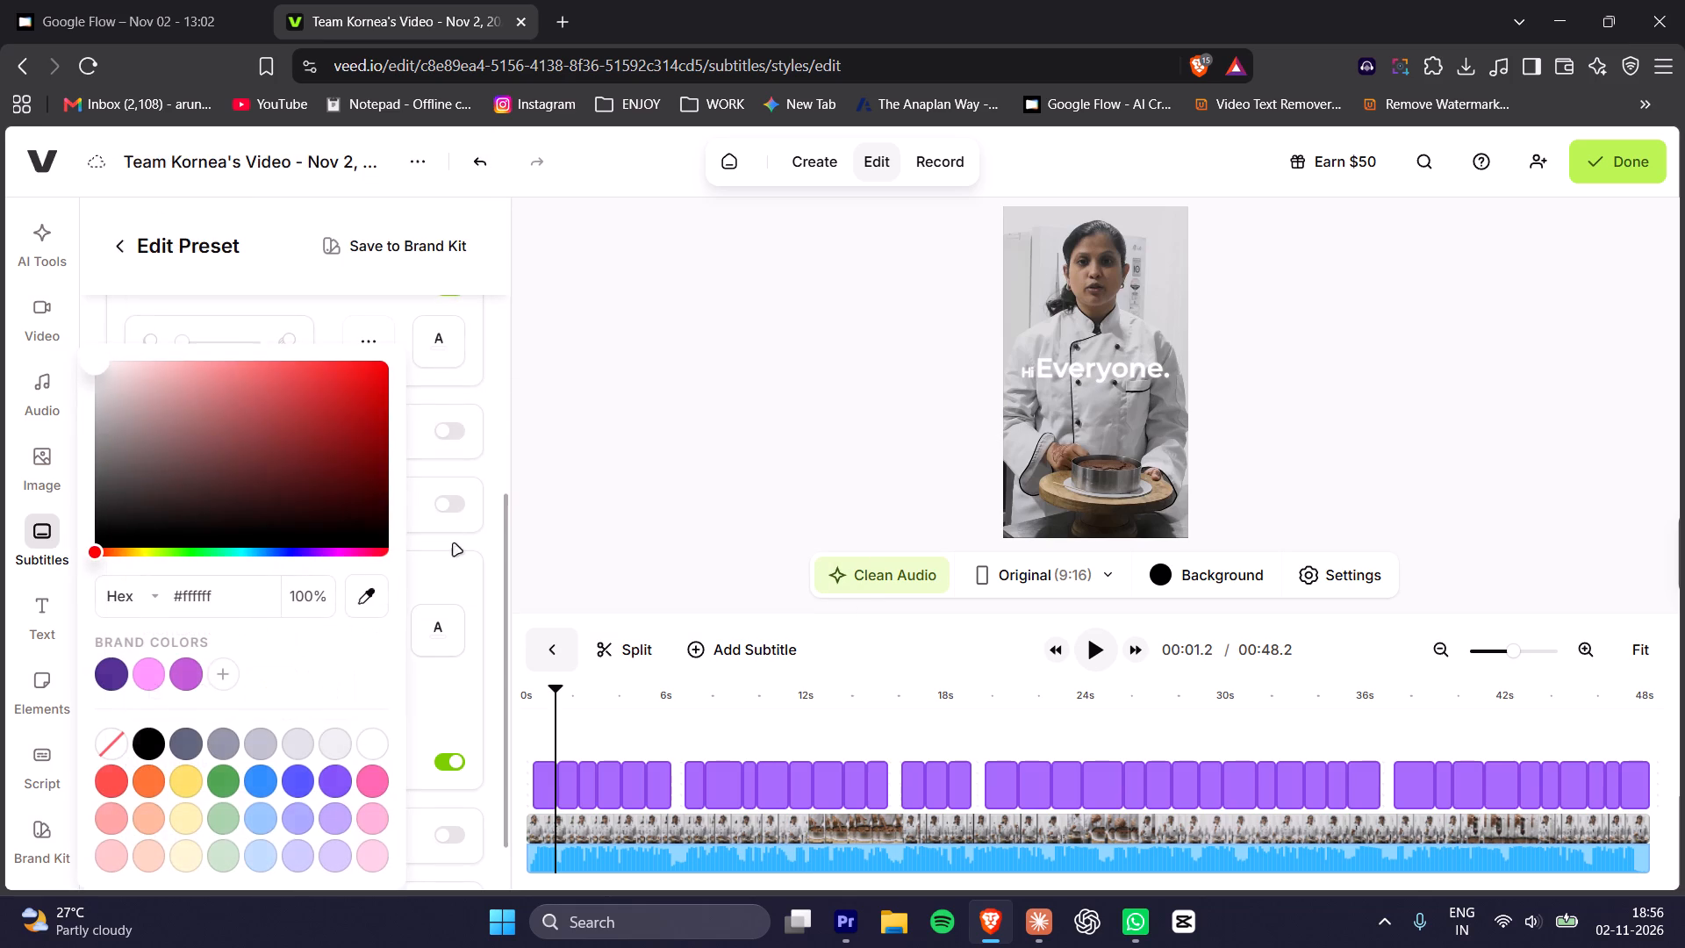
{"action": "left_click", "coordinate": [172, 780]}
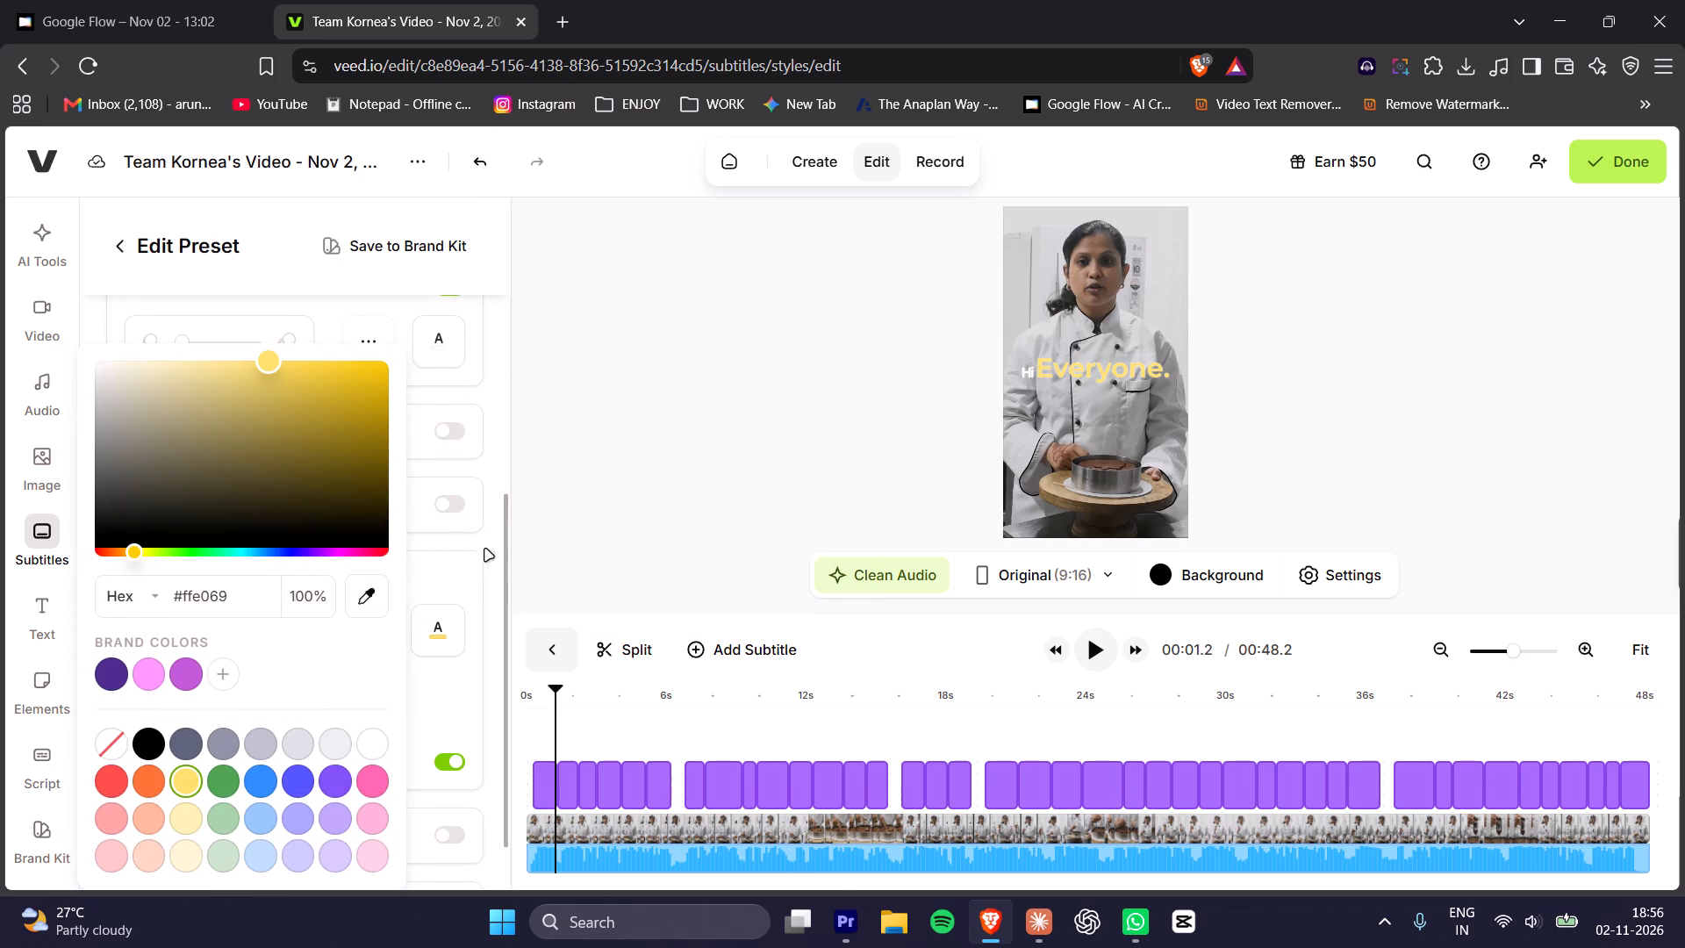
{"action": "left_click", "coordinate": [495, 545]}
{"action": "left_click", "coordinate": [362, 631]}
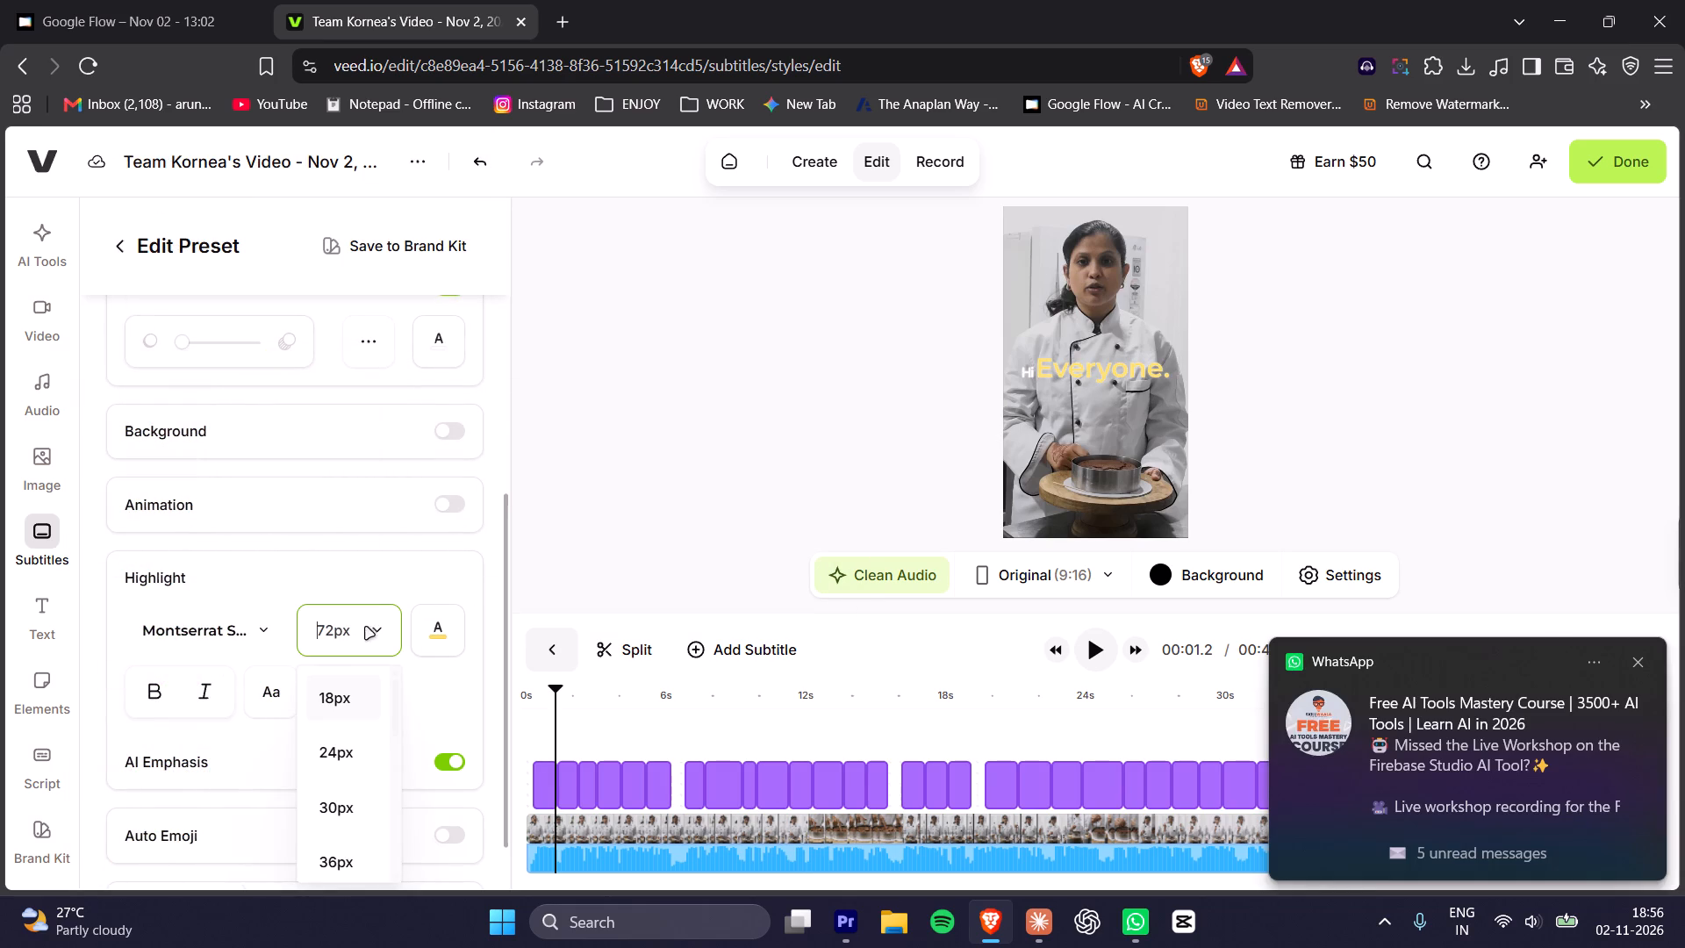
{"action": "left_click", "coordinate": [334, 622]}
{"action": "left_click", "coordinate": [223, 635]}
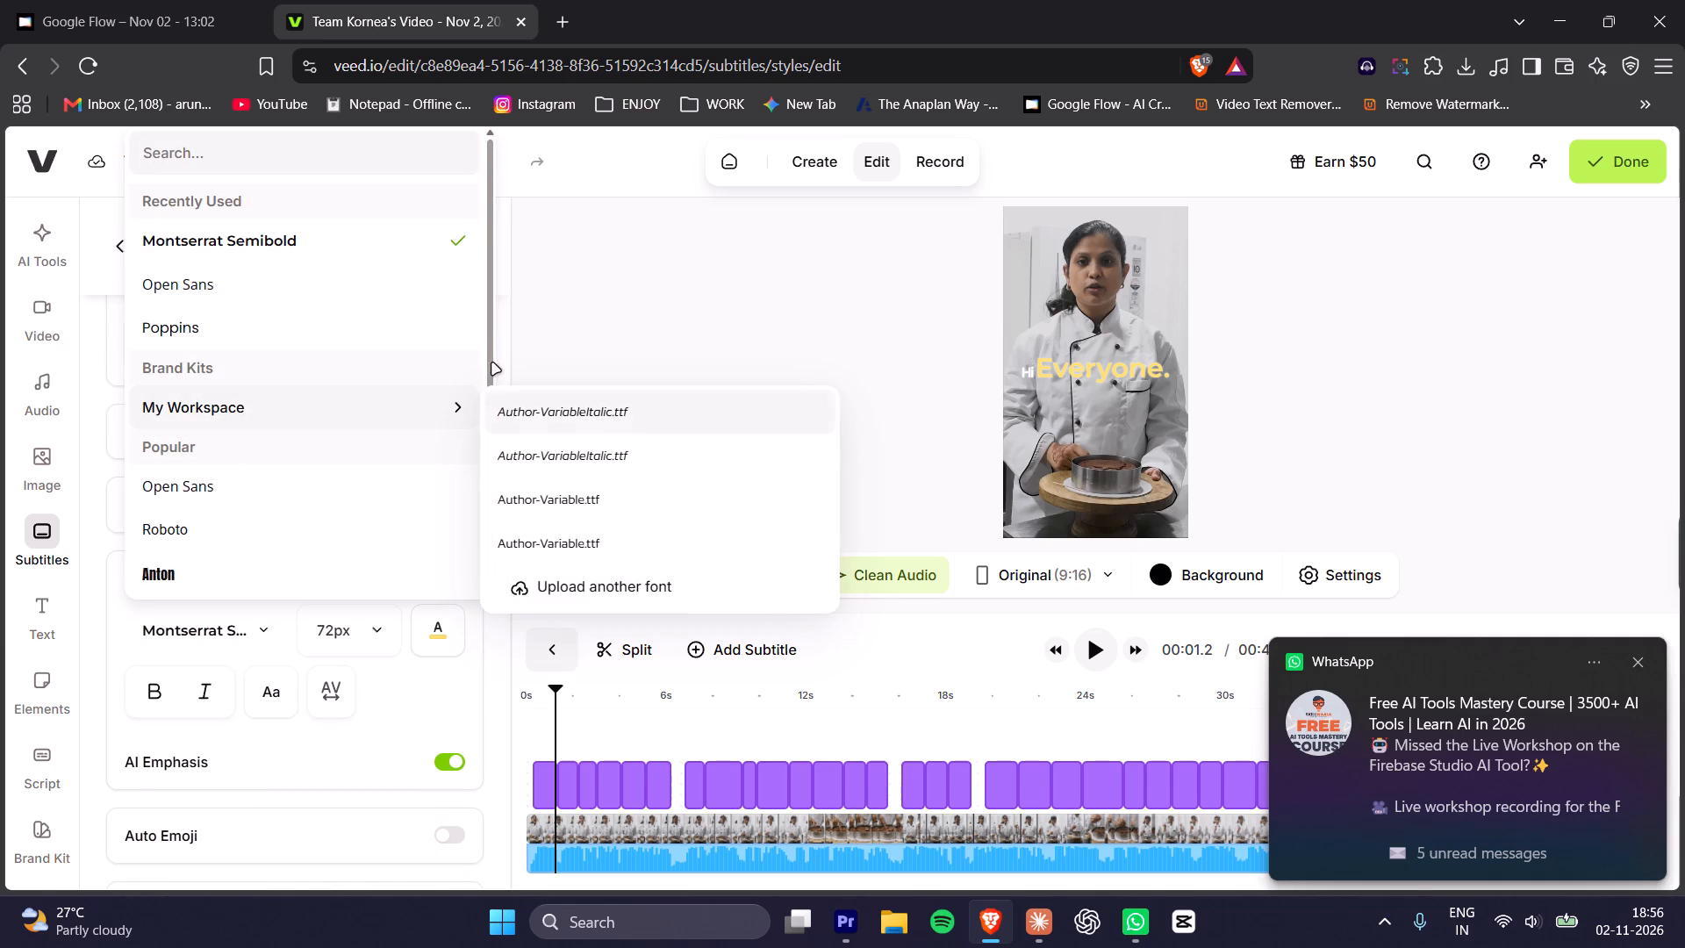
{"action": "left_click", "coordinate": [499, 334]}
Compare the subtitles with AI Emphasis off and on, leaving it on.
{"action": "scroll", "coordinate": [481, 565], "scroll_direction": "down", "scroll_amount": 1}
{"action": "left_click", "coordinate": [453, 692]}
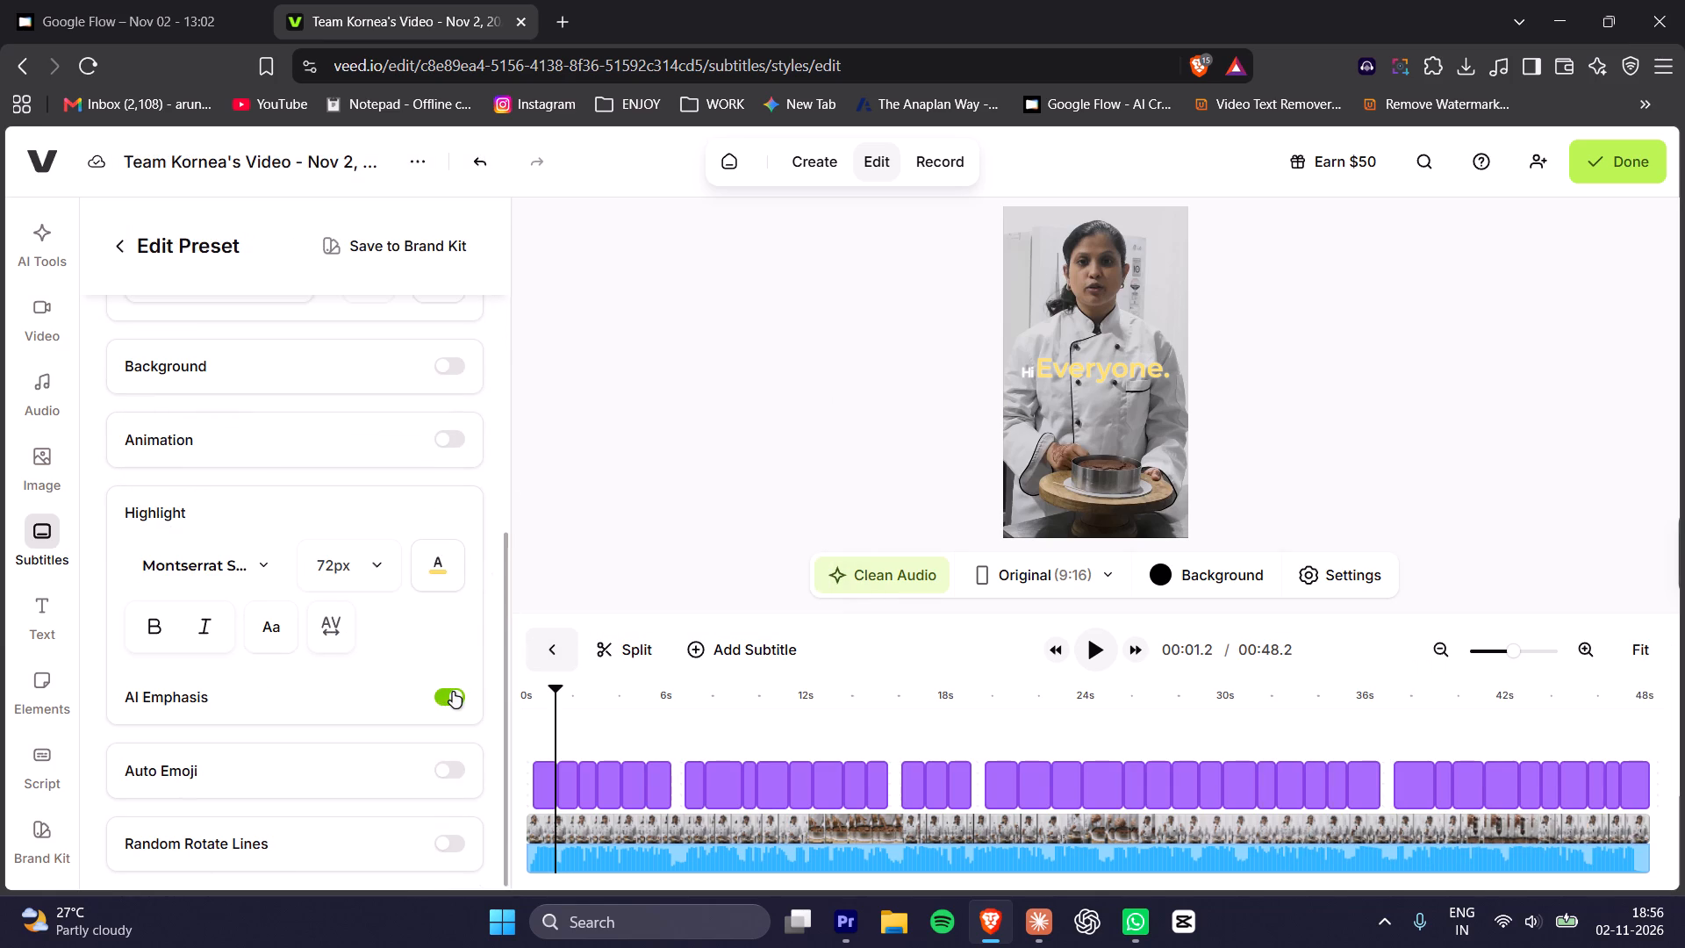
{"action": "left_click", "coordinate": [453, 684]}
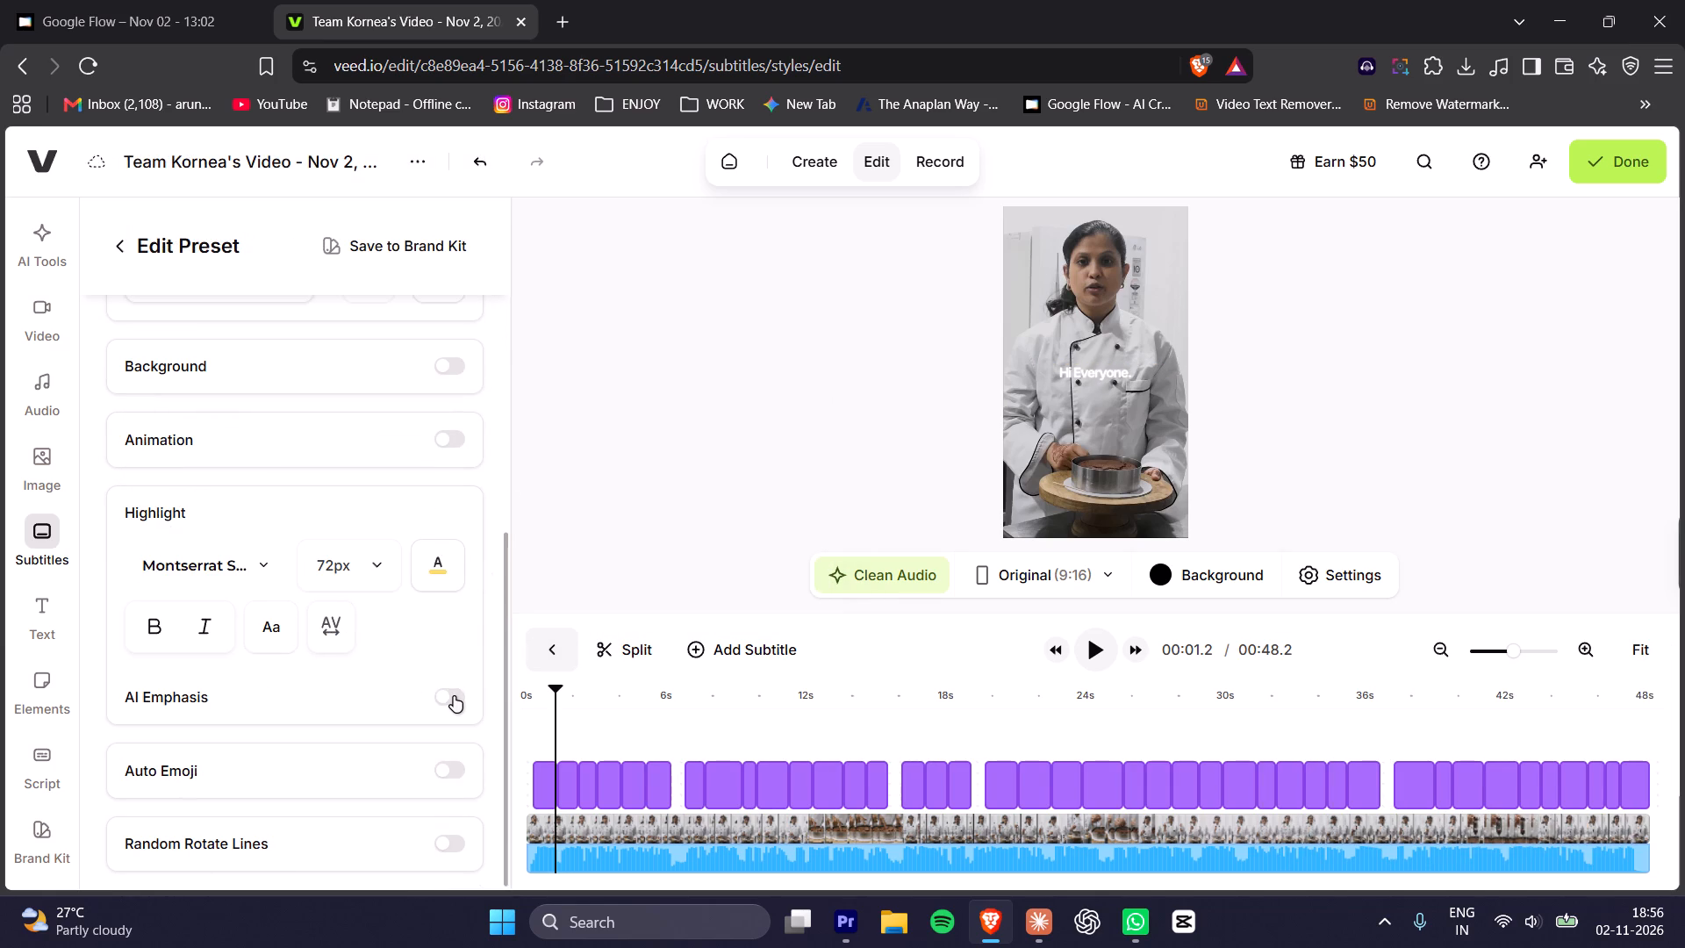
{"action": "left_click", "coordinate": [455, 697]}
Preview the highlighted subtitles from the start of the video.
{"action": "left_click_drag", "start_coordinate": [613, 696], "coordinate": [461, 700]}
{"action": "key", "text": "space"}
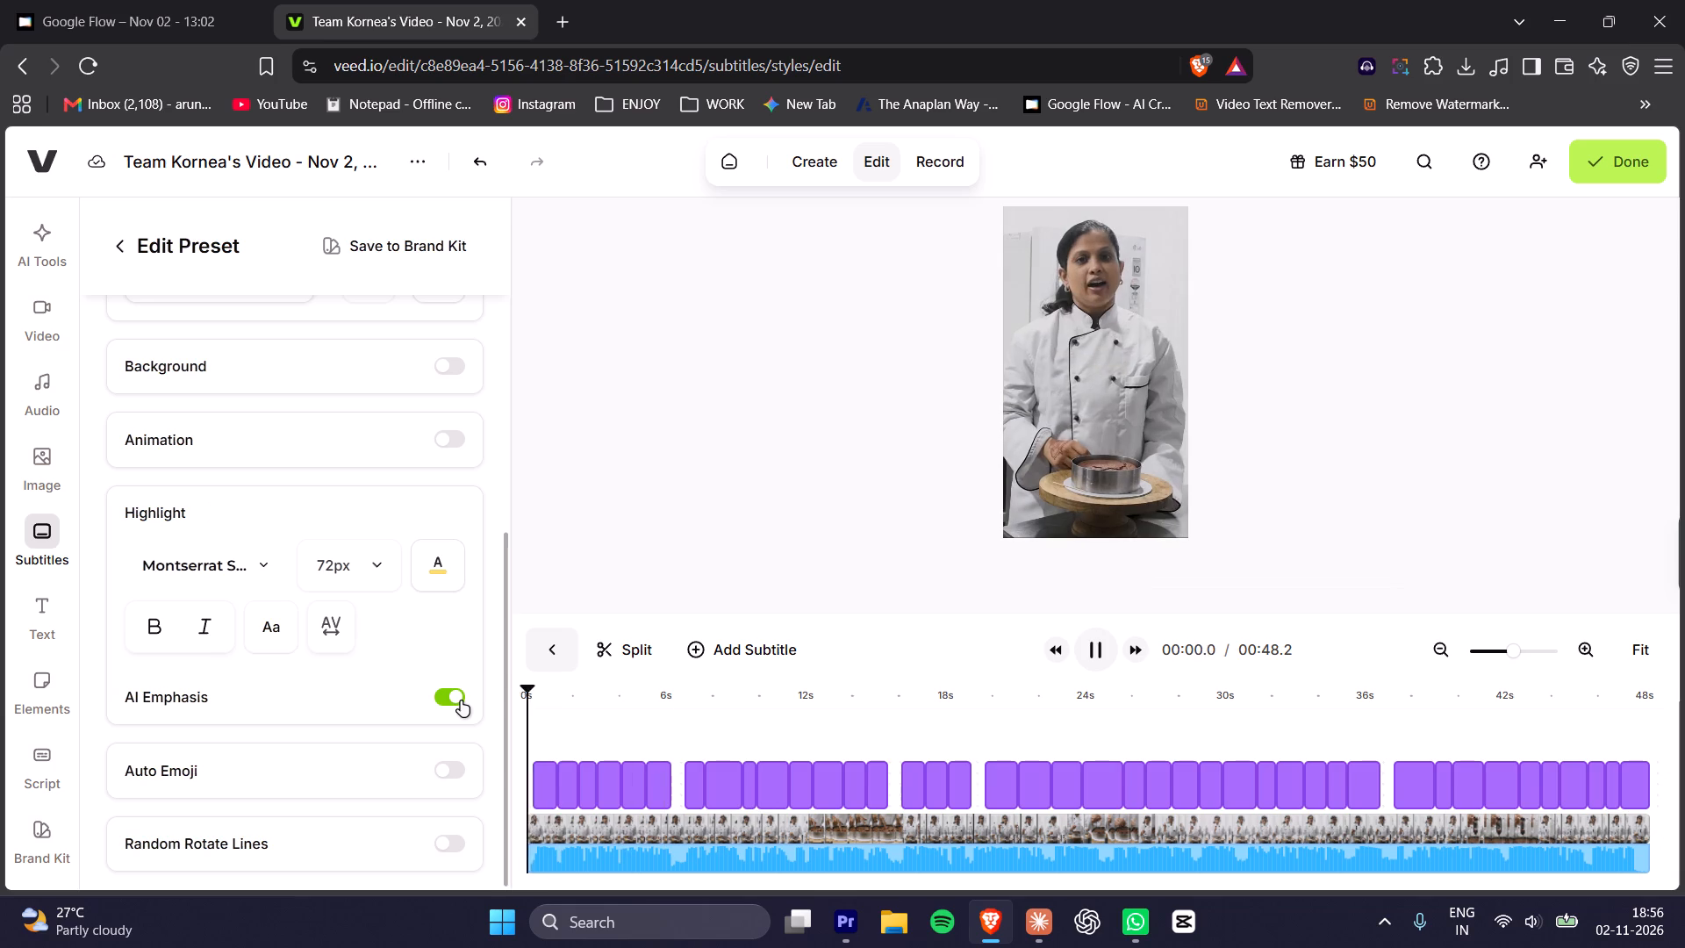
{"action": "key", "text": "space"}
{"action": "key", "text": "space"}
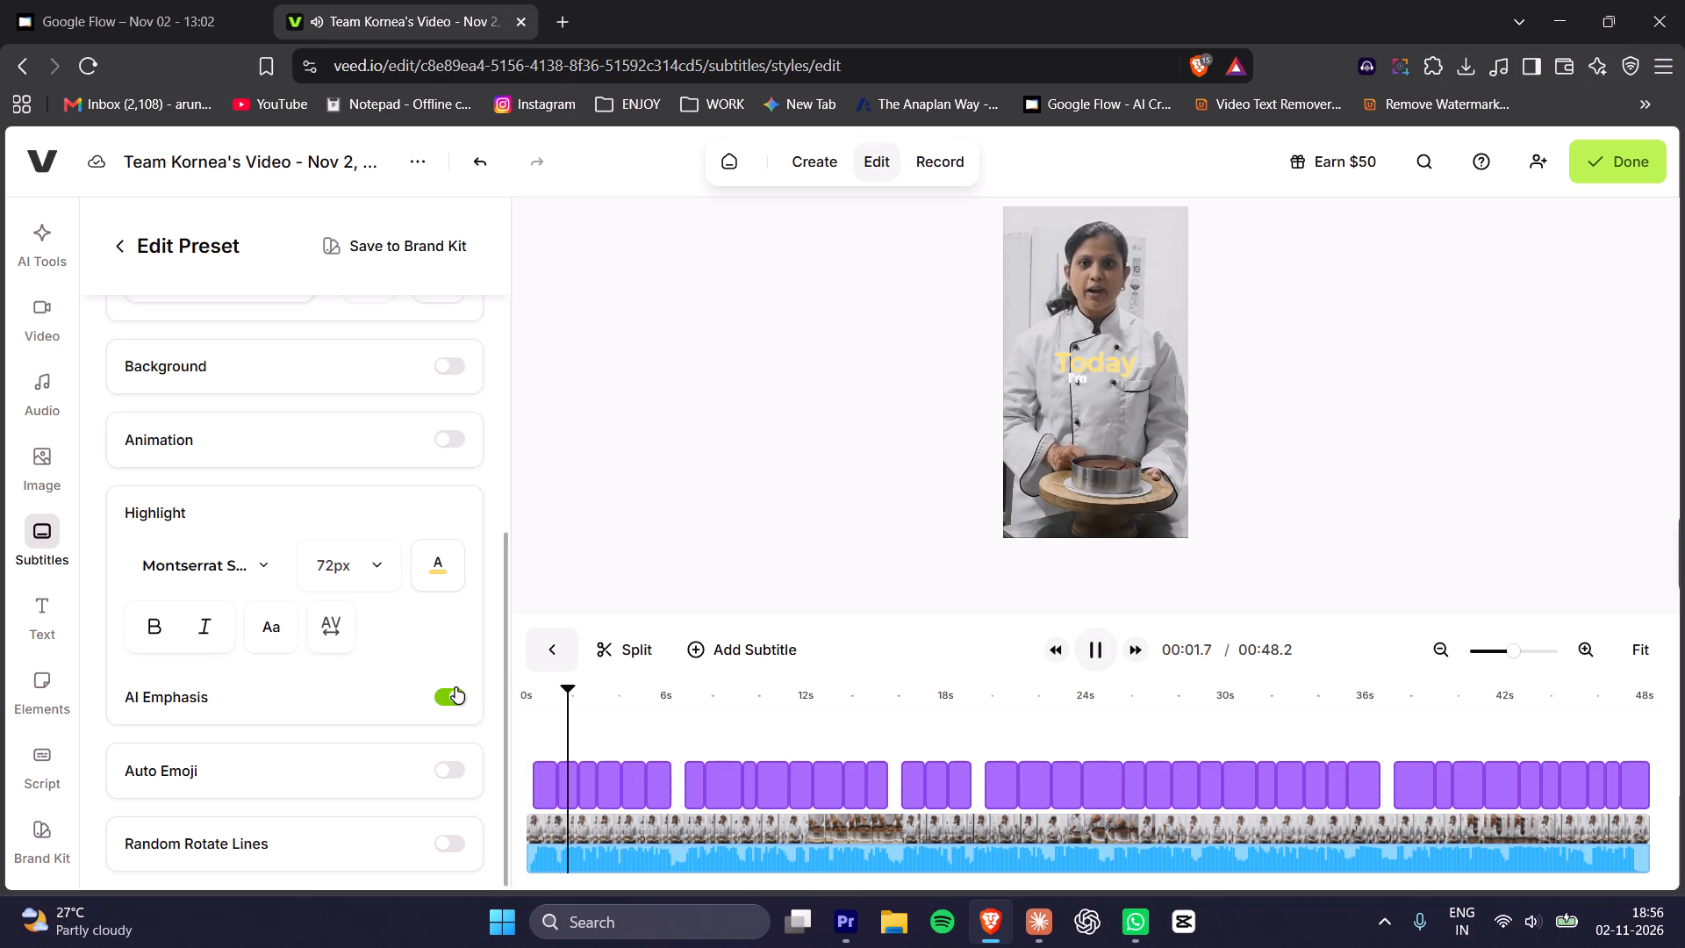
{"action": "key", "text": "space"}
{"action": "key", "text": "space"}
{"action": "key", "text": "space"}
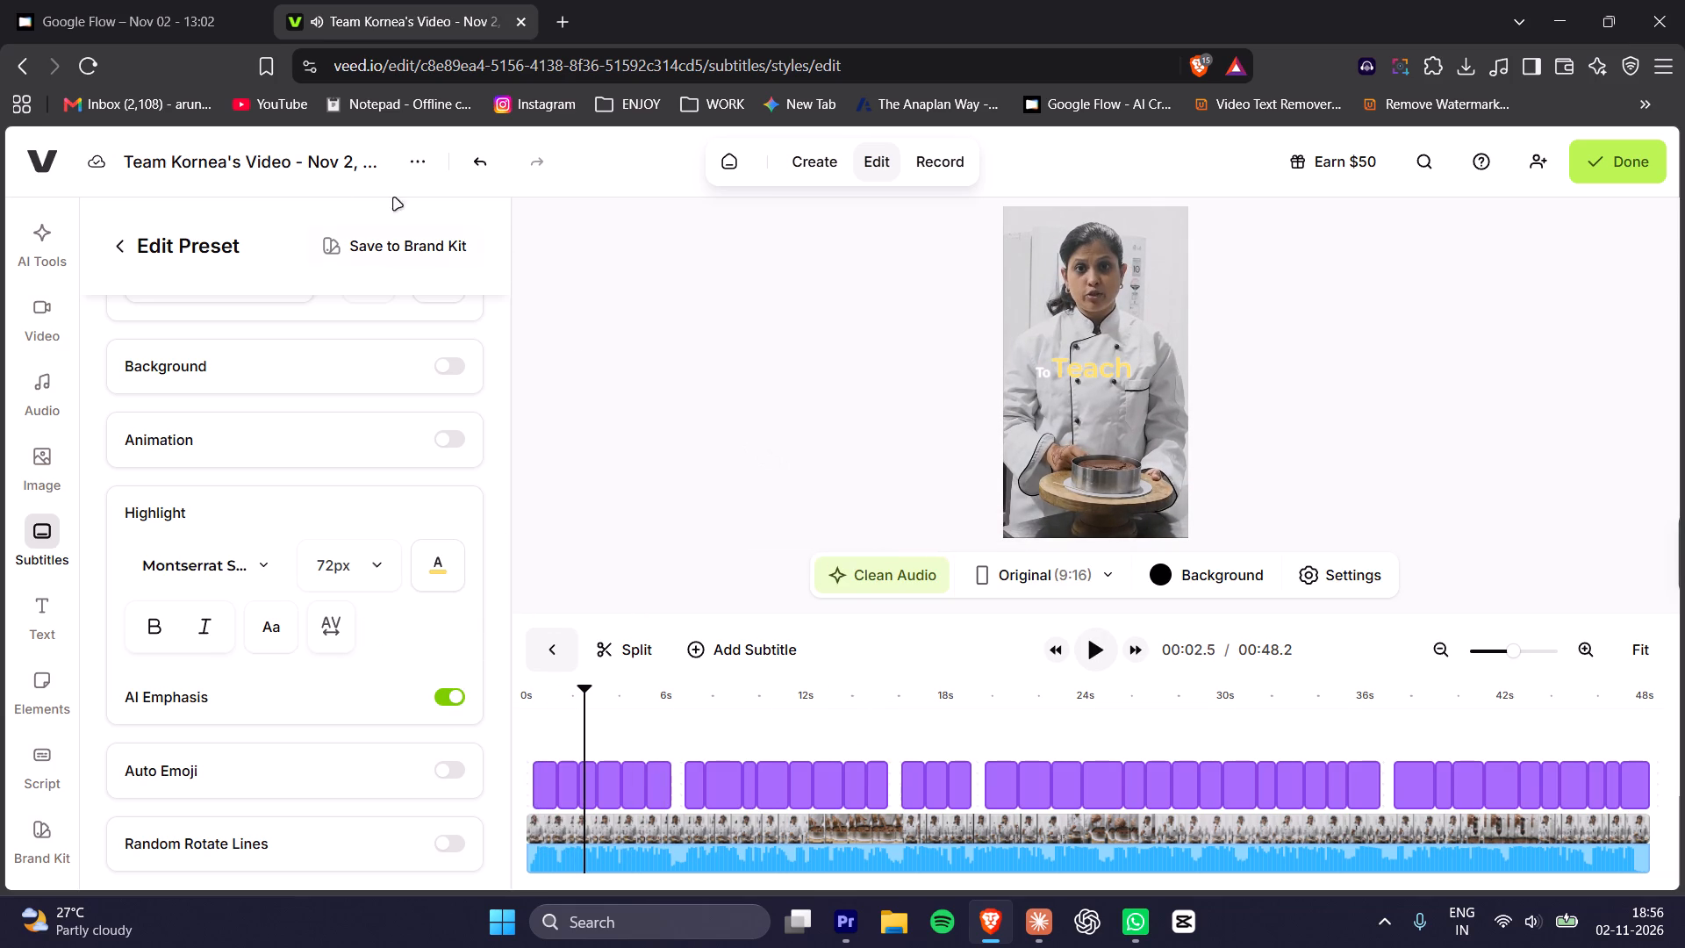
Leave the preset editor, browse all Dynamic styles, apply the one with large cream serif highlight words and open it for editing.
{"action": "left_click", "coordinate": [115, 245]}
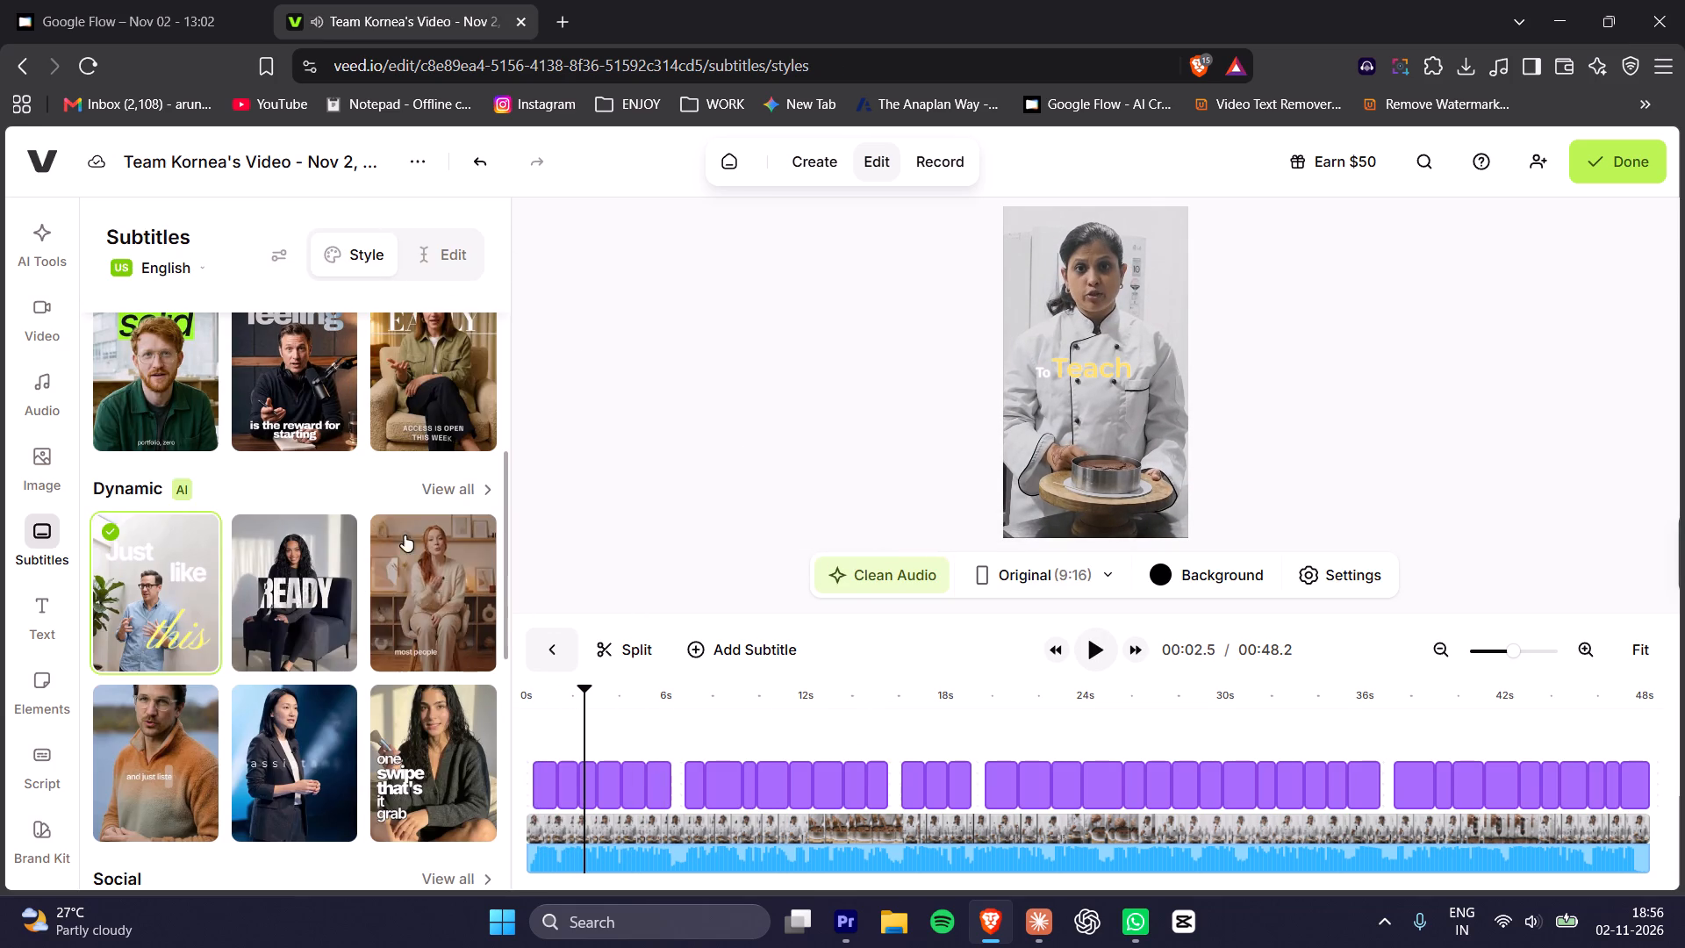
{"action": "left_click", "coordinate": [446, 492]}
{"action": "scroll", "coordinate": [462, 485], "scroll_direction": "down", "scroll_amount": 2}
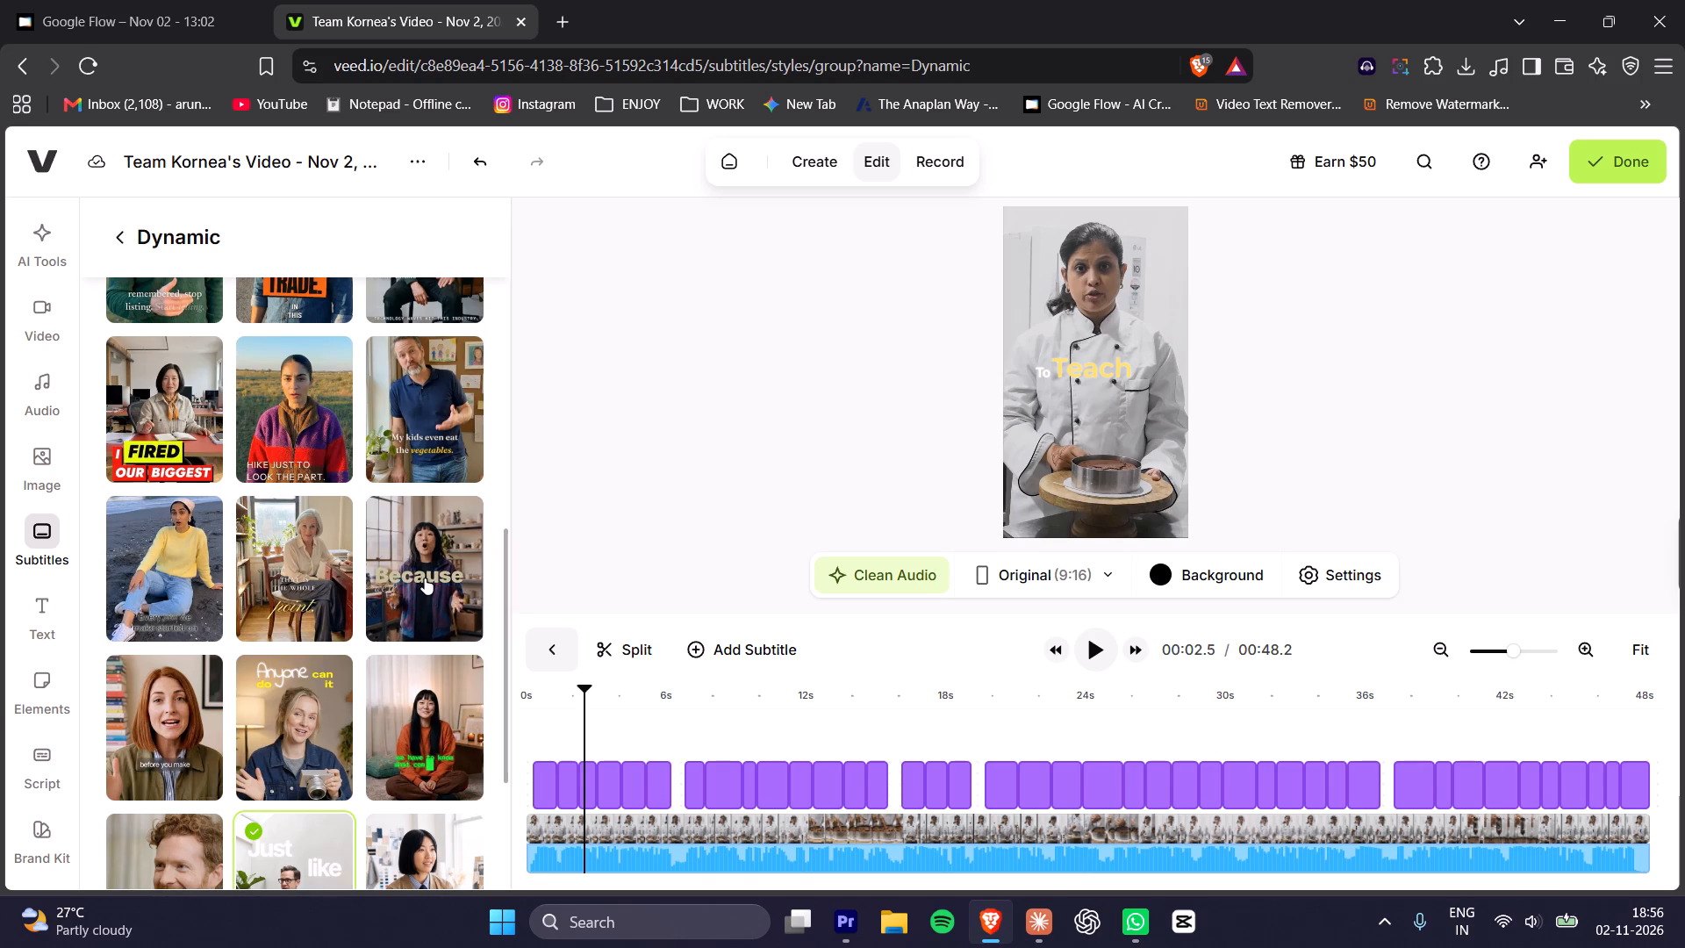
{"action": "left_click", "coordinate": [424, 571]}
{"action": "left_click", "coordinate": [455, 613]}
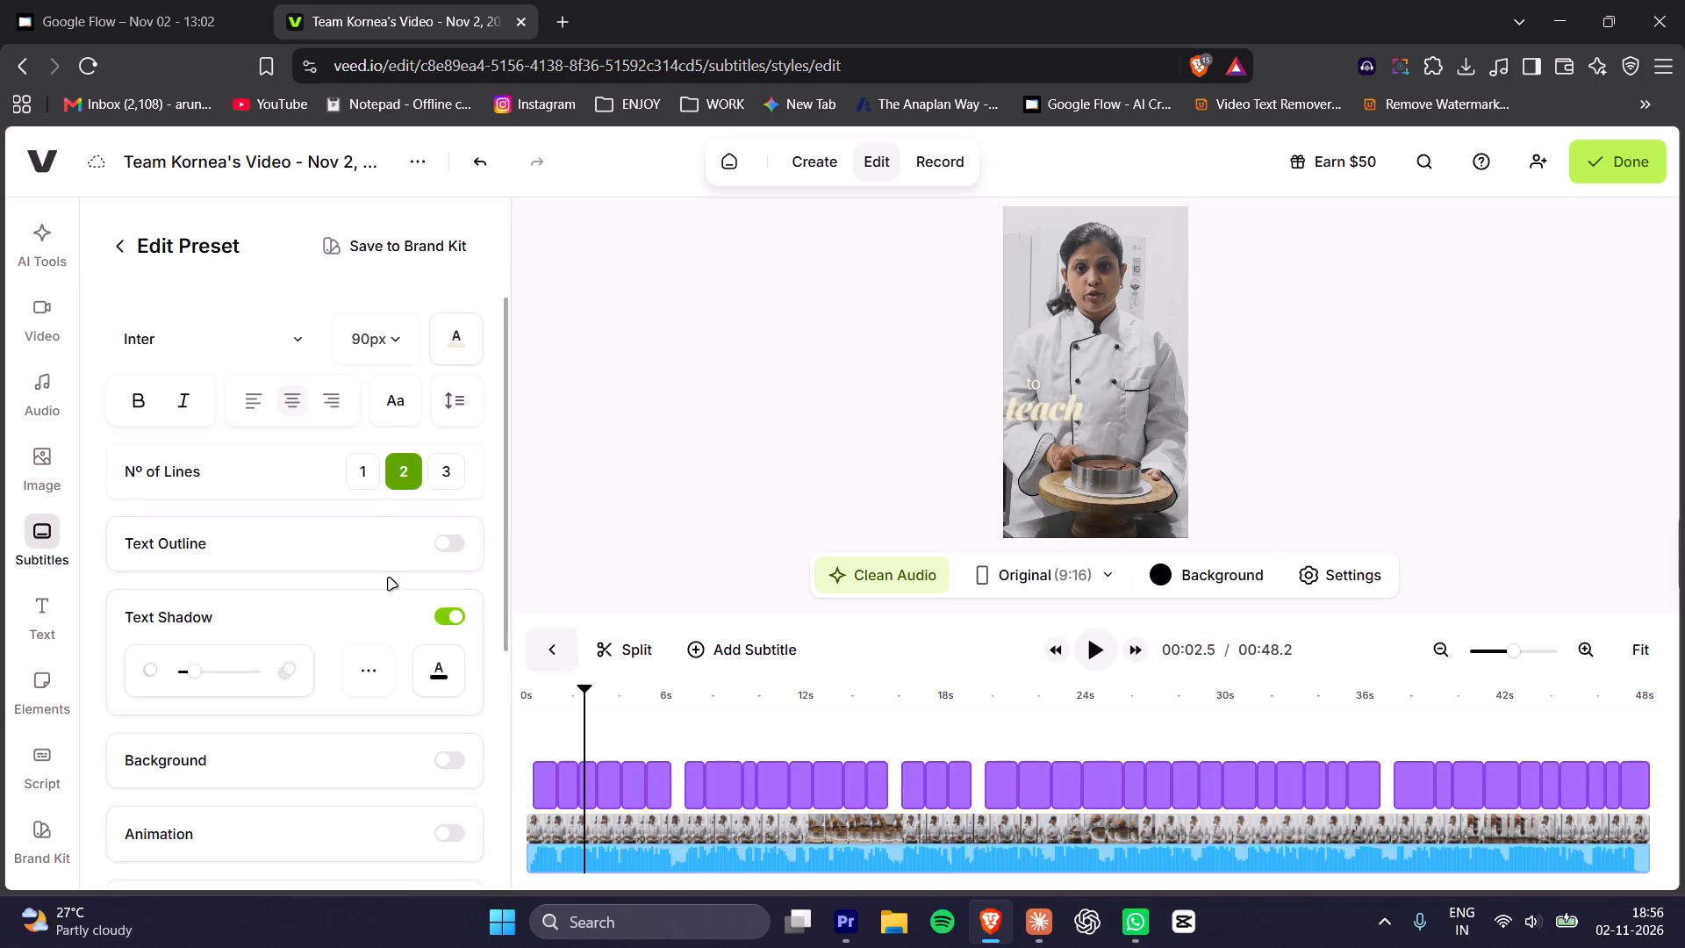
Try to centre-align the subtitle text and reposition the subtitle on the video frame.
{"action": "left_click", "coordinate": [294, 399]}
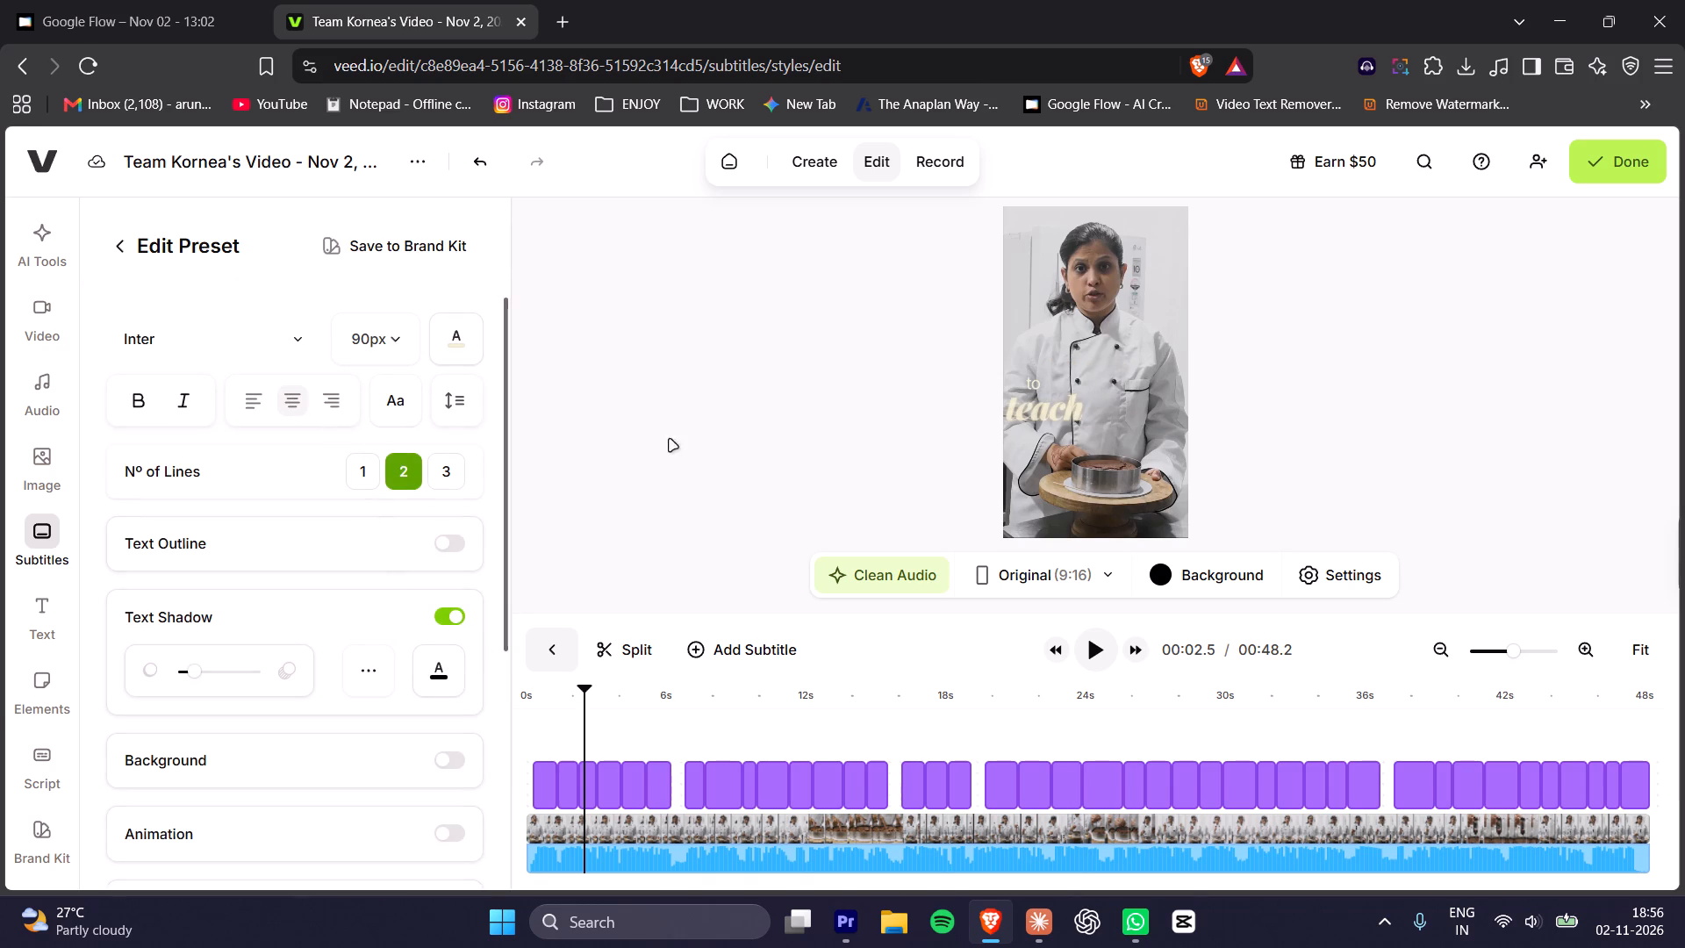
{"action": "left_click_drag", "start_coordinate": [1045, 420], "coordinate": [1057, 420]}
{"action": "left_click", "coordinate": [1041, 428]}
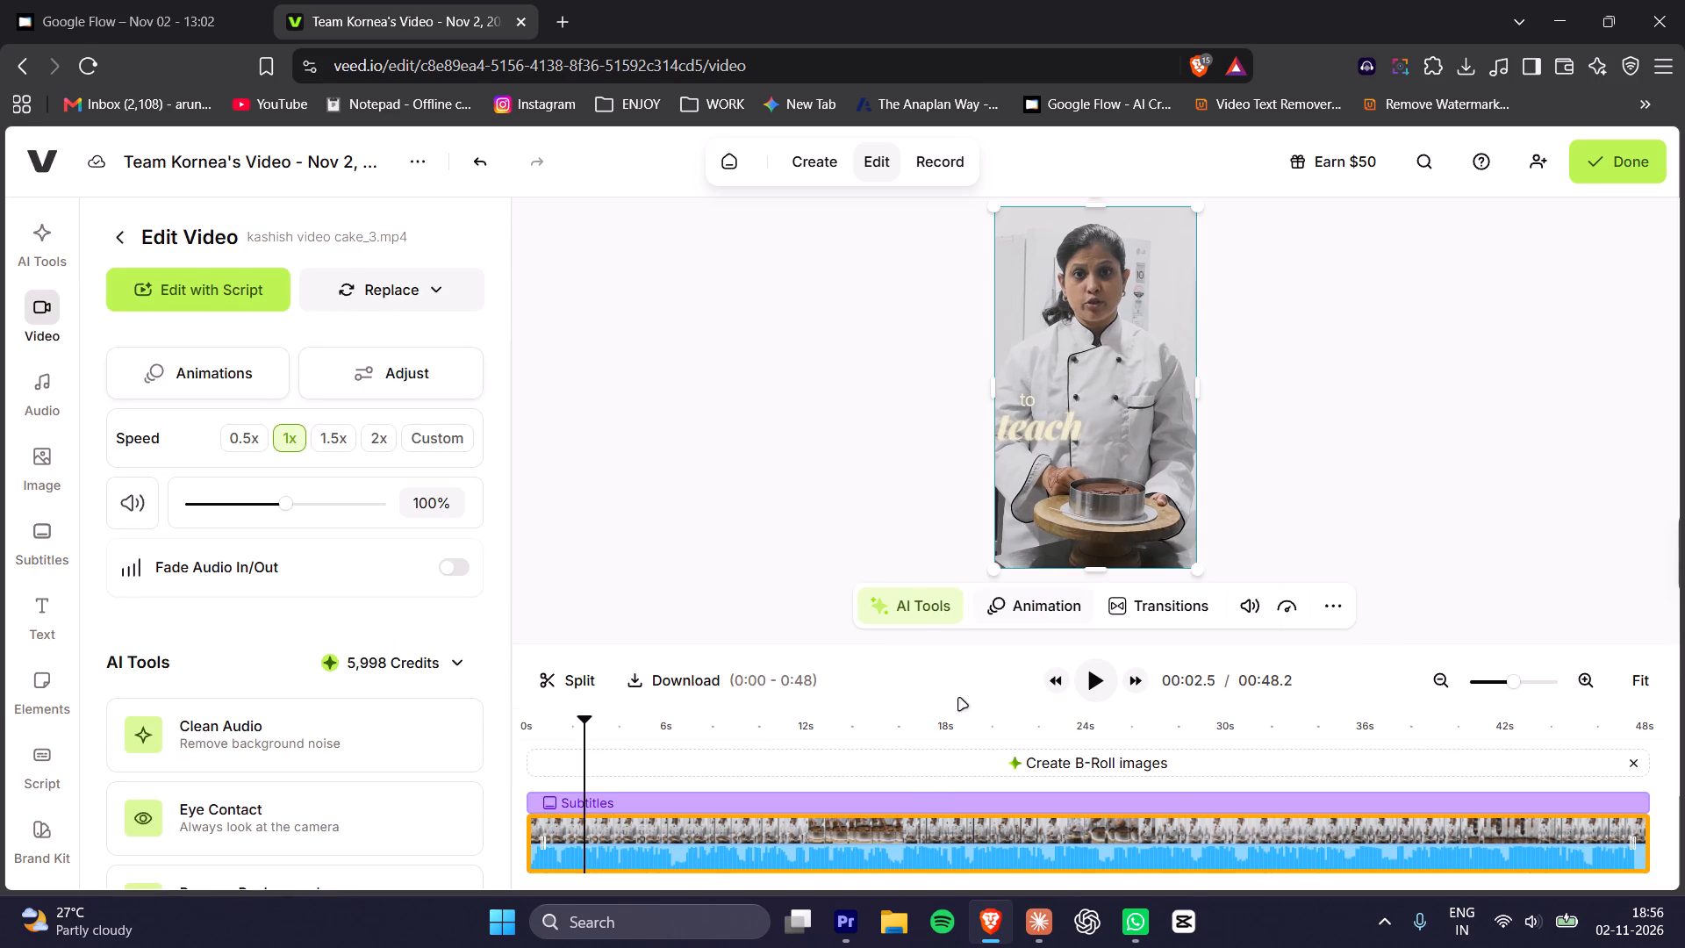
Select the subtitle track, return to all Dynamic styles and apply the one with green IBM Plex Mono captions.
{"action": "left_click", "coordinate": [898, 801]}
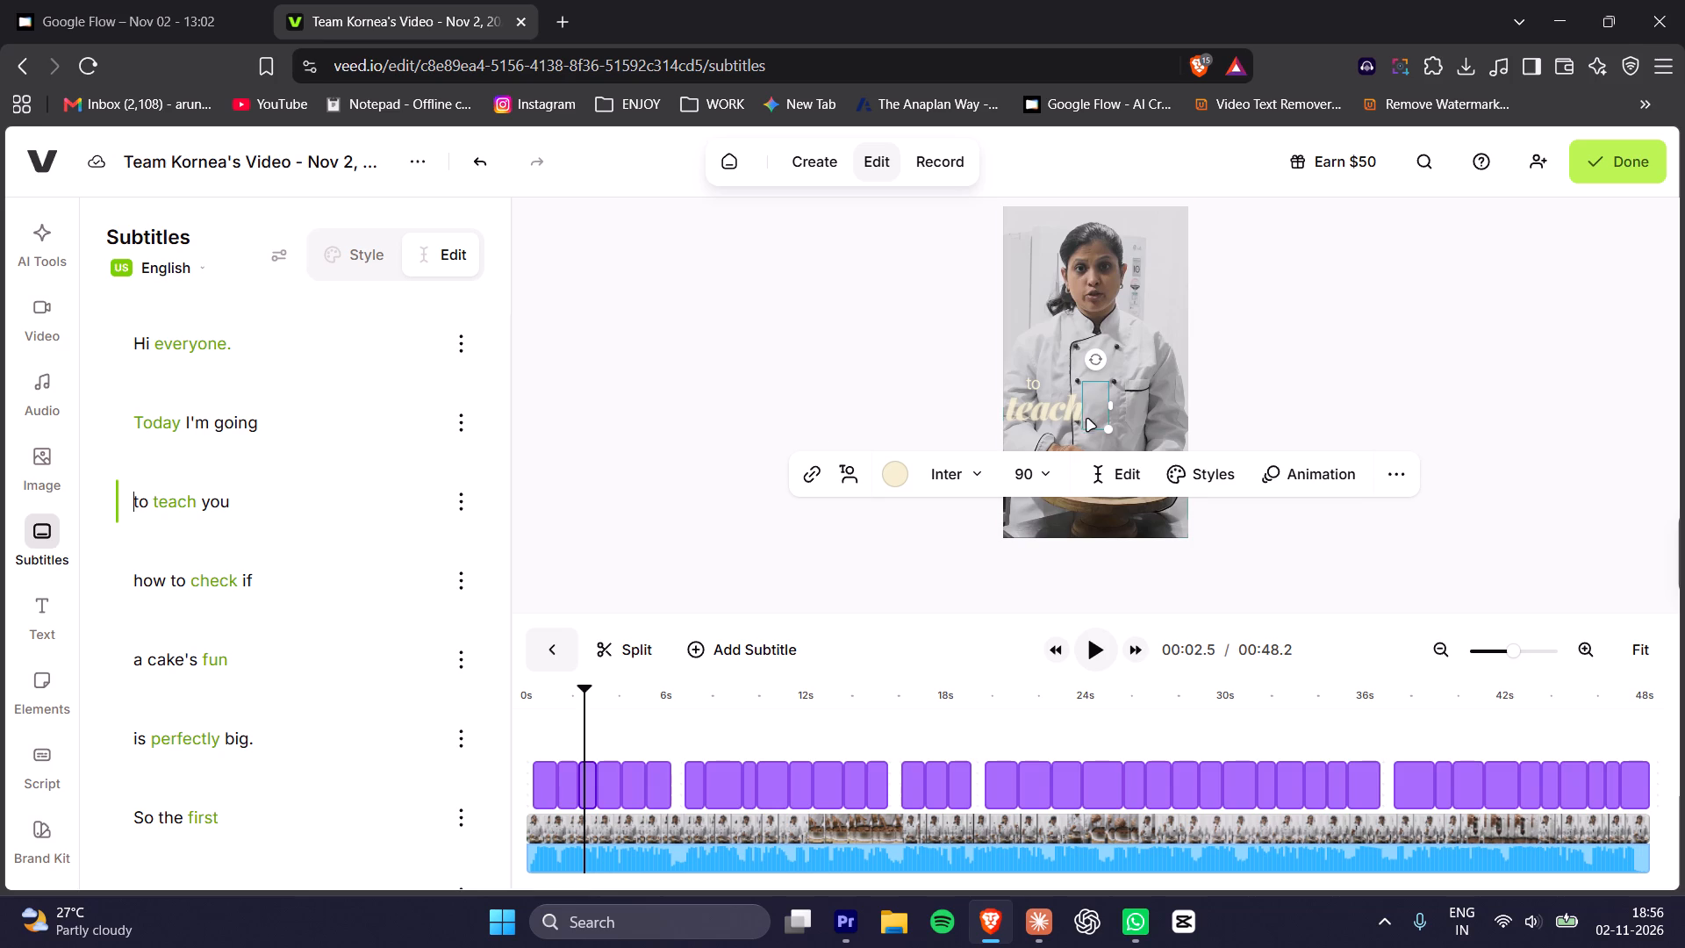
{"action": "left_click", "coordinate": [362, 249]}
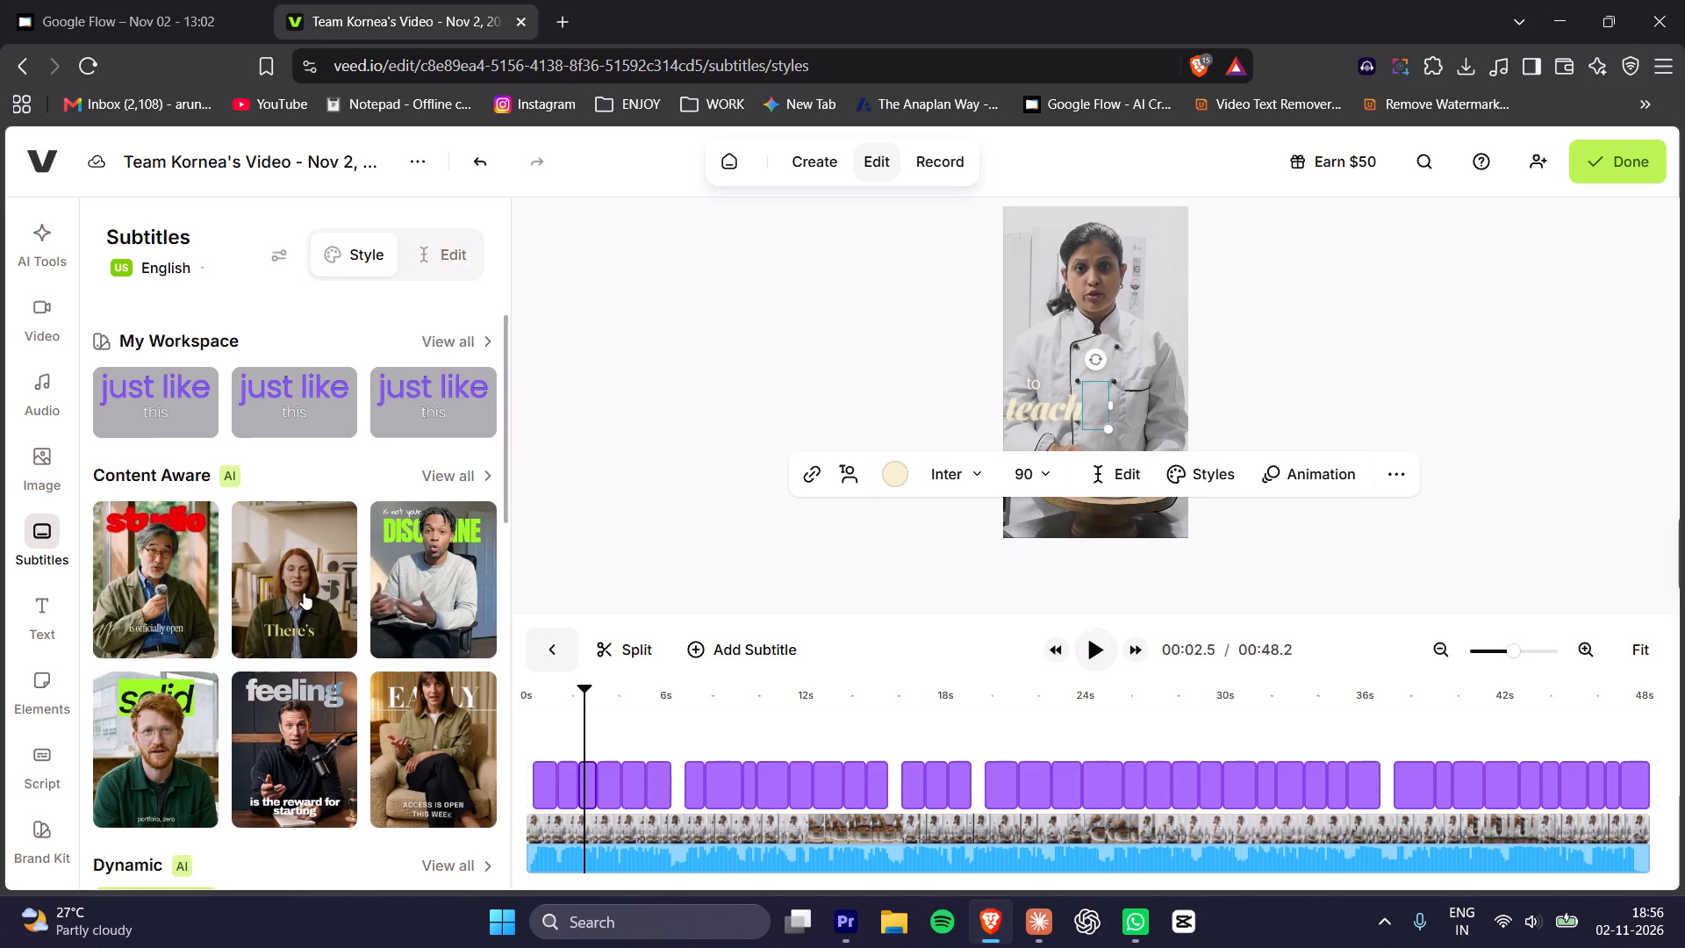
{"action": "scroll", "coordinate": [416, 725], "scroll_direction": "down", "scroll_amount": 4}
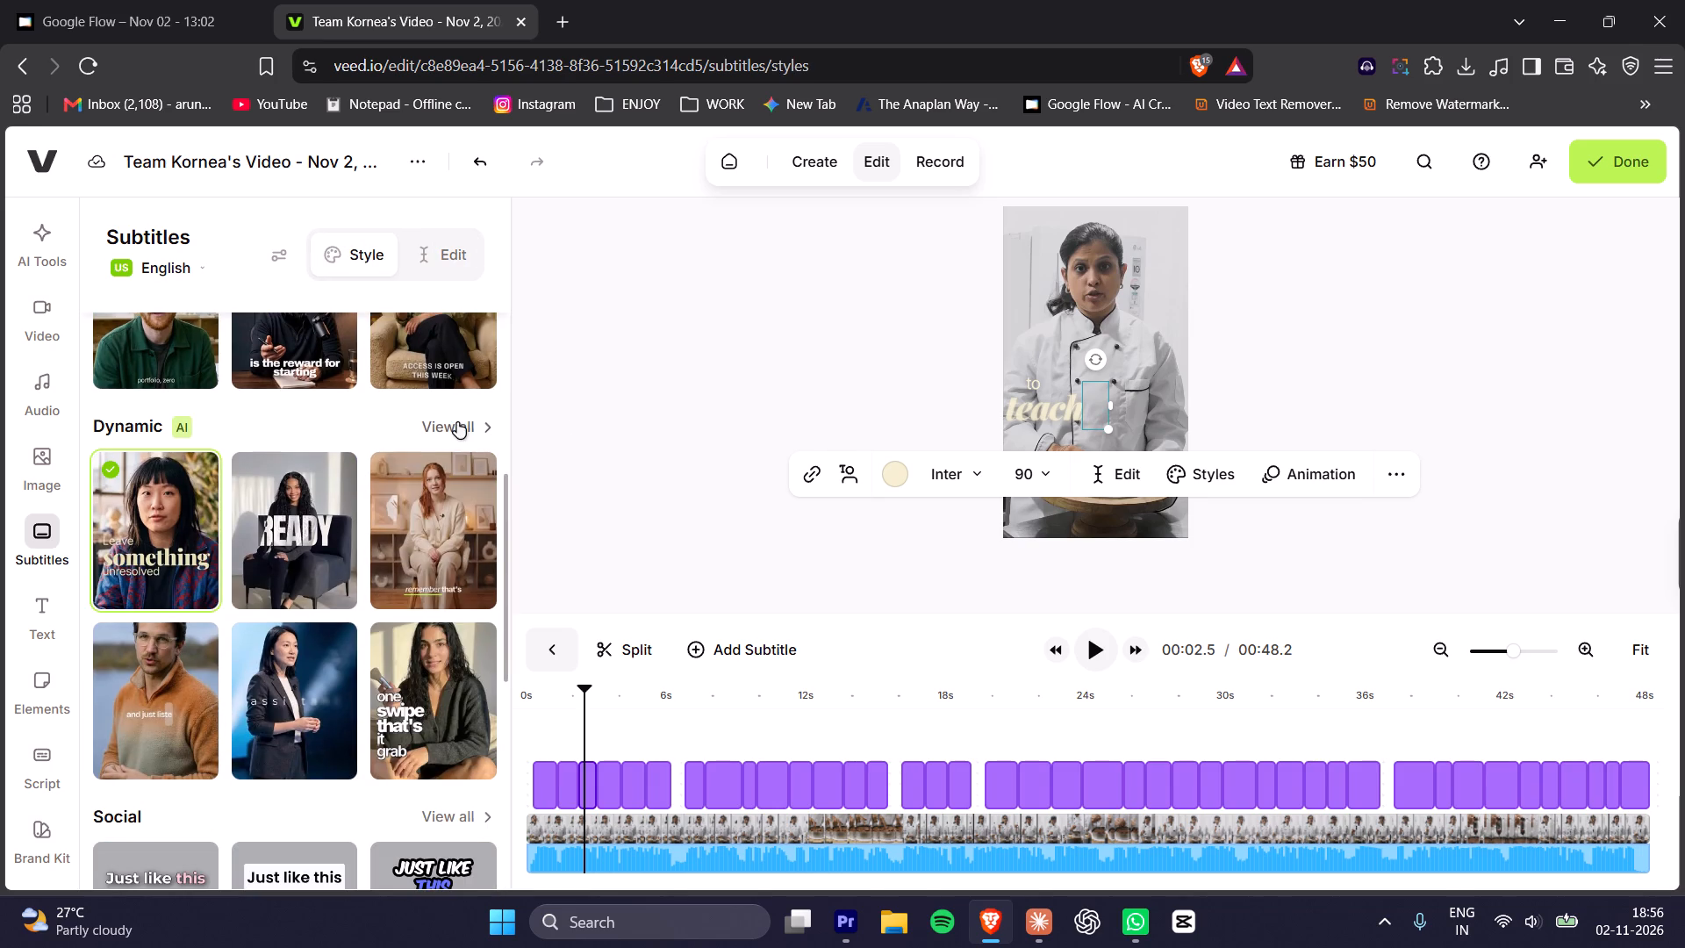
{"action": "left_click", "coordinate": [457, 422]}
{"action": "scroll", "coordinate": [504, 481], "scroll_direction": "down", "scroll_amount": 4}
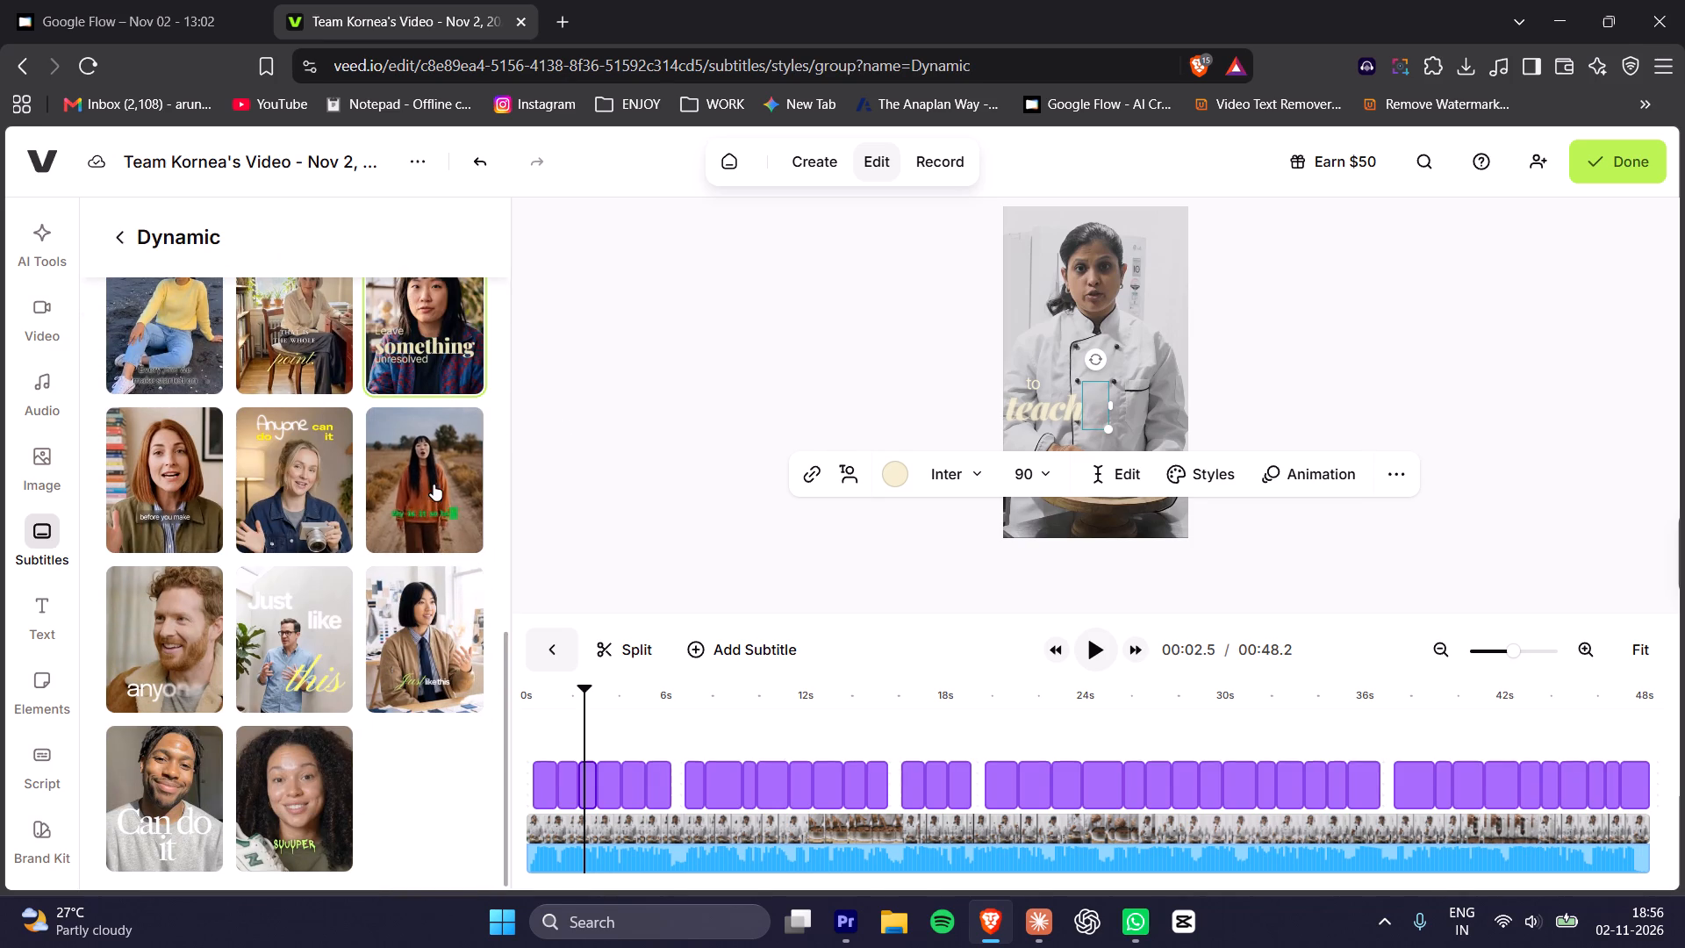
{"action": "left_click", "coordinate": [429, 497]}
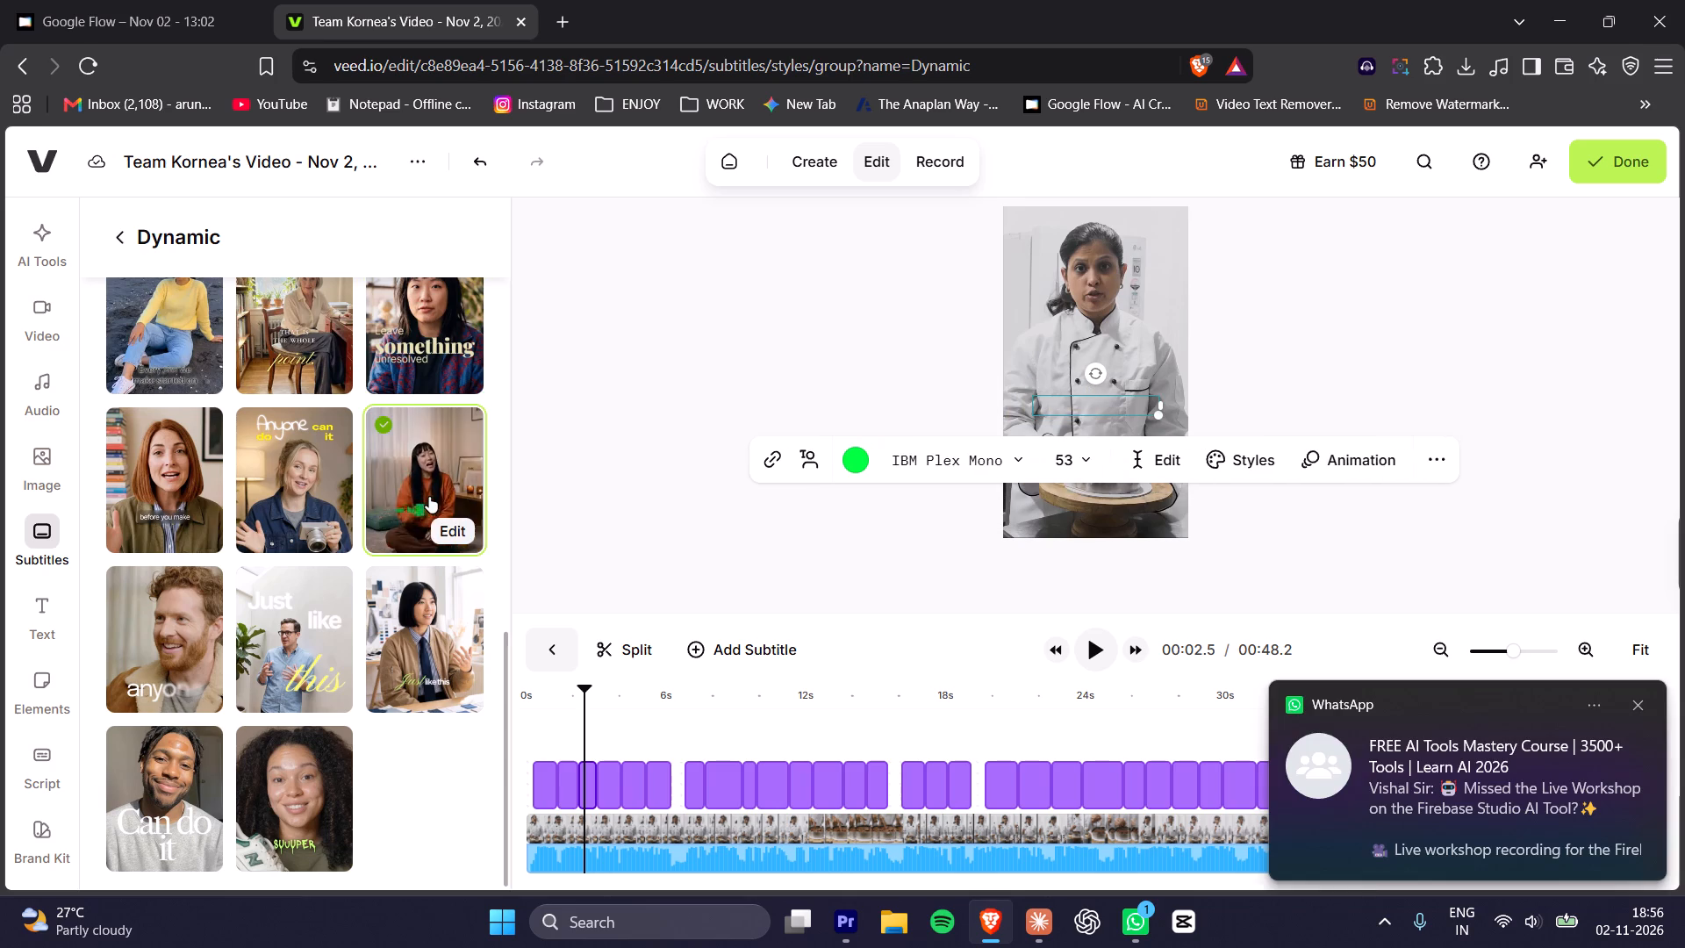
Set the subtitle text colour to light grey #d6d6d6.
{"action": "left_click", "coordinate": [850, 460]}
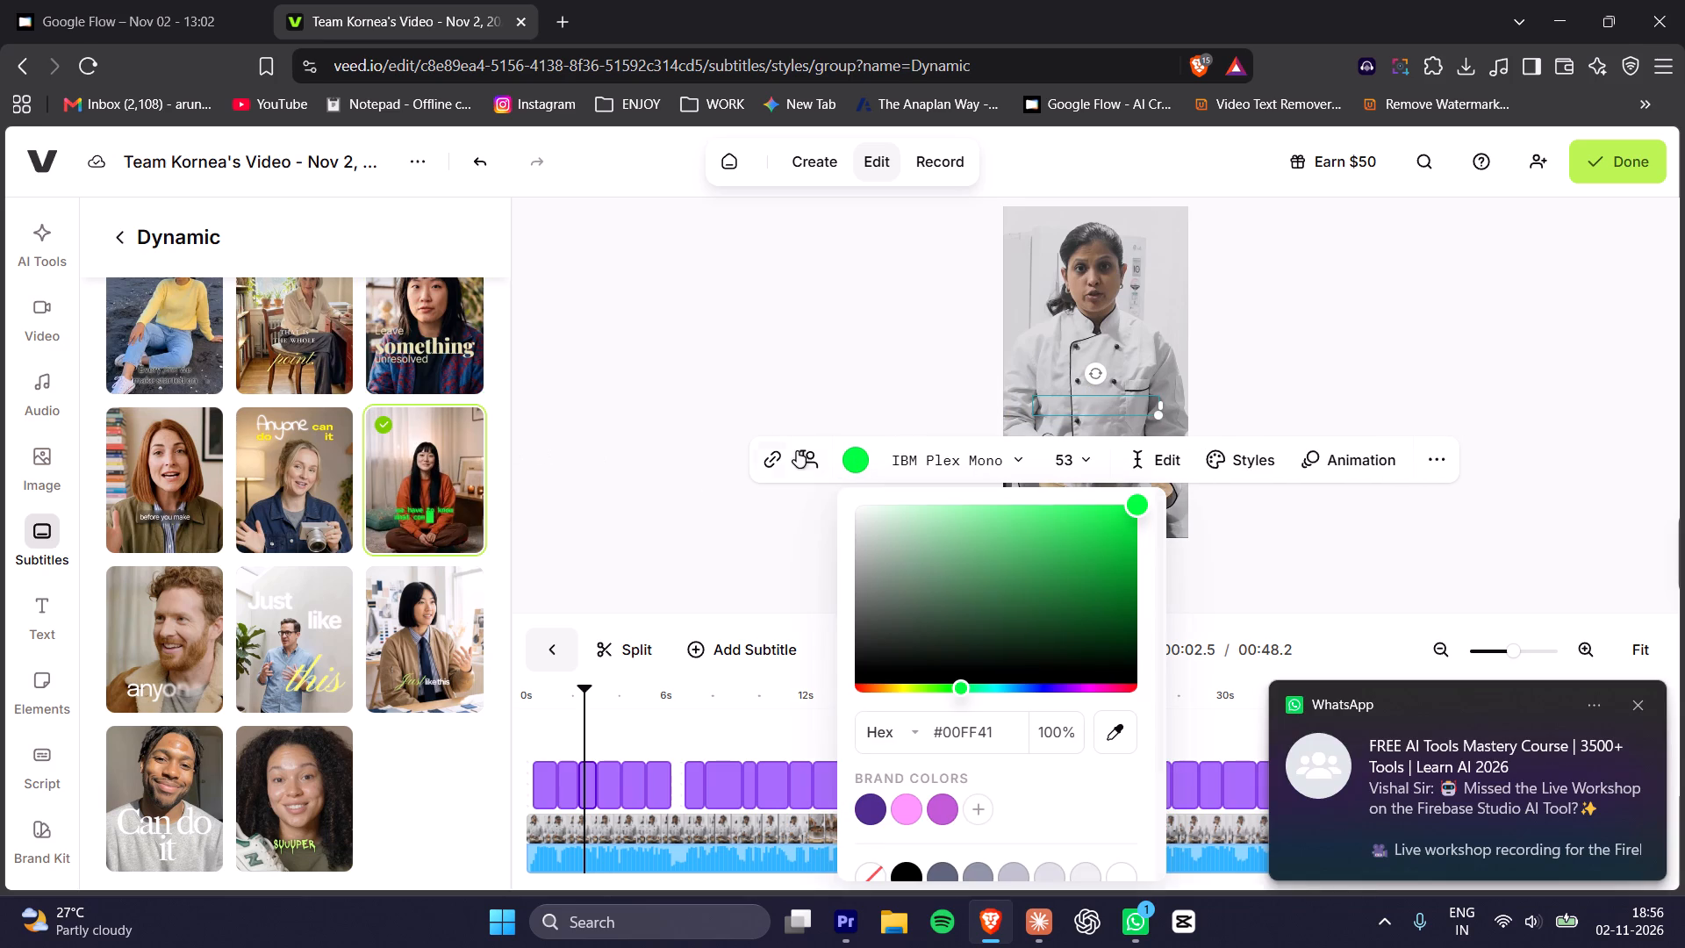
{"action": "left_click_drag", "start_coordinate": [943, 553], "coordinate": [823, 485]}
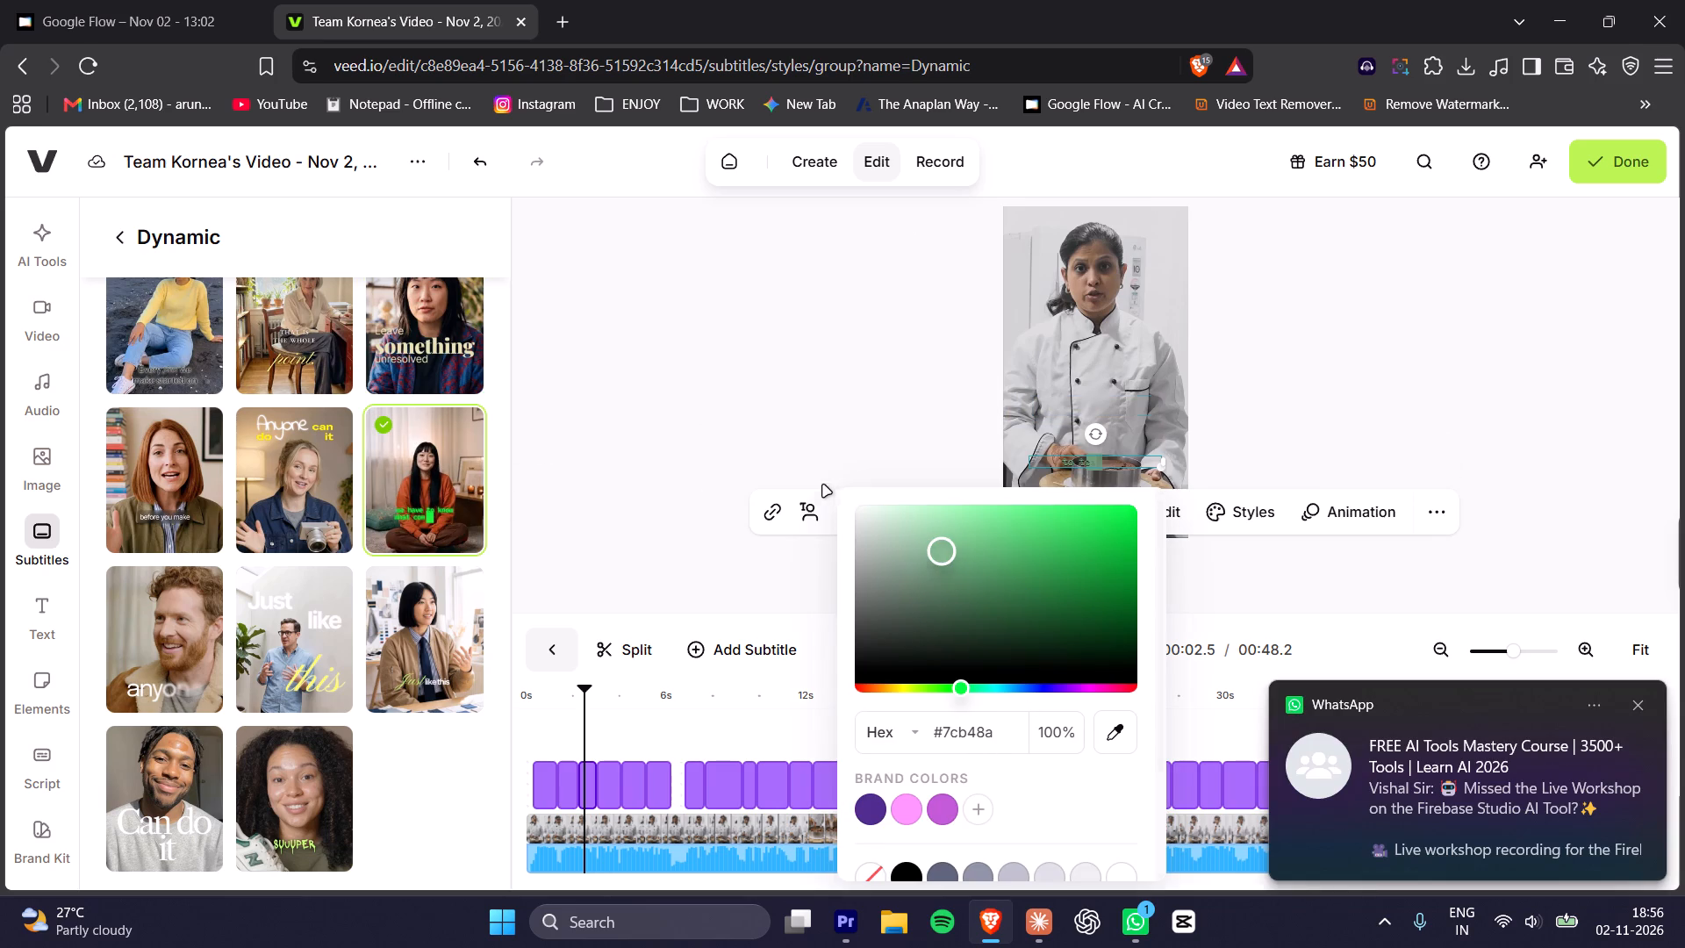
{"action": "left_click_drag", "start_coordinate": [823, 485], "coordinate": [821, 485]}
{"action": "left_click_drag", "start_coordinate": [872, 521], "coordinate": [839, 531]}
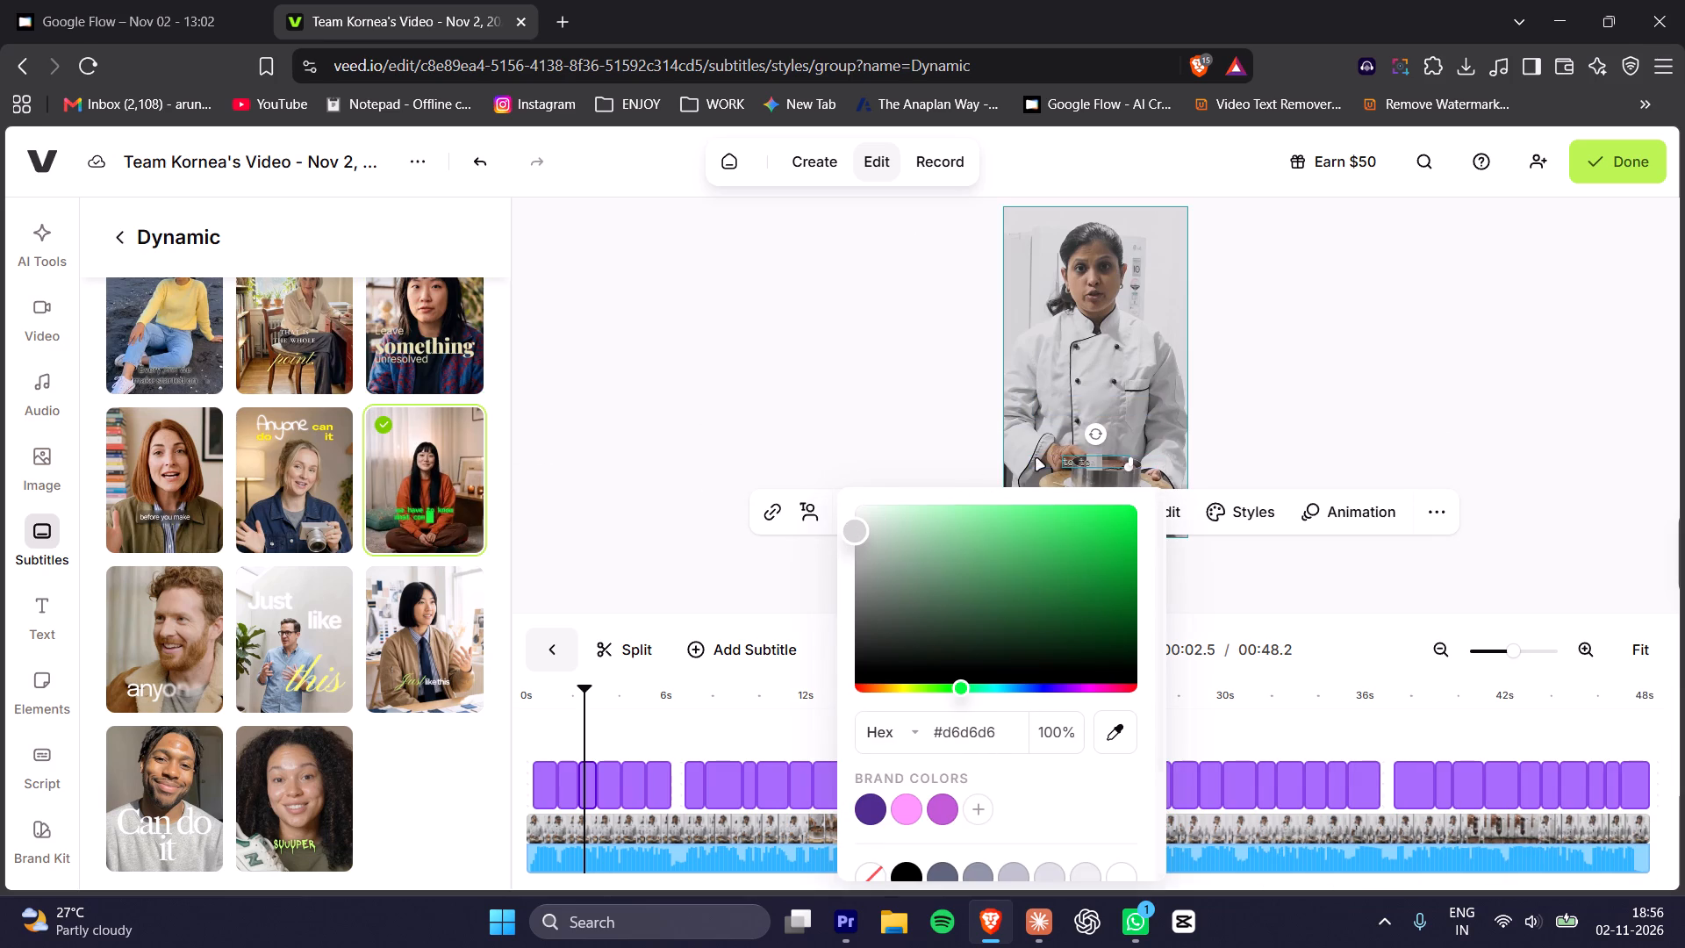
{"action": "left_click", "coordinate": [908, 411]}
Play a short stretch of the video to preview the recoloured monospaced subtitles.
{"action": "left_click_drag", "start_coordinate": [618, 709], "coordinate": [613, 709]}
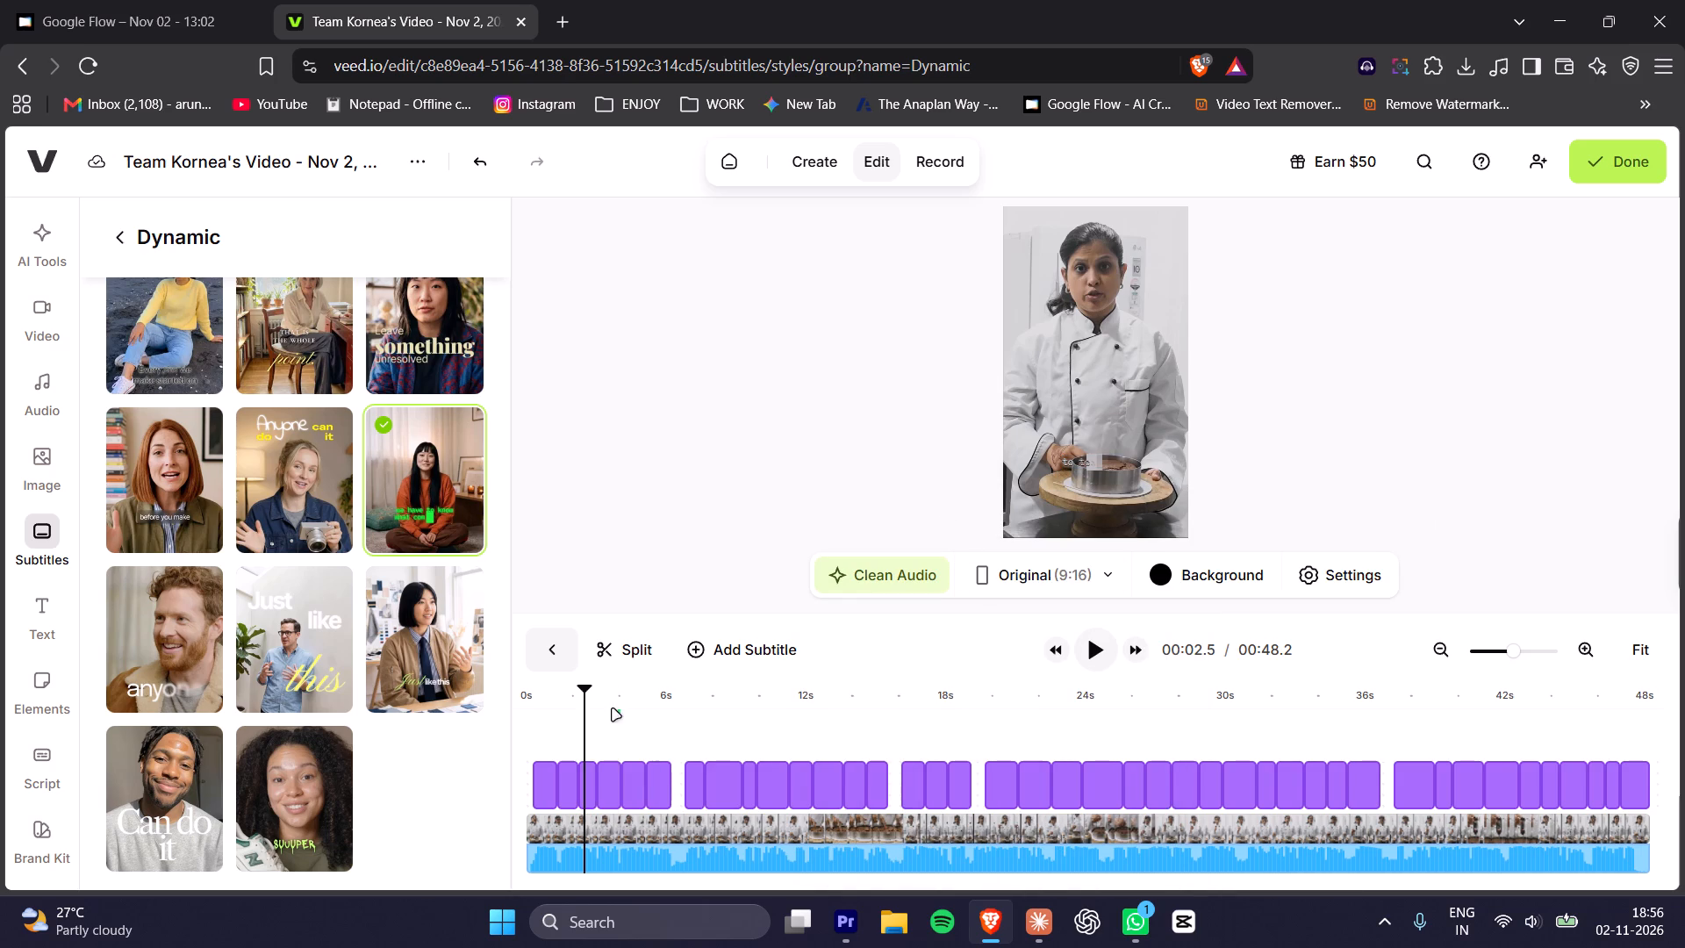
{"action": "left_click_drag", "start_coordinate": [613, 709], "coordinate": [499, 692]}
{"action": "left_click", "coordinate": [567, 687]}
{"action": "key", "text": "space"}
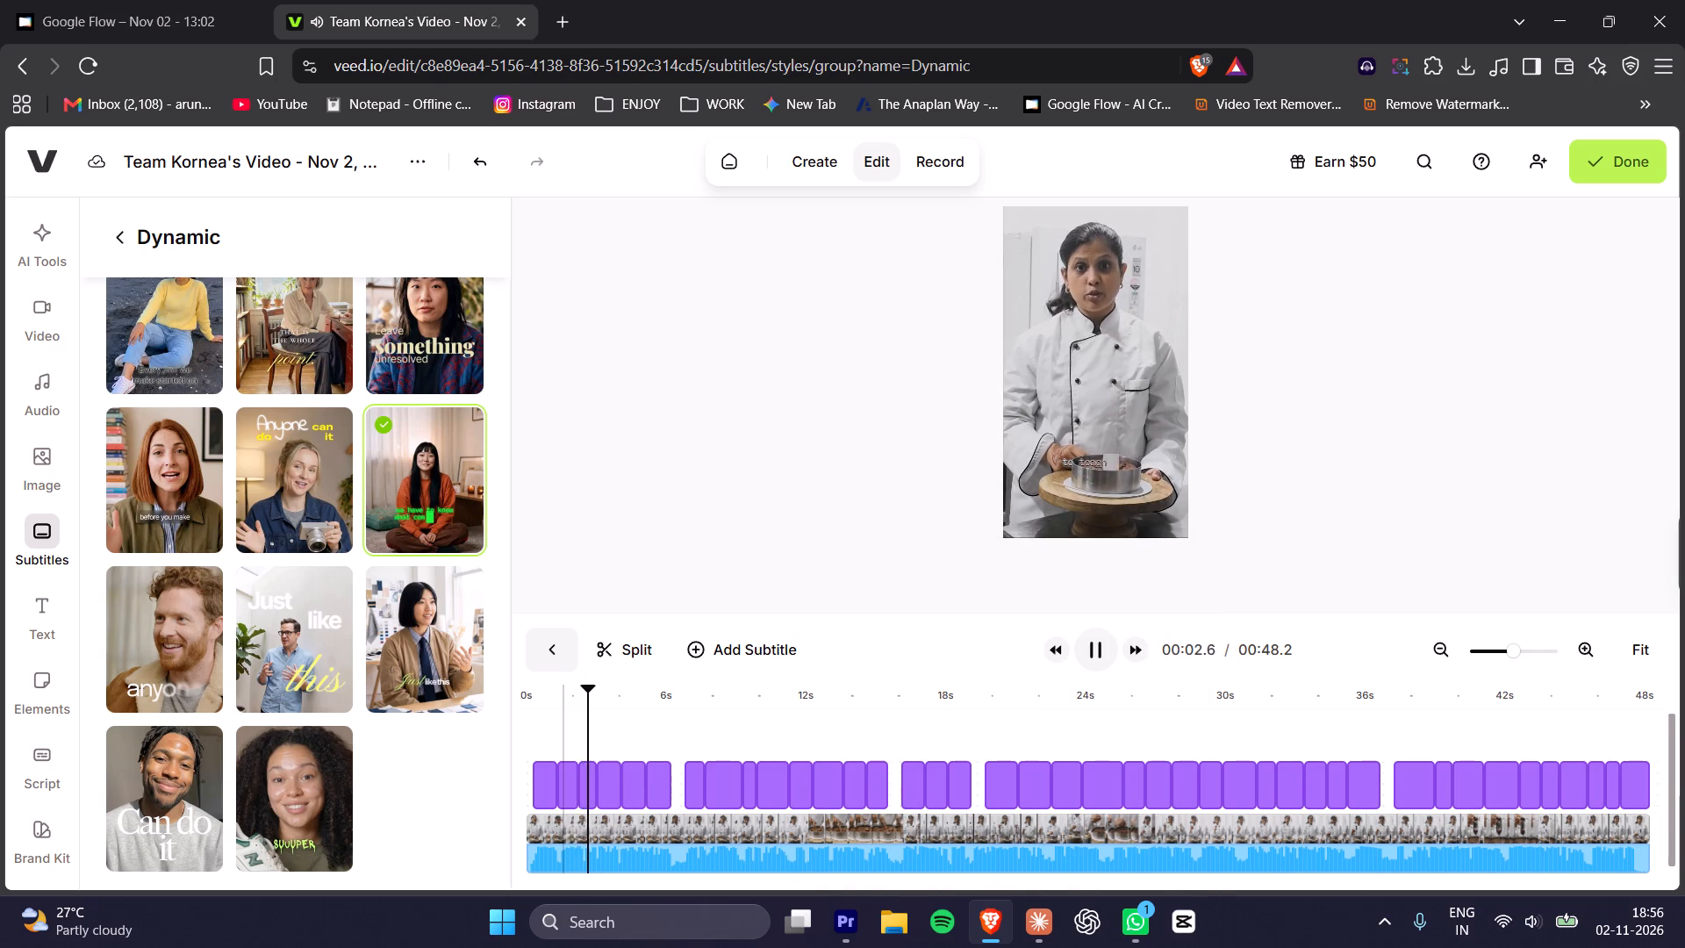
{"action": "key", "text": "space"}
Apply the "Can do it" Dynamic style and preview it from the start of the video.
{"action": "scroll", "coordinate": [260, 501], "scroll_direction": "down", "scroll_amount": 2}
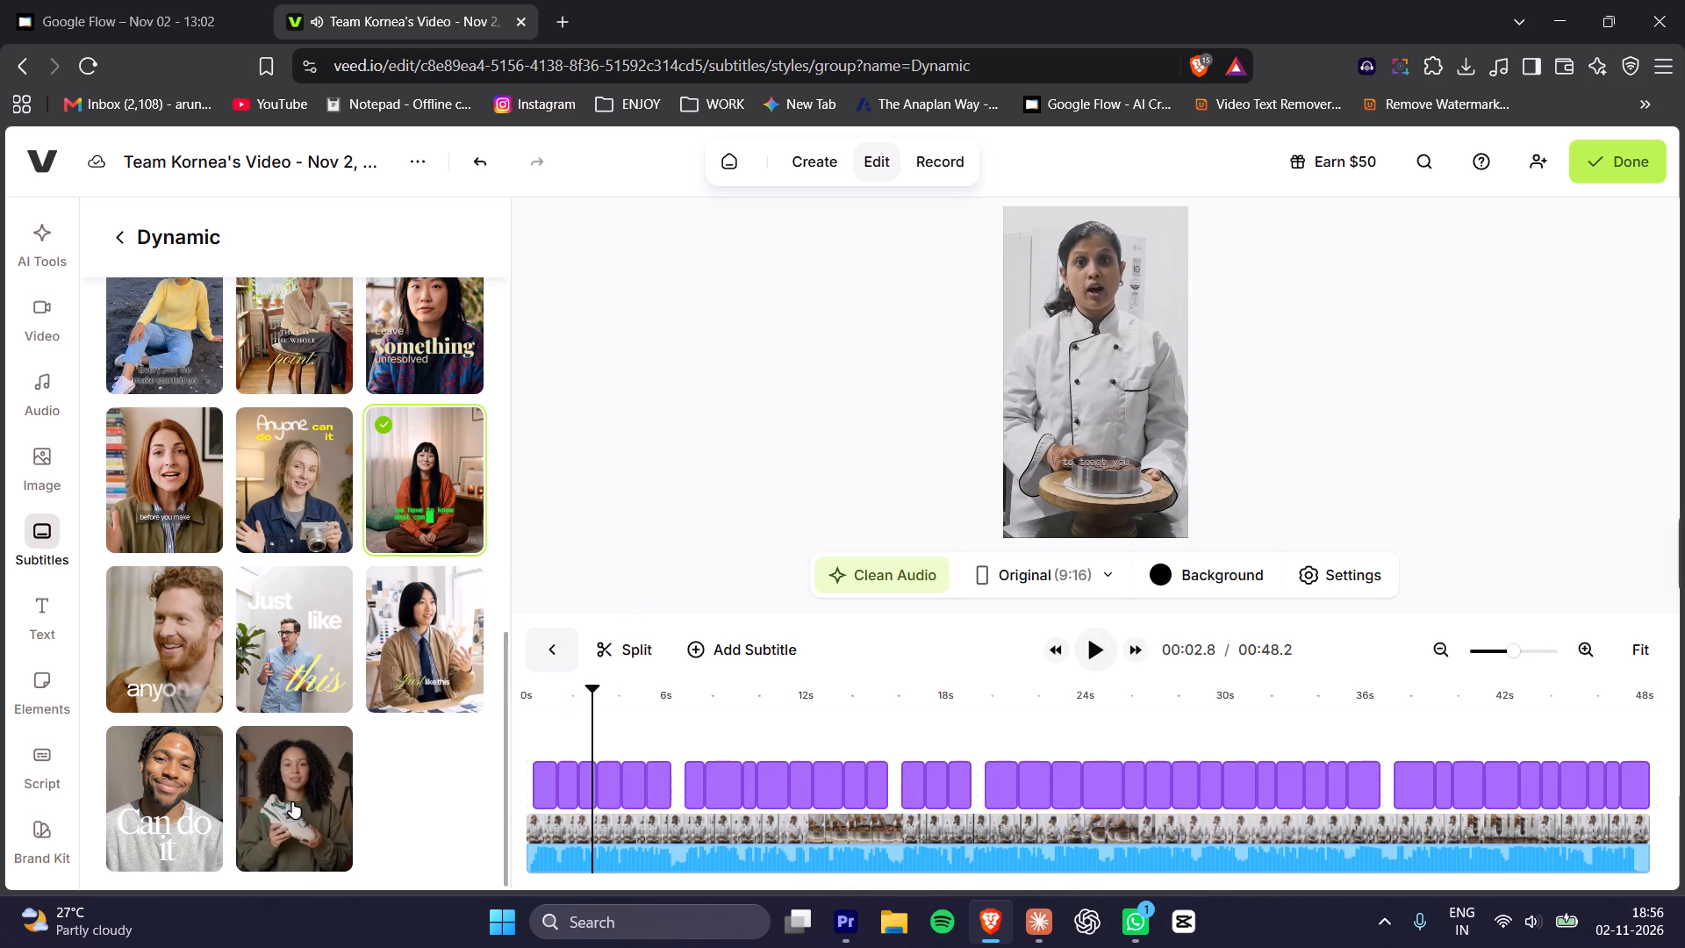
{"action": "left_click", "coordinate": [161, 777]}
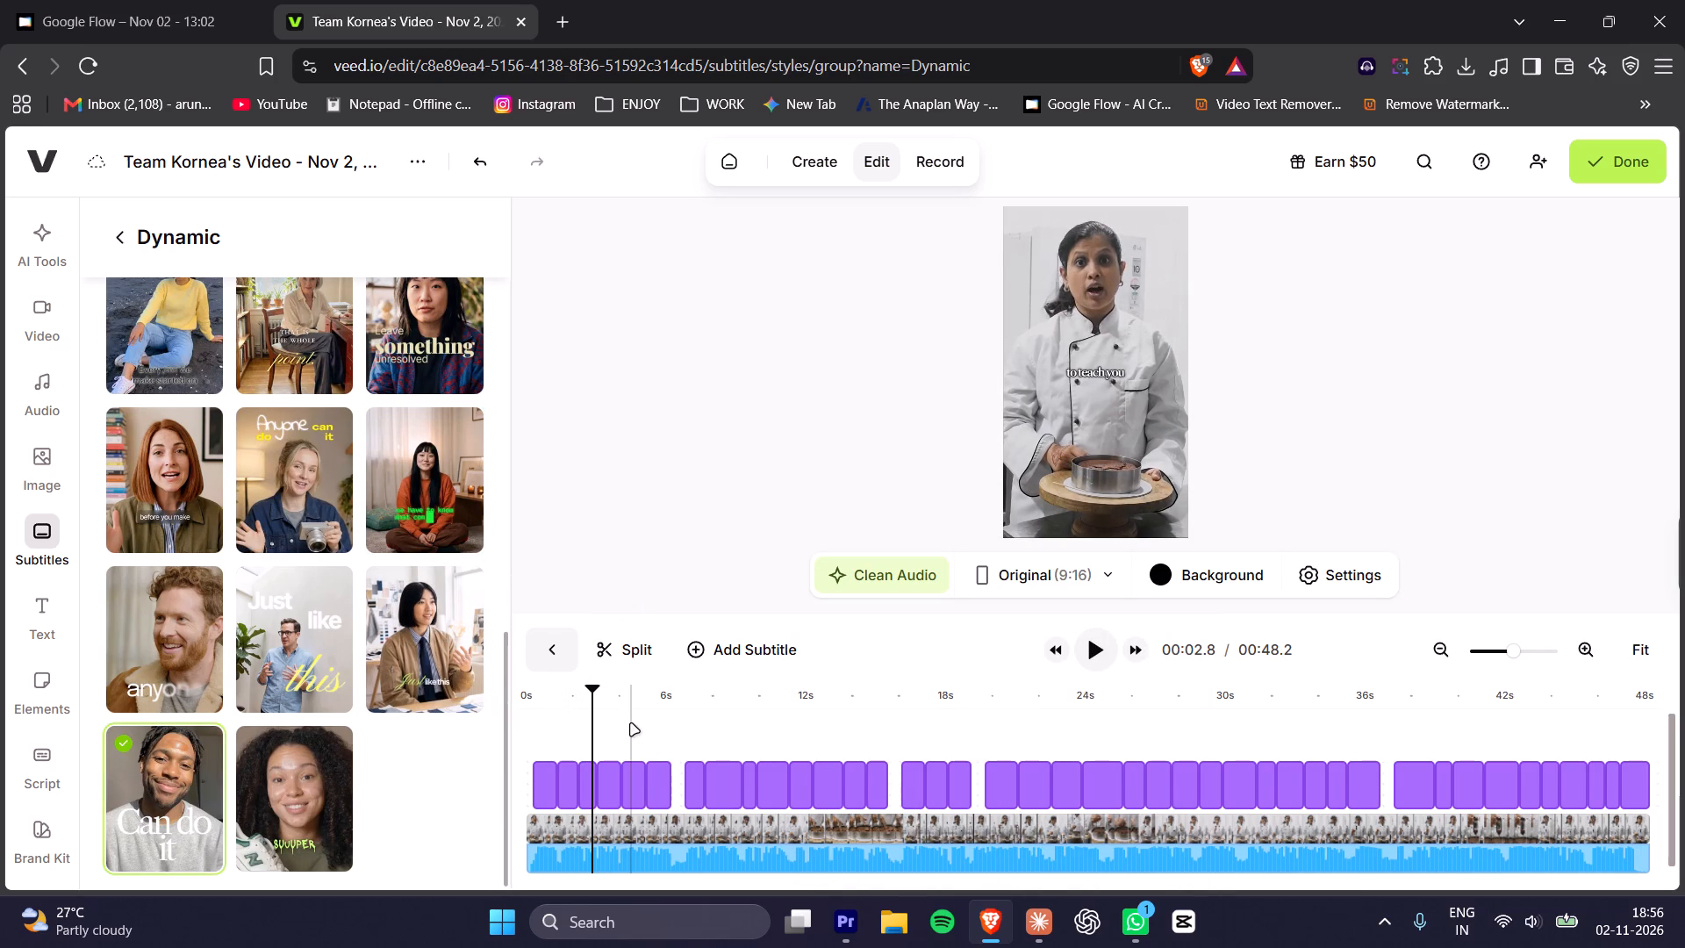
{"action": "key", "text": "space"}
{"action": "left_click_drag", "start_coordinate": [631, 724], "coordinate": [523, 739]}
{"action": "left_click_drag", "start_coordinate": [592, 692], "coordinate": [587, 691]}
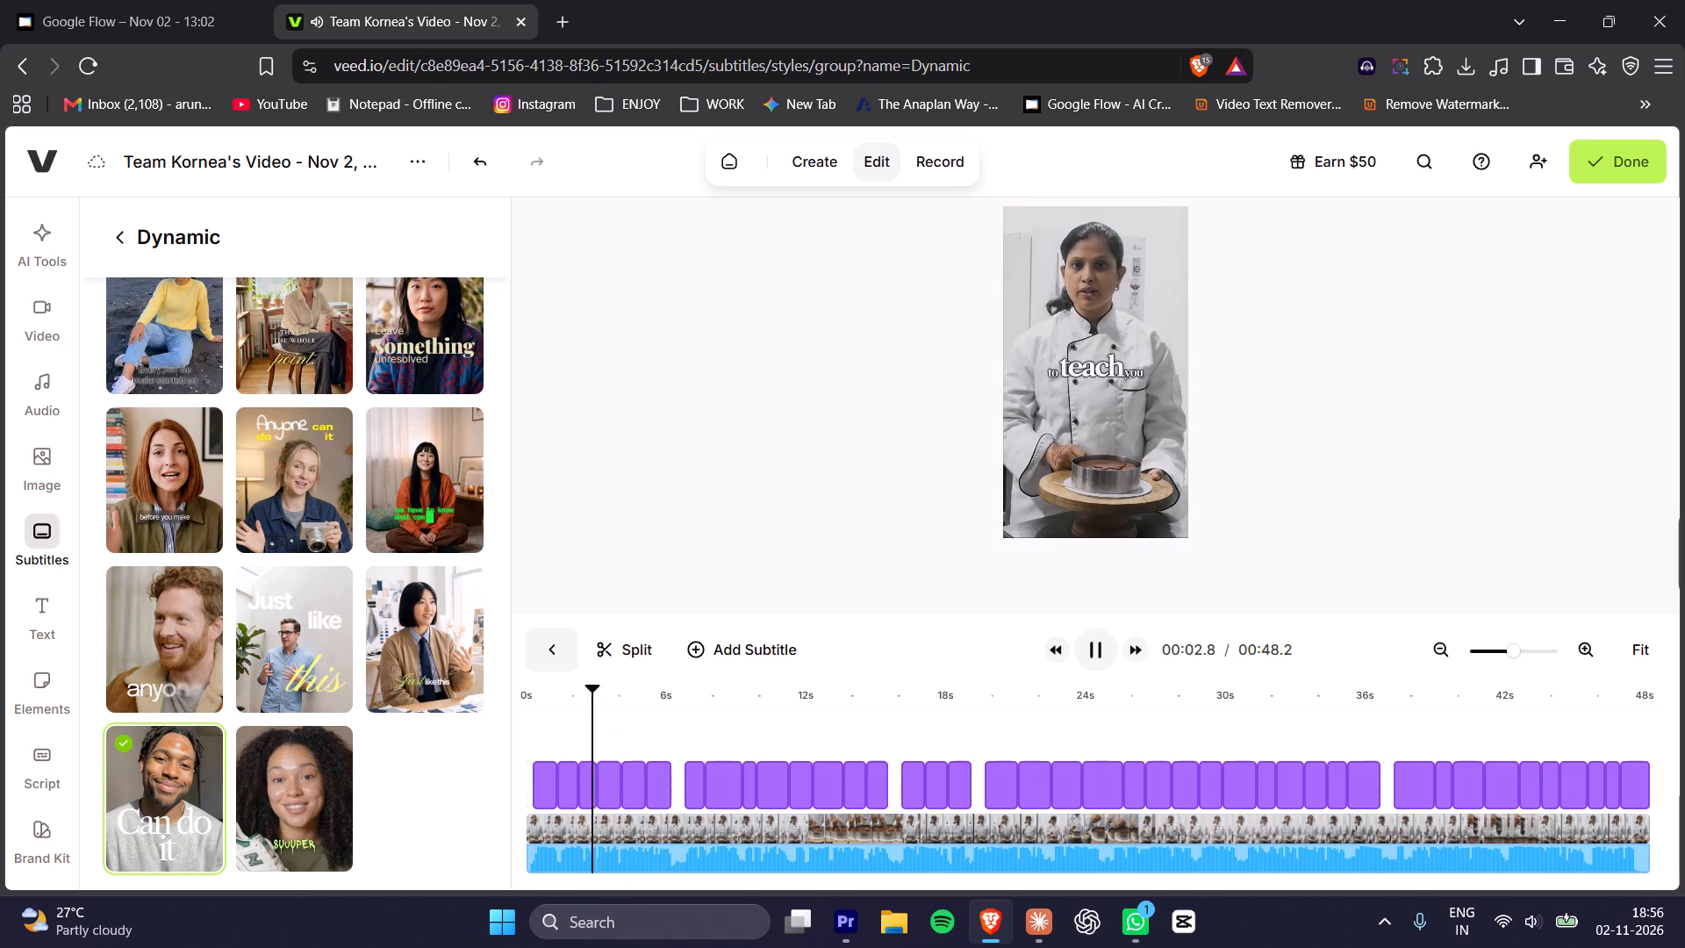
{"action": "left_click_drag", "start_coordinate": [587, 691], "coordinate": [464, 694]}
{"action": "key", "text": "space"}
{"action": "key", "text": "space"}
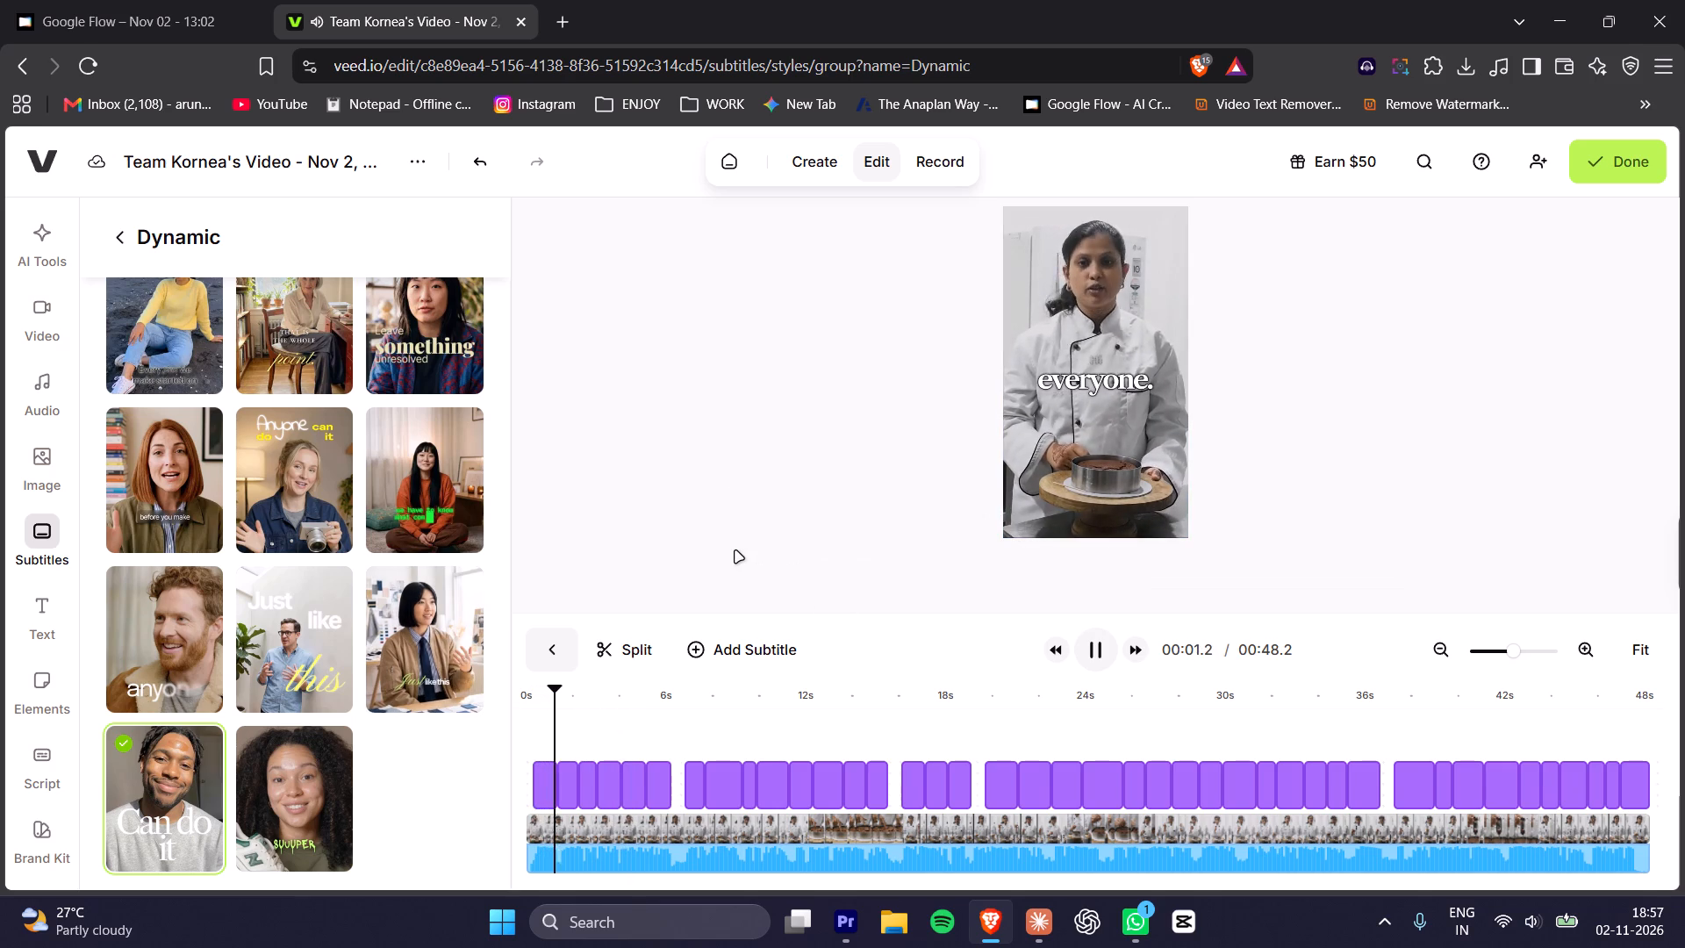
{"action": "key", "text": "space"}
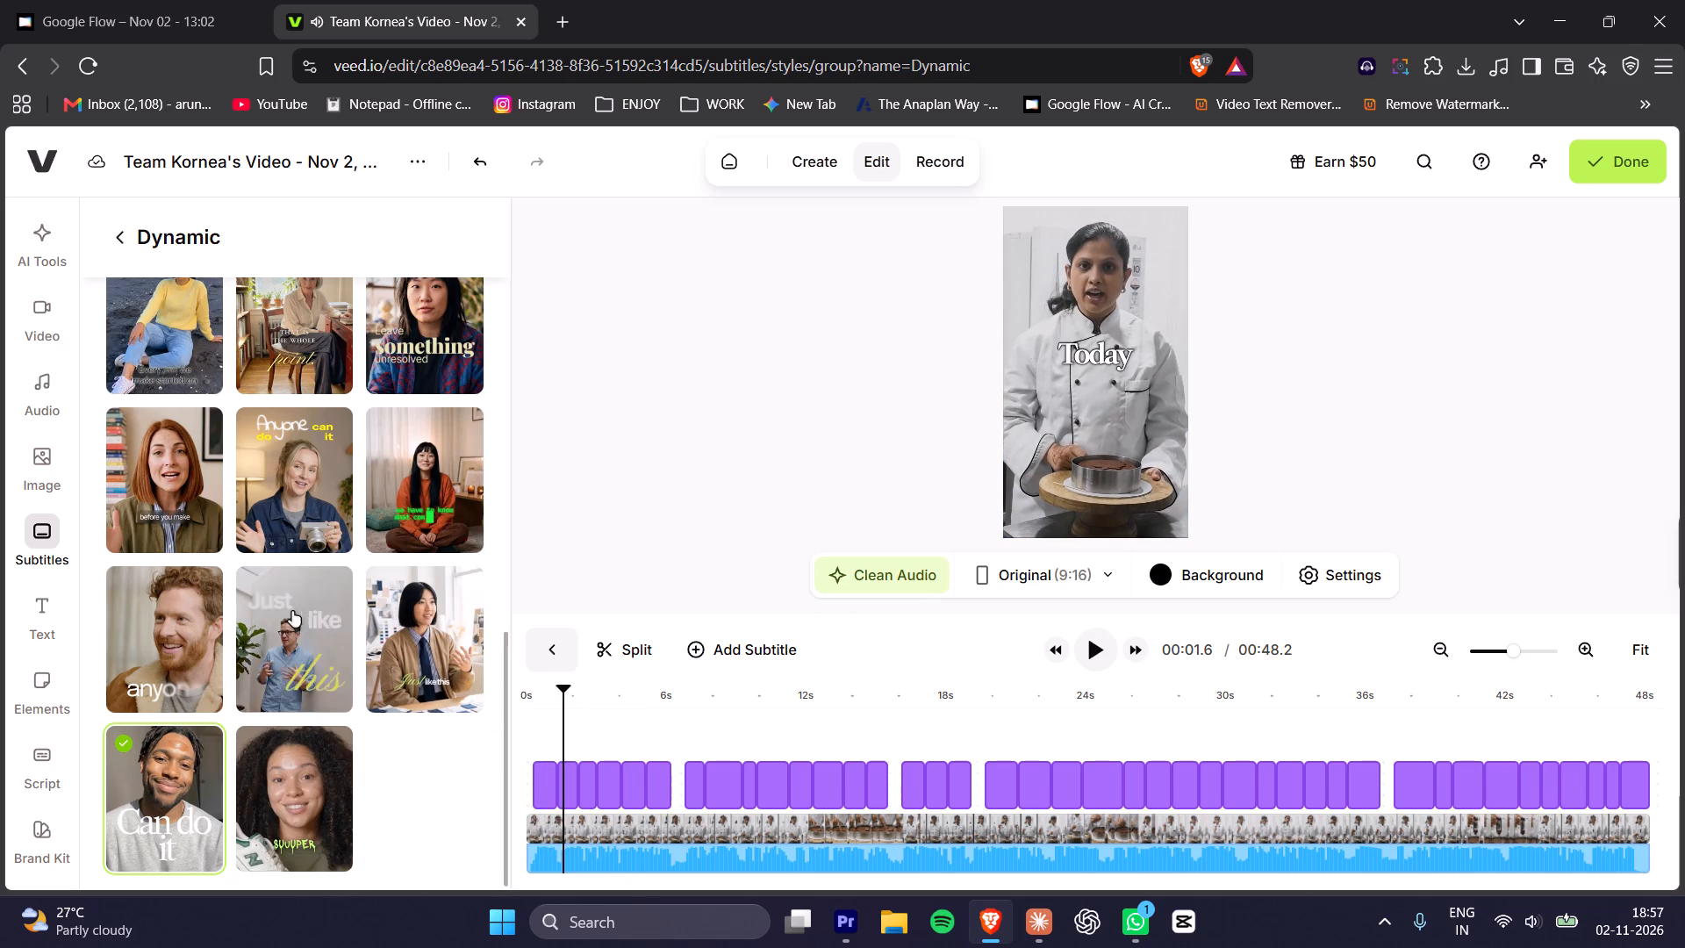
Apply the "Anyone can do it" Dynamic style to the subtitles.
{"action": "scroll", "coordinate": [270, 620], "scroll_direction": "up", "scroll_amount": 1}
{"action": "left_click", "coordinate": [308, 589]}
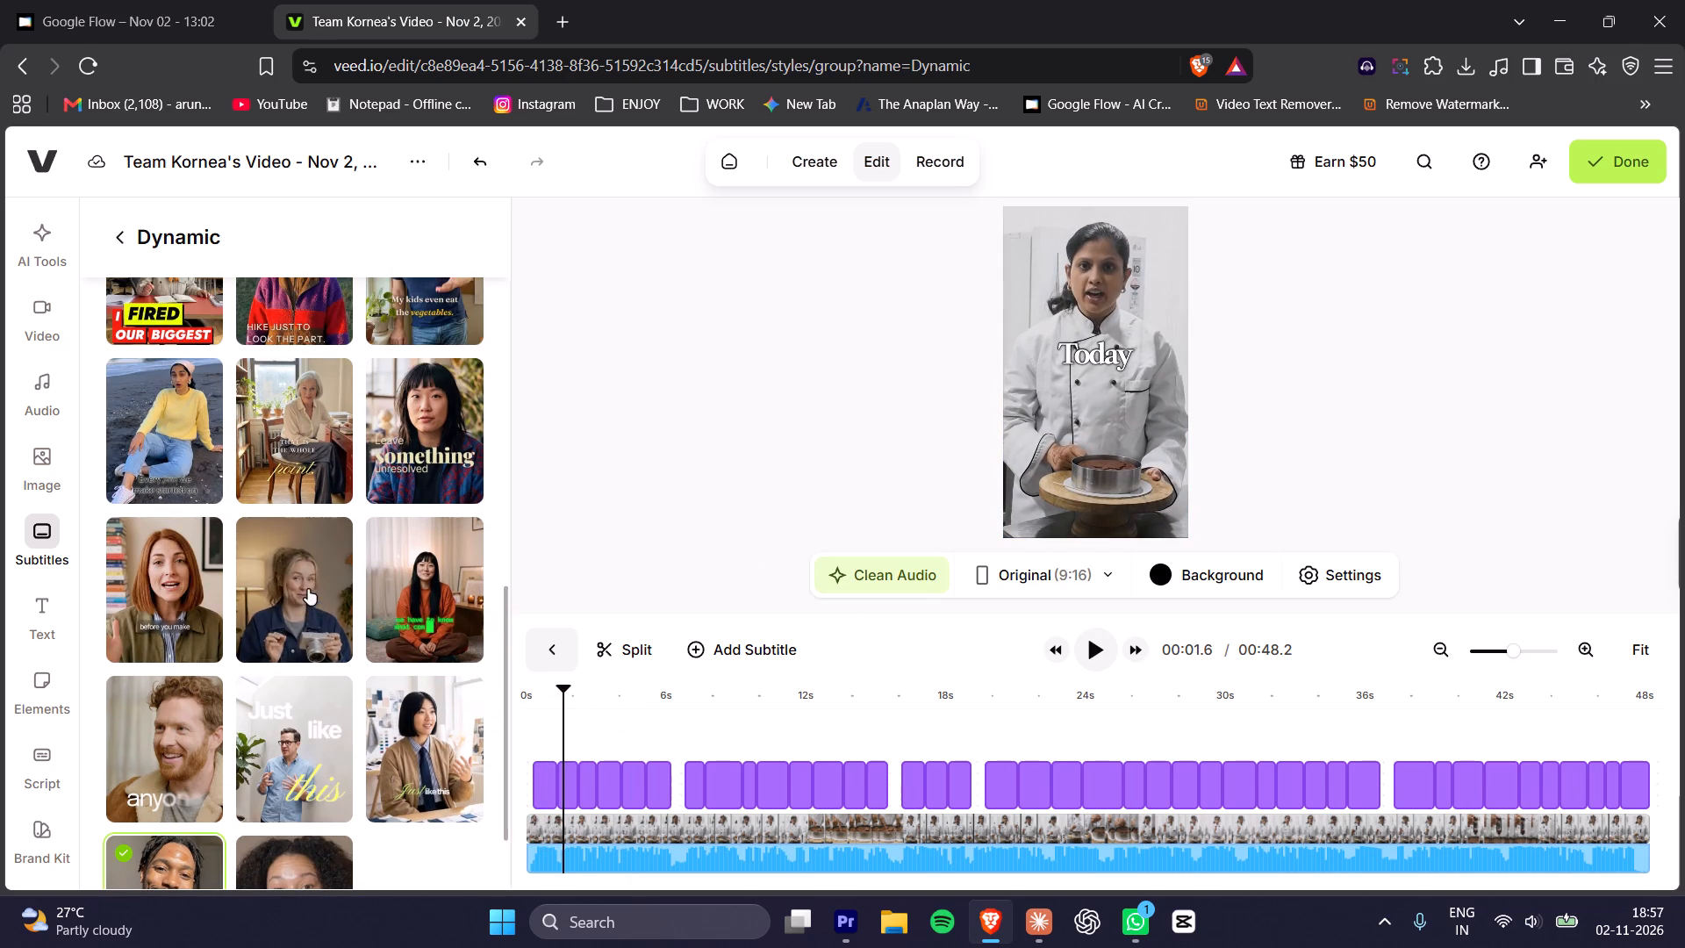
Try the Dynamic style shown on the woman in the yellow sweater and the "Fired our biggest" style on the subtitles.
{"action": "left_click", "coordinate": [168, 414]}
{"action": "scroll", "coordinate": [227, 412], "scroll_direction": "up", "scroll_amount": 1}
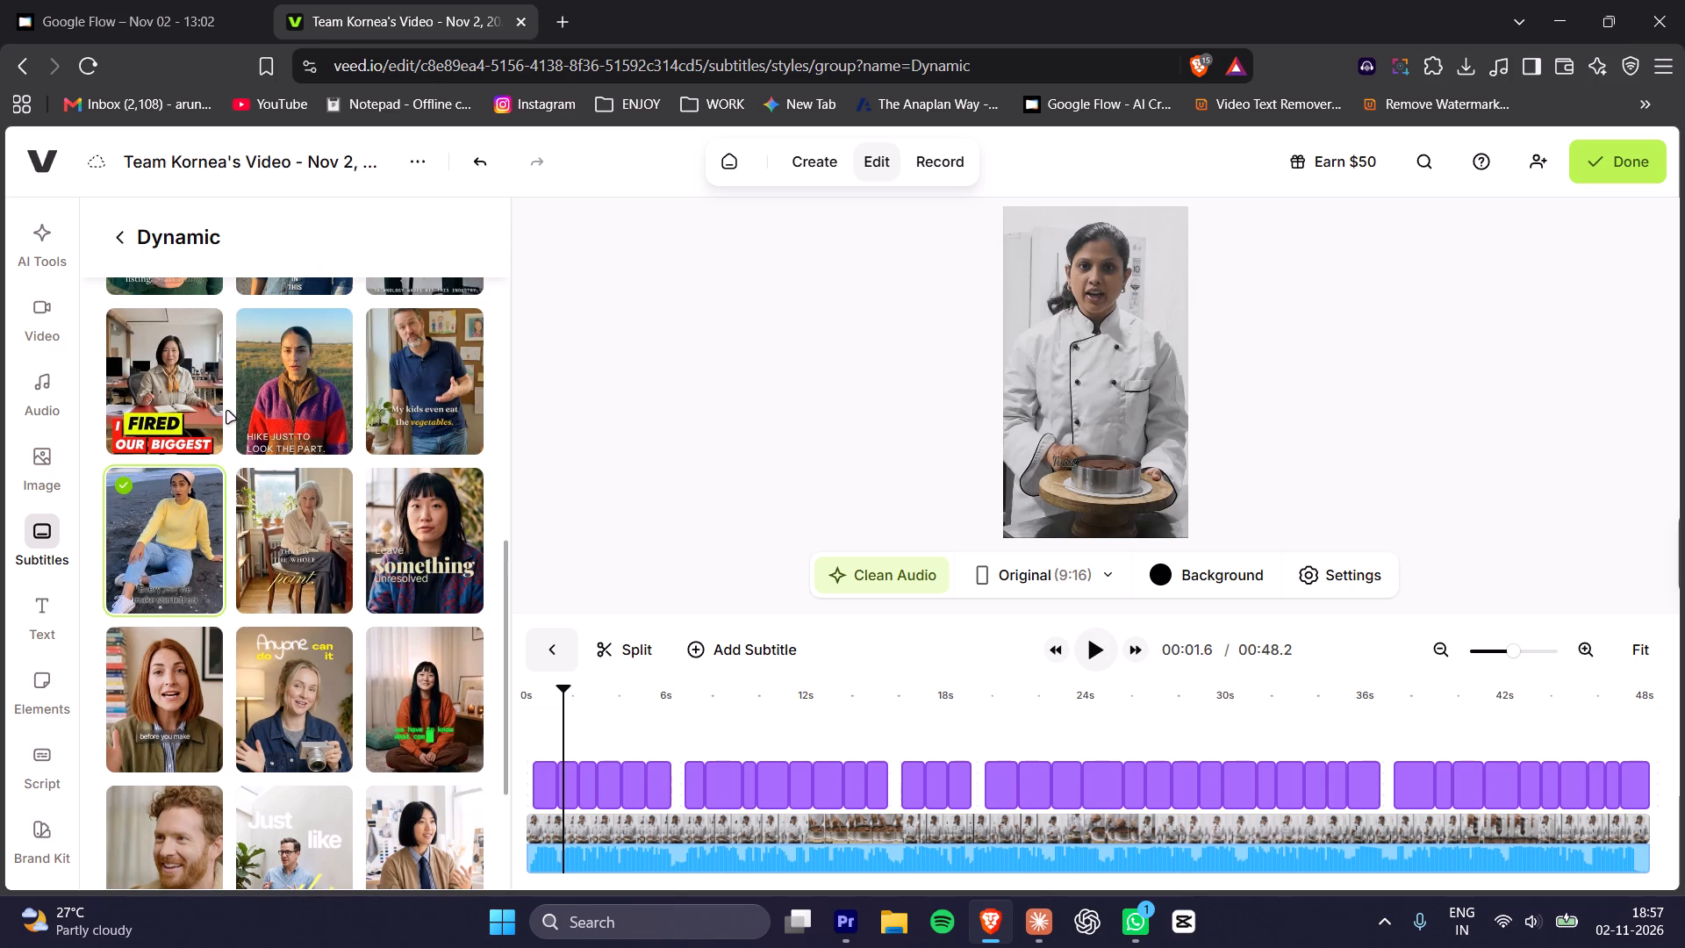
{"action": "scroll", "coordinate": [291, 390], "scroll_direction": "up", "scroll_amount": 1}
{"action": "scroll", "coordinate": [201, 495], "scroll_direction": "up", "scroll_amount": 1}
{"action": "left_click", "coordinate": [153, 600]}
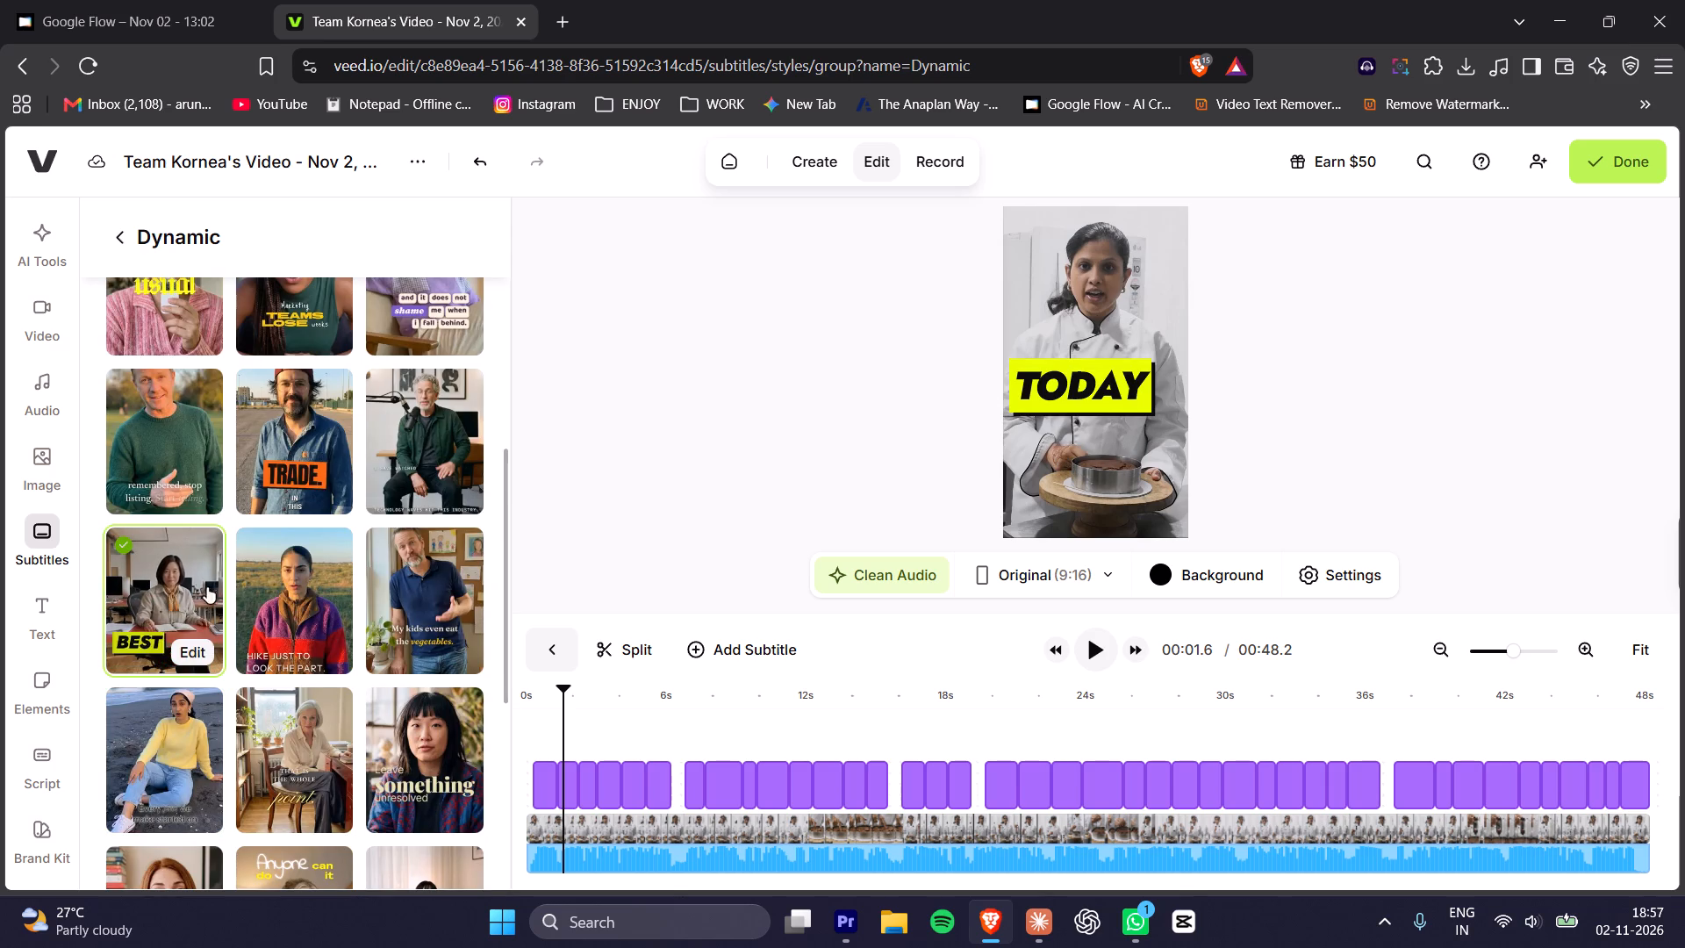
Apply the "Teams lose" Dynamic style to the subtitles.
{"action": "scroll", "coordinate": [350, 468], "scroll_direction": "up", "scroll_amount": 1}
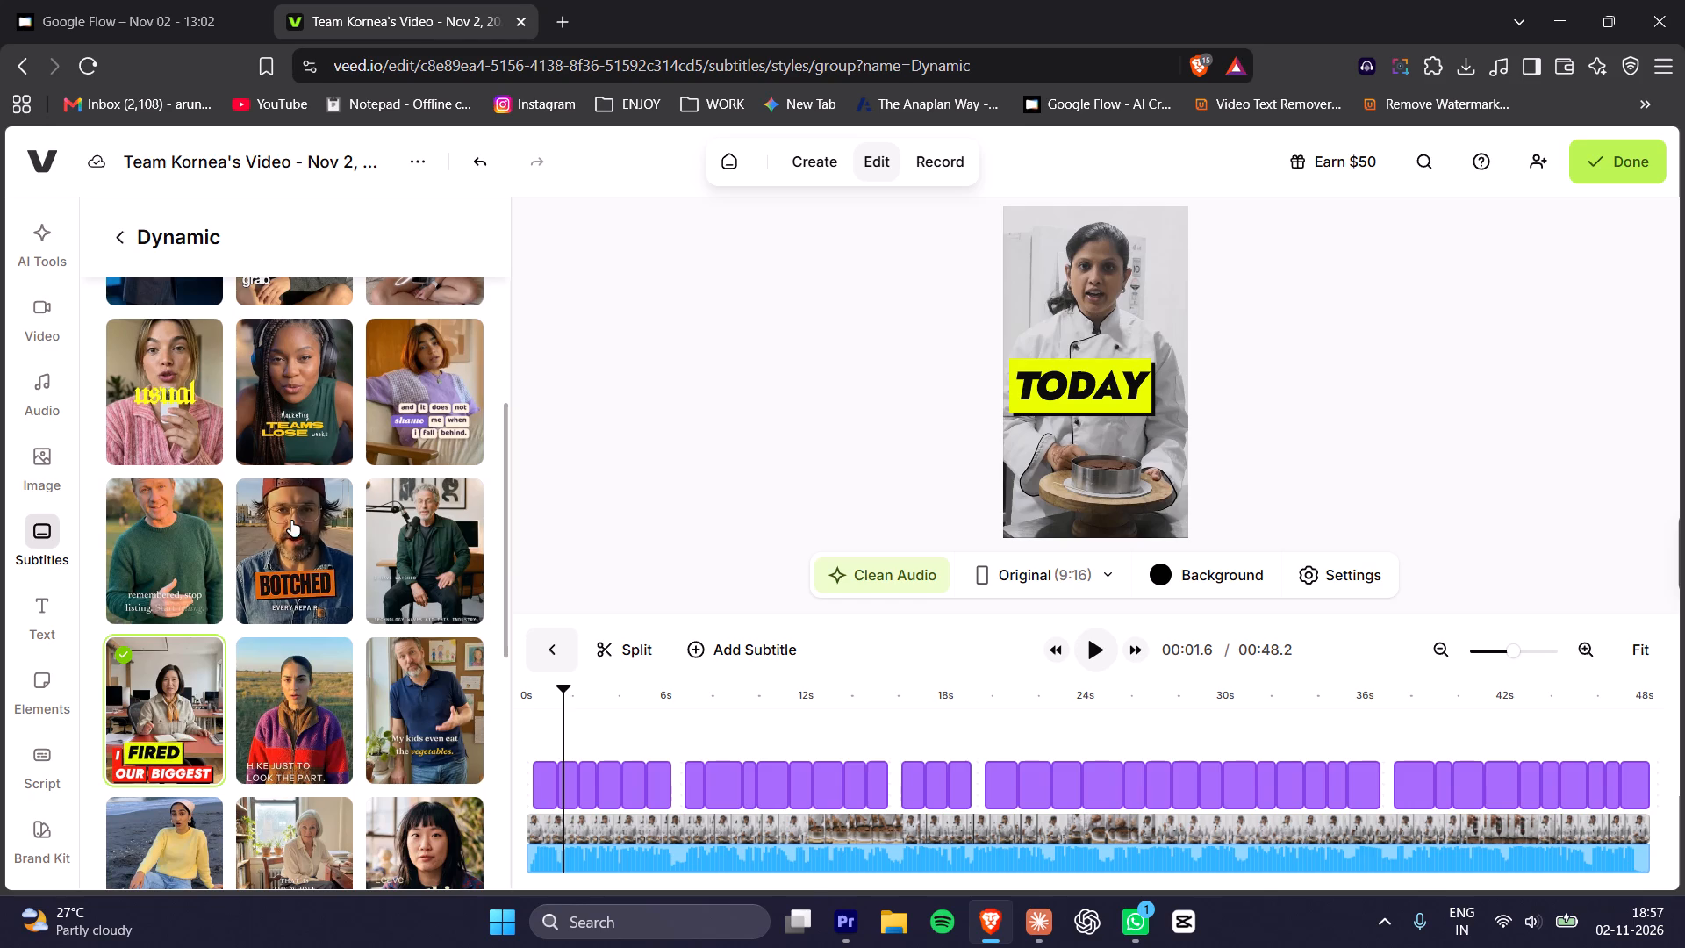
{"action": "scroll", "coordinate": [168, 539], "scroll_direction": "up", "scroll_amount": 1}
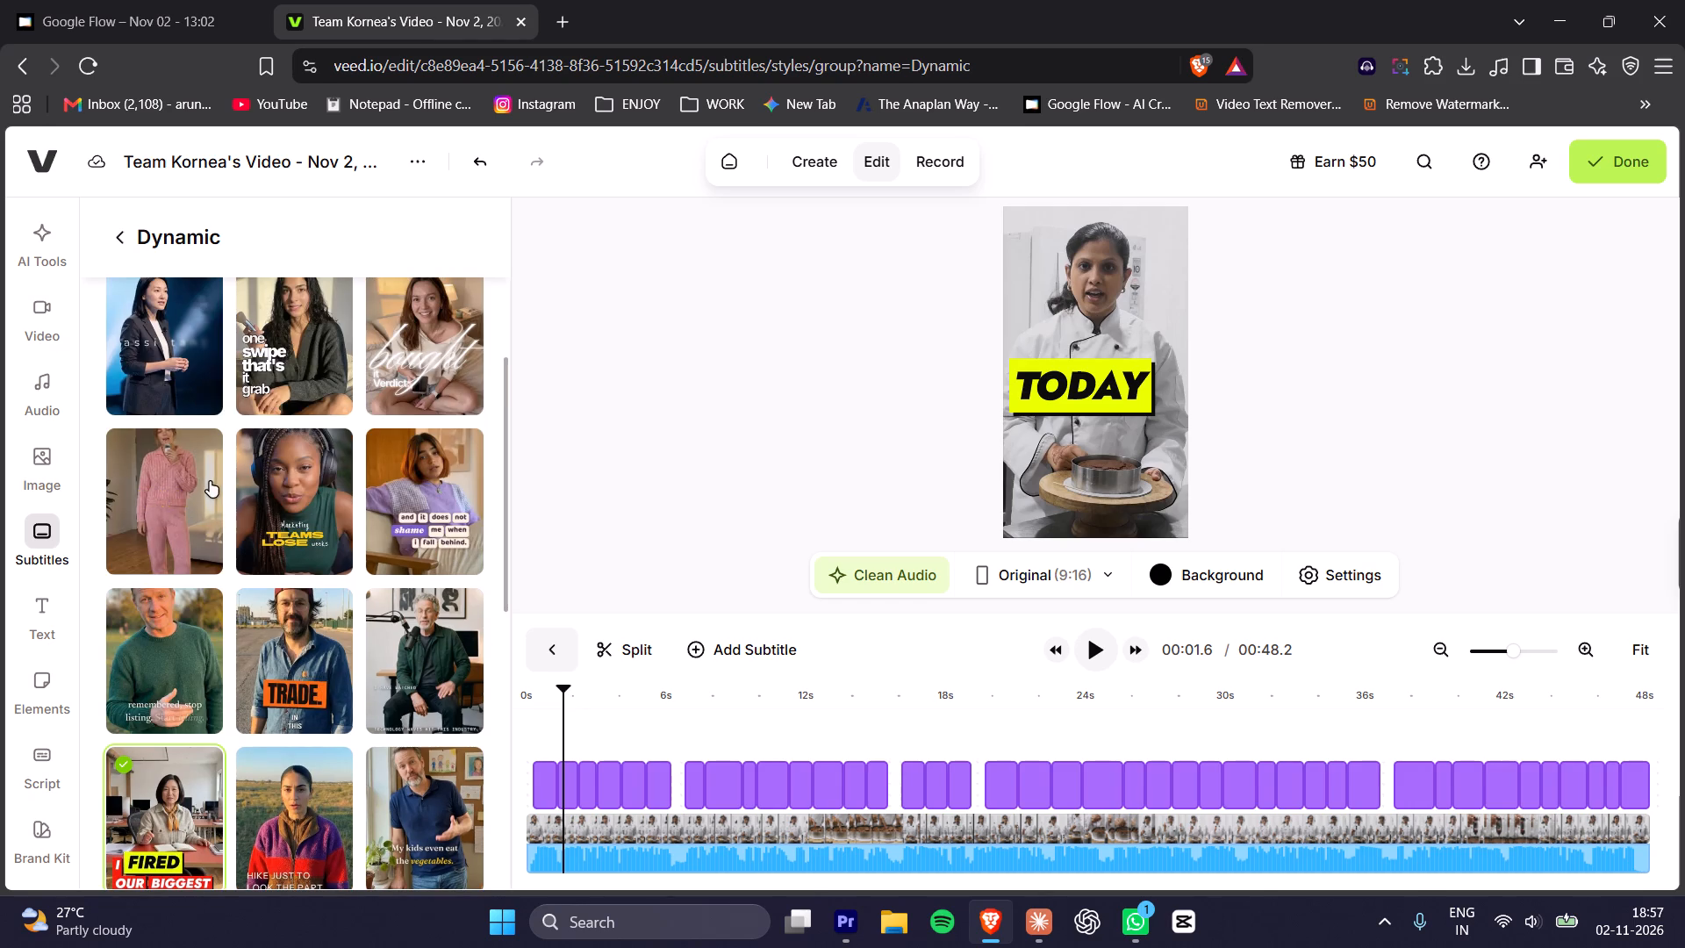
{"action": "left_click", "coordinate": [299, 502]}
Set both the base text font and the highlight font of the preset to Poppins and preview from the start.
{"action": "left_click", "coordinate": [320, 550]}
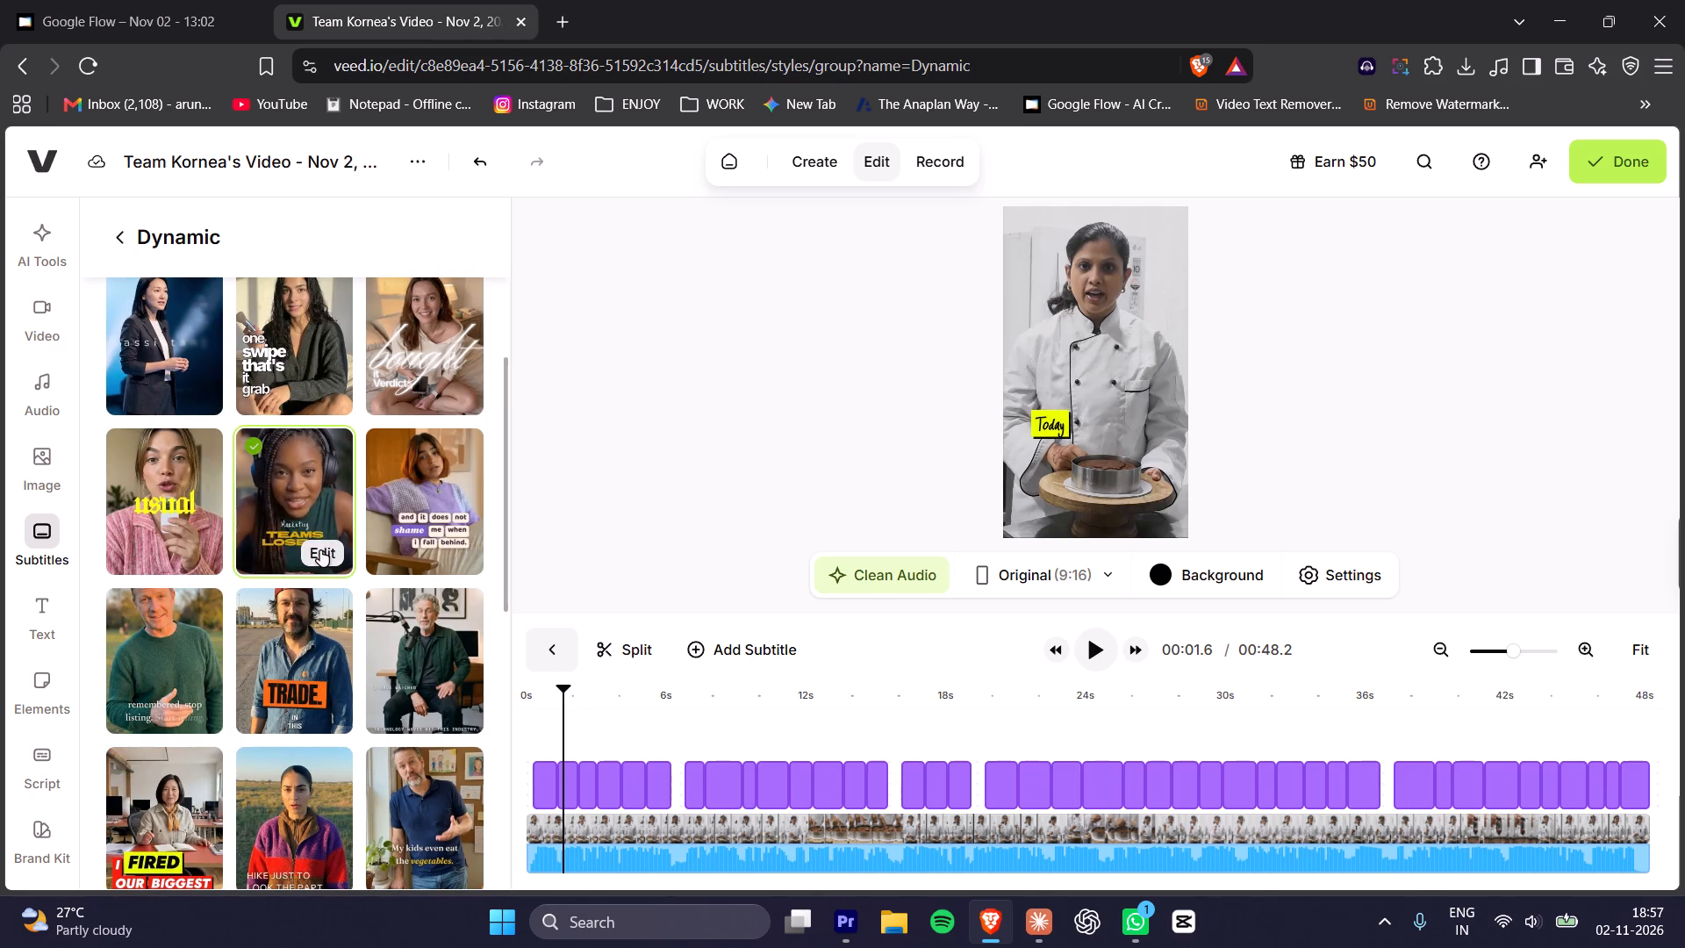
{"action": "left_click", "coordinate": [295, 342]}
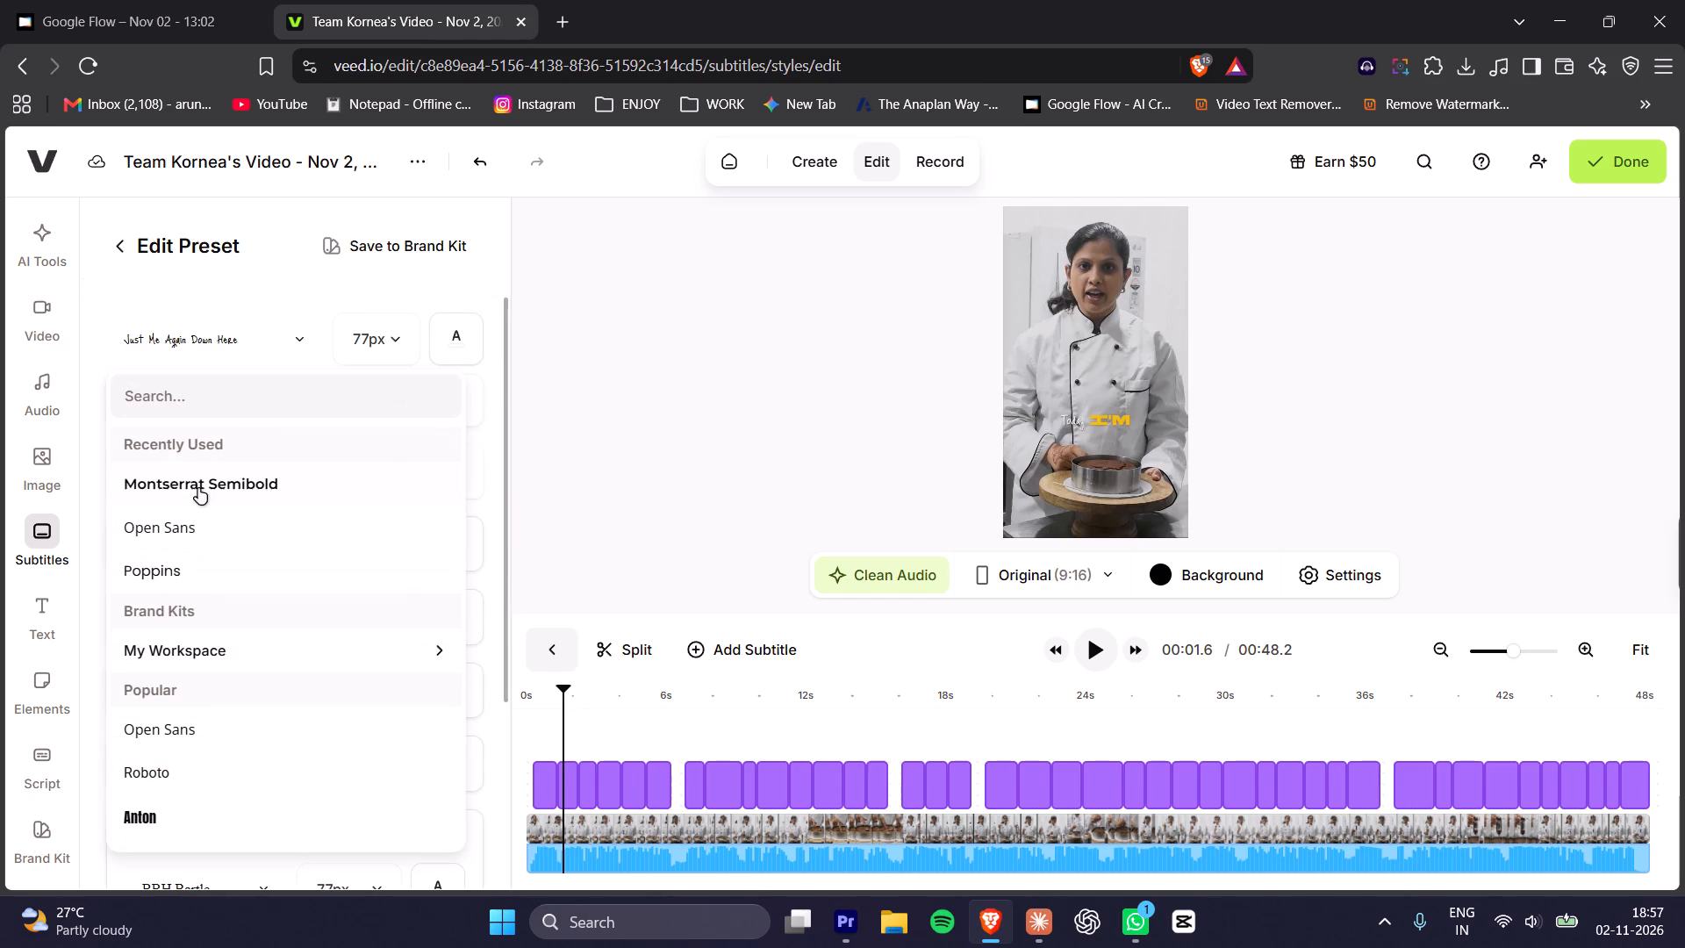
{"action": "left_click", "coordinate": [166, 574]}
{"action": "scroll", "coordinate": [185, 560], "scroll_direction": "down", "scroll_amount": 3}
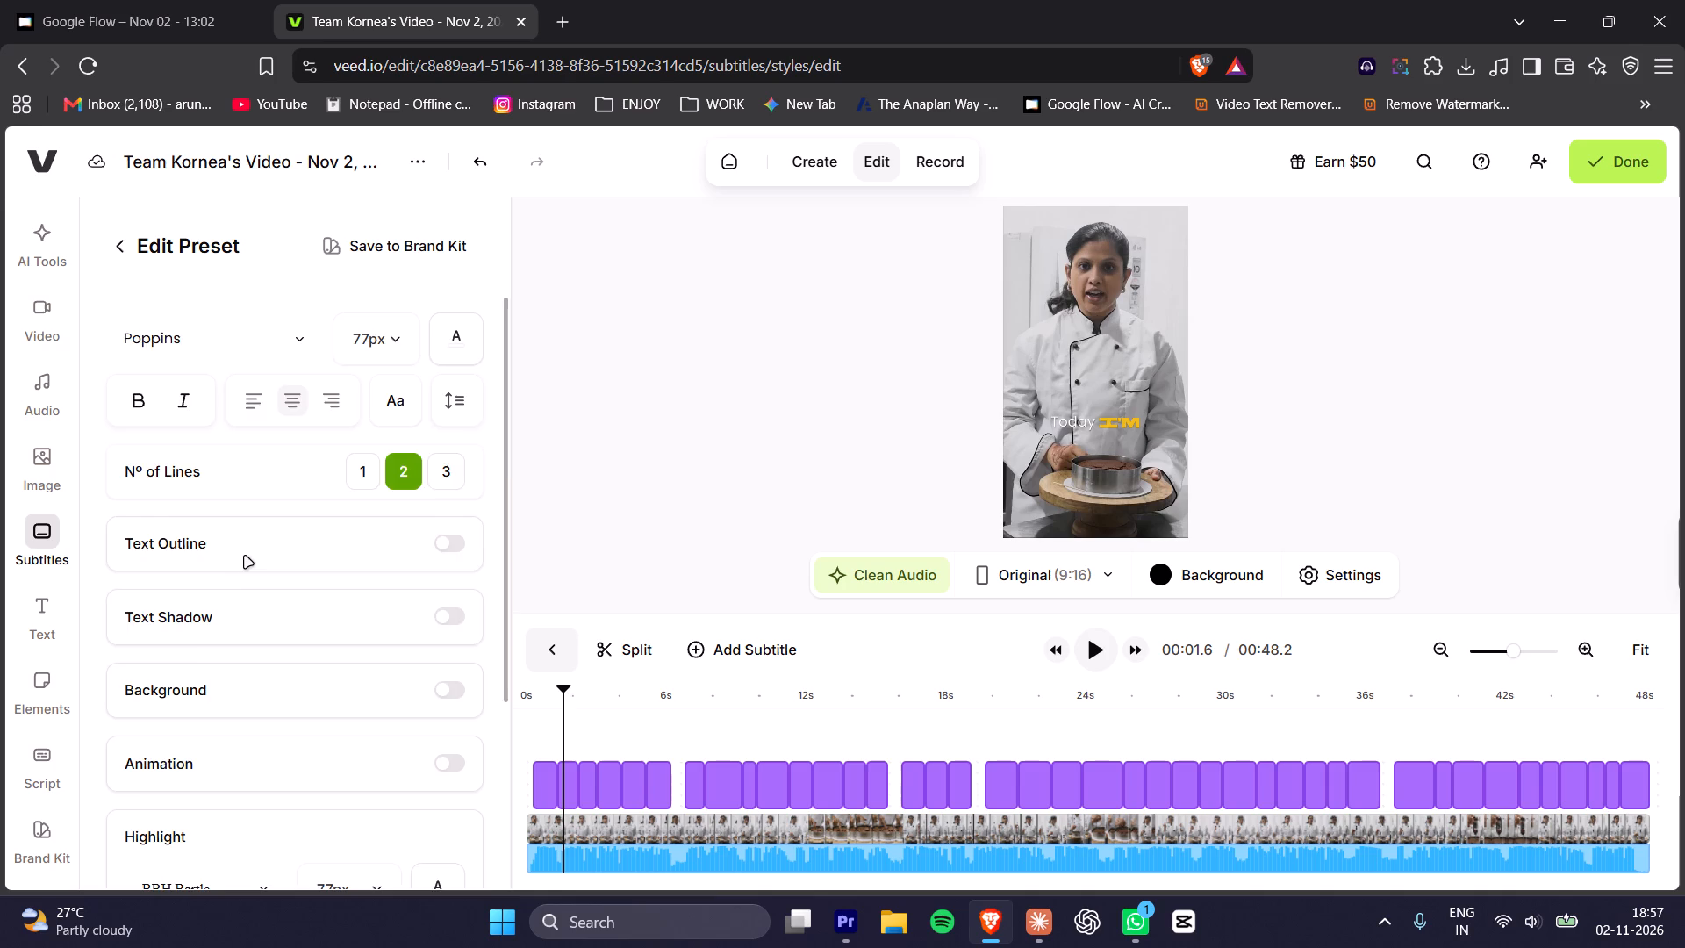
{"action": "scroll", "coordinate": [241, 556], "scroll_direction": "down", "scroll_amount": 4}
{"action": "left_click", "coordinate": [245, 621]}
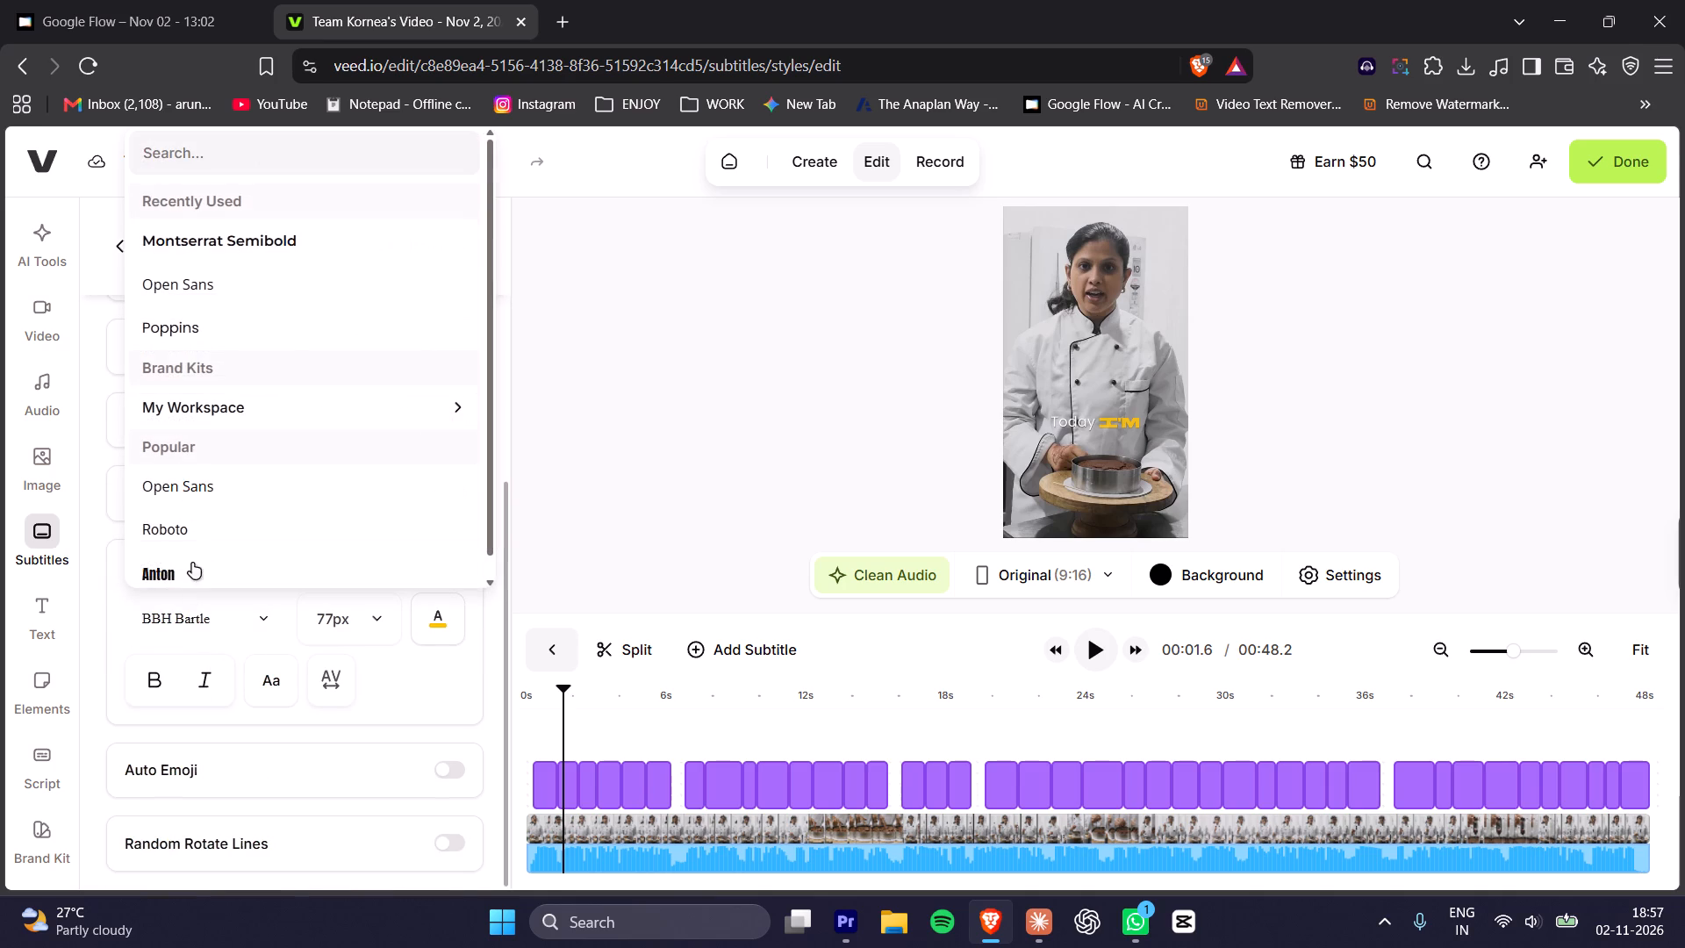
{"action": "left_click", "coordinate": [183, 329]}
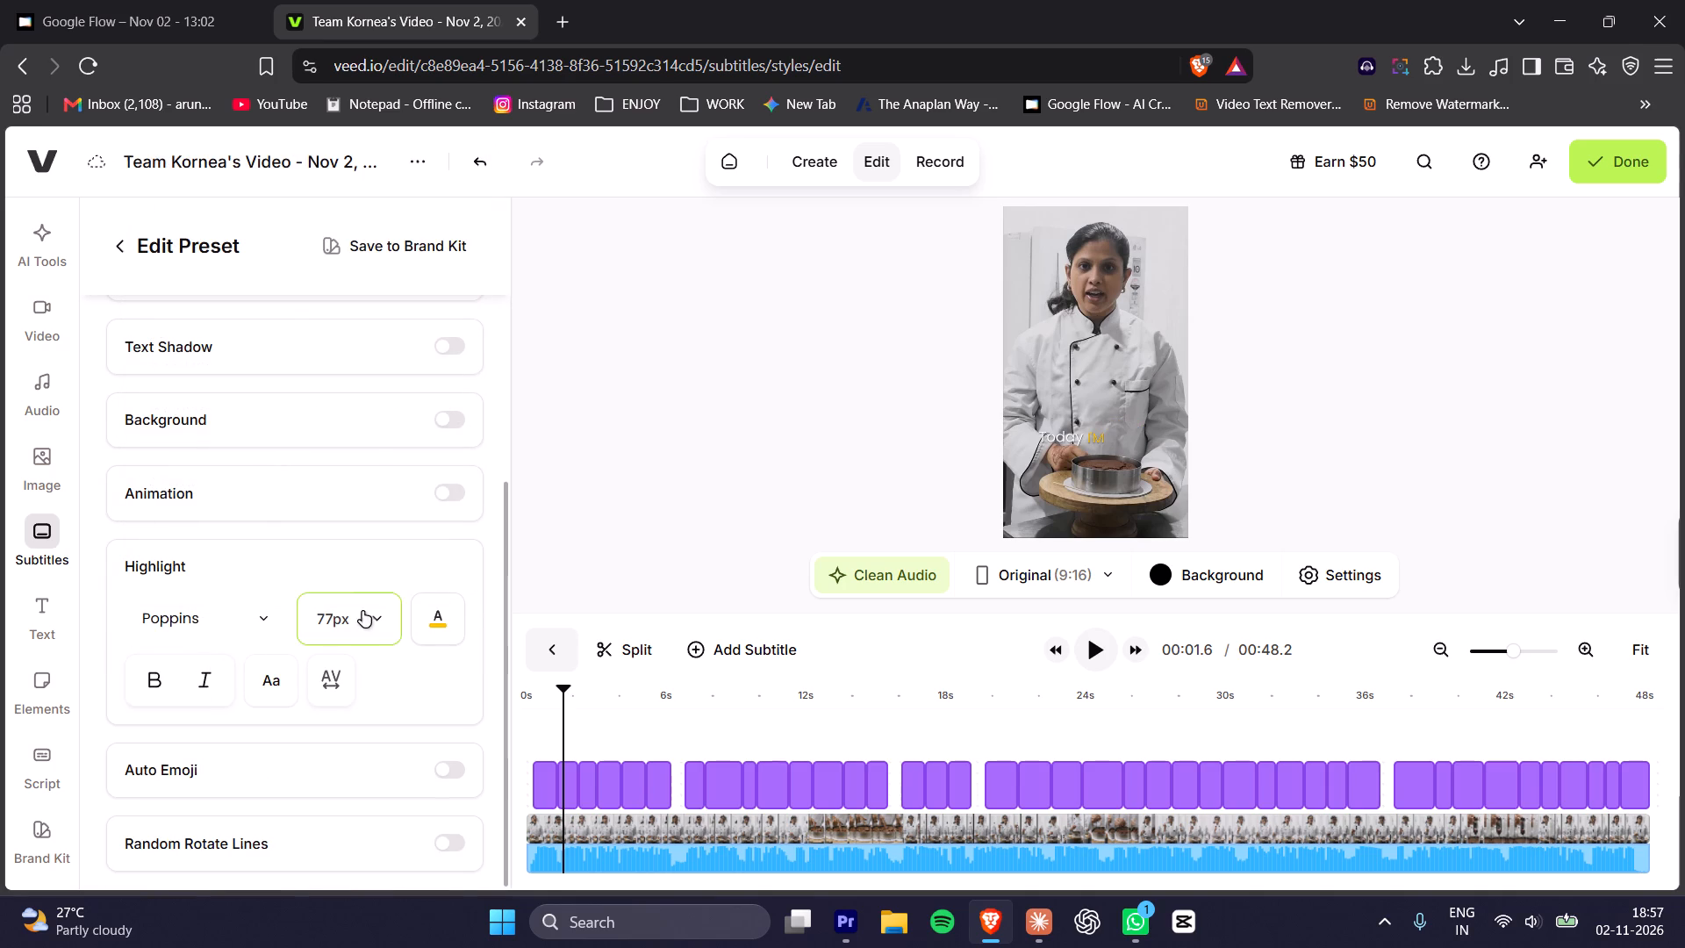
{"action": "left_click_drag", "start_coordinate": [574, 700], "coordinate": [526, 699]}
{"action": "key", "text": "space"}
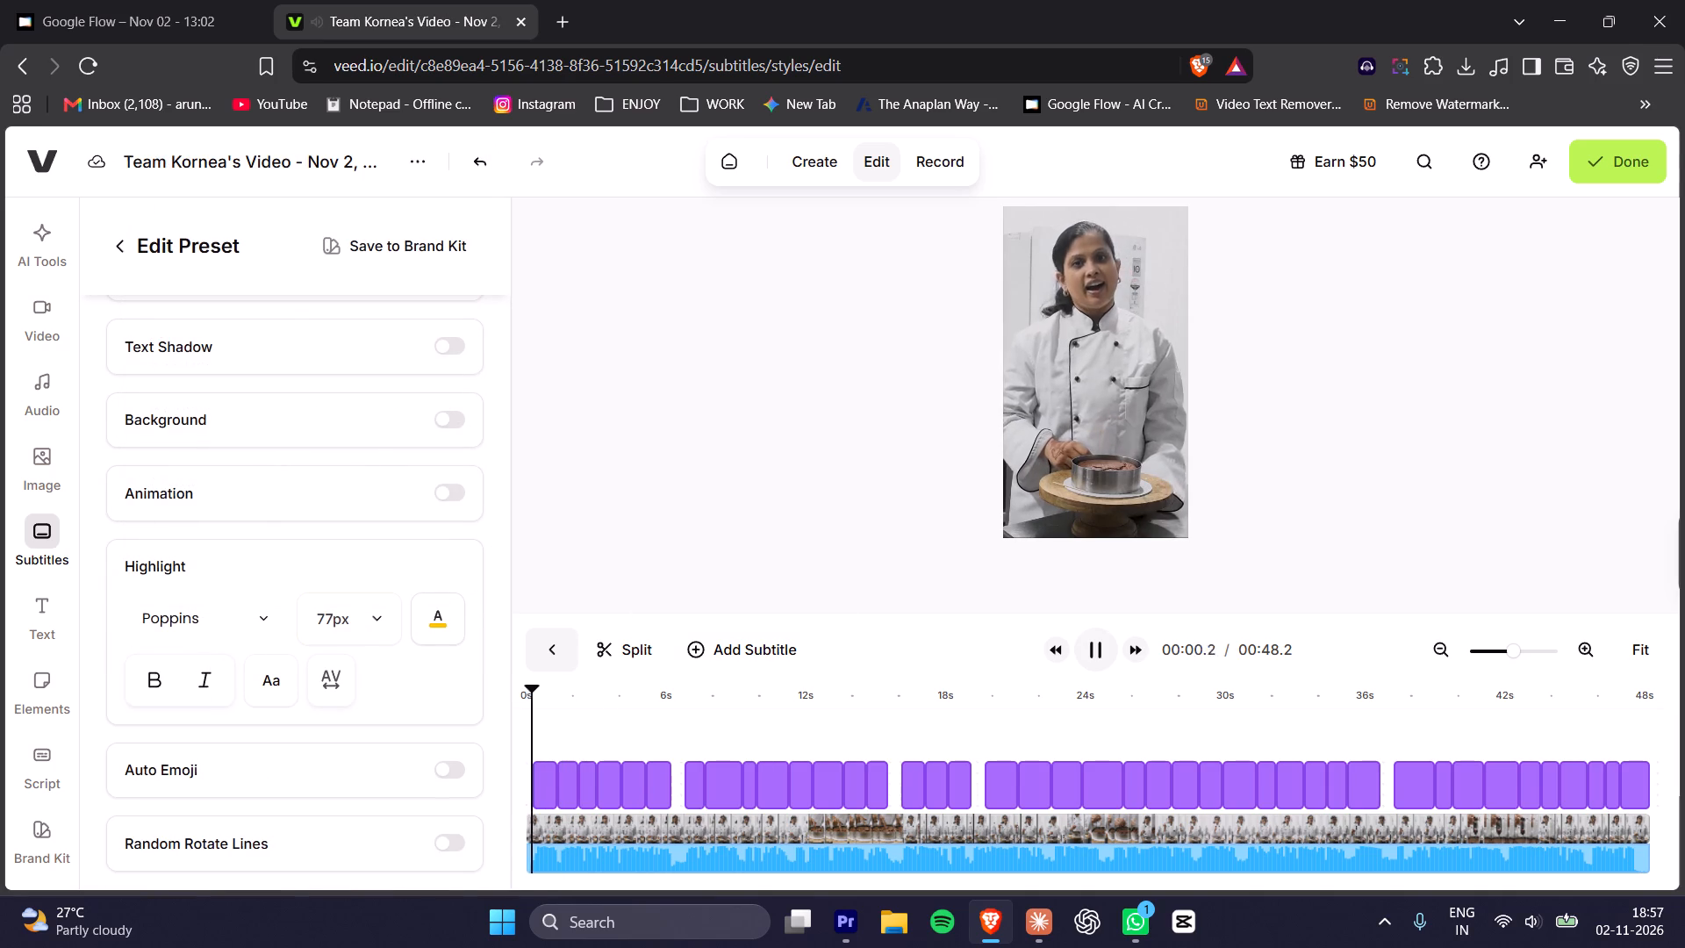
{"action": "key", "text": "space"}
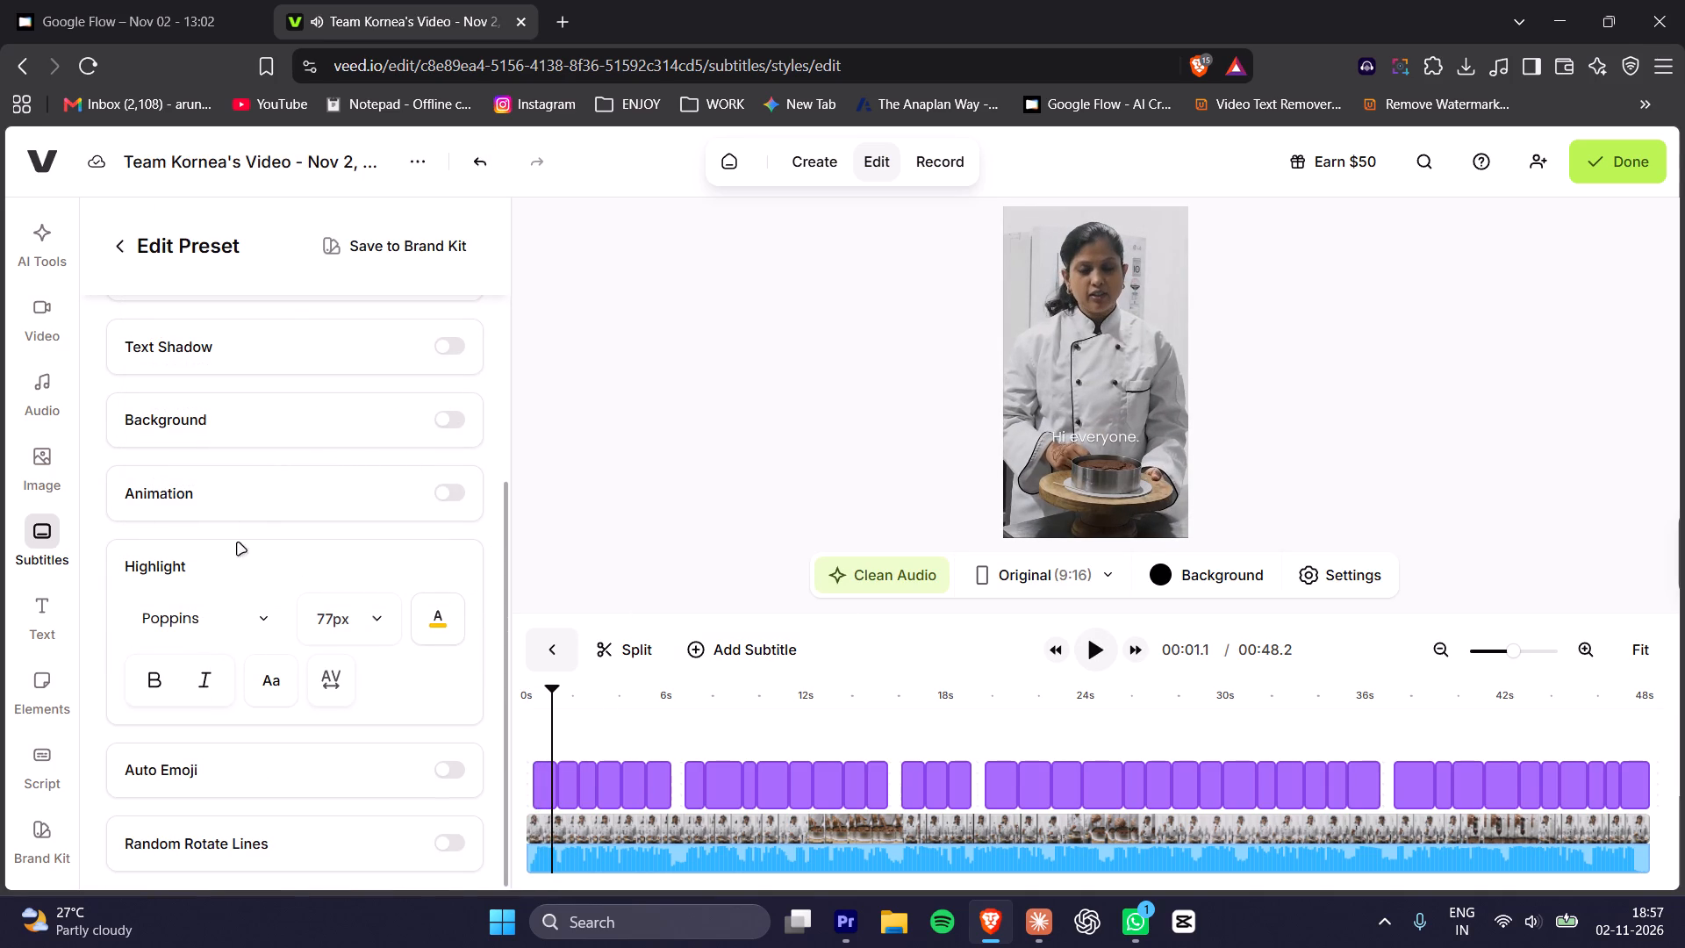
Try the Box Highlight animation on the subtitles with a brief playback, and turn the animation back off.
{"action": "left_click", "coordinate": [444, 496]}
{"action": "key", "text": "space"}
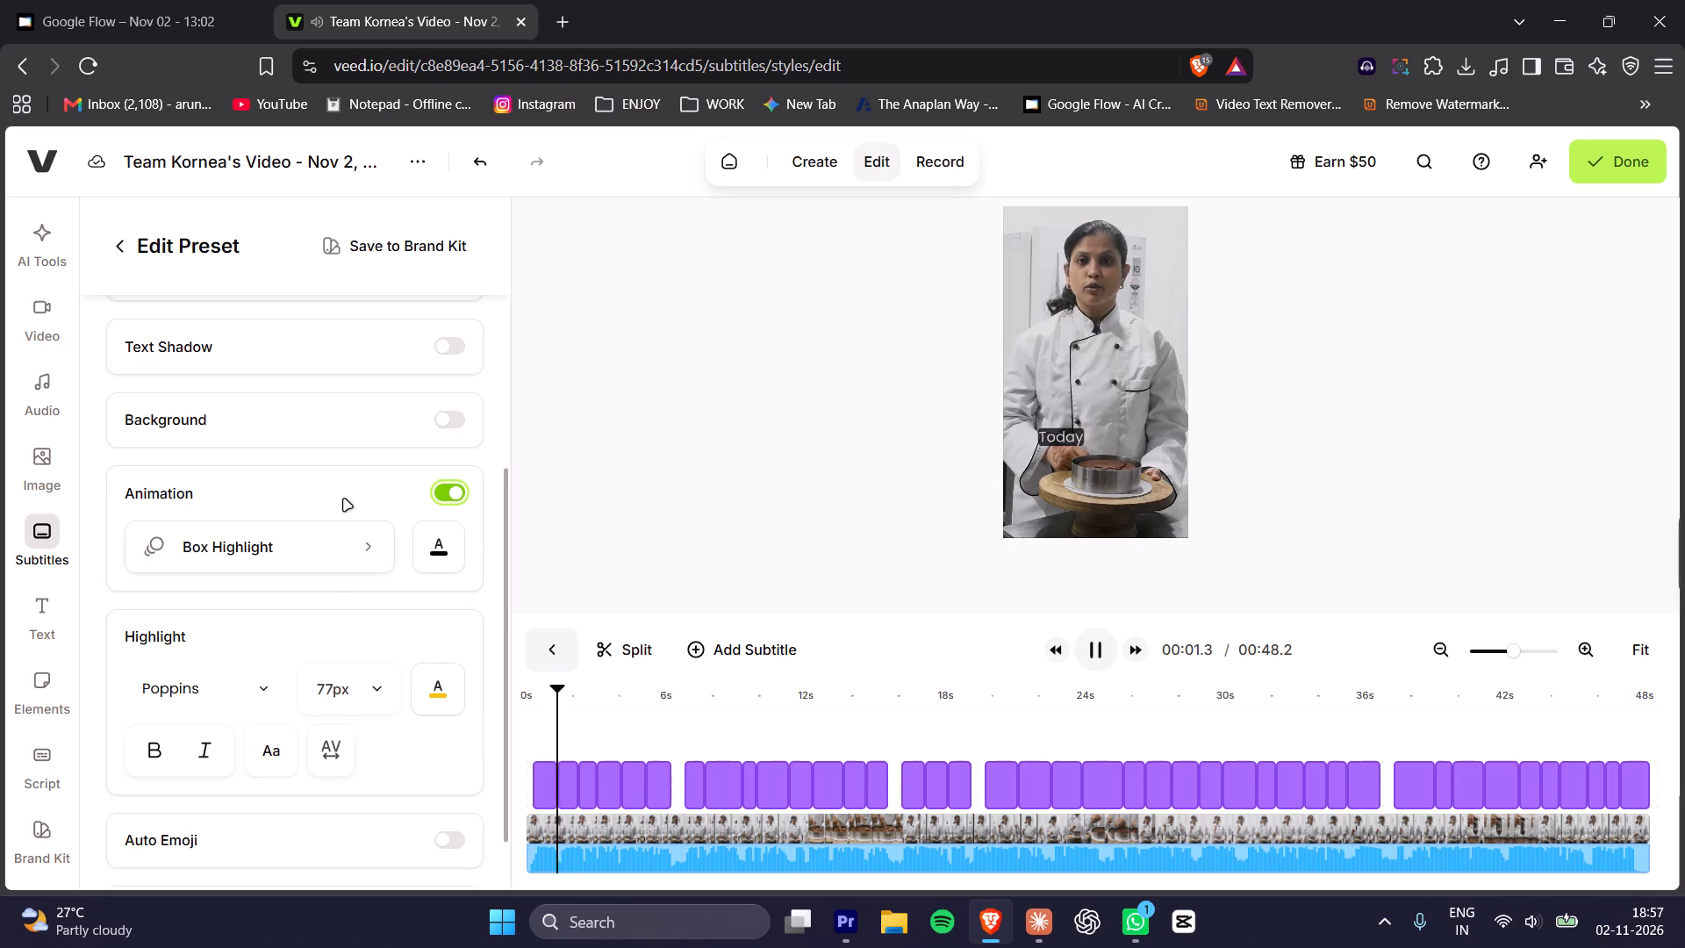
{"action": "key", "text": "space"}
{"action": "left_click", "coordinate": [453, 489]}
Replay the opening seconds of the video to preview the subtitles without animation.
{"action": "left_click", "coordinate": [549, 684]}
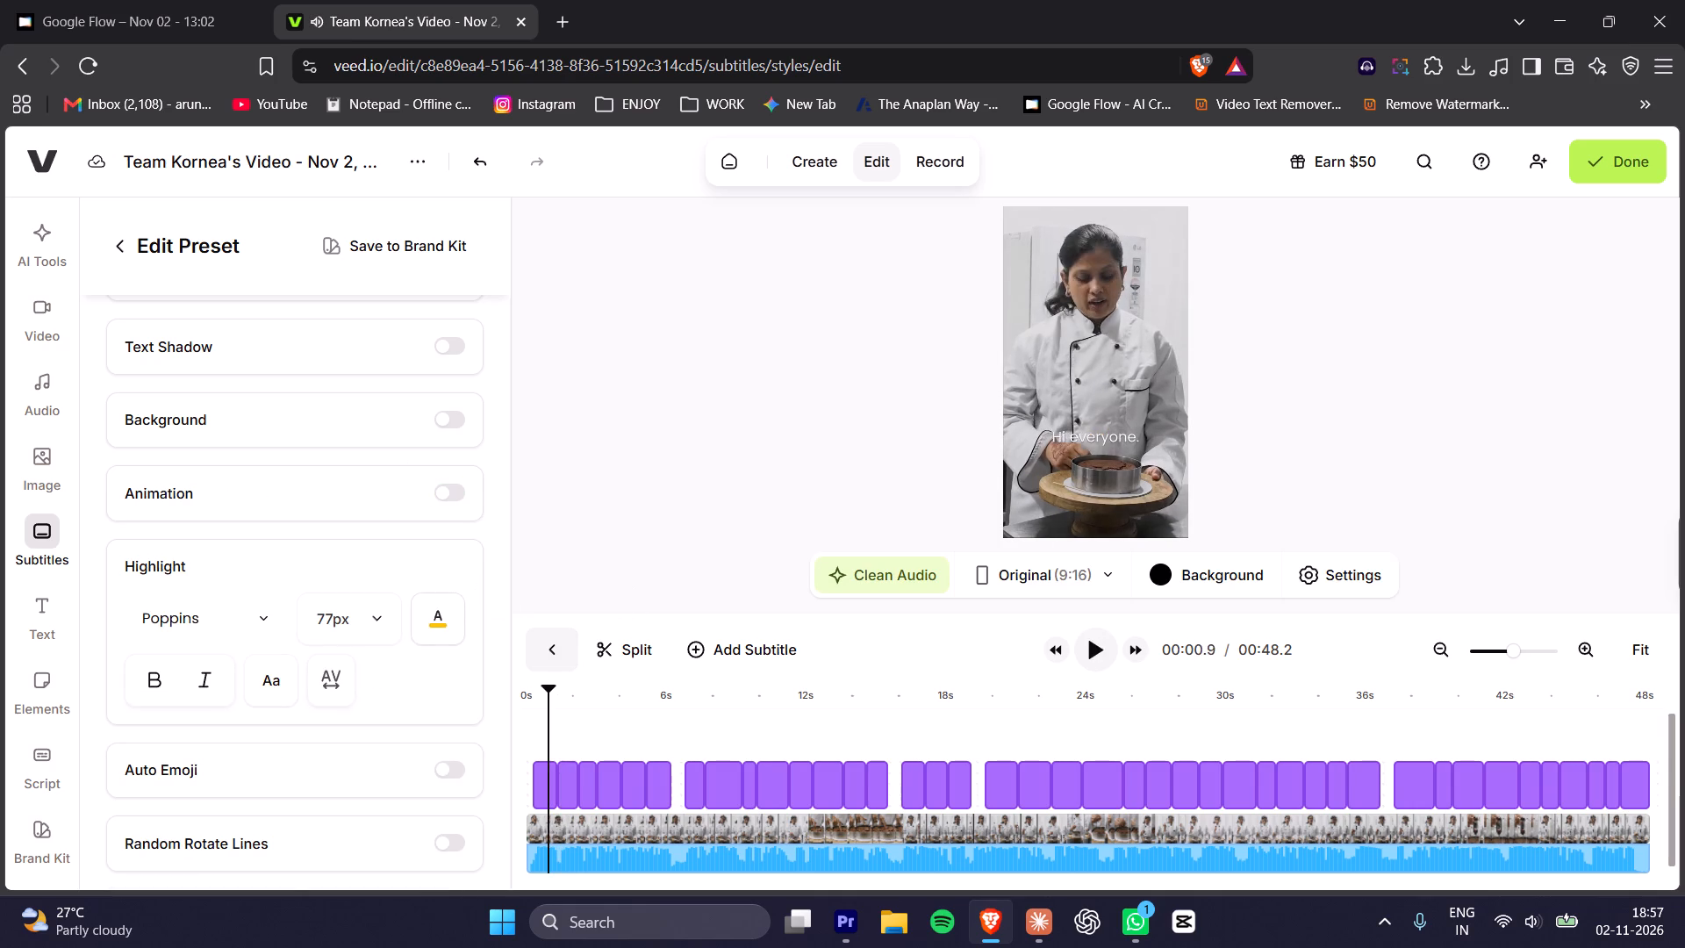
{"action": "key", "text": "space"}
{"action": "key", "text": "space"}
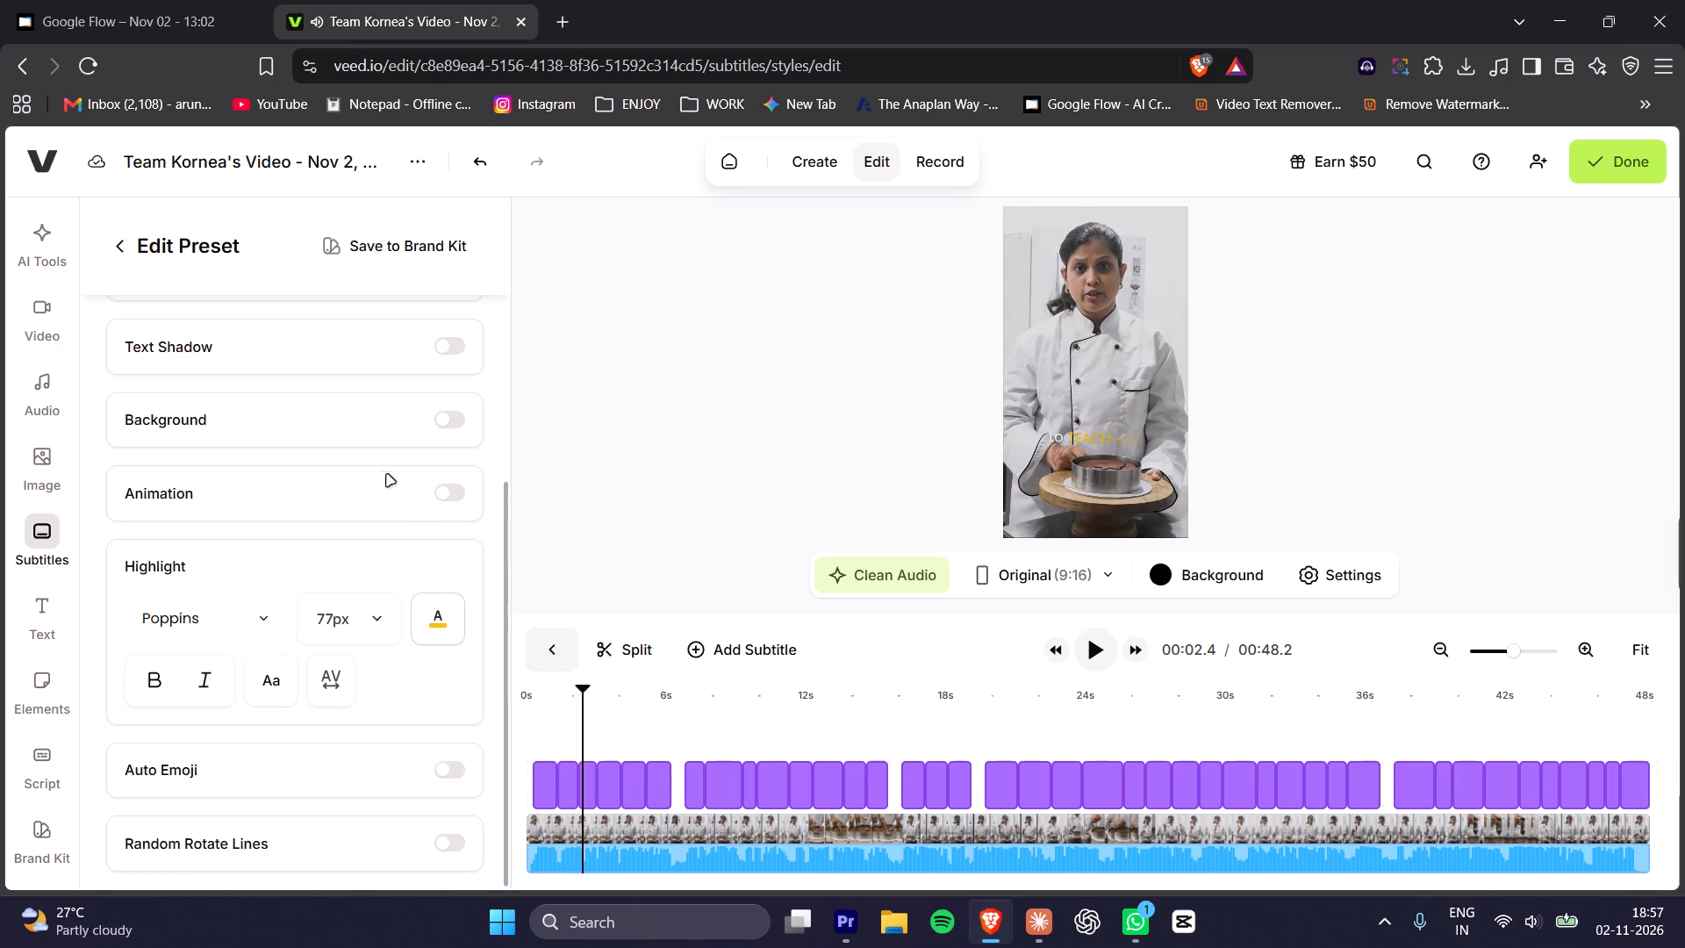
Make the highlighted words bold and preview them from the start of the video.
{"action": "left_click", "coordinate": [452, 628]}
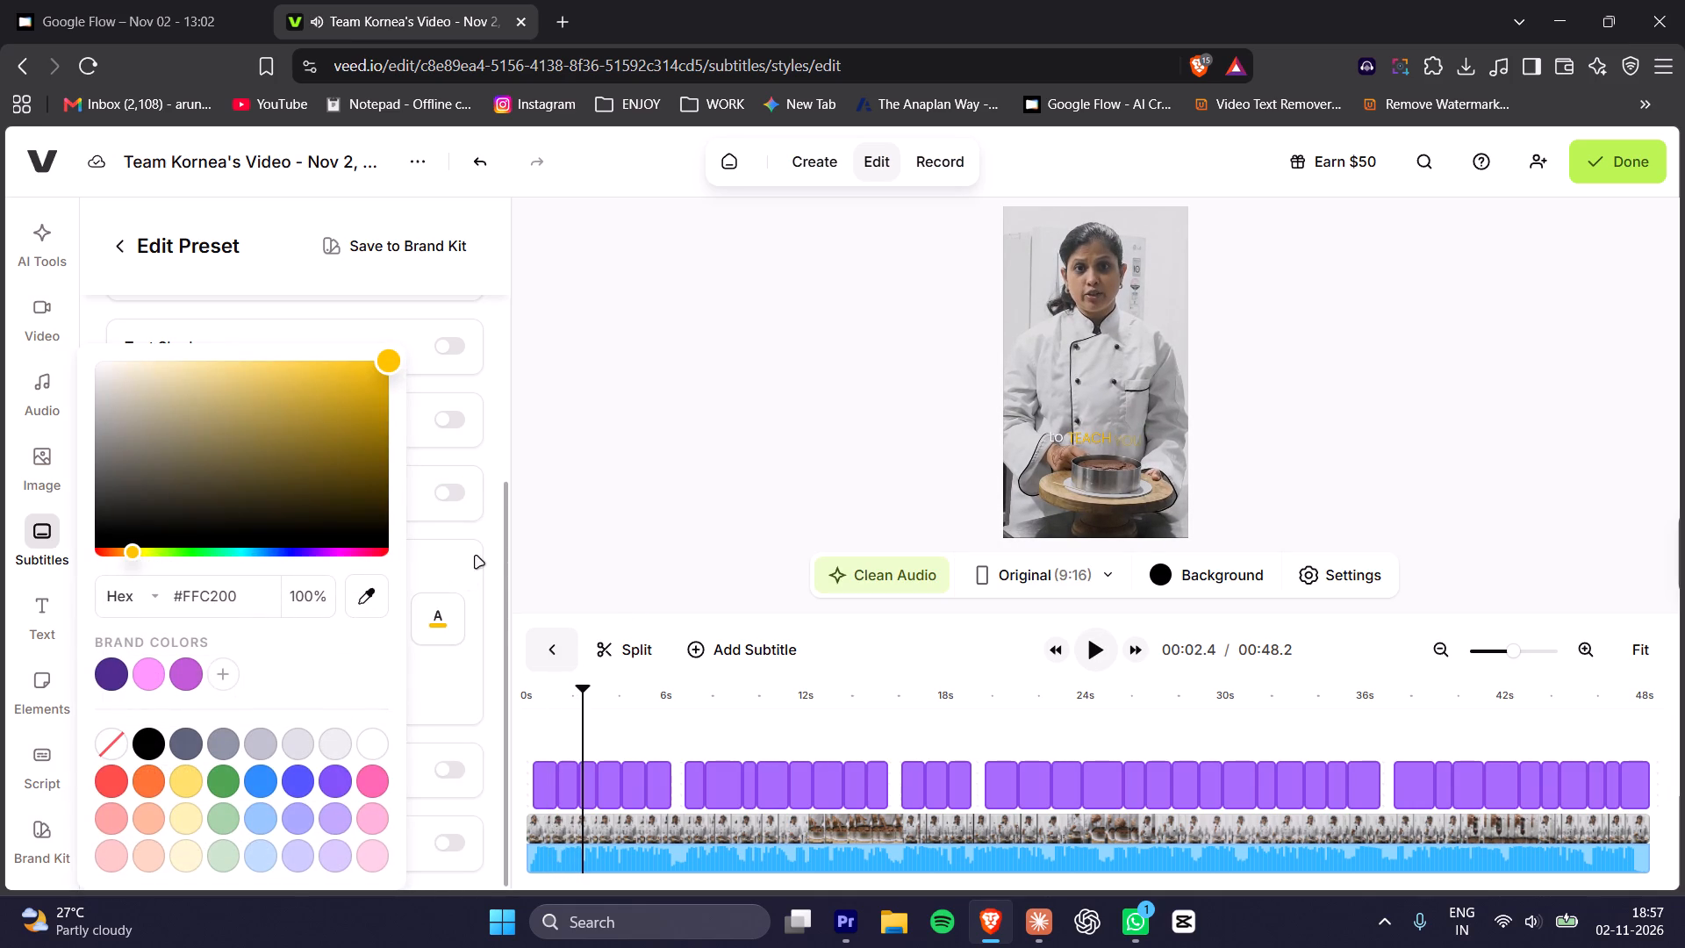
{"action": "left_click", "coordinate": [485, 556]}
{"action": "left_click", "coordinate": [152, 677]}
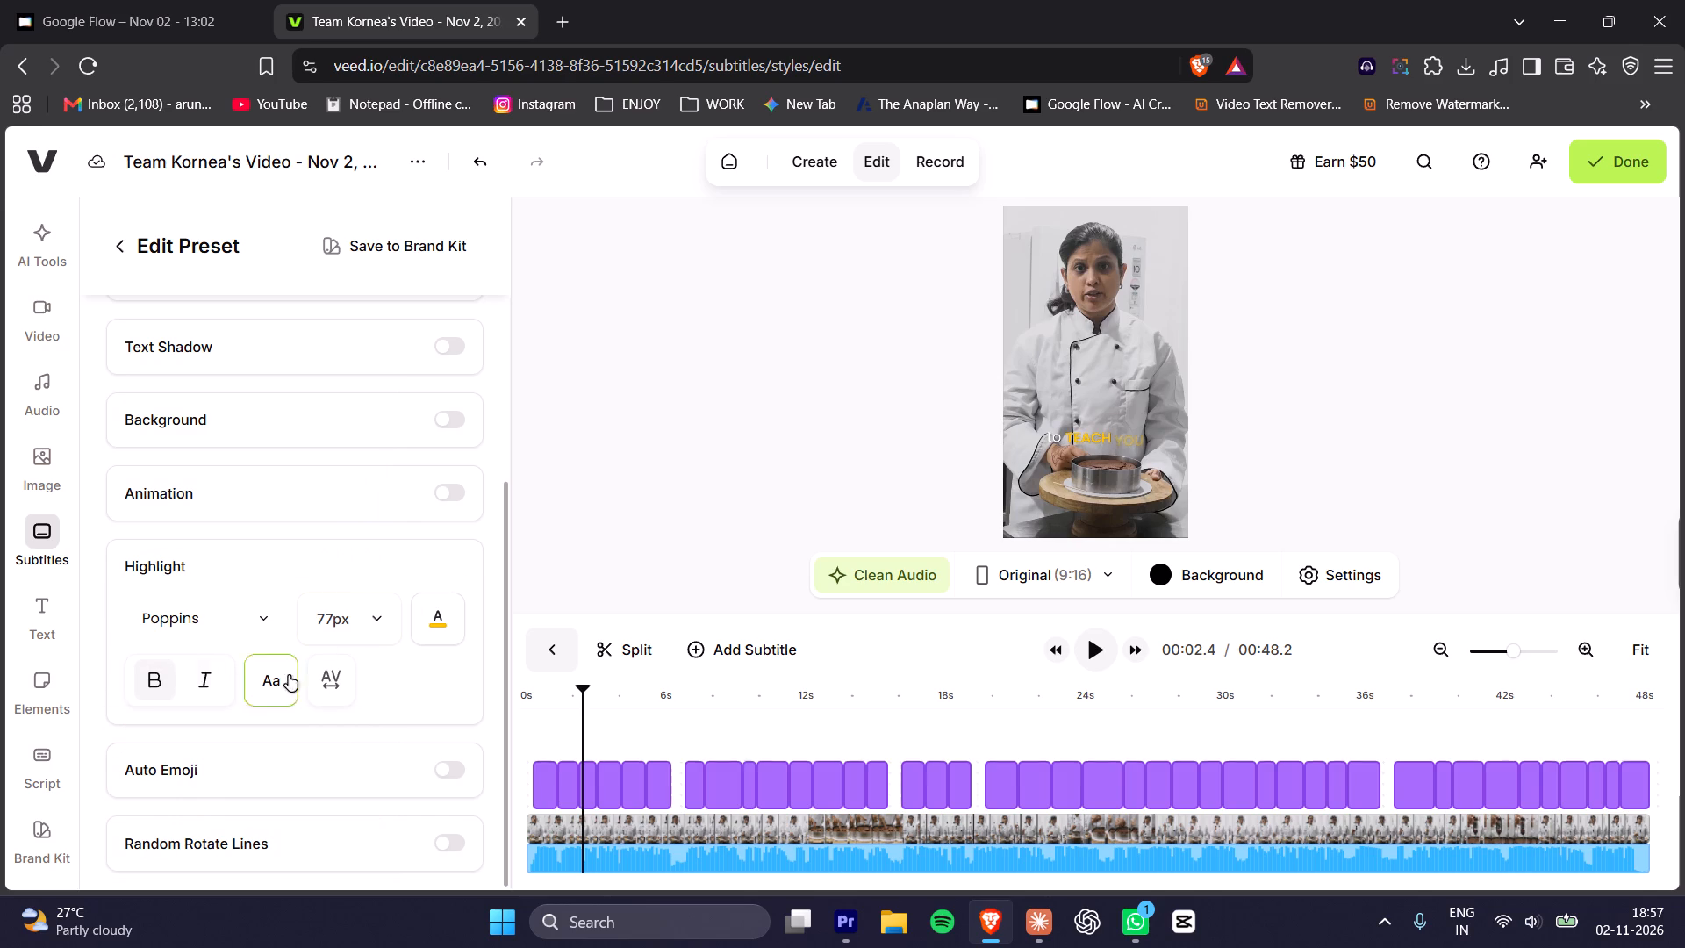
{"action": "left_click_drag", "start_coordinate": [556, 685], "coordinate": [504, 685]}
{"action": "key", "text": "space"}
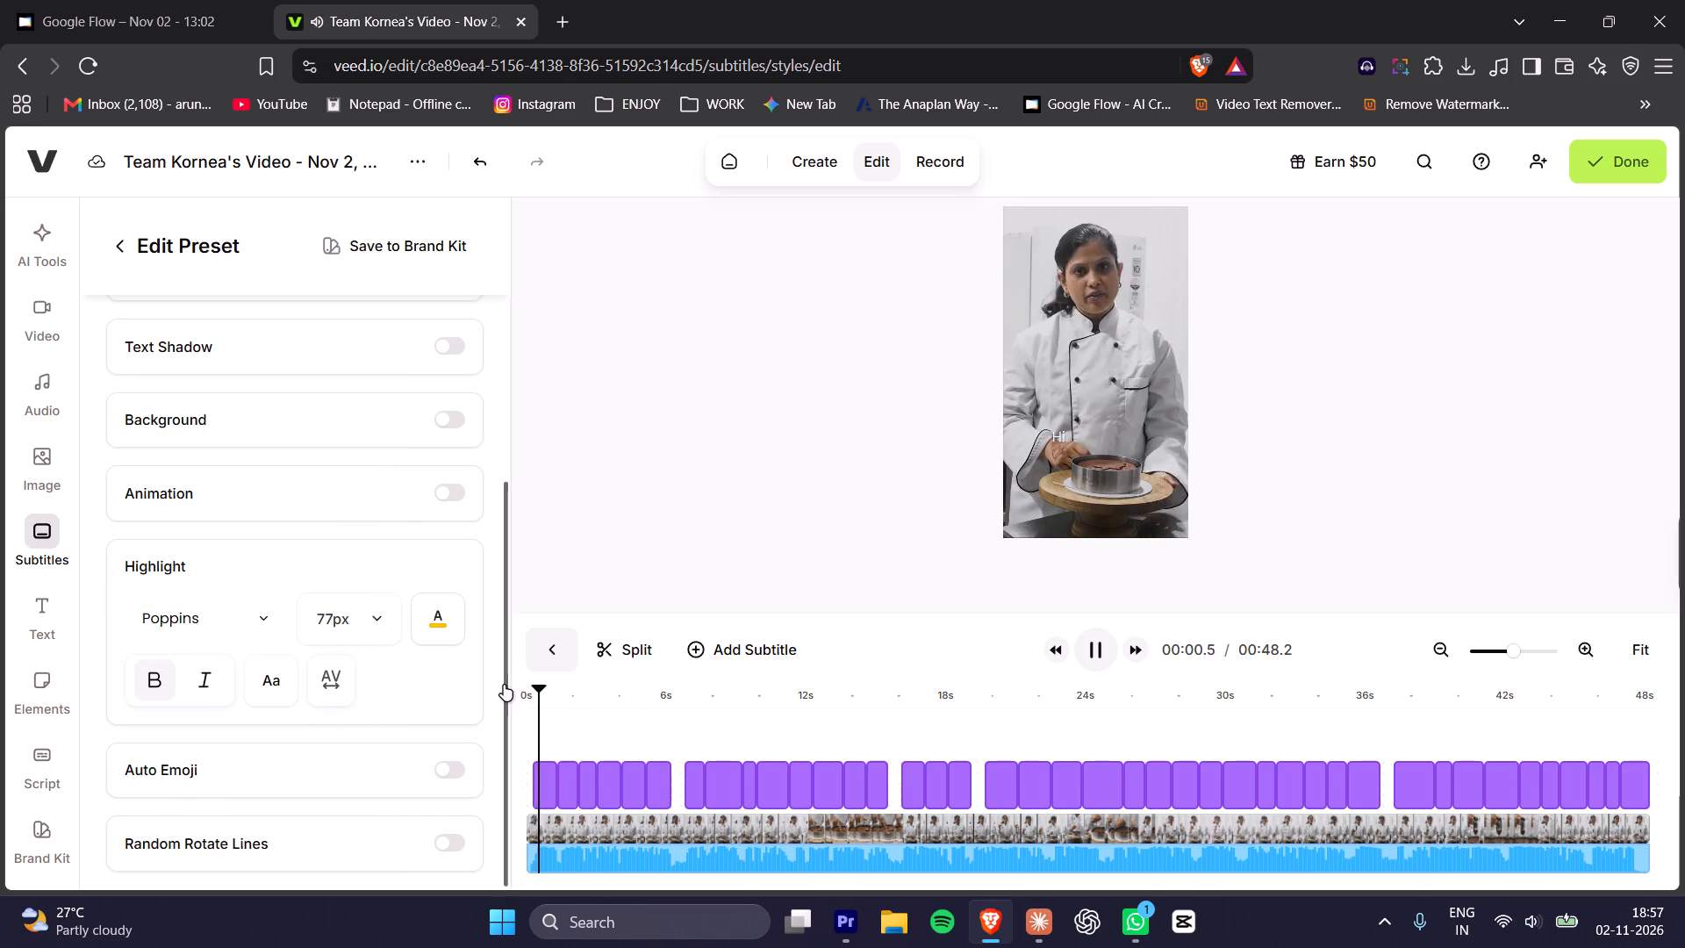
{"action": "key", "text": "space"}
Turn on the subtitle text shadow, raise its strength slightly, and preview it from the start.
{"action": "left_click", "coordinate": [449, 352]}
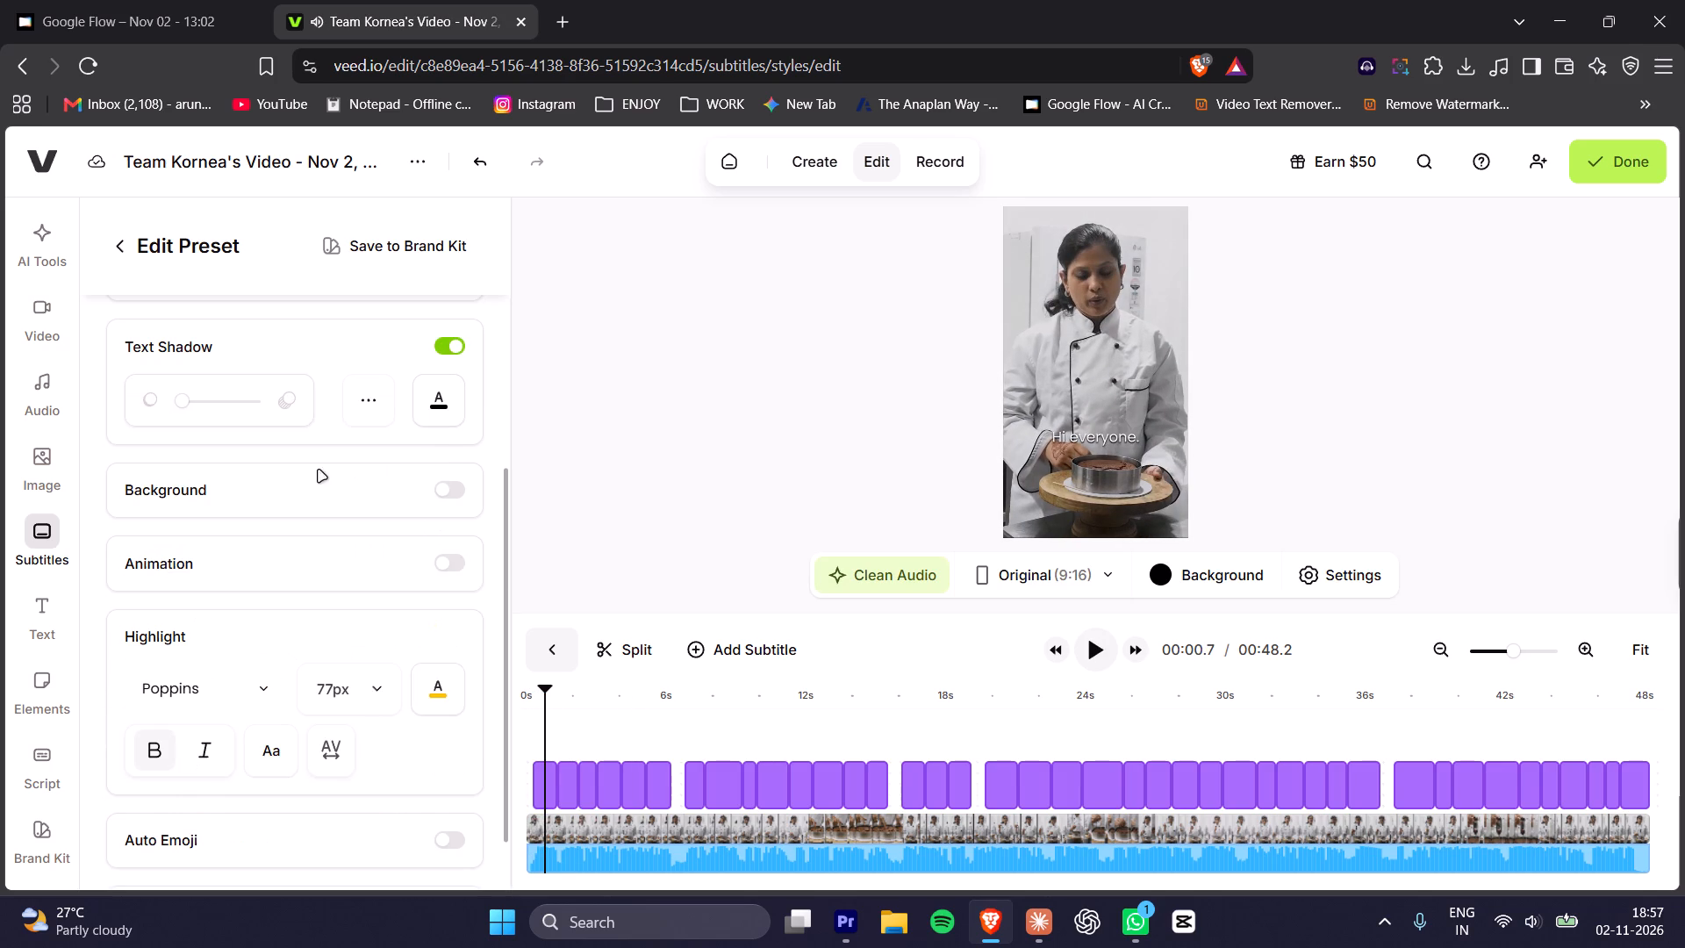
{"action": "left_click", "coordinate": [192, 401]}
{"action": "left_click", "coordinate": [192, 401]}
{"action": "left_click_drag", "start_coordinate": [553, 688], "coordinate": [405, 699]}
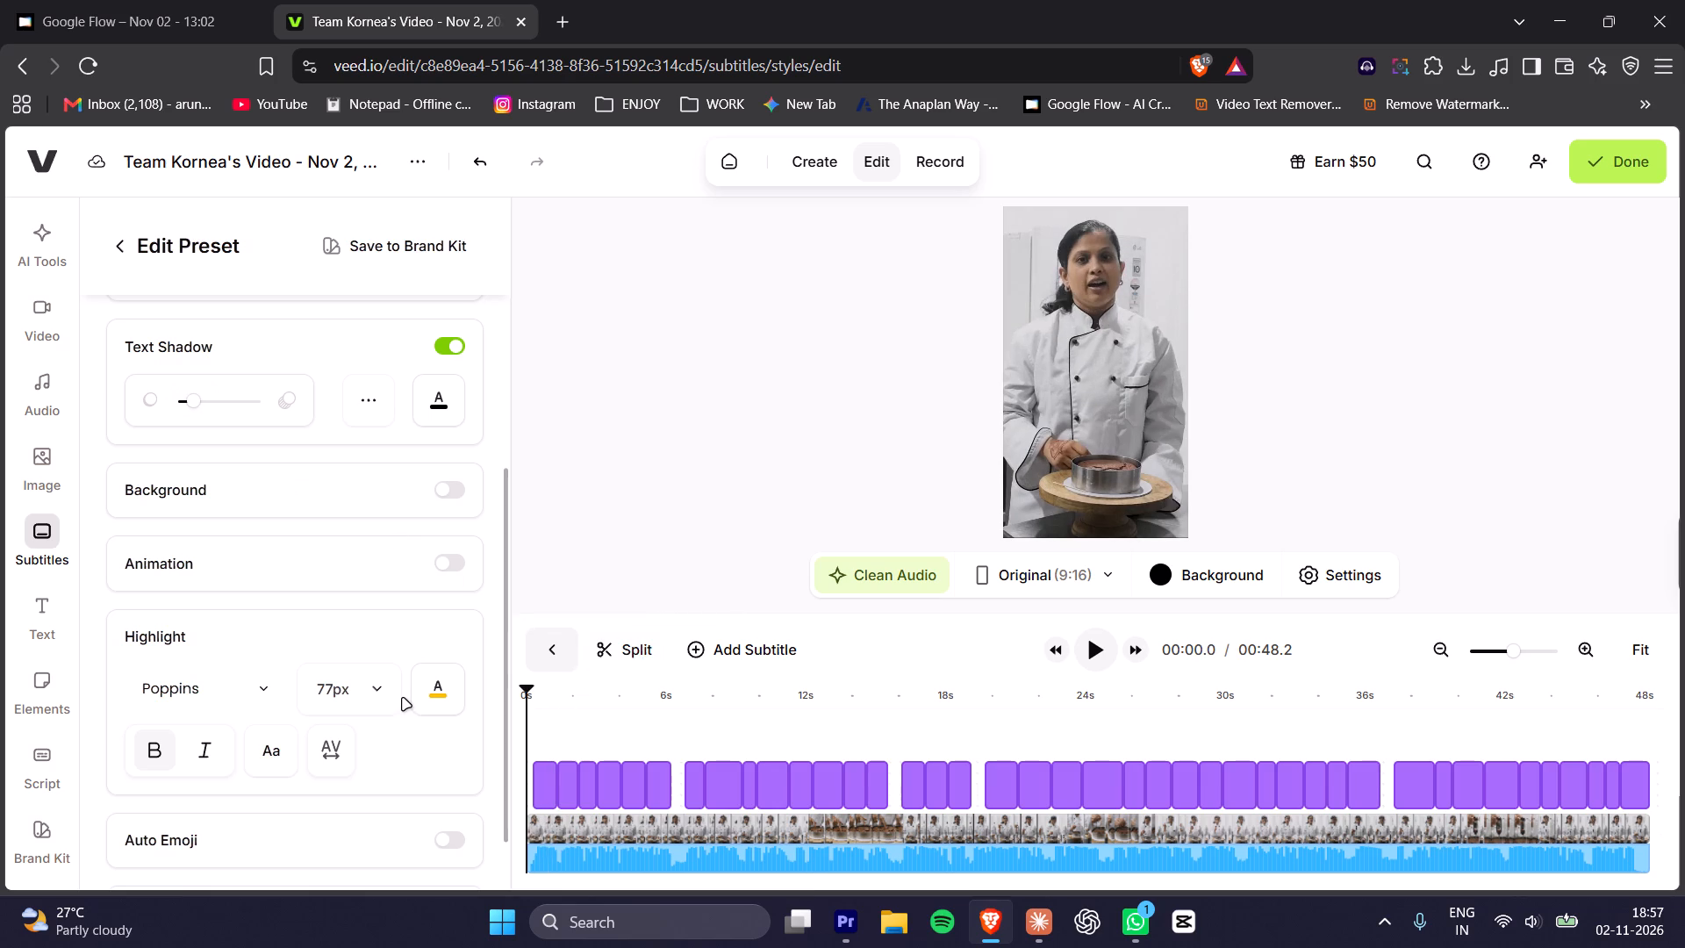
{"action": "key", "text": "space"}
{"action": "key", "text": "space"}
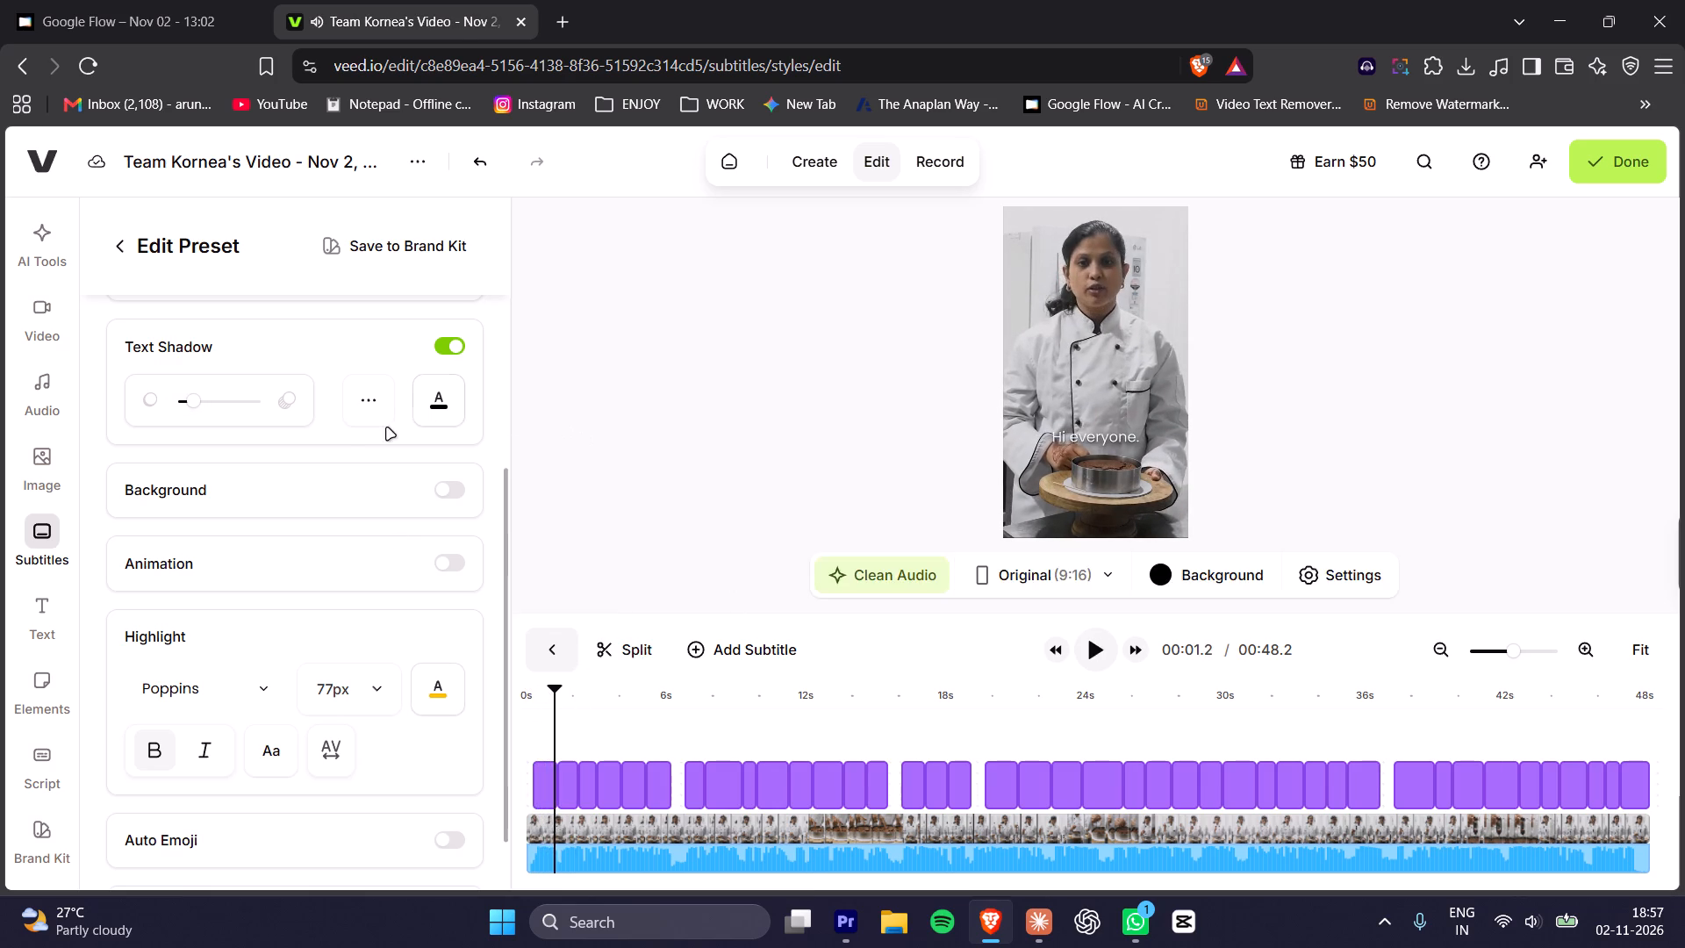
{"action": "key", "text": "space"}
{"action": "key", "text": "space"}
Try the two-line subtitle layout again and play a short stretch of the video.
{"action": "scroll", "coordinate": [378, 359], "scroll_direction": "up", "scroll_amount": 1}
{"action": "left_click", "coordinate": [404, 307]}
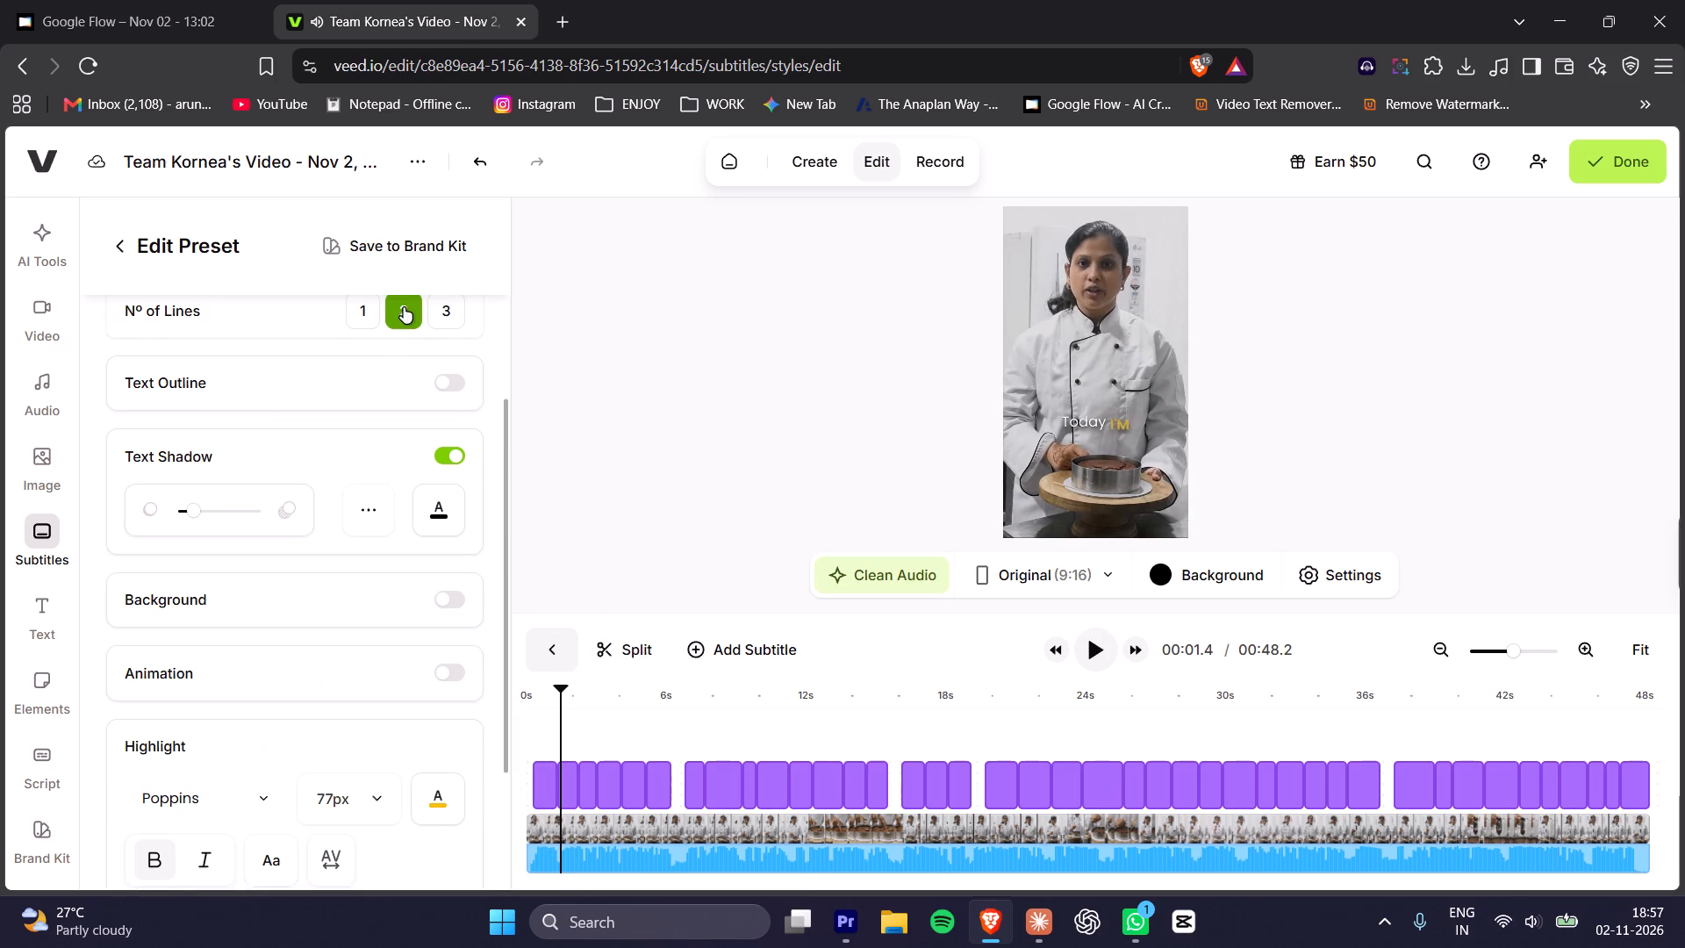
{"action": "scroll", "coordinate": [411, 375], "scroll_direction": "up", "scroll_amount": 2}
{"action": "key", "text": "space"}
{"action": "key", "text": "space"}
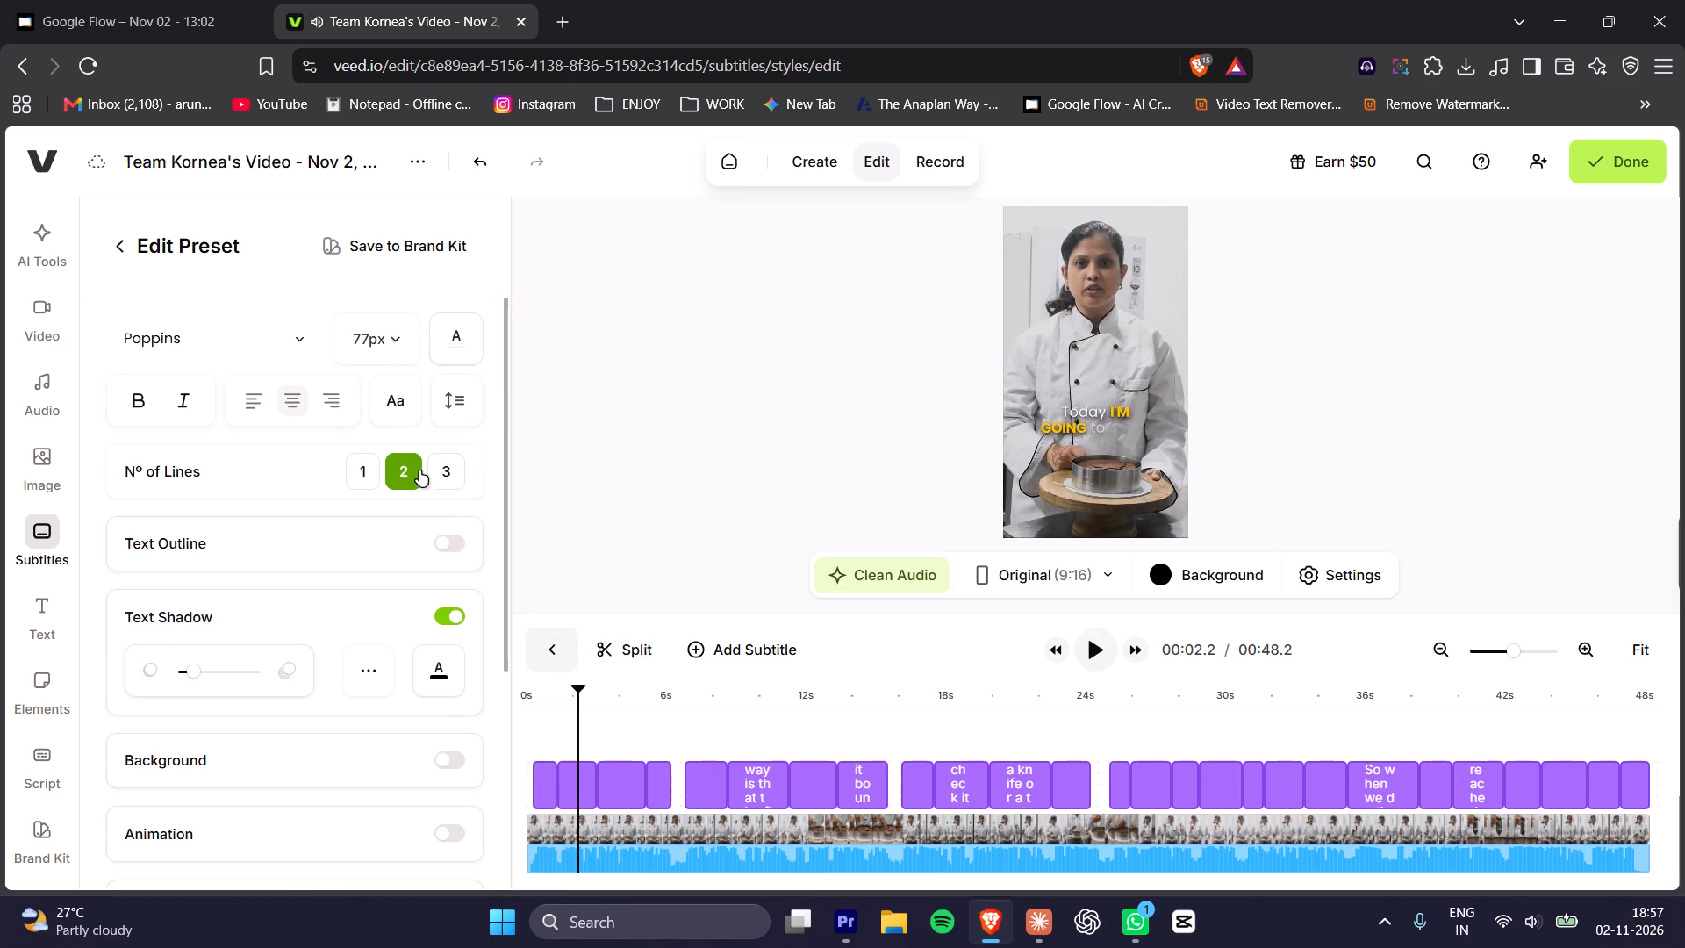
Set the number of subtitle lines to 1 and preview the video from the start.
{"action": "left_click", "coordinate": [364, 469]}
{"action": "left_click_drag", "start_coordinate": [569, 712], "coordinate": [496, 696]}
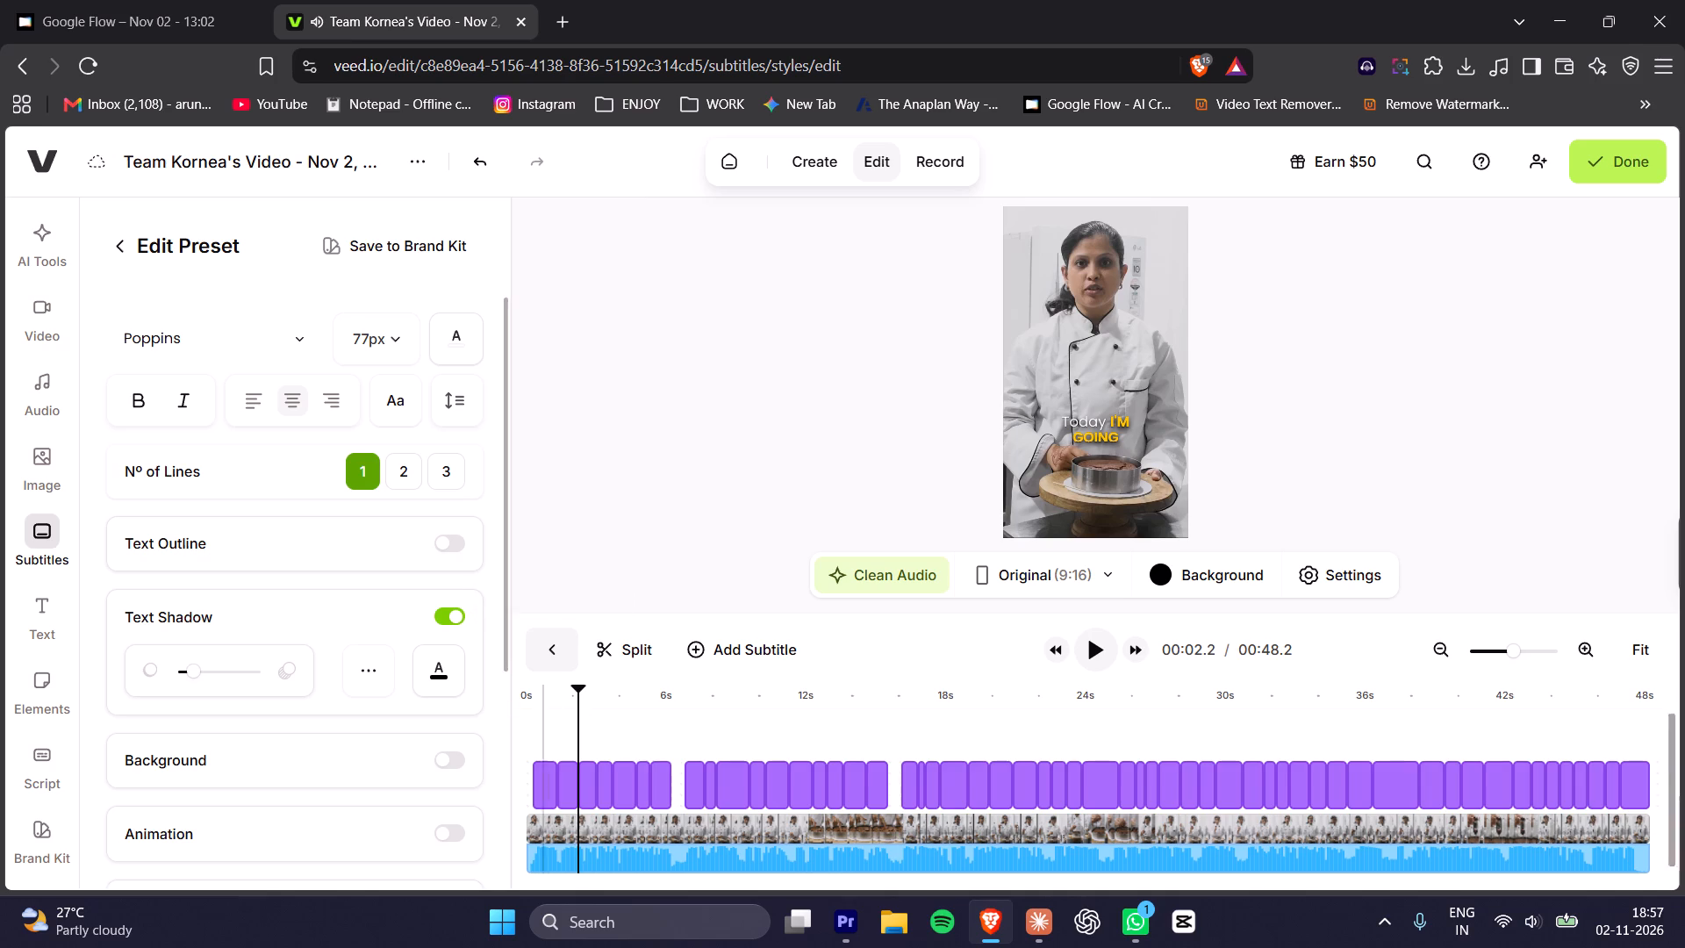
{"action": "left_click_drag", "start_coordinate": [554, 688], "coordinate": [424, 696]}
{"action": "key", "text": "space"}
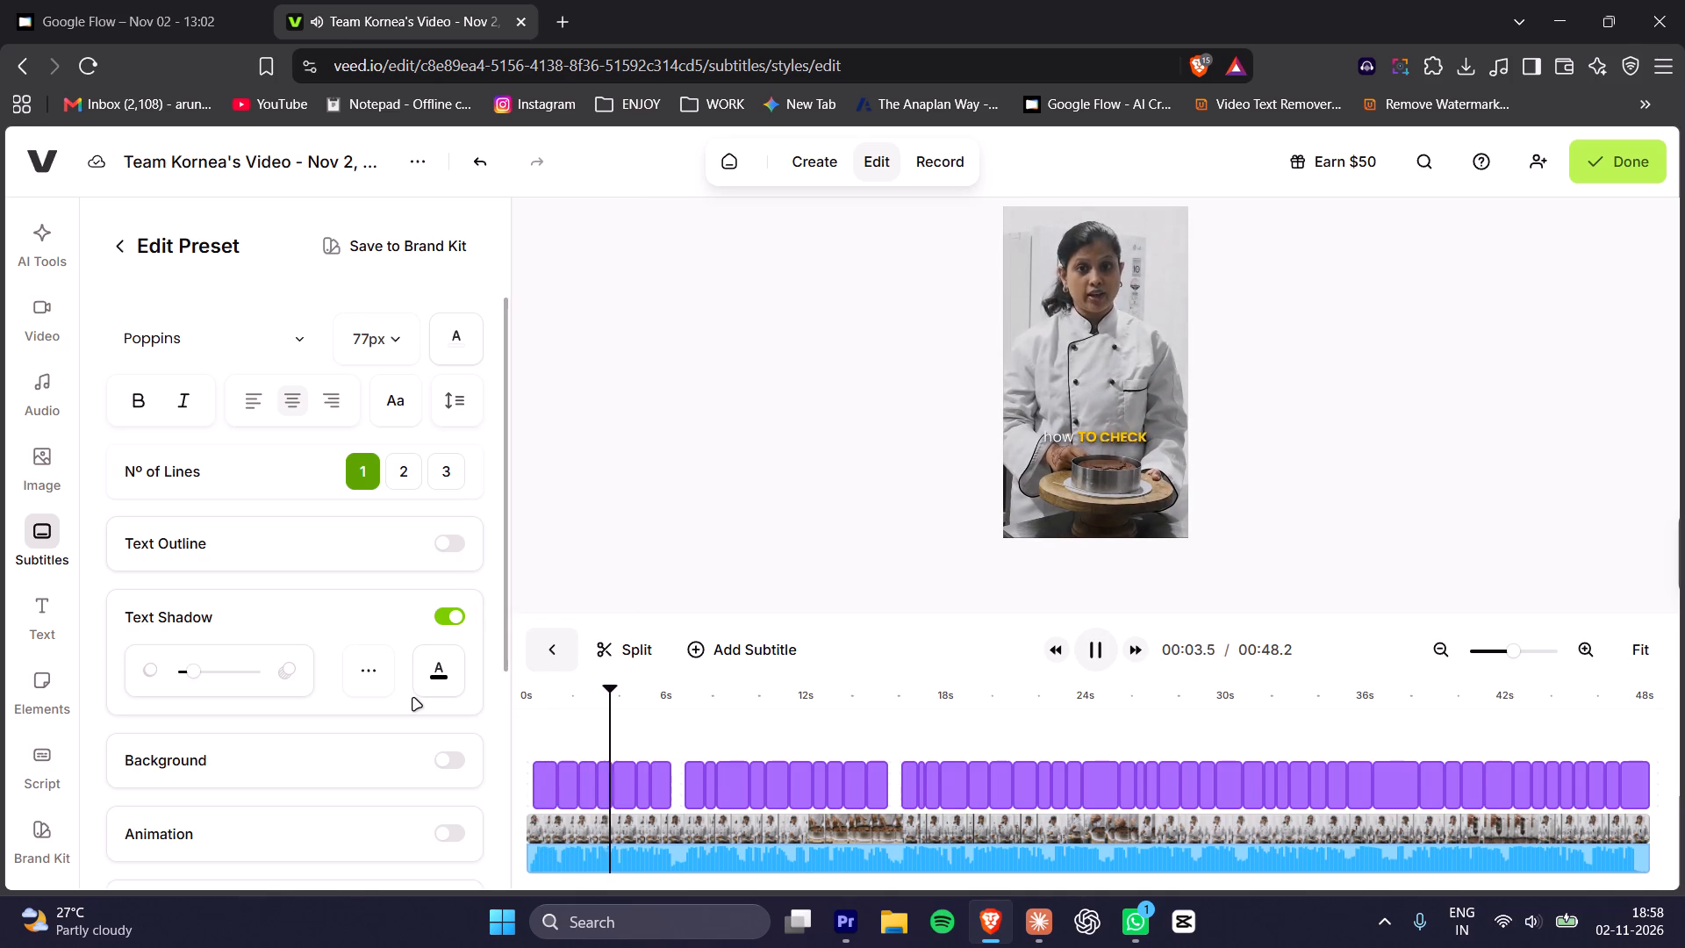
{"action": "key", "text": "space"}
Set the base text's letter casing to Ab and preview the subtitles from the start.
{"action": "left_click", "coordinate": [408, 403]}
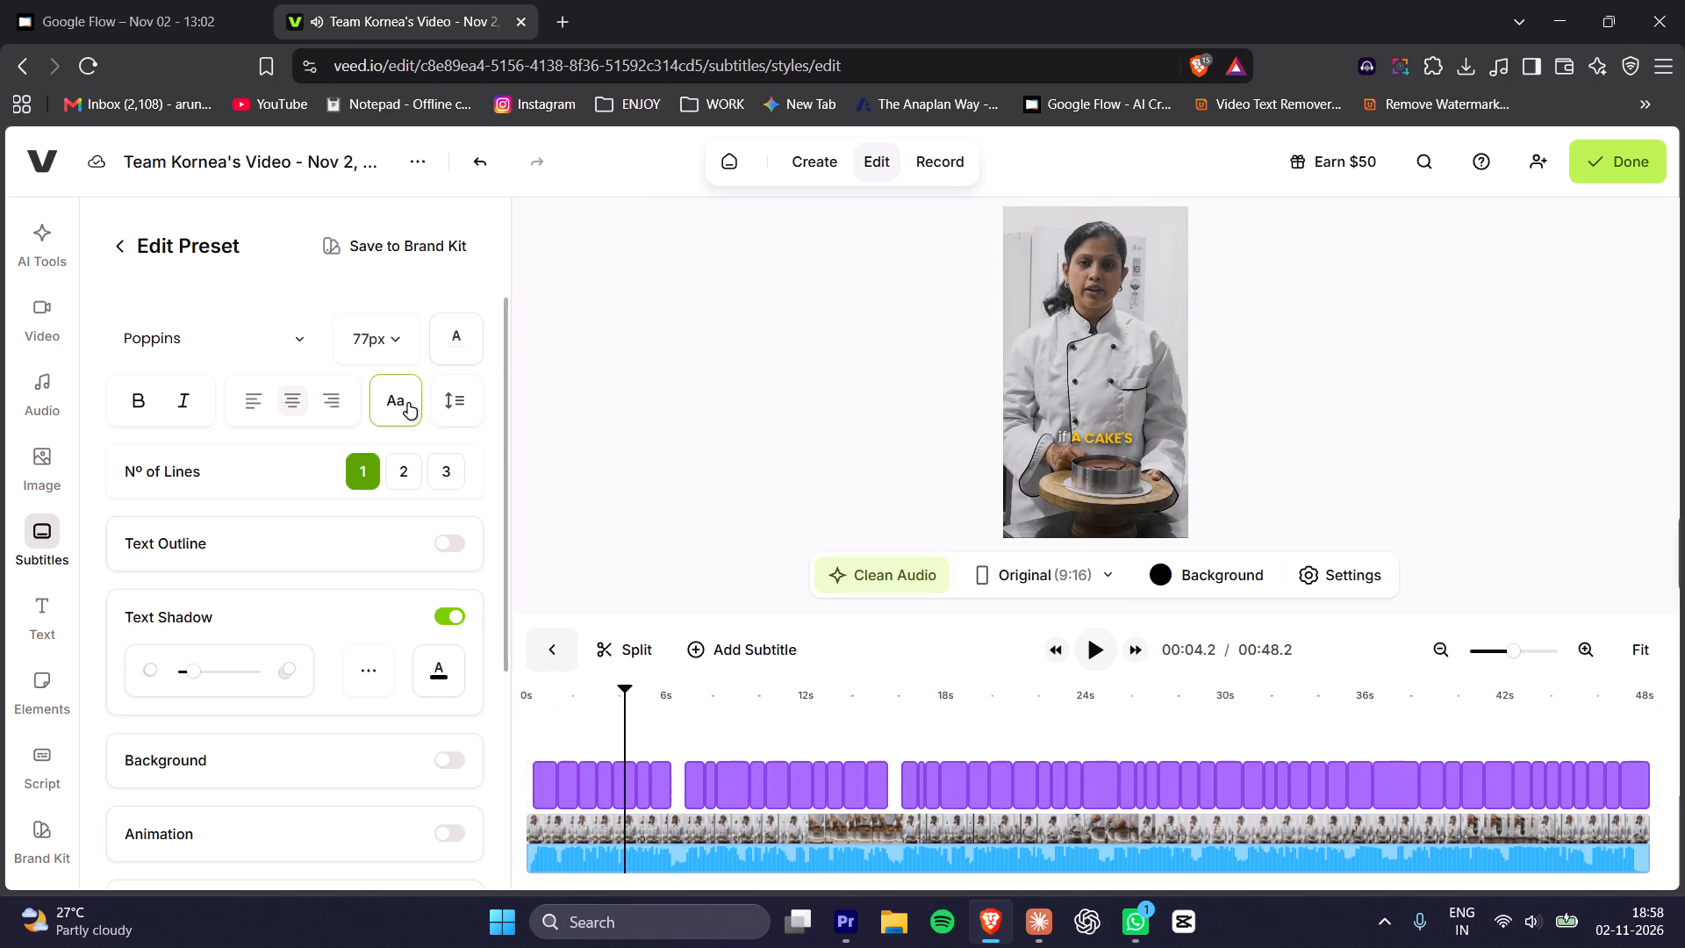
{"action": "left_click", "coordinate": [574, 315]}
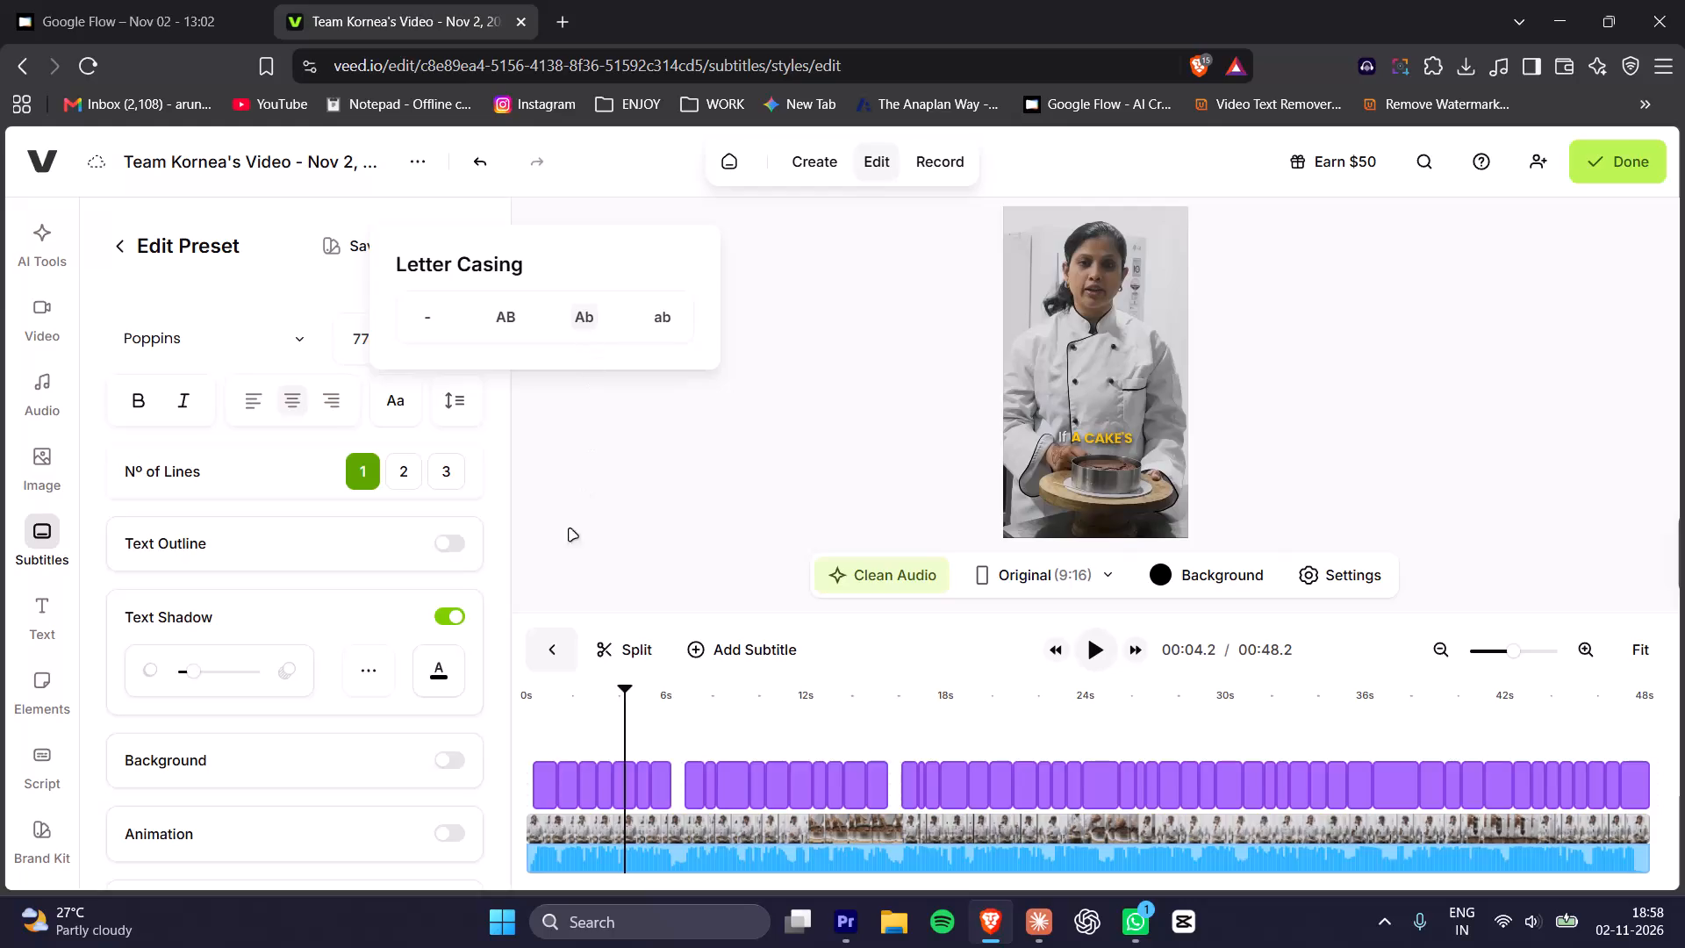
{"action": "left_click", "coordinate": [490, 491]}
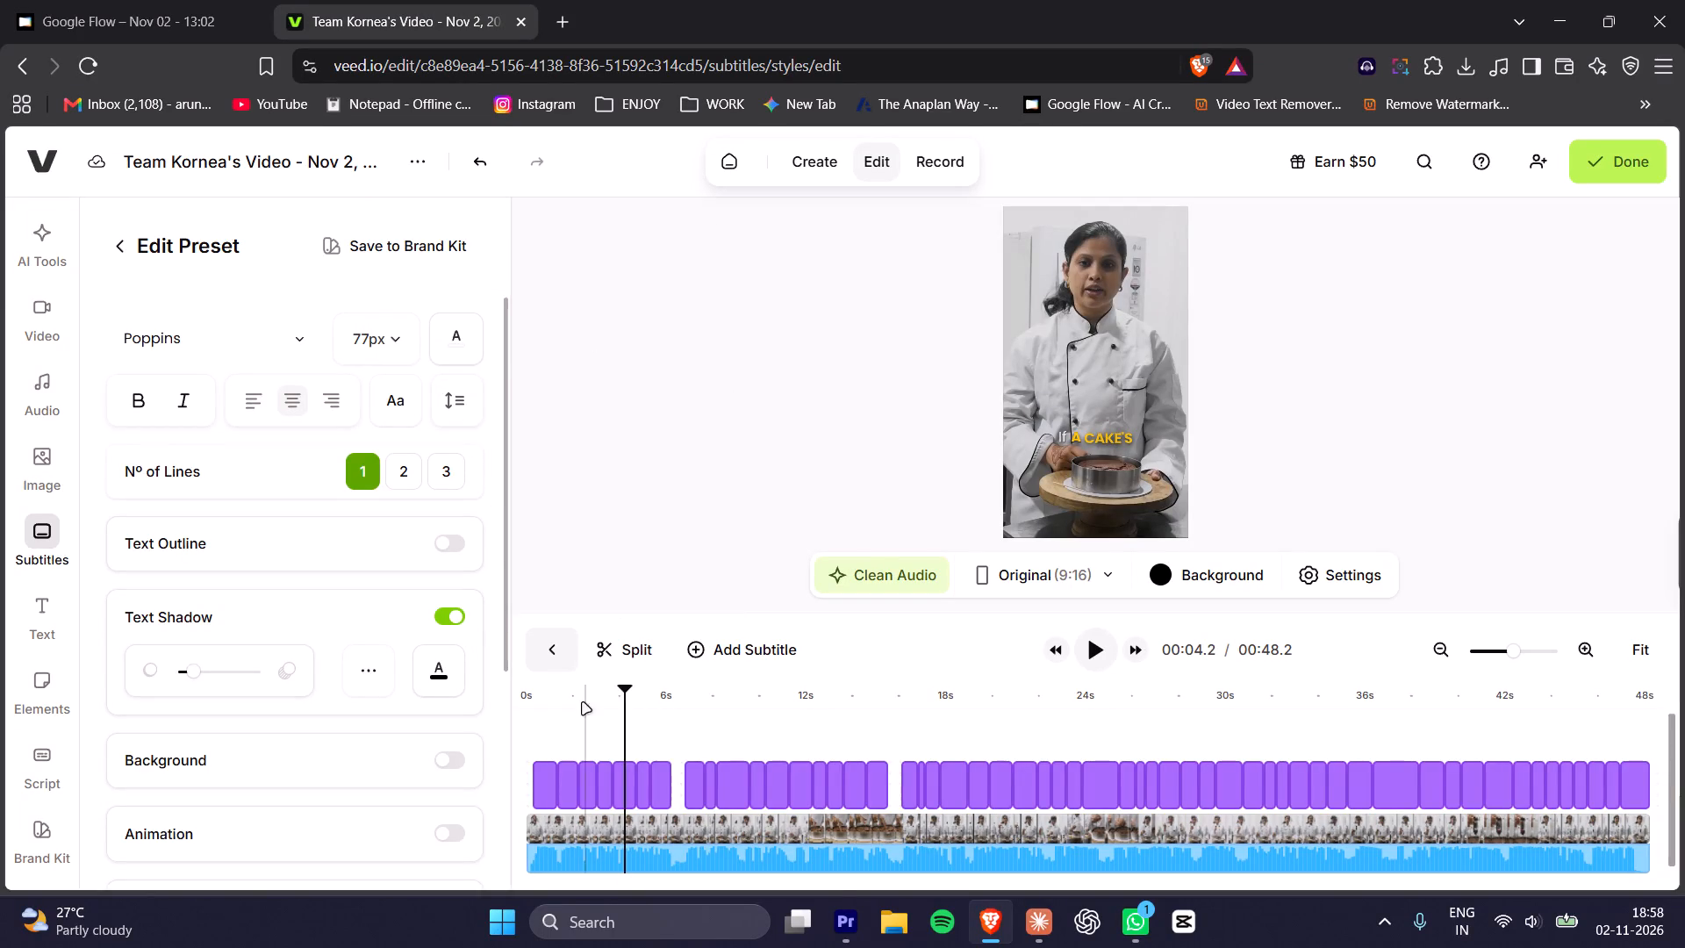
{"action": "left_click_drag", "start_coordinate": [566, 690], "coordinate": [513, 687]}
{"action": "key", "text": "space"}
{"action": "key", "text": "space"}
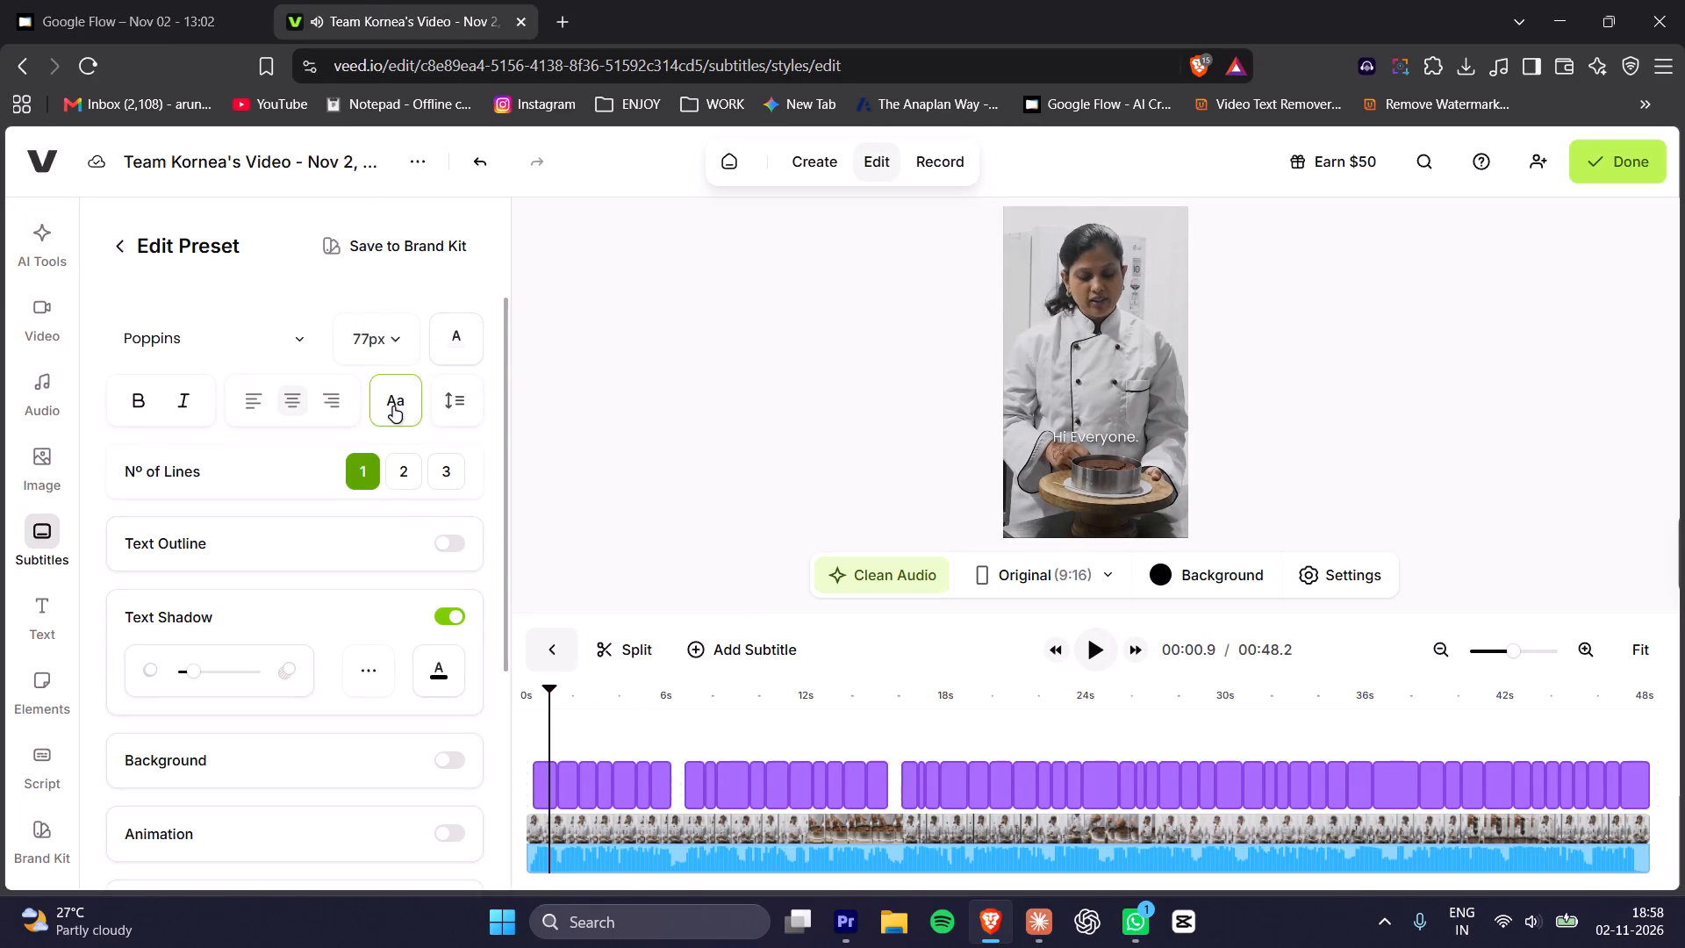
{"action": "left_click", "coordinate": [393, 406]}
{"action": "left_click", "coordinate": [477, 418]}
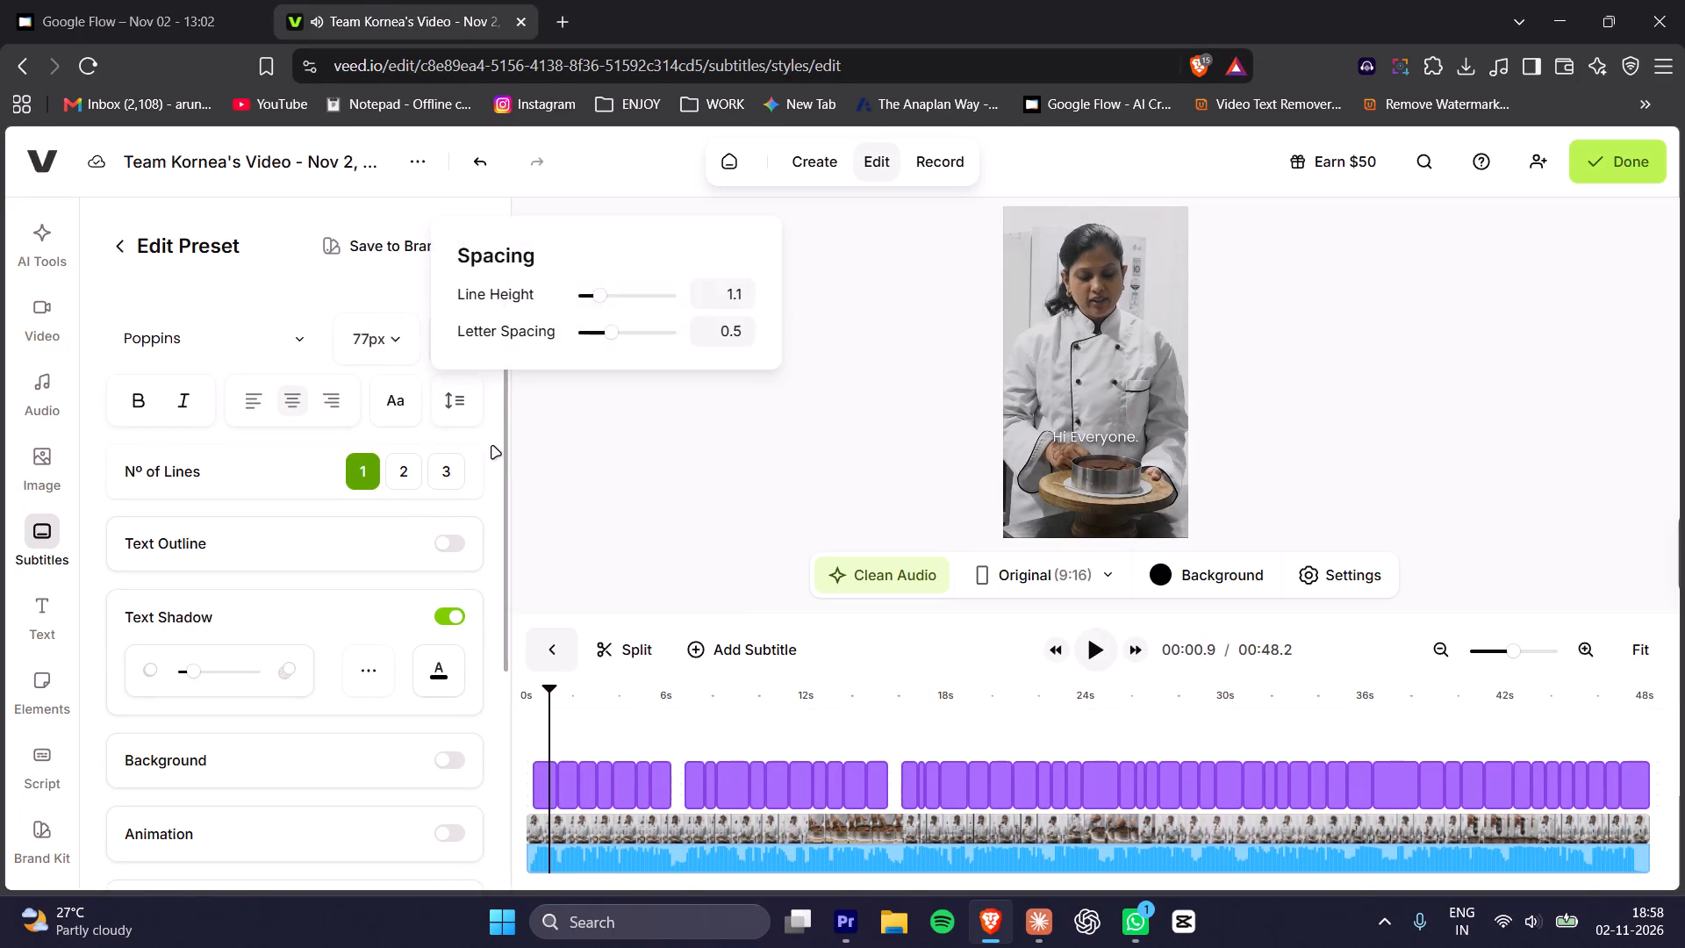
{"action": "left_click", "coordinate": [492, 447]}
Set the highlight text's letter casing to Ab and play a short stretch to check the highlighted words.
{"action": "scroll", "coordinate": [498, 460], "scroll_direction": "down", "scroll_amount": 4}
{"action": "left_click", "coordinate": [284, 674]}
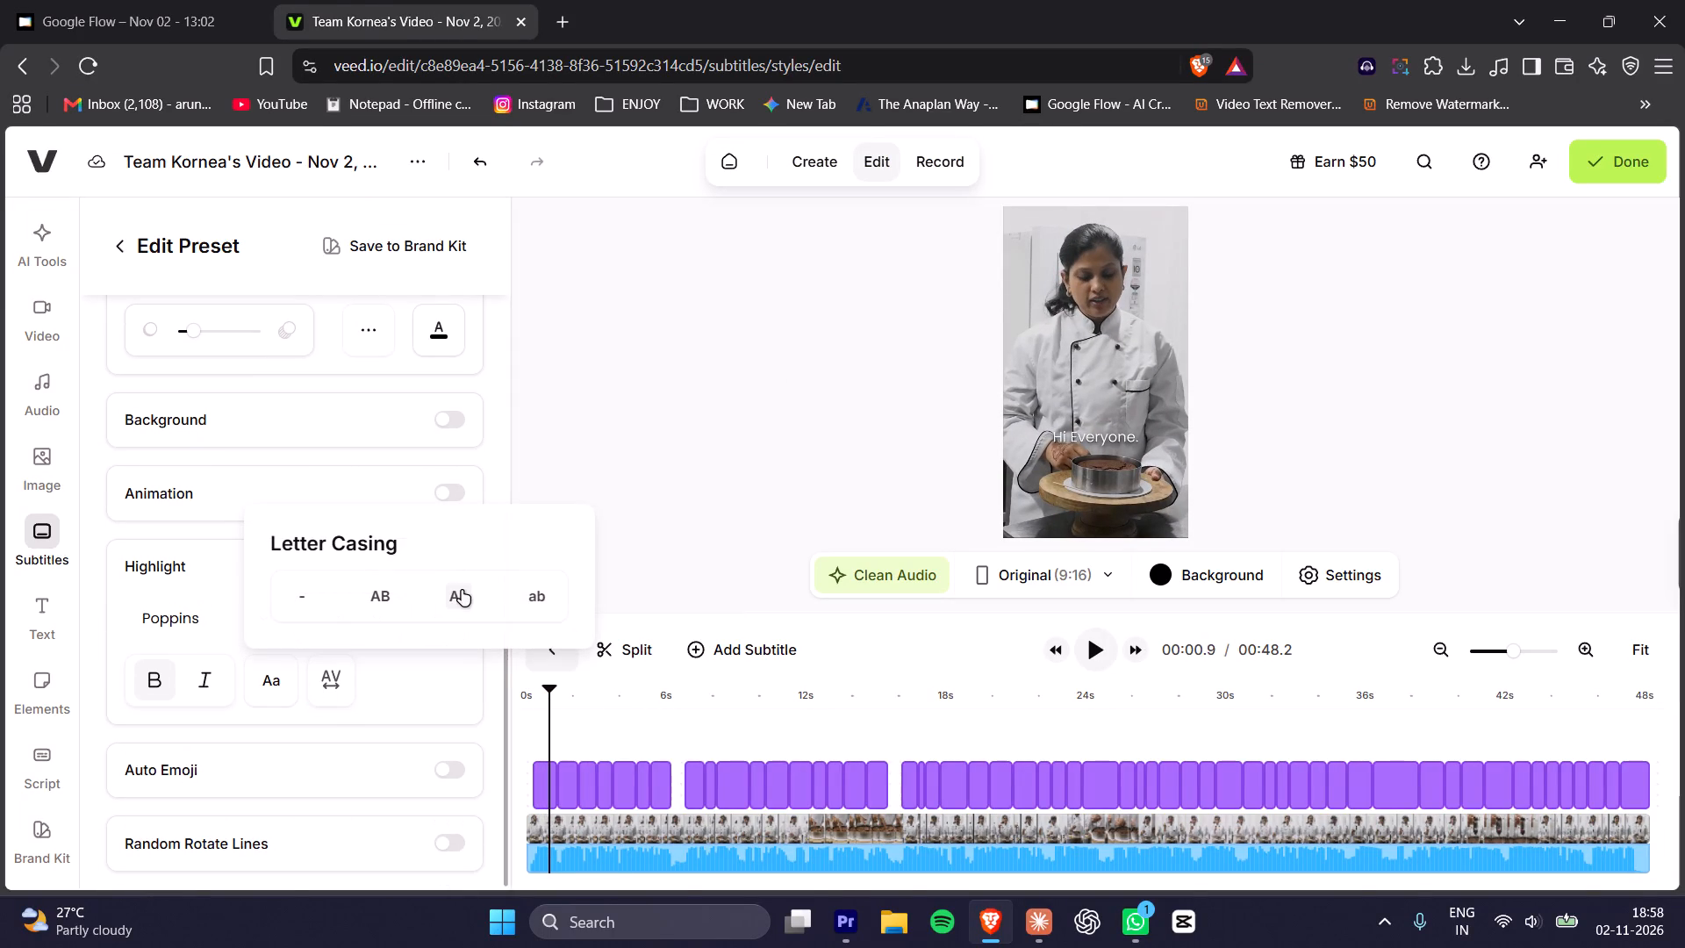
{"action": "left_click", "coordinate": [462, 590]}
{"action": "left_click", "coordinate": [457, 671]}
{"action": "left_click", "coordinate": [613, 698]}
{"action": "key", "text": "space"}
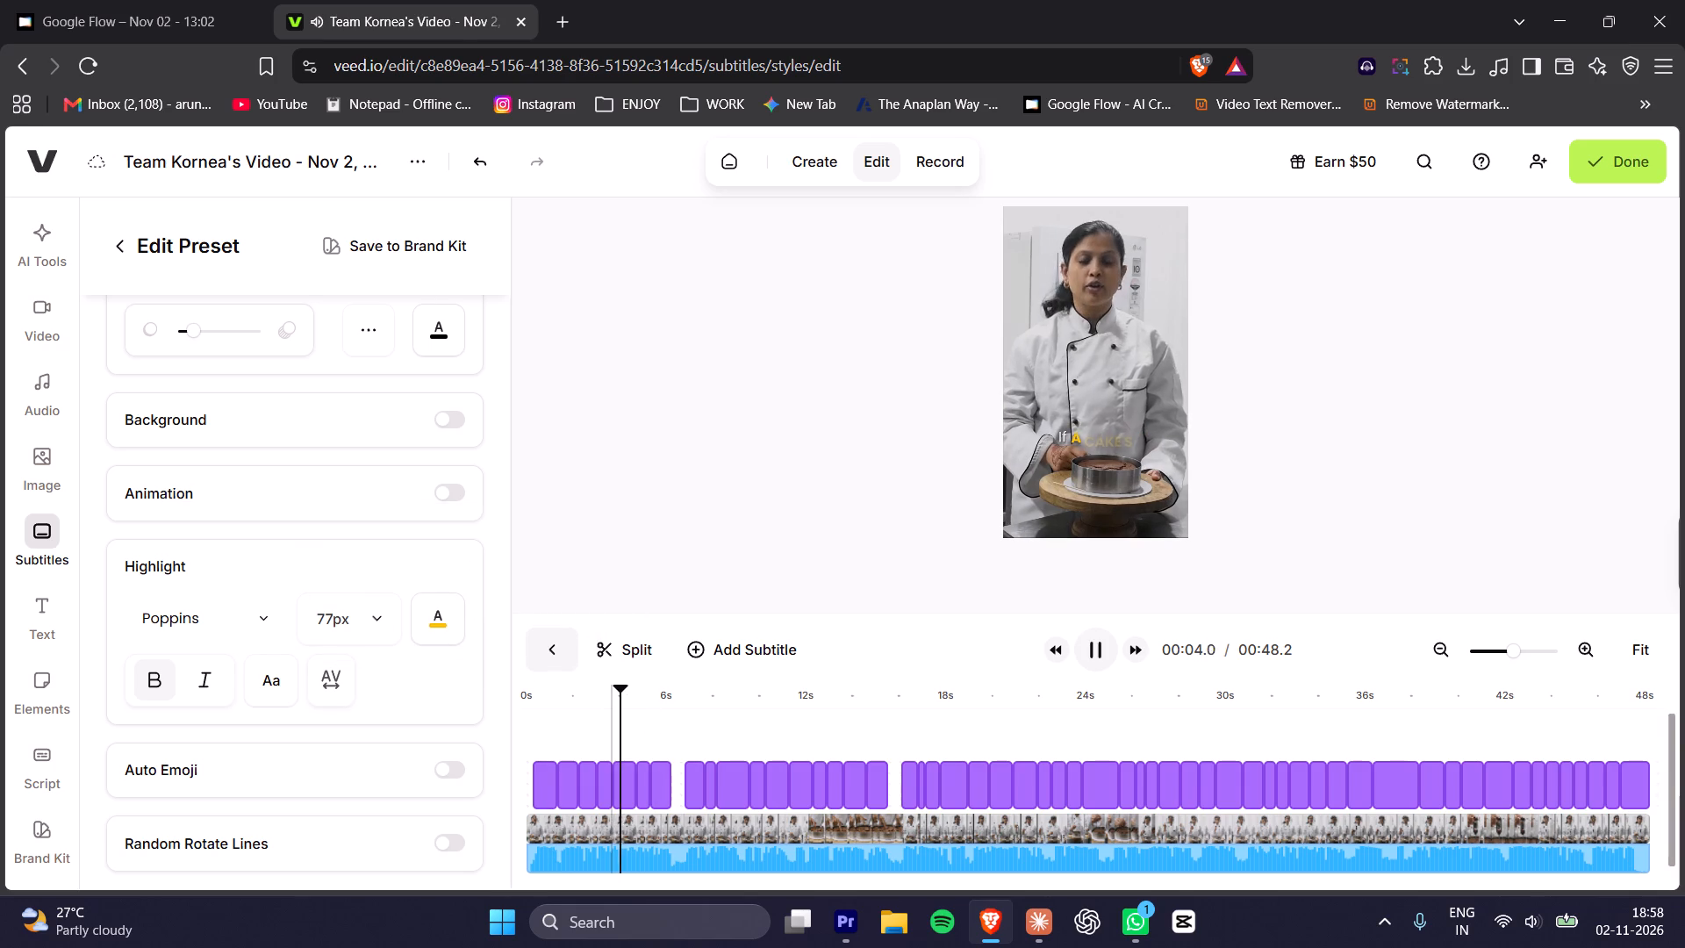
{"action": "key", "text": "space"}
Move the subtitle block slightly higher on the video frame, above the cake.
{"action": "left_click", "coordinate": [1089, 438]}
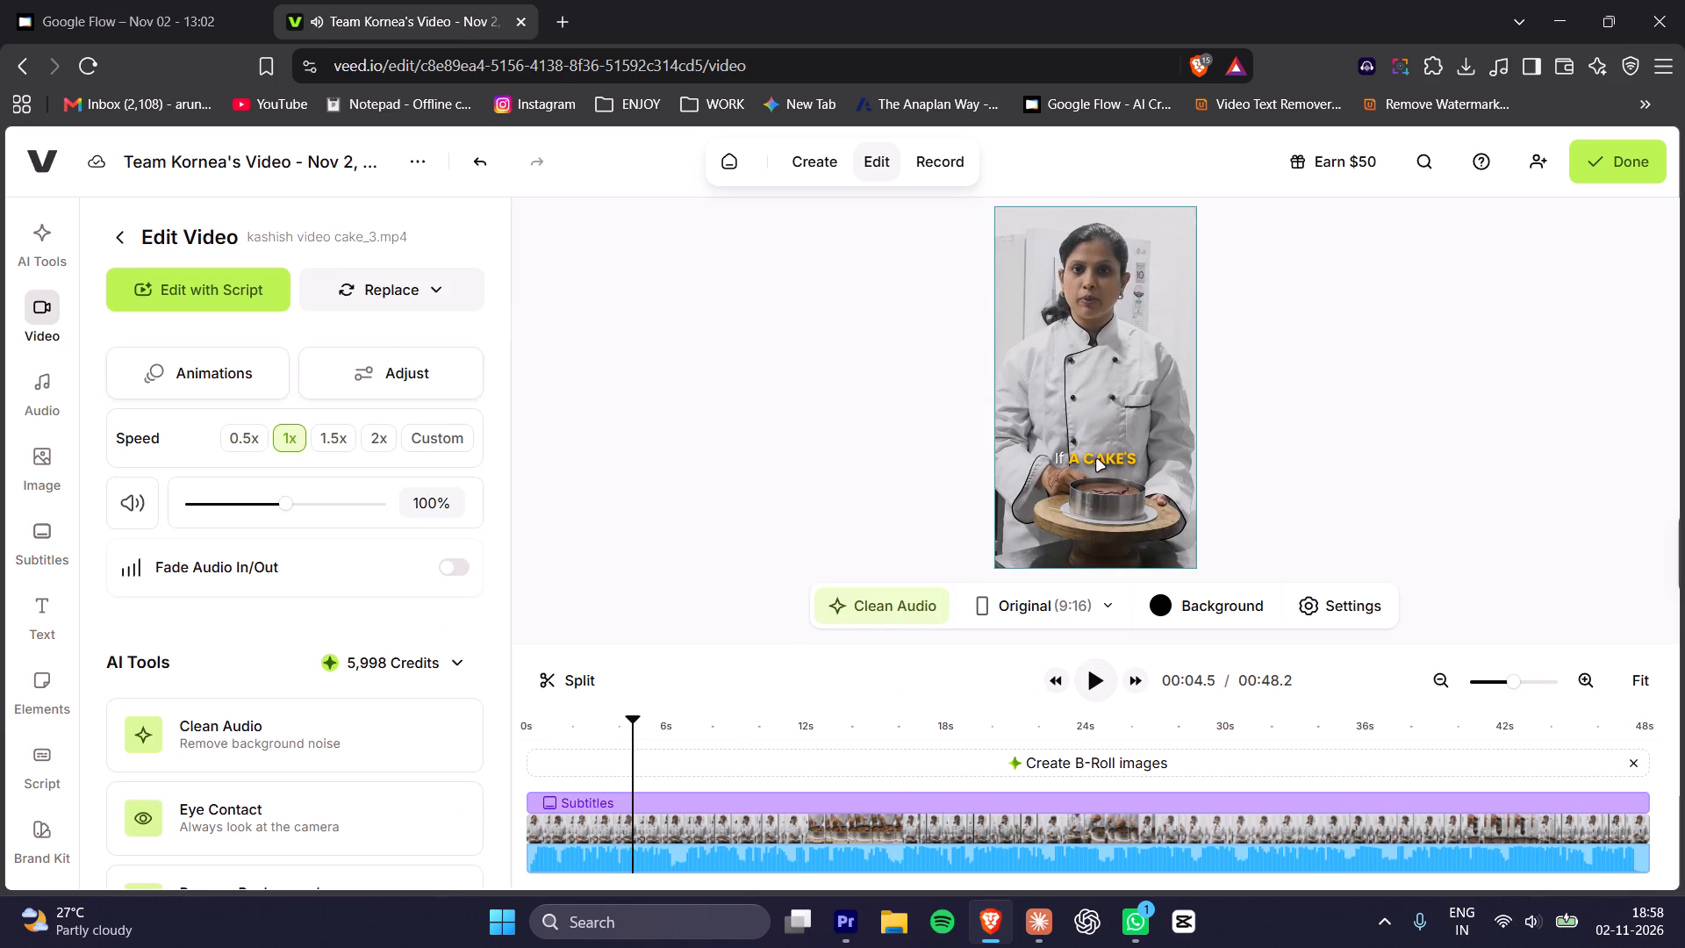
{"action": "left_click", "coordinate": [1089, 456]}
{"action": "left_click_drag", "start_coordinate": [1093, 434], "coordinate": [1093, 407]}
Play the video from the start to check the subtitle wording, and correct the line "fun is" to "front is".
{"action": "left_click_drag", "start_coordinate": [556, 707], "coordinate": [450, 703]}
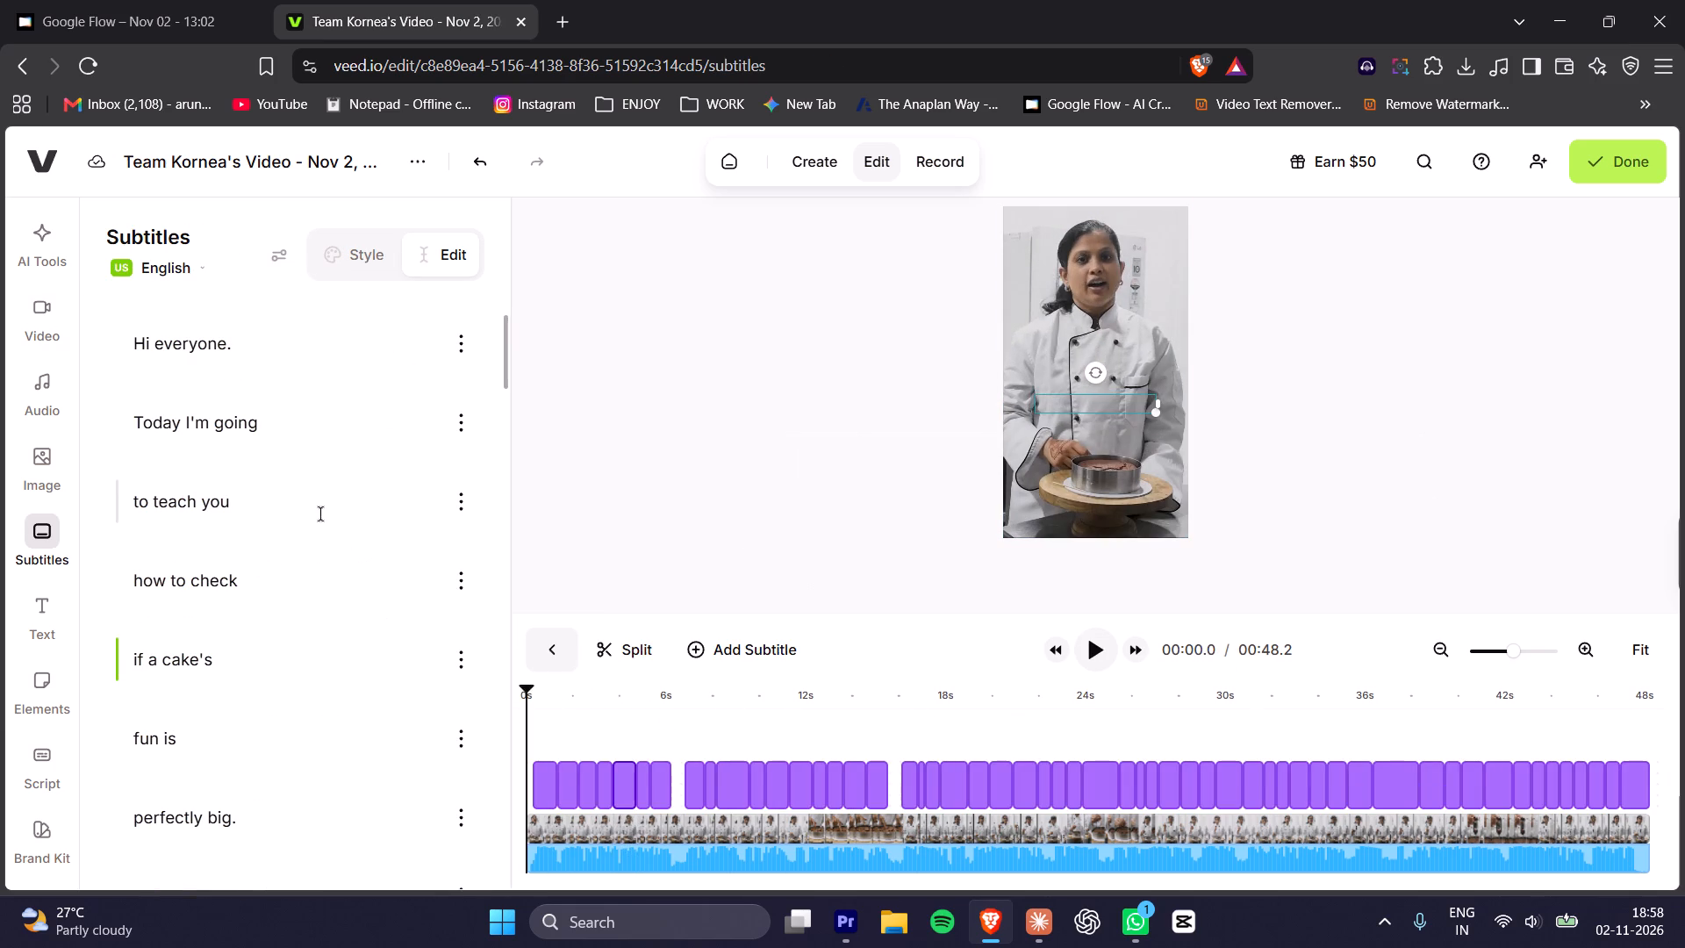
{"action": "key", "text": "space"}
{"action": "key", "text": "space"}
{"action": "key", "text": "space"}
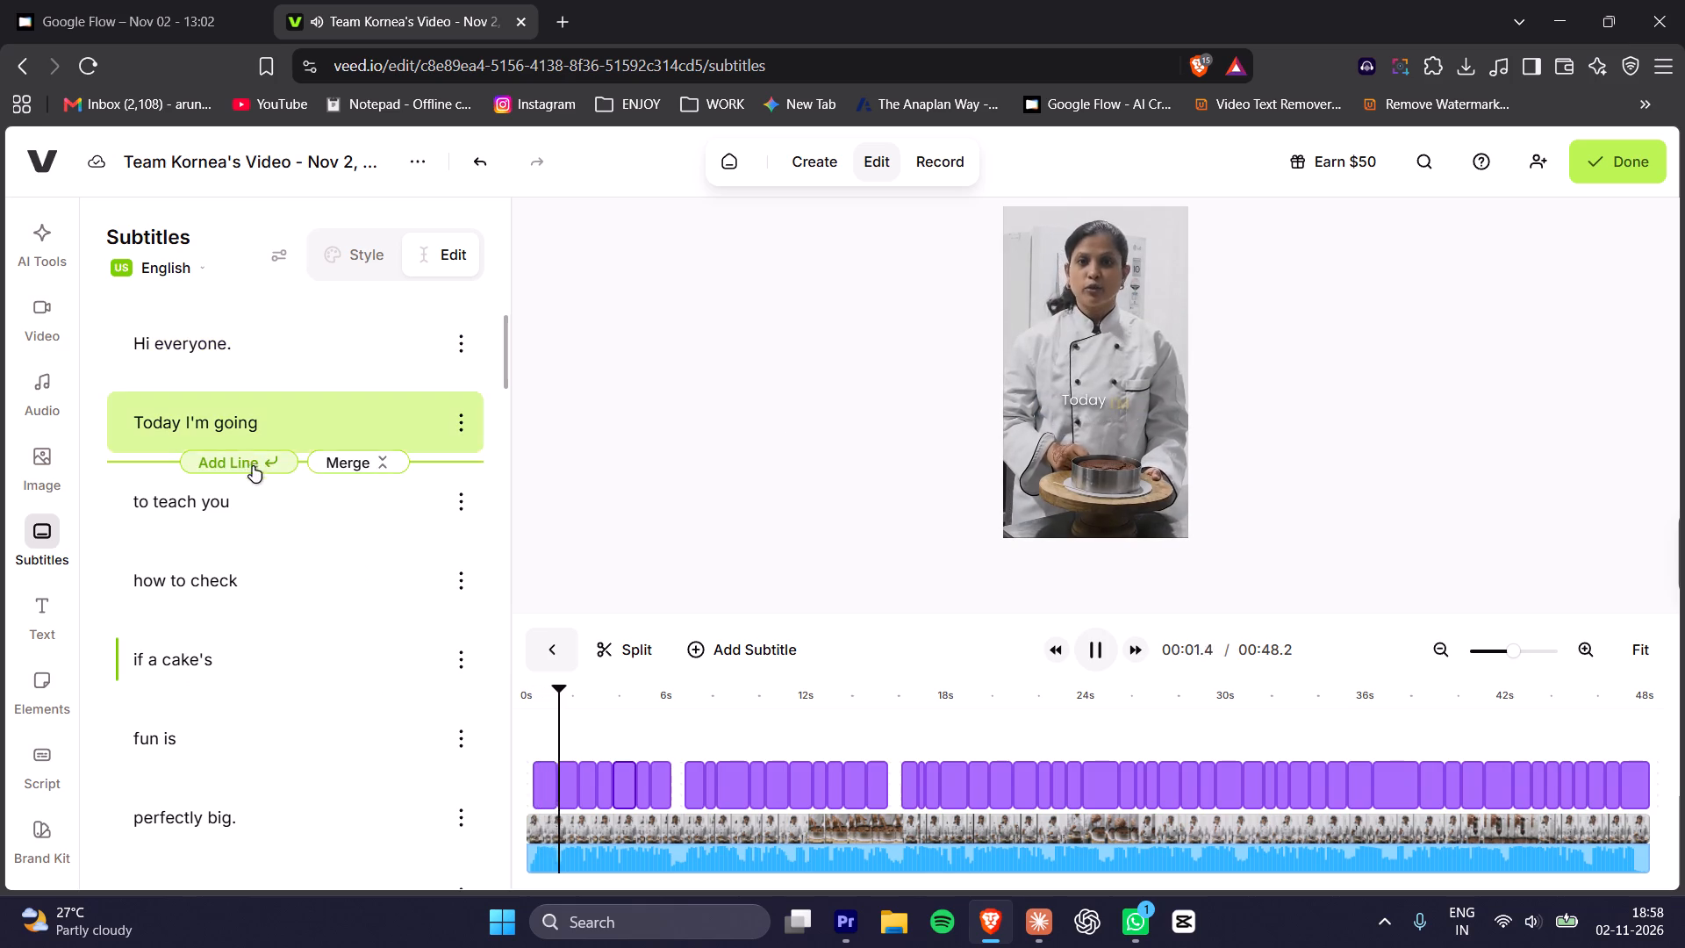
{"action": "scroll", "coordinate": [305, 587], "scroll_direction": "down", "scroll_amount": 2}
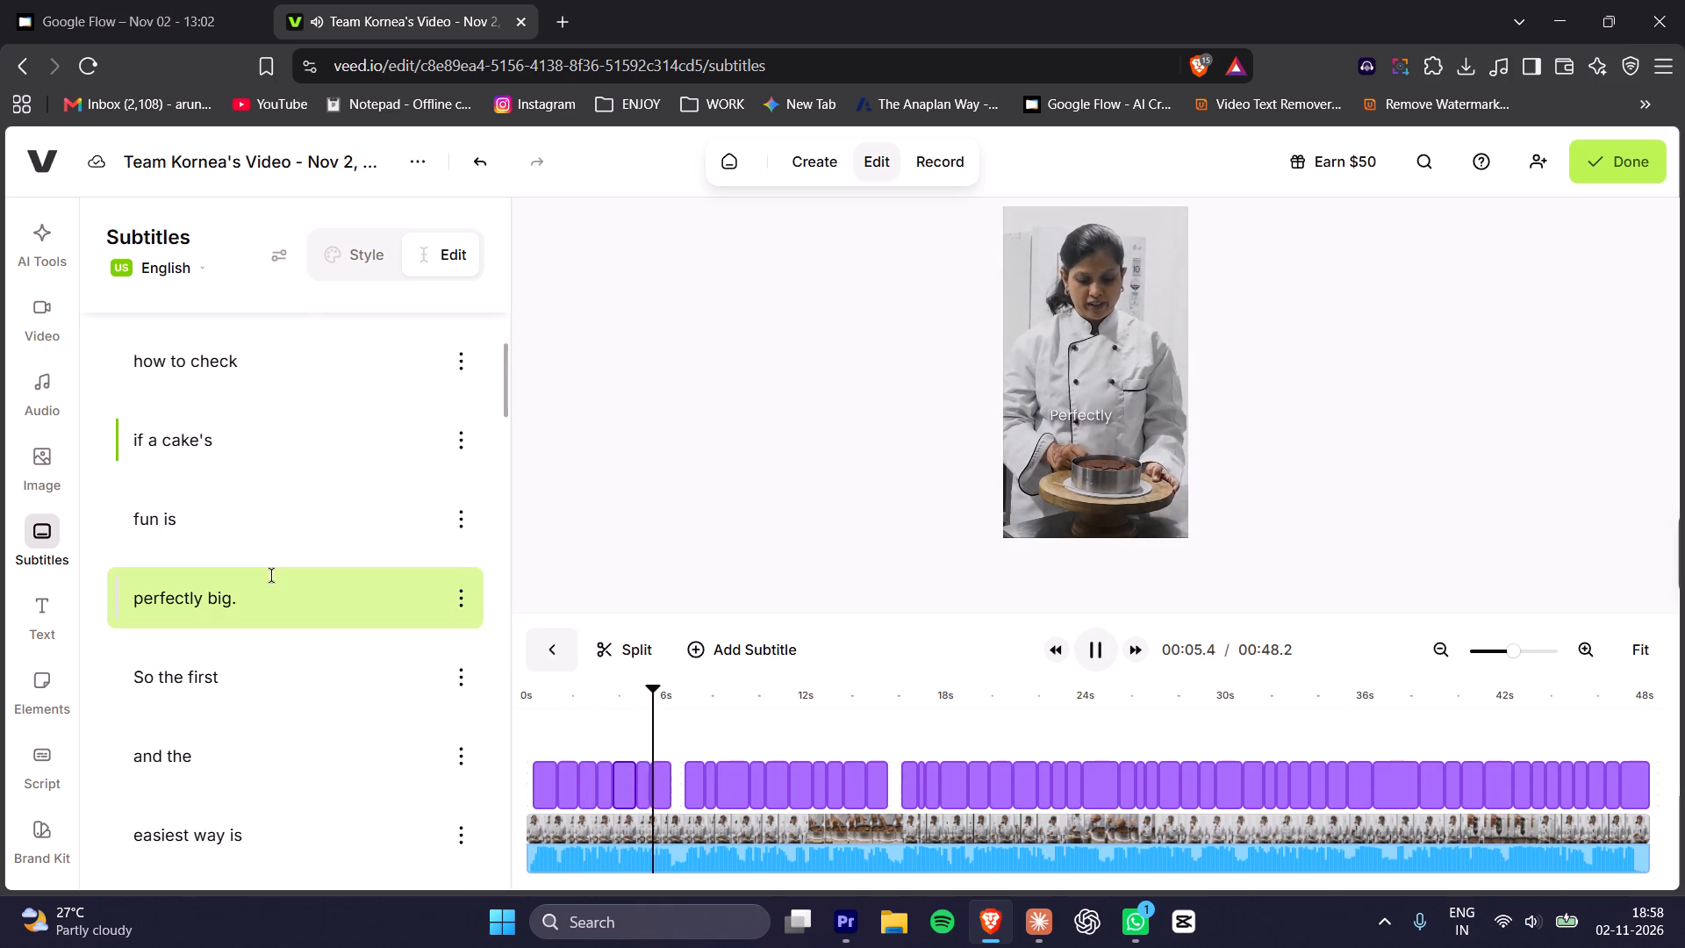
{"action": "key", "text": "space"}
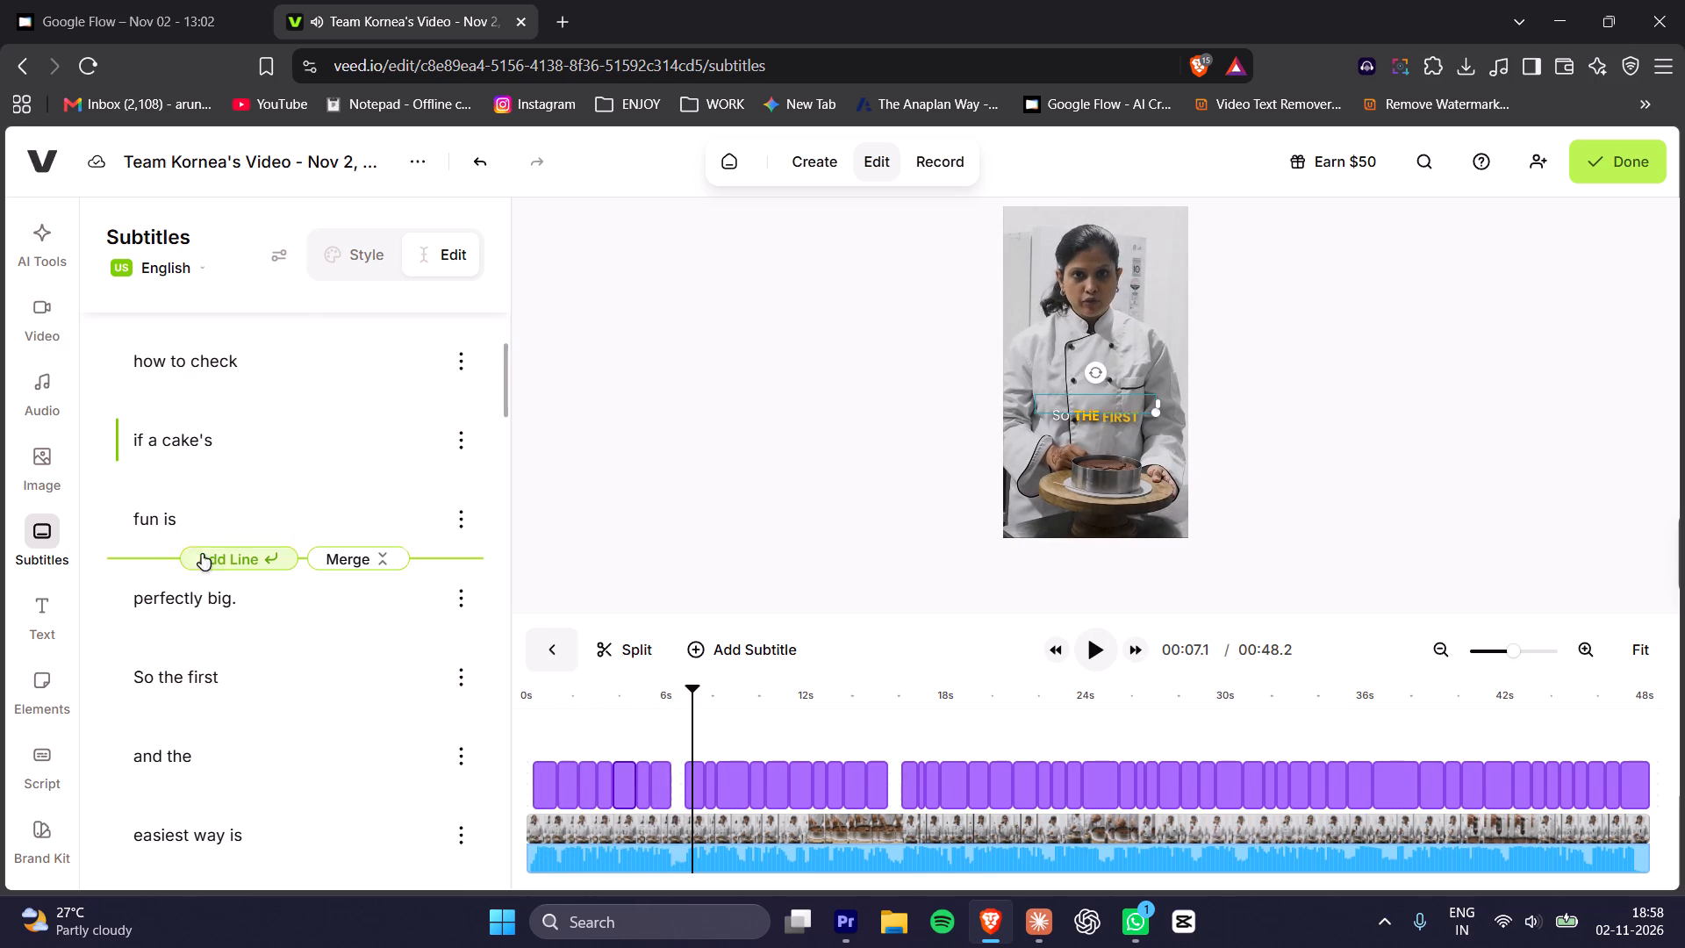
{"action": "left_click", "coordinate": [159, 517]}
{"action": "key", "text": "BackSpace"}
{"action": "key", "text": "BackSpace"}
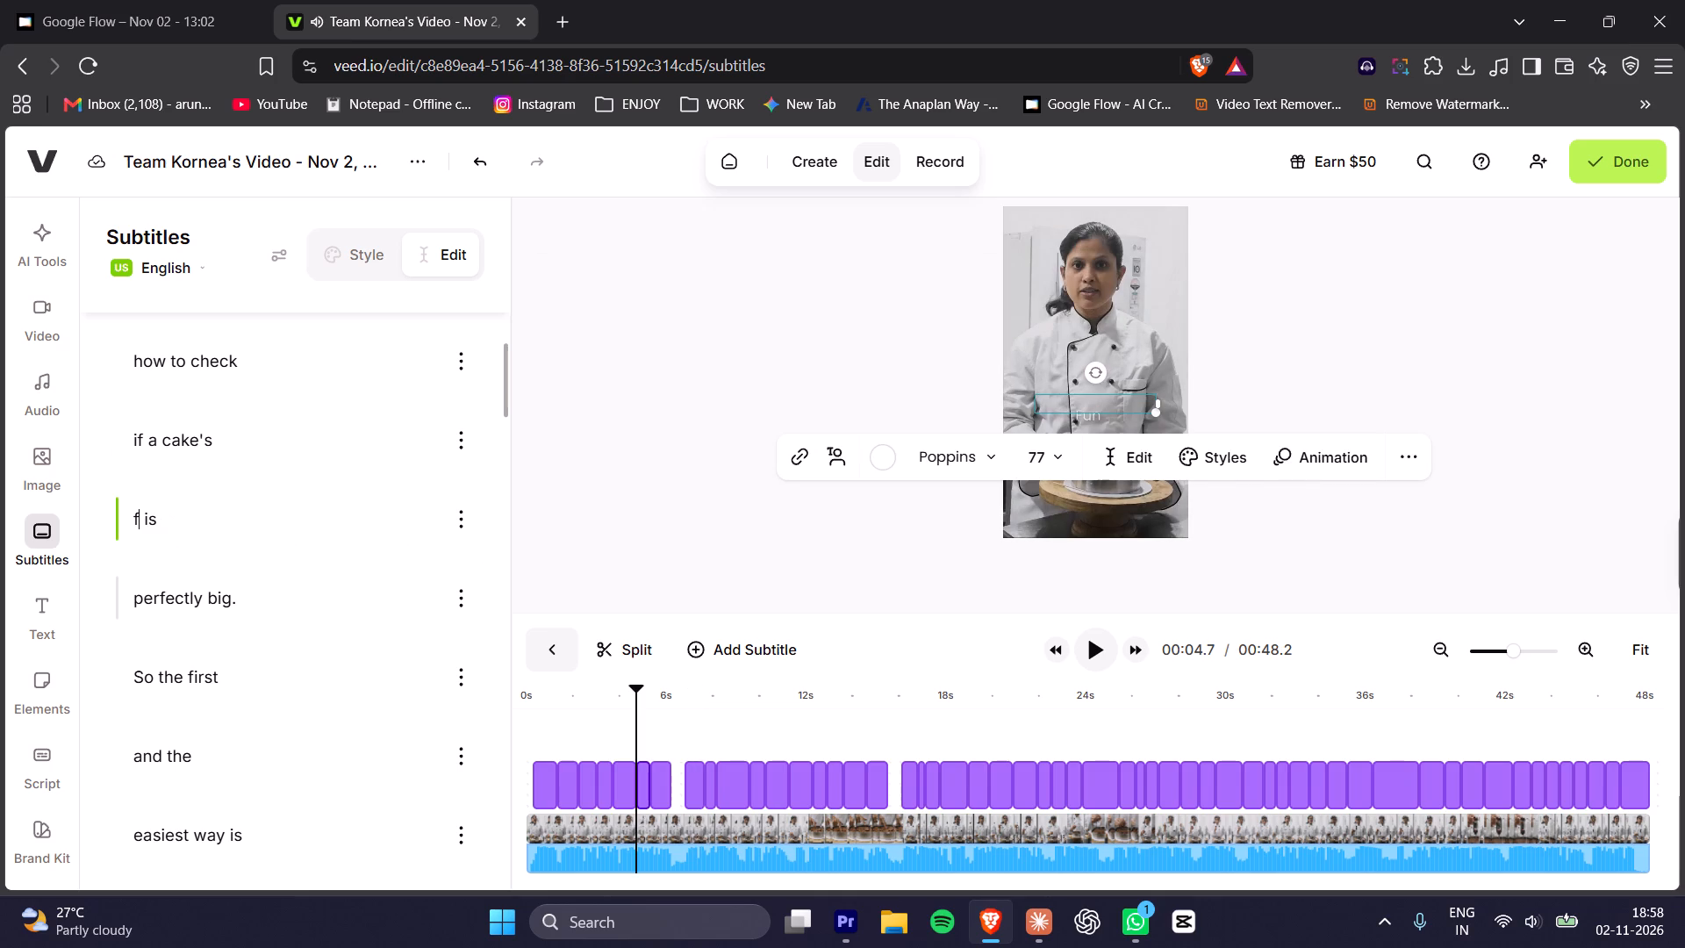
{"action": "type", "text": "ront"}
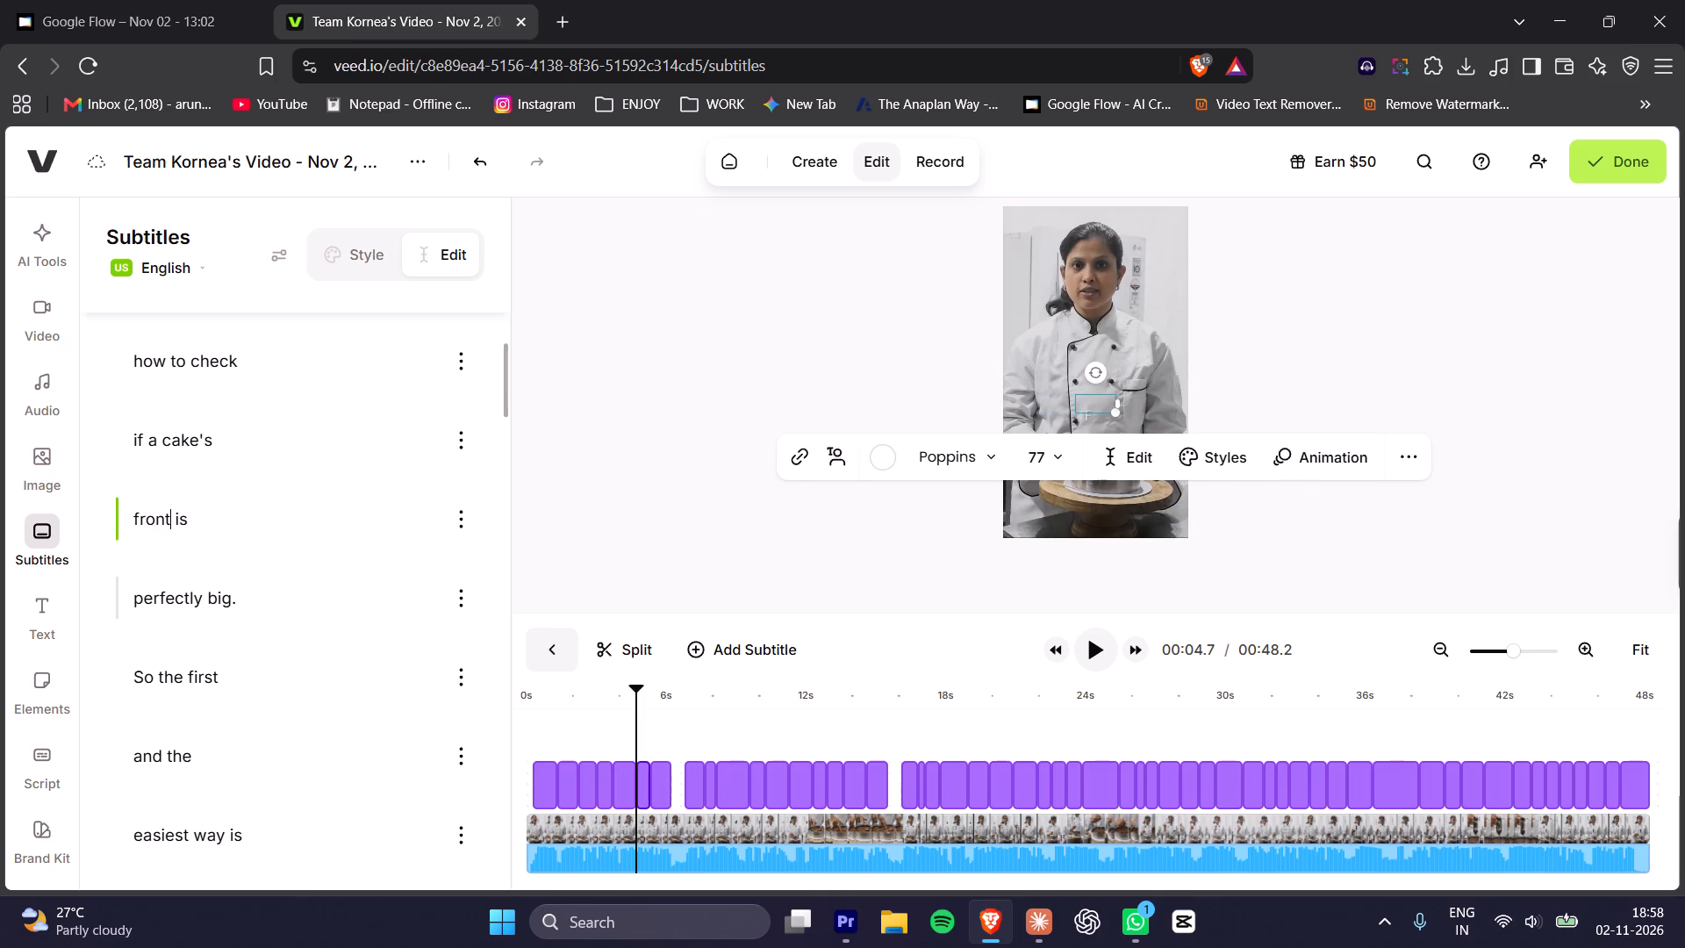
Replay from just before the corrected line, follow the subtitles onward, and correct "it is big." to "it is baked.".
{"action": "left_click", "coordinate": [611, 697]}
{"action": "key", "text": "space"}
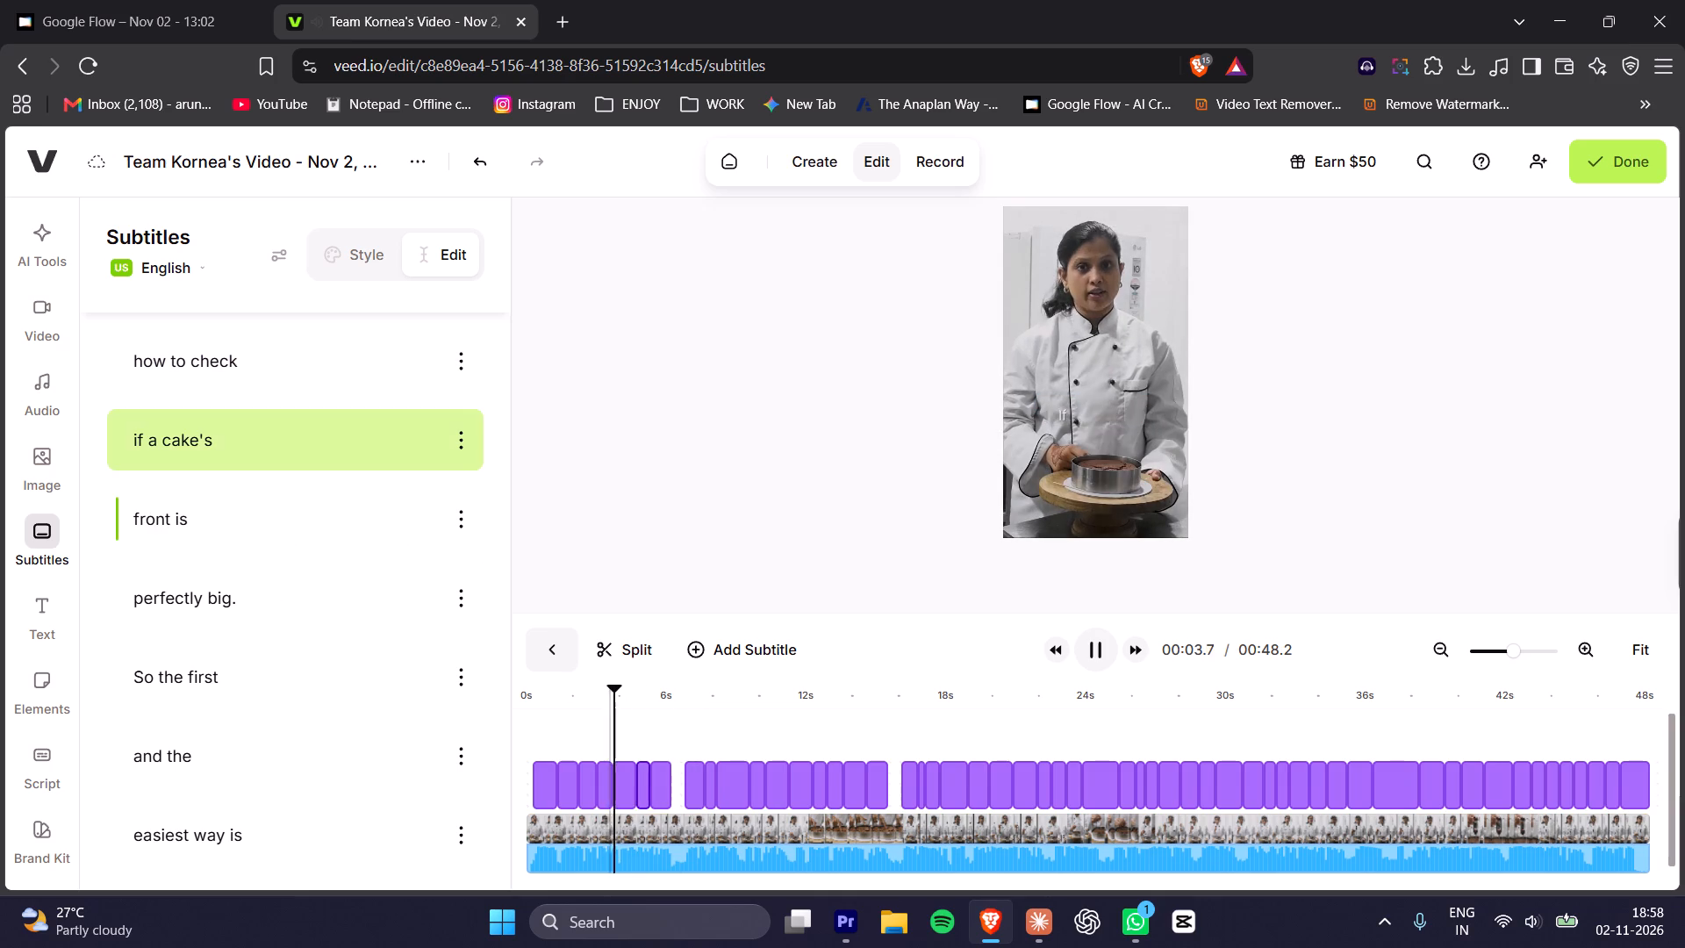
{"action": "key", "text": "space"}
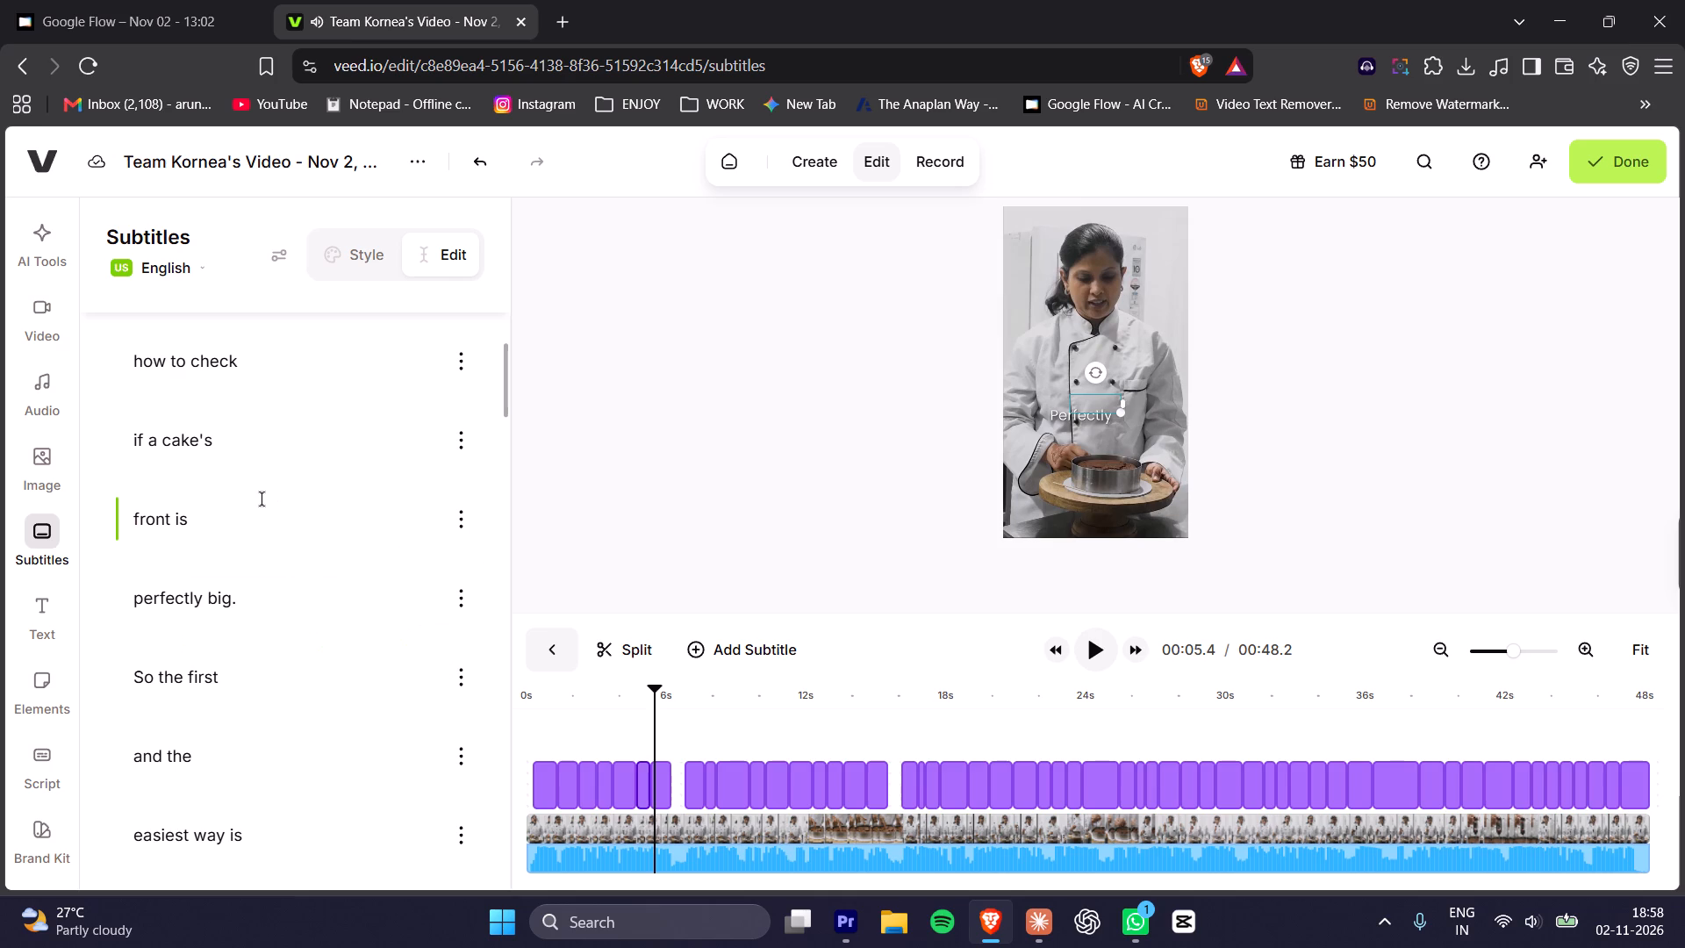
{"action": "key", "text": "space"}
{"action": "key", "text": "space"}
{"action": "key", "text": "space"}
{"action": "key", "text": "space"}
{"action": "key", "text": "space"}
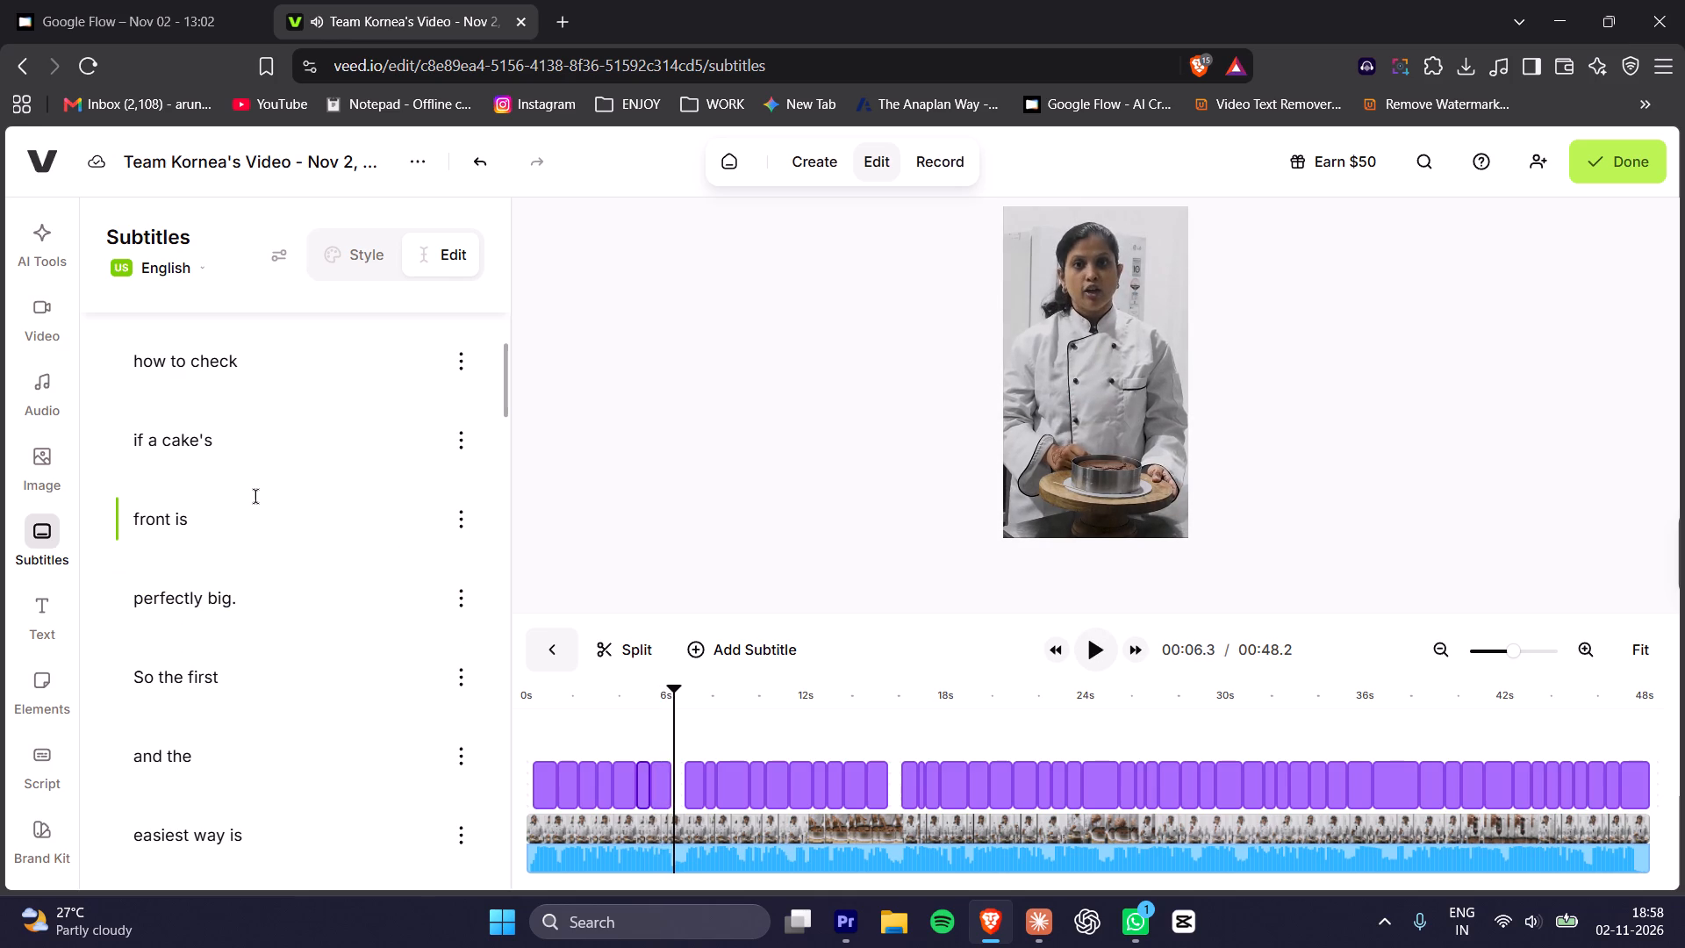
{"action": "scroll", "coordinate": [266, 688], "scroll_direction": "down", "scroll_amount": 2}
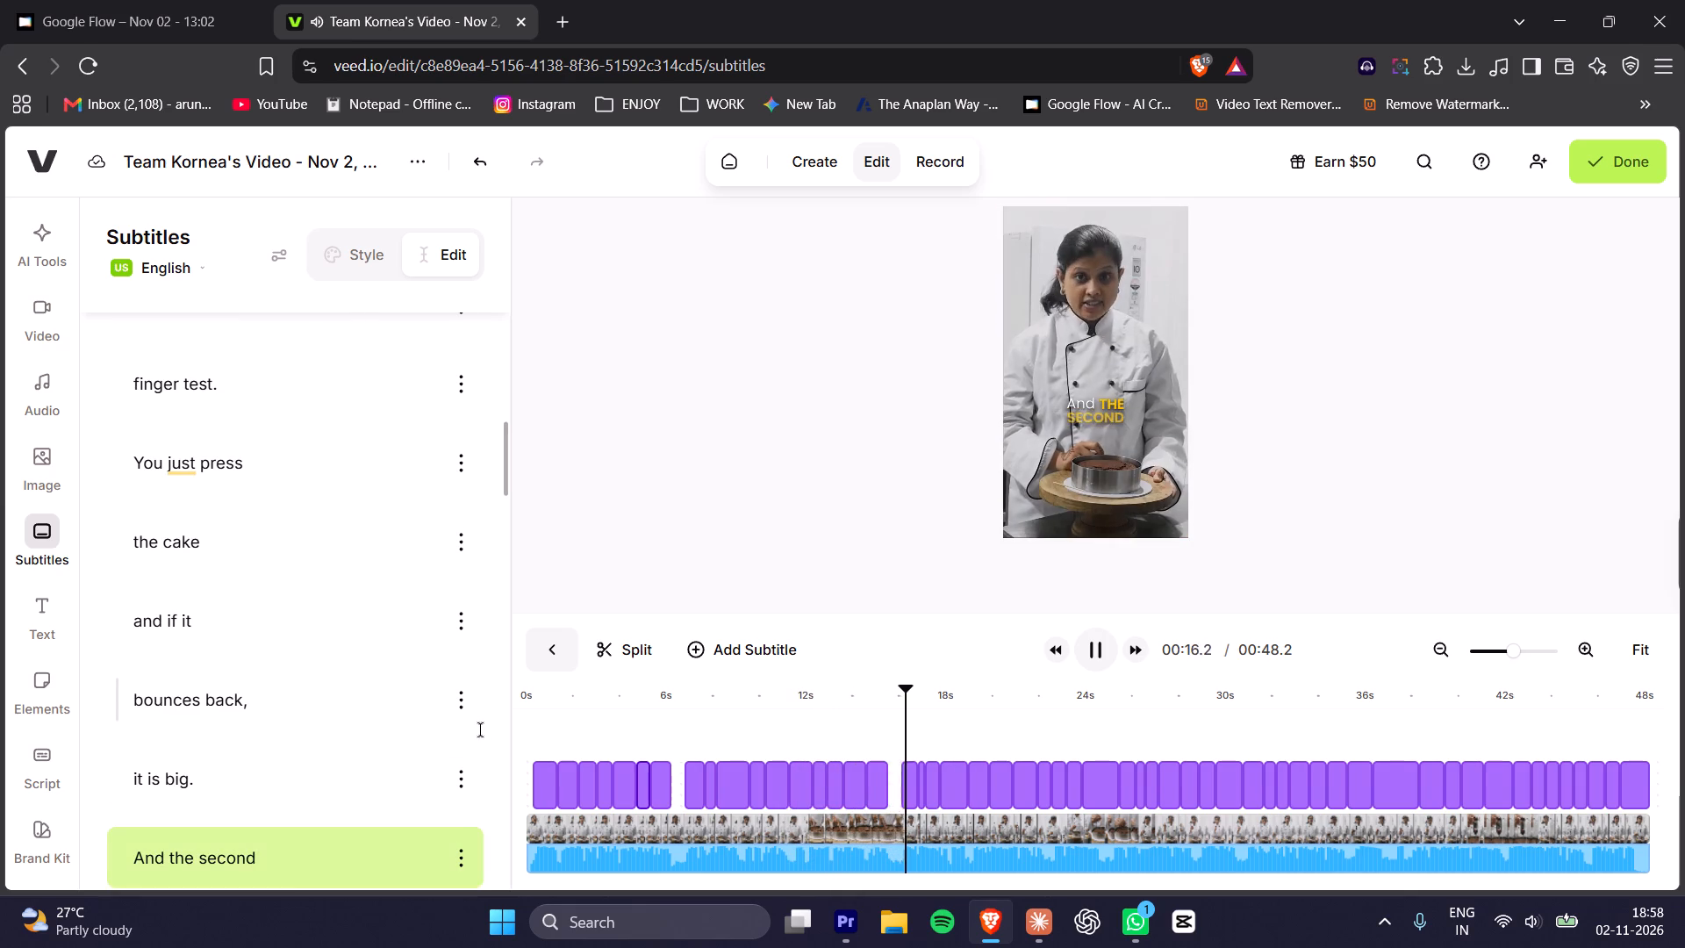
{"action": "key", "text": "space"}
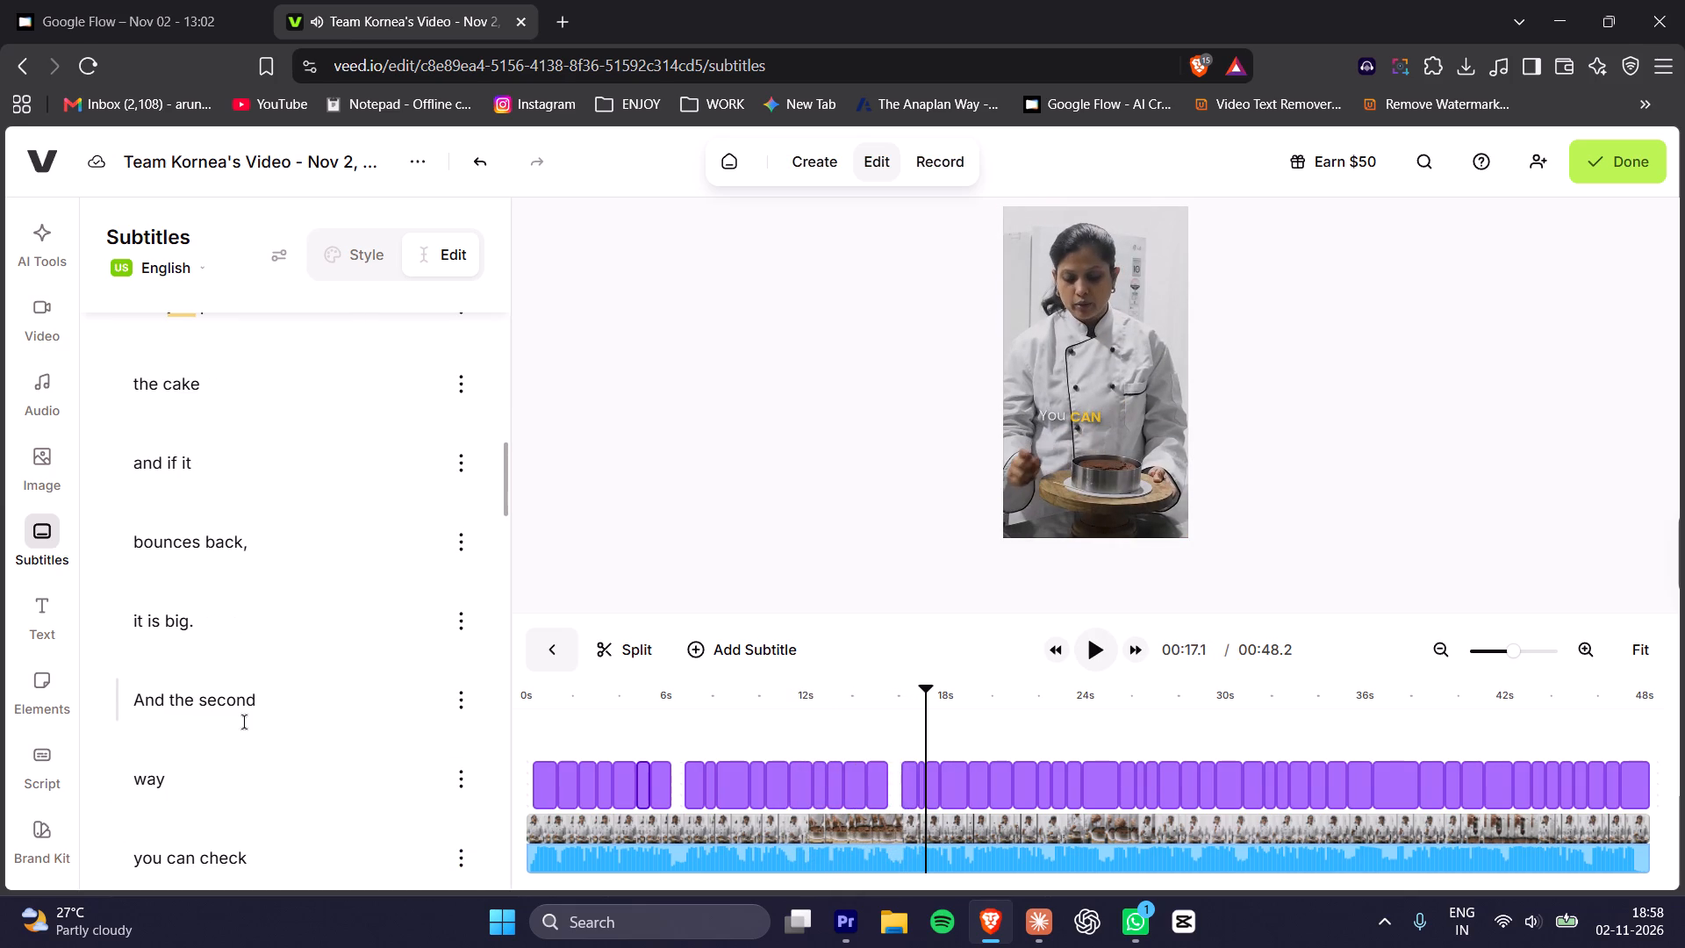
{"action": "left_click", "coordinate": [187, 615]}
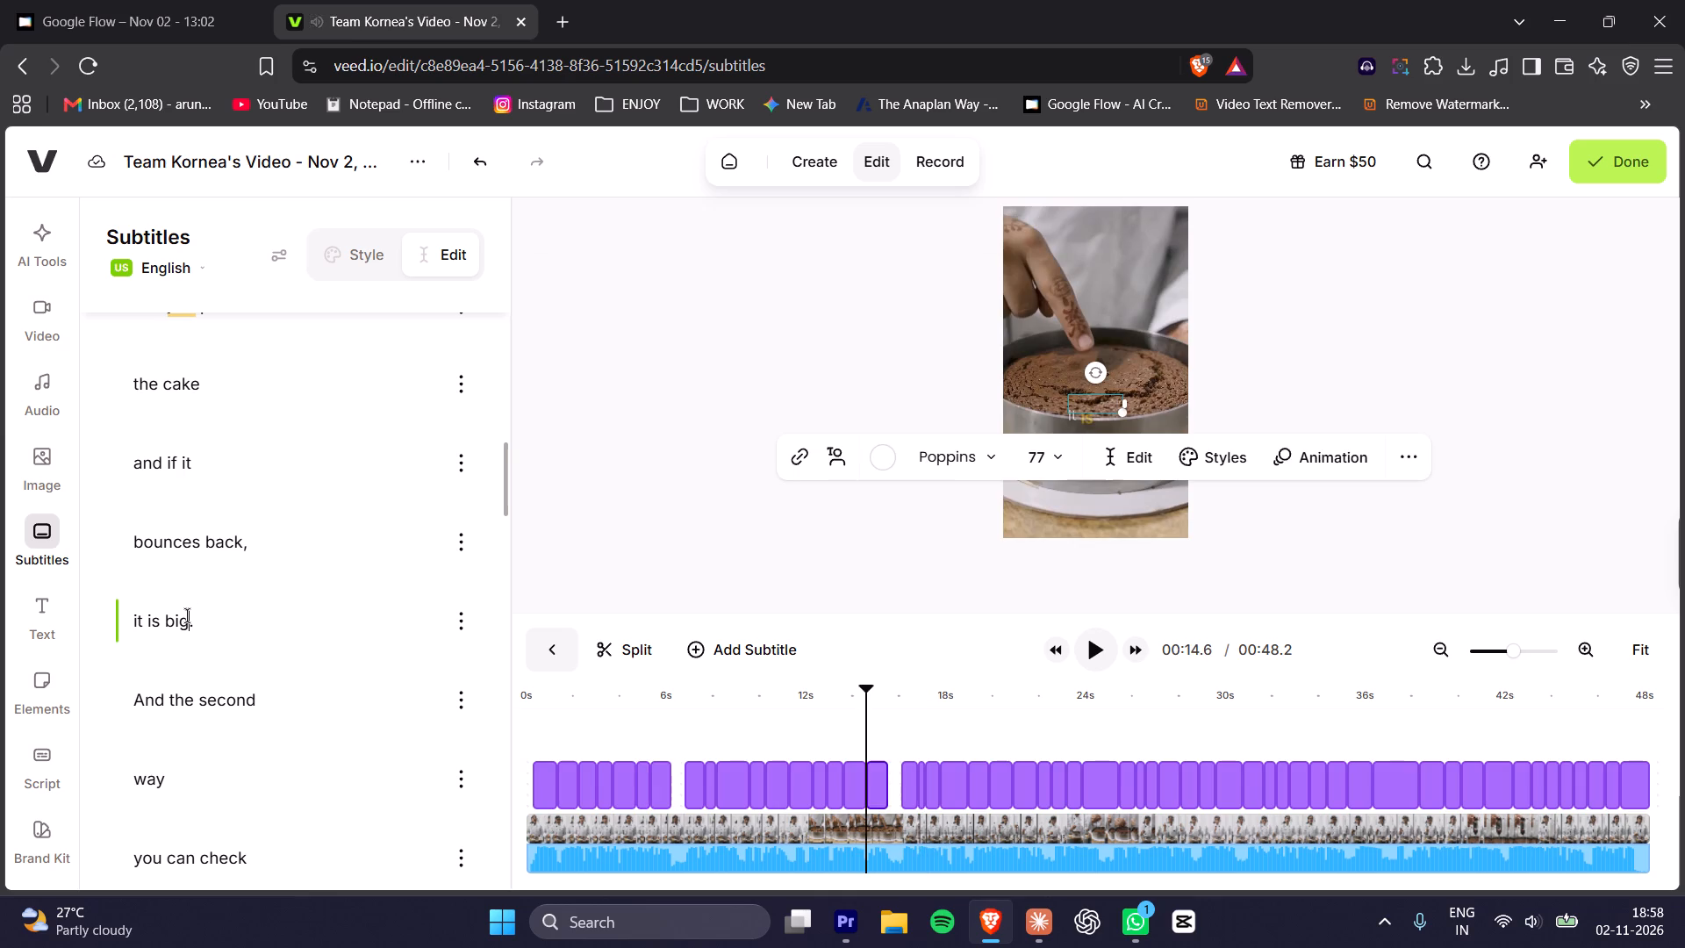
{"action": "key", "text": "BackSpace"}
{"action": "key", "text": "BackSpace"}
{"action": "type", "text": "aked"}
Replay the opening lines and change the subtitle "perfectly big." to "perfectly Baked.".
{"action": "left_click", "coordinate": [584, 687]}
{"action": "key", "text": "space"}
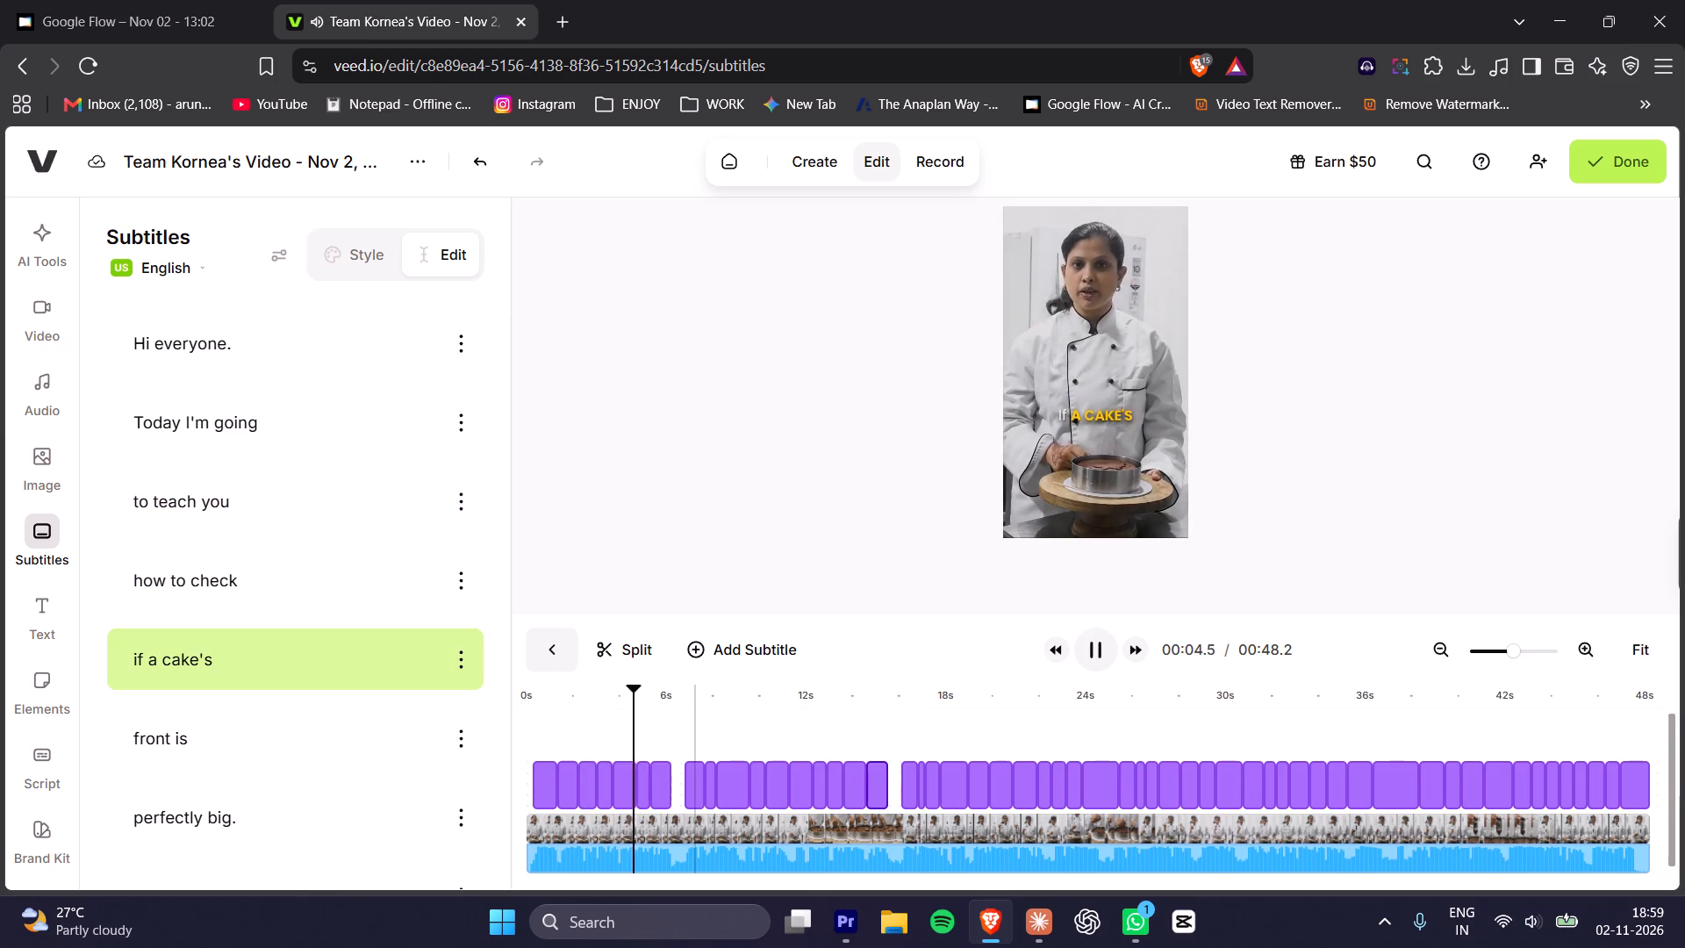
{"action": "key", "text": "space"}
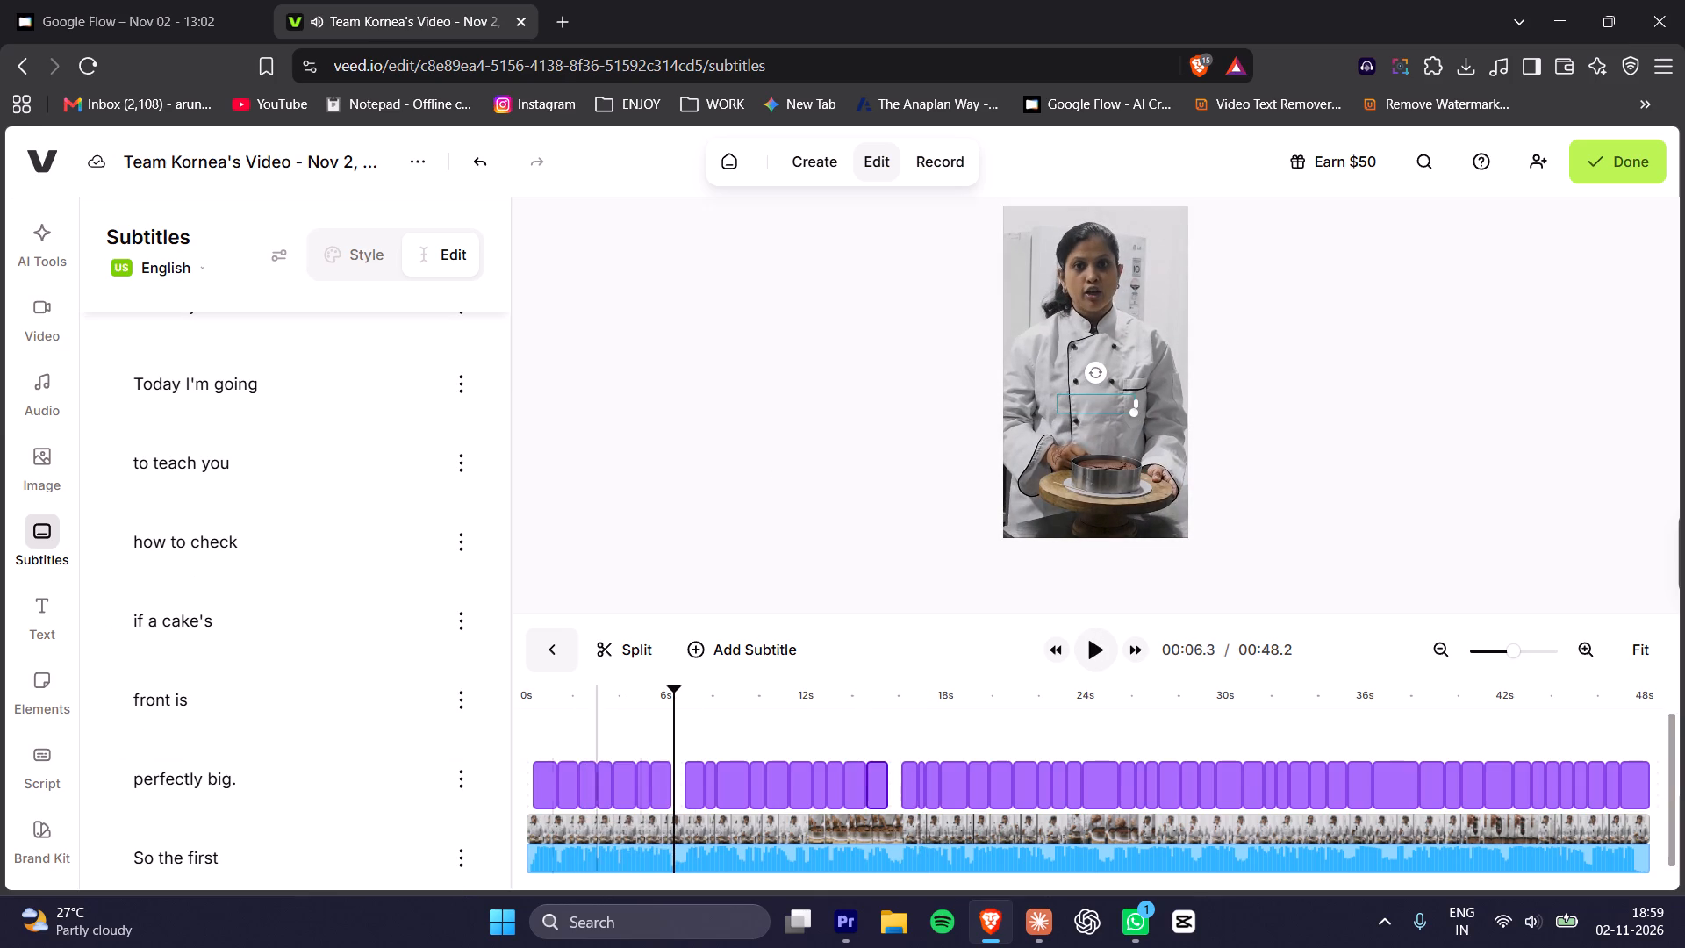
{"action": "left_click", "coordinate": [226, 788]}
{"action": "key", "text": "BackSpace"}
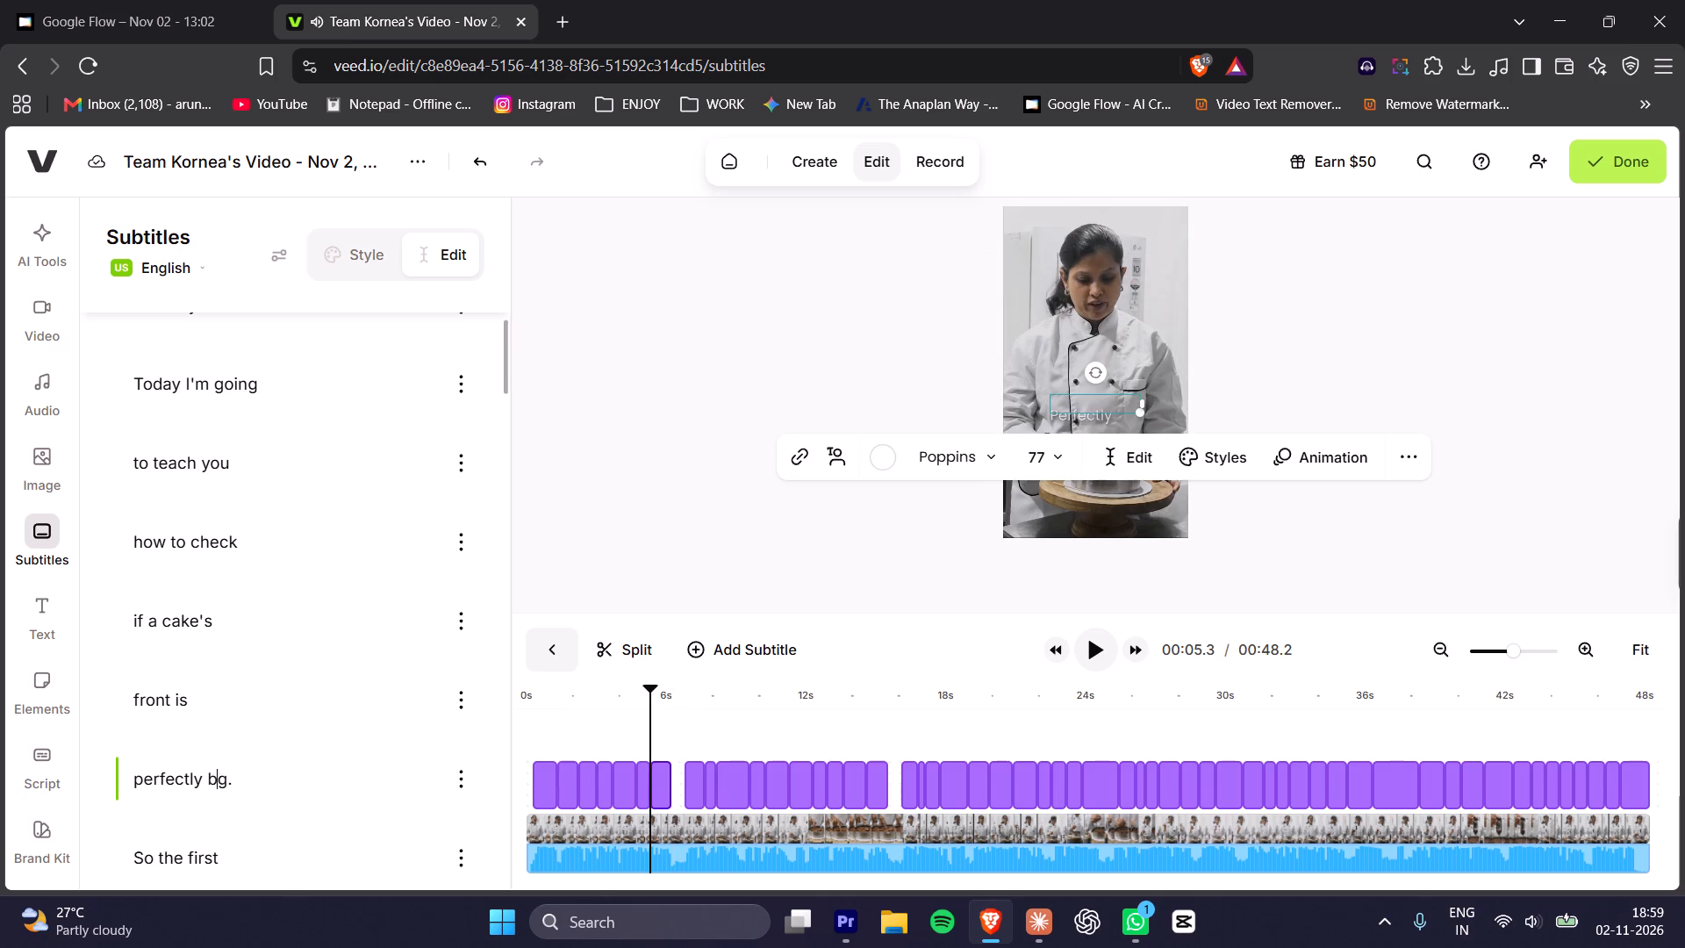
{"action": "key", "text": "BackSpace"}
{"action": "type", "text": "Bak"}
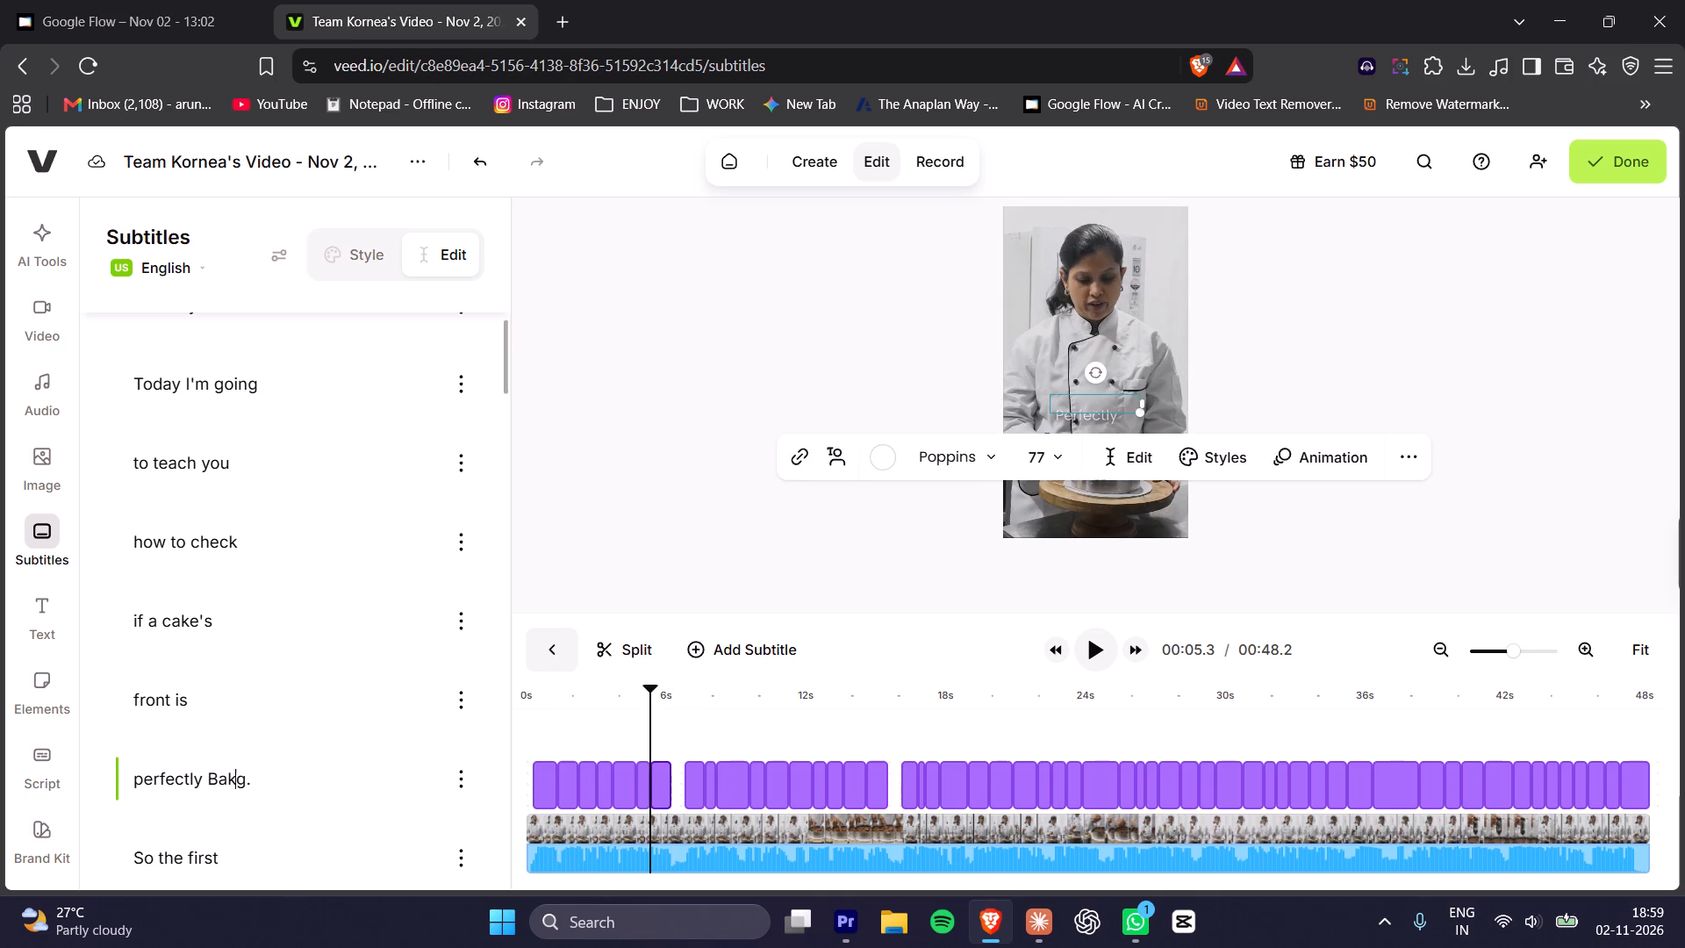
{"action": "key", "text": "e"}
{"action": "key", "text": "Delete"}
{"action": "key", "text": "d"}
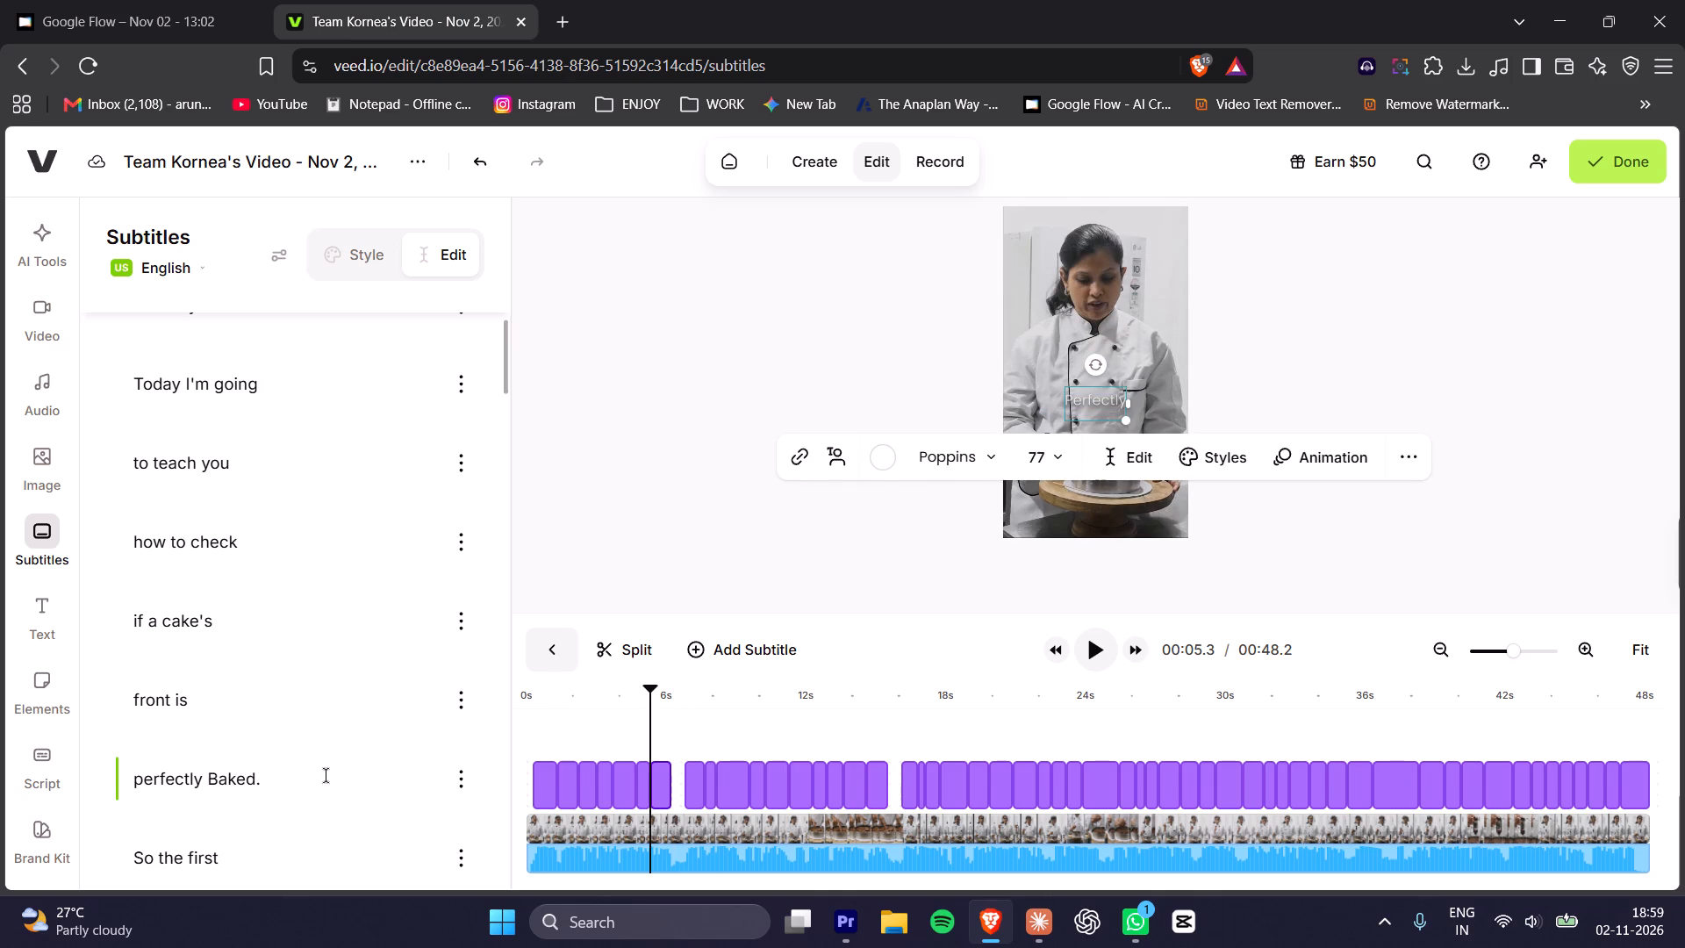
Play from the "perfectly Baked." line to near the end, pausing briefly to check each subtitle's wording against the speech.
{"action": "left_click", "coordinate": [649, 721]}
{"action": "left_click", "coordinate": [637, 716]}
{"action": "key", "text": "space"}
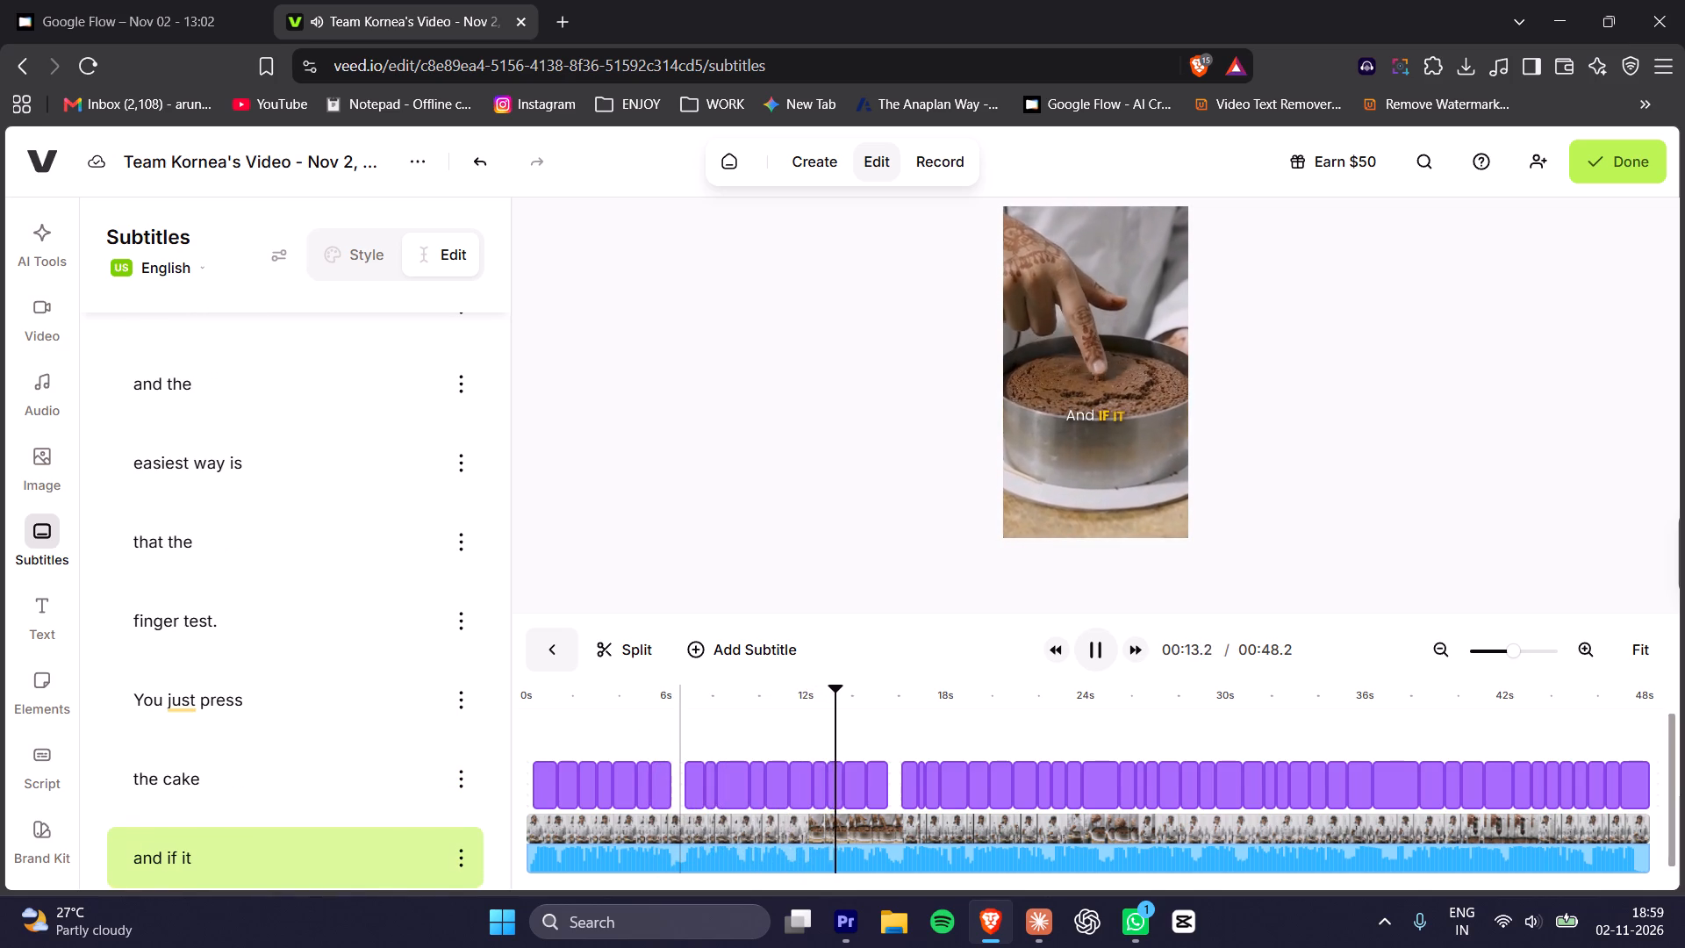
{"action": "key", "text": "space"}
{"action": "key", "text": "space"}
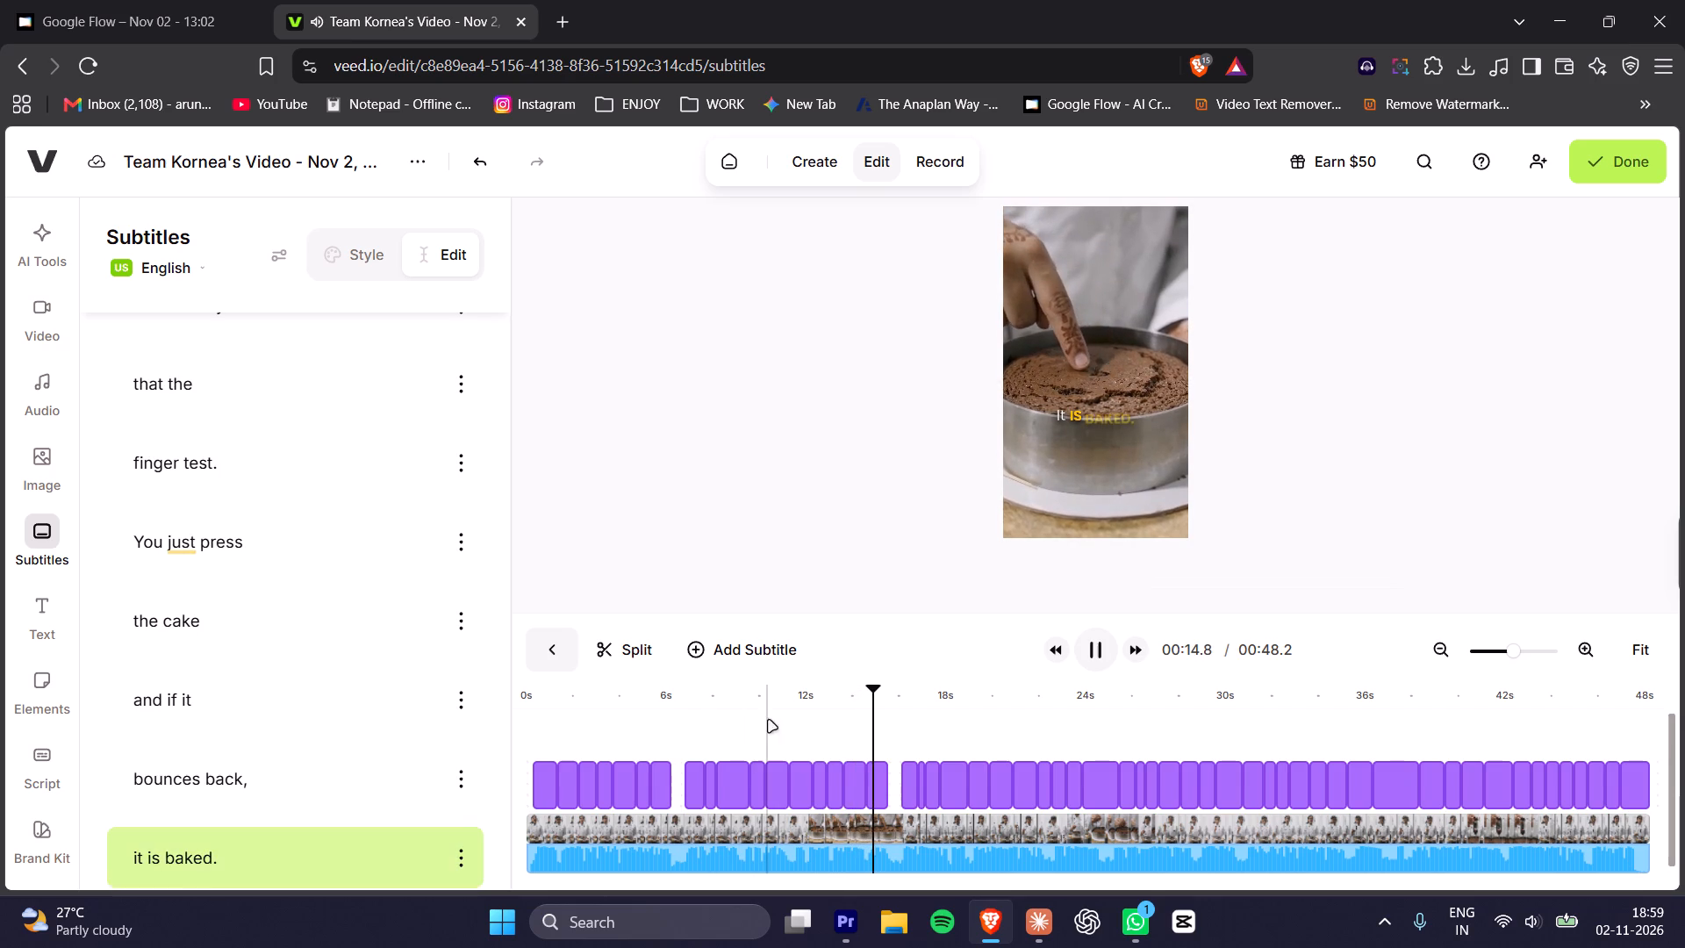
{"action": "key", "text": "space"}
{"action": "key", "text": "space"}
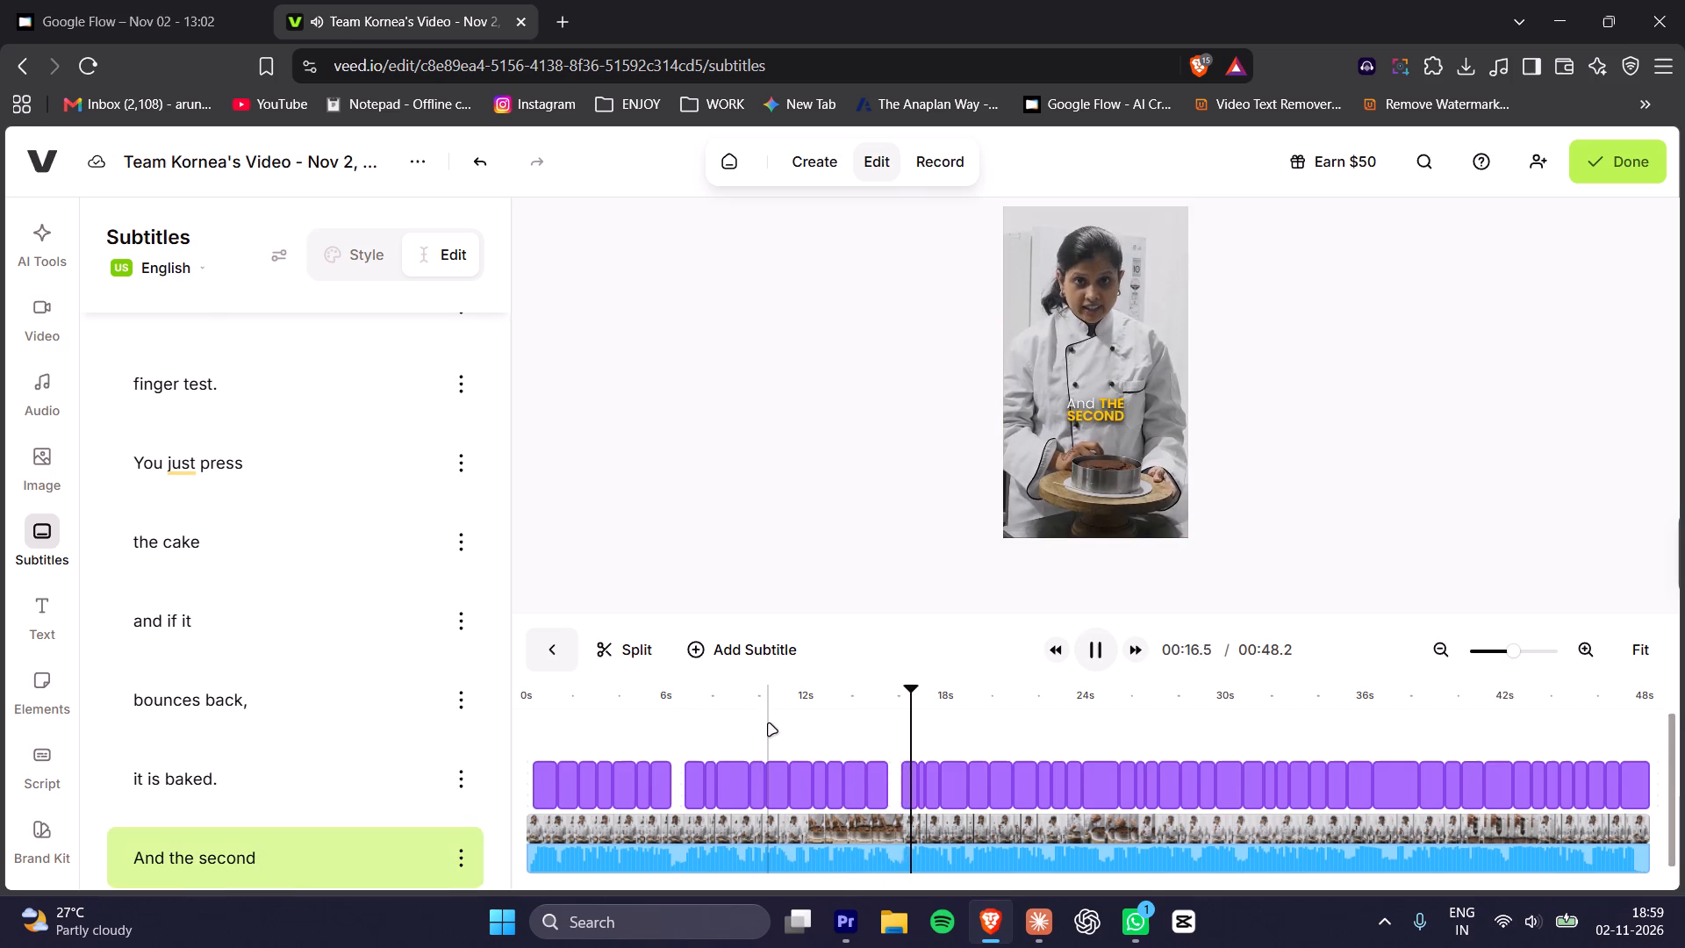
{"action": "key", "text": "space"}
{"action": "key", "text": "space"}
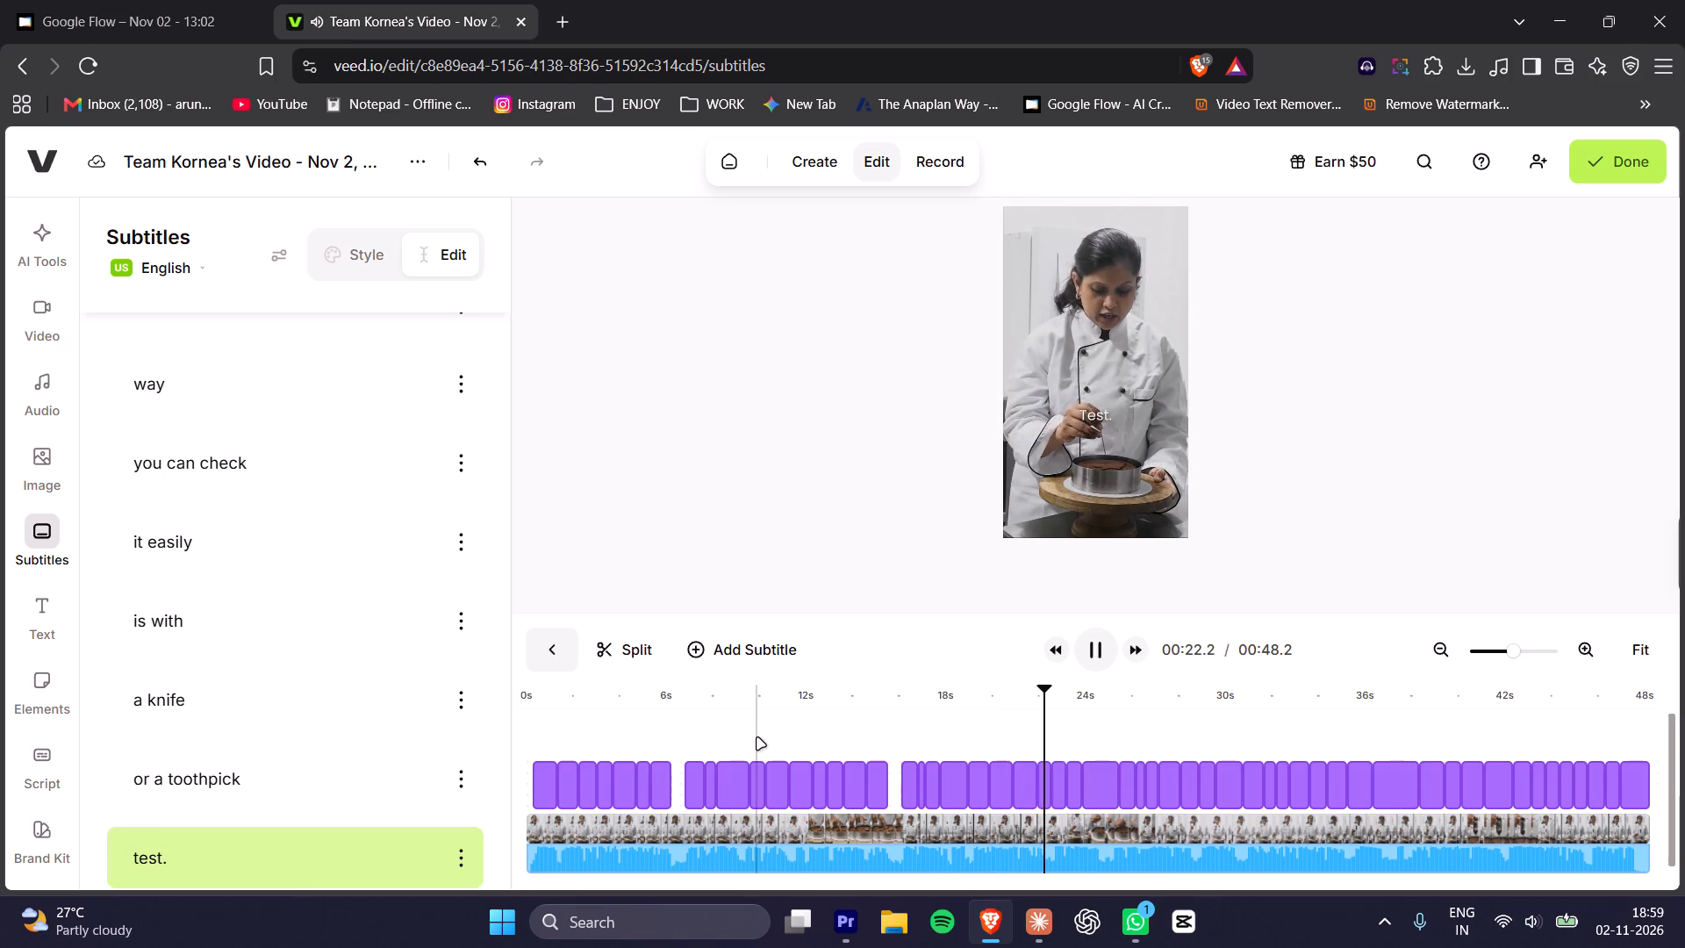
{"action": "key", "text": "space"}
{"action": "key", "text": "space"}
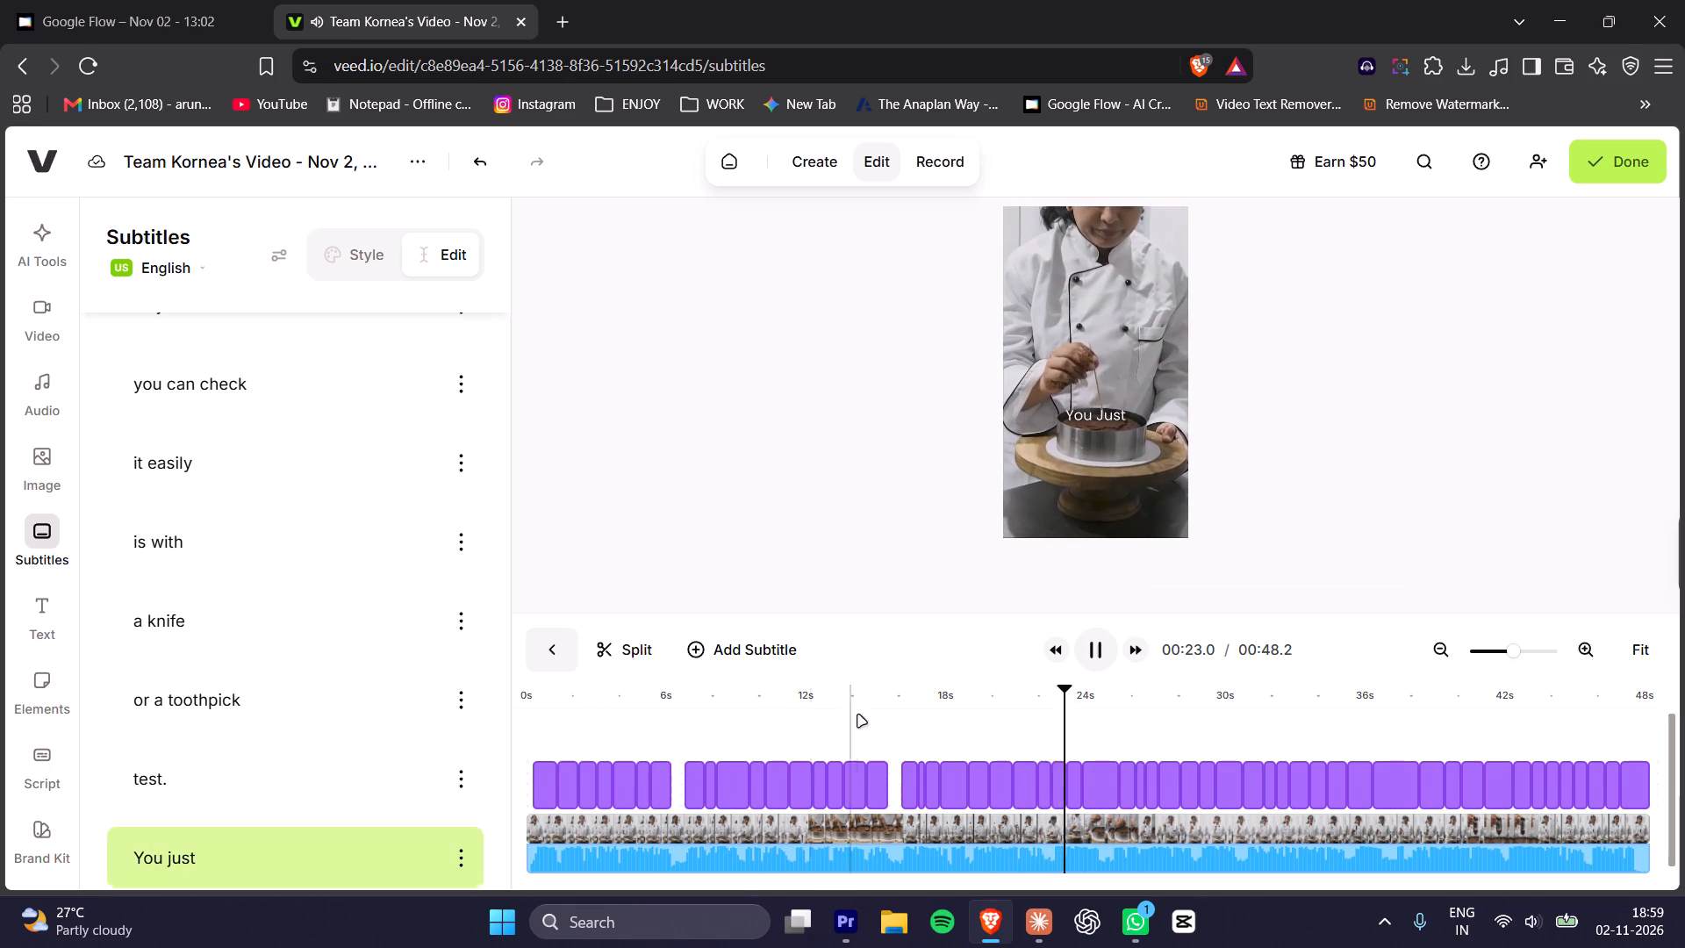
{"action": "key", "text": "space"}
{"action": "key", "text": "space"}
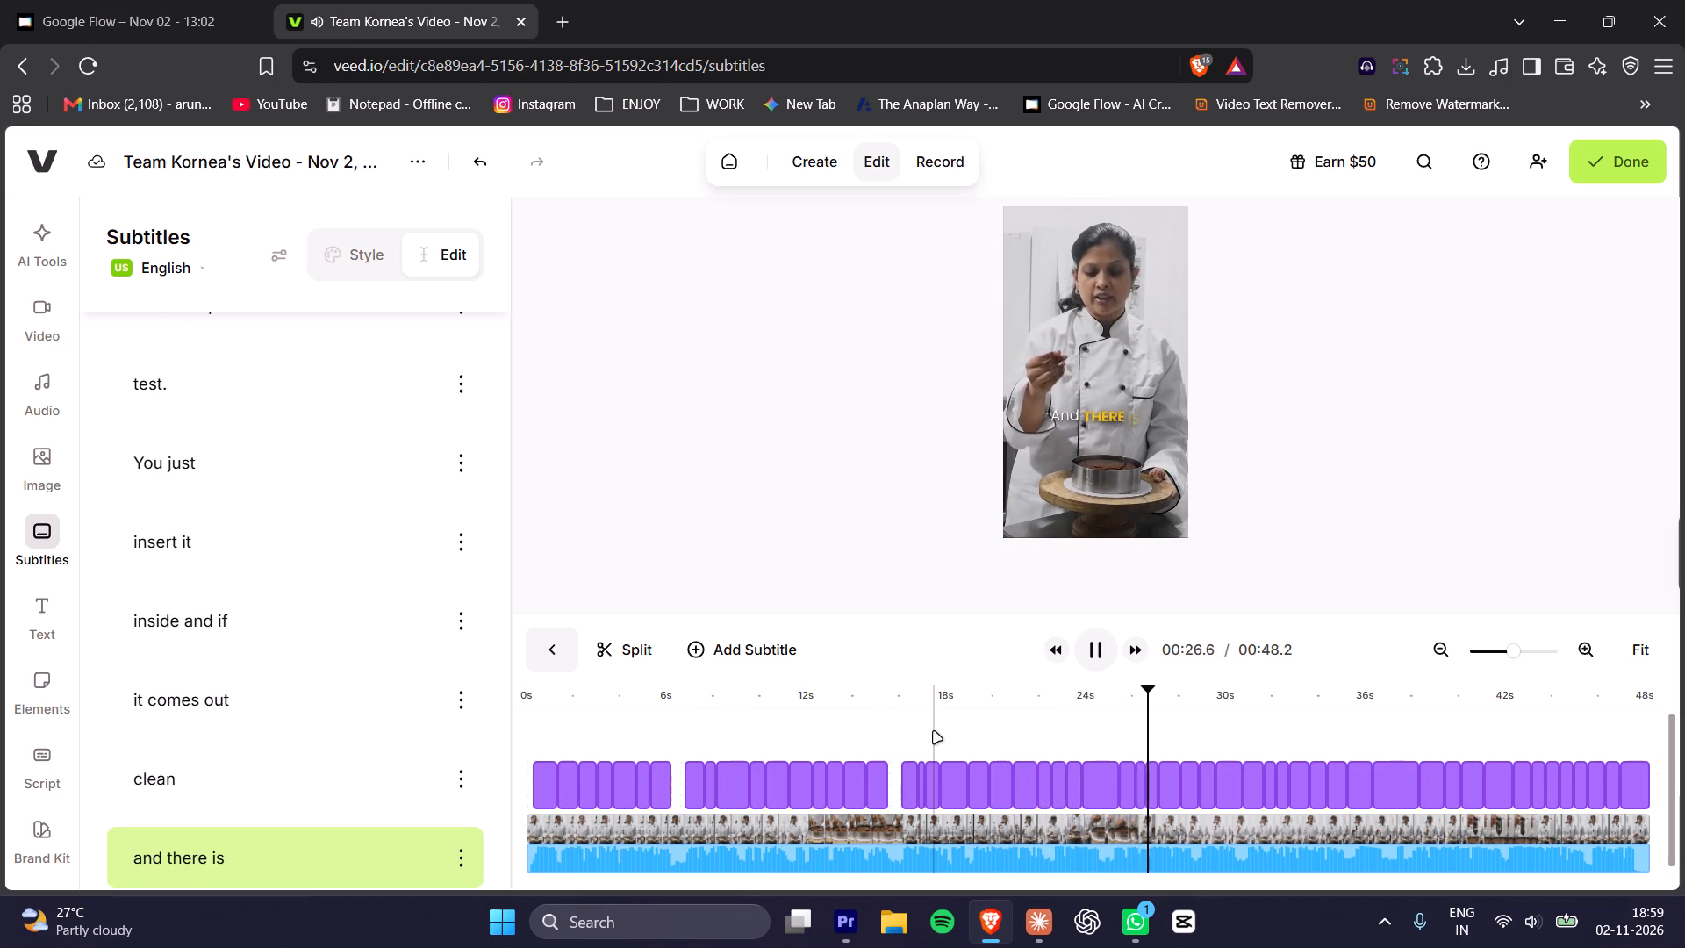
{"action": "key", "text": "space"}
{"action": "key", "text": "space"}
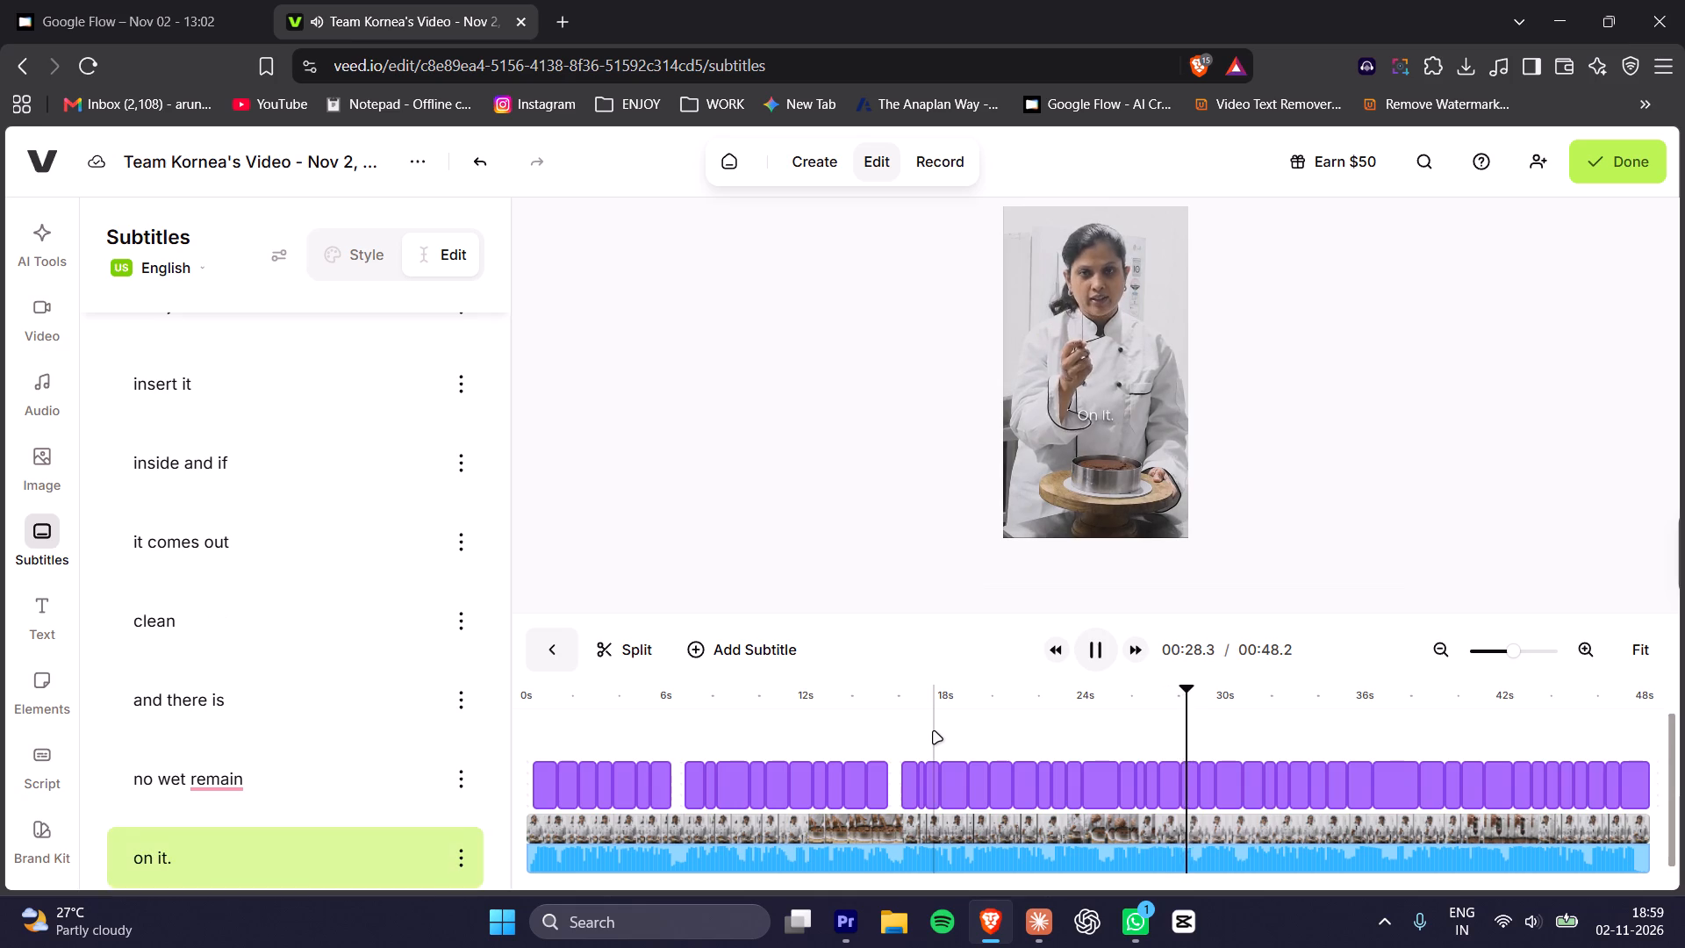
{"action": "key", "text": "space"}
{"action": "key", "text": "space"}
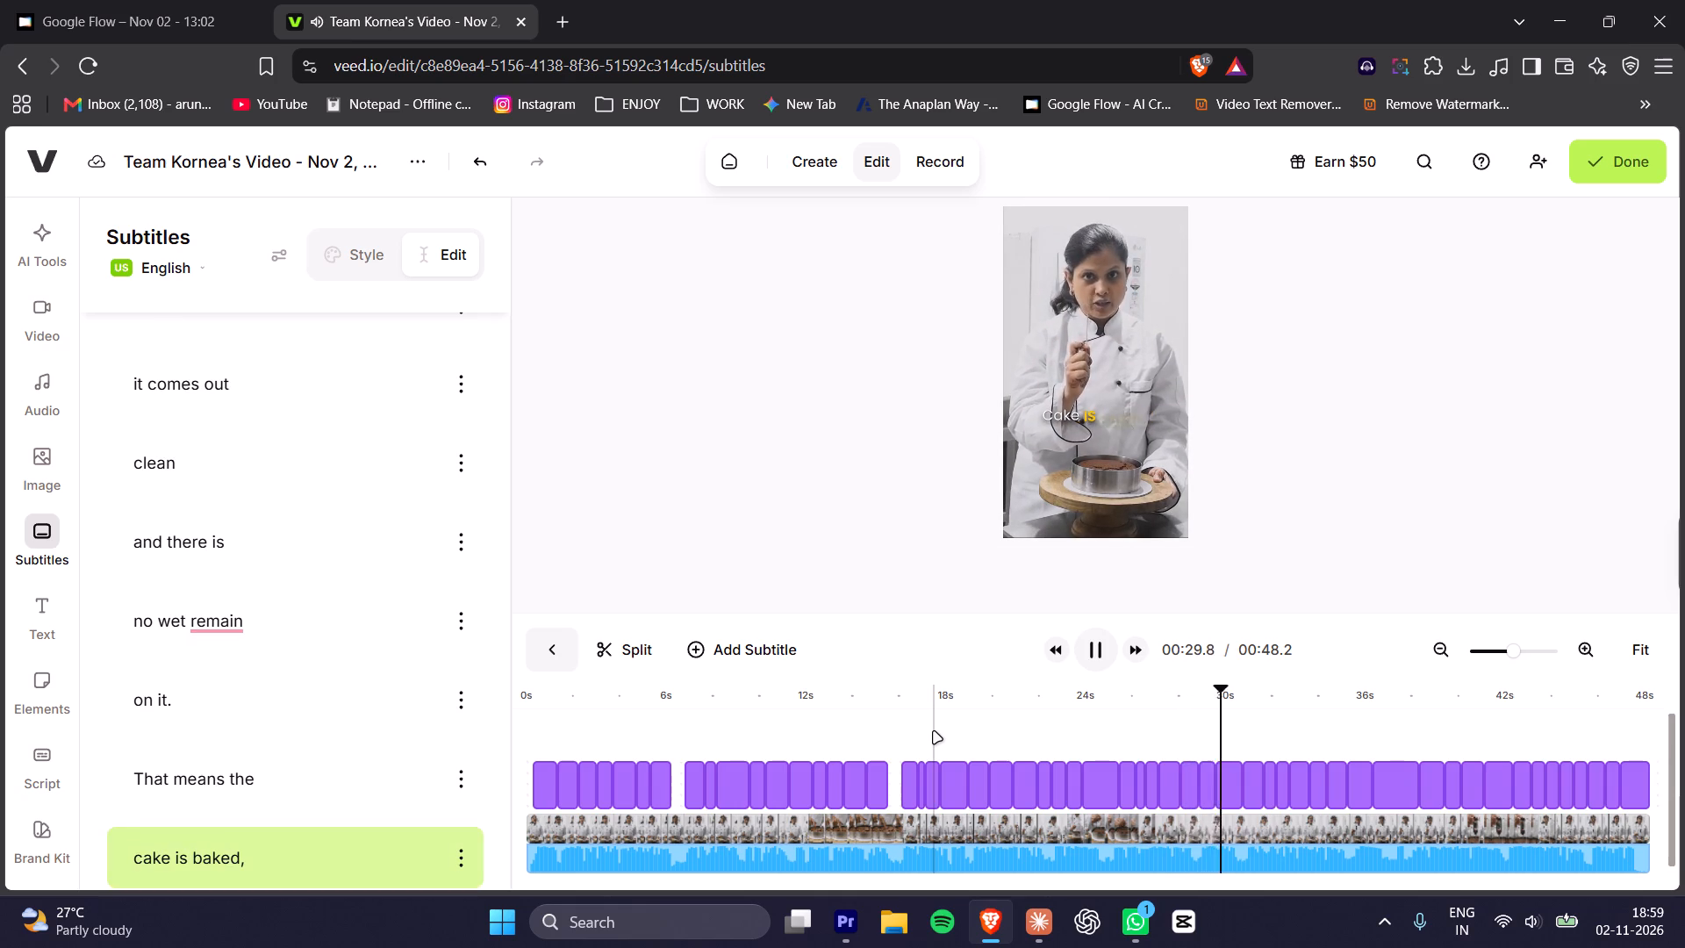
{"action": "key", "text": "space"}
{"action": "key", "text": "space"}
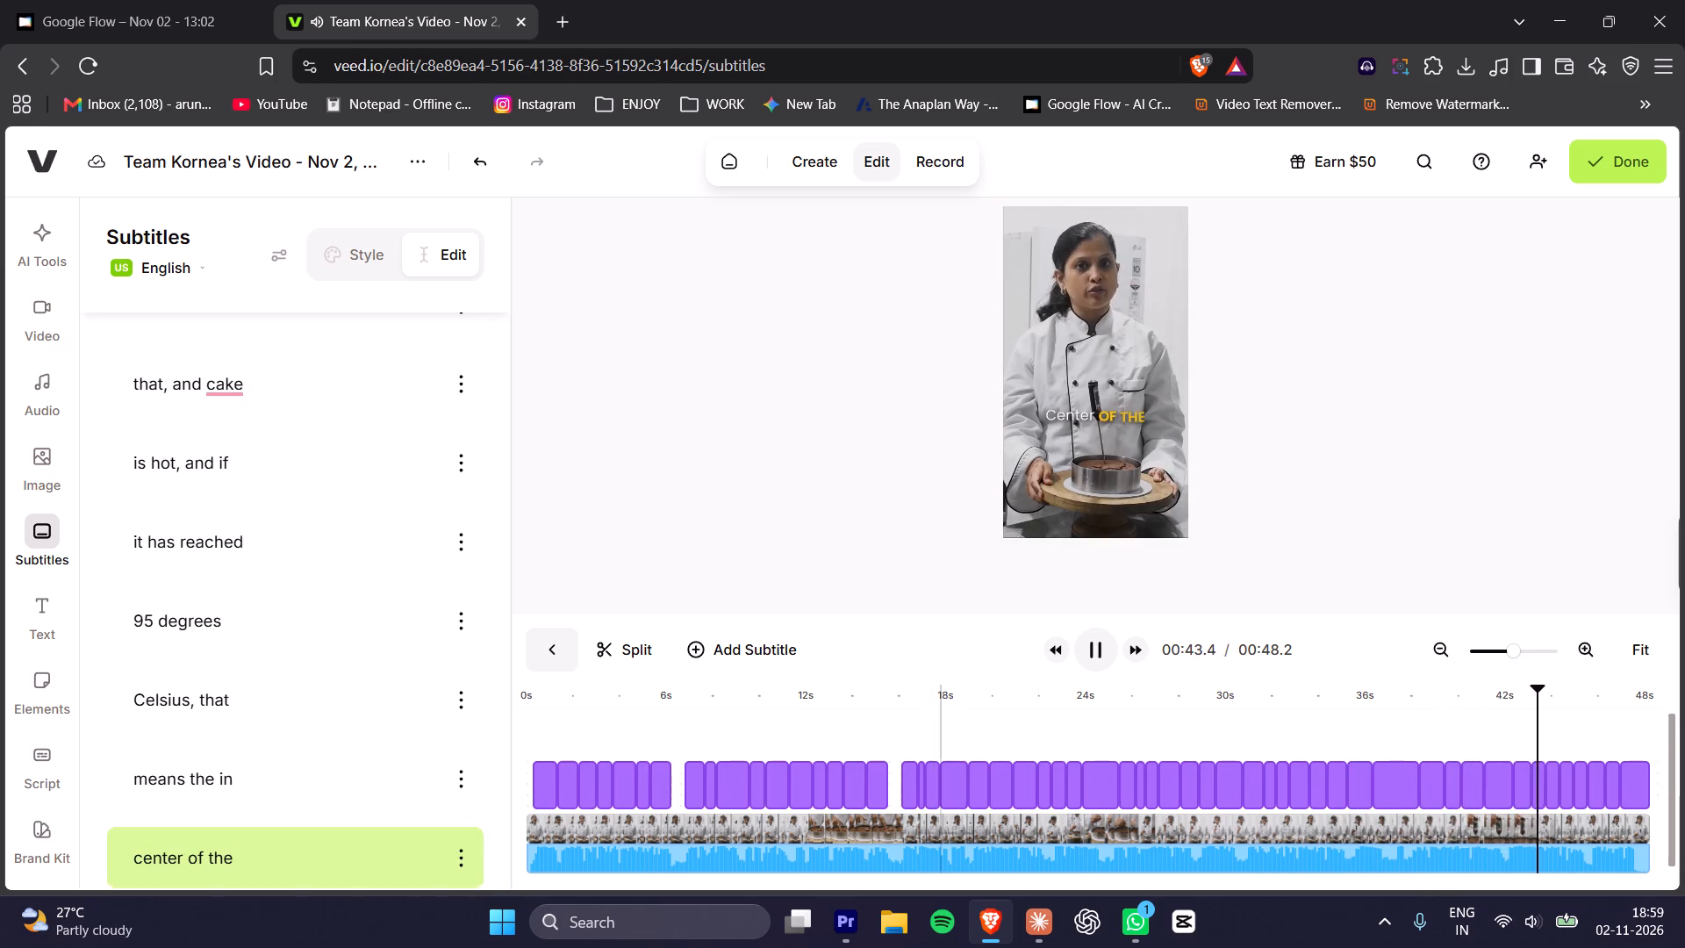
{"action": "key", "text": "space"}
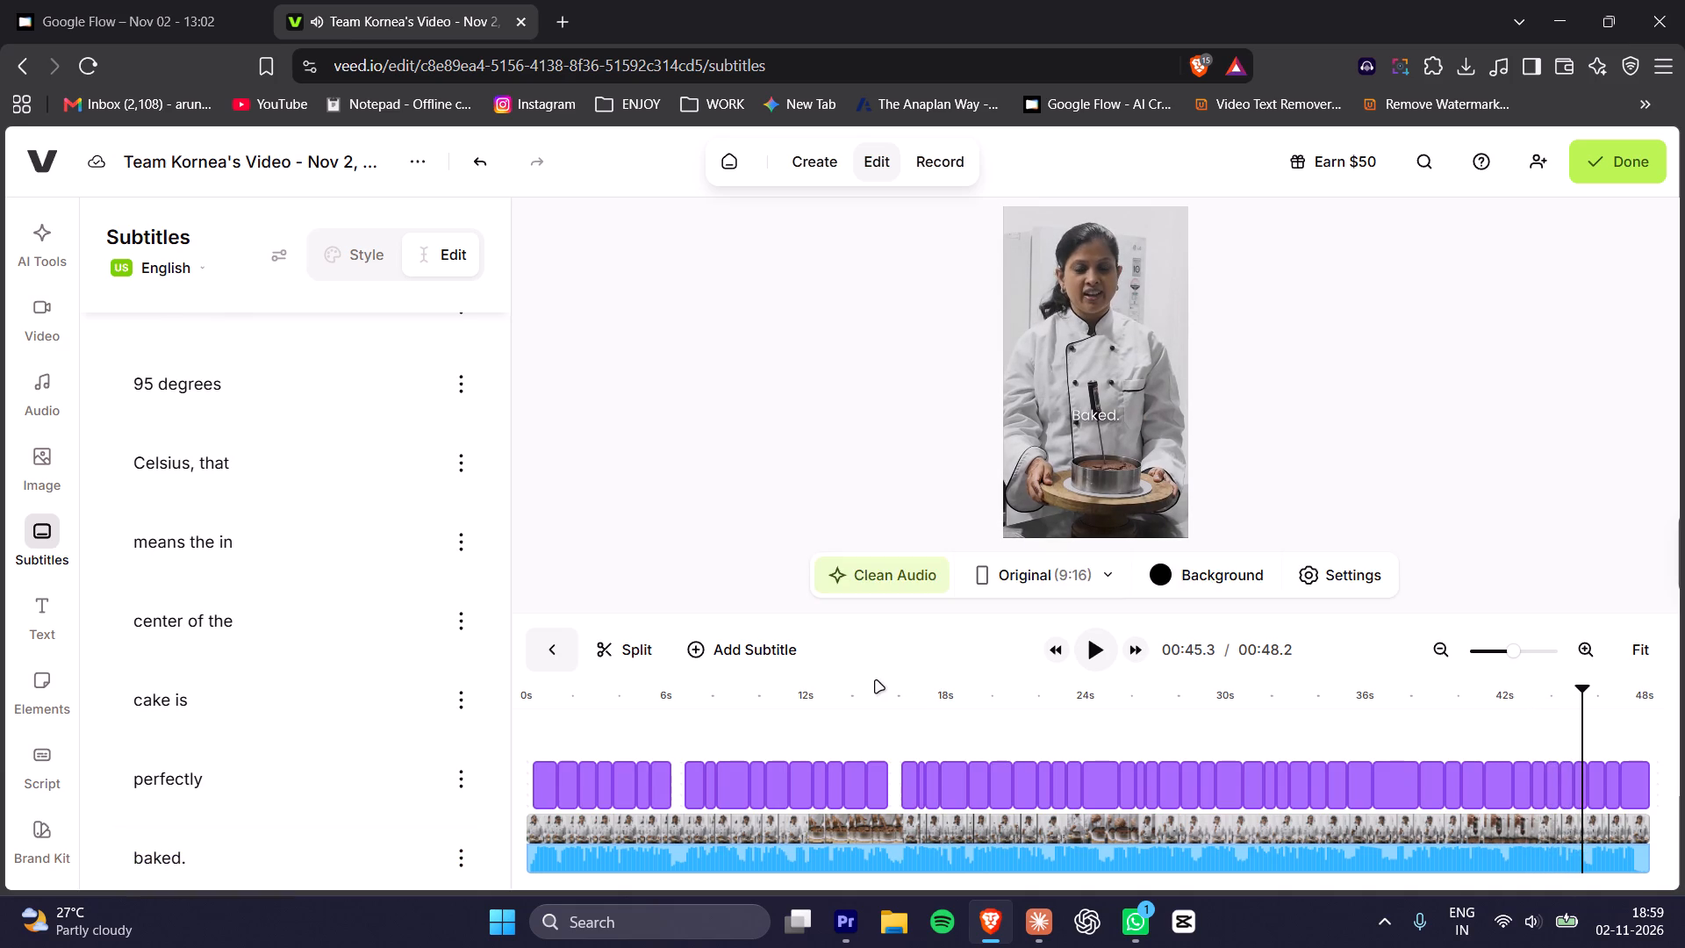
Play the closing lines from "baked." to the end of the video, pausing to check the subtitles against the speech.
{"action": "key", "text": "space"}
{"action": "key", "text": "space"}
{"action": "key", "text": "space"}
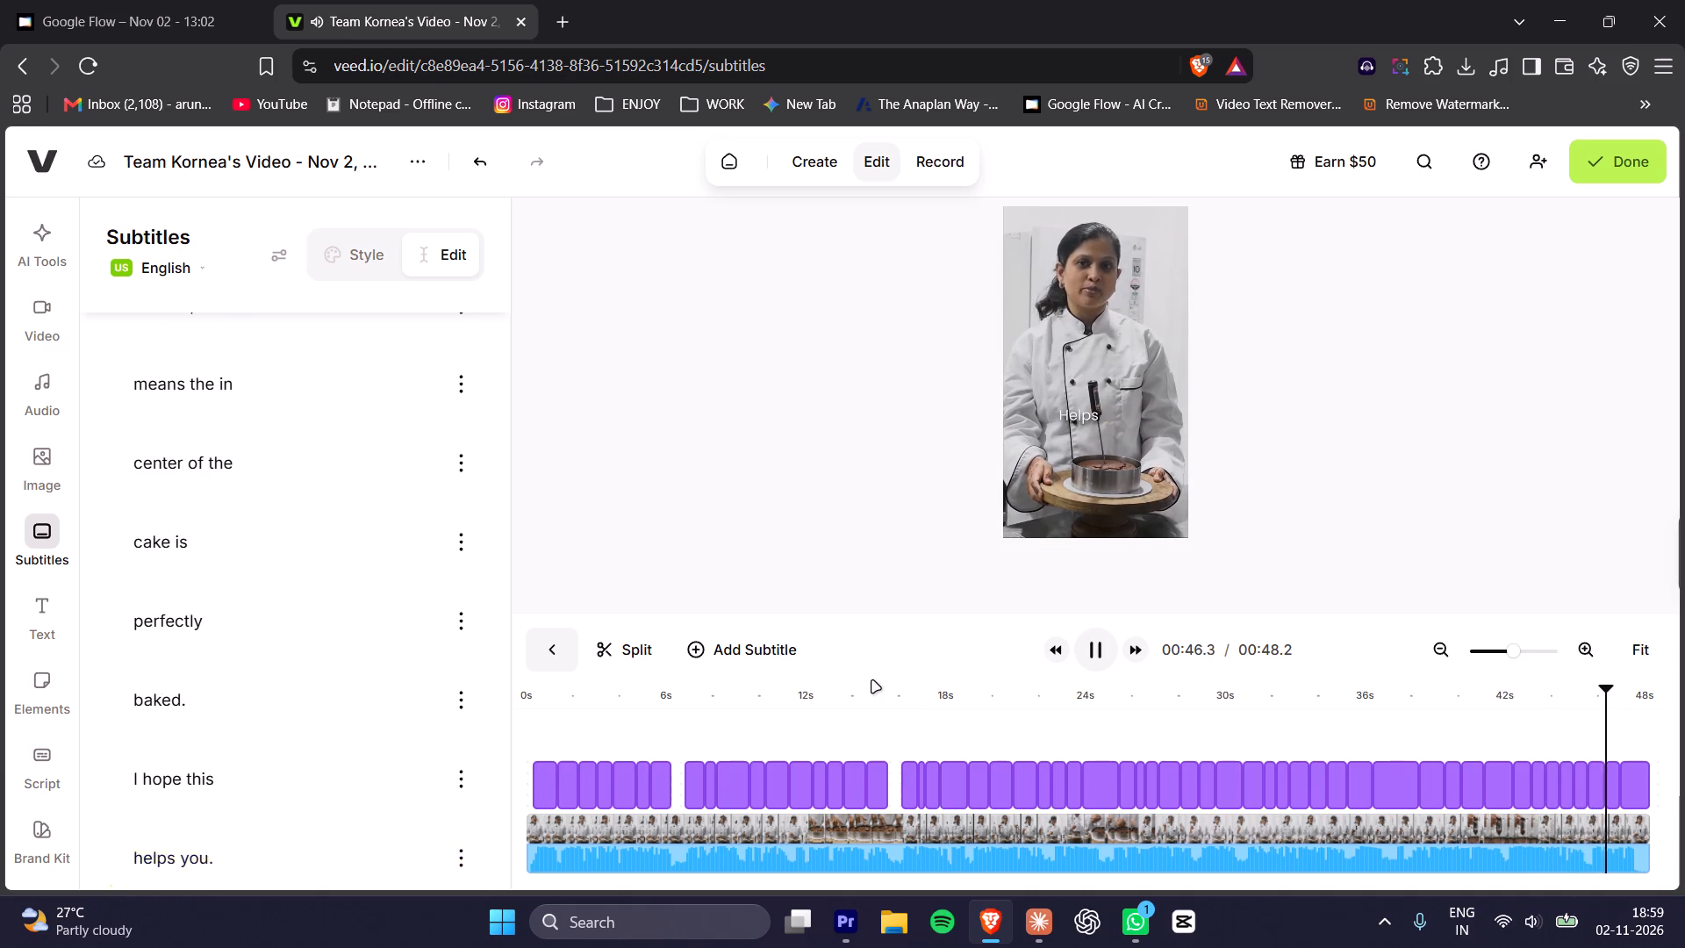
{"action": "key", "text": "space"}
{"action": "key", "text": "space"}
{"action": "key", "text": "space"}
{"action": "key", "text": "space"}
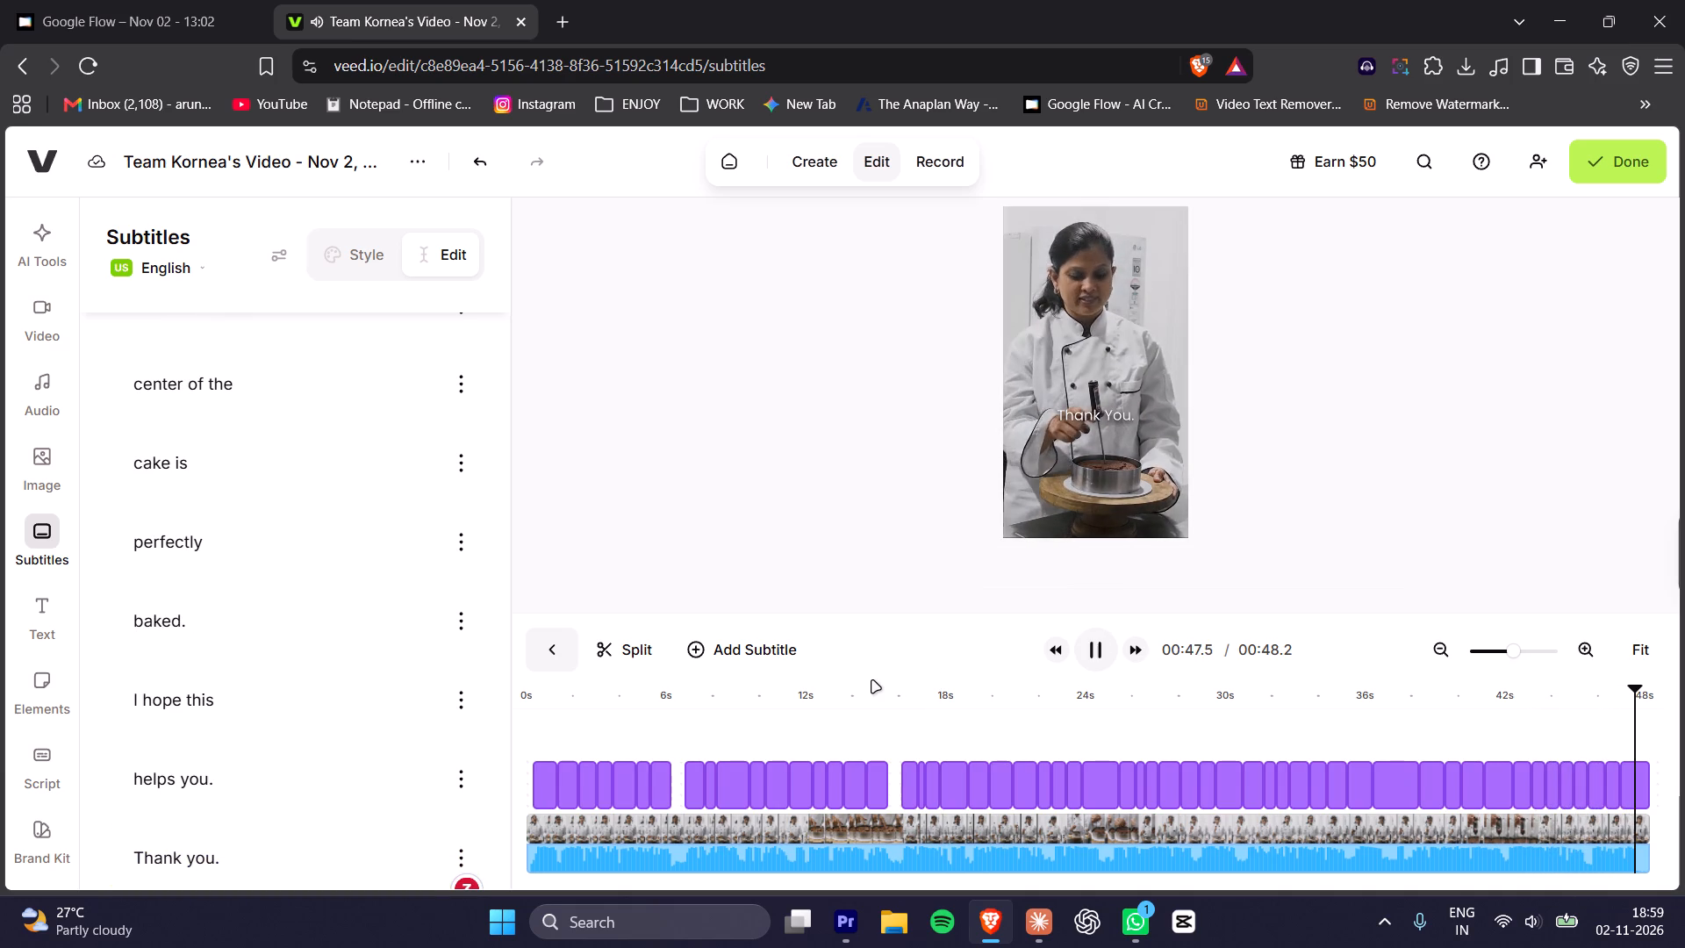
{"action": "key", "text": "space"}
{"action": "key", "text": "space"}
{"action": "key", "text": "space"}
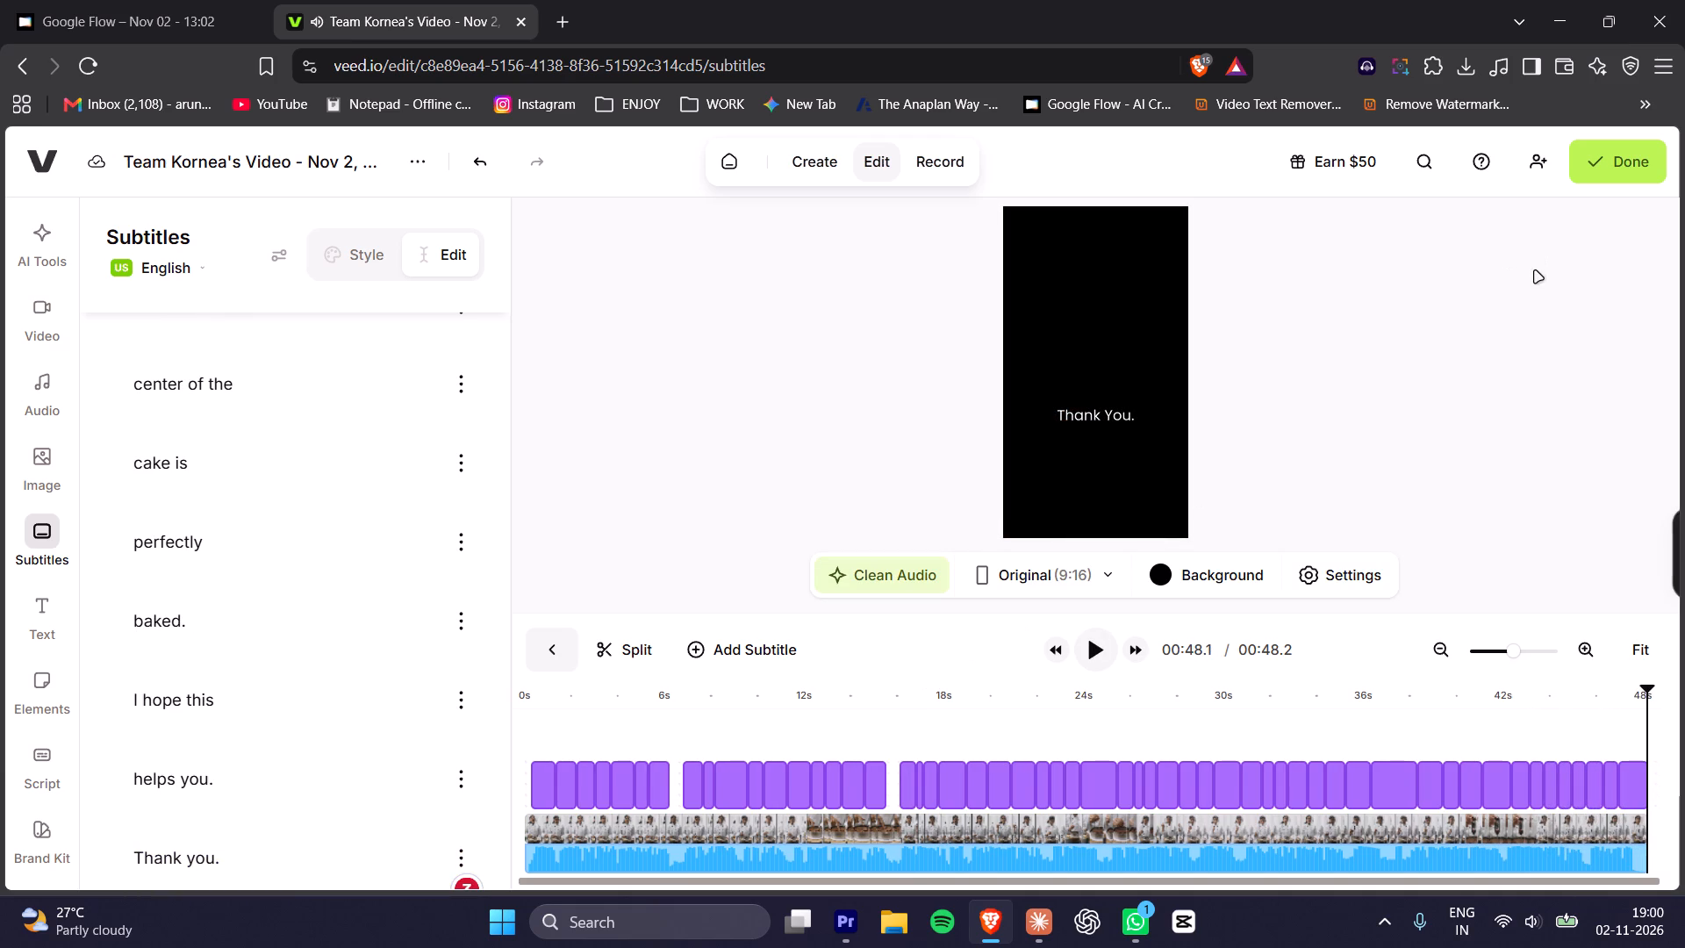
{"action": "left_click_drag", "start_coordinate": [1621, 707], "coordinate": [1634, 708]}
{"action": "left_click_drag", "start_coordinate": [1649, 775], "coordinate": [1639, 776]}
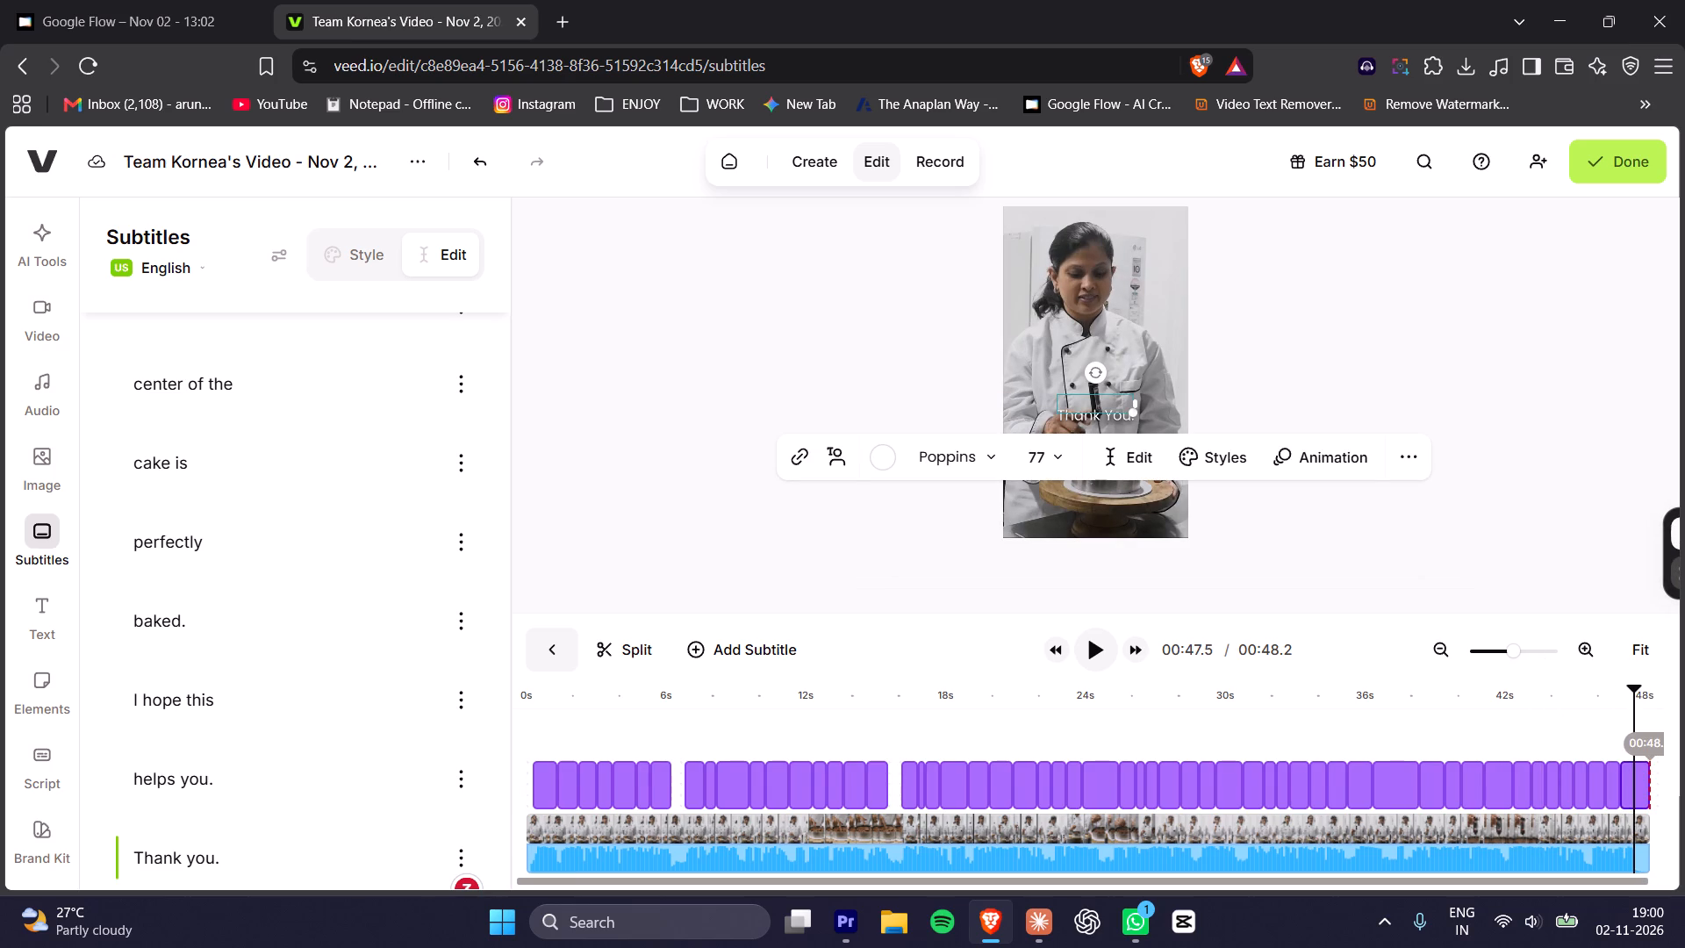